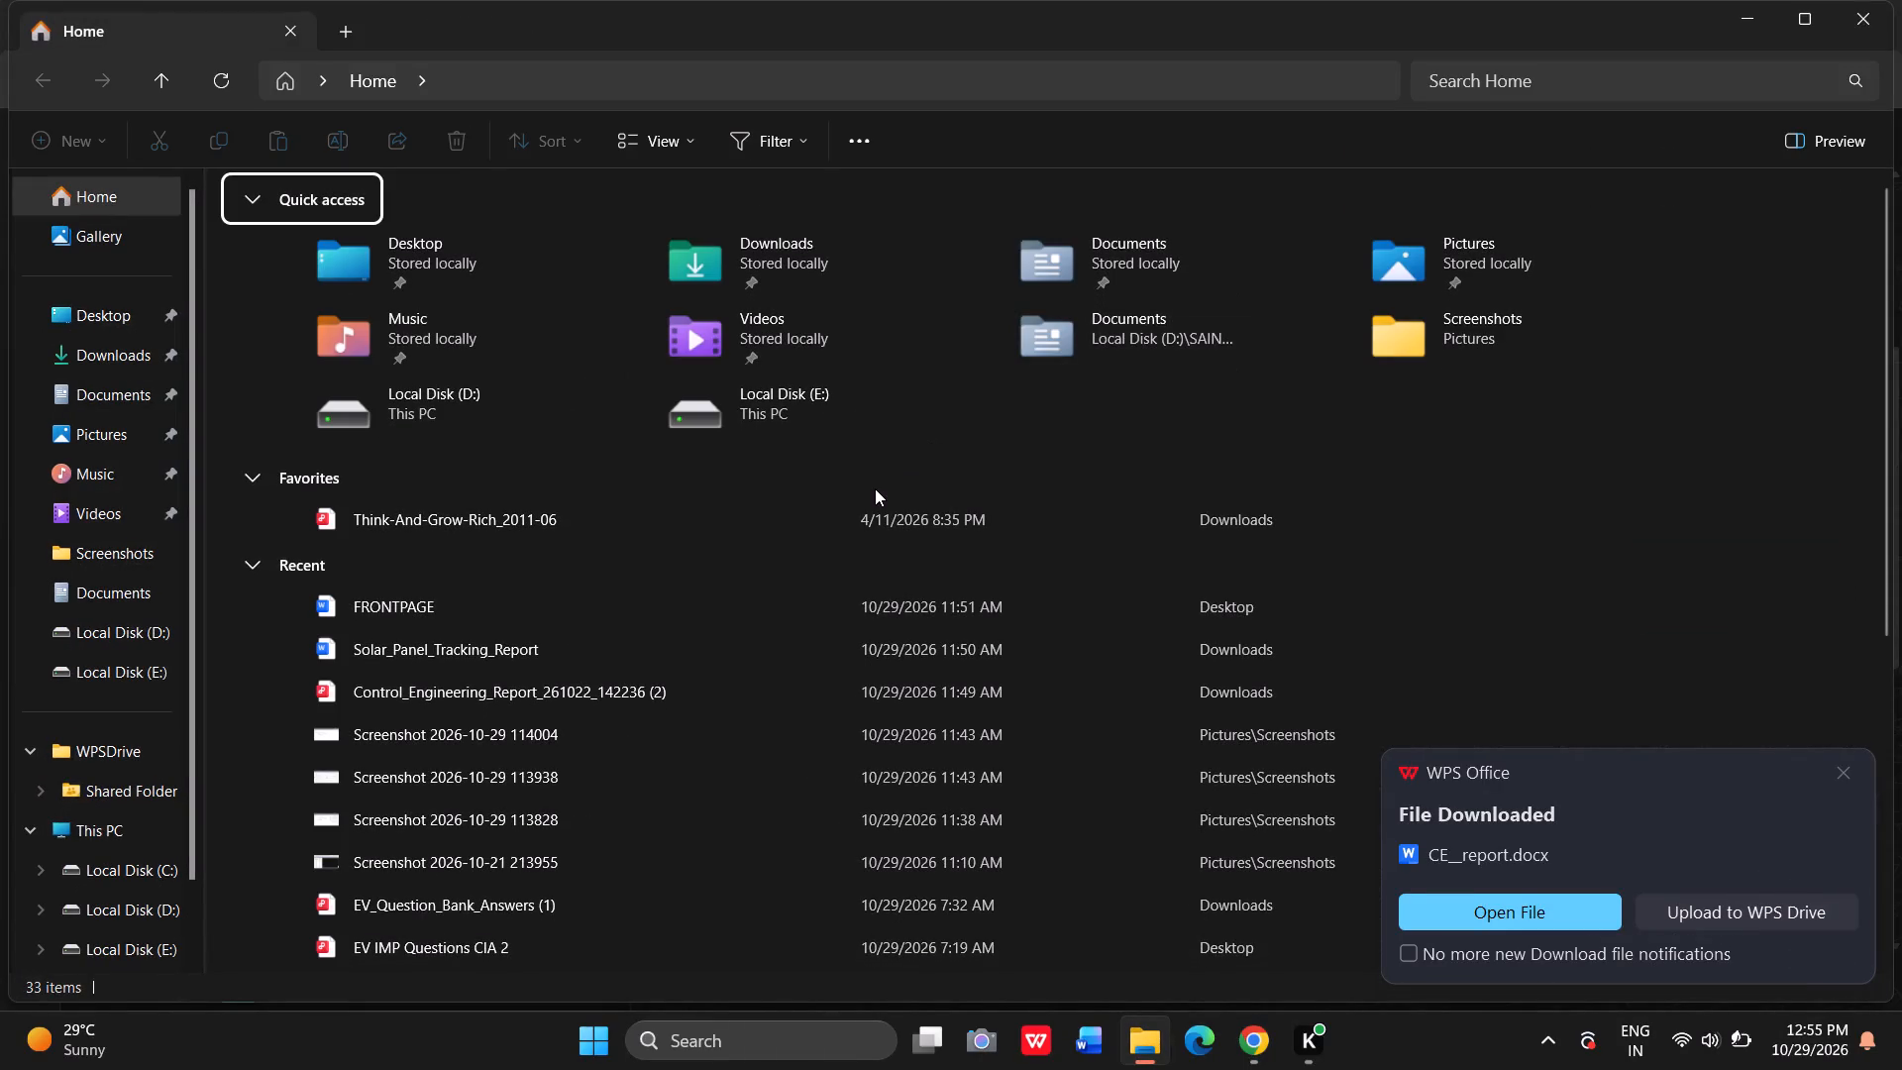
{"action": "left_click", "coordinate": [122, 365]}
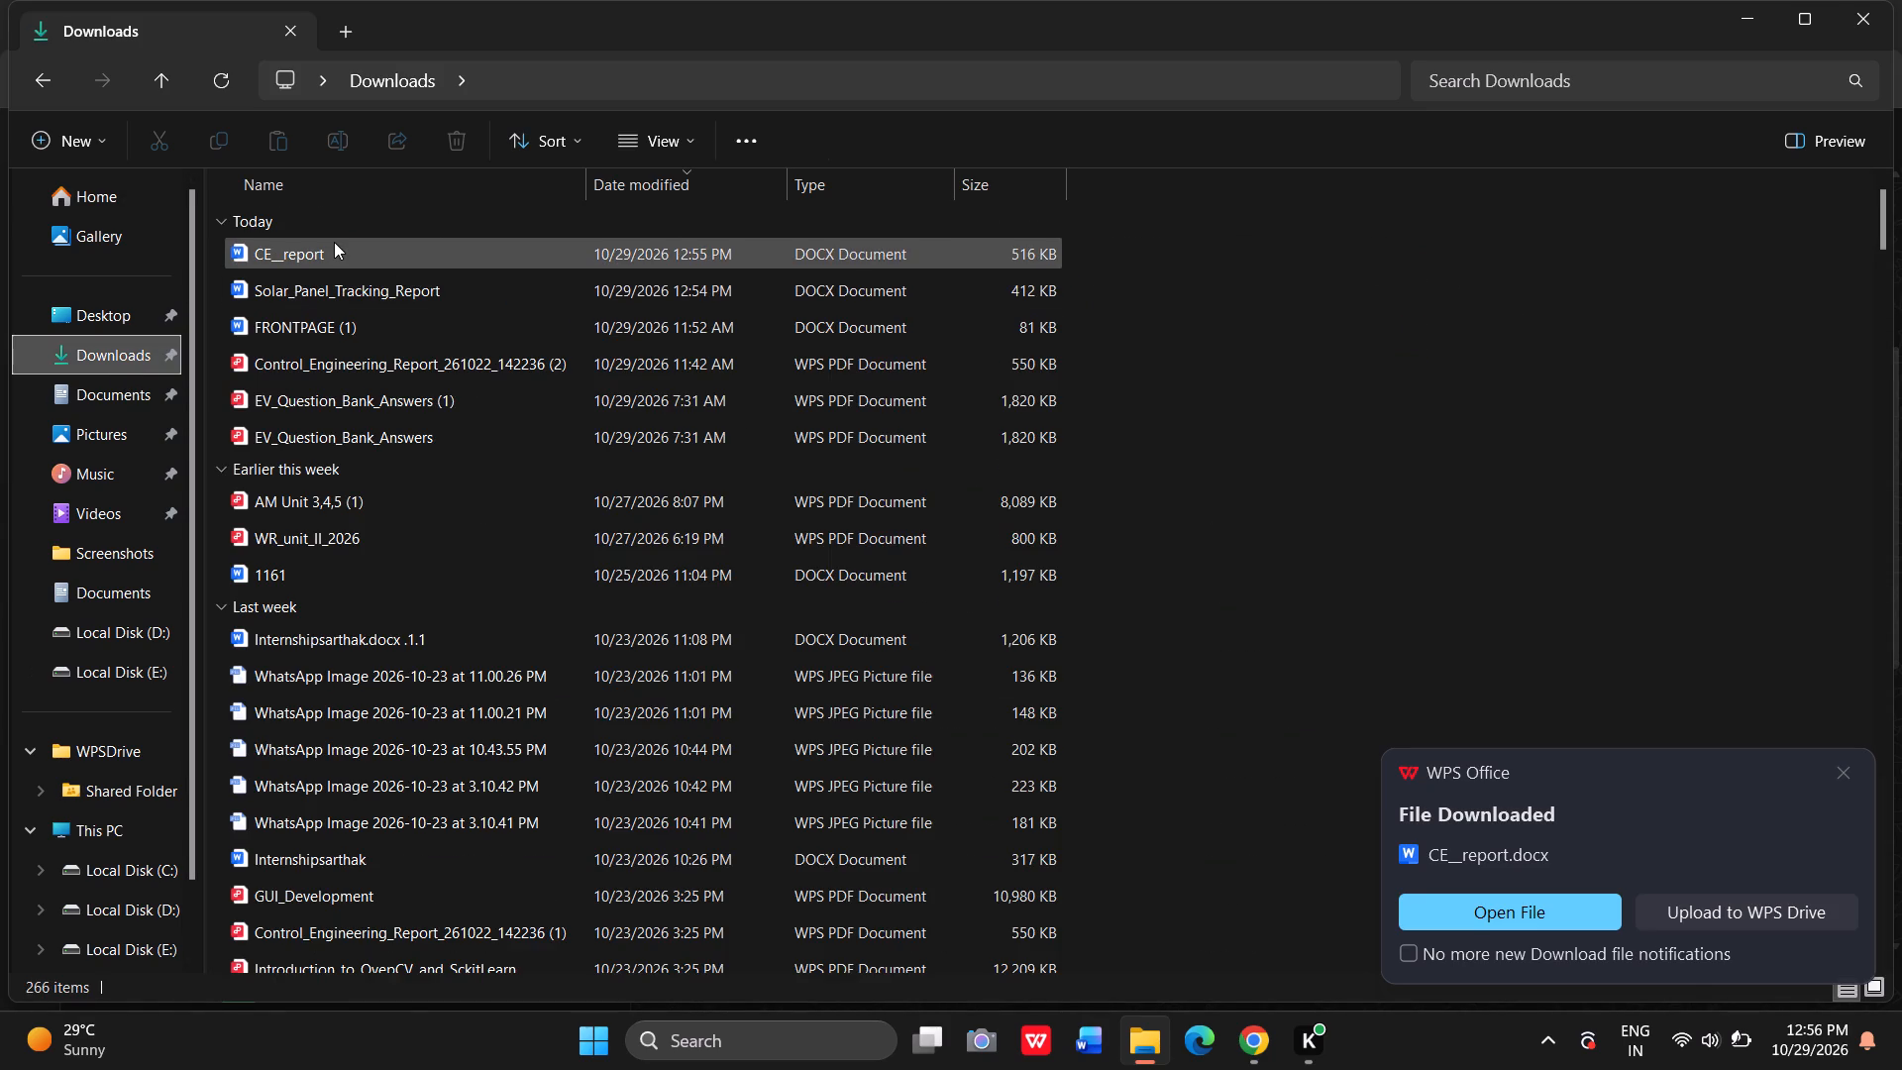
{"action": "double_click", "coordinate": [334, 242]}
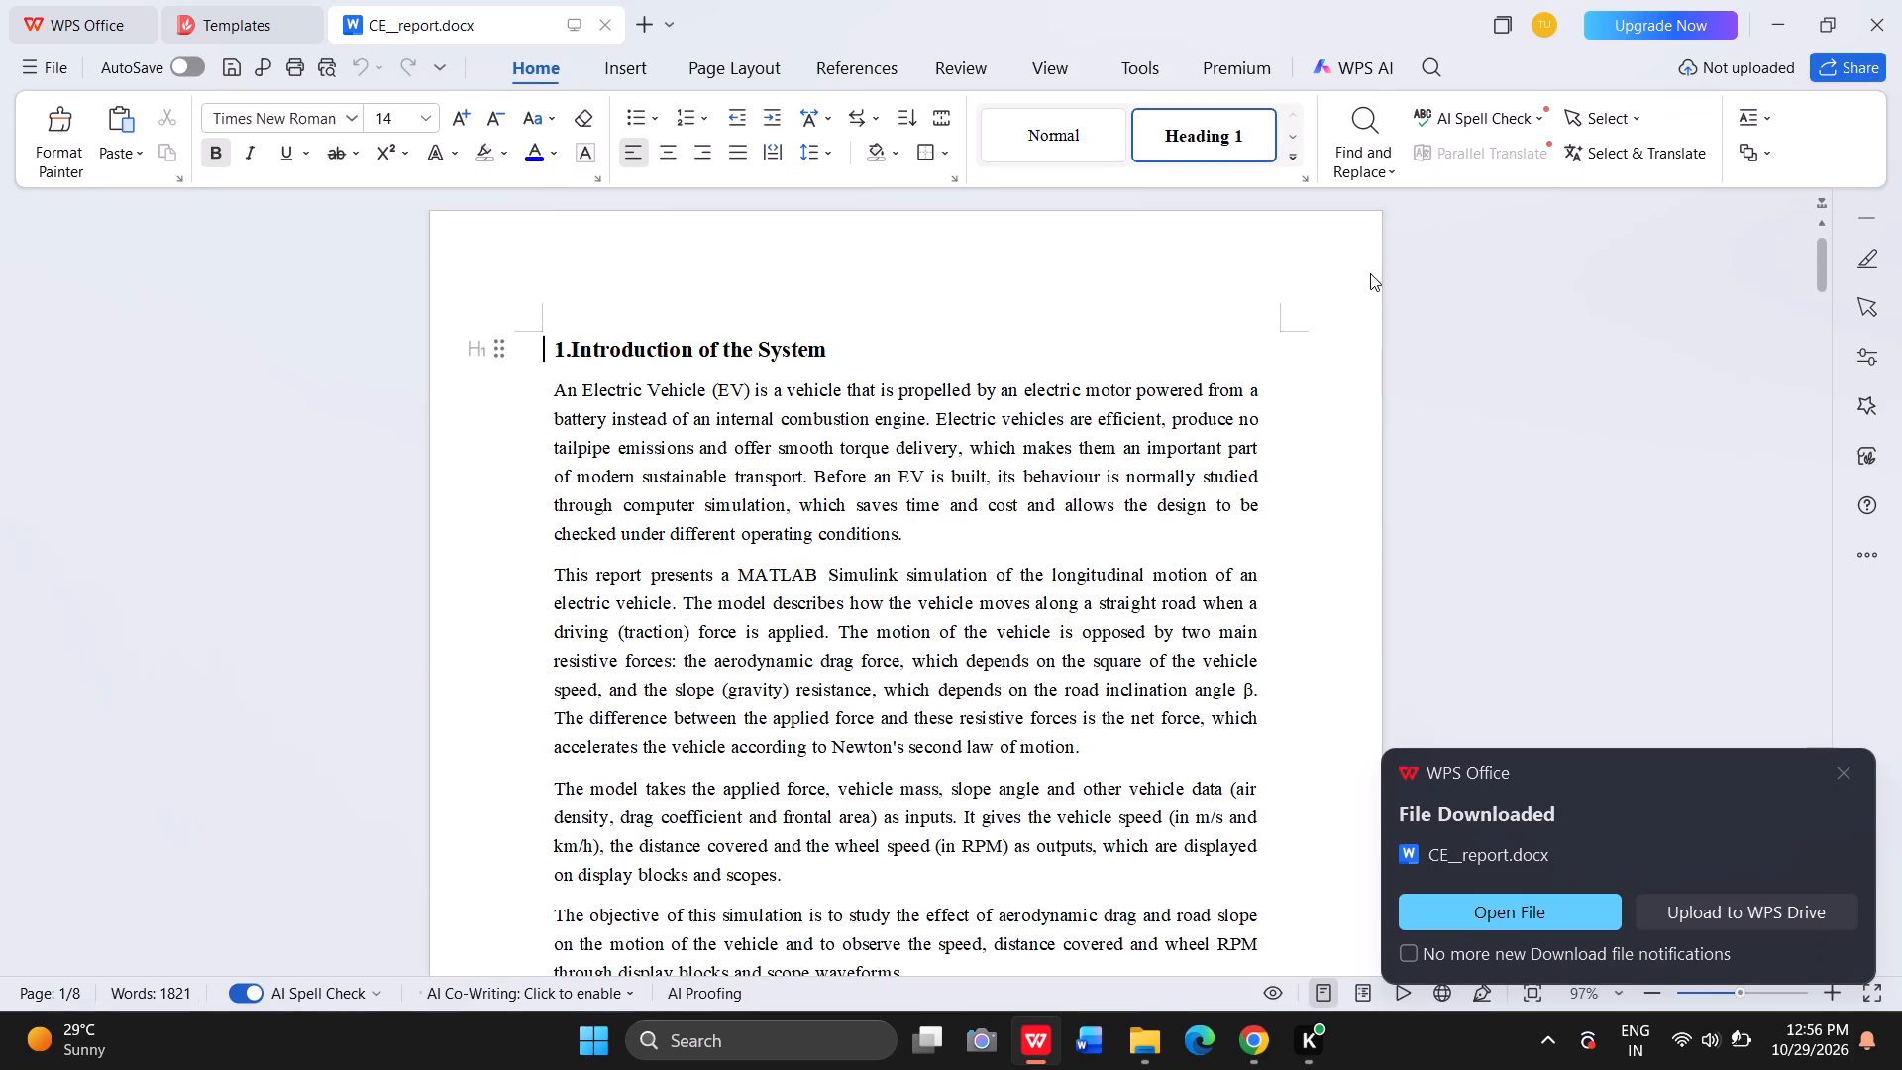
Insert blank lines before the "1.Introduction of the System" heading until it starts on page 2, leaving page 1 empty for a cover.
{"action": "left_click", "coordinate": [1833, 770]}
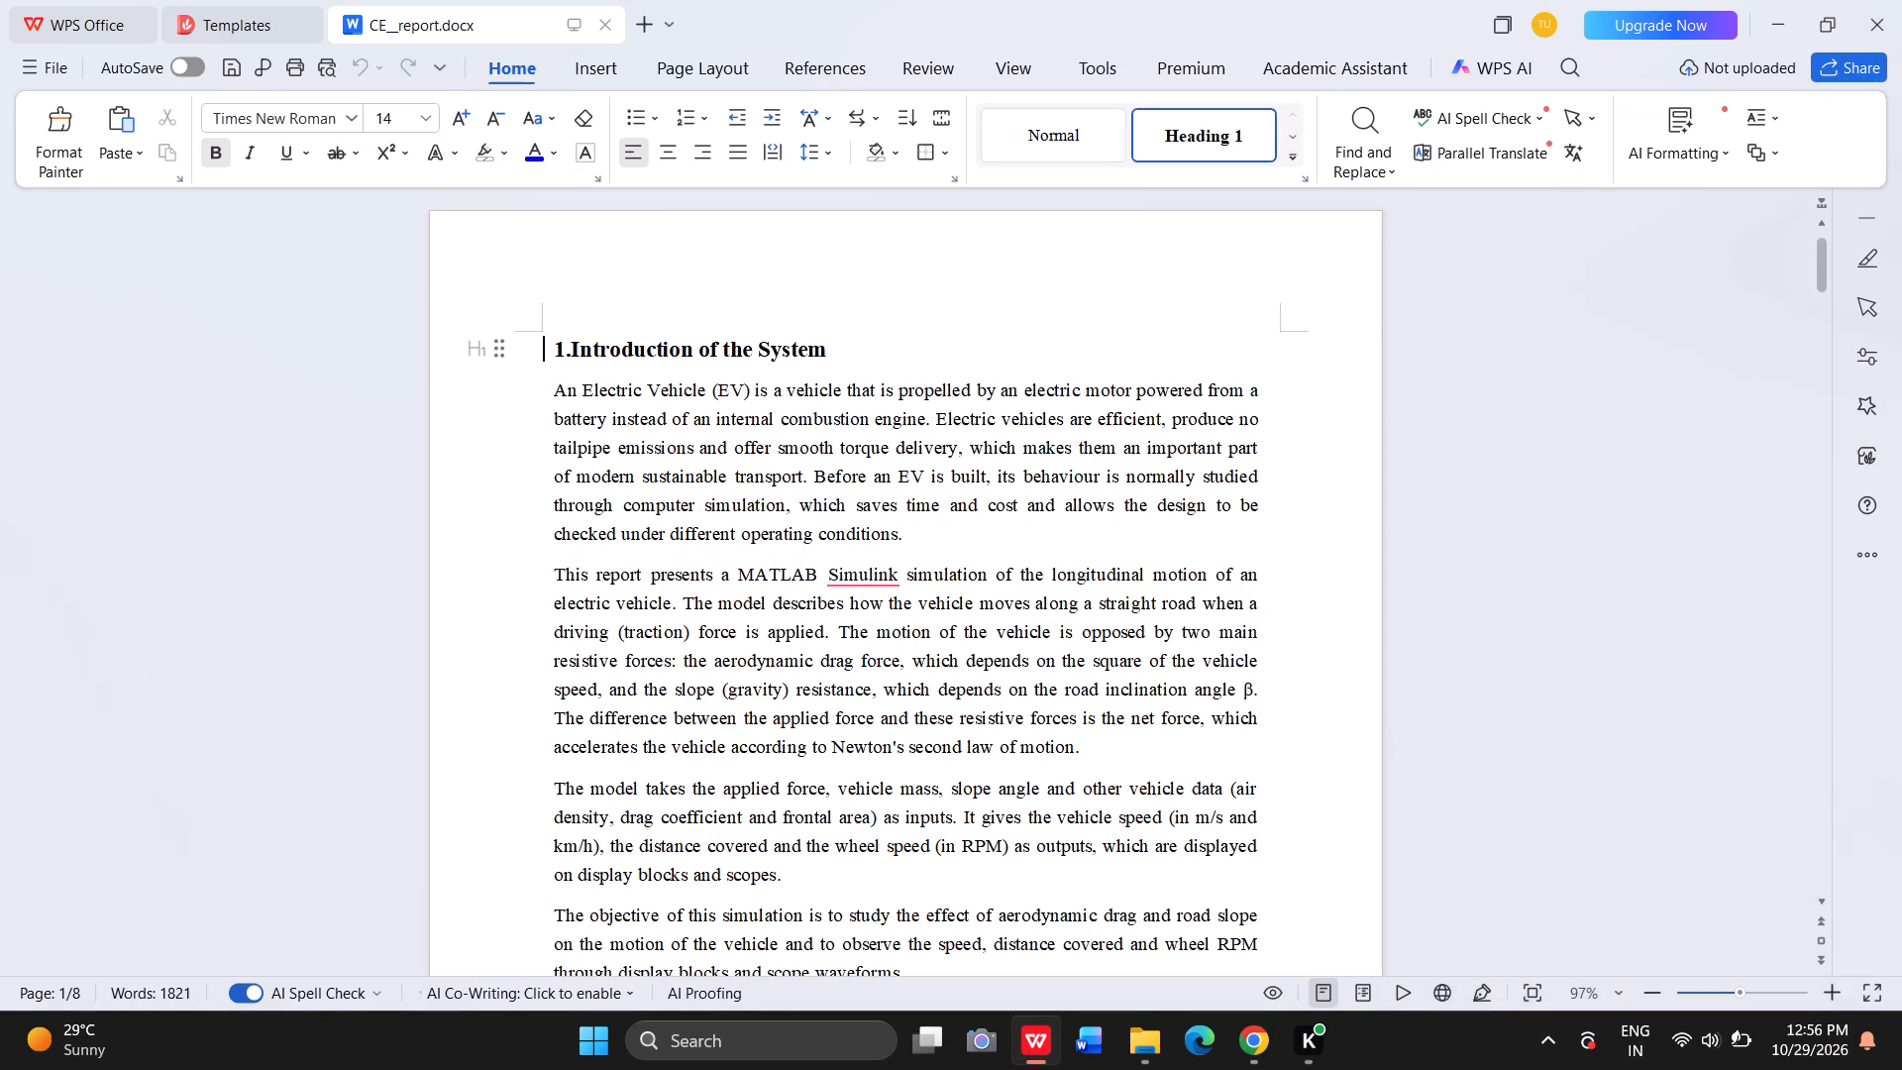
{"action": "left_click", "coordinate": [649, 293]}
{"action": "key", "text": "Up"}
{"action": "left_click", "coordinate": [618, 289]}
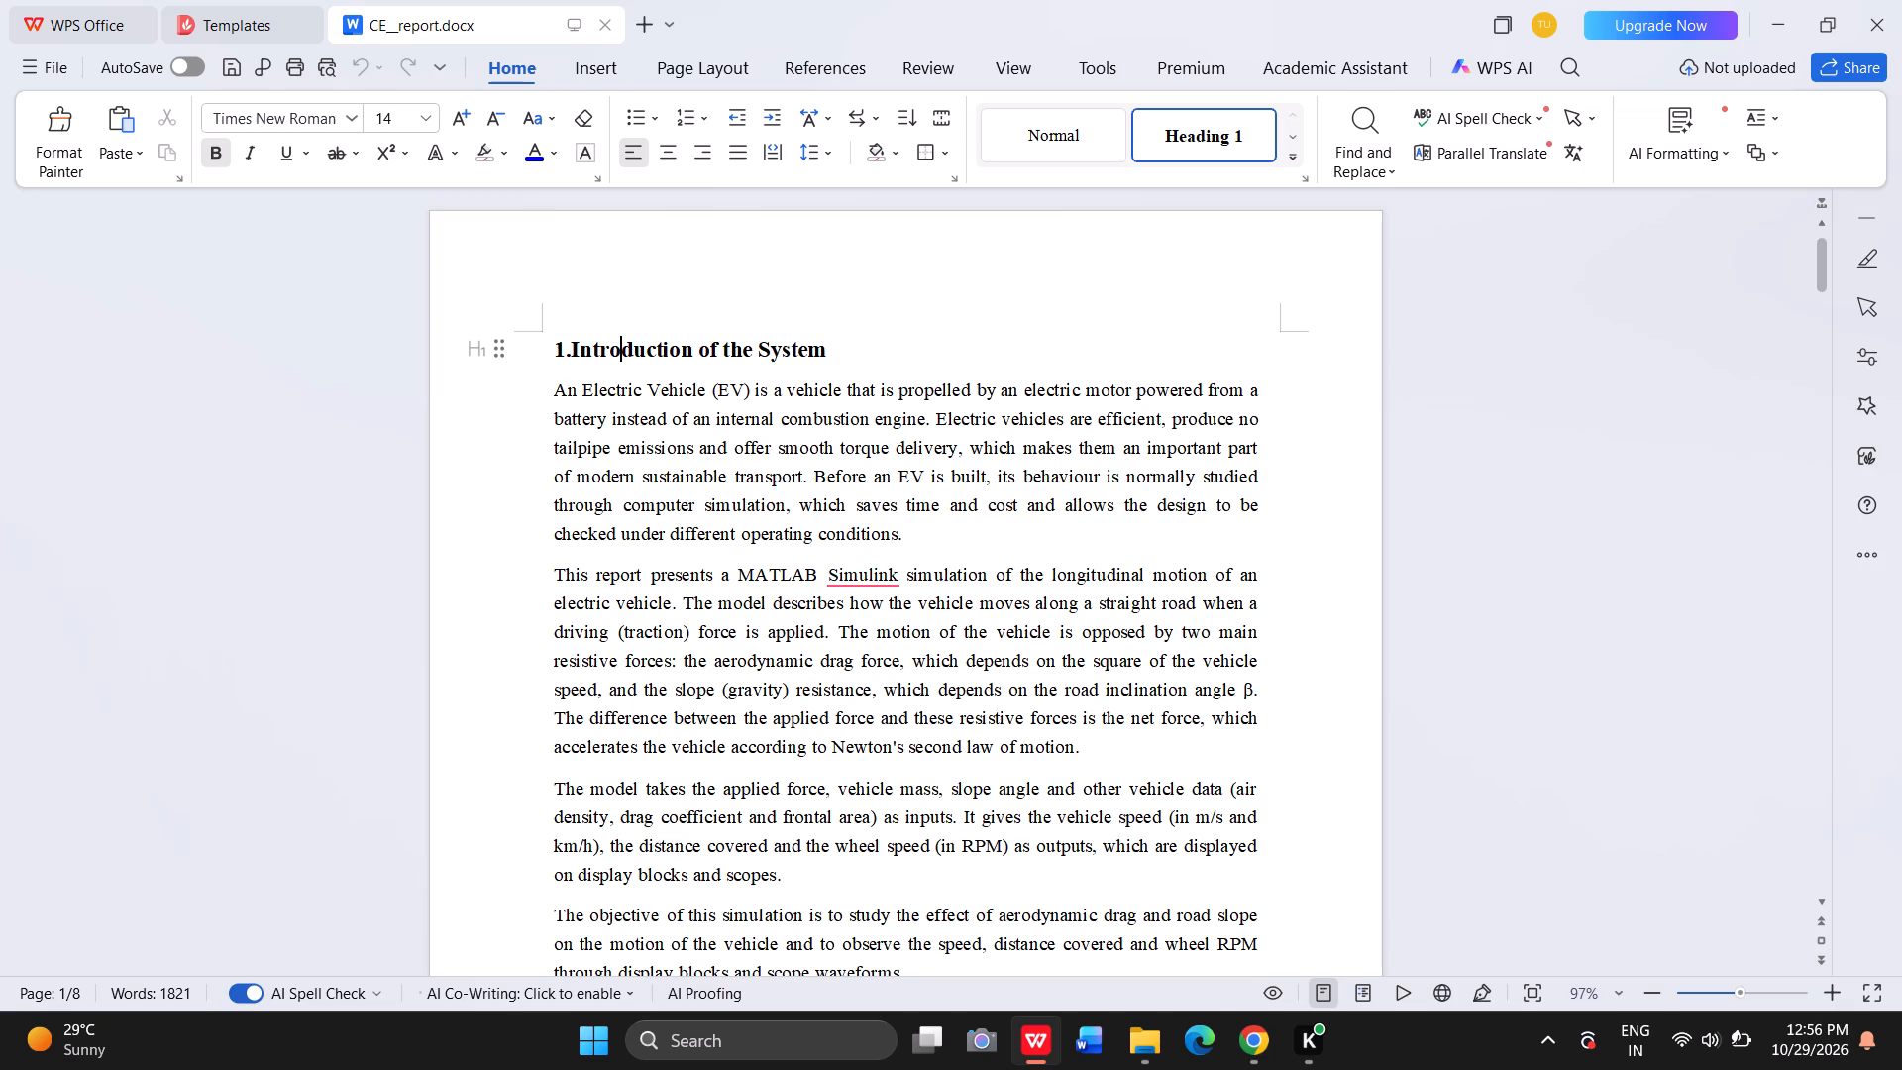
{"action": "left_click", "coordinate": [546, 343]}
{"action": "key", "text": "Return"}
{"action": "key", "text": "Return"}
{"action": "key", "text": "Return"}
{"action": "key", "text": "Return"}
{"action": "key", "text": "Return"}
{"action": "key", "text": "Return"}
{"action": "key", "text": "Return"}
{"action": "key", "text": "Return"}
{"action": "key", "text": "Return"}
{"action": "key", "text": "Return"}
{"action": "key", "text": "Return"}
{"action": "key", "text": "Return"}
{"action": "key", "text": "Return"}
{"action": "key", "text": "Return"}
{"action": "key", "text": "Return"}
{"action": "key", "text": "Return"}
{"action": "key", "text": "Return"}
{"action": "key", "text": "Return"}
{"action": "key", "text": "Return"}
{"action": "key", "text": "Return"}
{"action": "key", "text": "Return"}
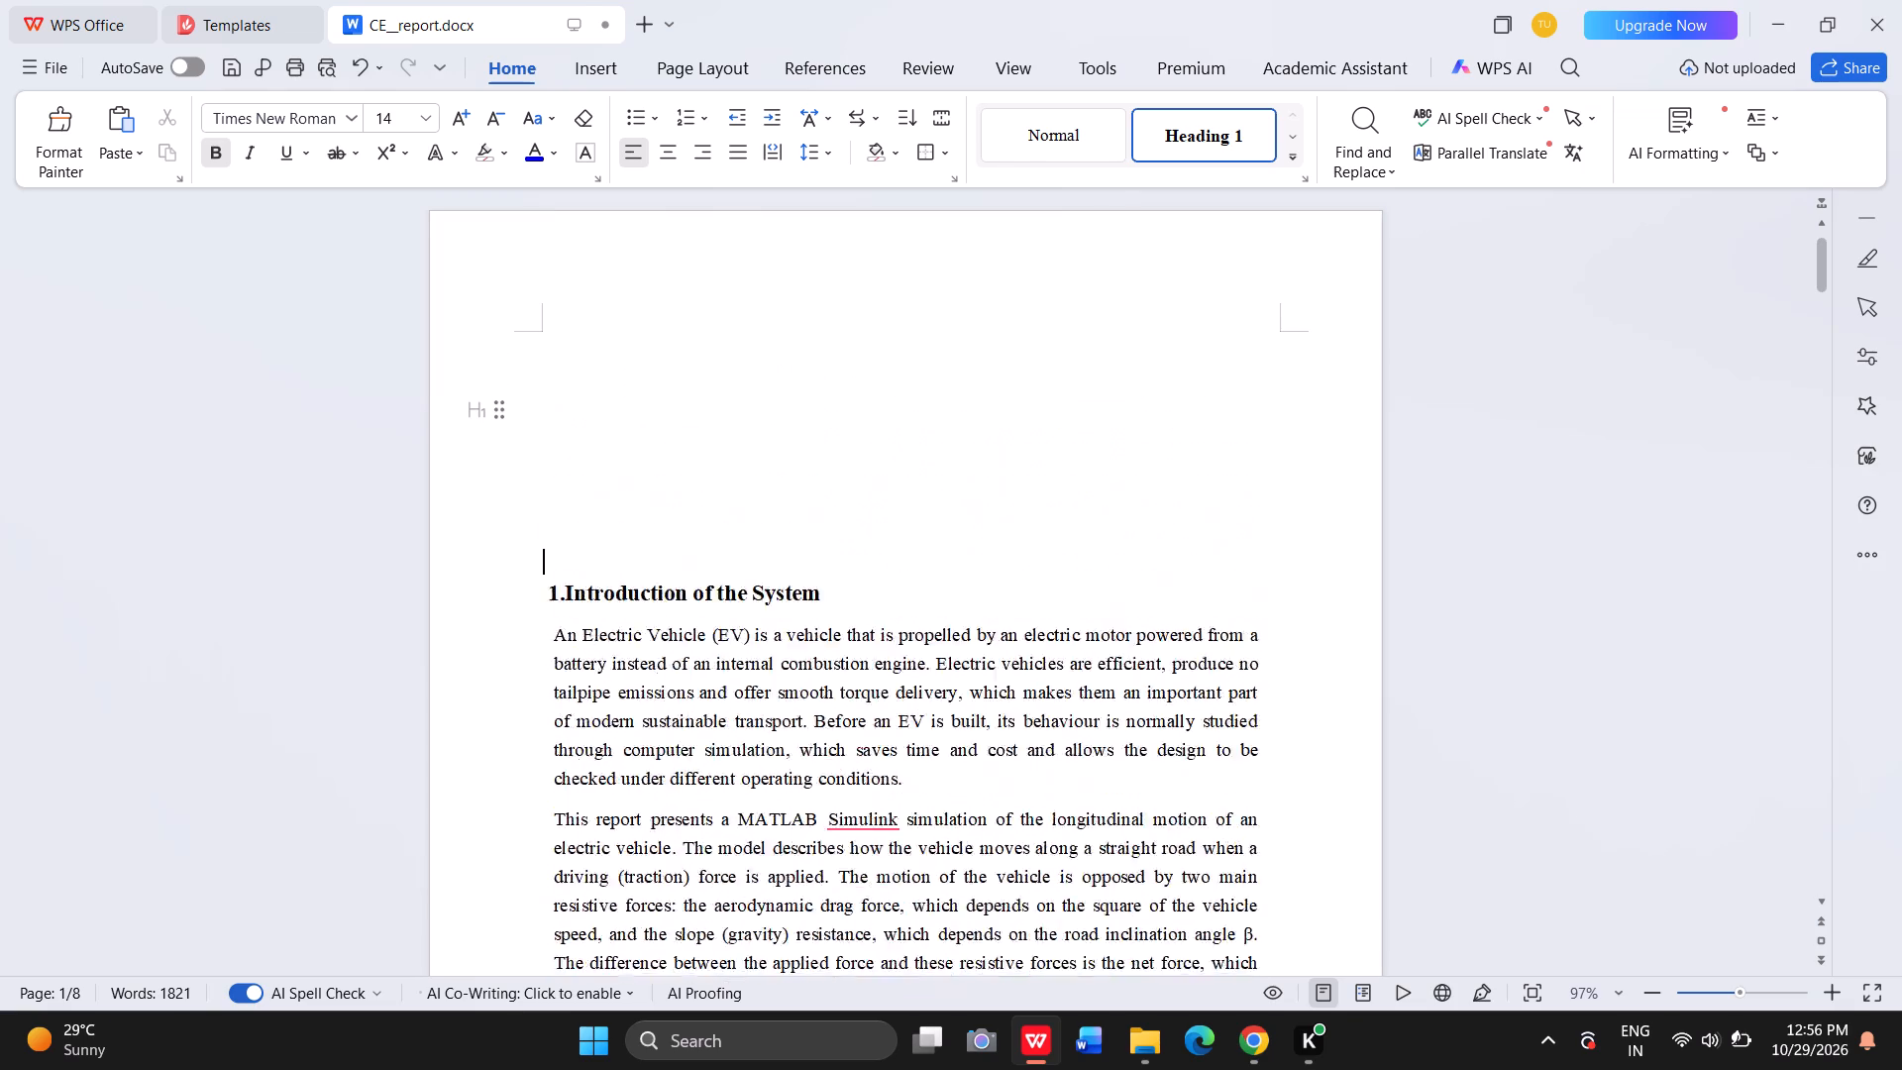
{"action": "key", "text": "Return"}
{"action": "key", "text": "Return"}
{"action": "key", "text": "Return"}
{"action": "key", "text": "Return"}
{"action": "key", "text": "Return"}
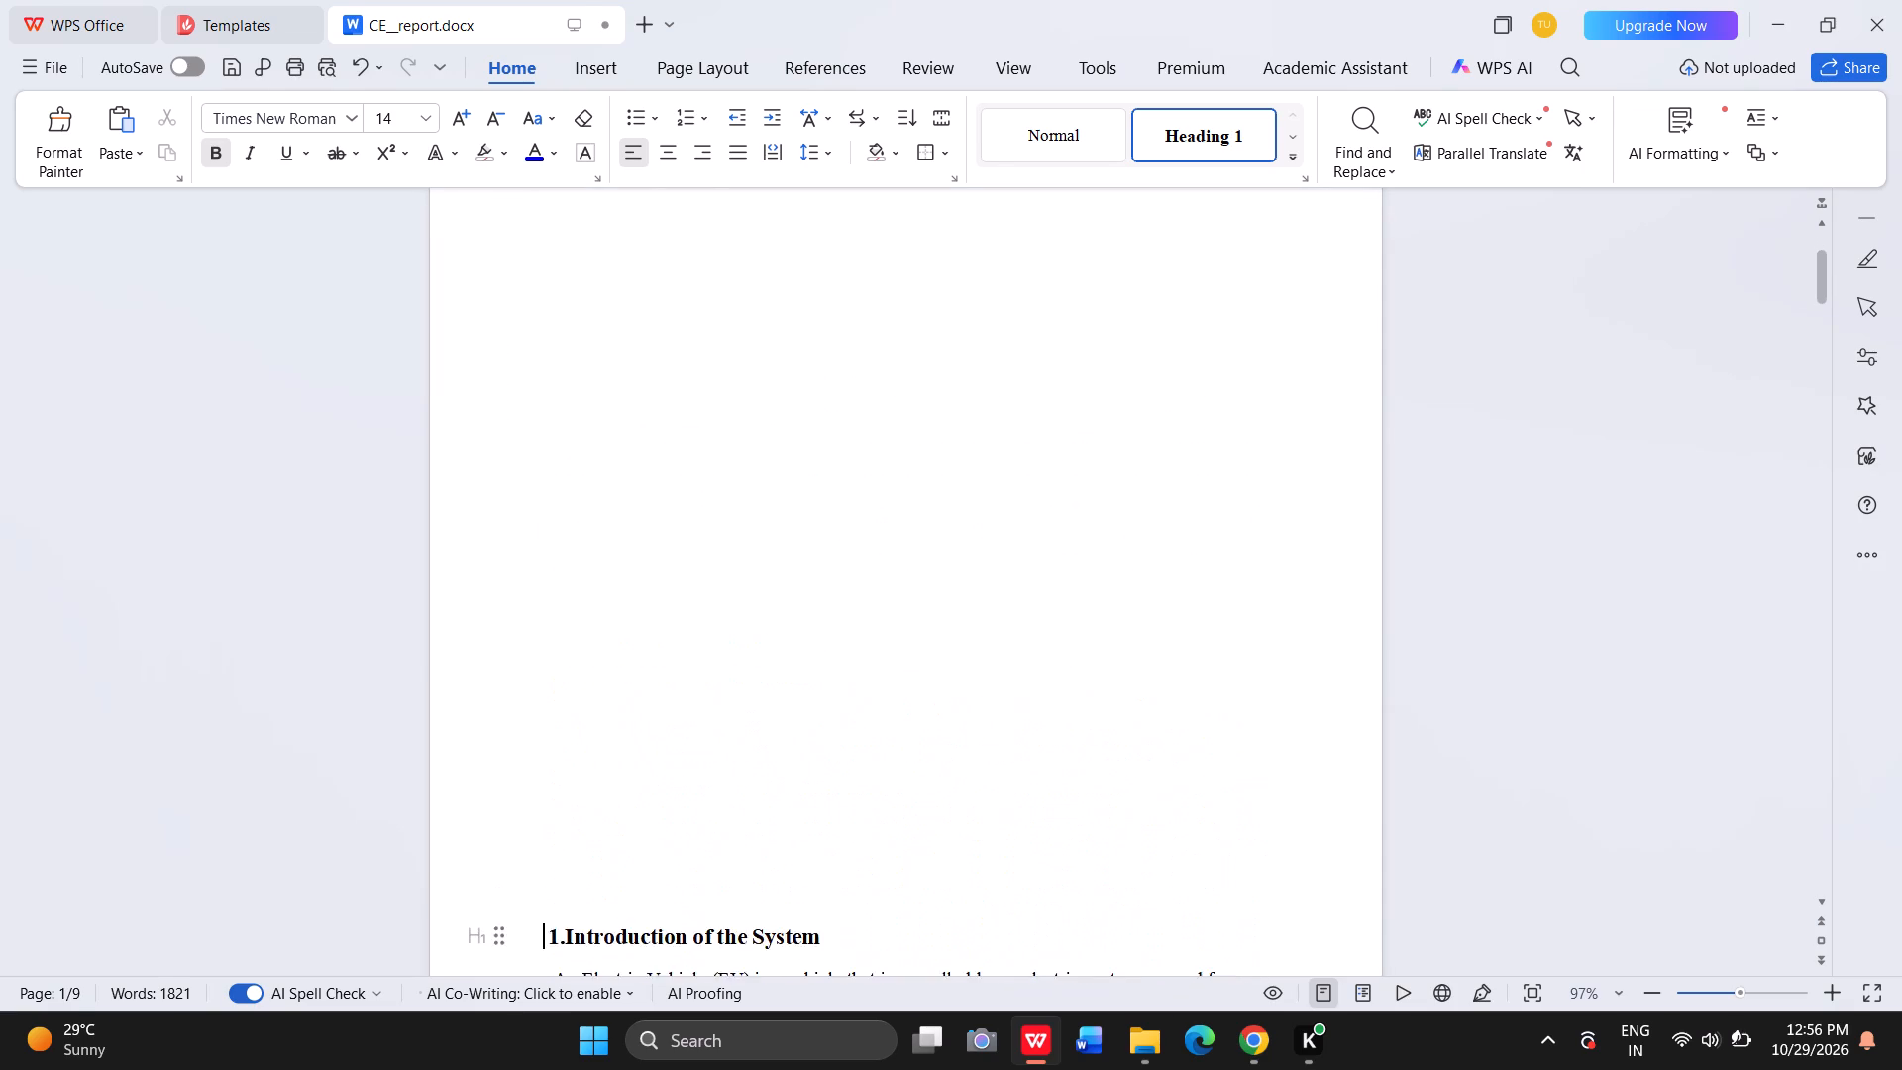
{"action": "key", "text": "Return"}
{"action": "key", "text": "Return"}
{"action": "scroll", "coordinate": [546, 343], "scroll_direction": "down", "scroll_amount": 13}
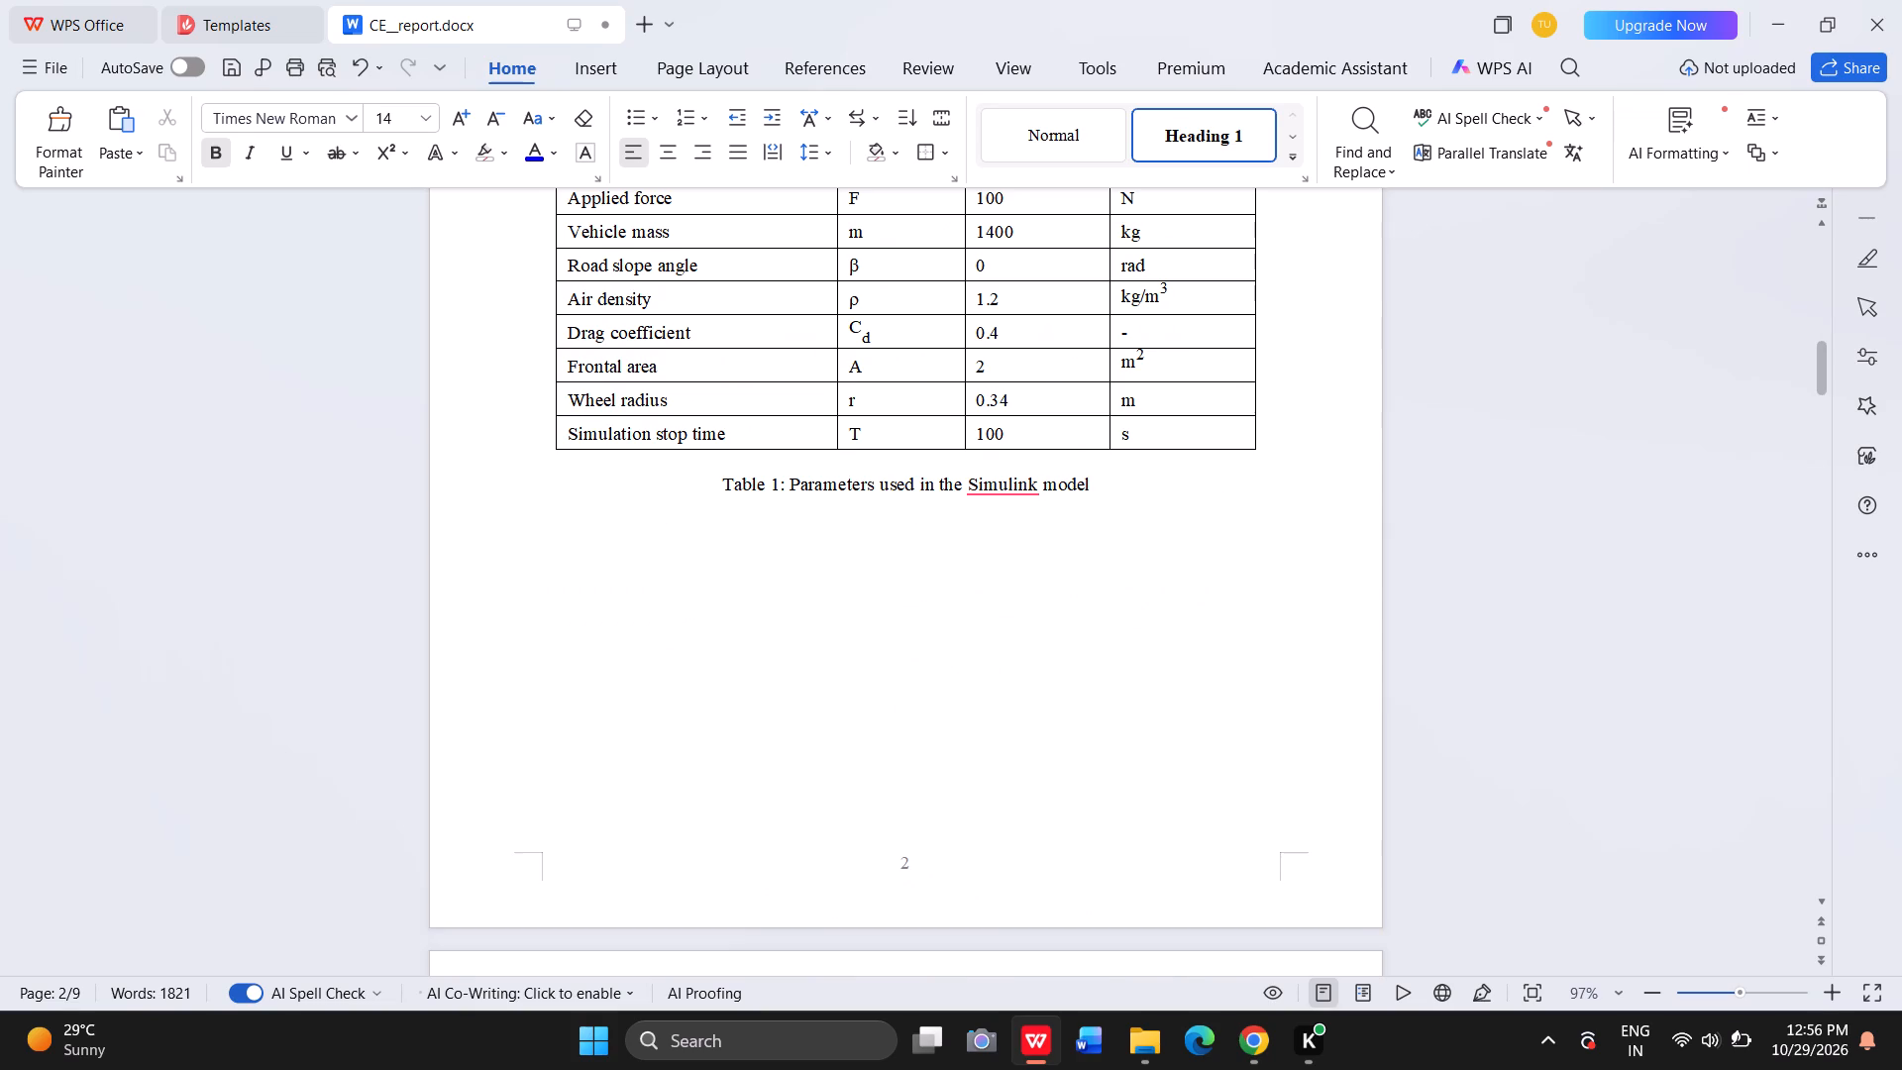
{"action": "scroll", "coordinate": [546, 343], "scroll_direction": "up", "scroll_amount": 7}
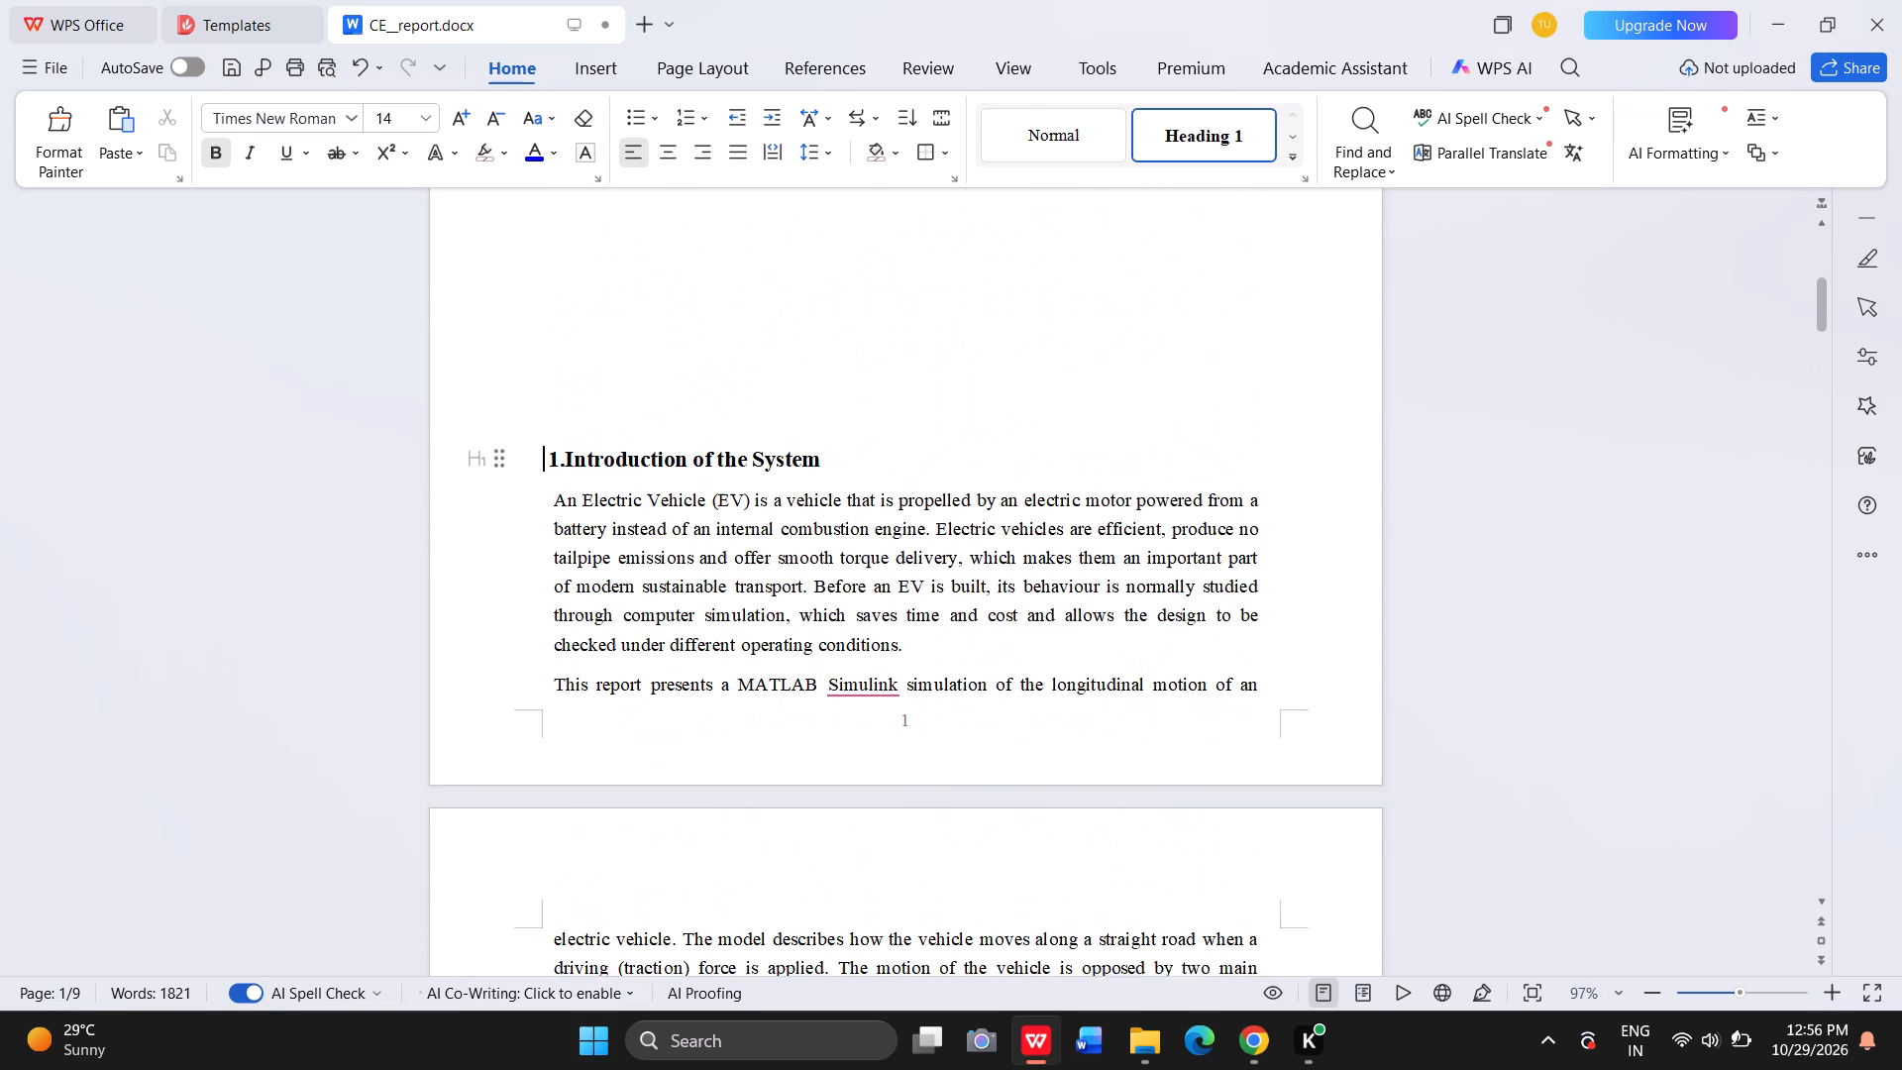
{"action": "scroll", "coordinate": [546, 343], "scroll_direction": "up", "scroll_amount": 1}
{"action": "key", "text": "Return"}
{"action": "key", "text": "Return"}
{"action": "key", "text": "Return"}
{"action": "key", "text": "Return"}
{"action": "key", "text": "Return"}
{"action": "key", "text": "Return"}
{"action": "key", "text": "Return"}
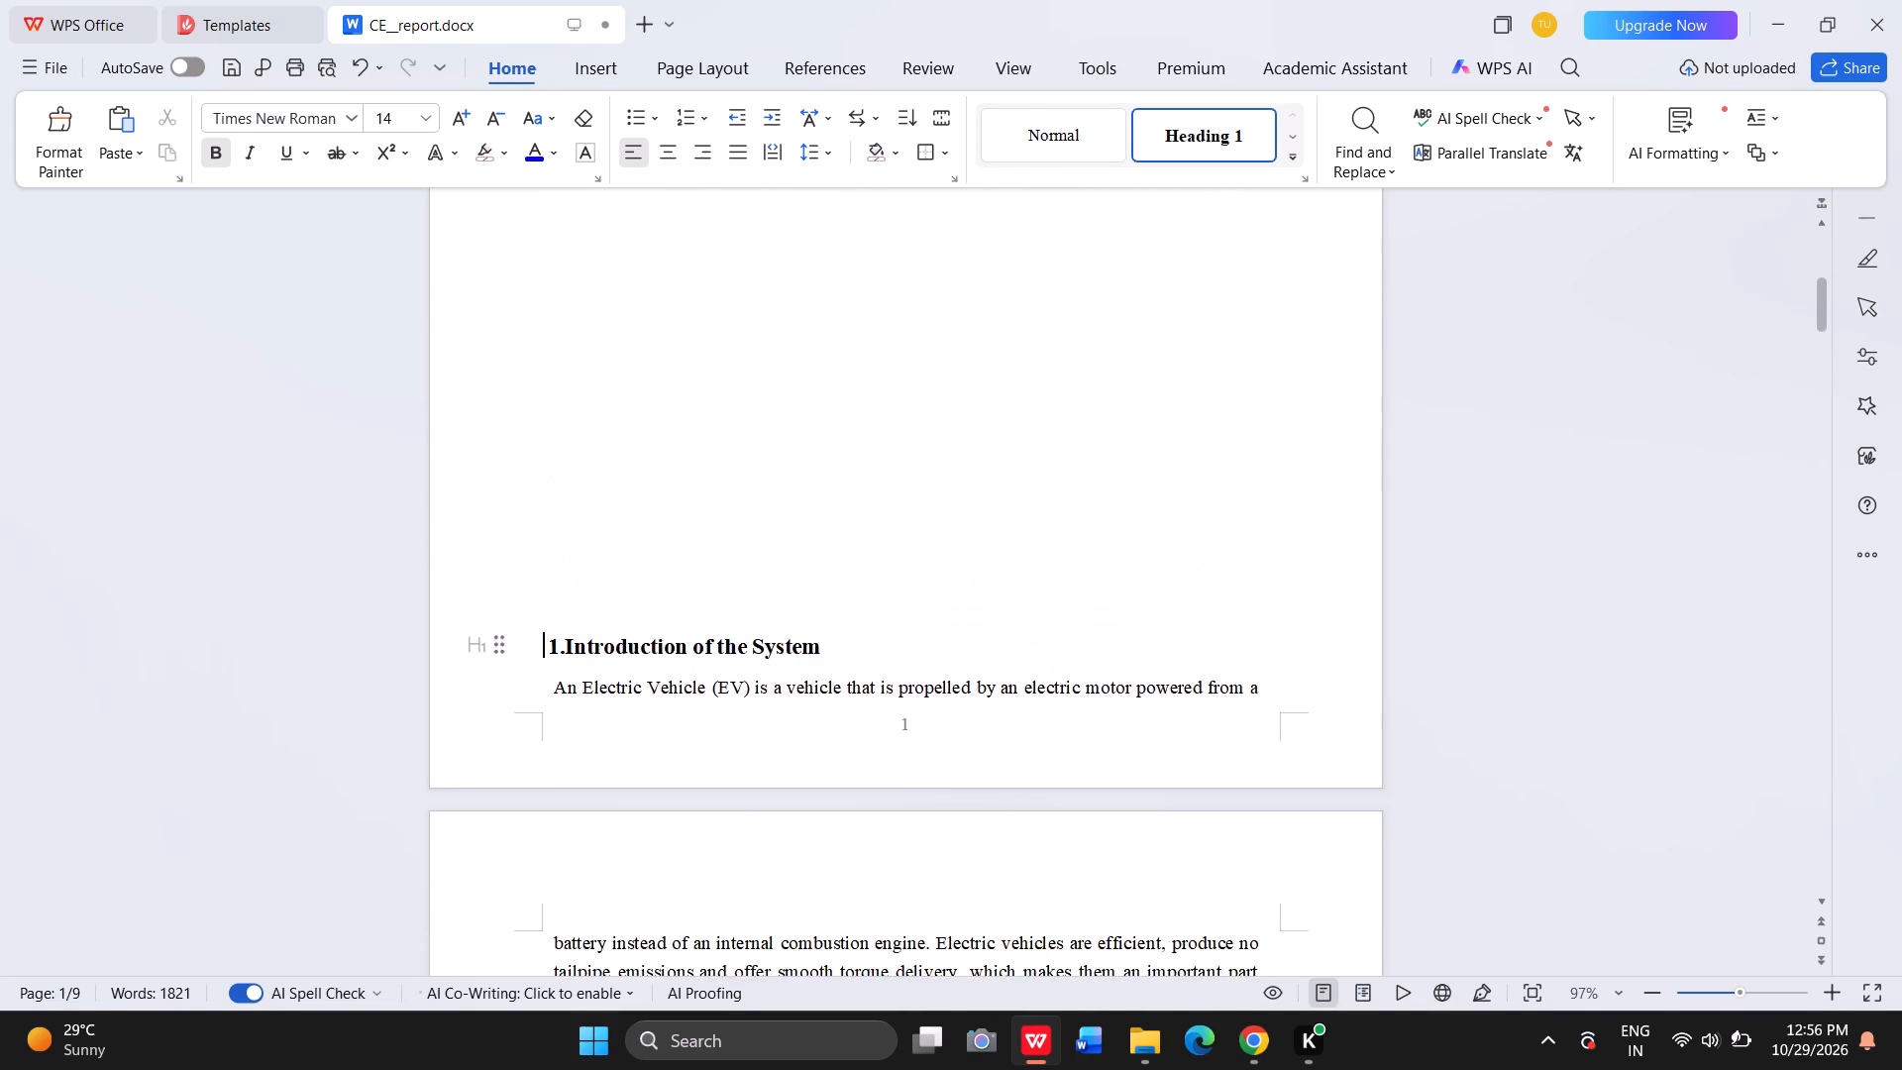
{"action": "key", "text": "Return"}
Review the report's layout from the introduction heading through the Table 3 caption.
{"action": "scroll", "coordinate": [546, 343], "scroll_direction": "down", "scroll_amount": 1}
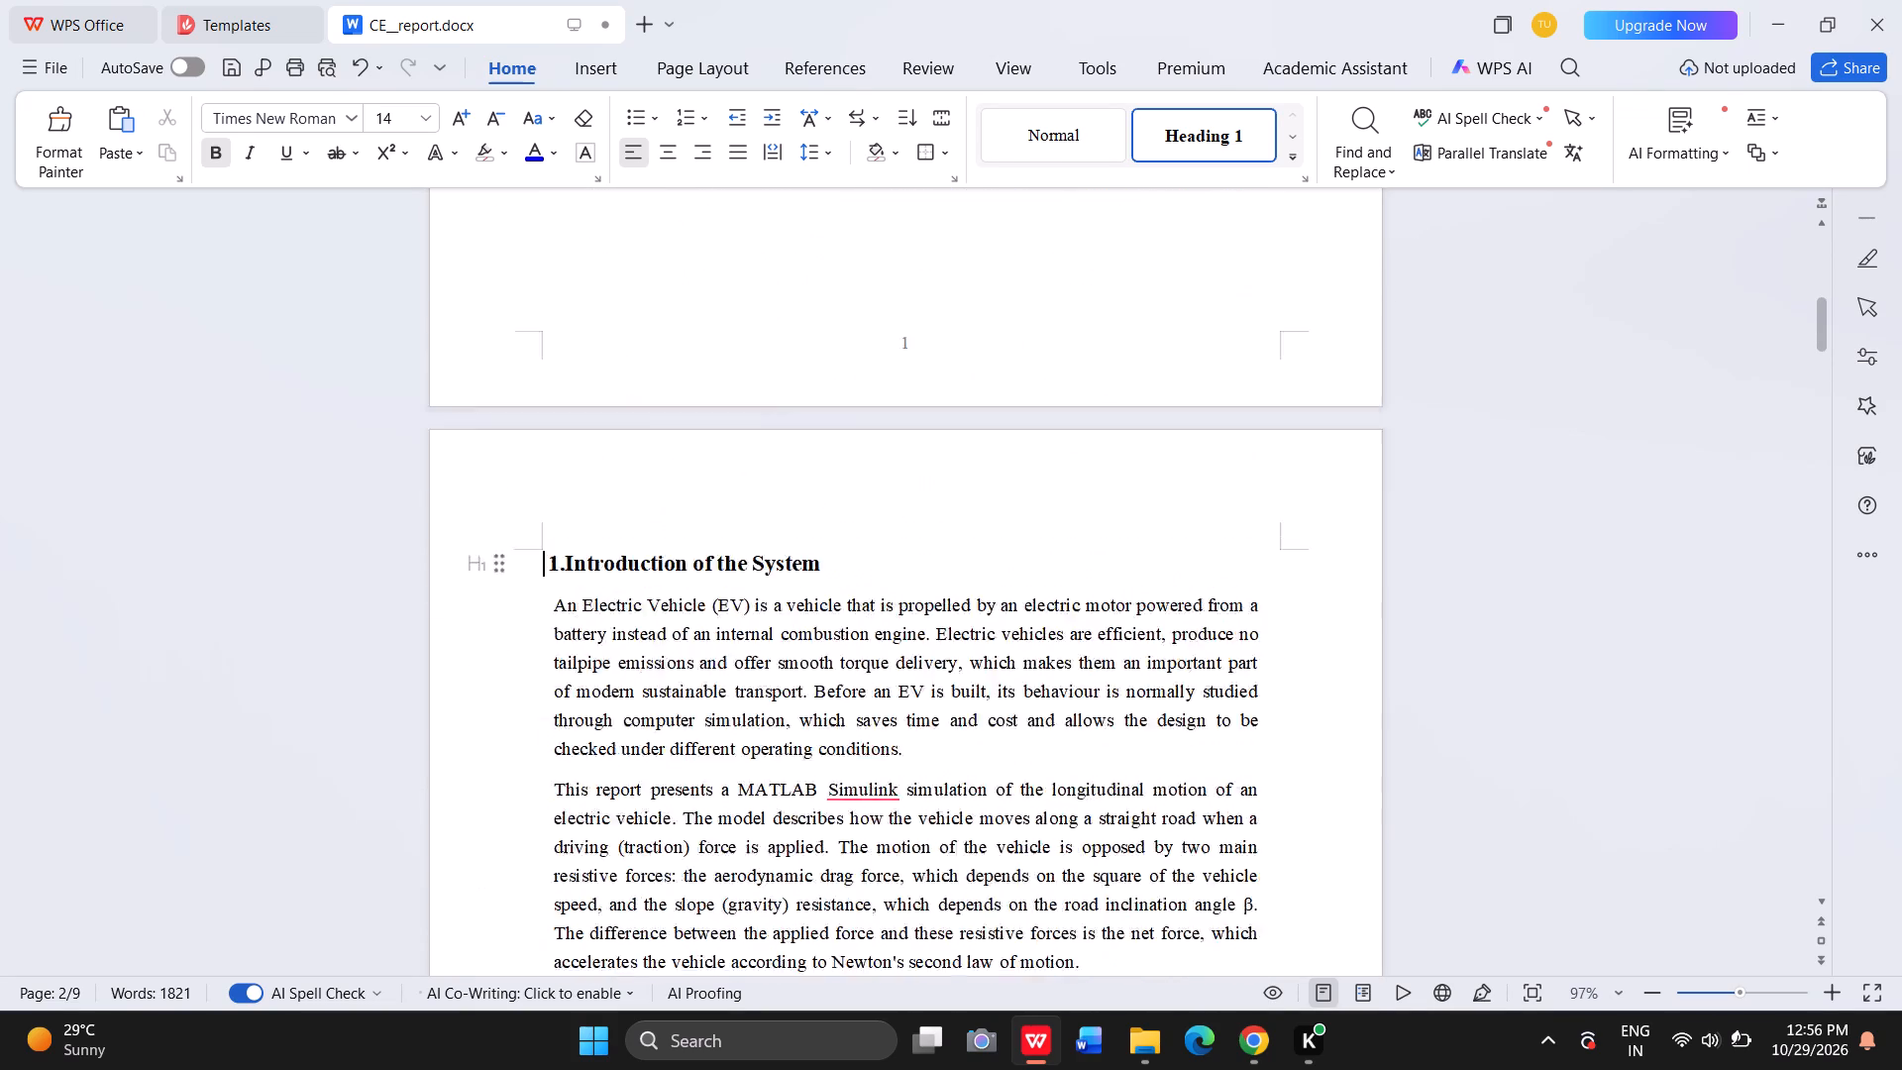
{"action": "scroll", "coordinate": [546, 343], "scroll_direction": "down", "scroll_amount": 8}
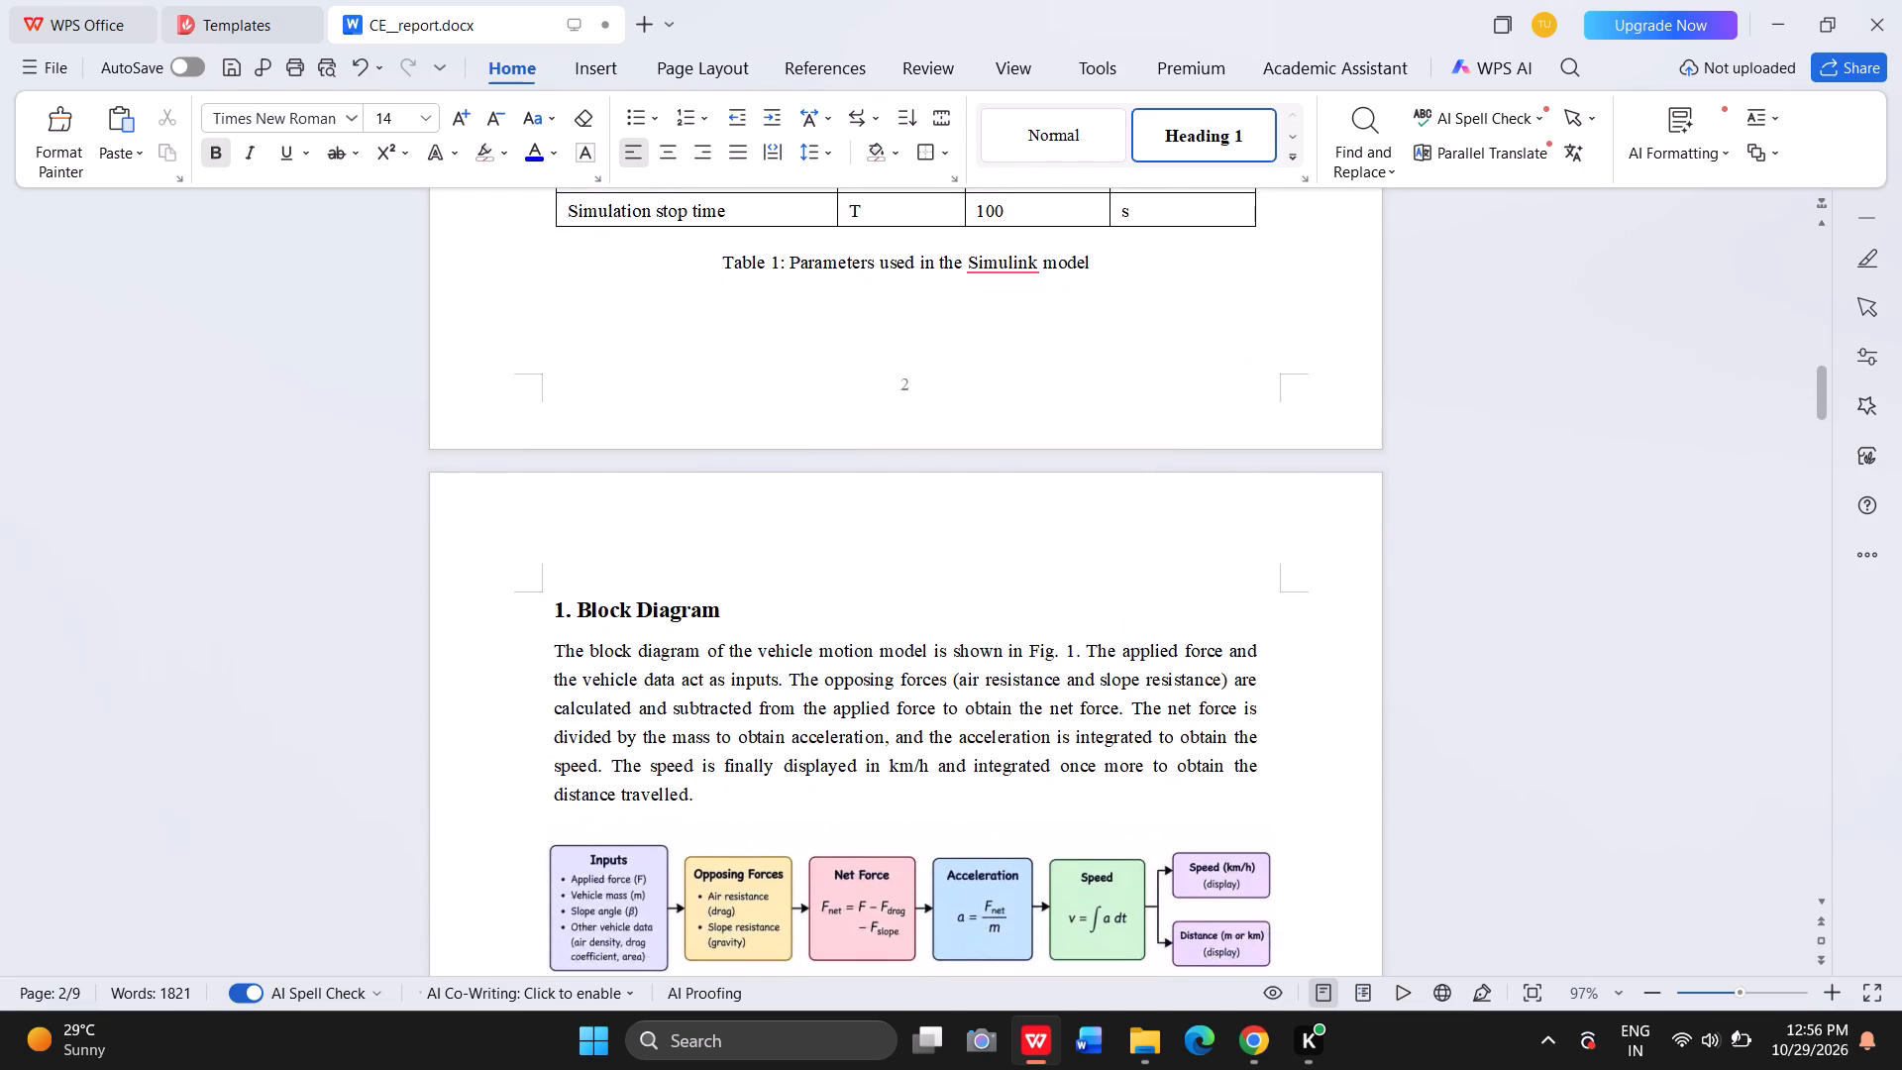
{"action": "scroll", "coordinate": [546, 343], "scroll_direction": "down", "scroll_amount": 9}
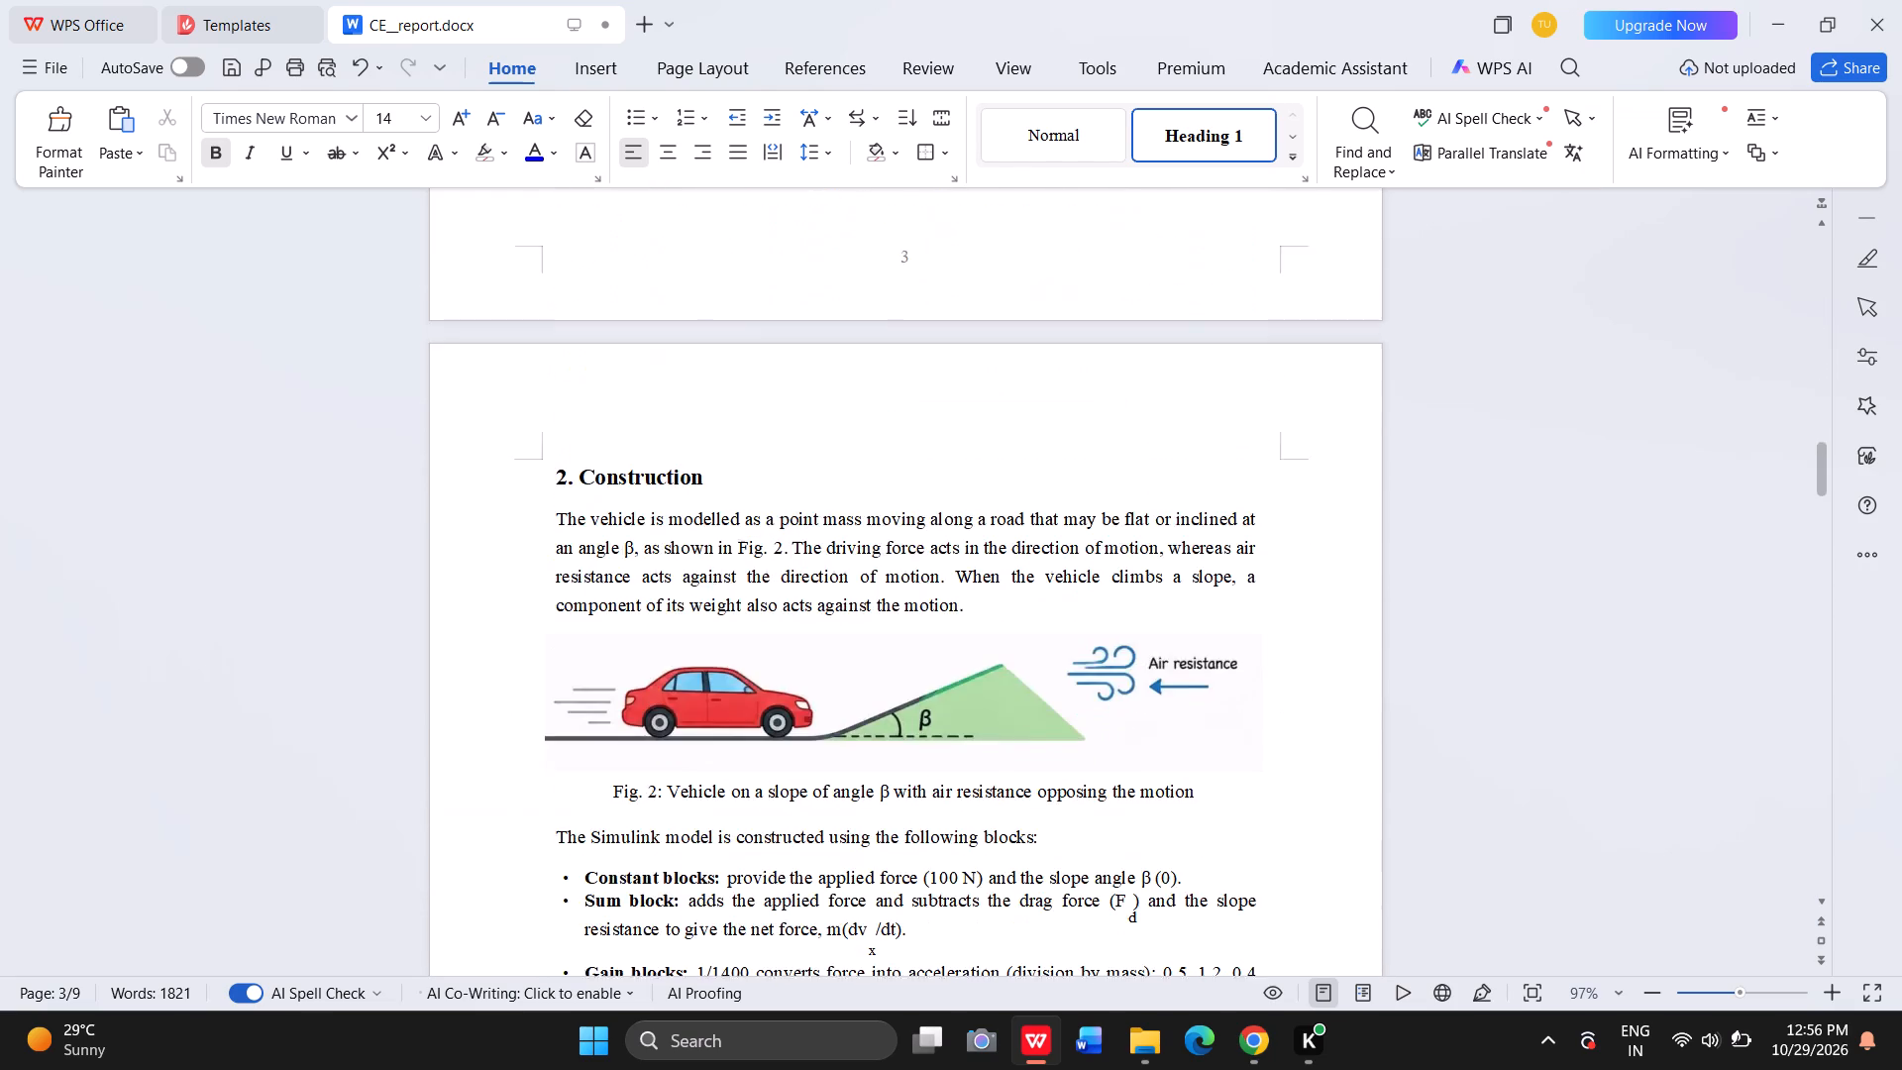
{"action": "scroll", "coordinate": [546, 343], "scroll_direction": "down", "scroll_amount": 9}
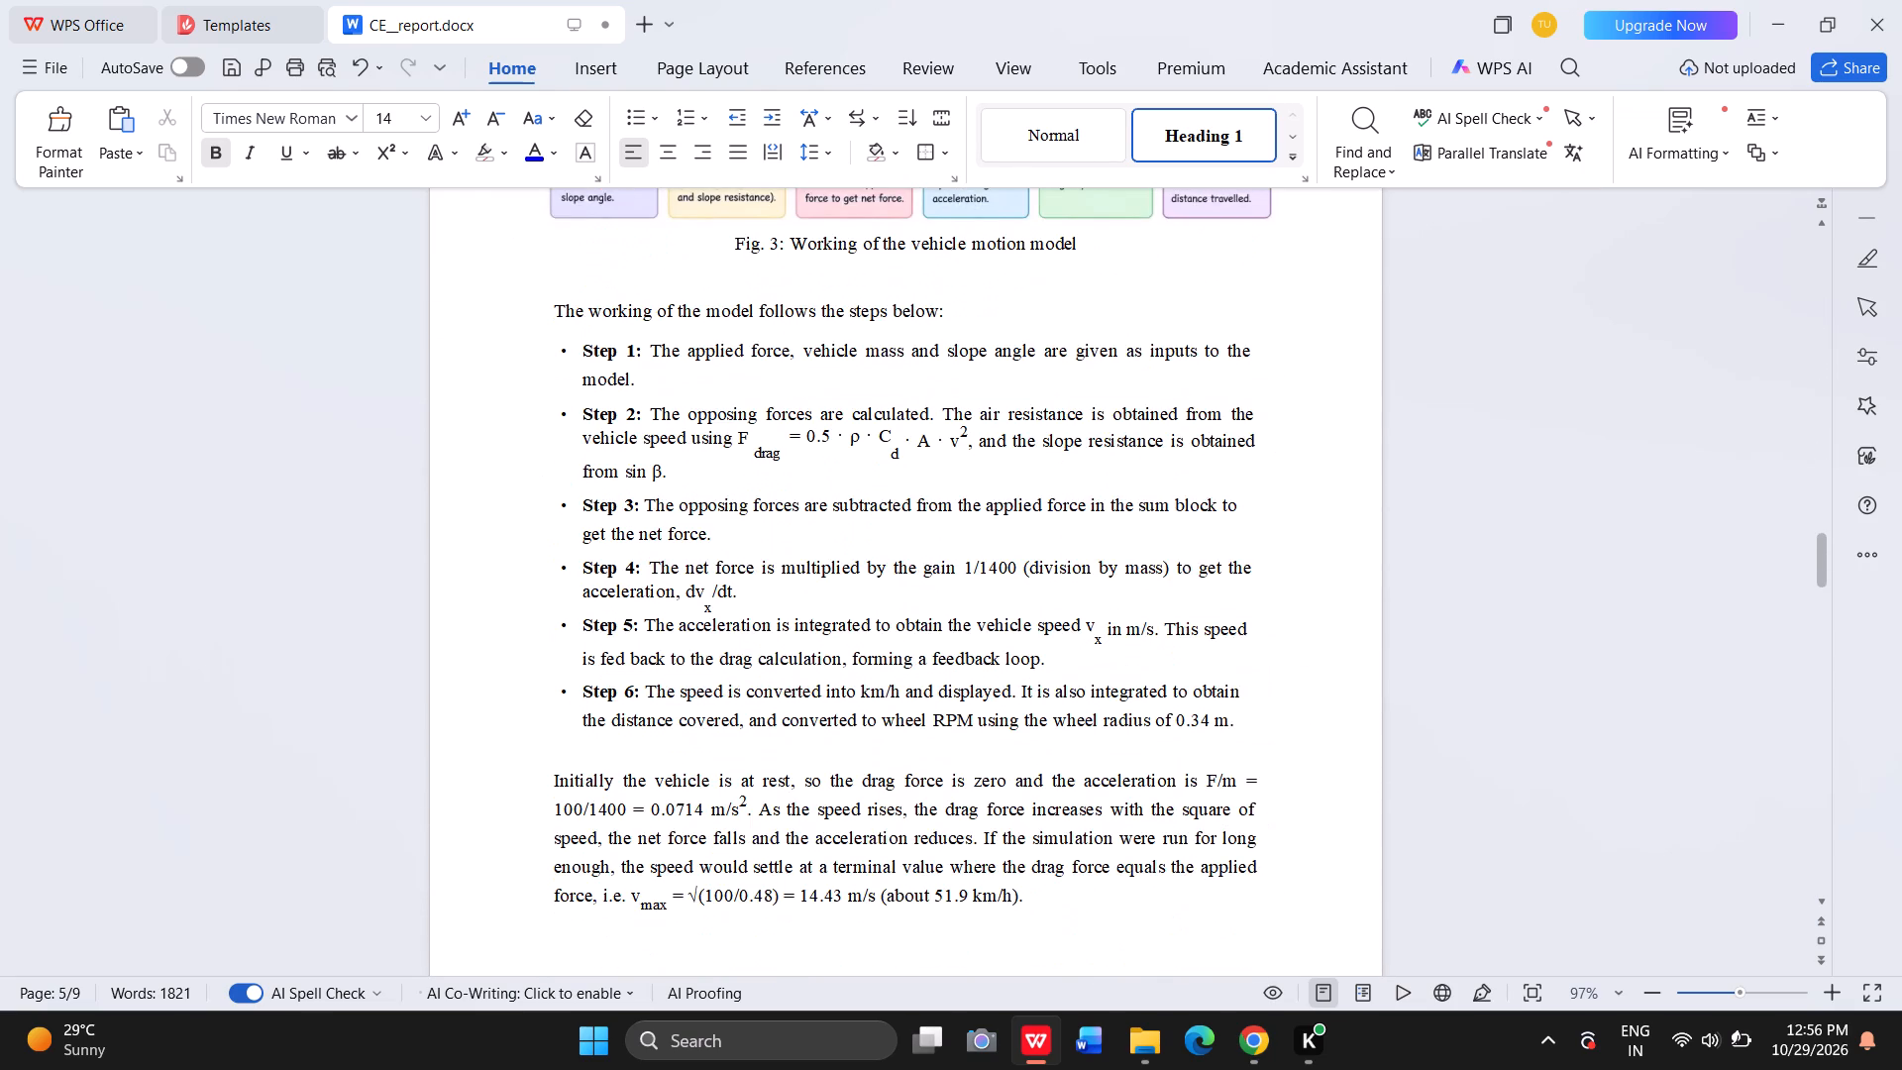
{"action": "scroll", "coordinate": [546, 343], "scroll_direction": "down", "scroll_amount": 9}
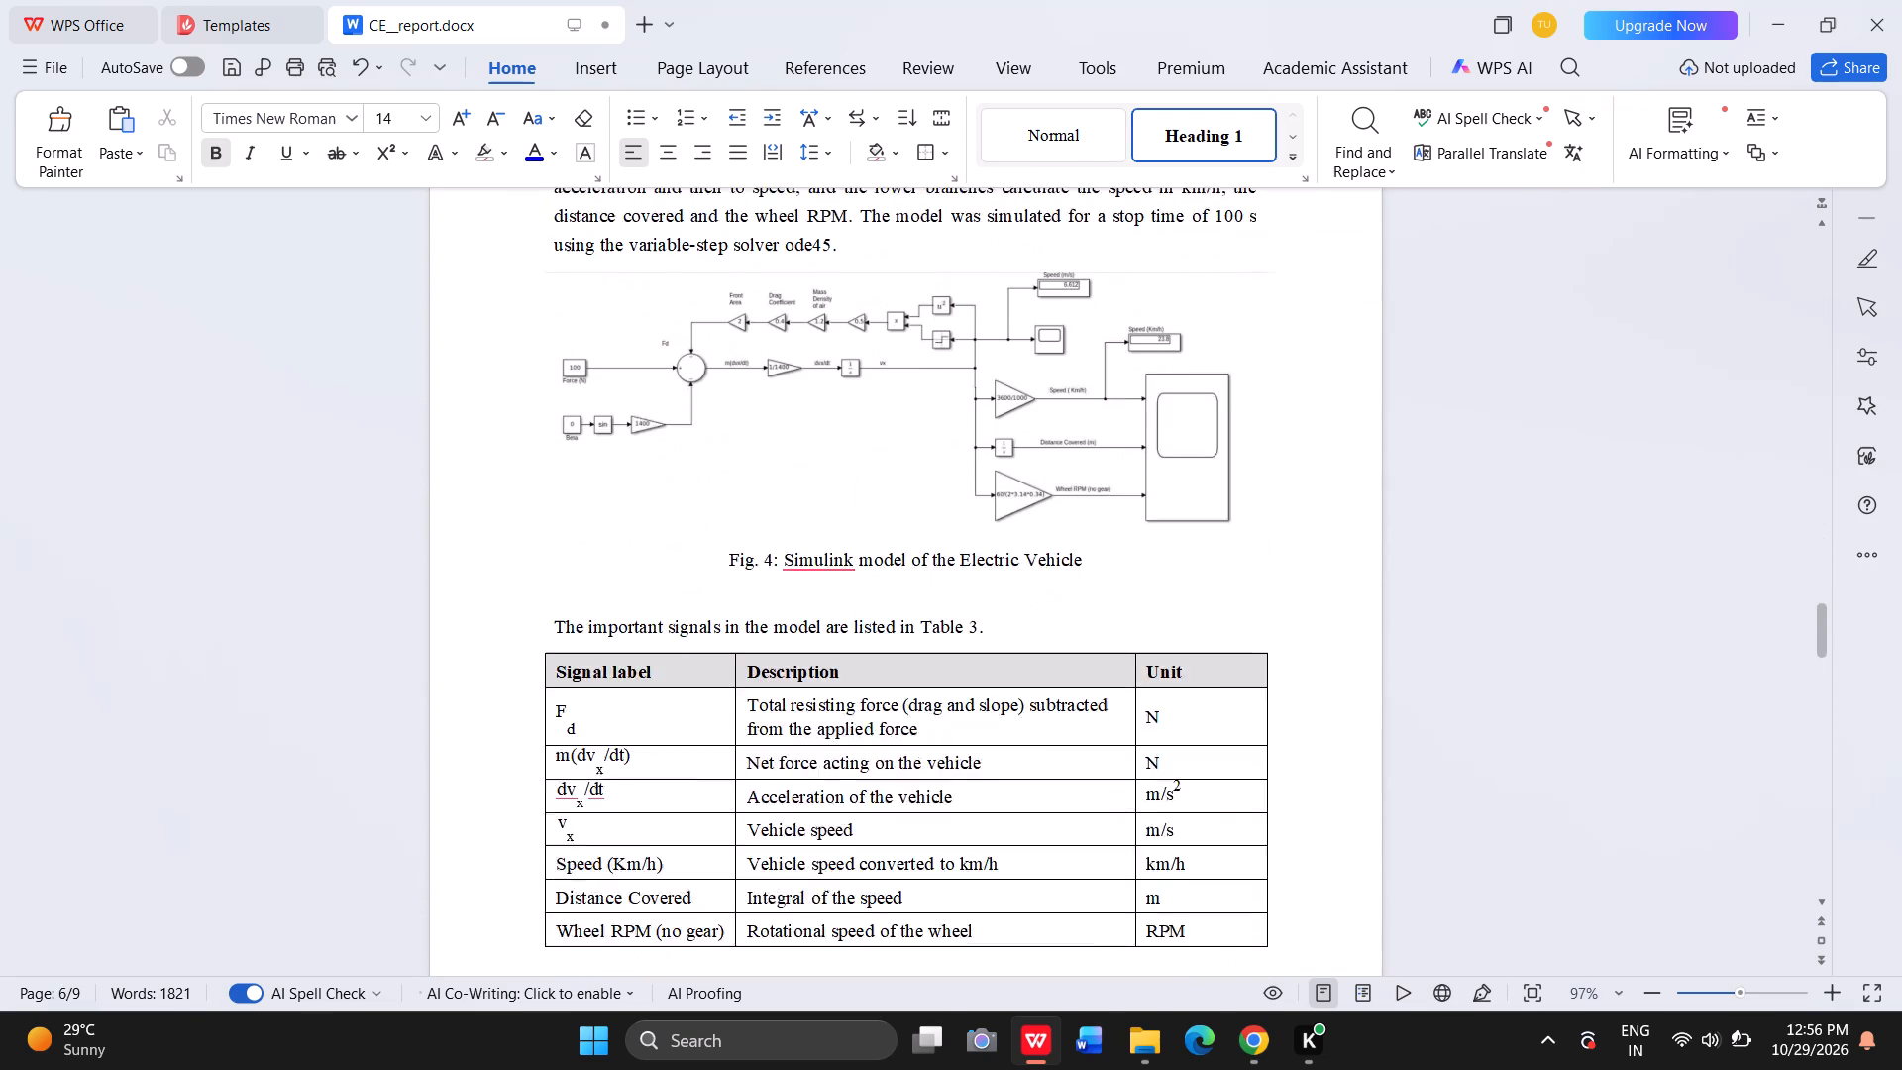
{"action": "scroll", "coordinate": [546, 343], "scroll_direction": "down", "scroll_amount": 8}
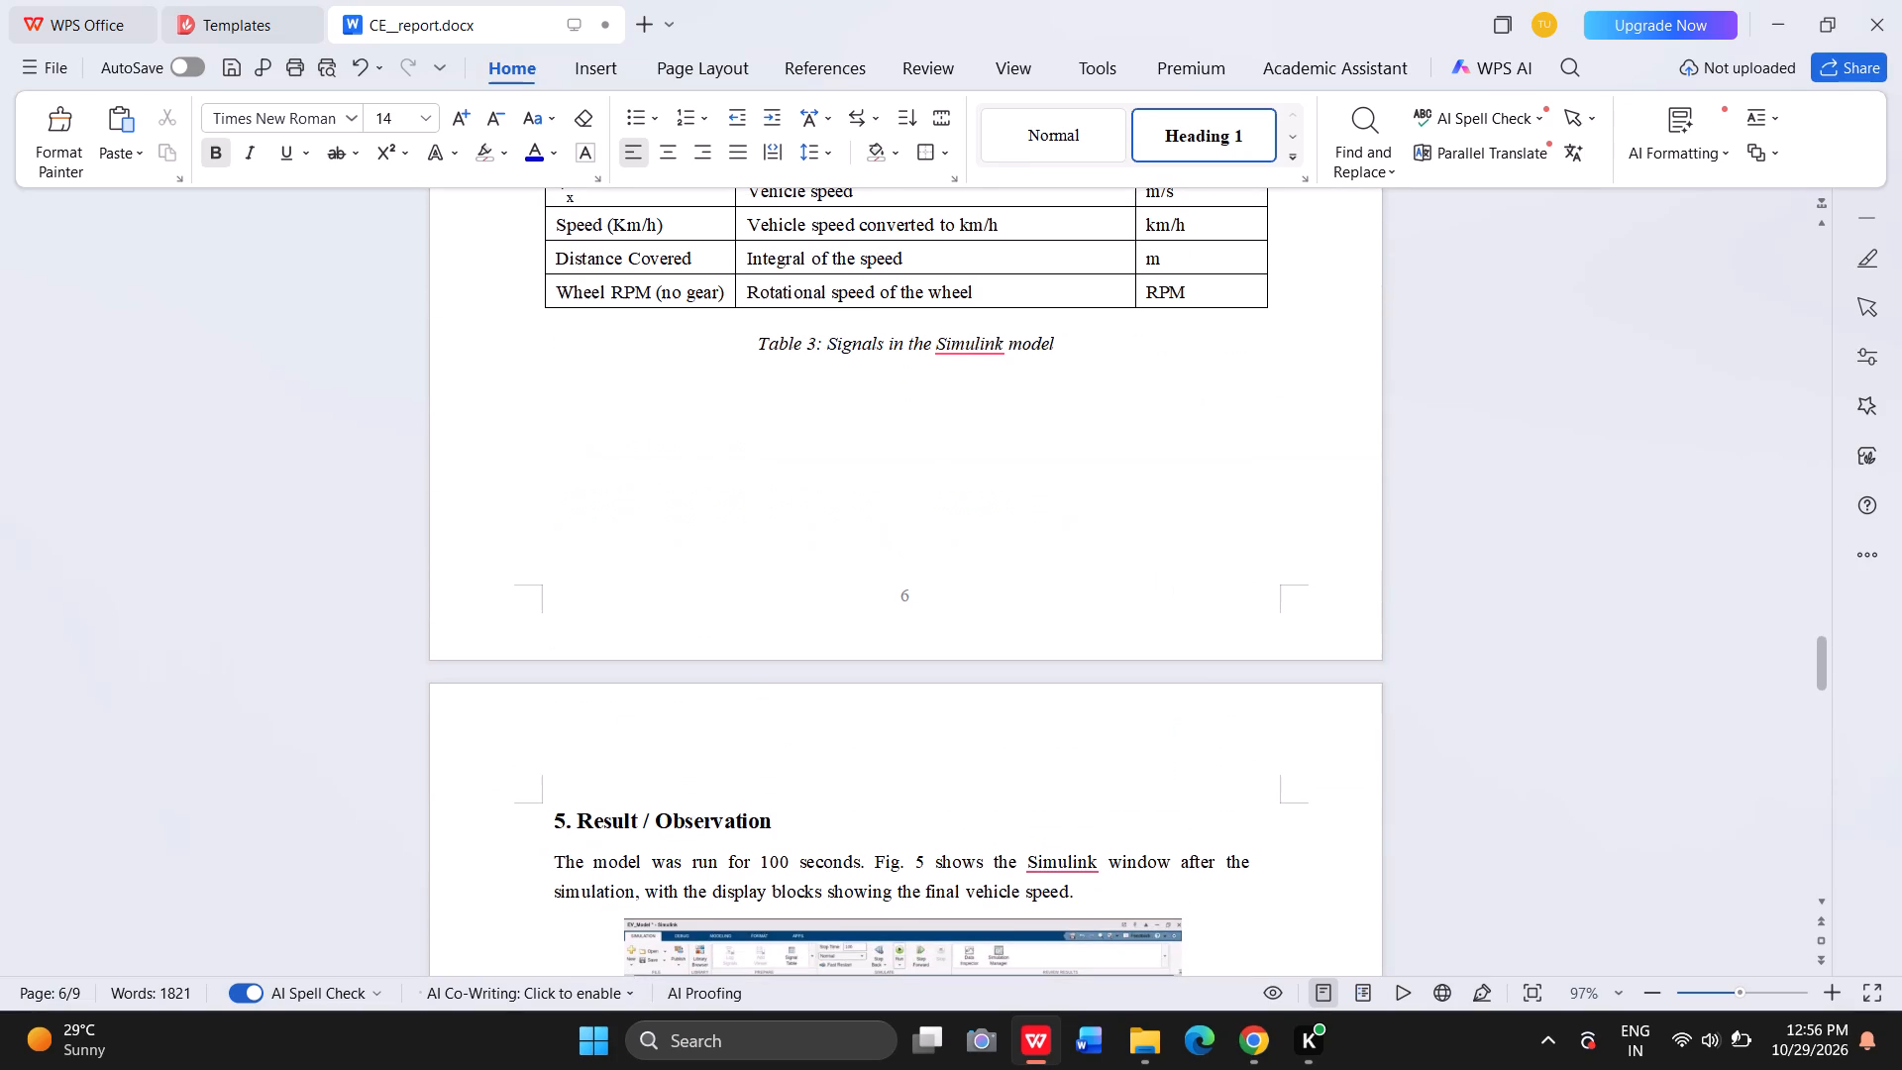
{"action": "scroll", "coordinate": [546, 343], "scroll_direction": "down", "scroll_amount": 2}
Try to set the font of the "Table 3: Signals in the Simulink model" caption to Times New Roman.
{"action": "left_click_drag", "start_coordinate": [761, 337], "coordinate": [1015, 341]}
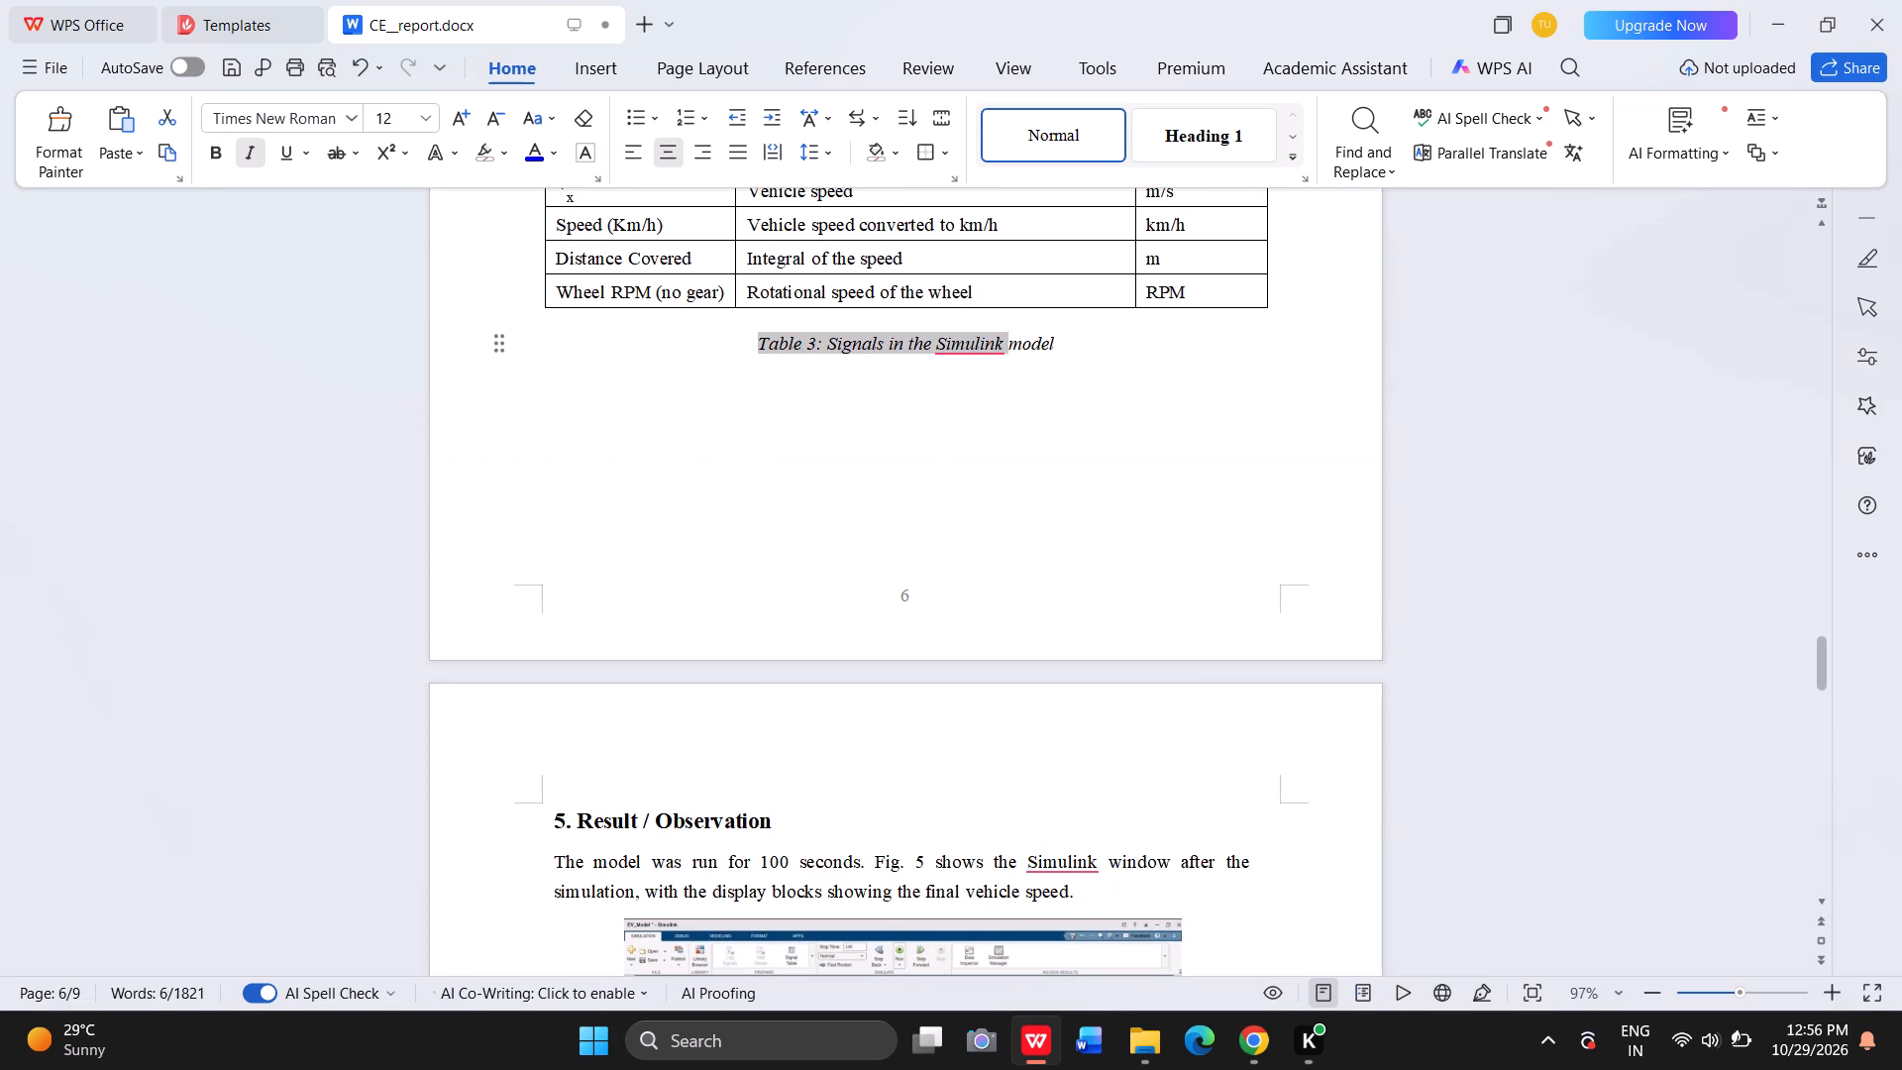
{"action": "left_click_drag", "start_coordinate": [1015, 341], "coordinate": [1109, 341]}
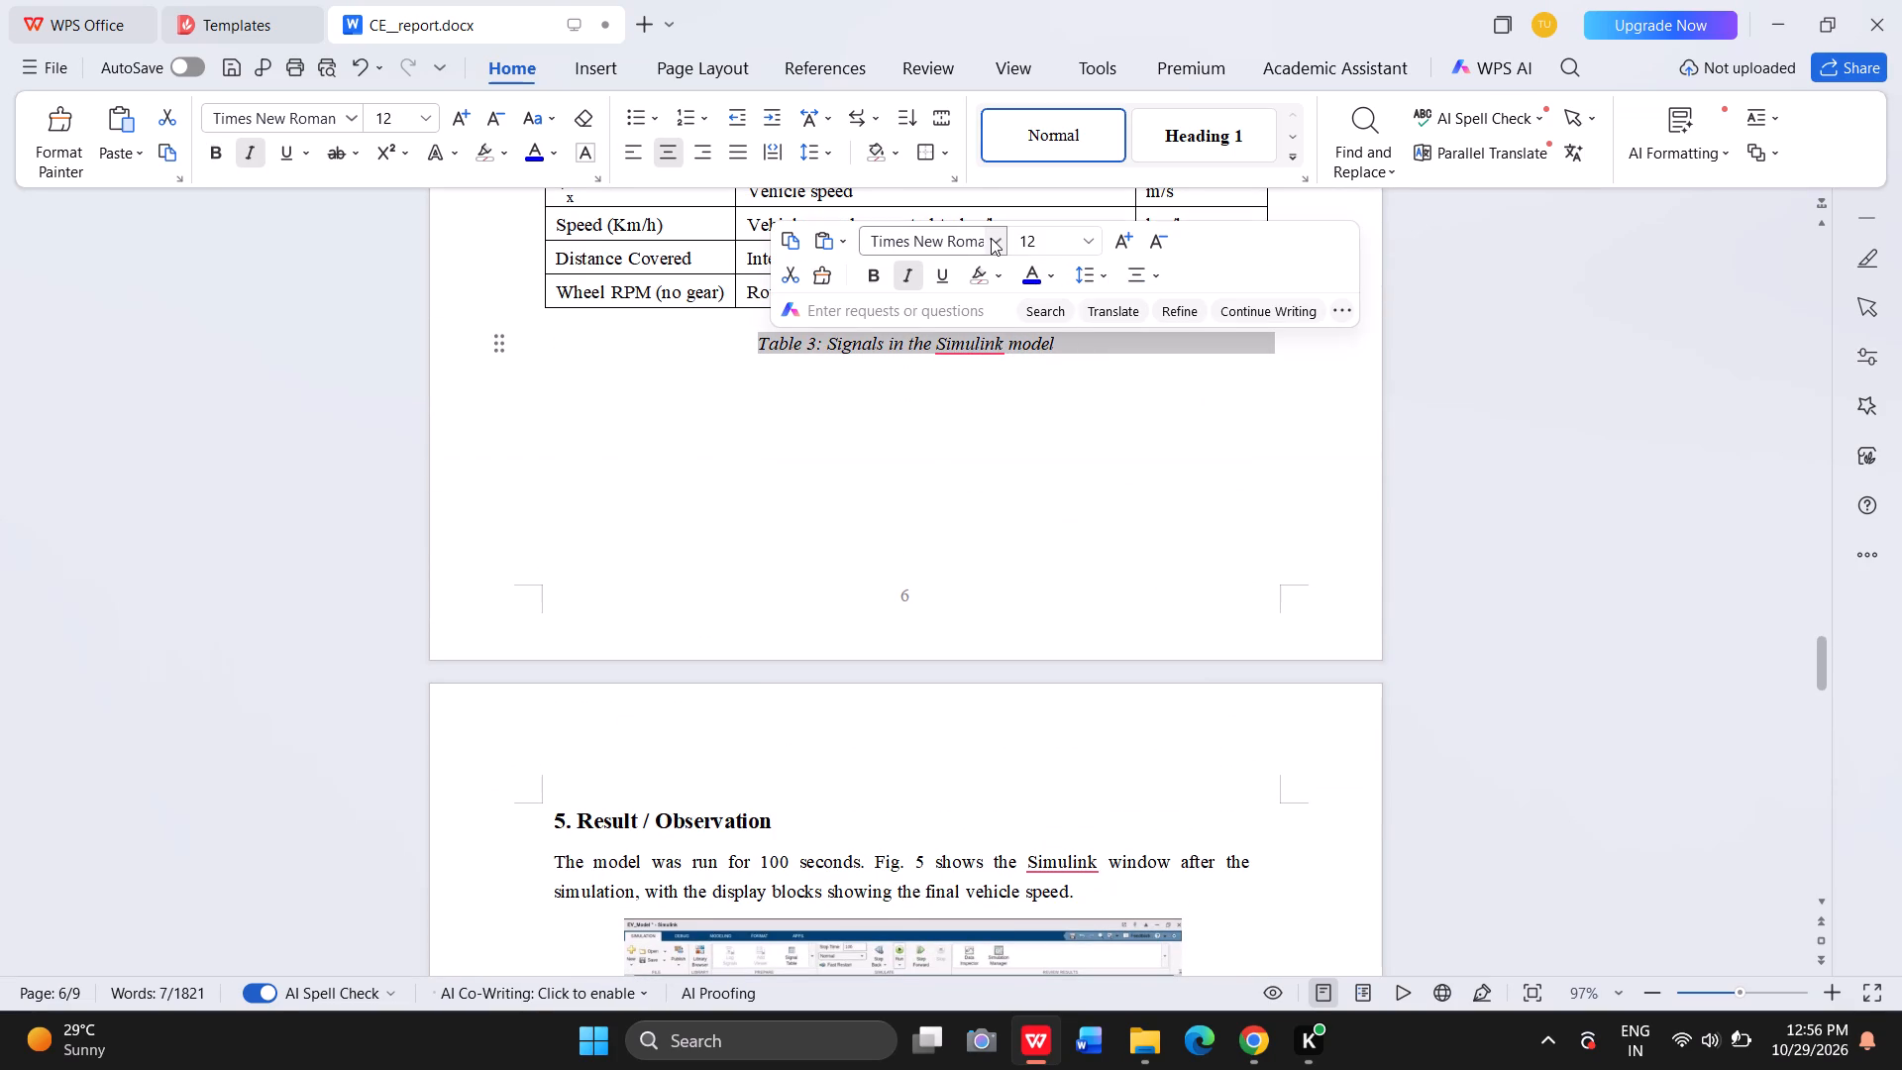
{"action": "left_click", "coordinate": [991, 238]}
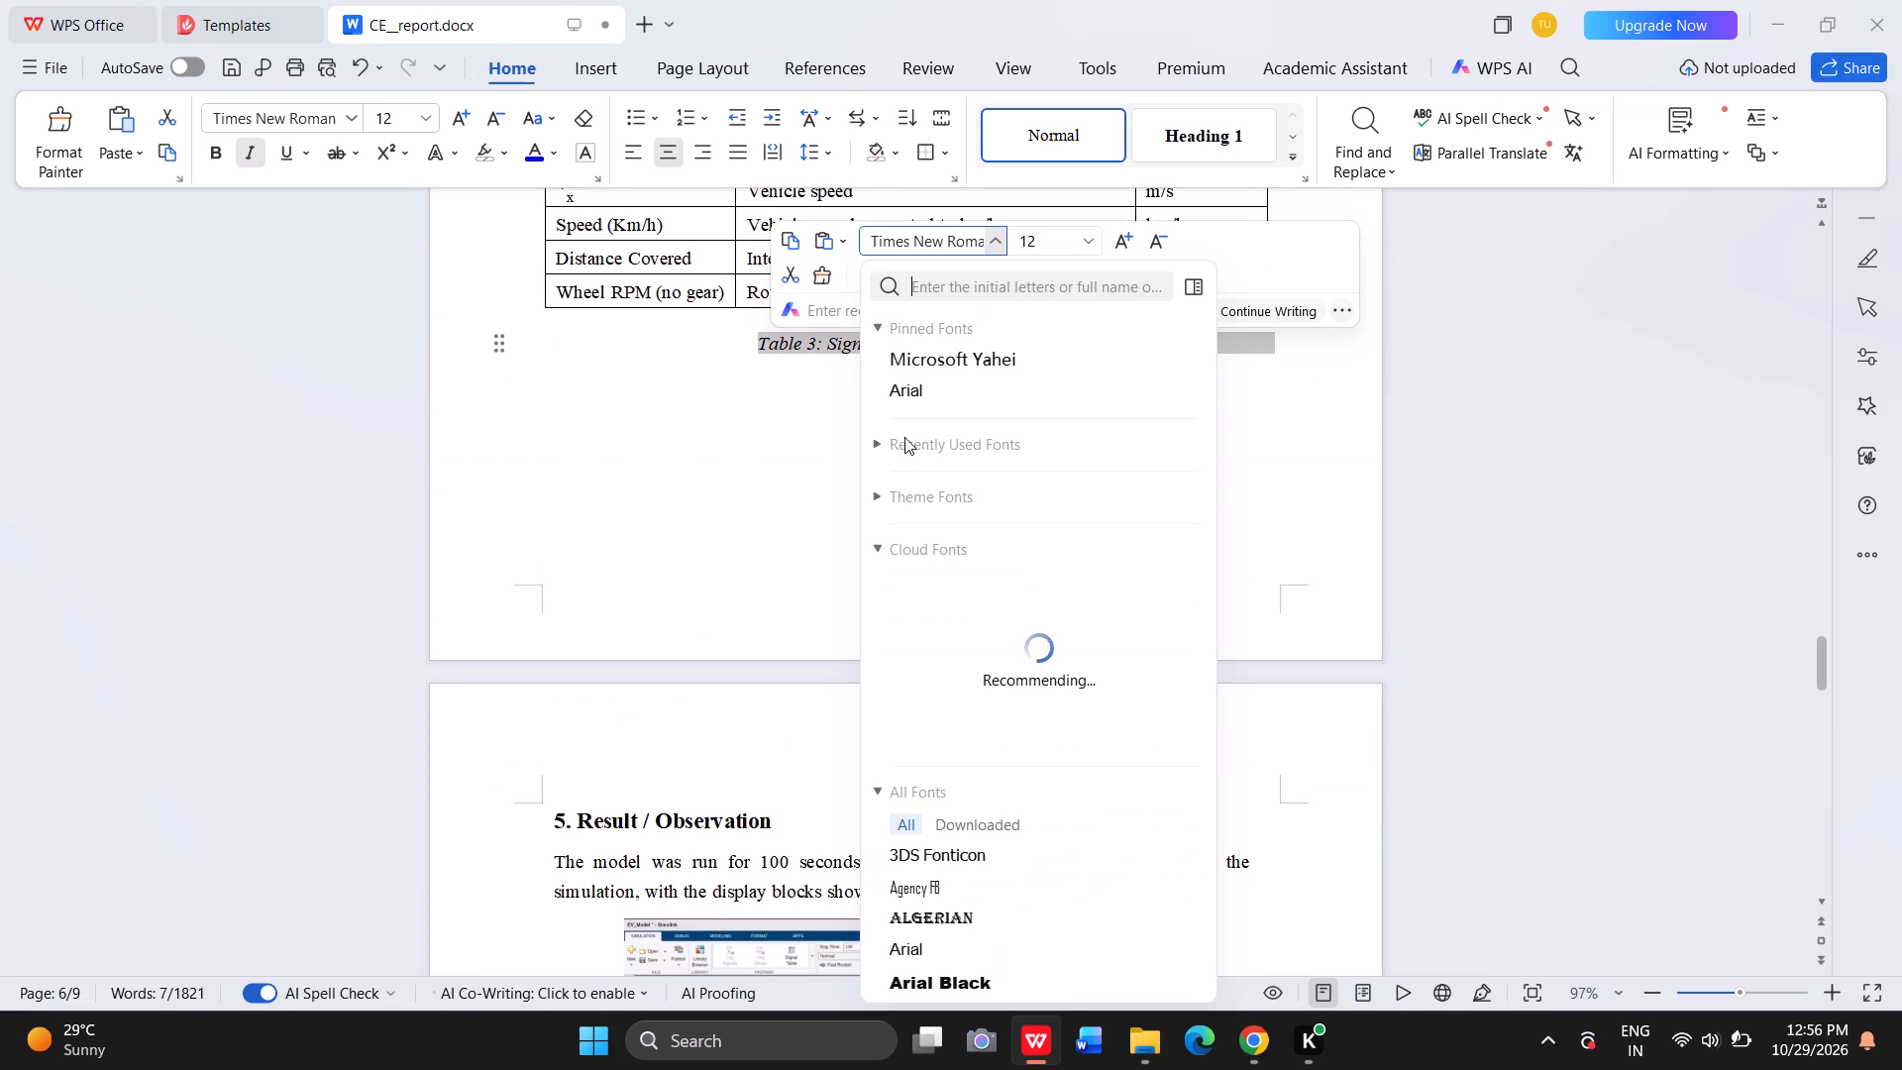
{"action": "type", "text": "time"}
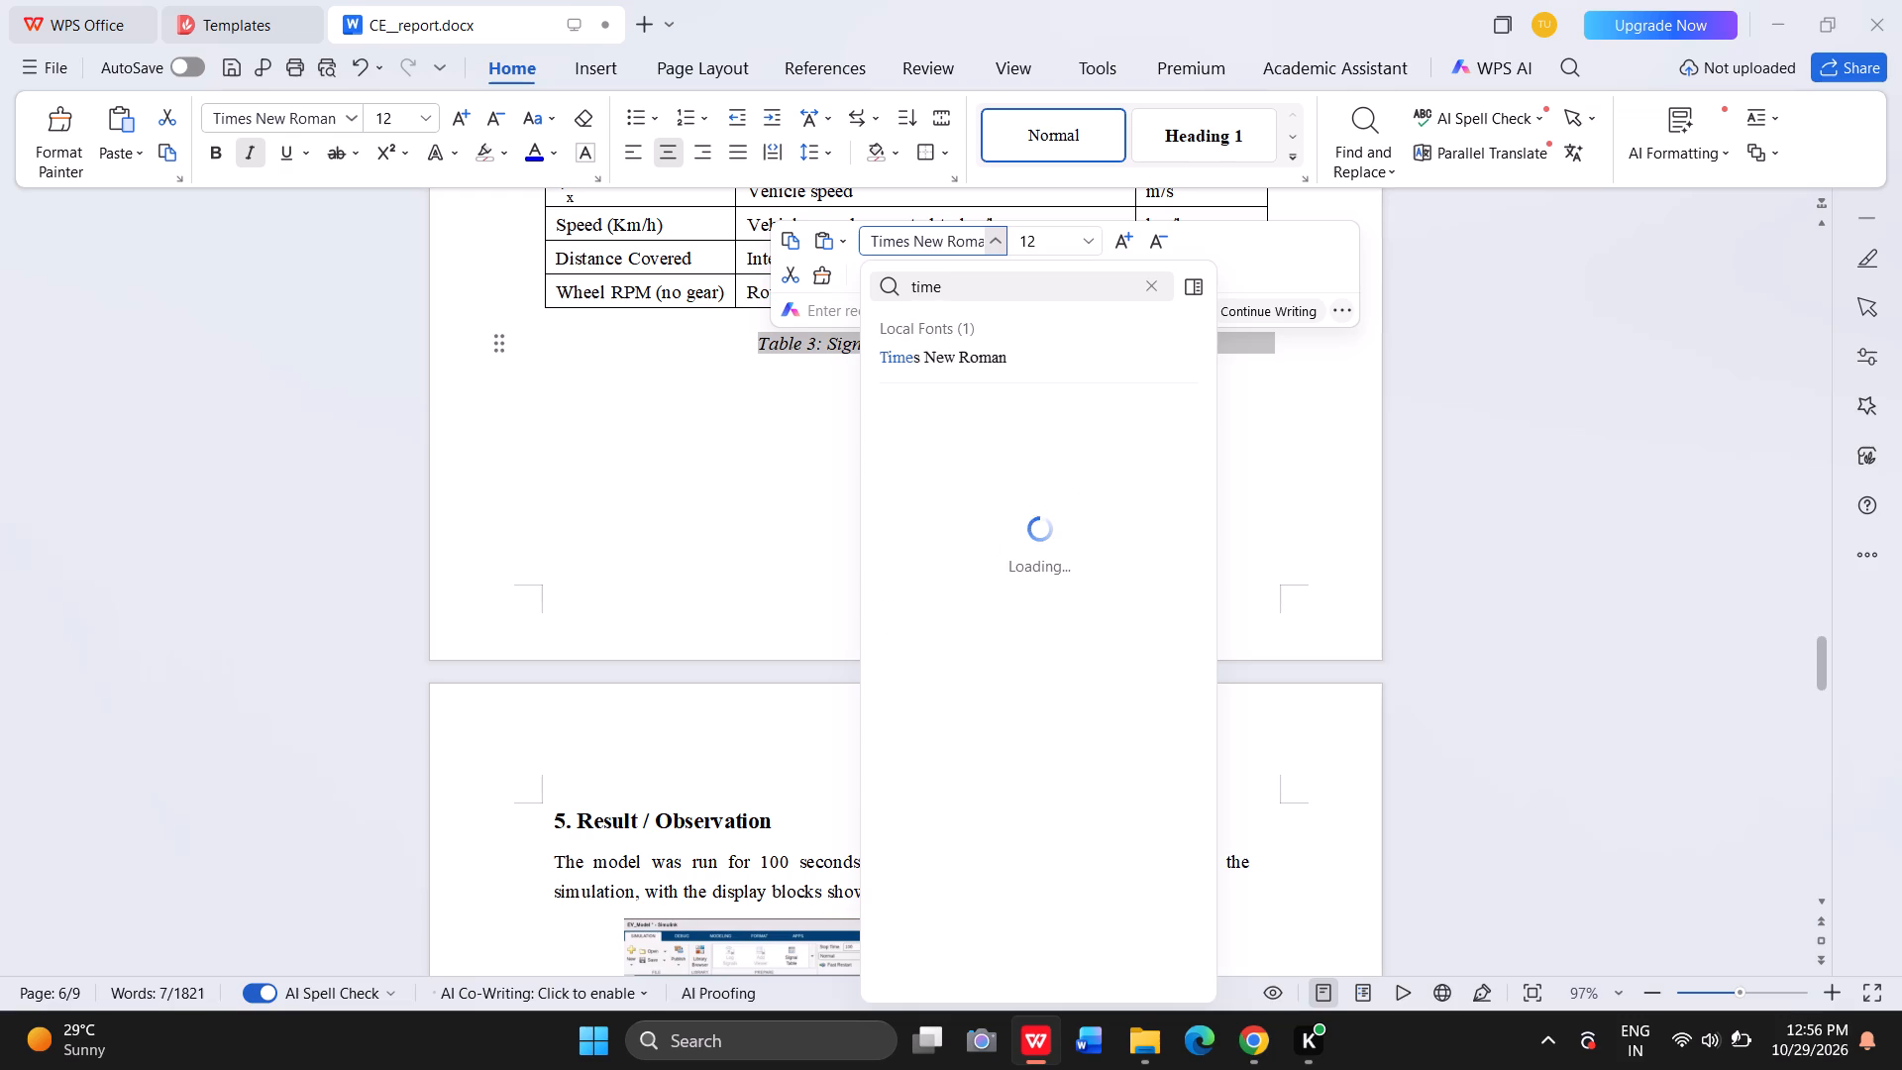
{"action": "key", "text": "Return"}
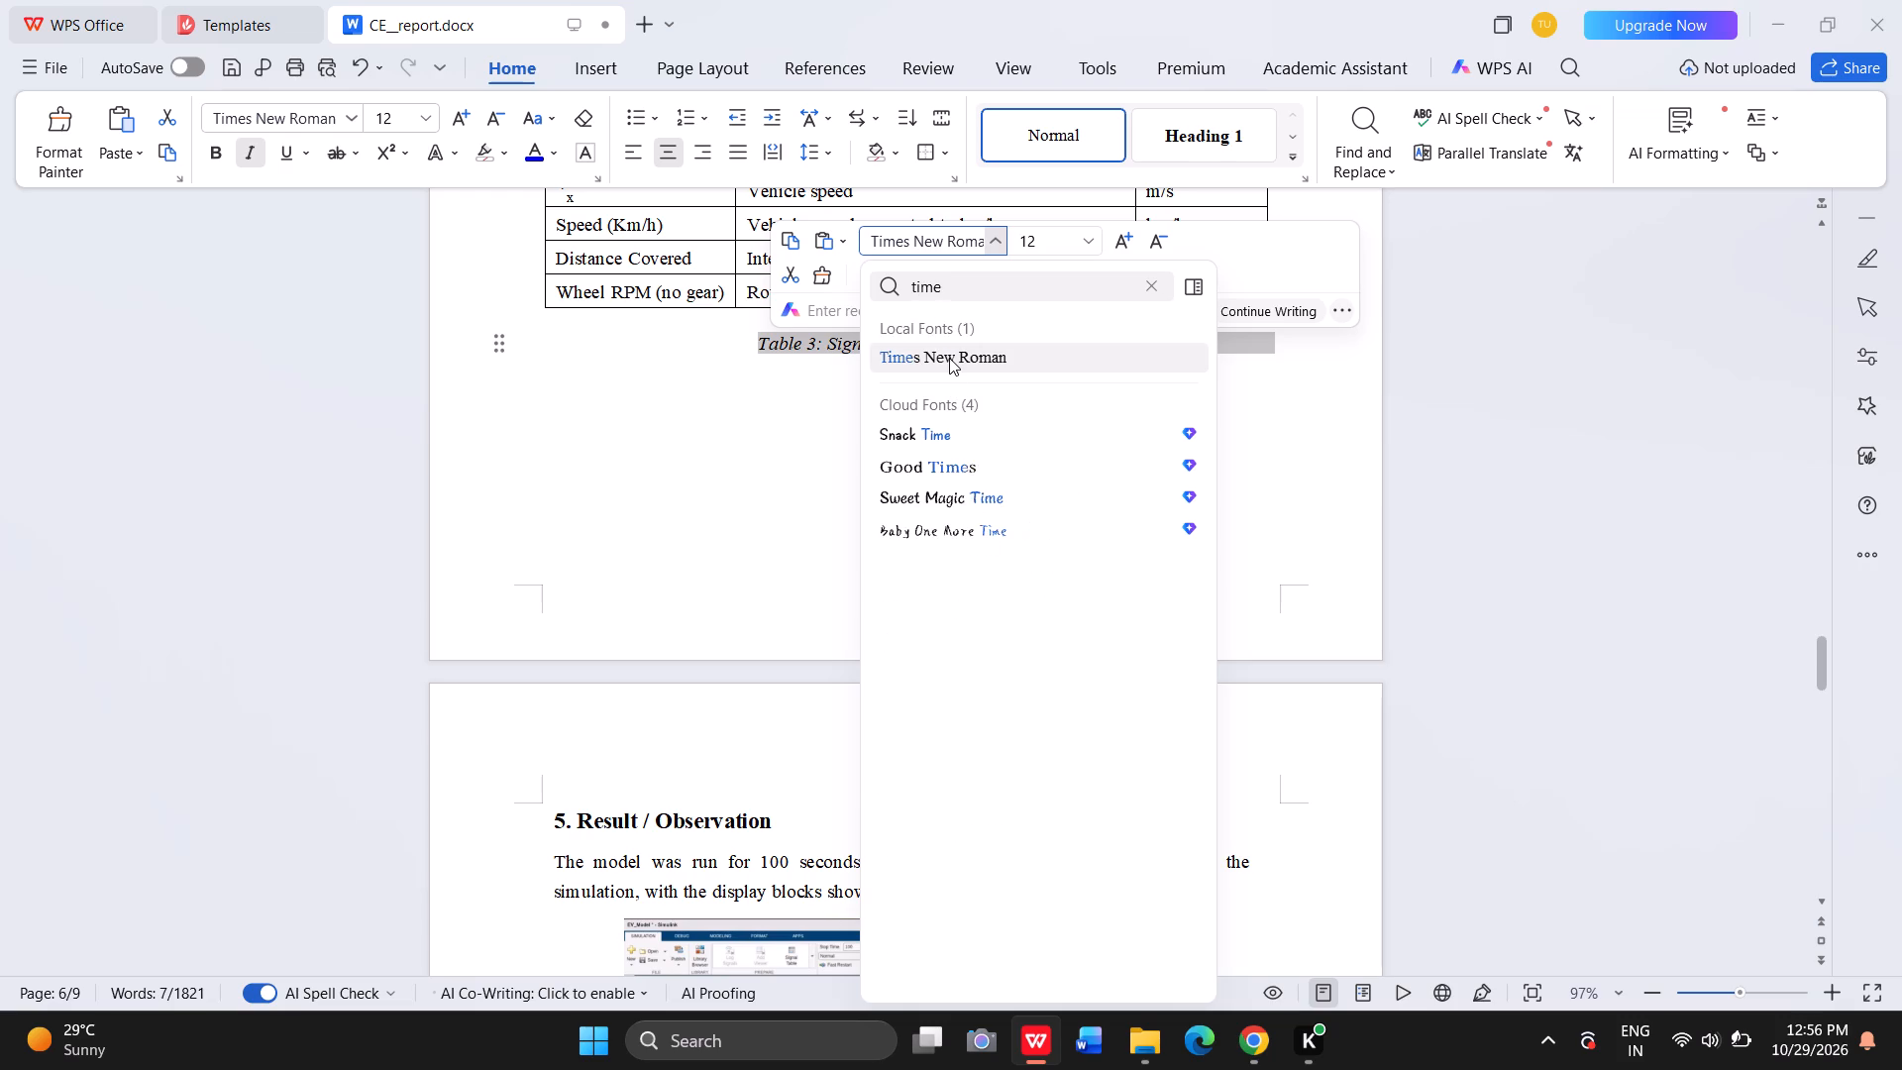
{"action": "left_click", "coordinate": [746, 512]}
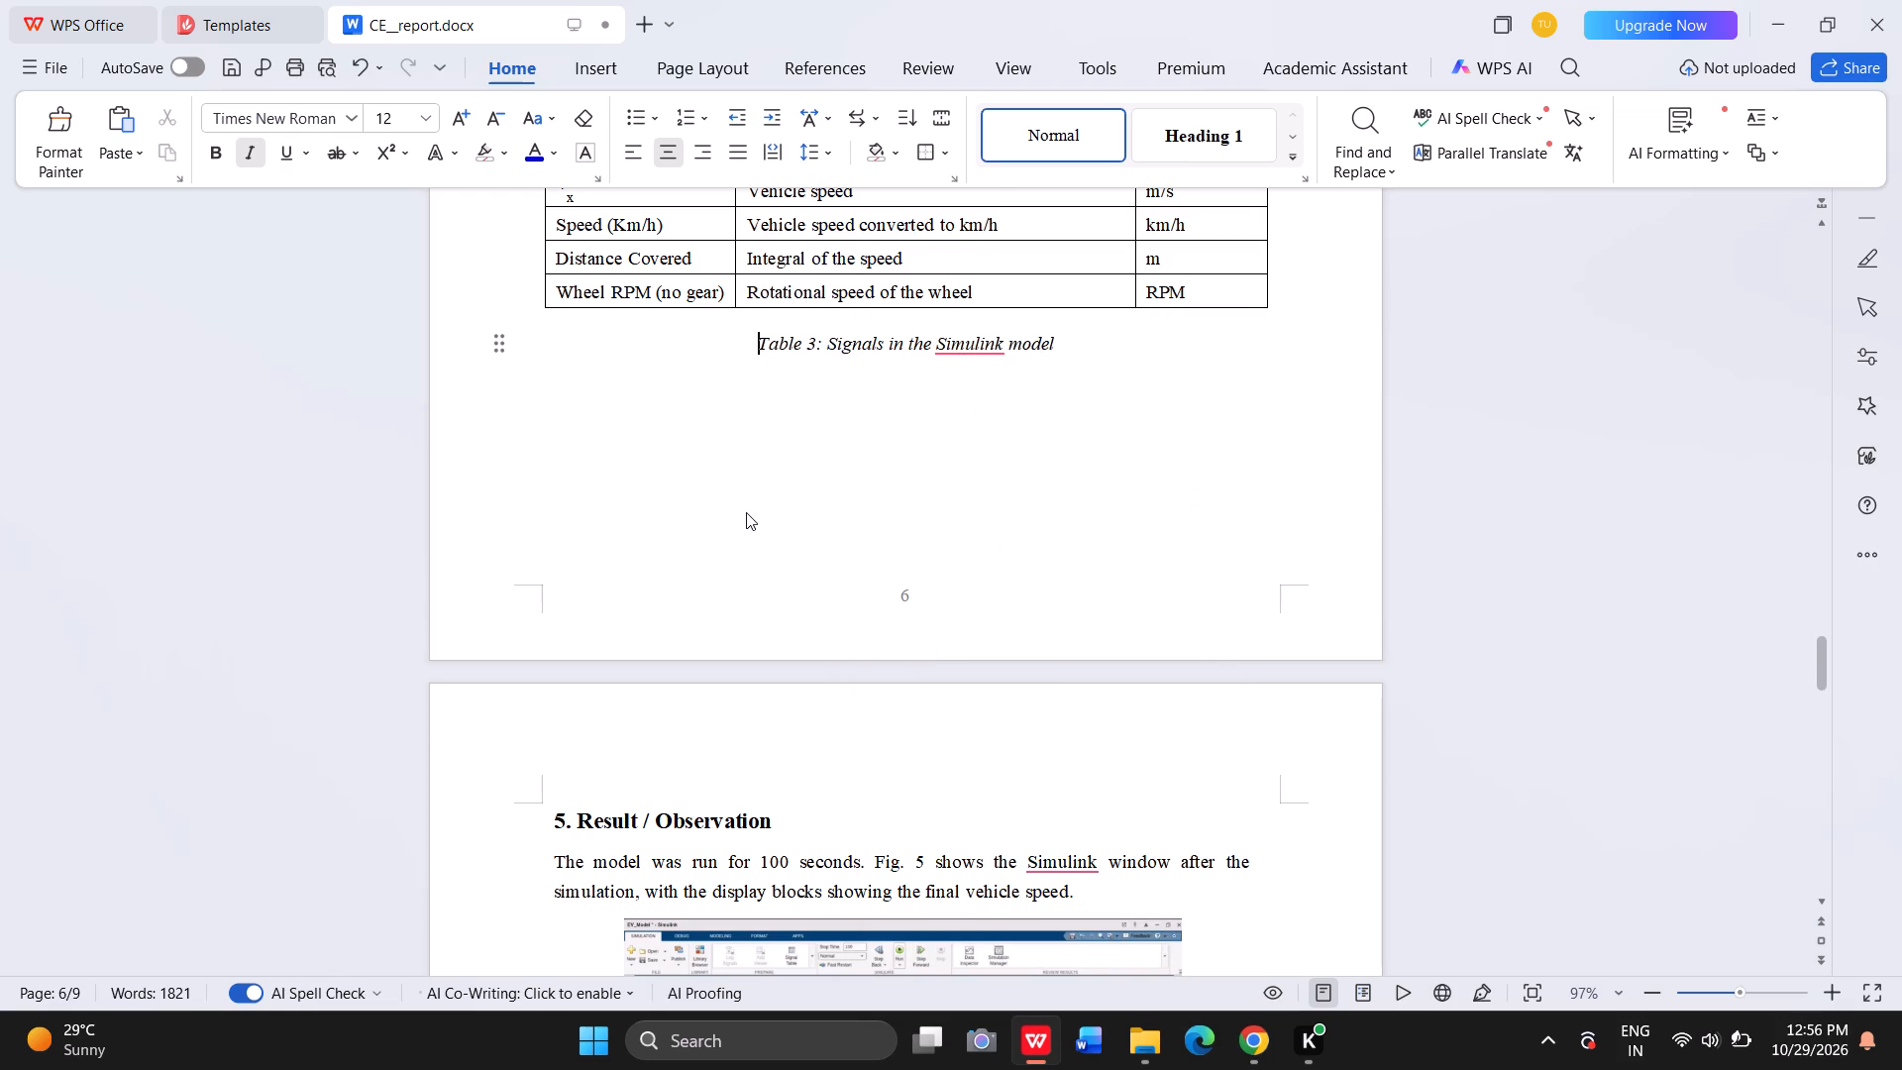
Review the remaining sections through the Conclusion, and return to the blank first page of the report.
{"action": "scroll", "coordinate": [746, 512], "scroll_direction": "down", "scroll_amount": 11}
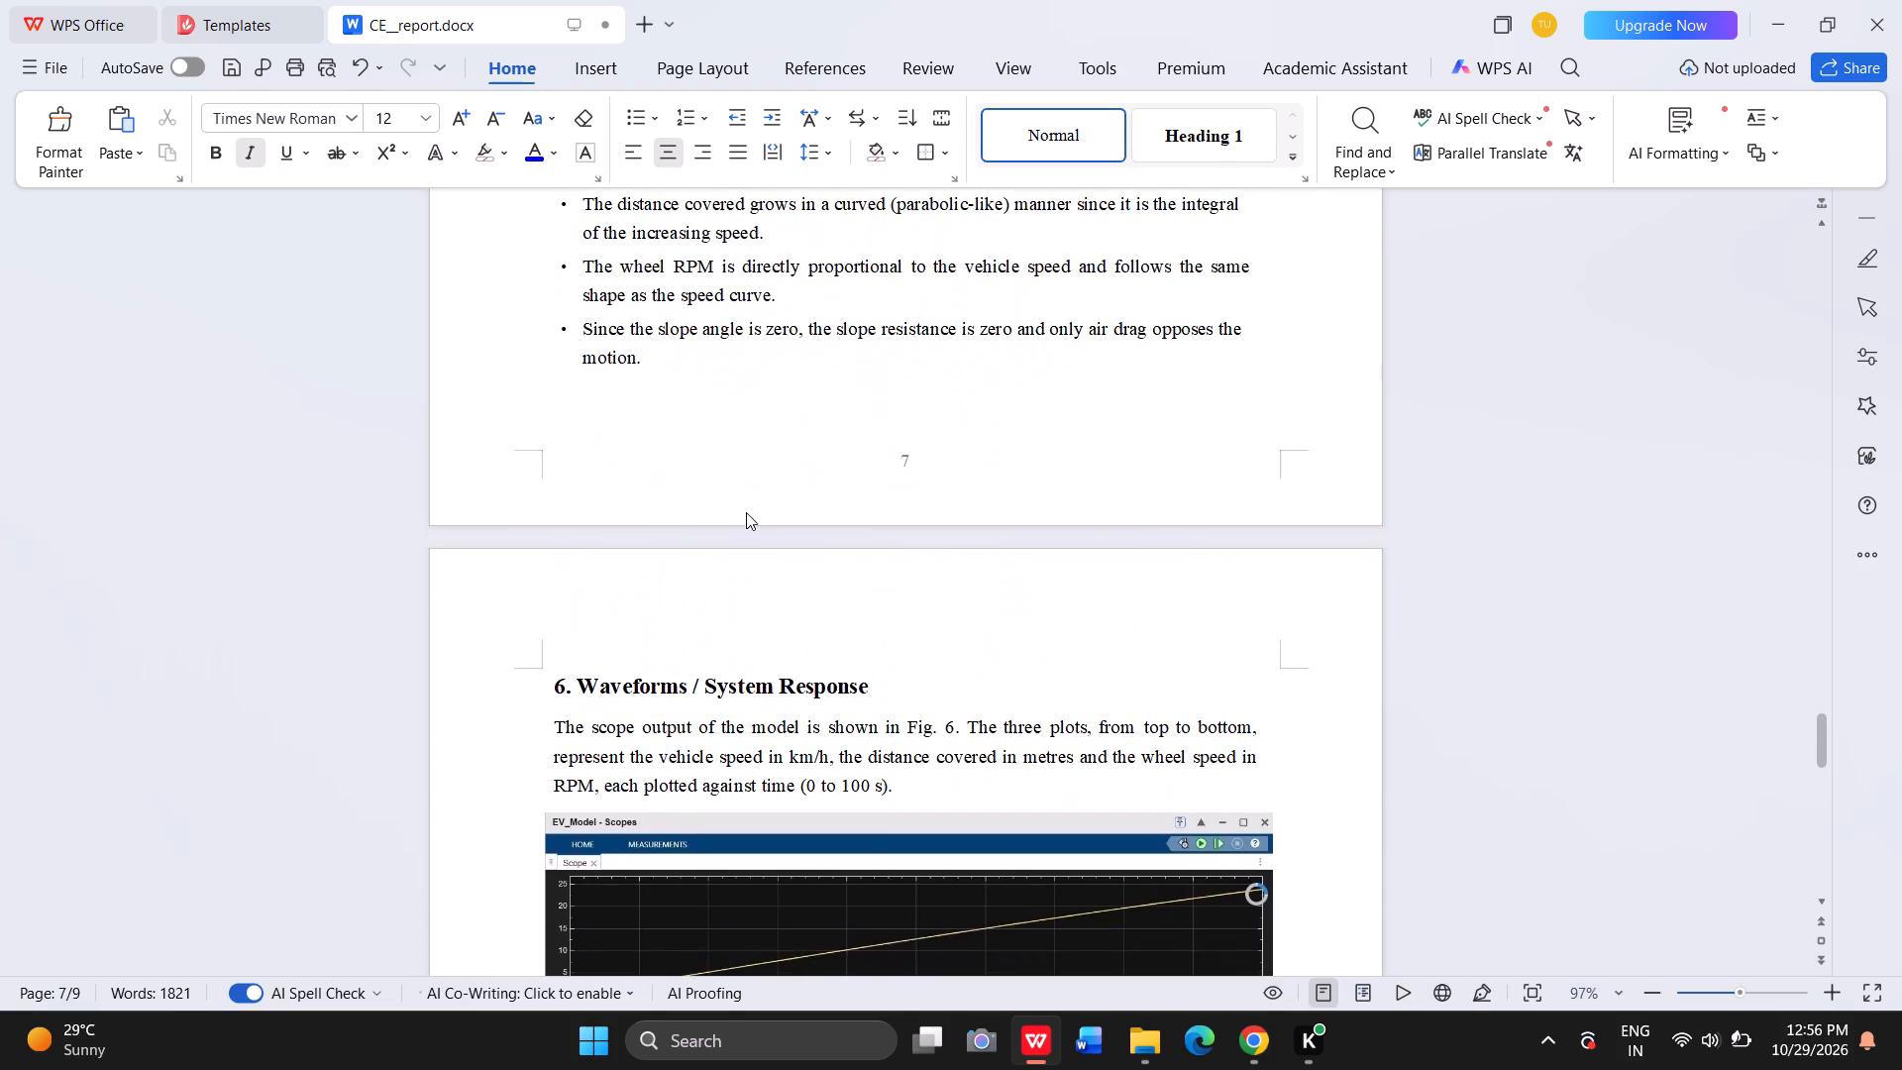
{"action": "scroll", "coordinate": [746, 512], "scroll_direction": "down", "scroll_amount": 12}
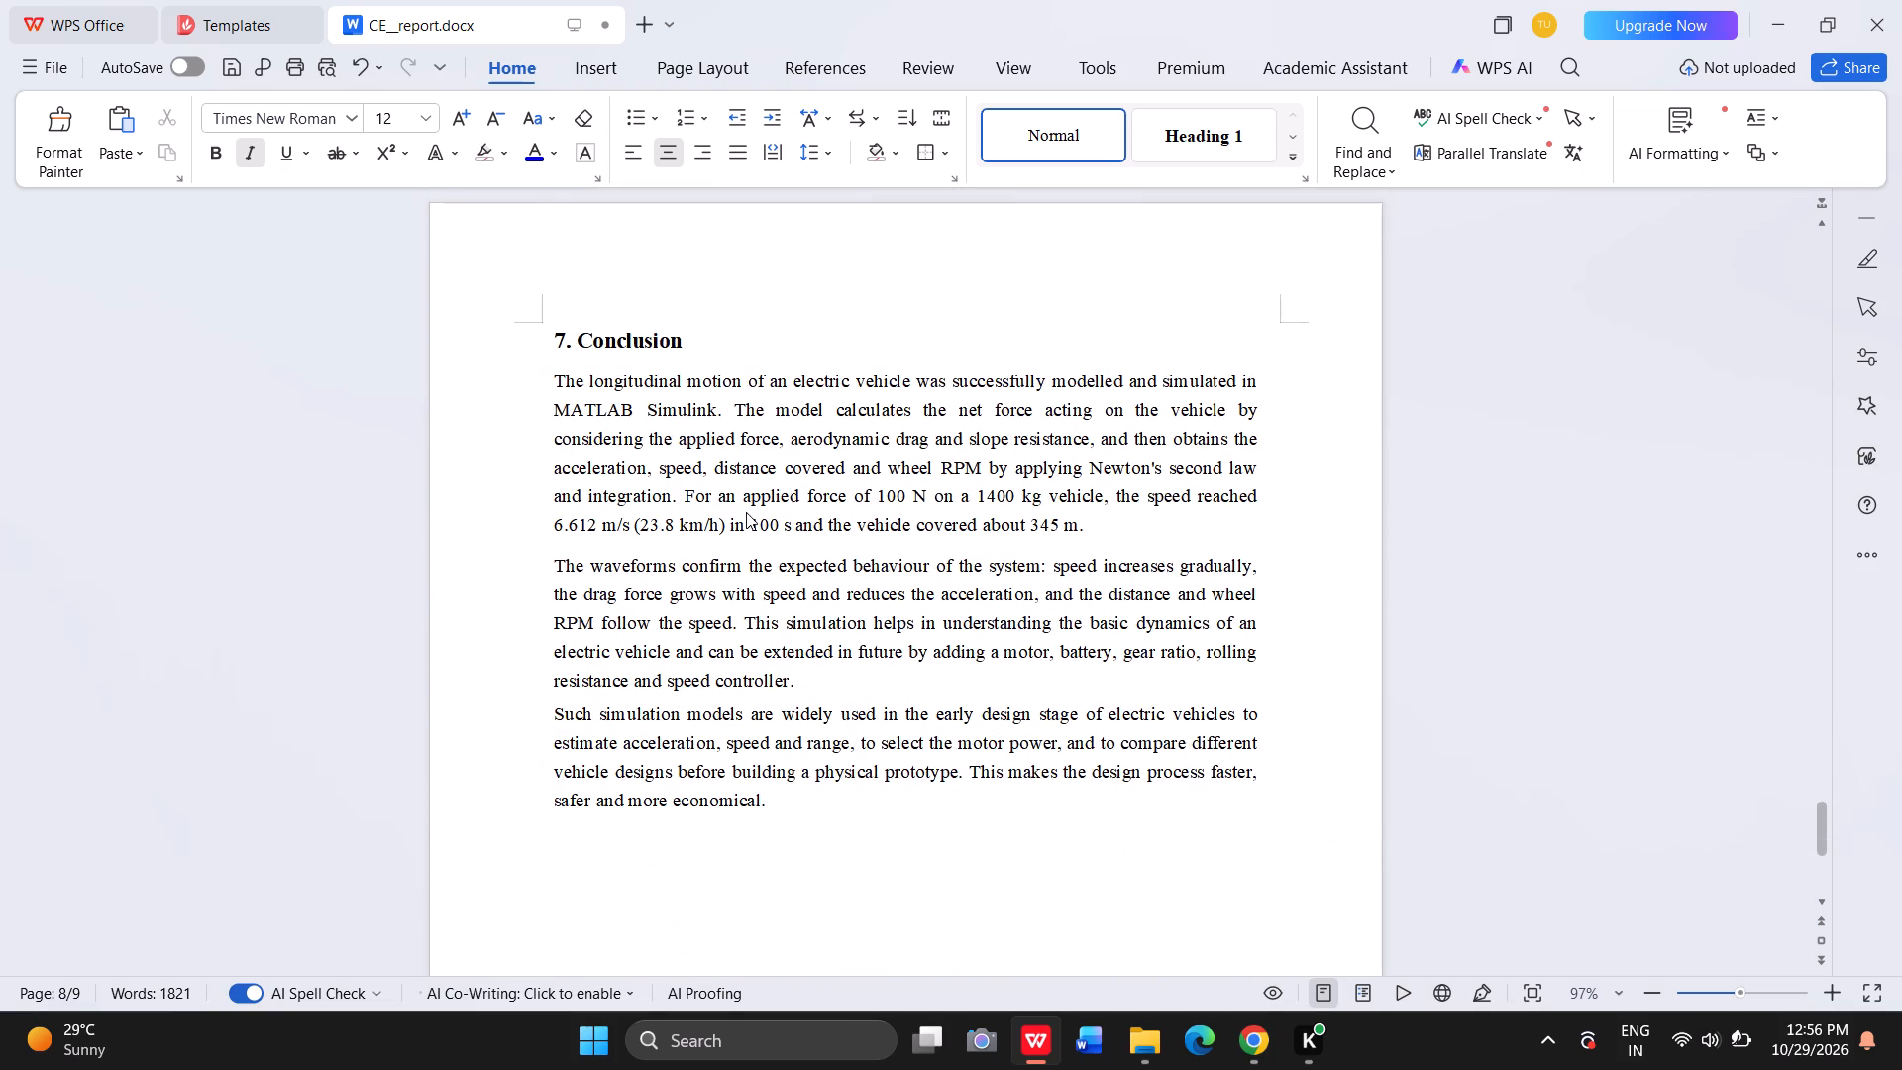
{"action": "scroll", "coordinate": [746, 512], "scroll_direction": "down", "scroll_amount": 4}
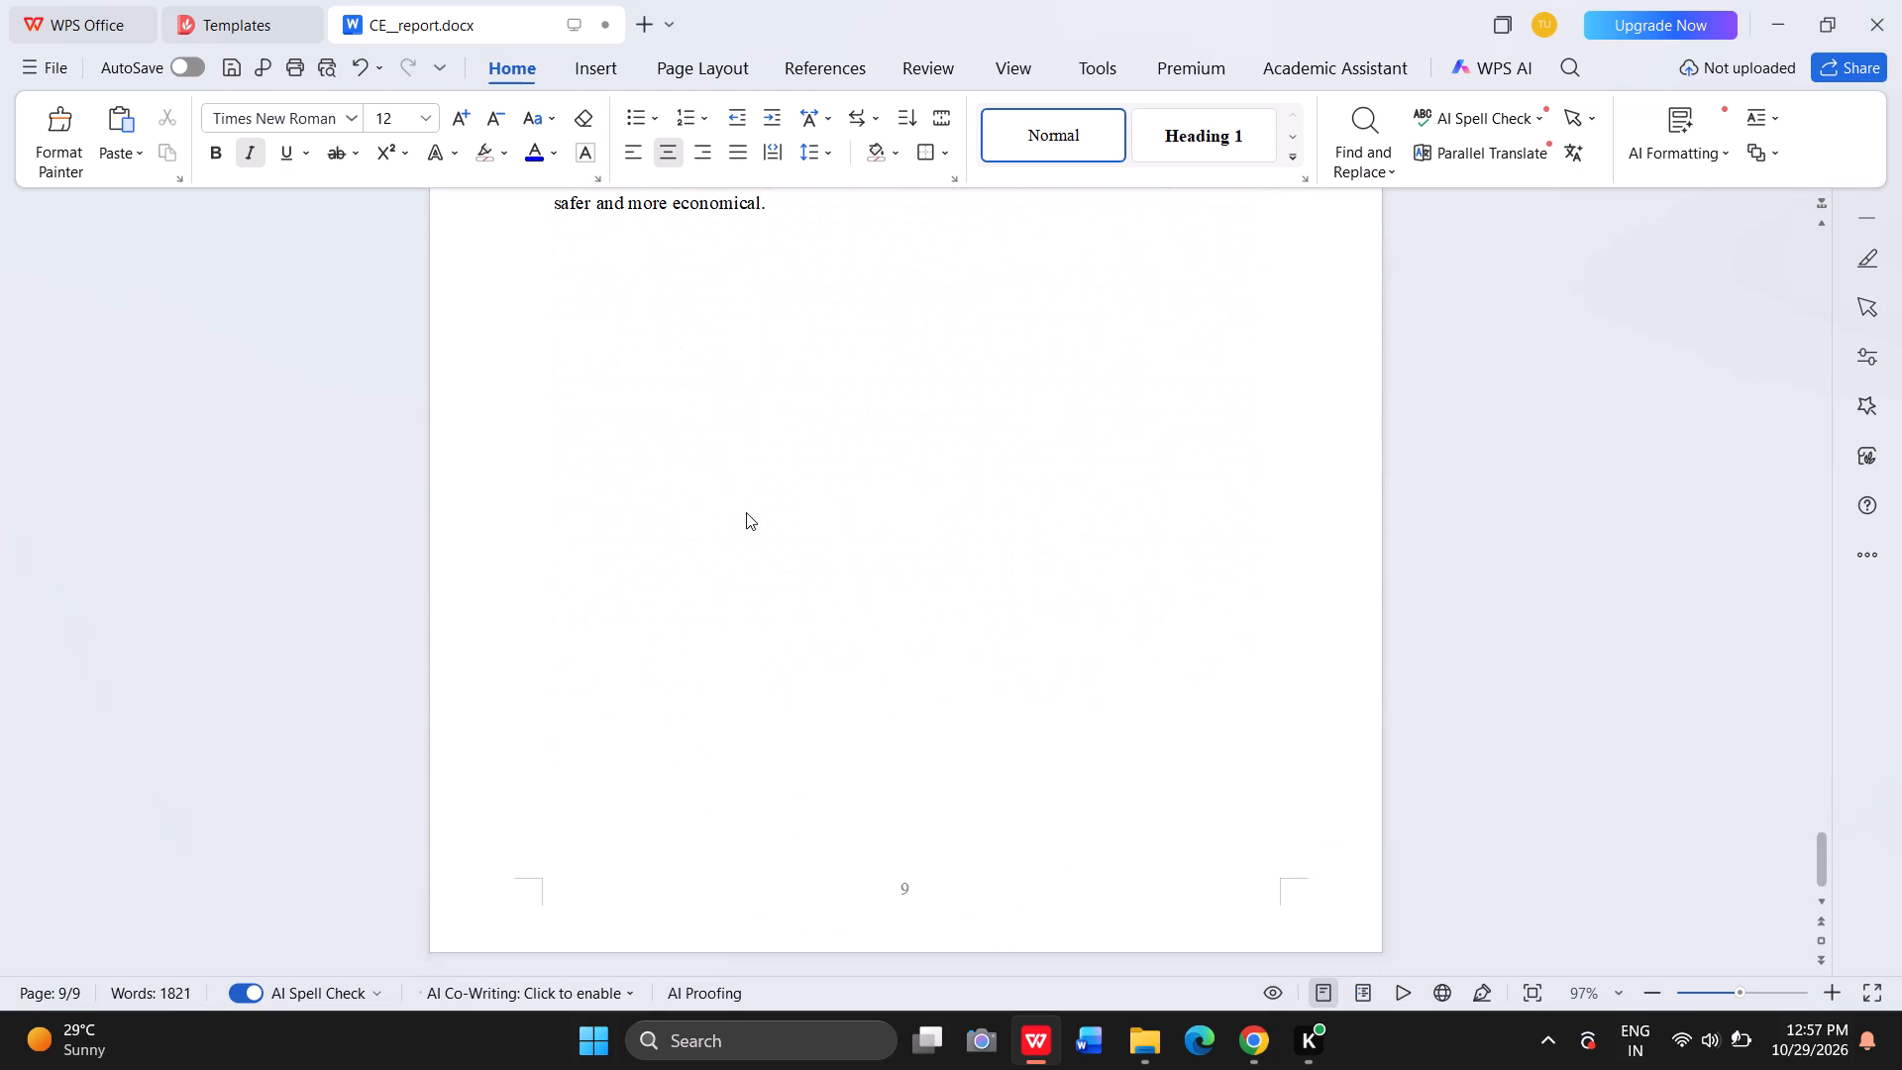
{"action": "scroll", "coordinate": [746, 512], "scroll_direction": "up", "scroll_amount": 6}
{"action": "scroll", "coordinate": [746, 512], "scroll_direction": "up", "scroll_amount": 16}
{"action": "scroll", "coordinate": [746, 512], "scroll_direction": "up", "scroll_amount": 15}
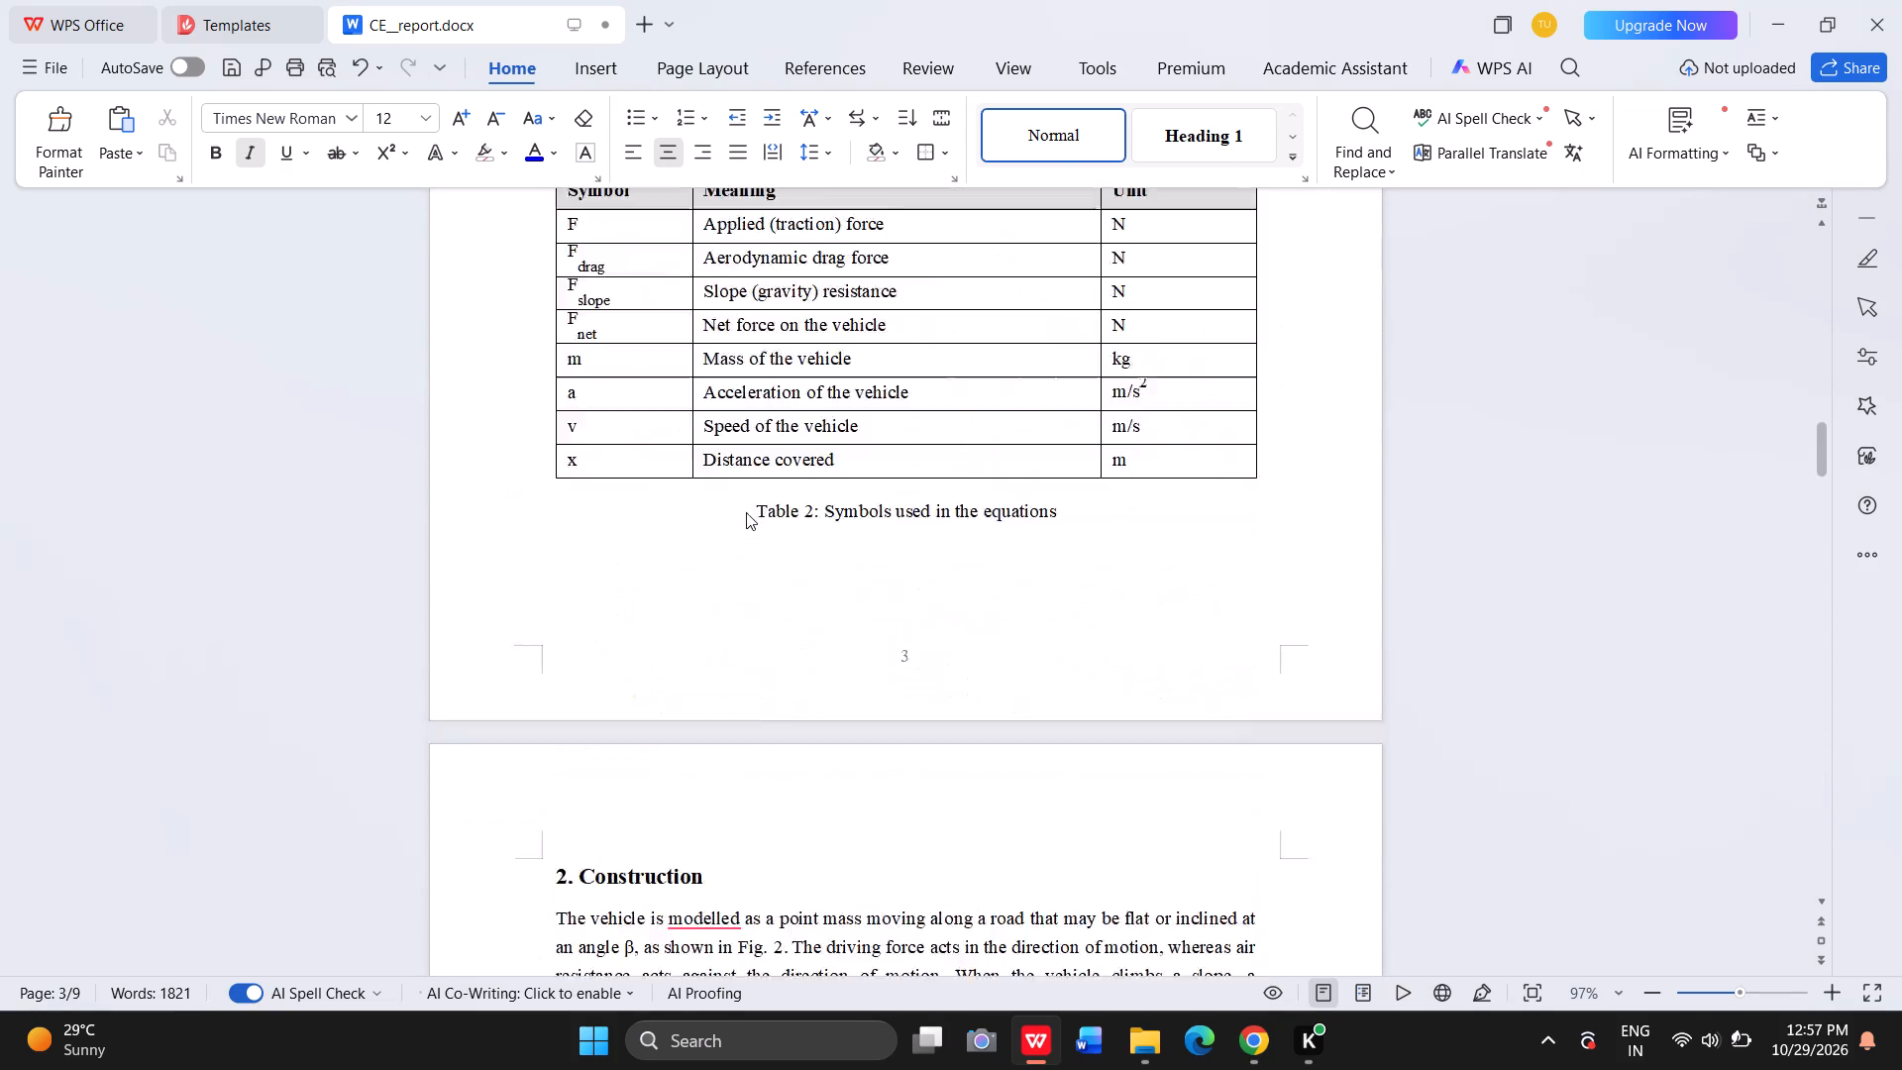
{"action": "scroll", "coordinate": [746, 512], "scroll_direction": "up", "scroll_amount": 14}
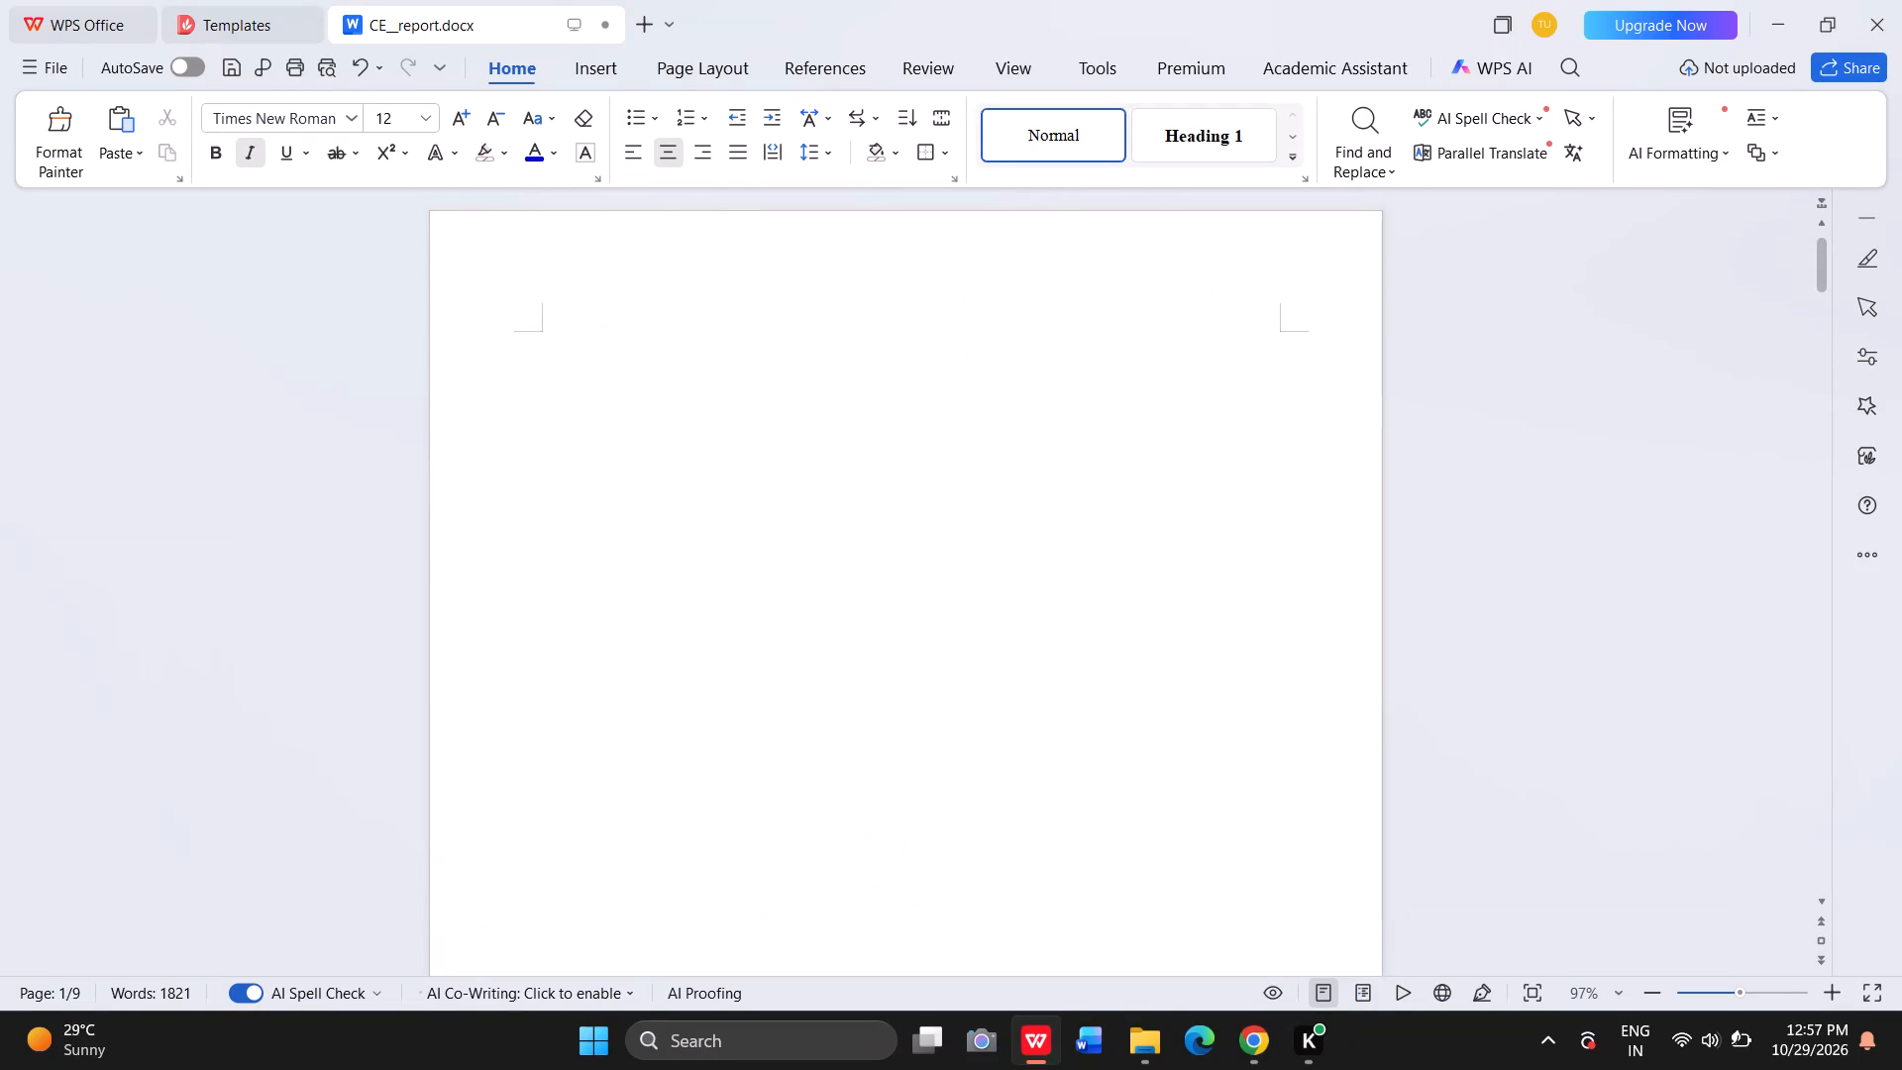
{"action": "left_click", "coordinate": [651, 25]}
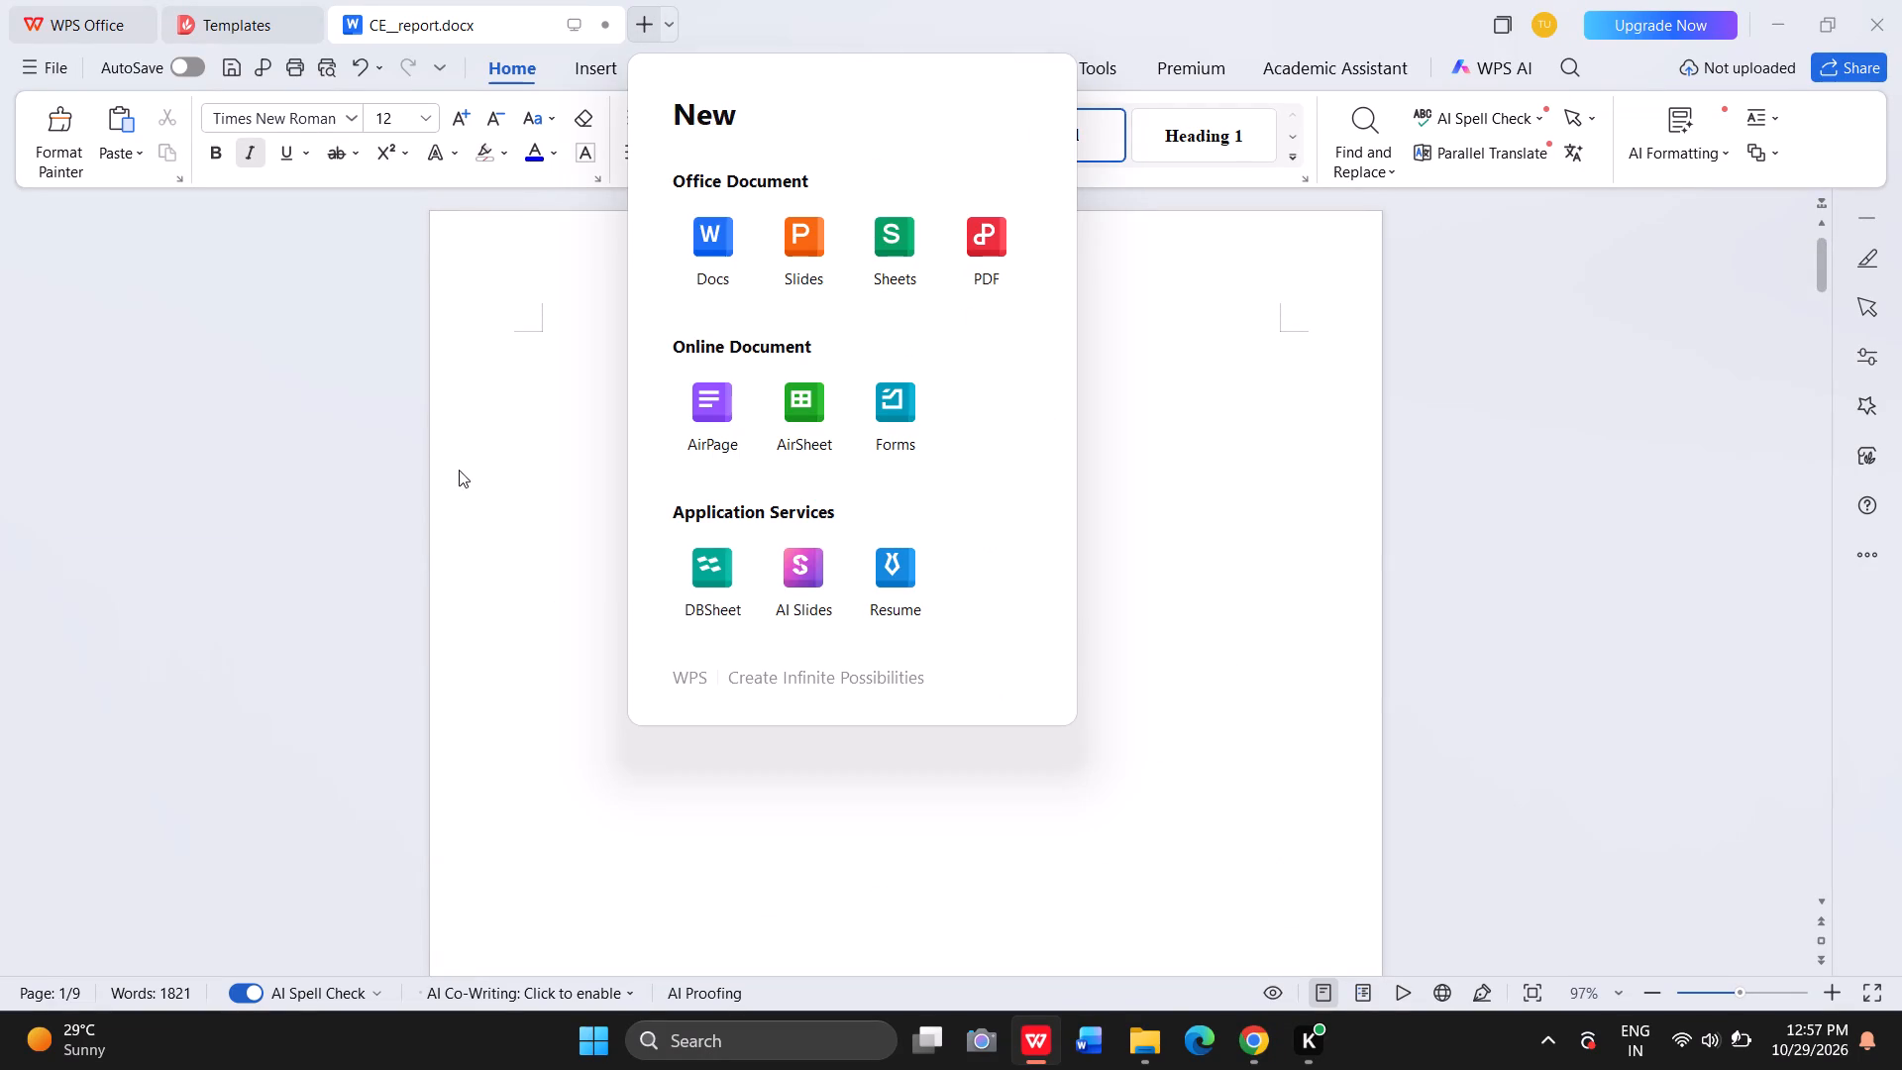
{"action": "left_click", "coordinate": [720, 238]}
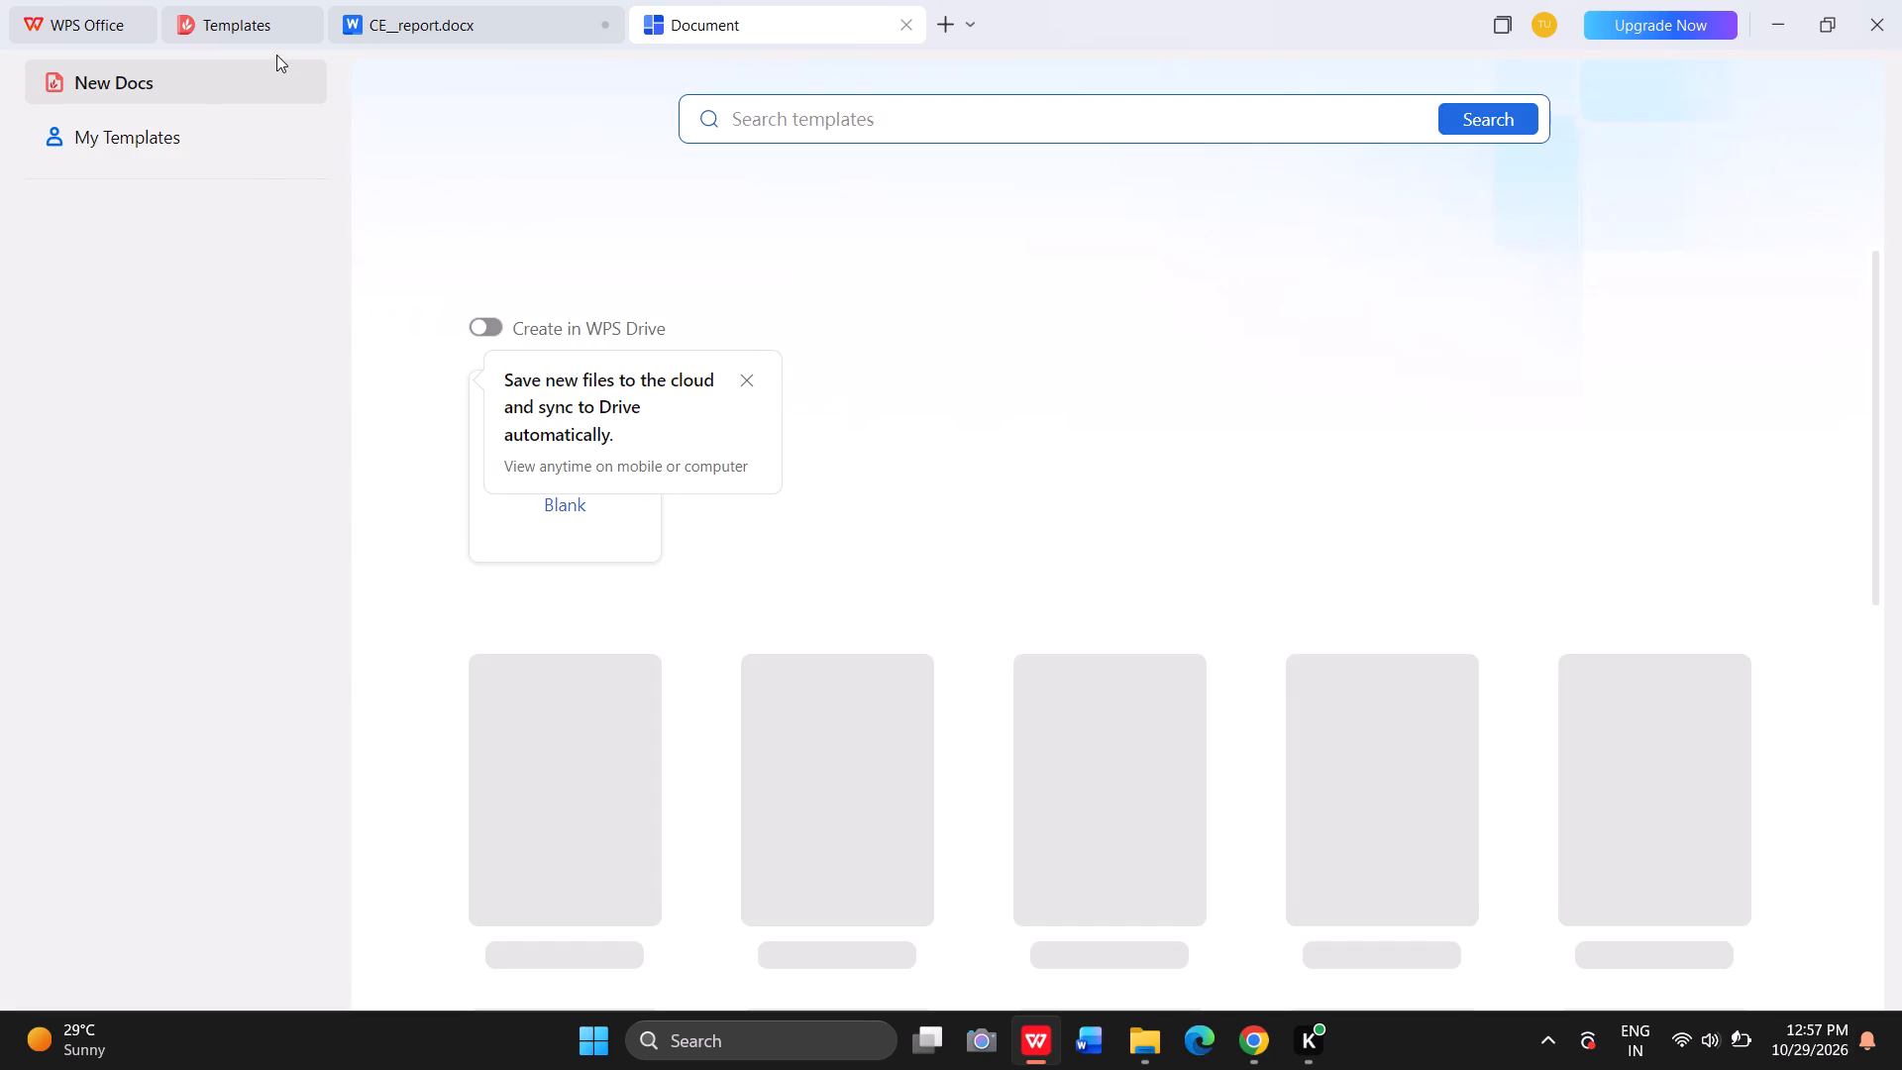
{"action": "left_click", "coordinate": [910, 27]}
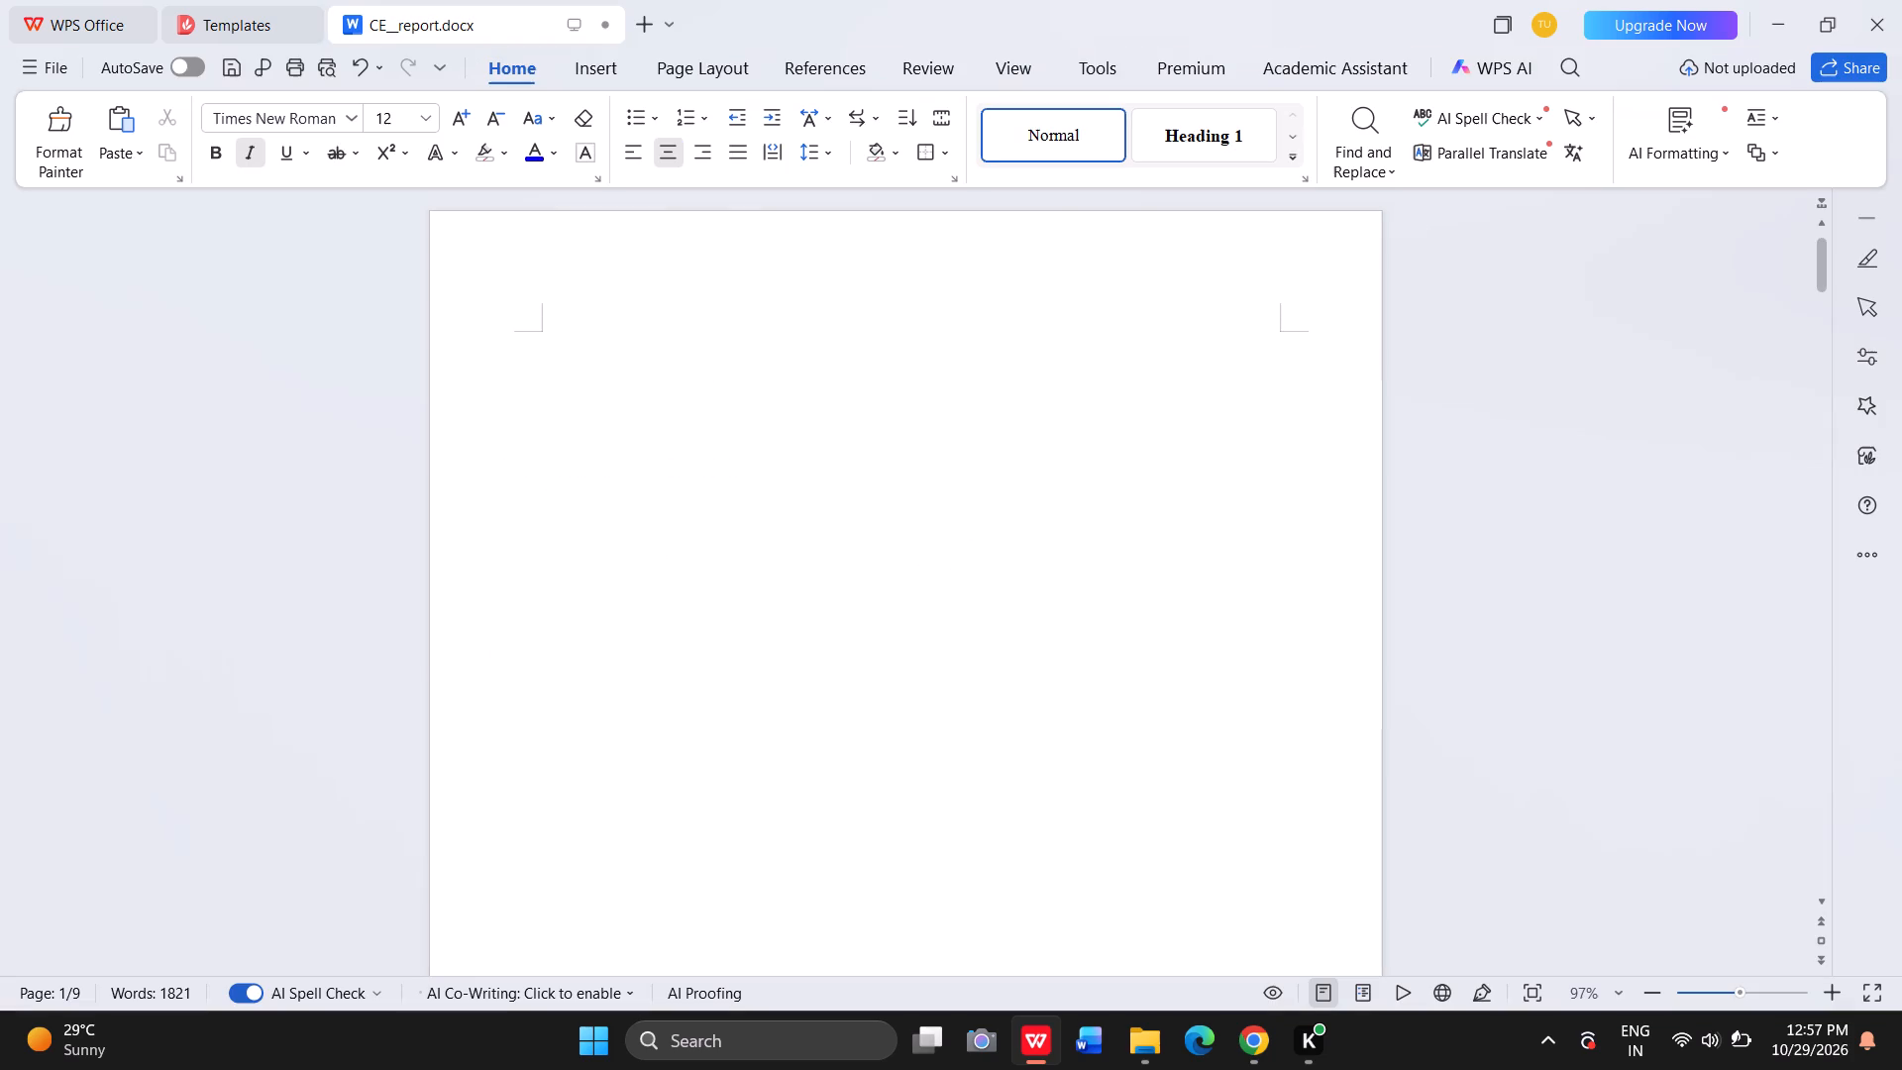
Switch to File Explorer and open the FRONTPAGE (1) document from the Downloads folder.
{"action": "left_click", "coordinate": [1147, 1043]}
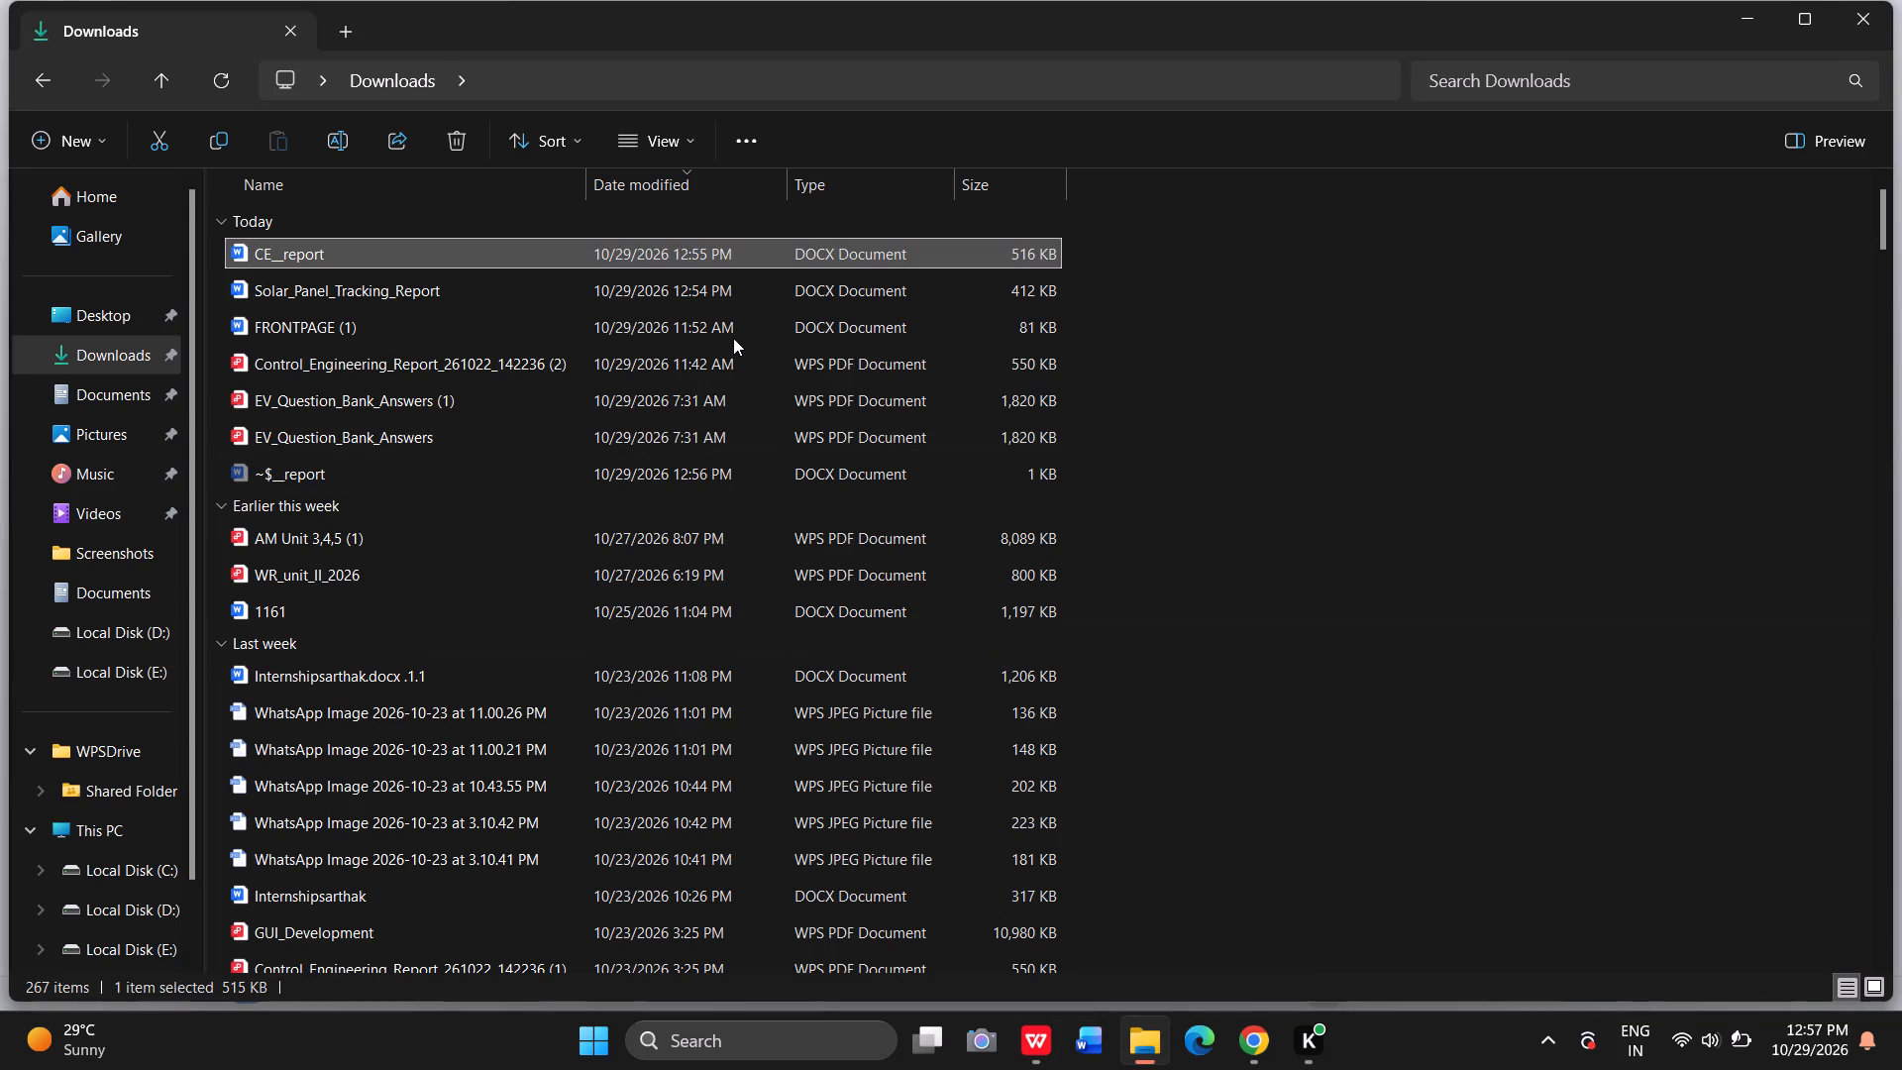
{"action": "double_click", "coordinate": [732, 338]}
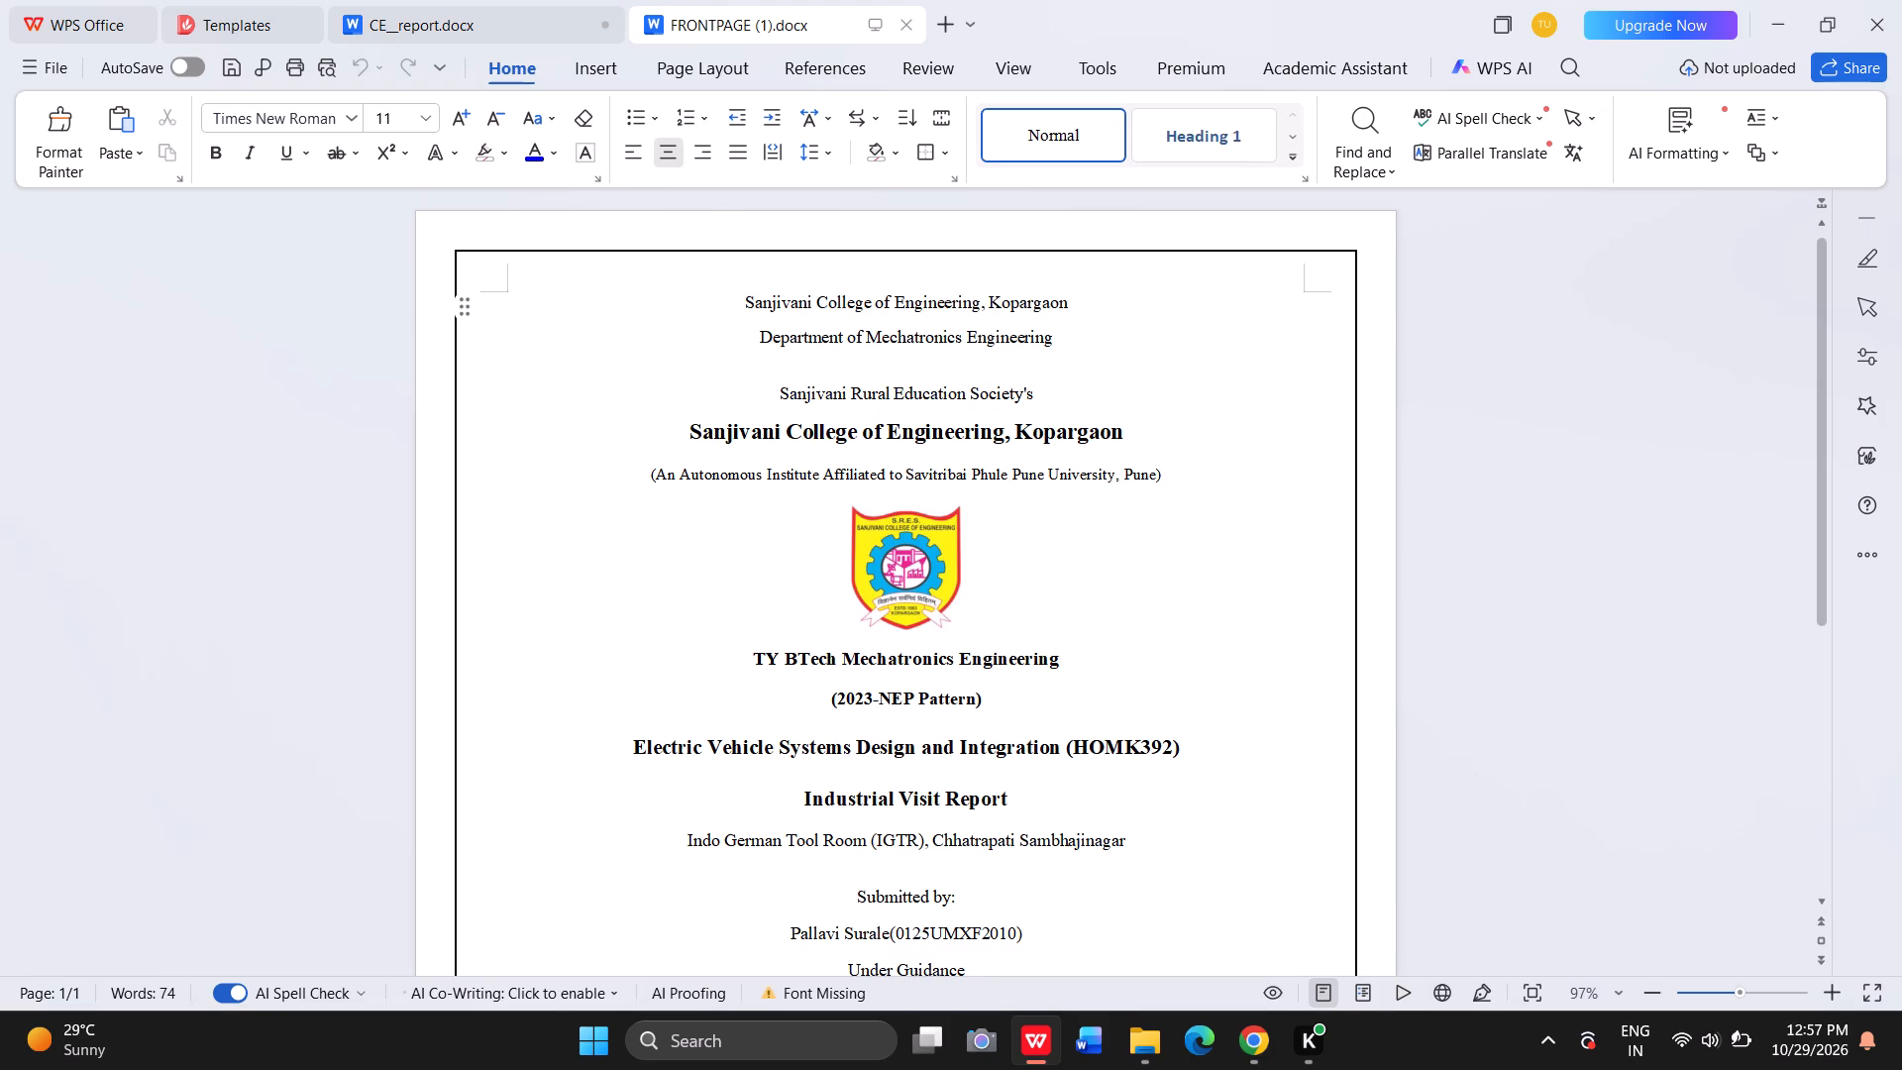
Copy the entire cover page content of FRONTPAGE (1), from the college name at the top through the address lines.
{"action": "scroll", "coordinate": [987, 469], "scroll_direction": "down", "scroll_amount": 1}
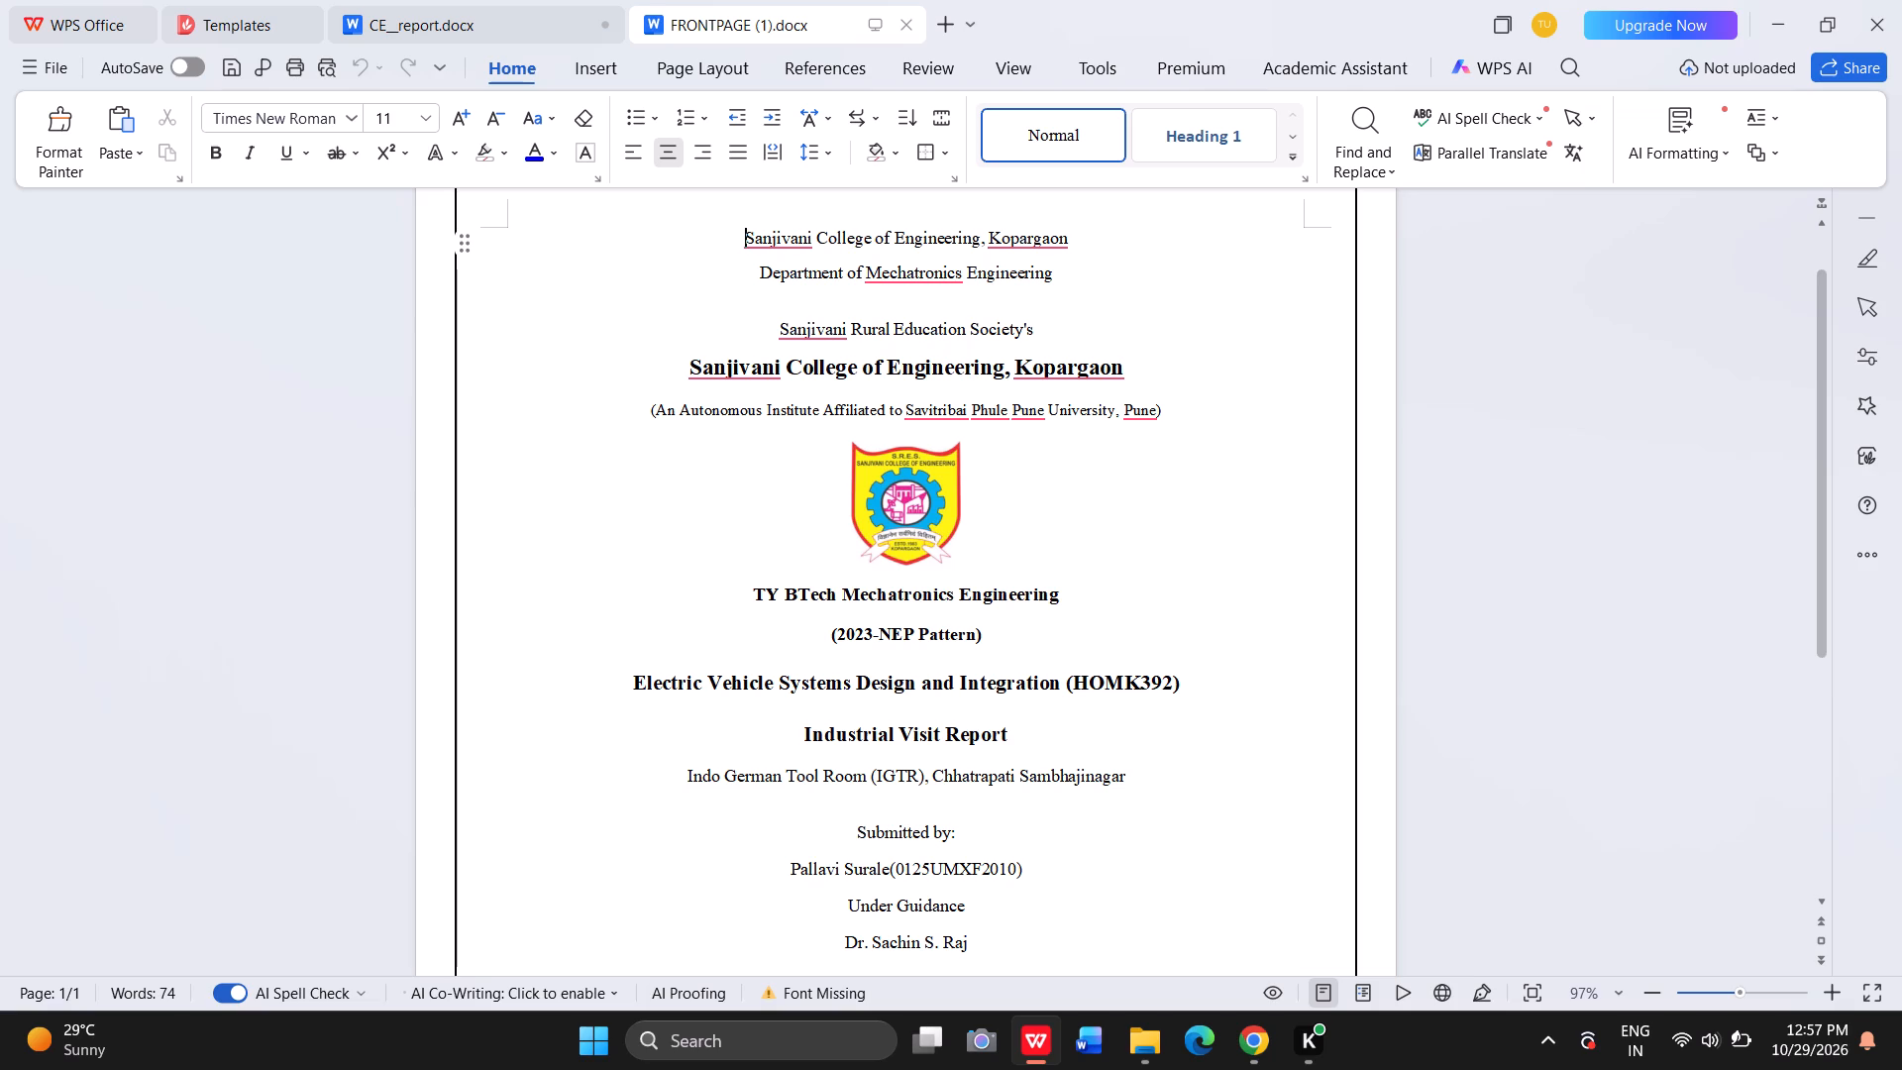
{"action": "scroll", "coordinate": [1041, 520], "scroll_direction": "up", "scroll_amount": 1}
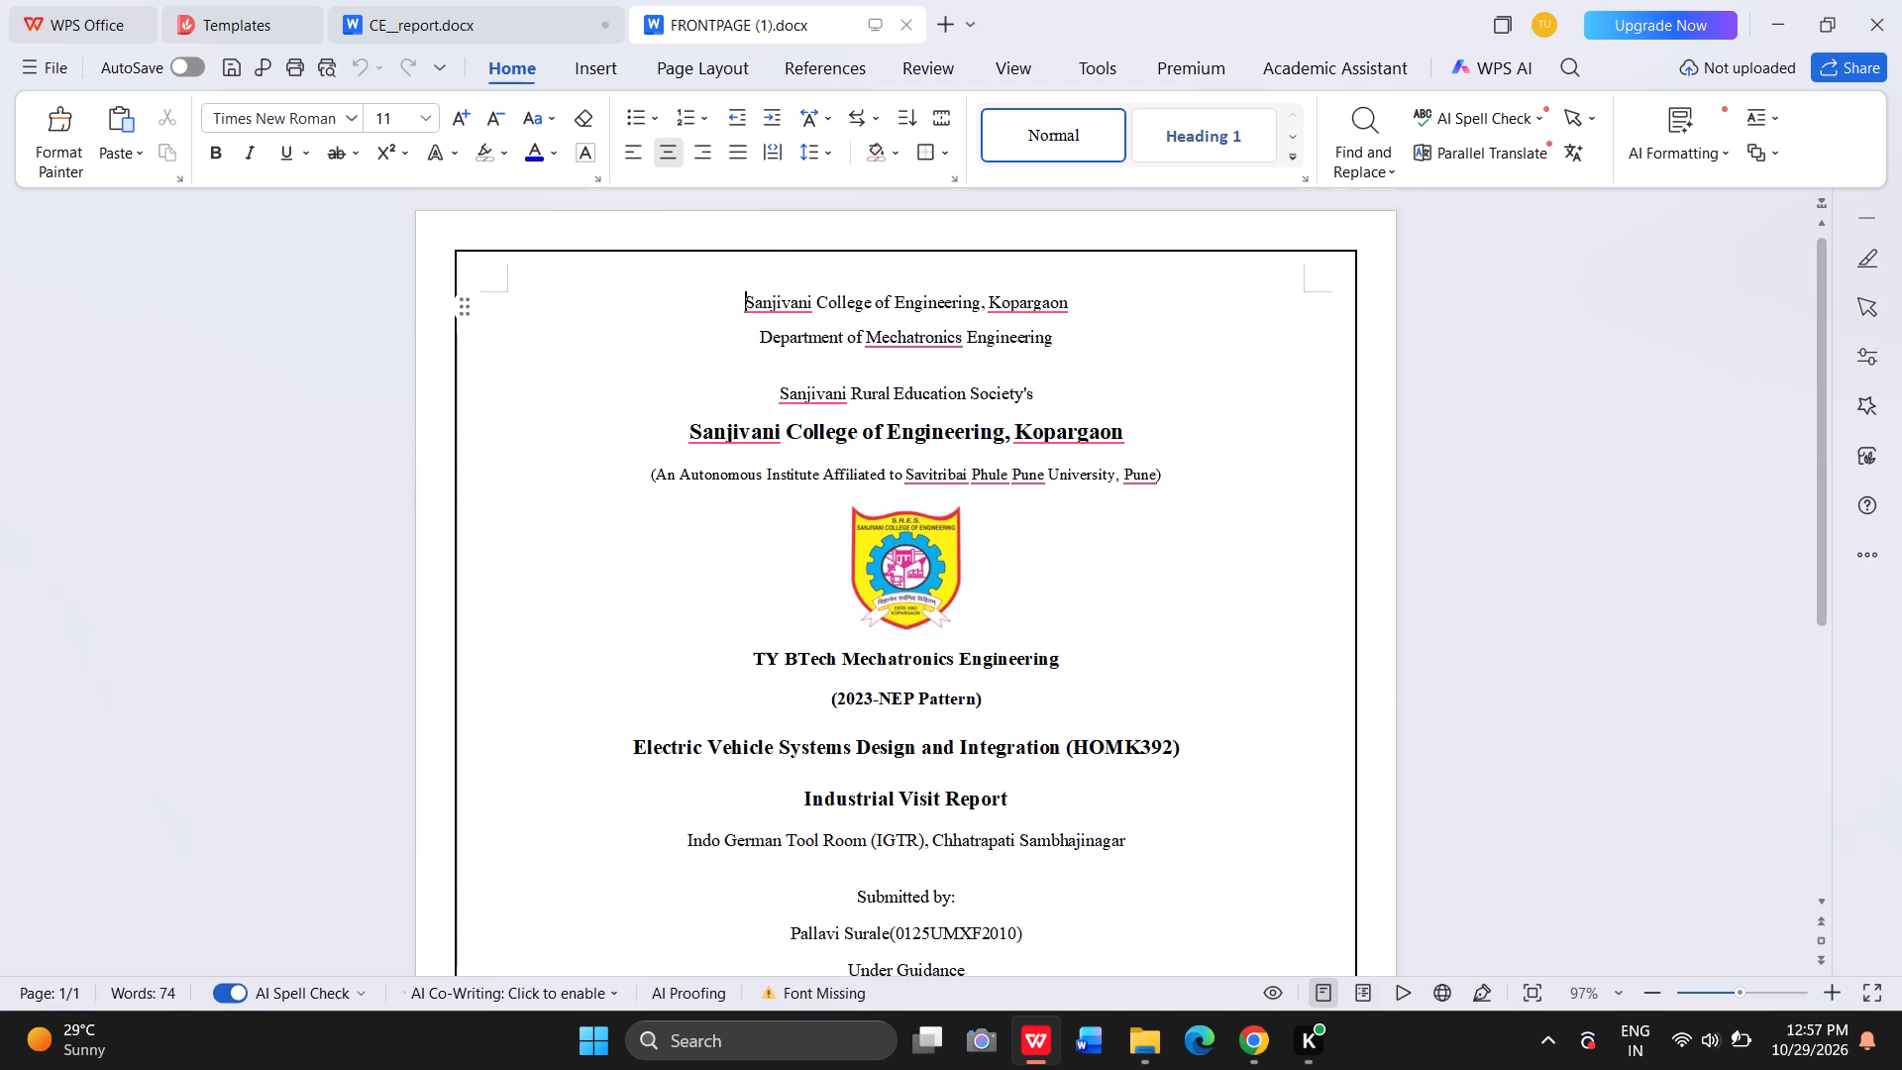
{"action": "scroll", "coordinate": [1041, 520], "scroll_direction": "up", "scroll_amount": 1}
{"action": "left_click_drag", "start_coordinate": [737, 268], "coordinate": [1012, 879]}
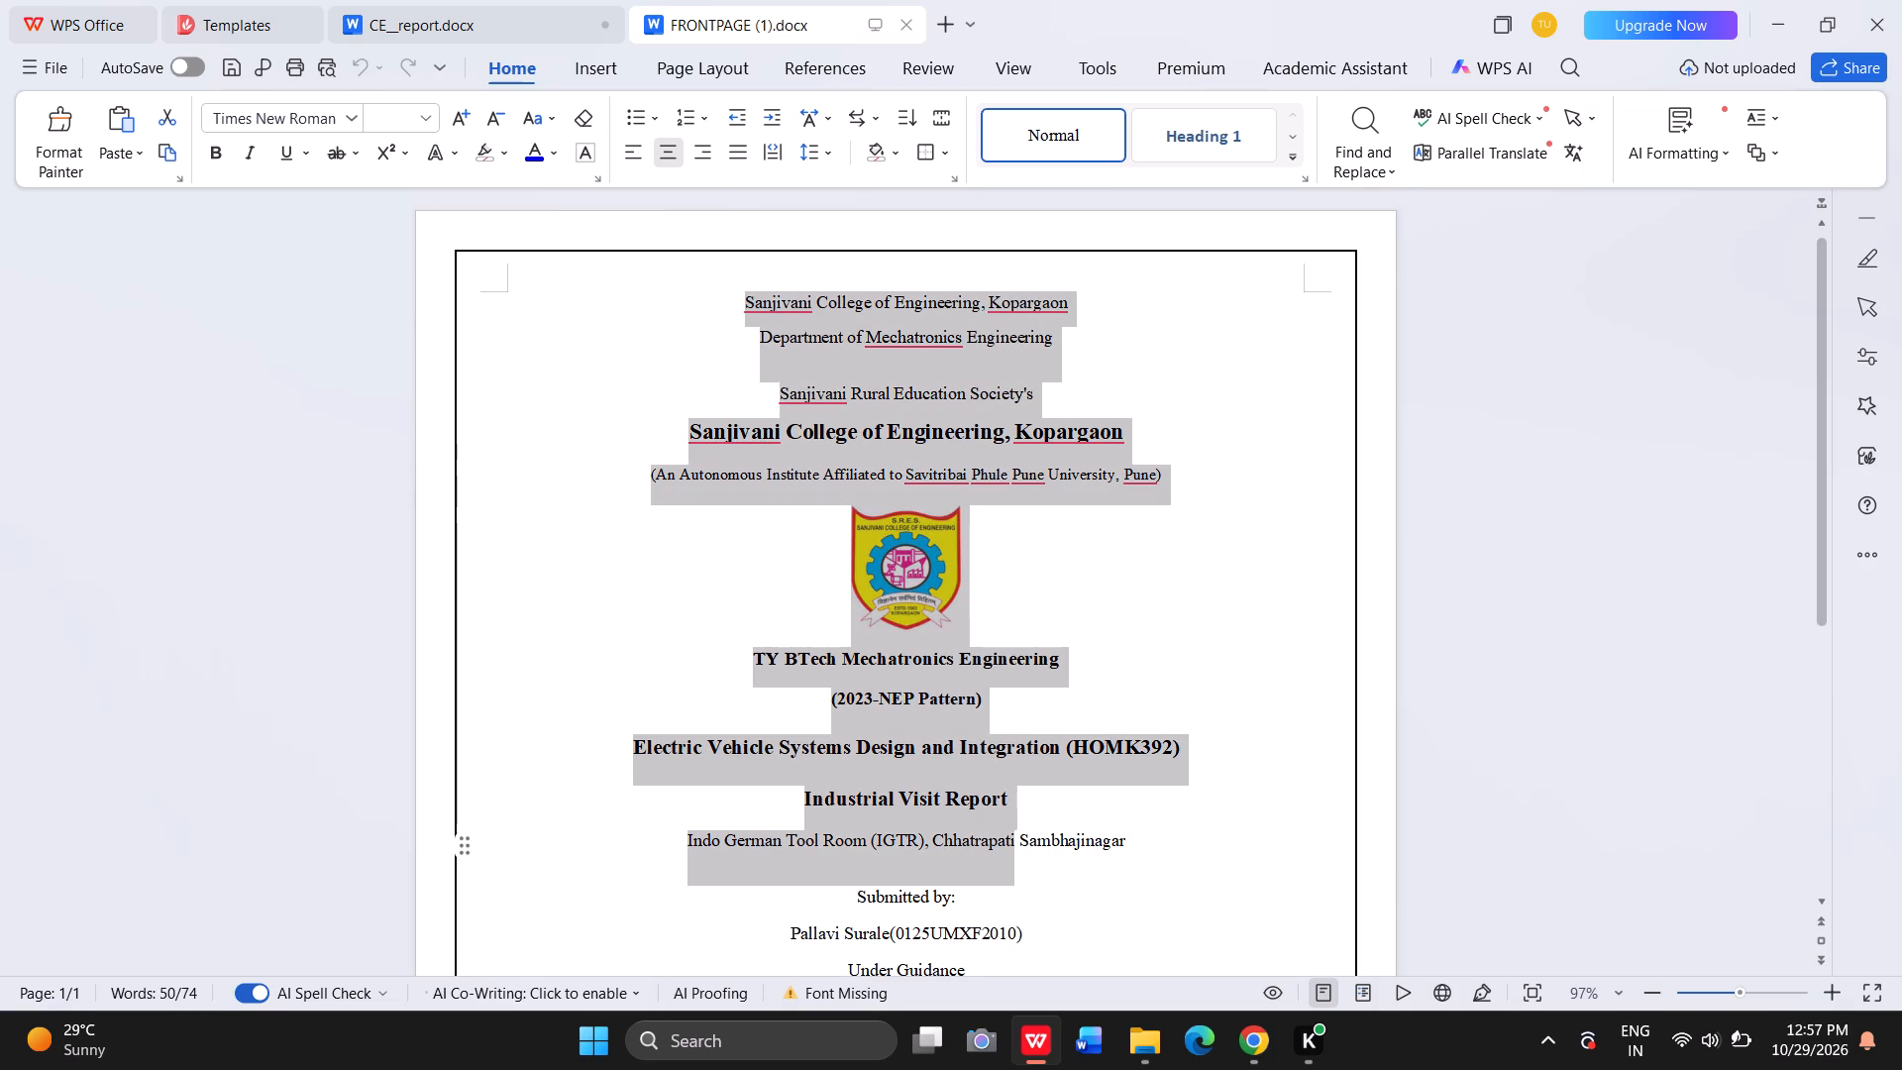
{"action": "left_click_drag", "start_coordinate": [1012, 879], "coordinate": [1025, 715]}
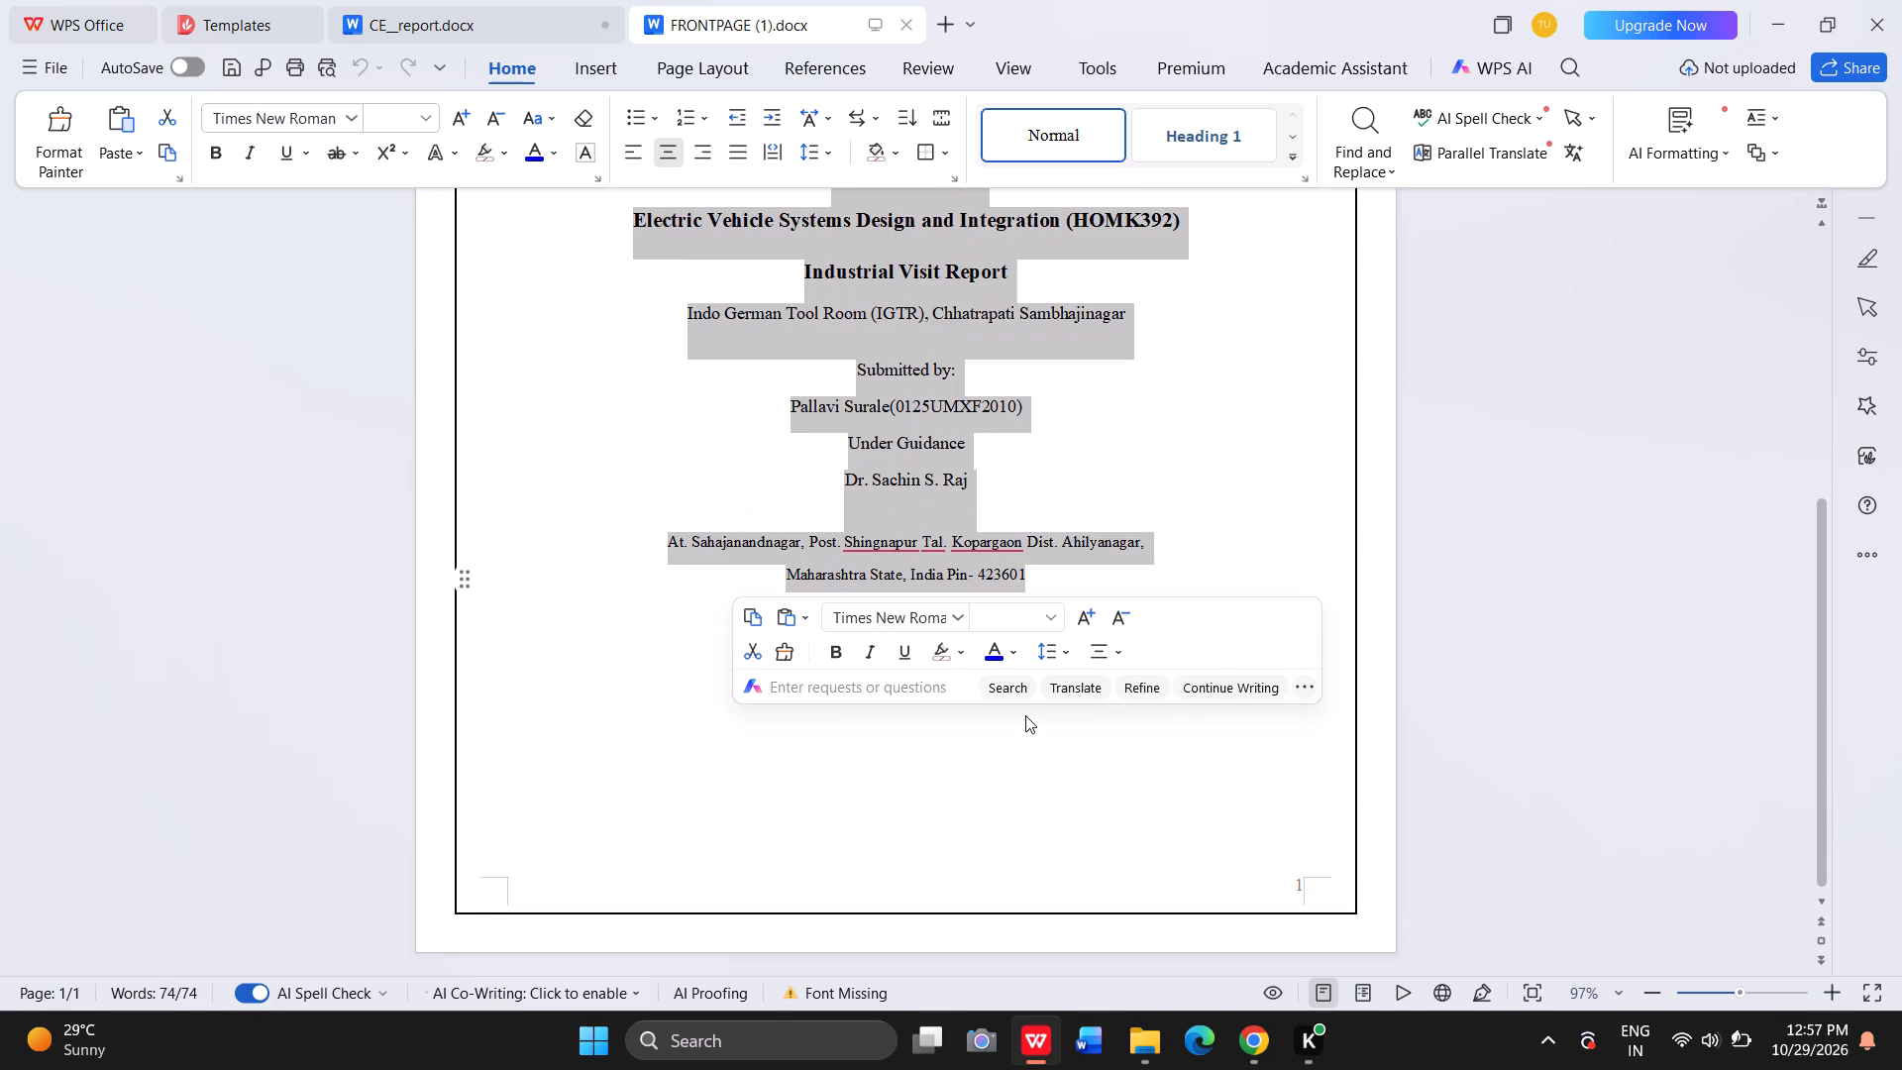
{"action": "key", "text": "ctrl+c"}
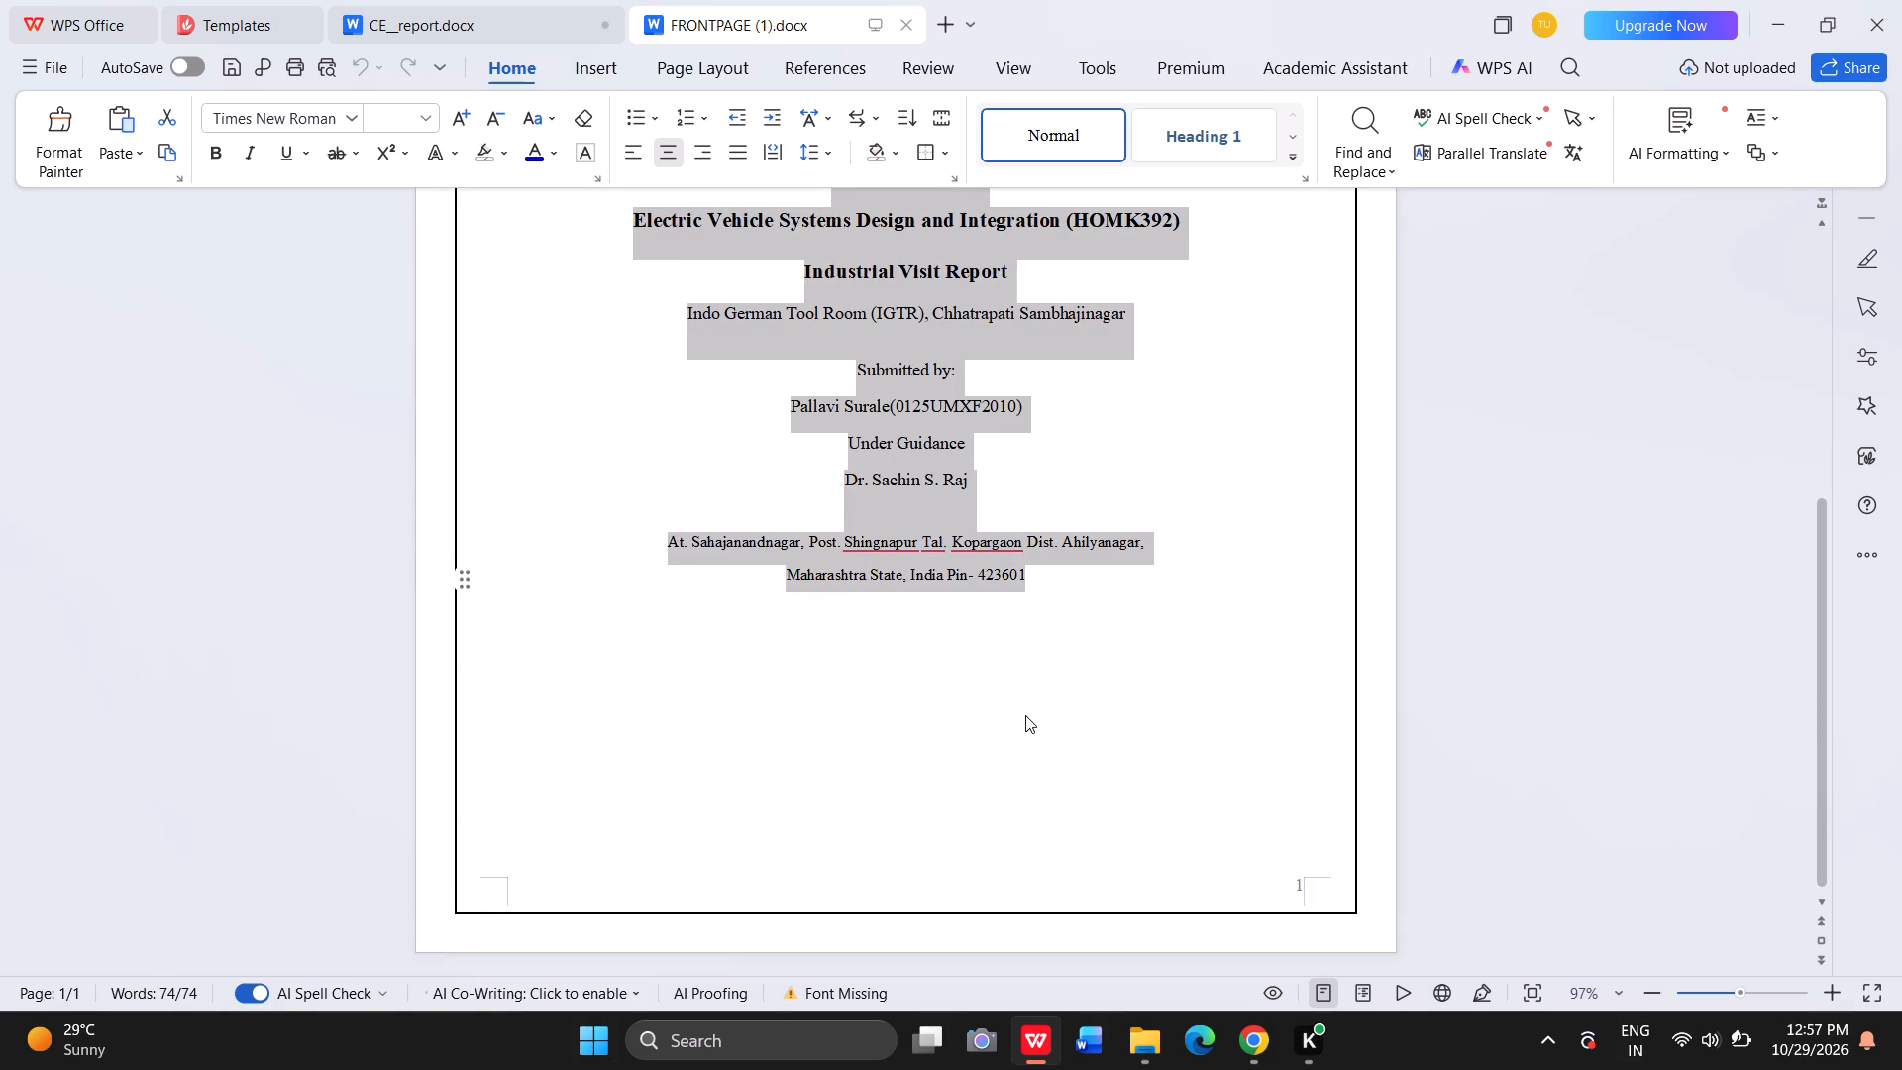
Switch to the CE__report document and paste the copied cover page at the top of its blank first page.
{"action": "scroll", "coordinate": [1025, 715], "scroll_direction": "up", "scroll_amount": 5}
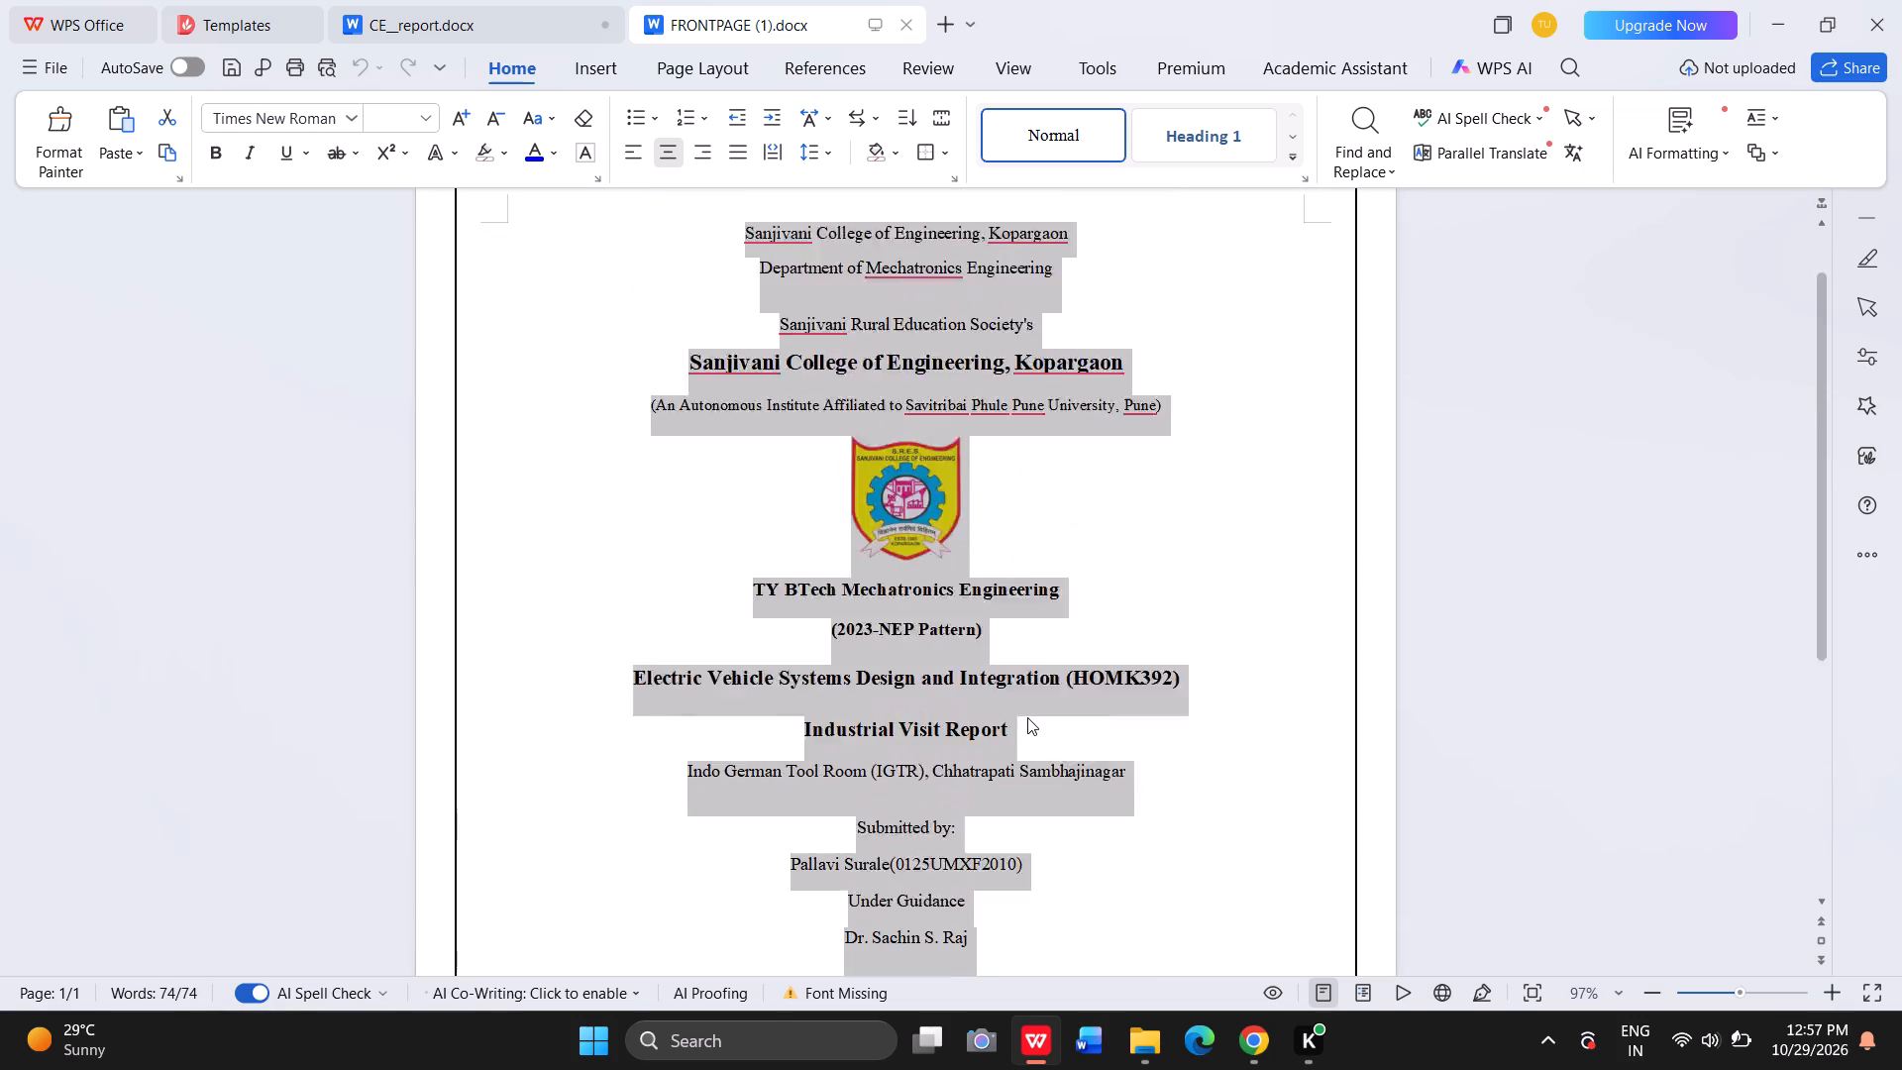
{"action": "scroll", "coordinate": [1027, 717], "scroll_direction": "up", "scroll_amount": 2}
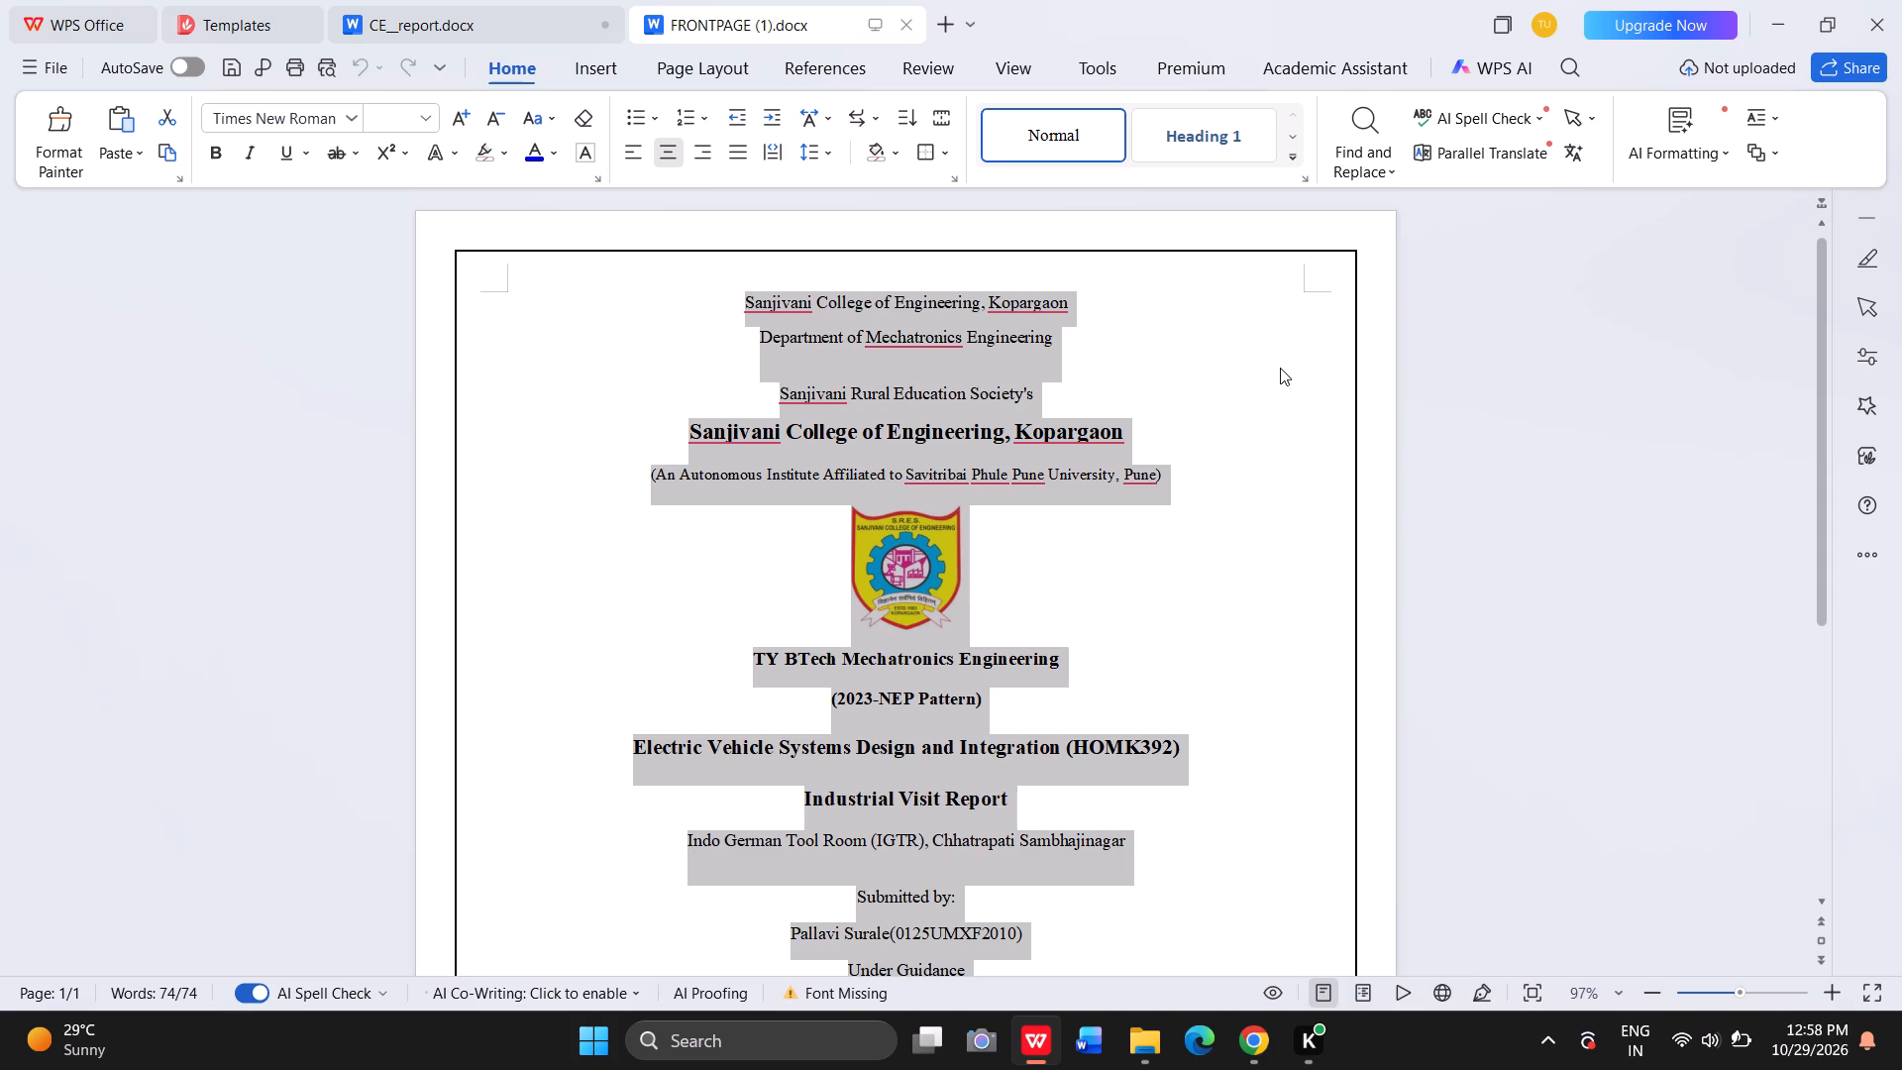
{"action": "left_click", "coordinate": [520, 20]}
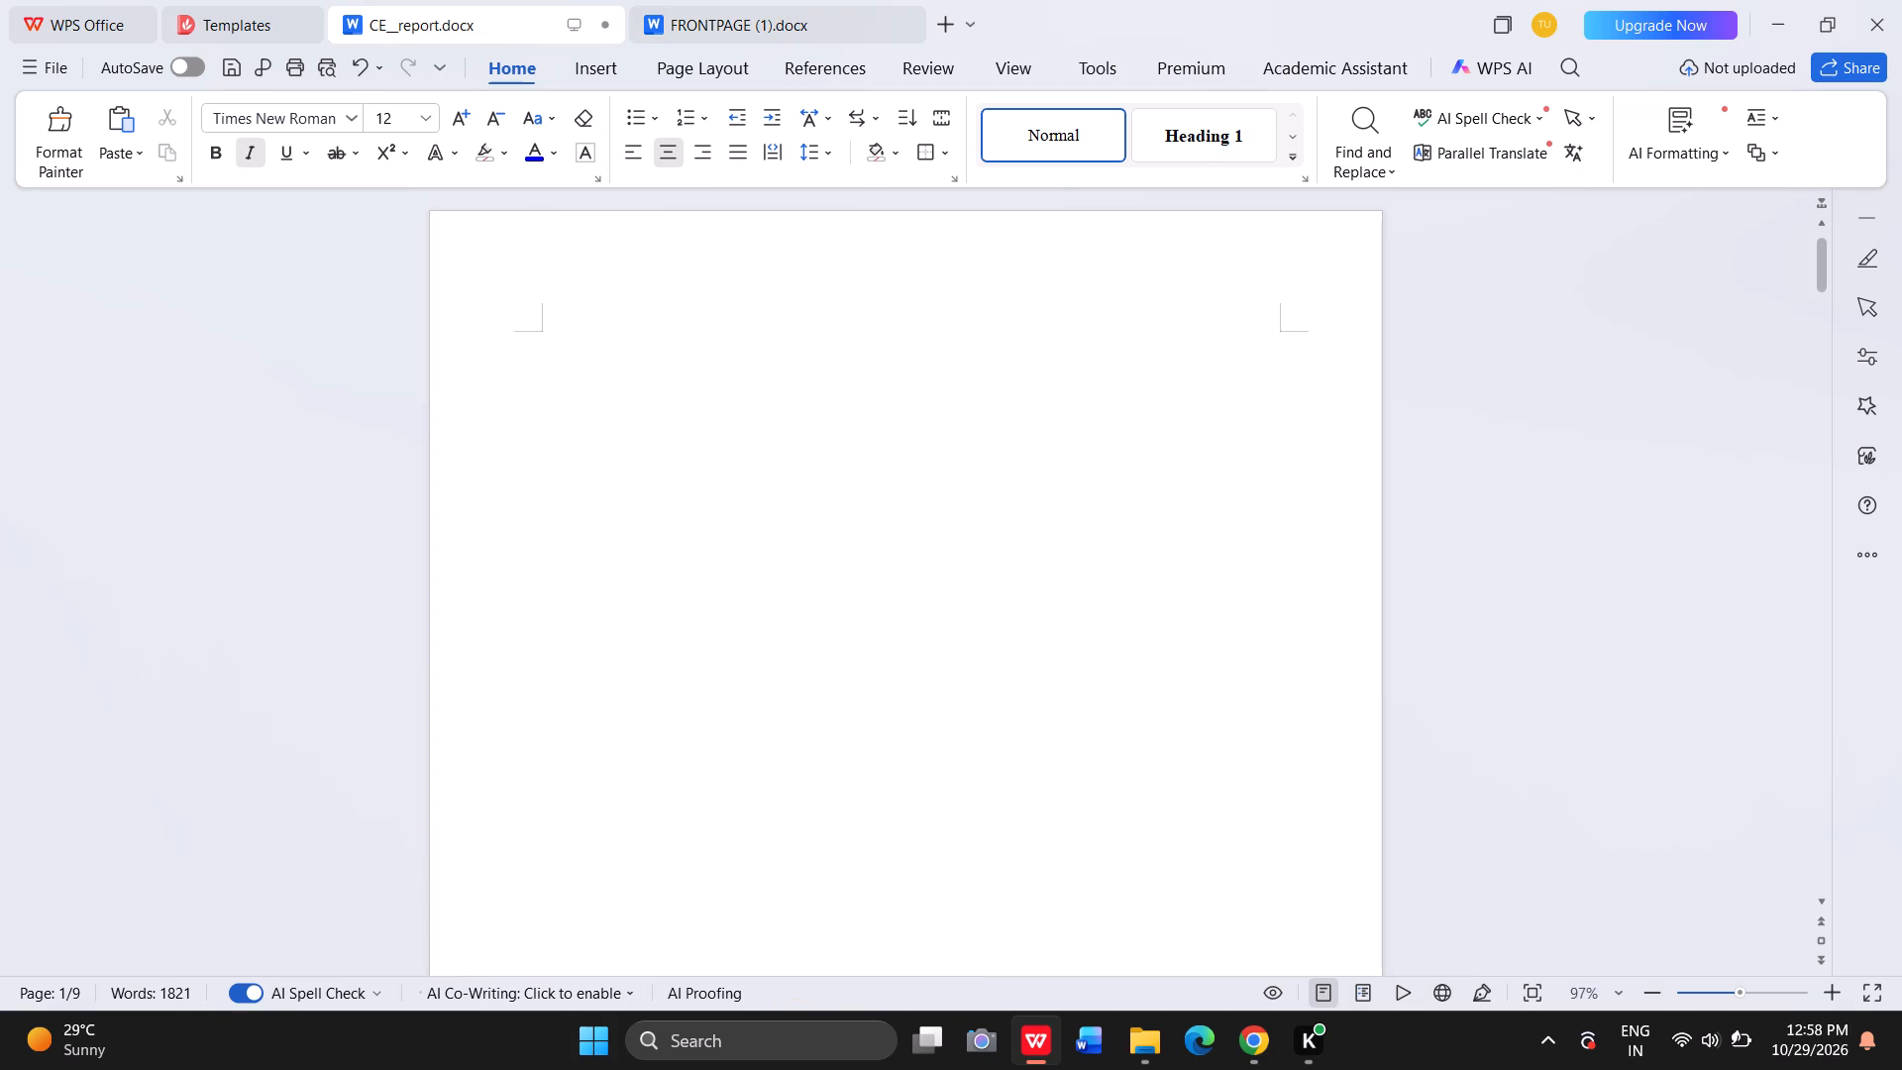
{"action": "left_click", "coordinate": [715, 286]}
{"action": "key", "text": "ctrl+v"}
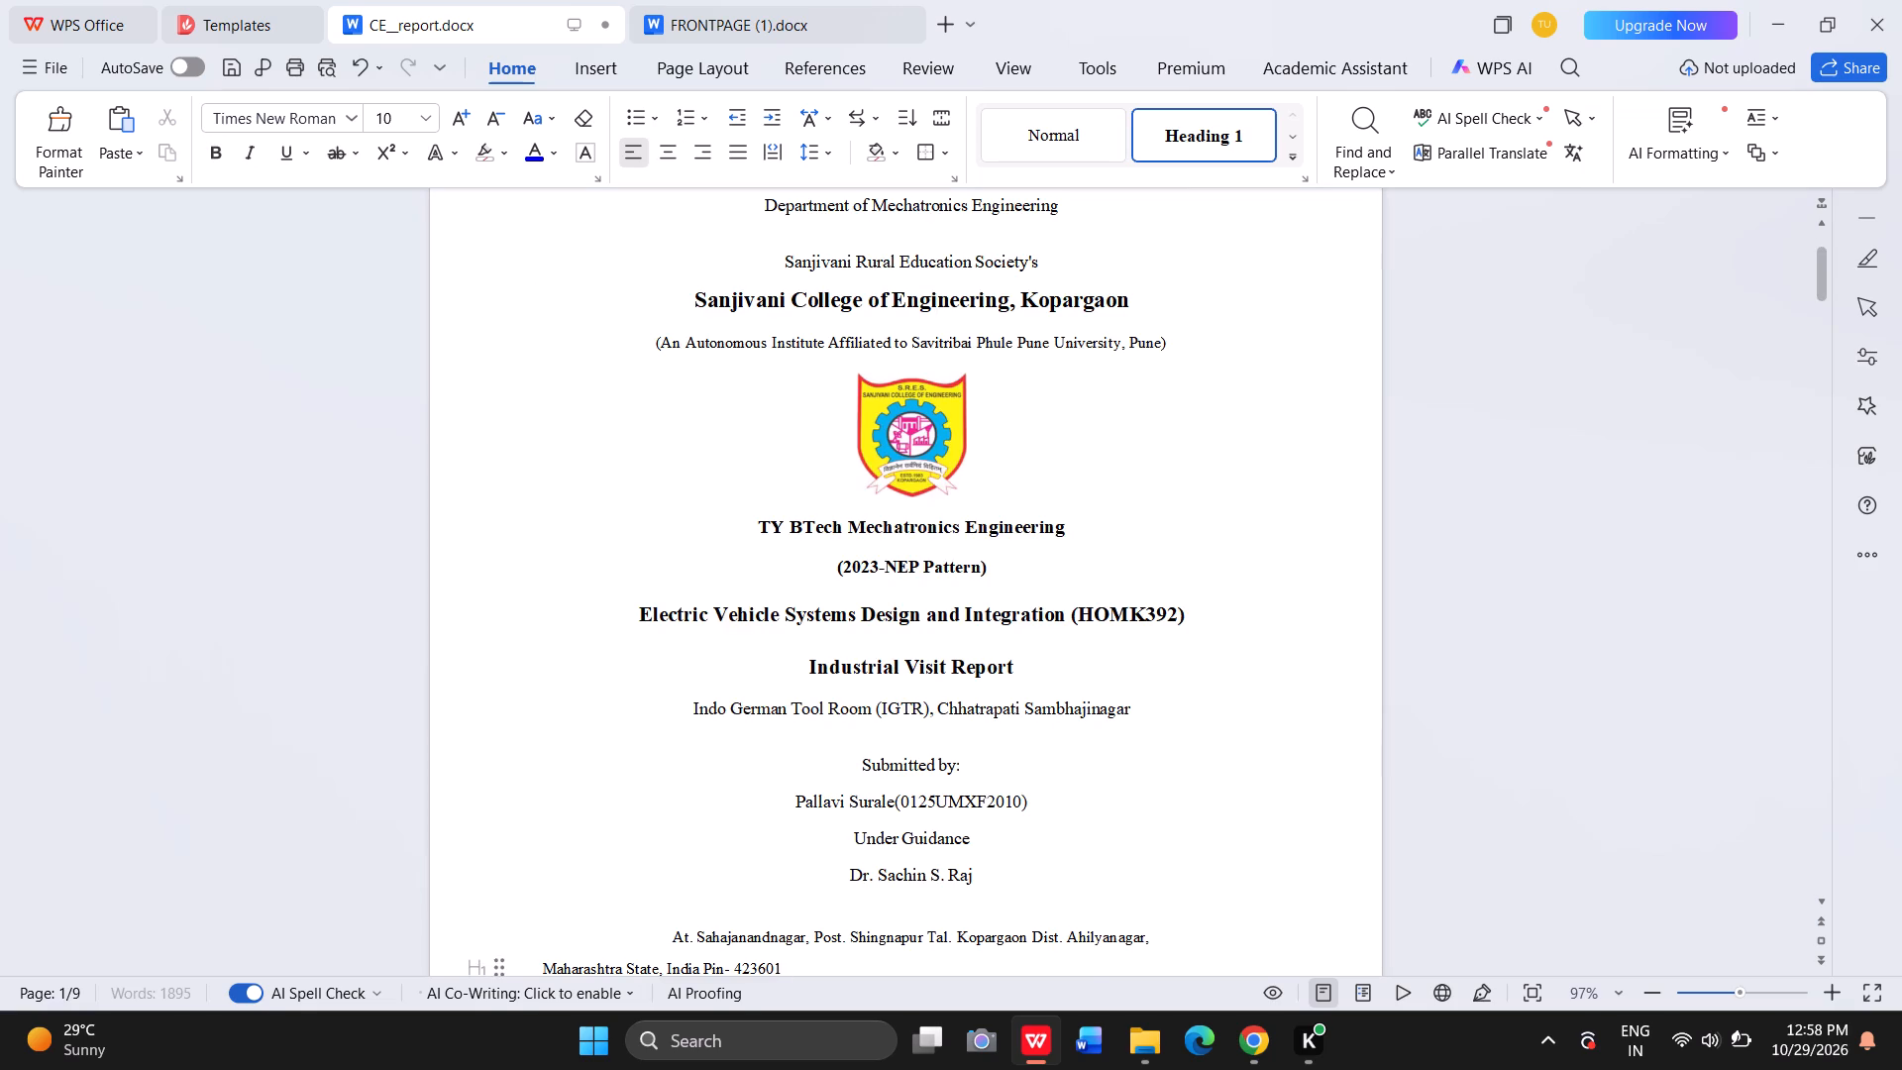
Shift the last address line of the pasted cover page towards the centre by inserting leading spaces.
{"action": "scroll", "coordinate": [715, 286], "scroll_direction": "down", "scroll_amount": 2}
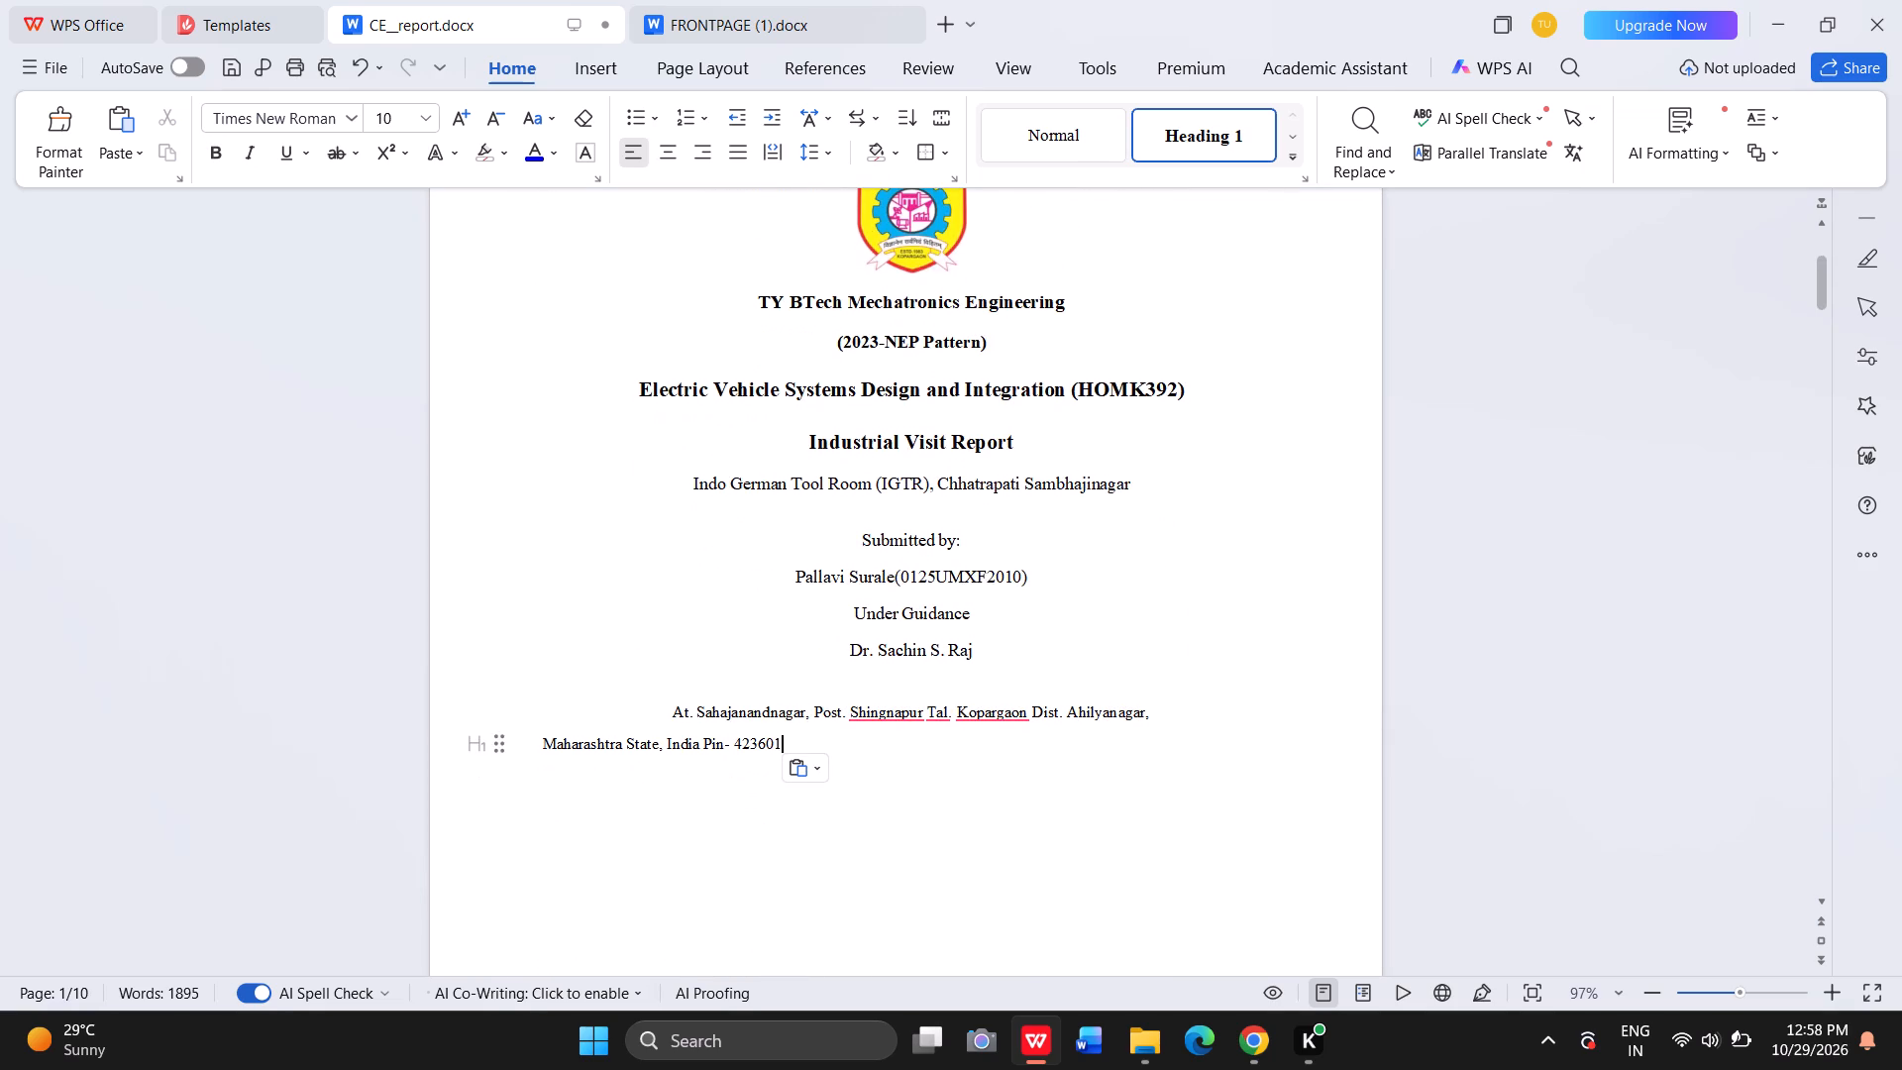
{"action": "left_click", "coordinate": [533, 734]}
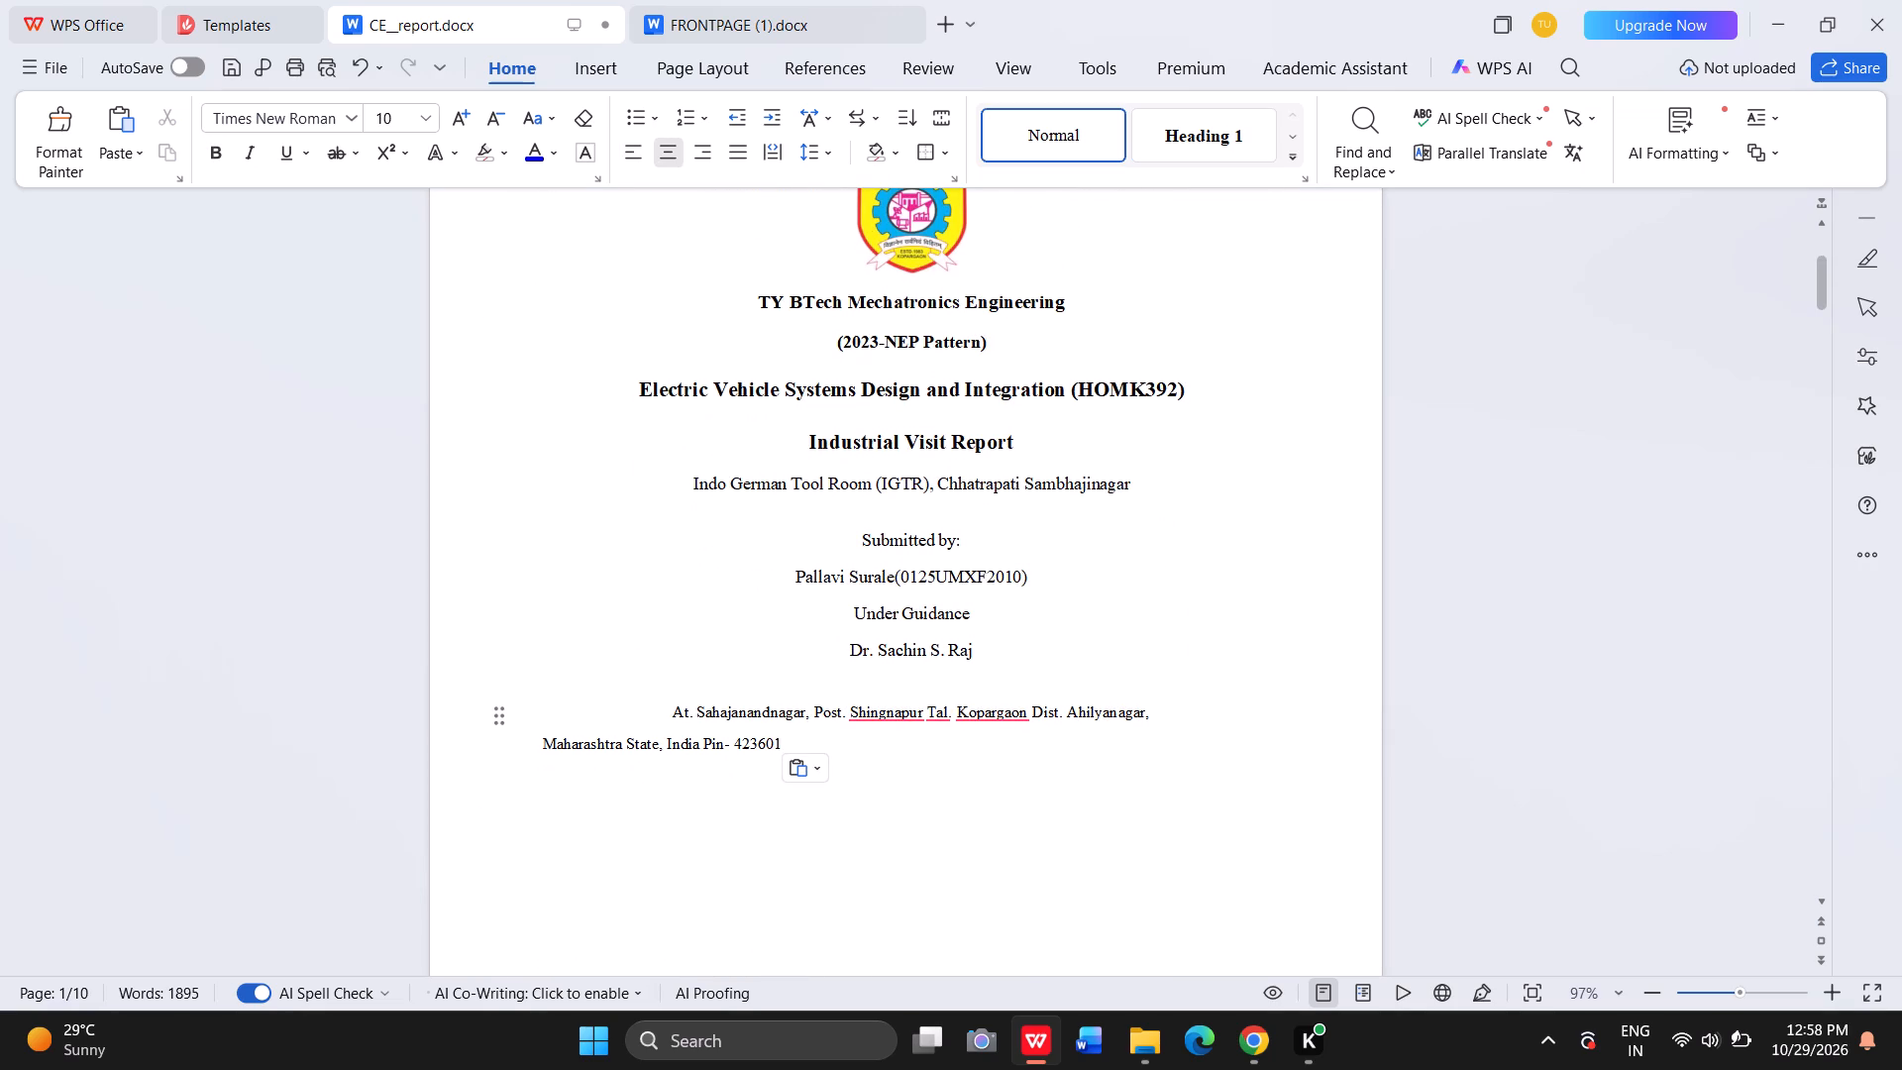
{"action": "left_click", "coordinate": [542, 739]}
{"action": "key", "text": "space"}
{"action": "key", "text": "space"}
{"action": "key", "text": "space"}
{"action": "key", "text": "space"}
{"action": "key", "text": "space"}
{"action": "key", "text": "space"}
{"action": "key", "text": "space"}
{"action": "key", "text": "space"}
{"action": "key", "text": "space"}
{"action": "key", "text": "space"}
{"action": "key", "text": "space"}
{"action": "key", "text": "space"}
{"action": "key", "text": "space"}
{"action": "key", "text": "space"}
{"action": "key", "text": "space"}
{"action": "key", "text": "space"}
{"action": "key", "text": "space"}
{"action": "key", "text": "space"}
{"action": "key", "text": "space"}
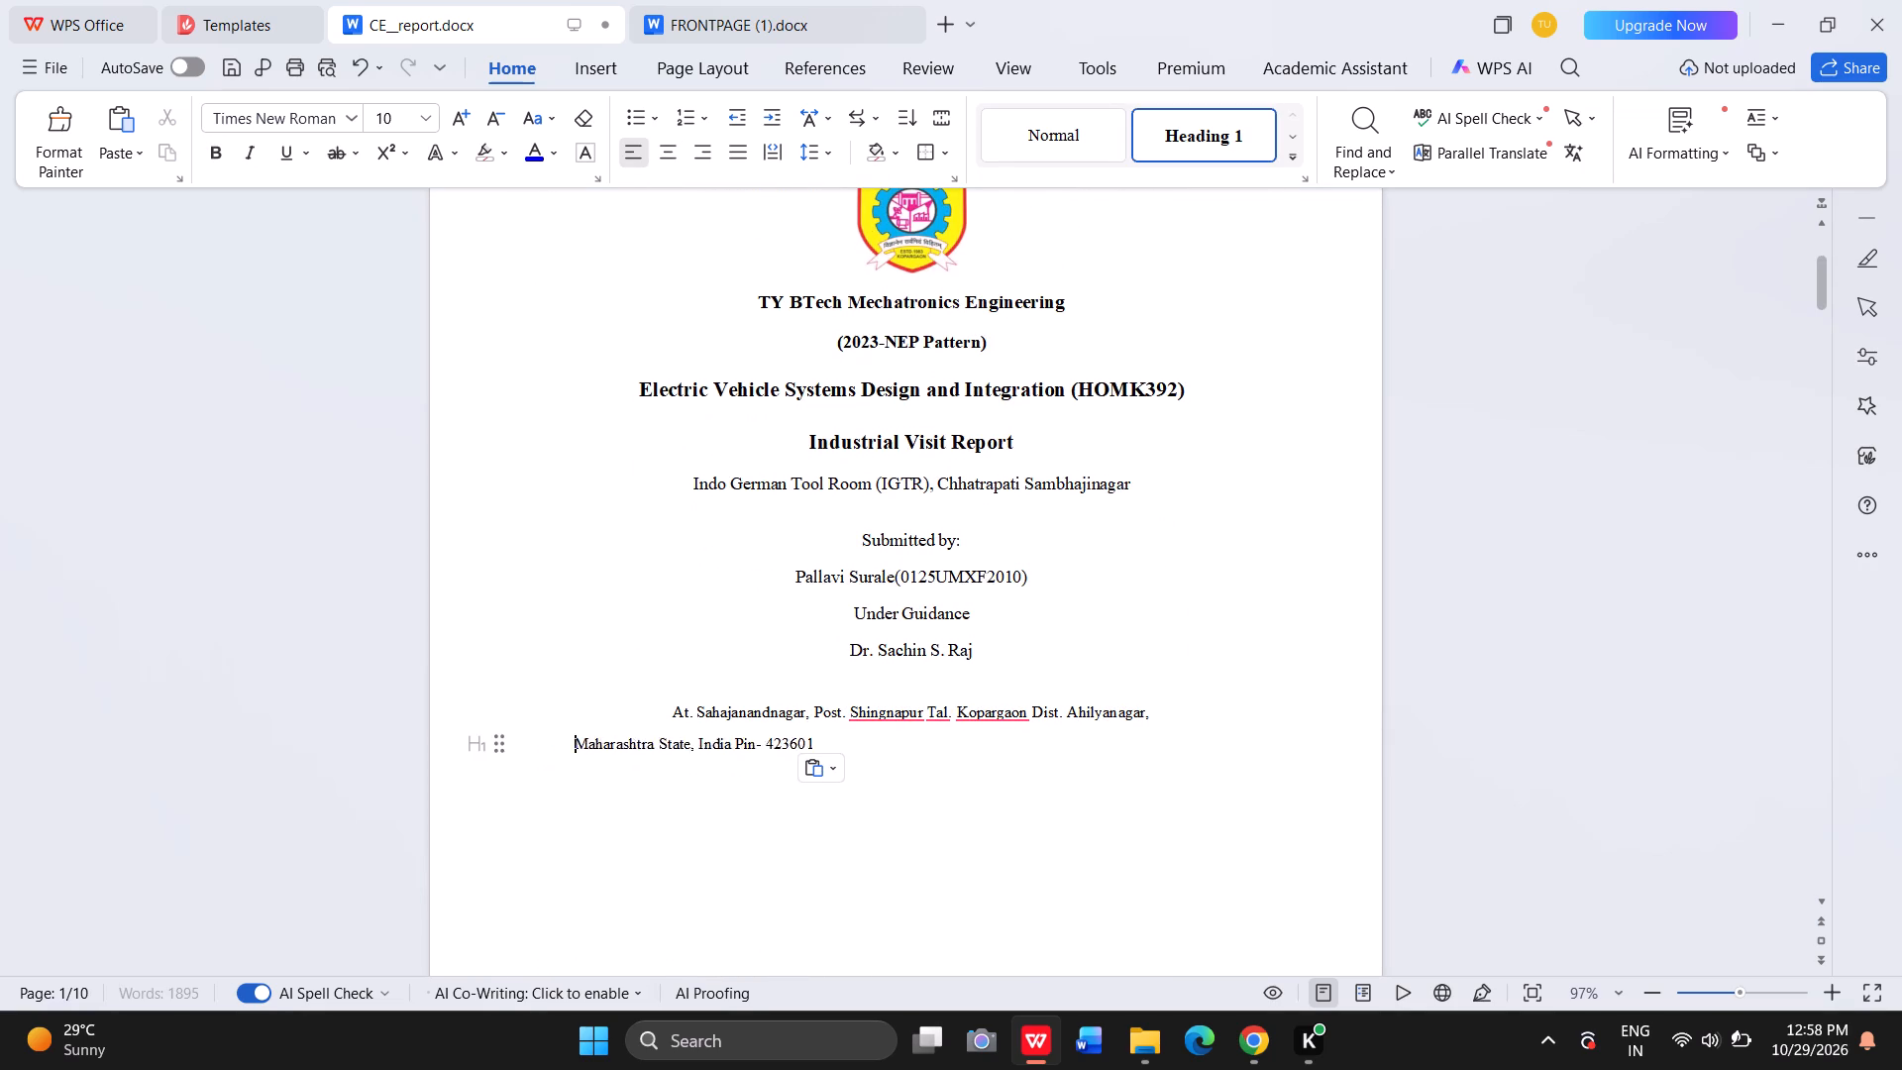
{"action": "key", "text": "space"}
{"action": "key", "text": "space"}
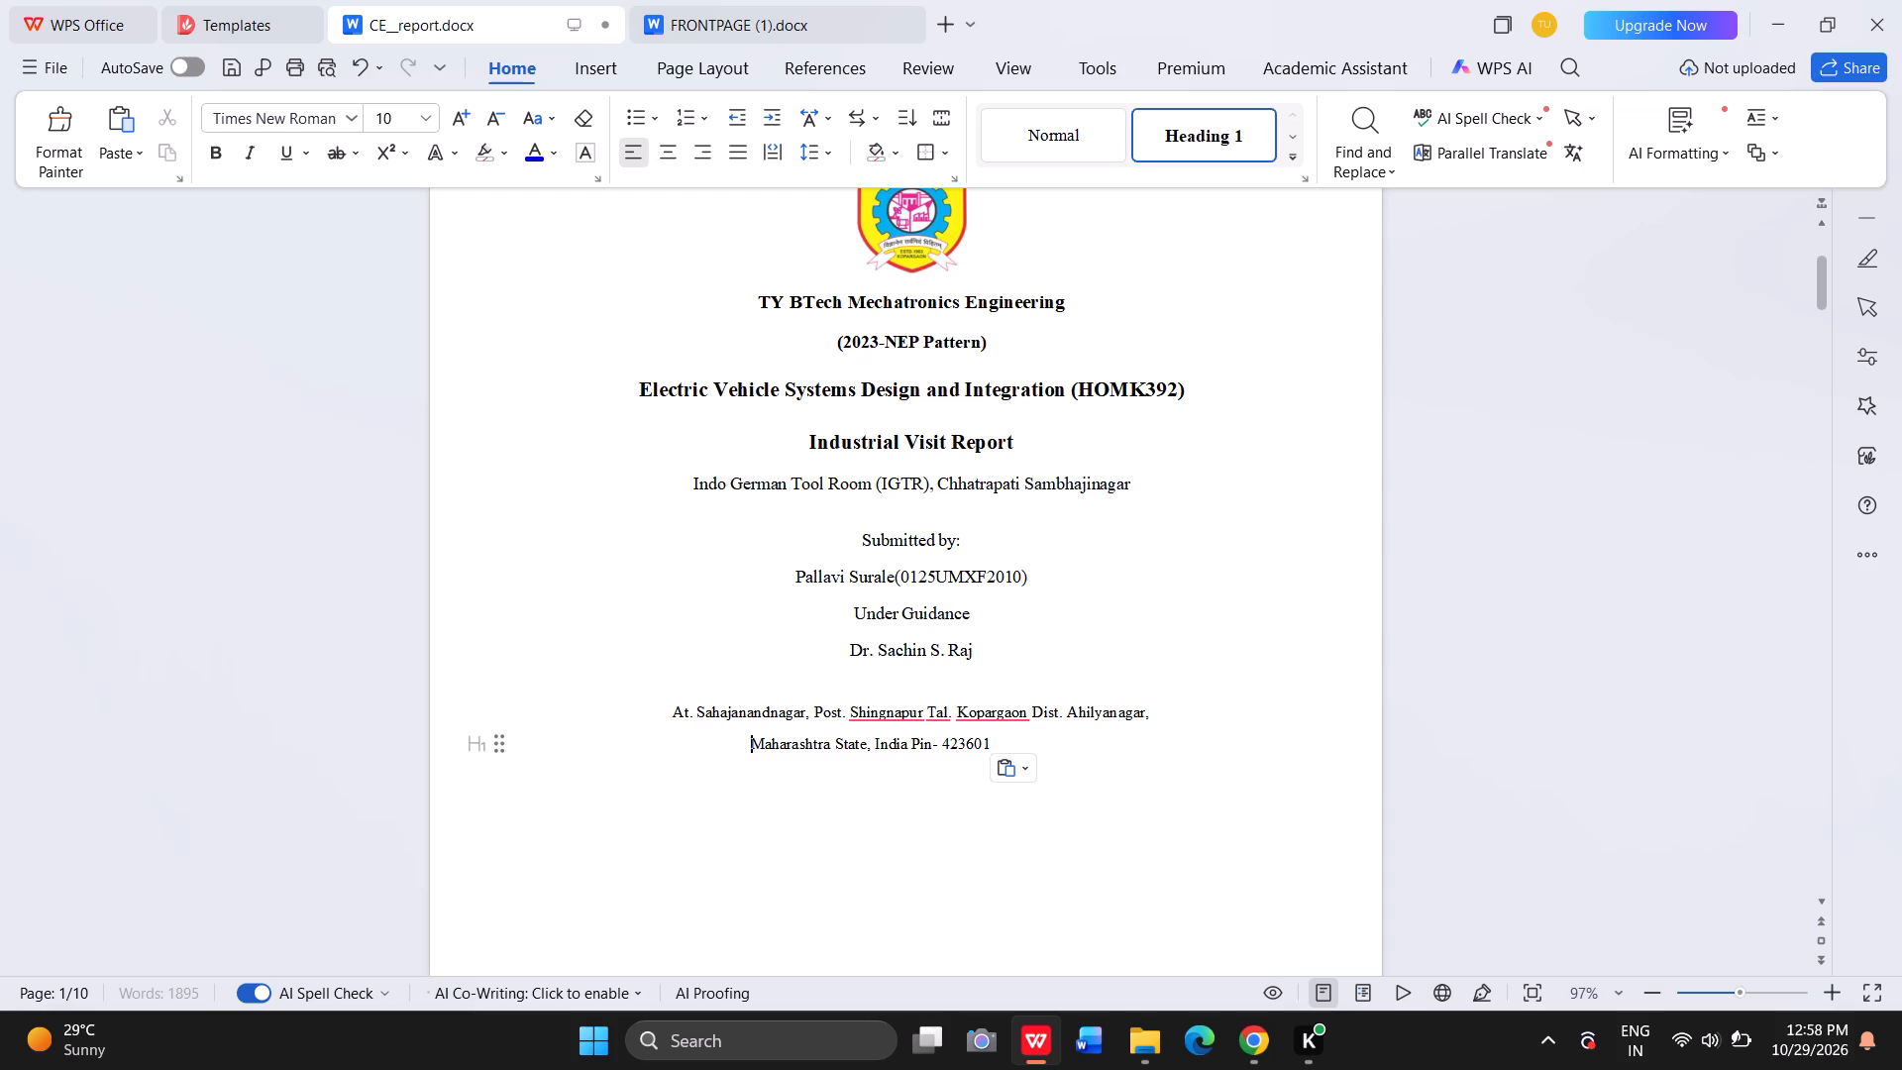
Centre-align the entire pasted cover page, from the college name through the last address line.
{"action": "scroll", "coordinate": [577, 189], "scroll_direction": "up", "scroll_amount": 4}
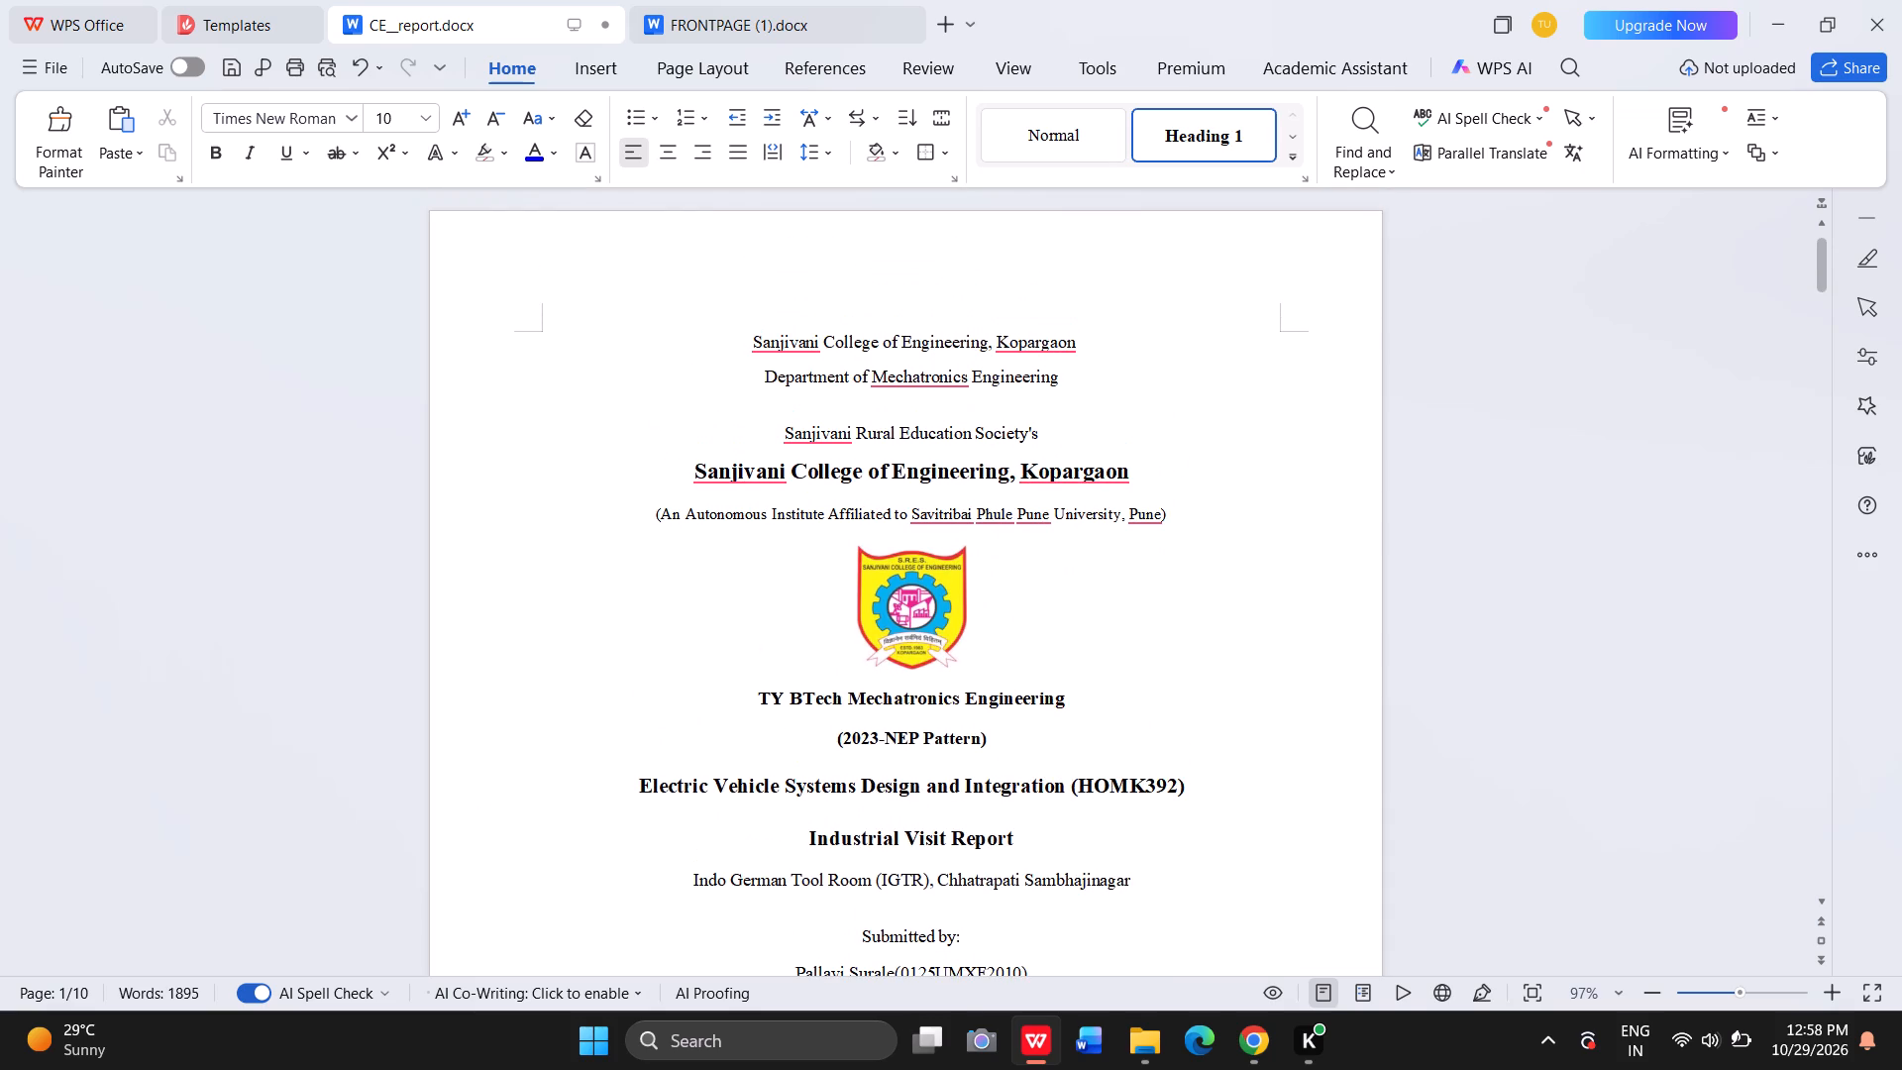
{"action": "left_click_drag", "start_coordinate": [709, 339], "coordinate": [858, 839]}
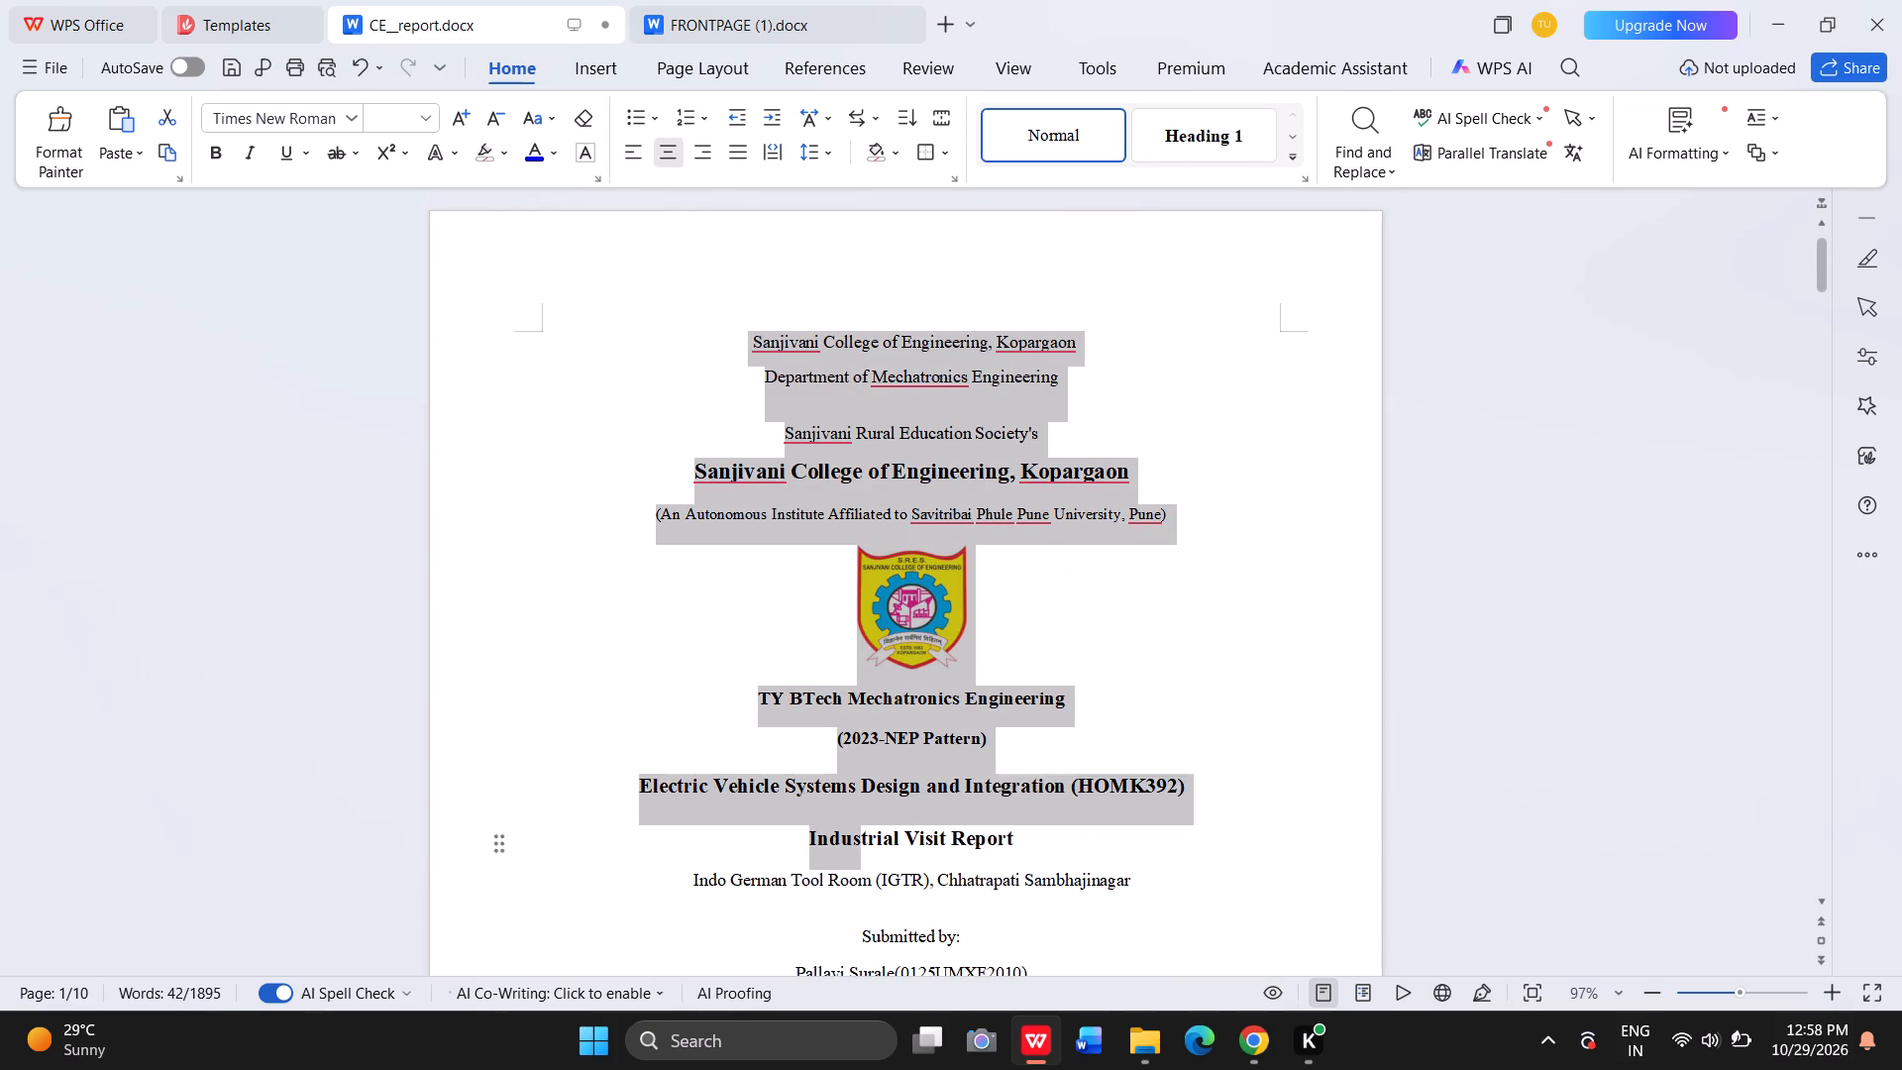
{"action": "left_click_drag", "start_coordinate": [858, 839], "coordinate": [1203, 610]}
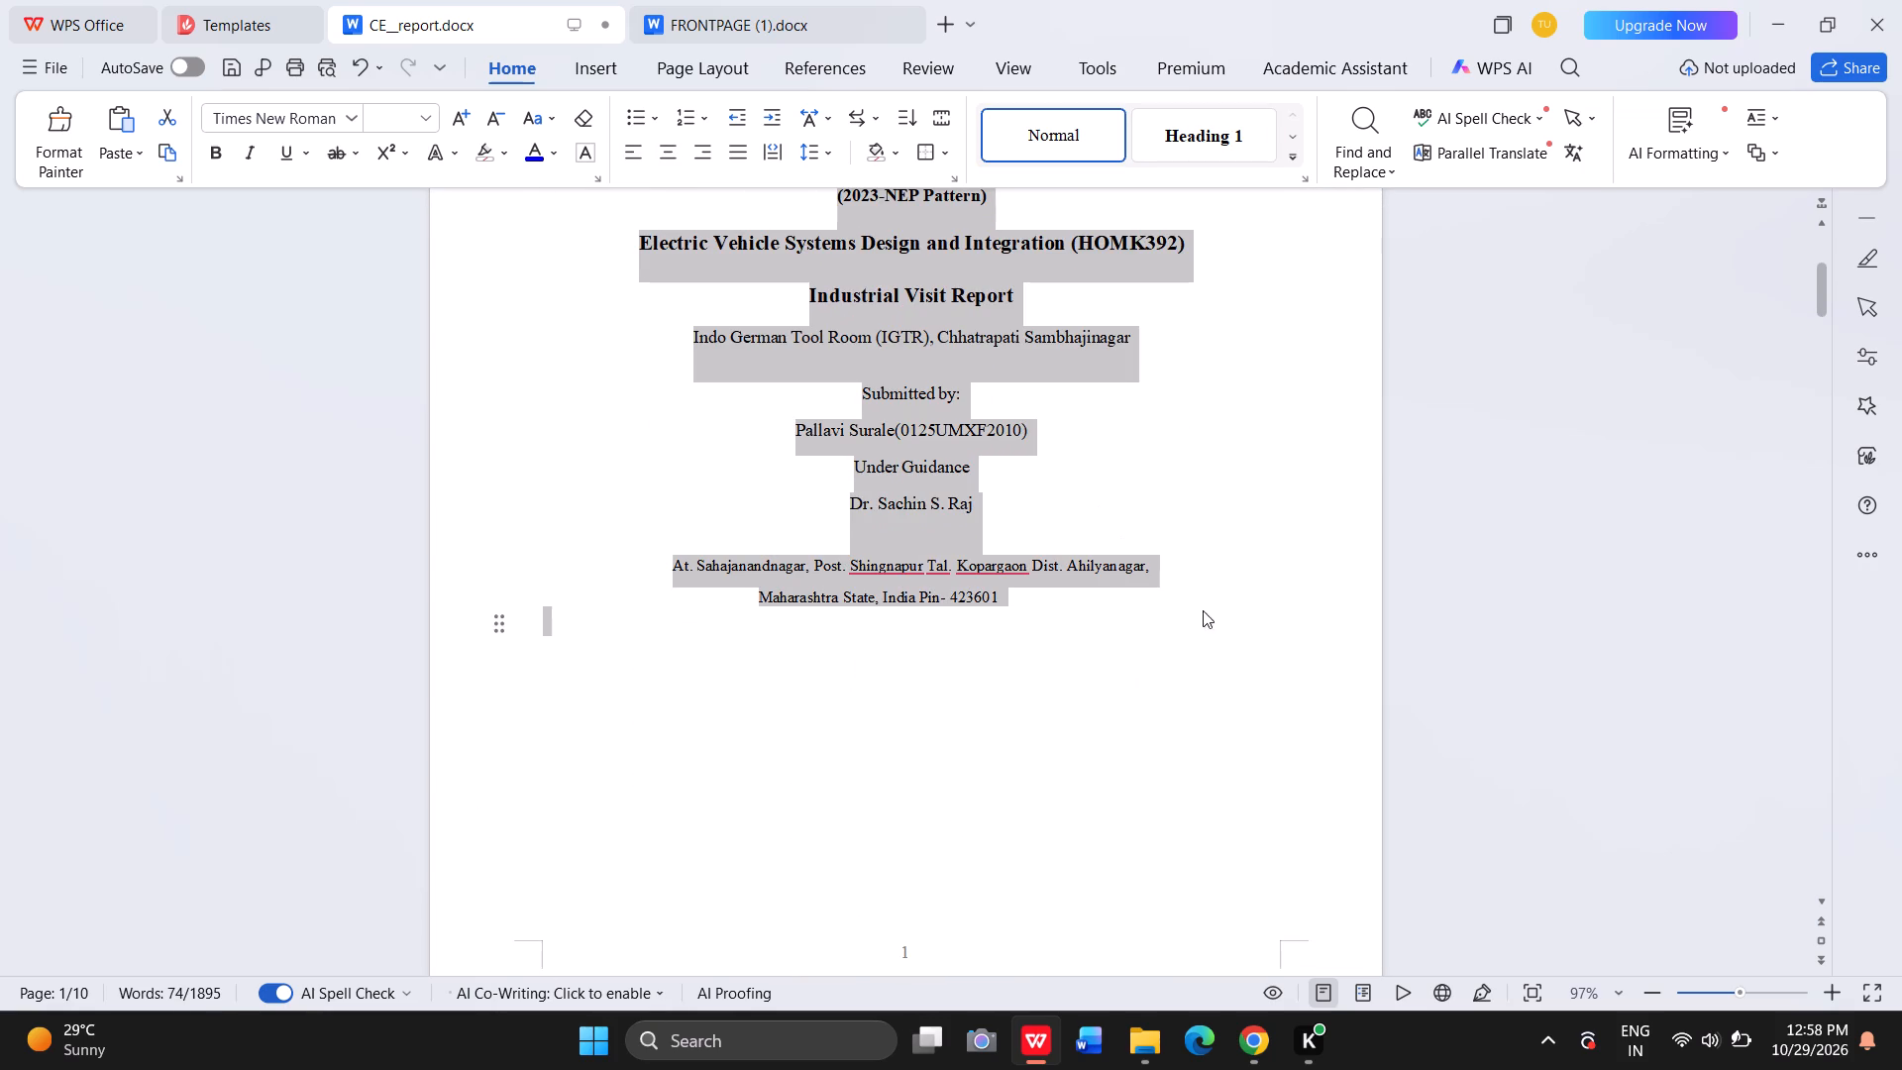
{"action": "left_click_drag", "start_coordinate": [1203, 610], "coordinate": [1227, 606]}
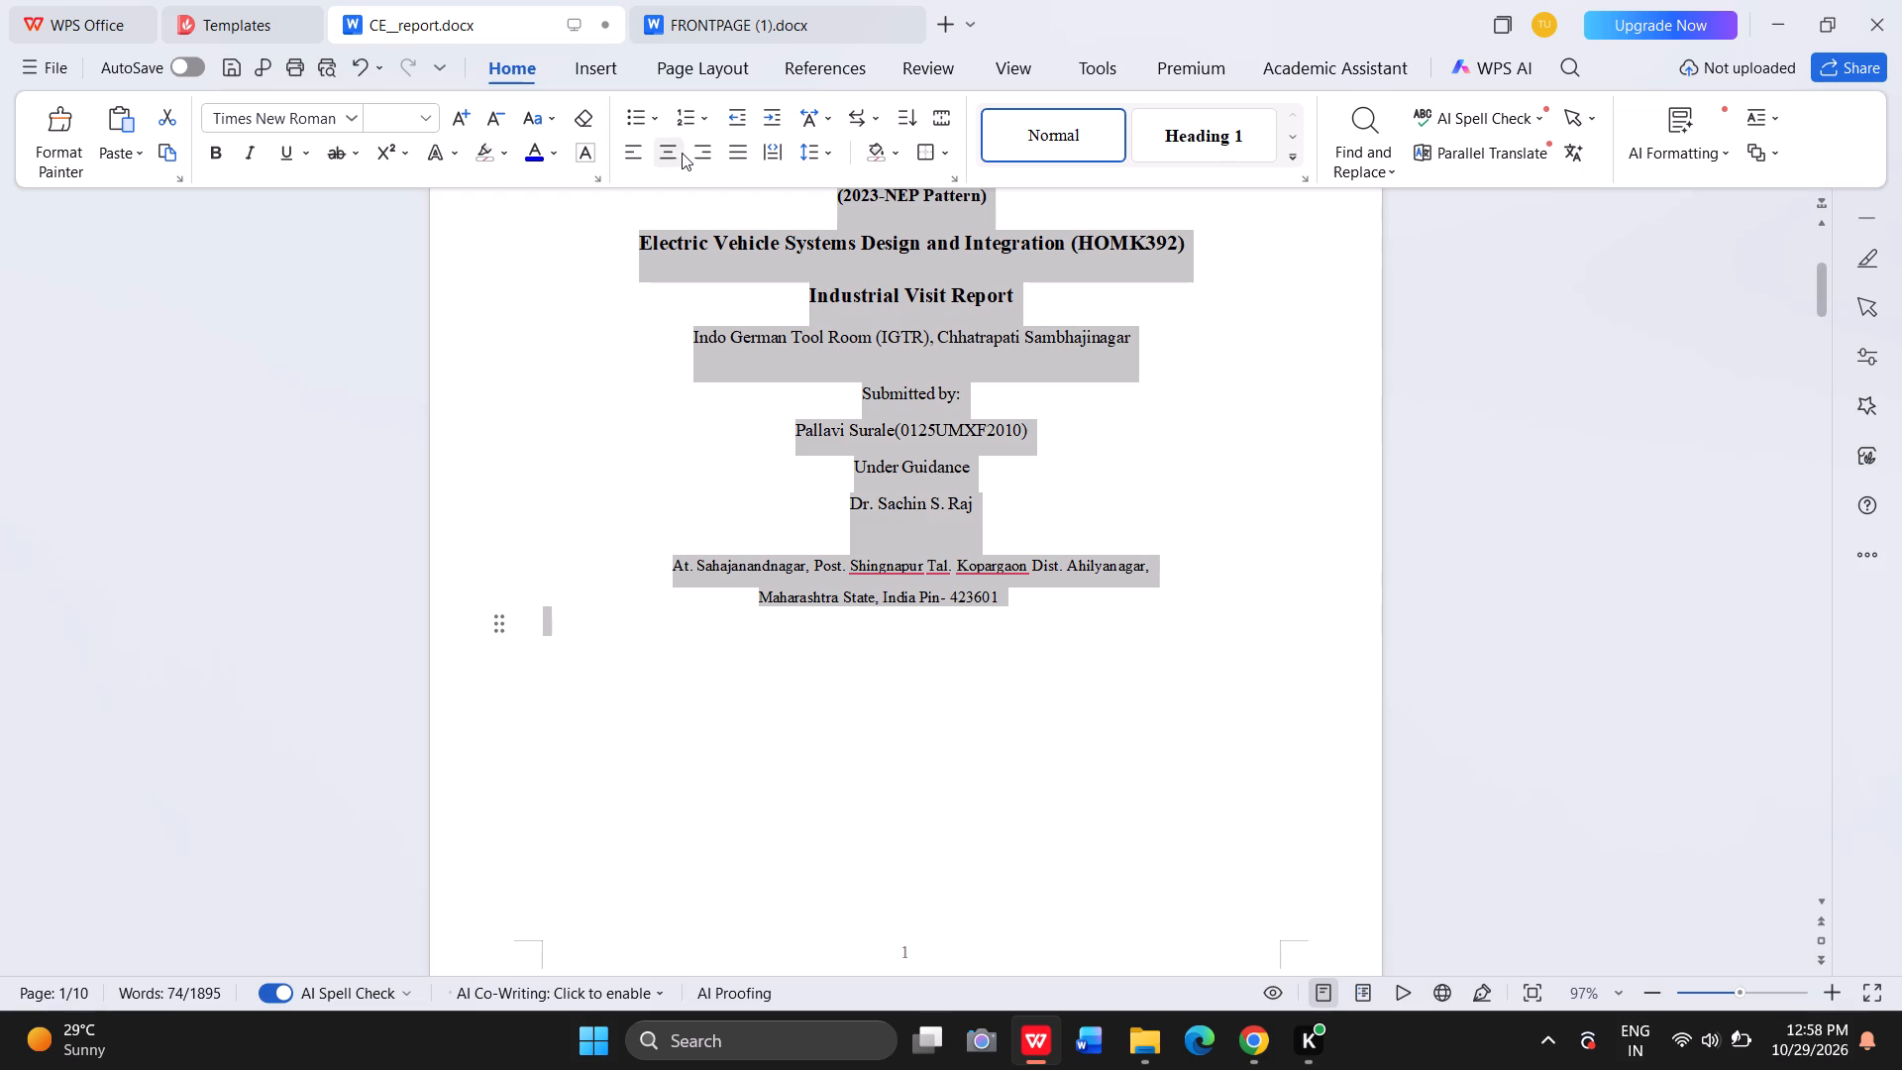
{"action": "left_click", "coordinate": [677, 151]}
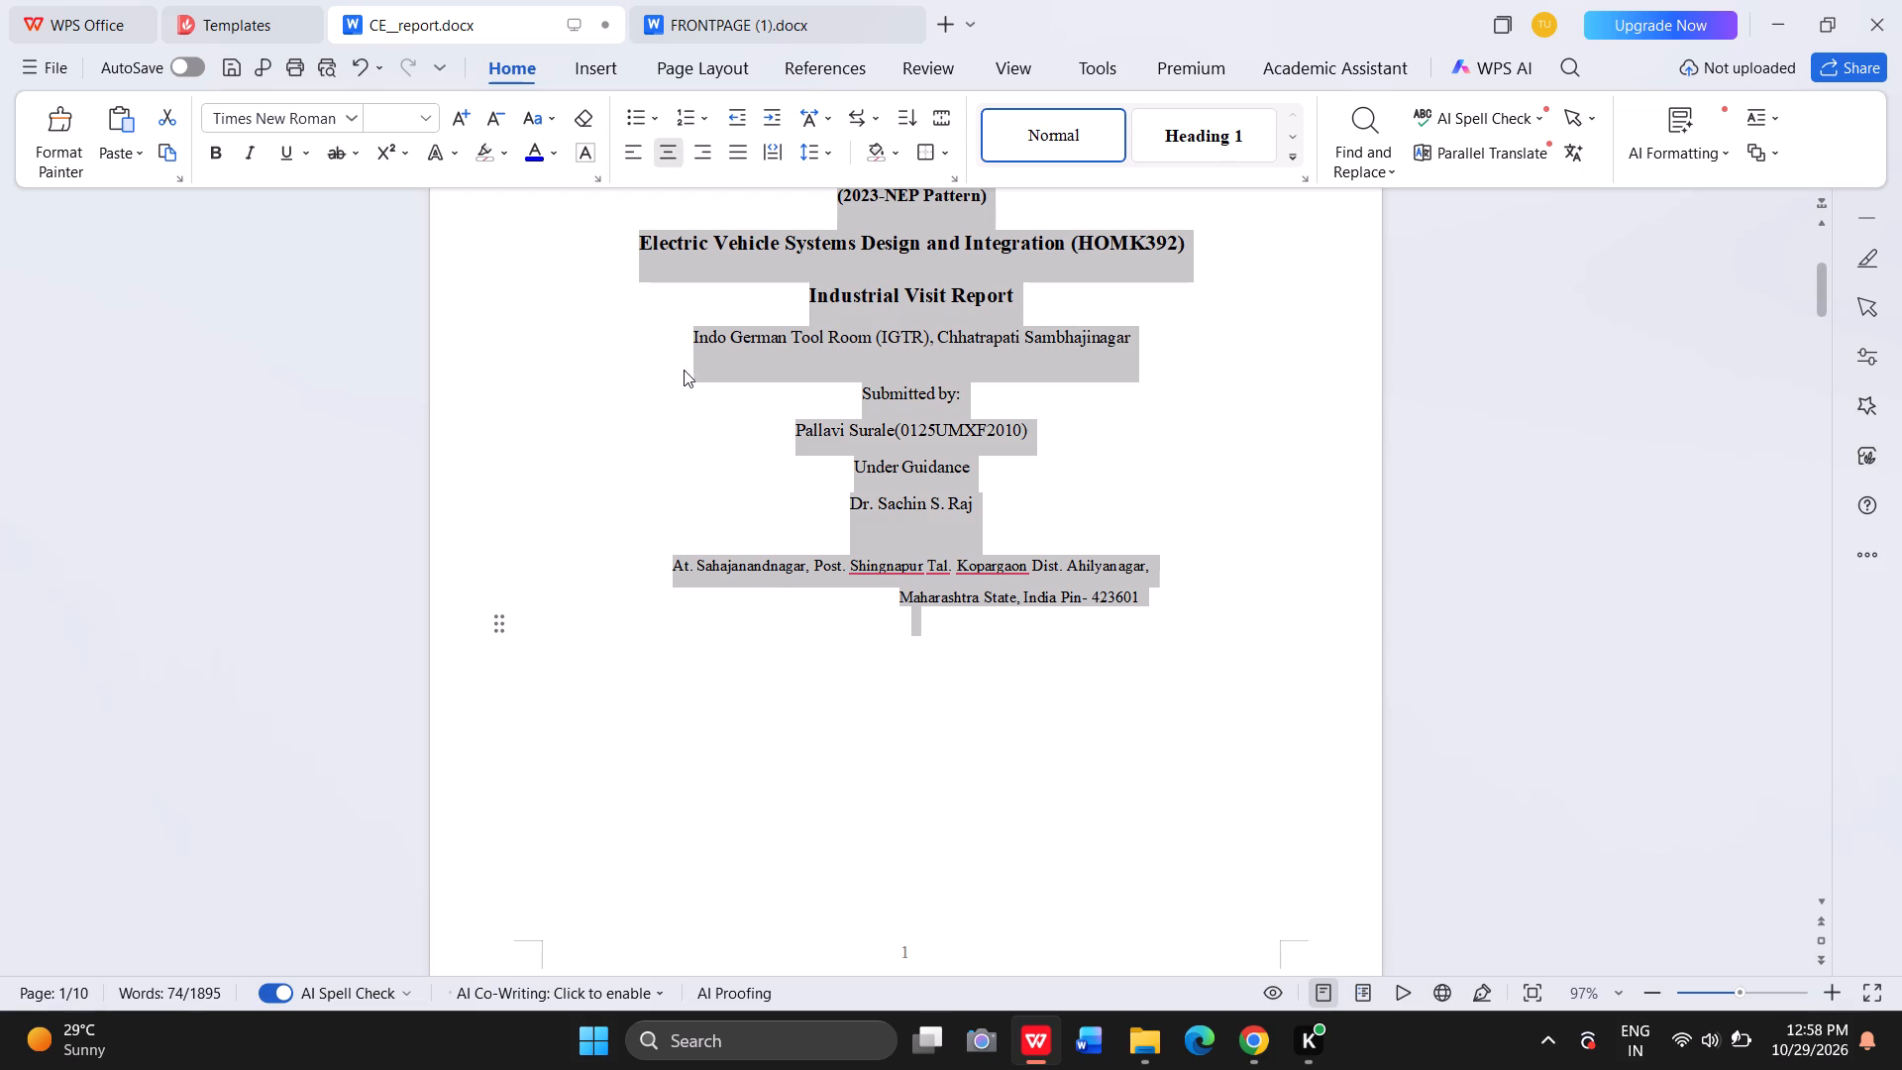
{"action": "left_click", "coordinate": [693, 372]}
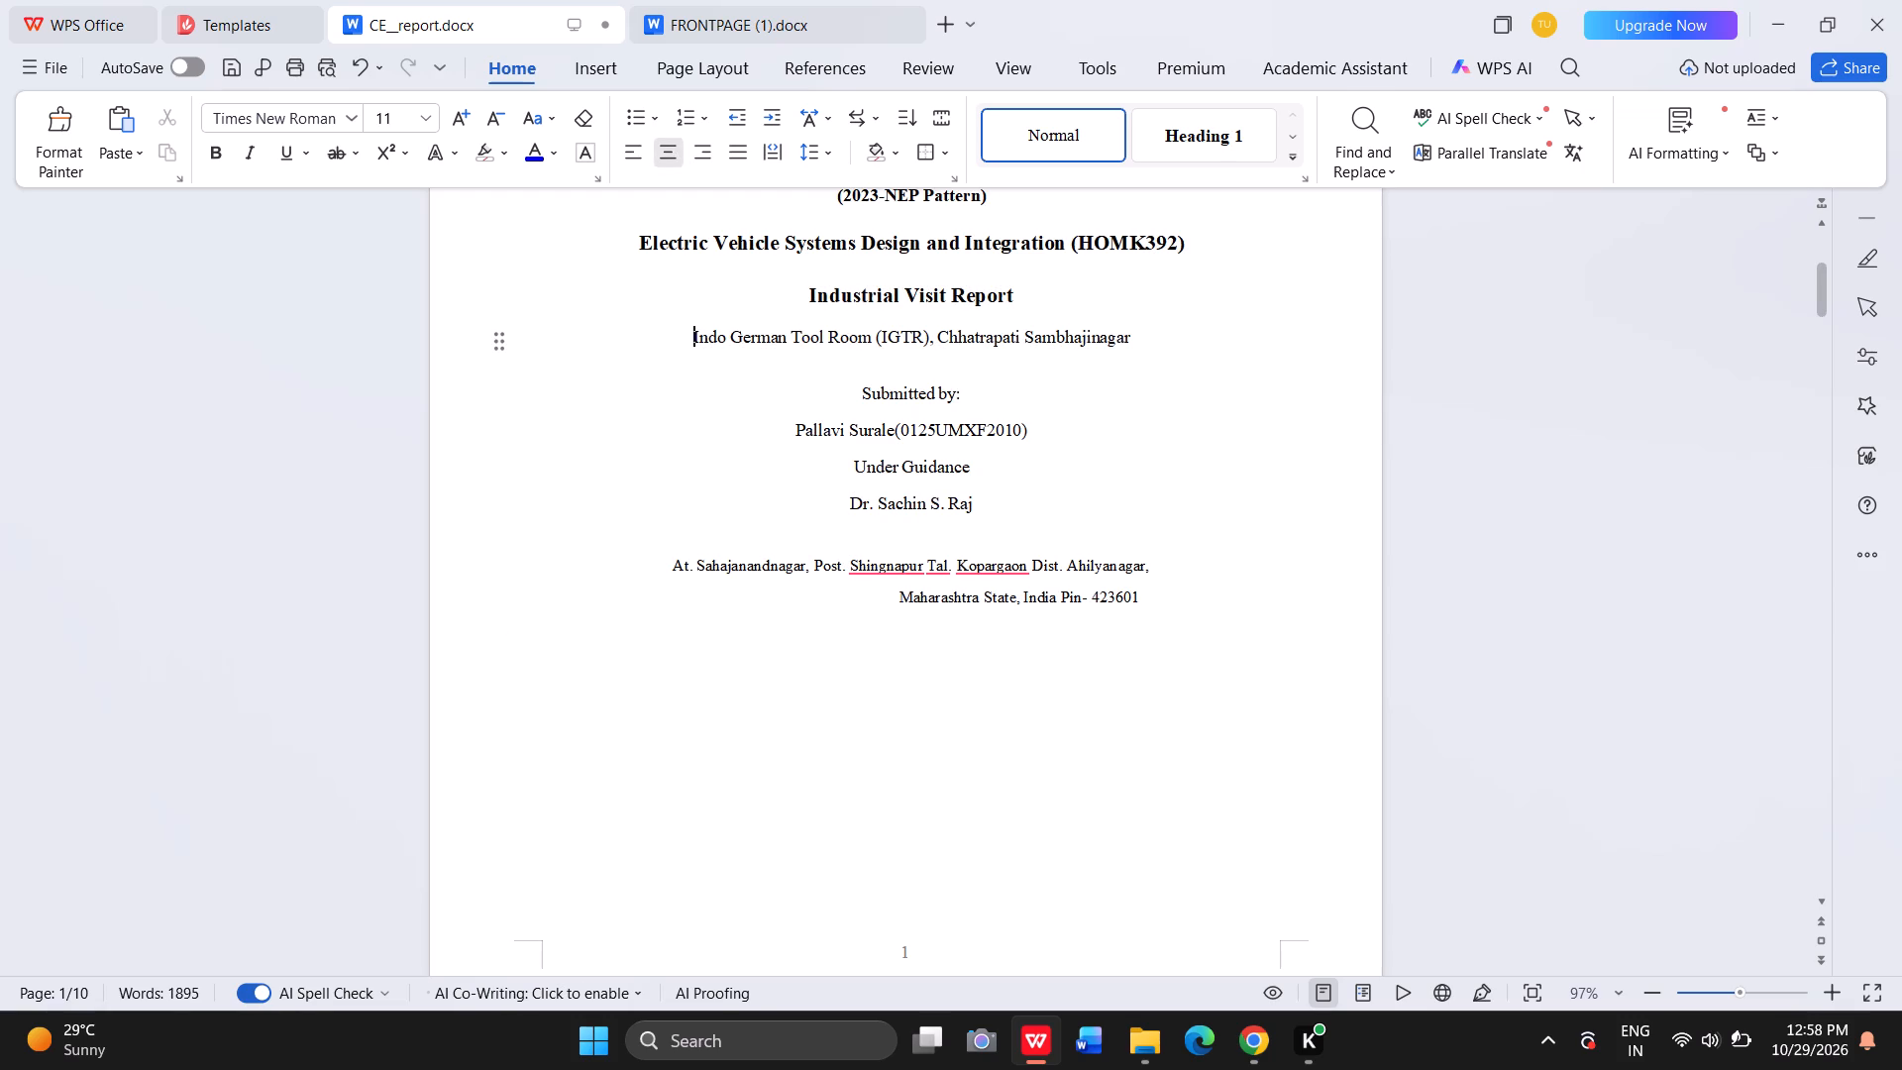
Delete the extra blank lines before the "1.Introduction of the System" heading.
{"action": "scroll", "coordinate": [740, 434], "scroll_direction": "down", "scroll_amount": 9}
{"action": "scroll", "coordinate": [740, 434], "scroll_direction": "up", "scroll_amount": 3}
{"action": "left_click", "coordinate": [536, 631]}
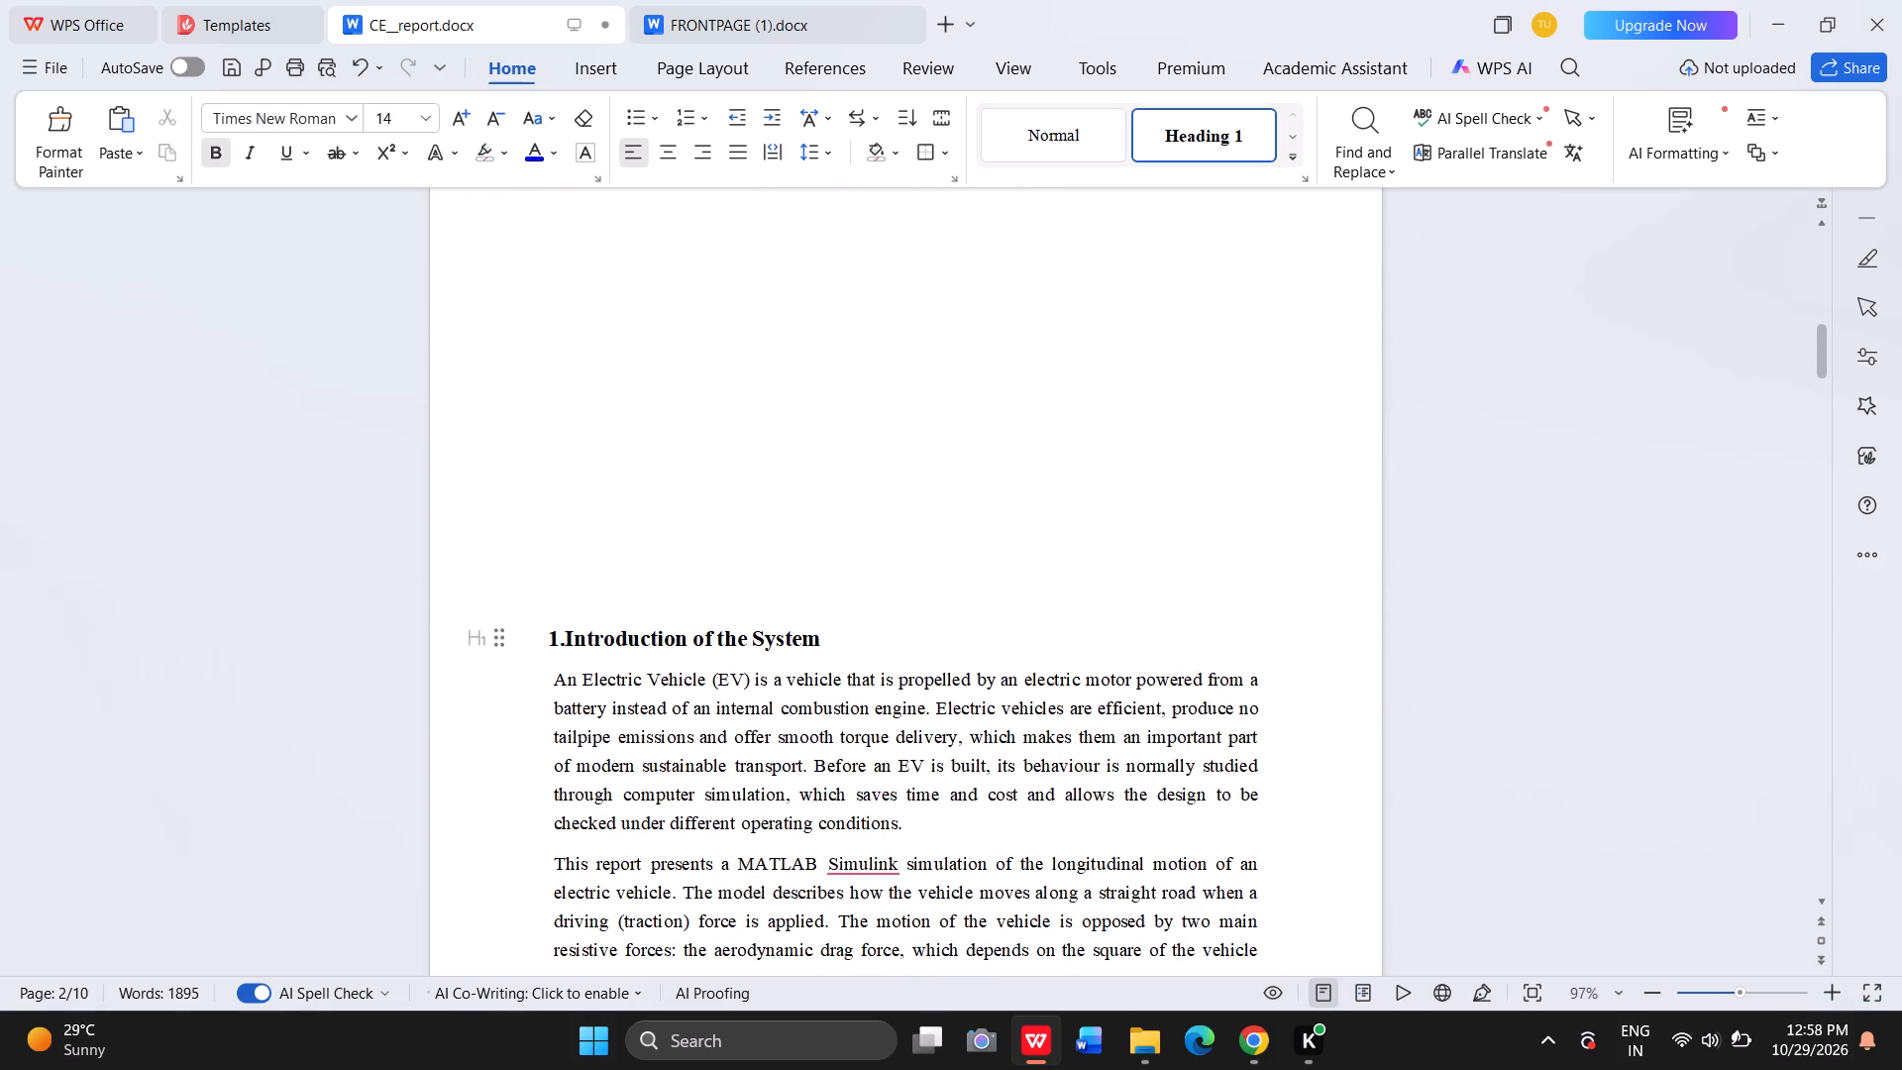
{"action": "key", "text": "BackSpace"}
{"action": "key", "text": "BackSpace"}
{"action": "key", "text": "BackSpace"}
{"action": "key", "text": "BackSpace"}
{"action": "key", "text": "BackSpace"}
{"action": "key", "text": "BackSpace"}
{"action": "key", "text": "BackSpace"}
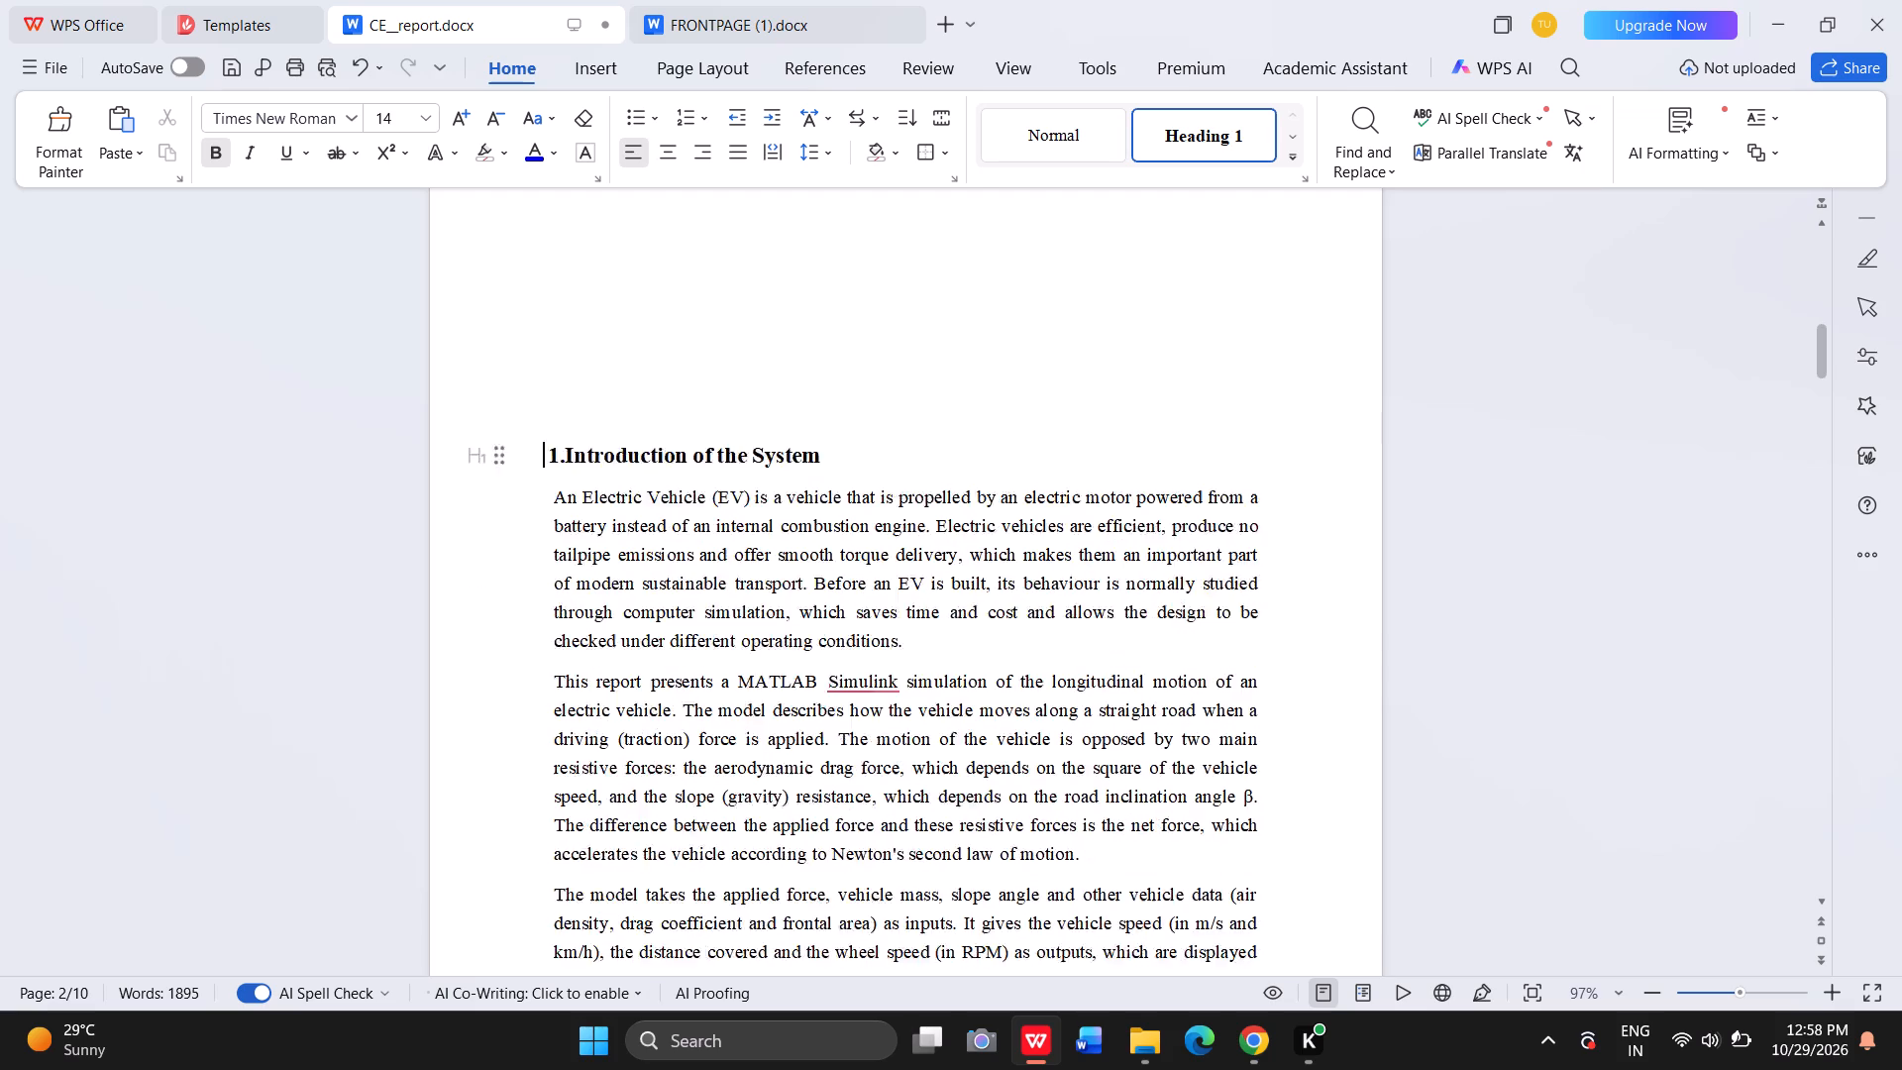
{"action": "key", "text": "BackSpace"}
{"action": "key", "text": "BackSpace"}
{"action": "key", "text": "BackSpace"}
Delete the remaining blank lines above the "1.Introduction of the System" heading, keeping it at the top of page 2.
{"action": "scroll", "coordinate": [536, 631], "scroll_direction": "up", "scroll_amount": 2}
{"action": "key", "text": "BackSpace"}
{"action": "key", "text": "BackSpace"}
{"action": "key", "text": "BackSpace"}
{"action": "key", "text": "BackSpace"}
{"action": "key", "text": "BackSpace"}
{"action": "key", "text": "BackSpace"}
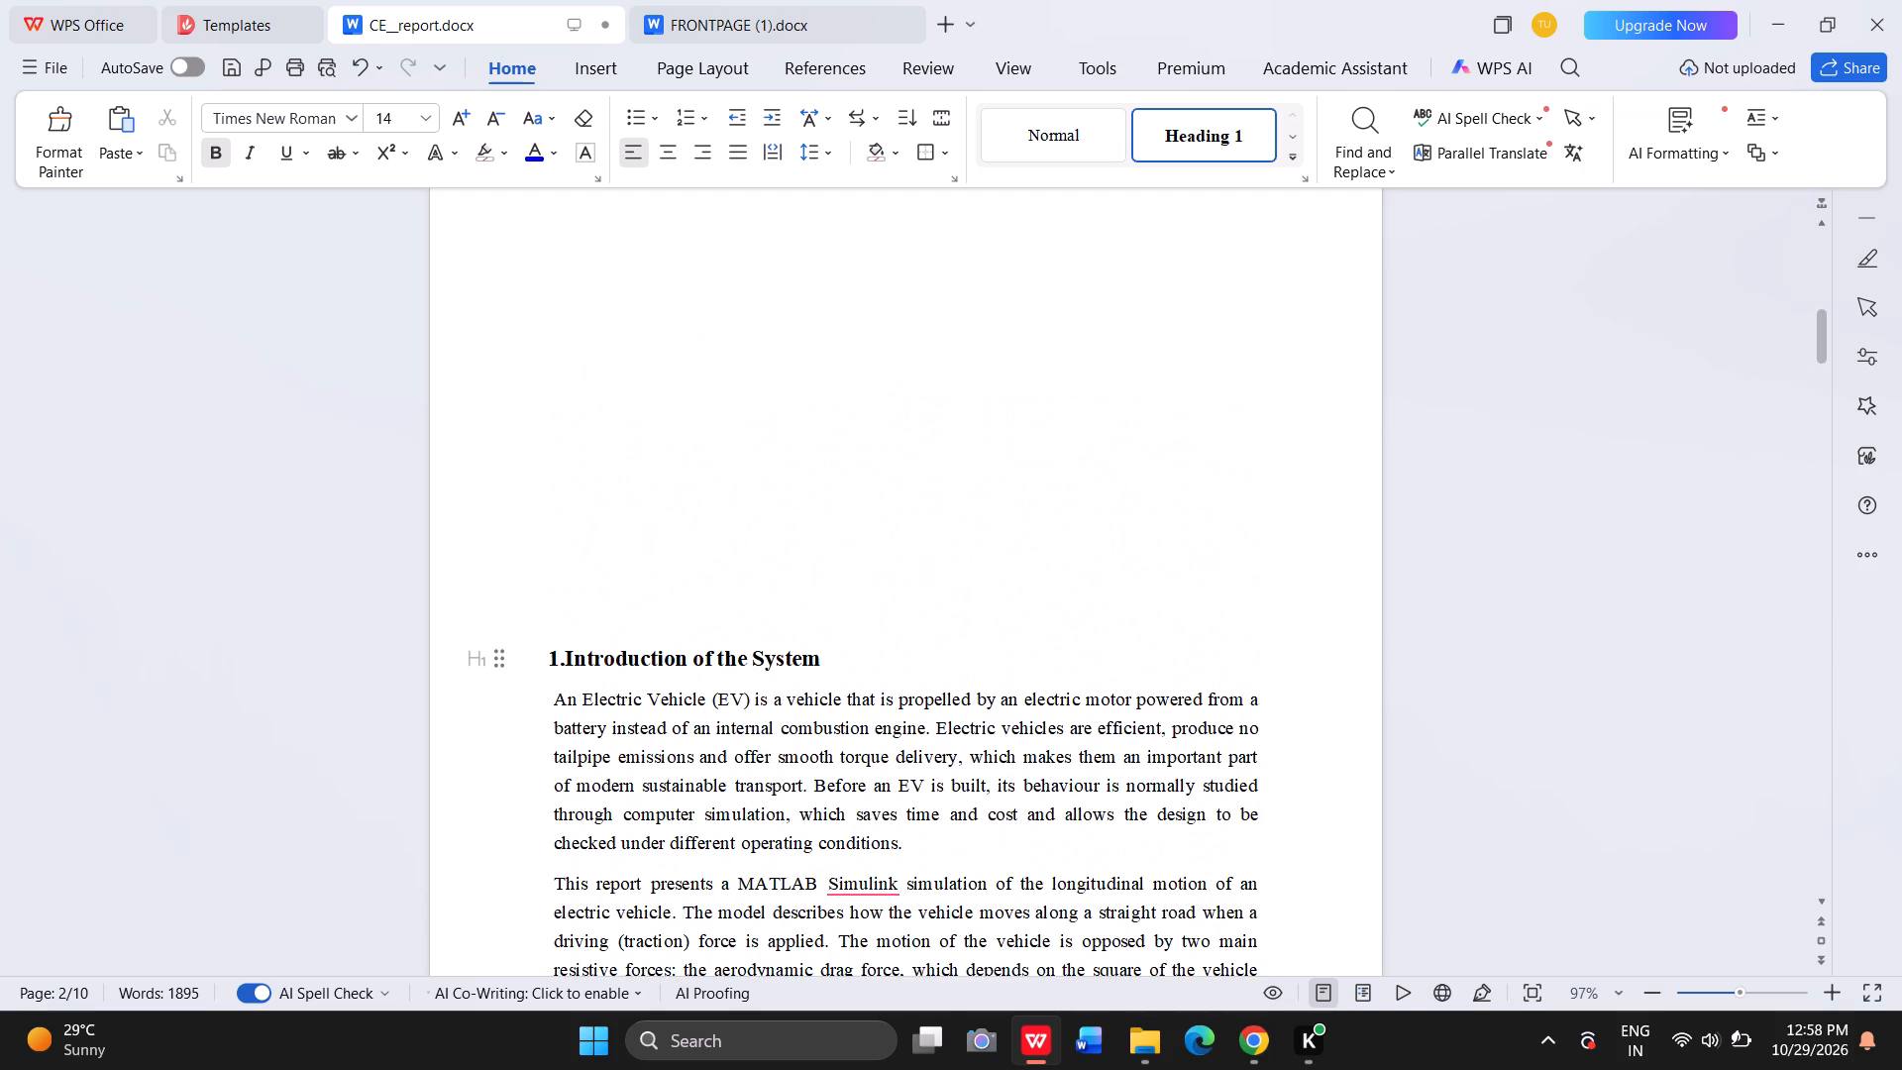
{"action": "key", "text": "BackSpace"}
{"action": "key", "text": "BackSpace"}
{"action": "key", "text": "BackSpace"}
{"action": "key", "text": "BackSpace"}
{"action": "key", "text": "BackSpace"}
{"action": "key", "text": "BackSpace"}
{"action": "key", "text": "BackSpace"}
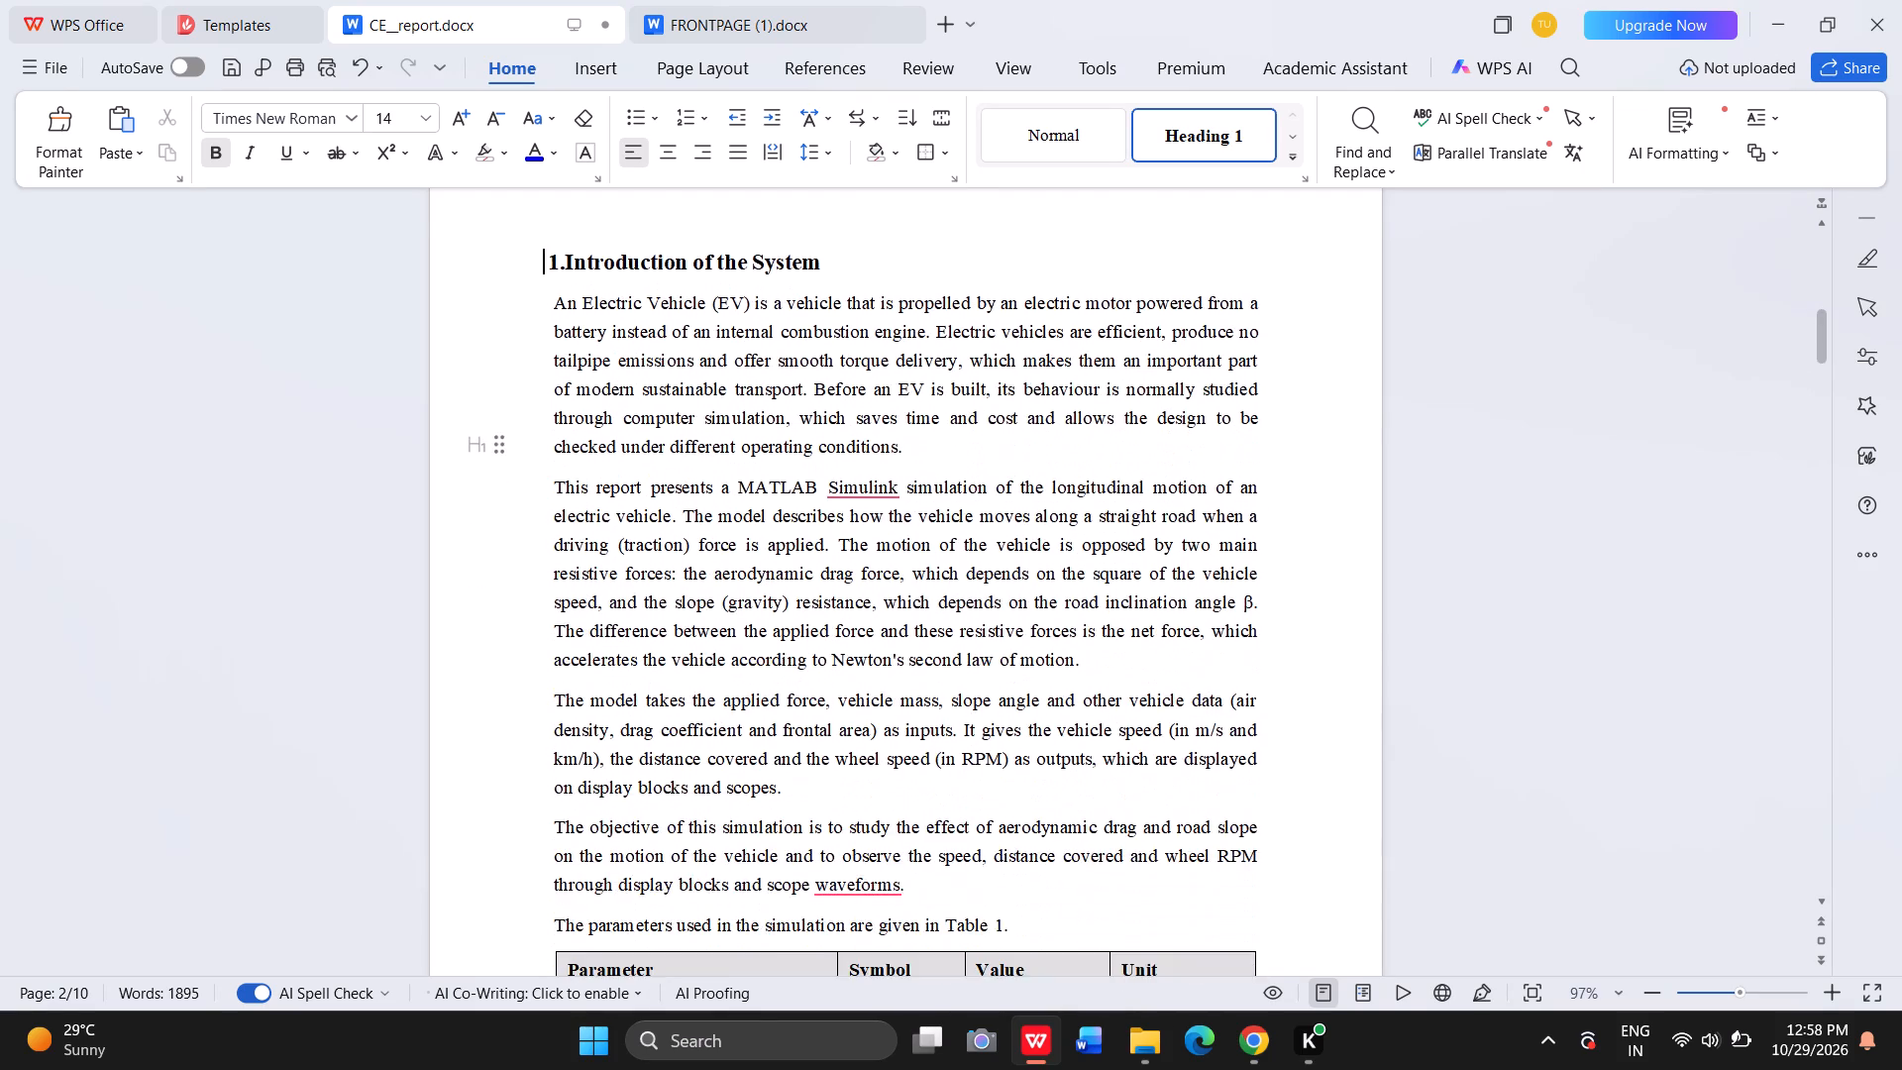
{"action": "scroll", "coordinate": [536, 631], "scroll_direction": "up", "scroll_amount": 1}
{"action": "key", "text": "BackSpace"}
{"action": "key", "text": "BackSpace"}
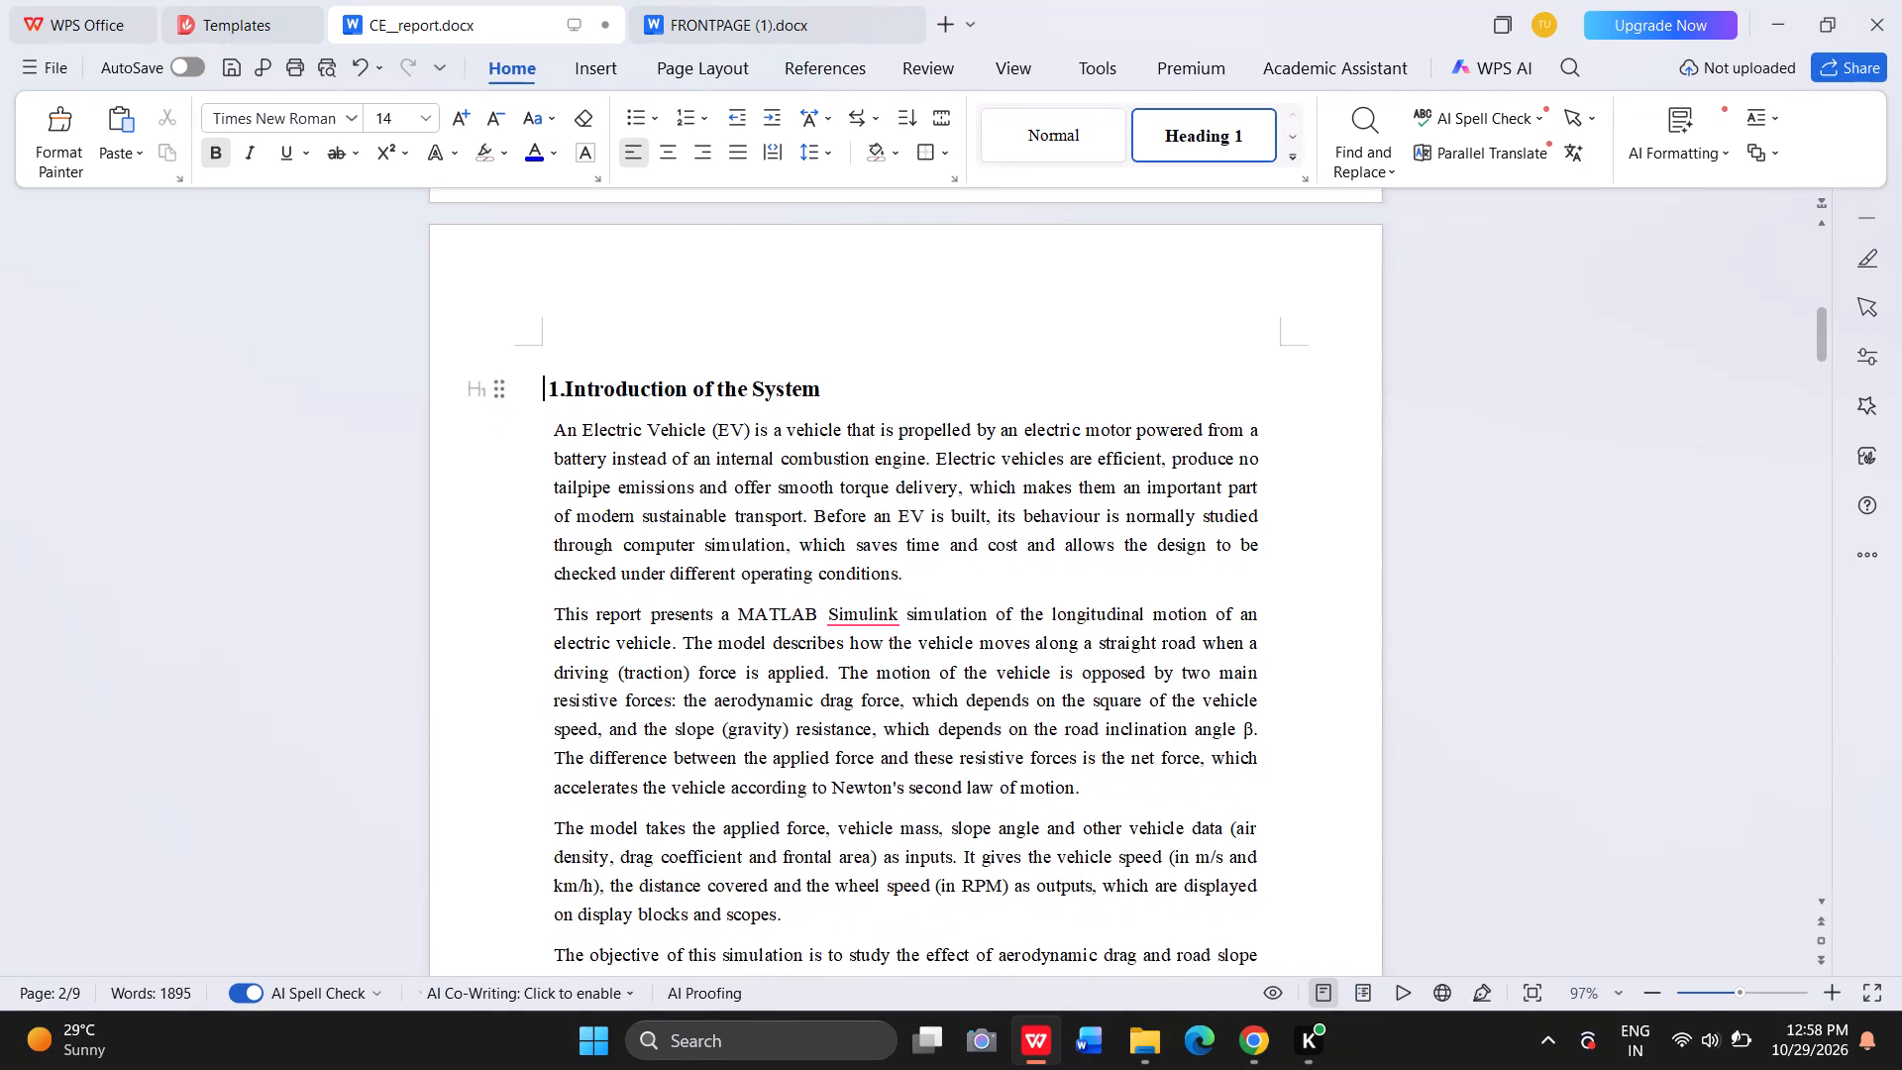
{"action": "key", "text": "BackSpace"}
{"action": "key", "text": "BackSpace"}
{"action": "key", "text": "Return"}
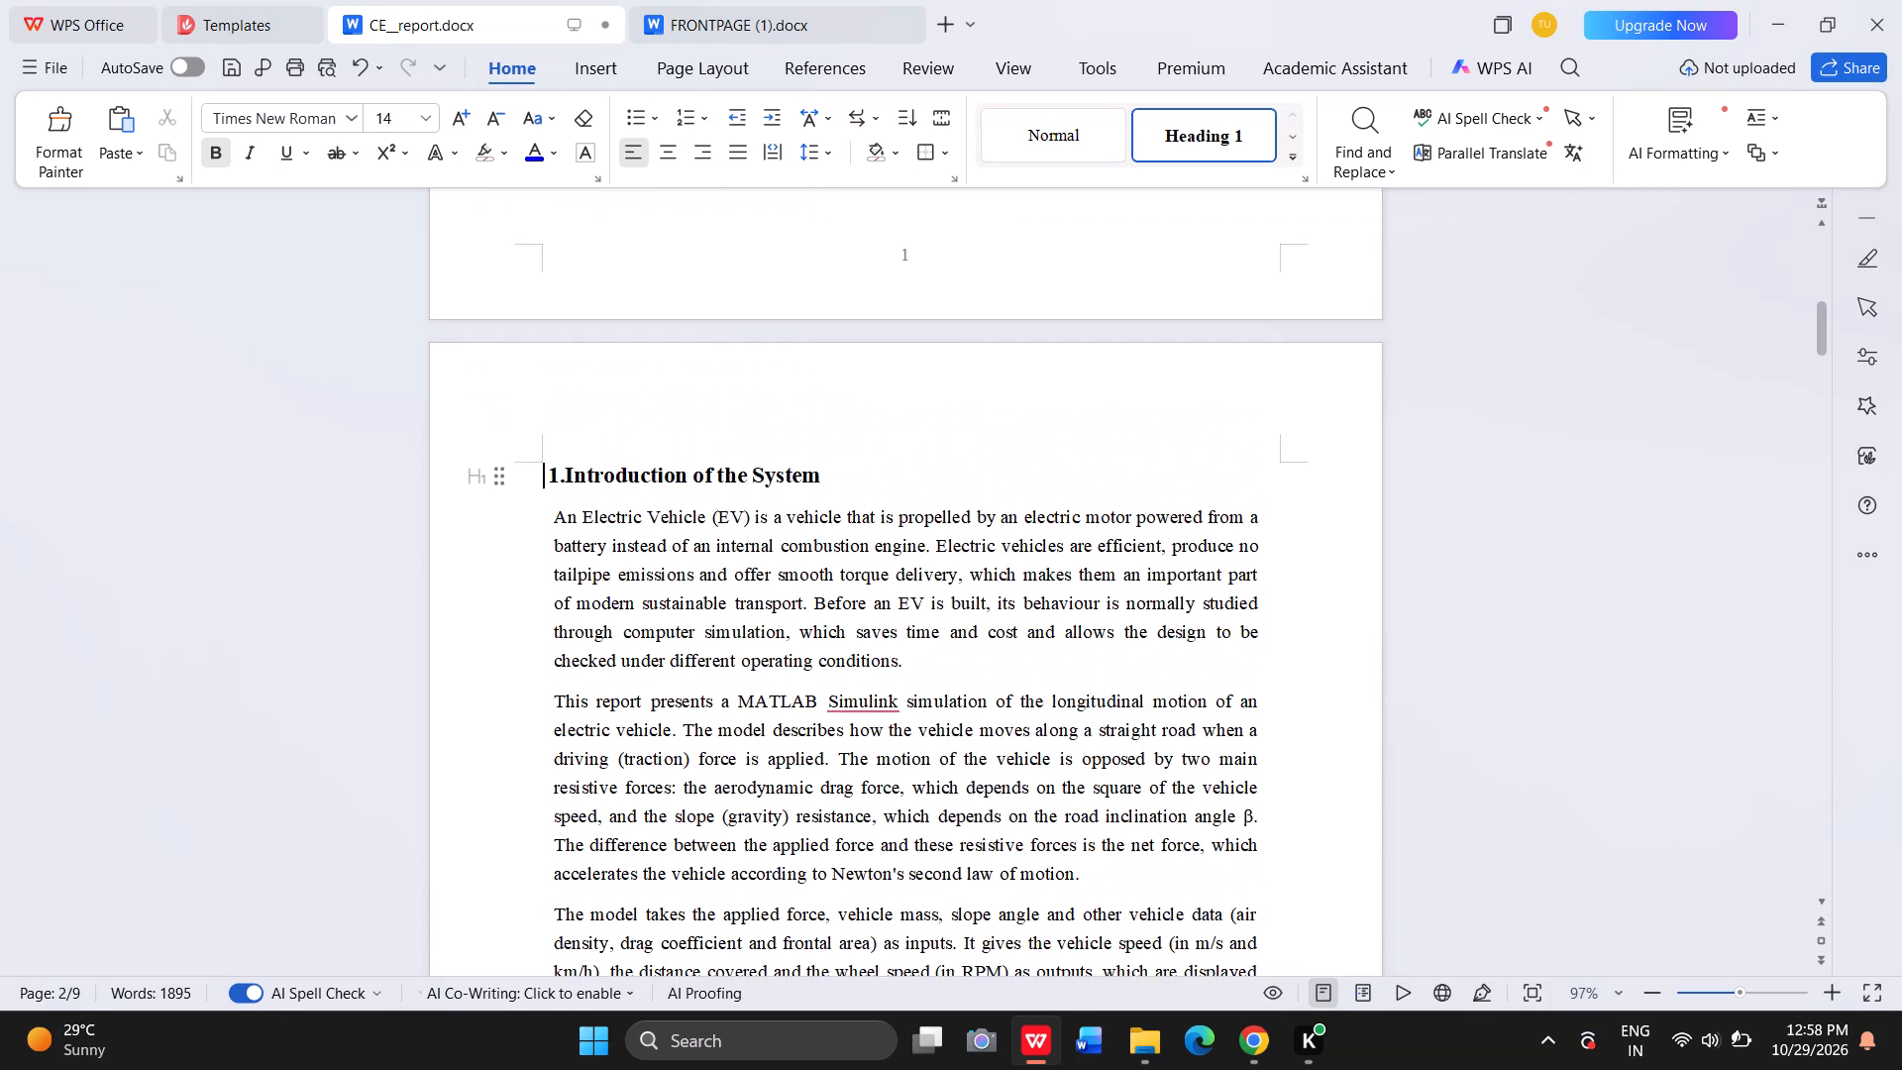
Remove the extra indentation before the last address line of the cover page.
{"action": "scroll", "coordinate": [536, 629], "scroll_direction": "down", "scroll_amount": 9}
{"action": "scroll", "coordinate": [536, 629], "scroll_direction": "up", "scroll_amount": 7}
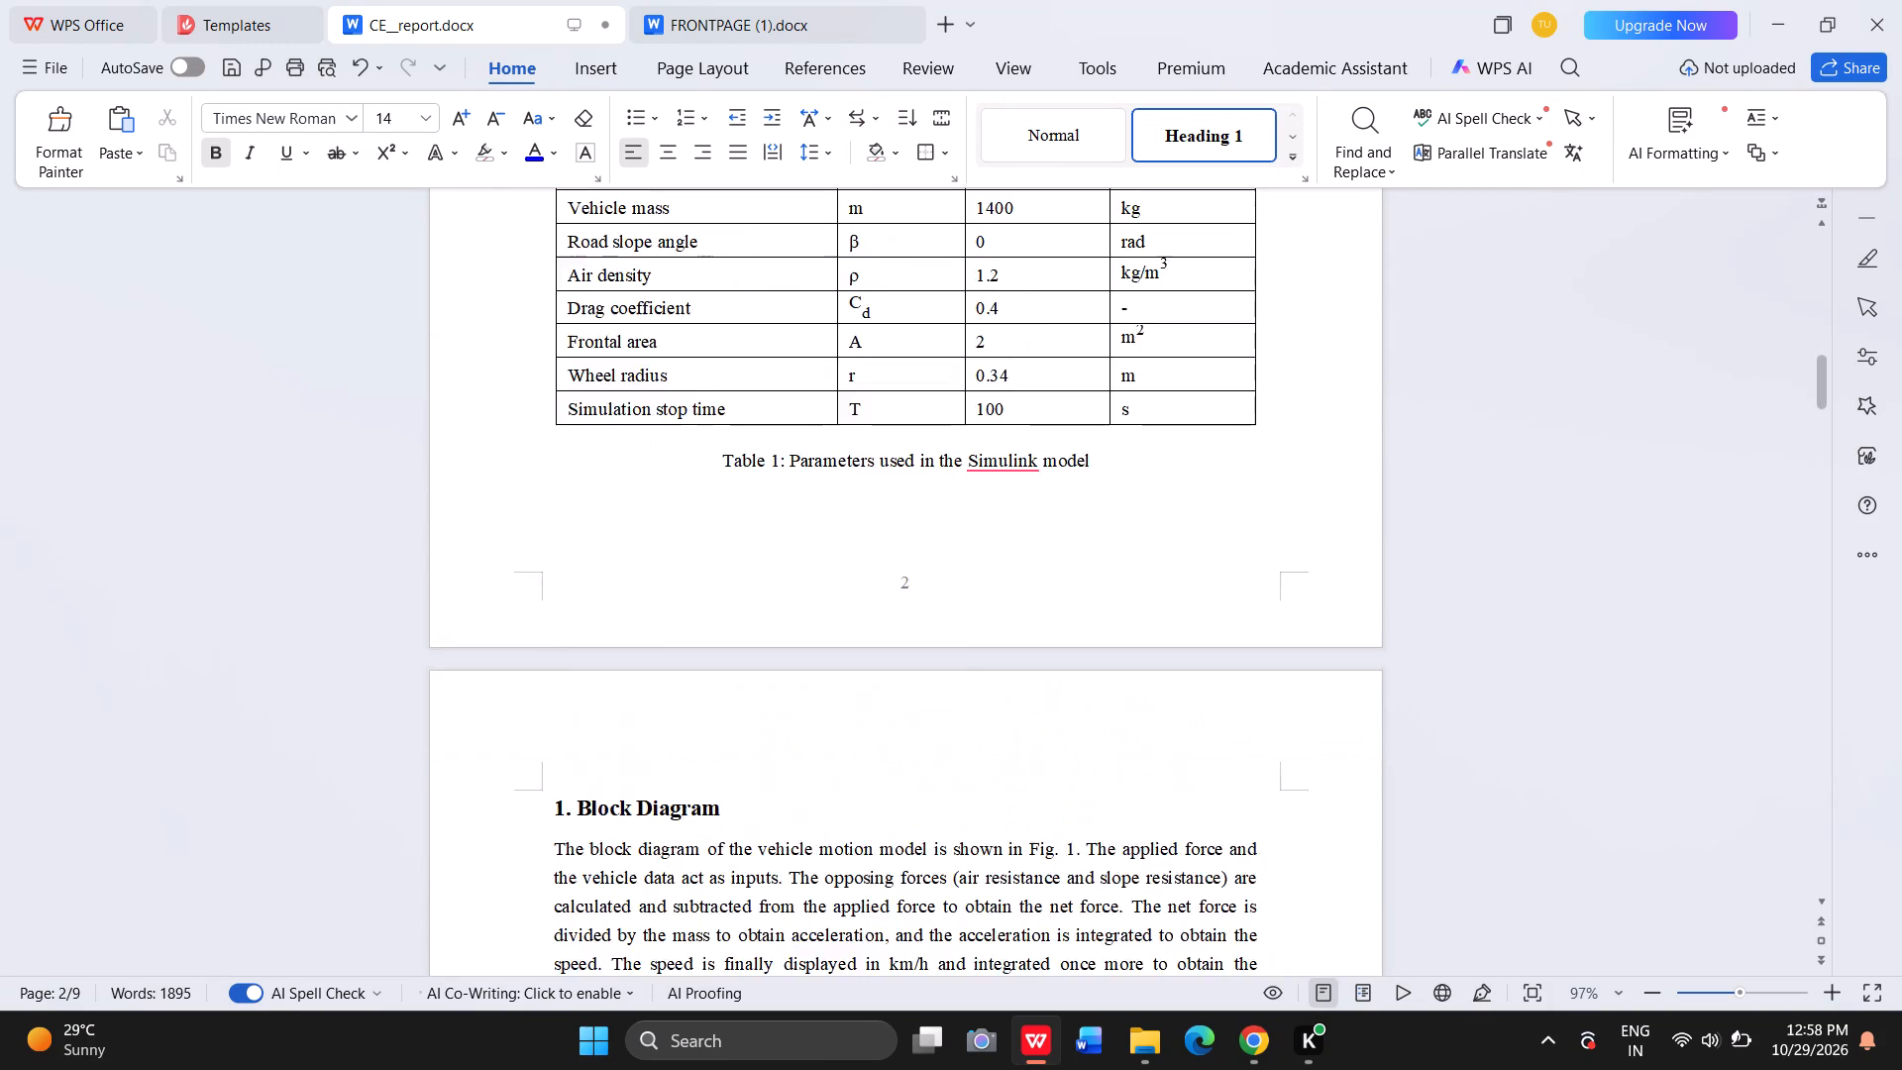
{"action": "scroll", "coordinate": [536, 629], "scroll_direction": "up", "scroll_amount": 6}
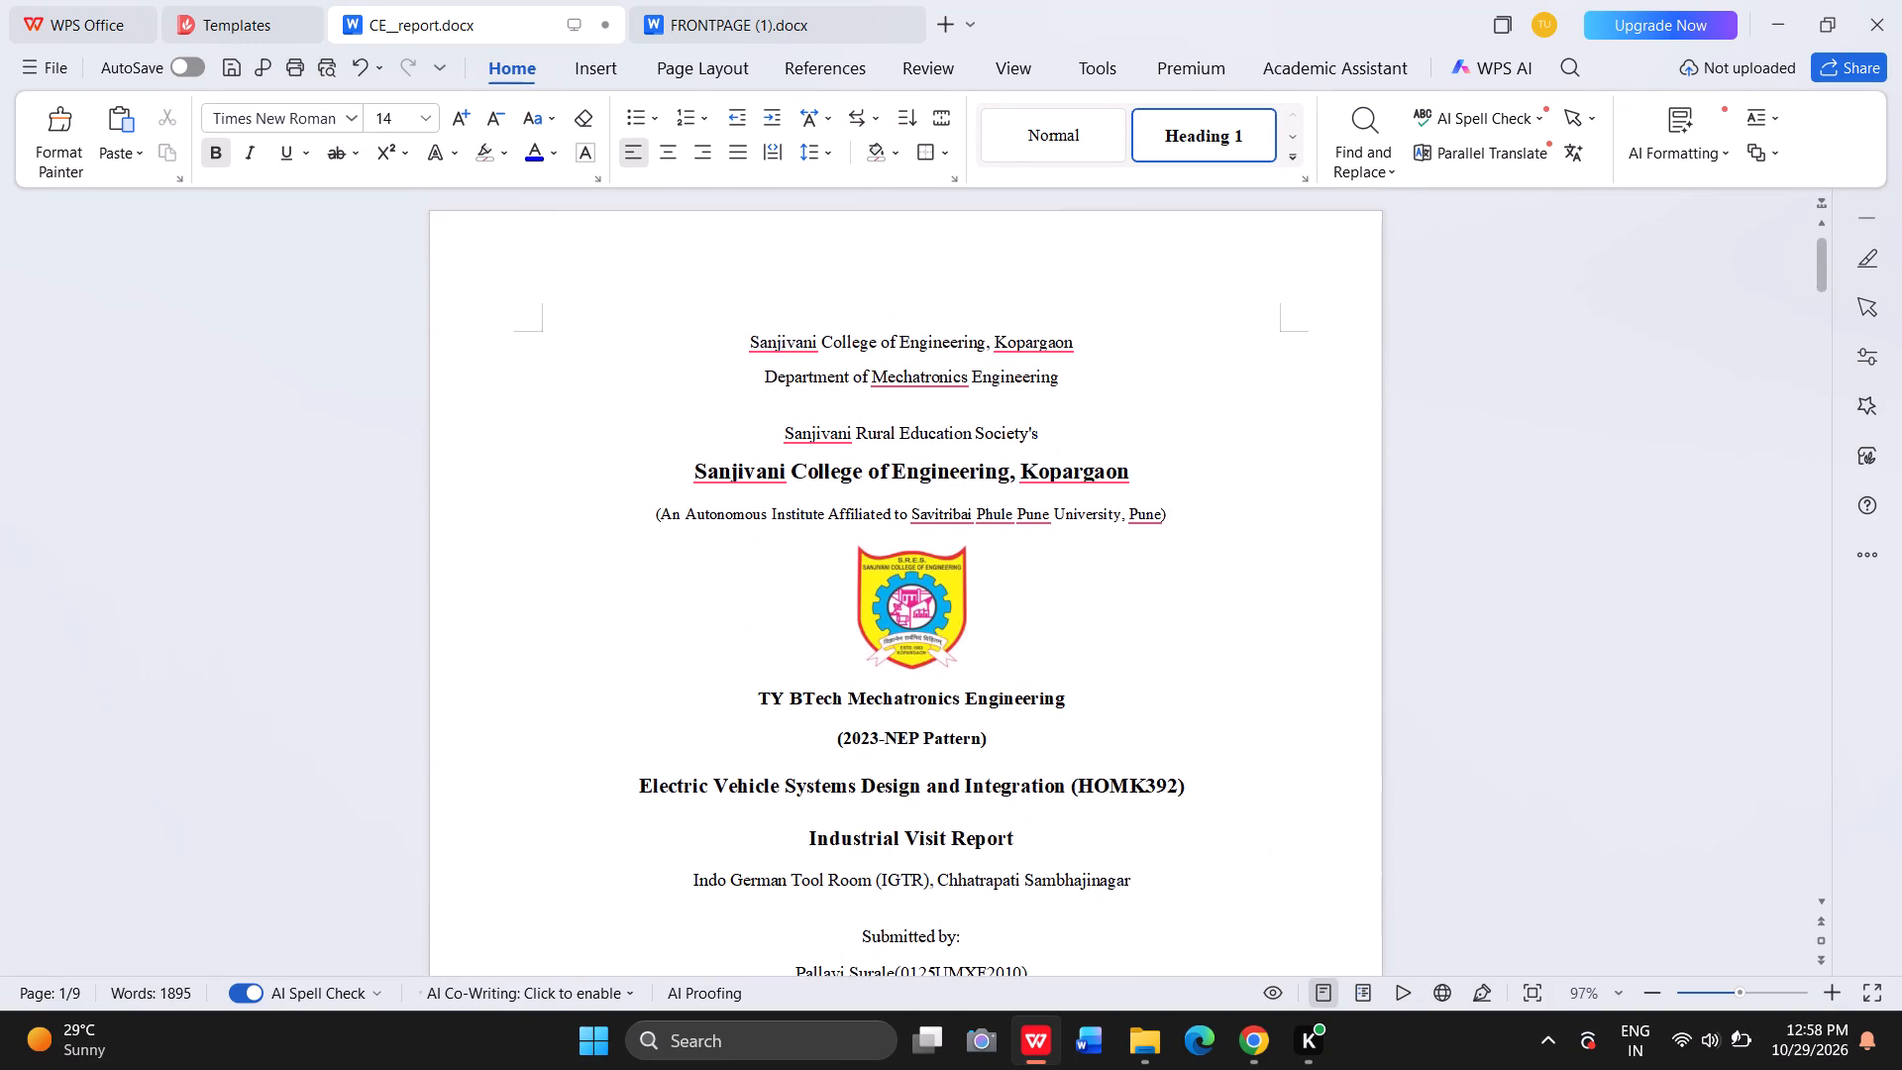
{"action": "scroll", "coordinate": [536, 629], "scroll_direction": "down", "scroll_amount": 5}
{"action": "left_click", "coordinate": [880, 598]}
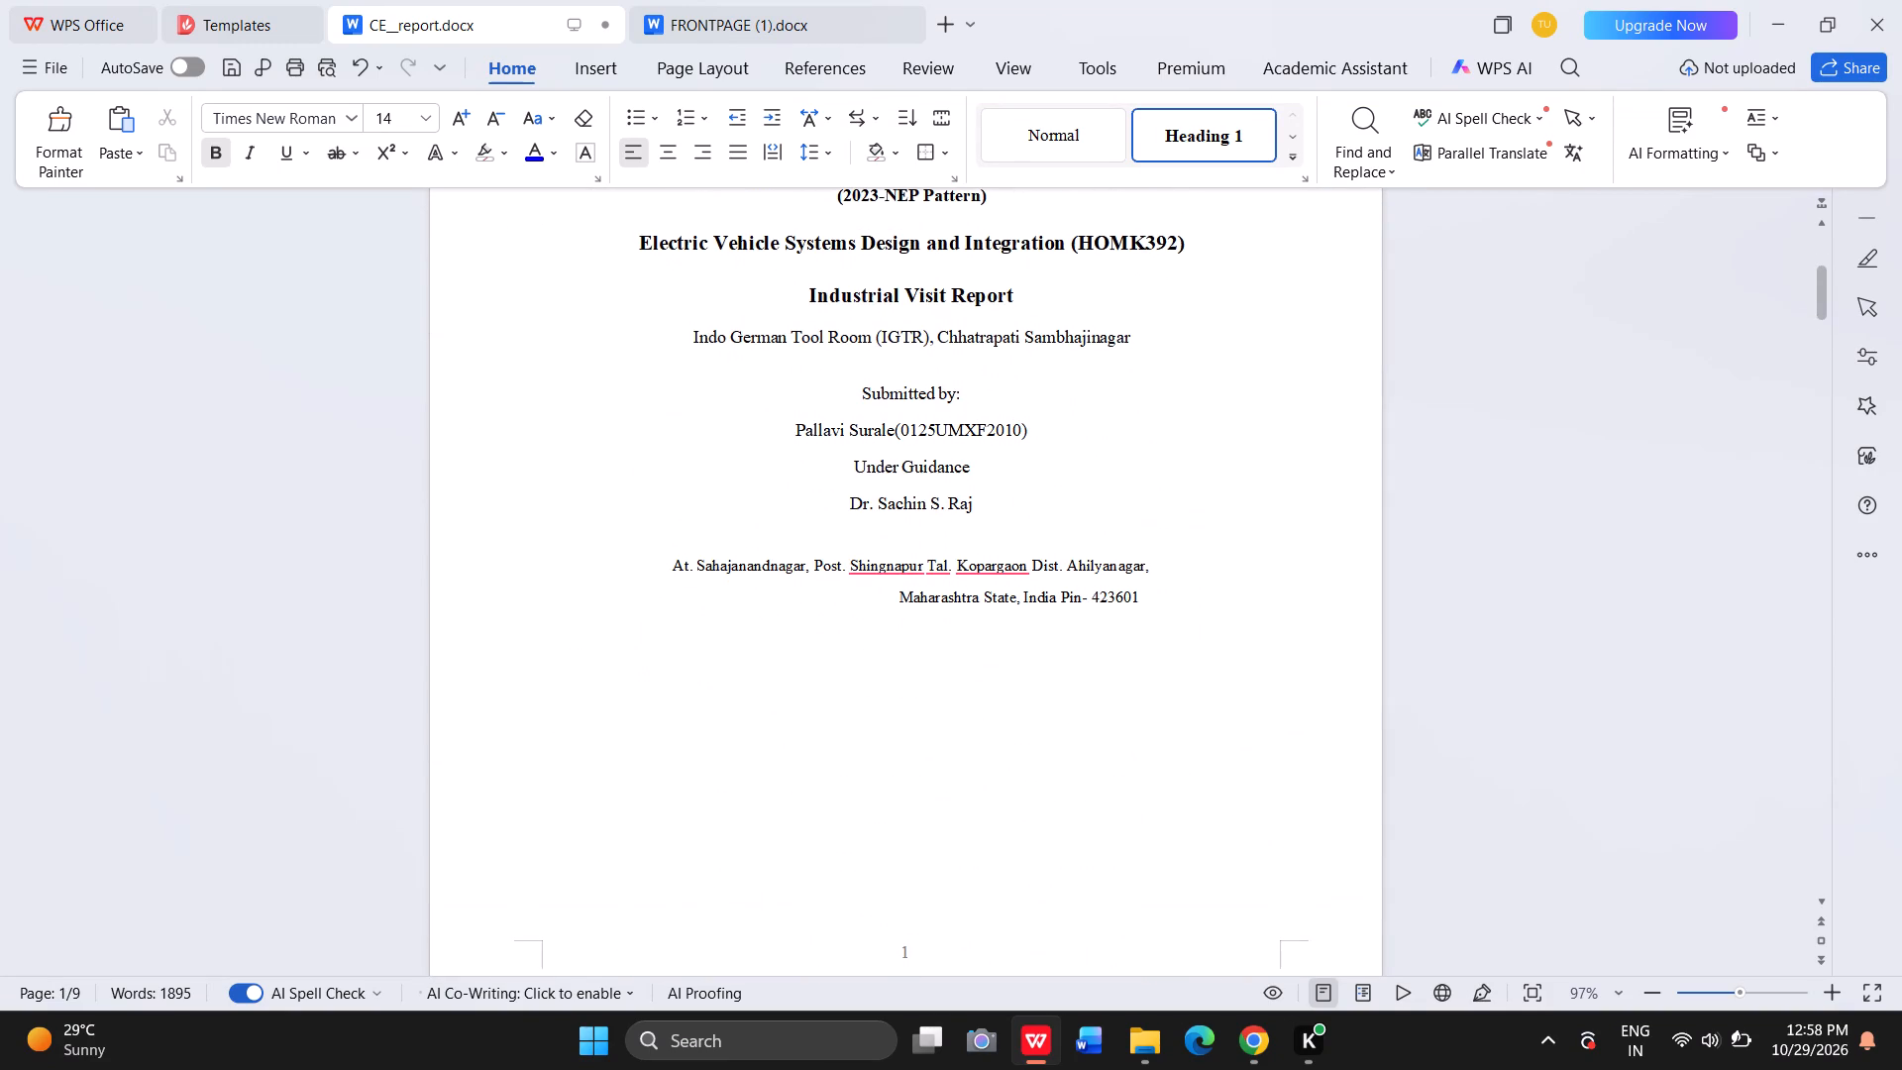
{"action": "key", "text": "BackSpace"}
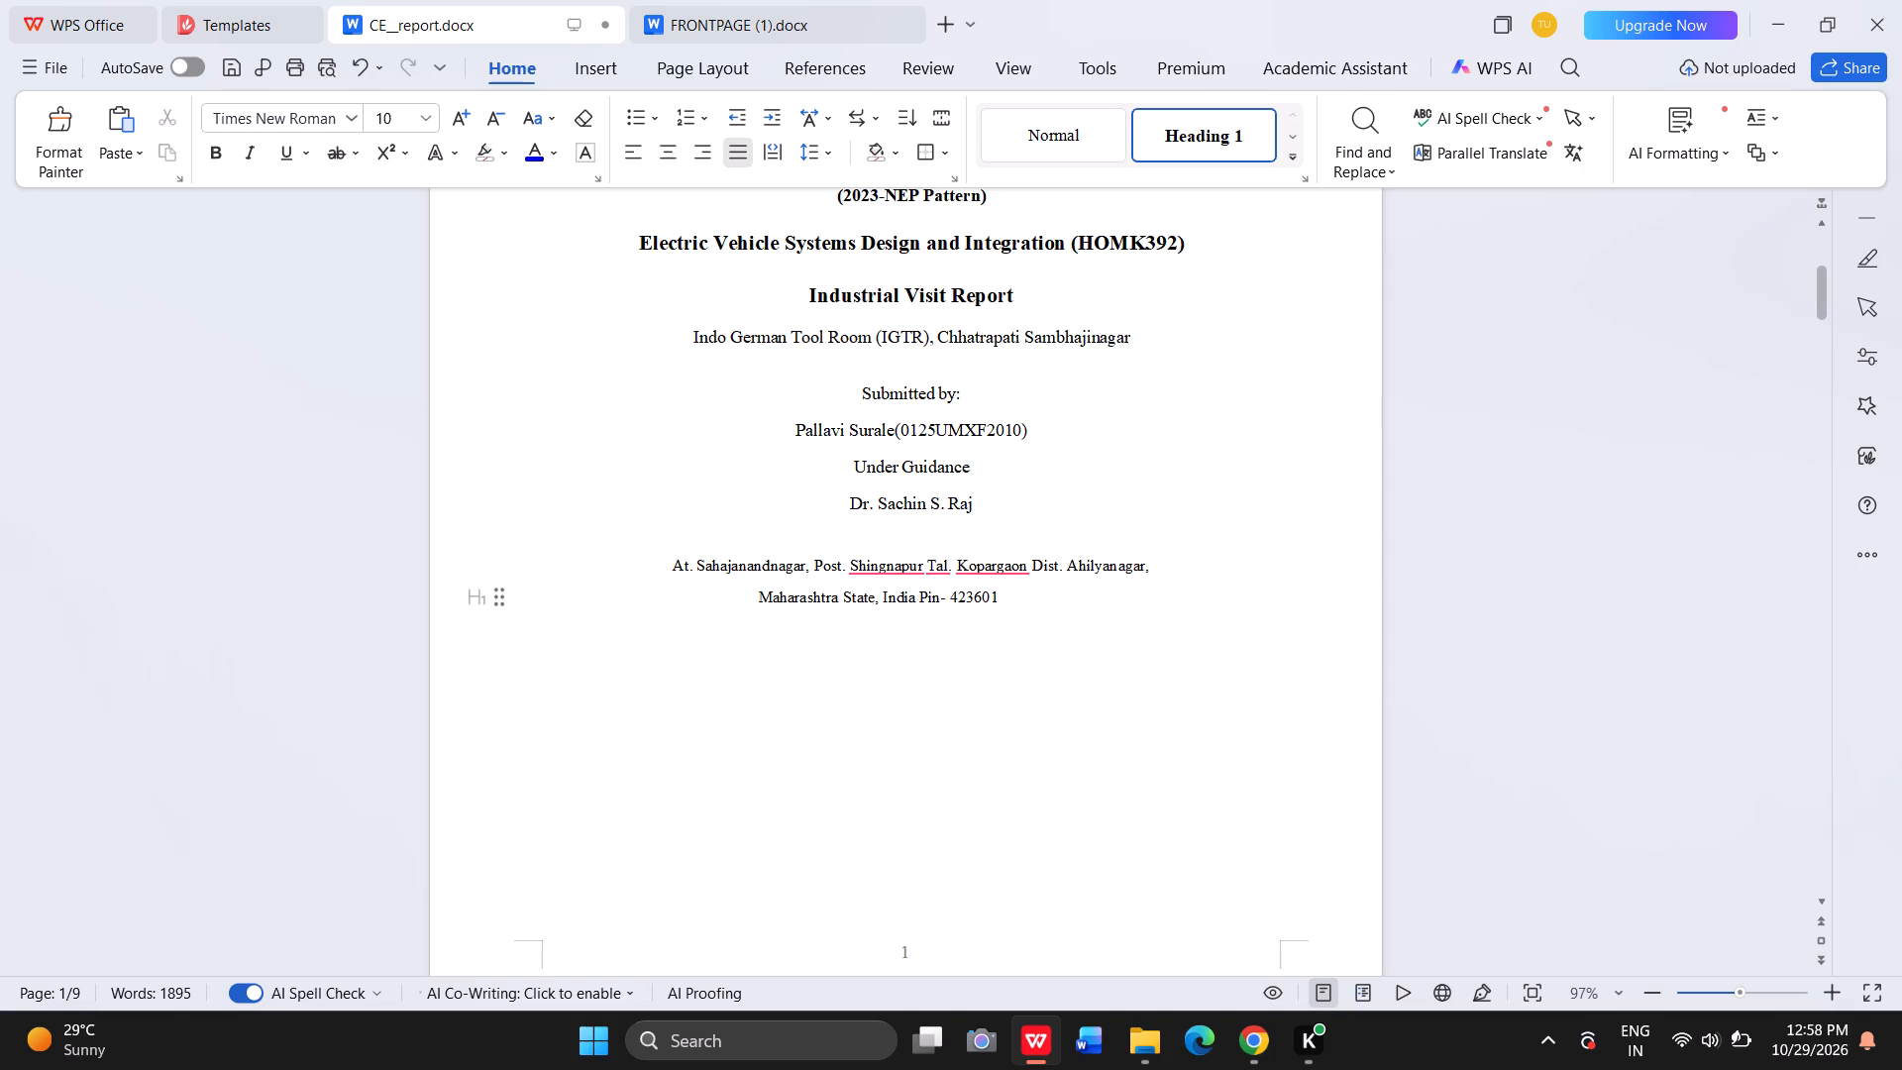
Replace the guide's name below "Under Guidance" with the new professor's name, prefixed "Prof.", on its own line above the address.
{"action": "scroll", "coordinate": [880, 598], "scroll_direction": "up", "scroll_amount": 1}
{"action": "left_click_drag", "start_coordinate": [846, 692], "coordinate": [870, 687]}
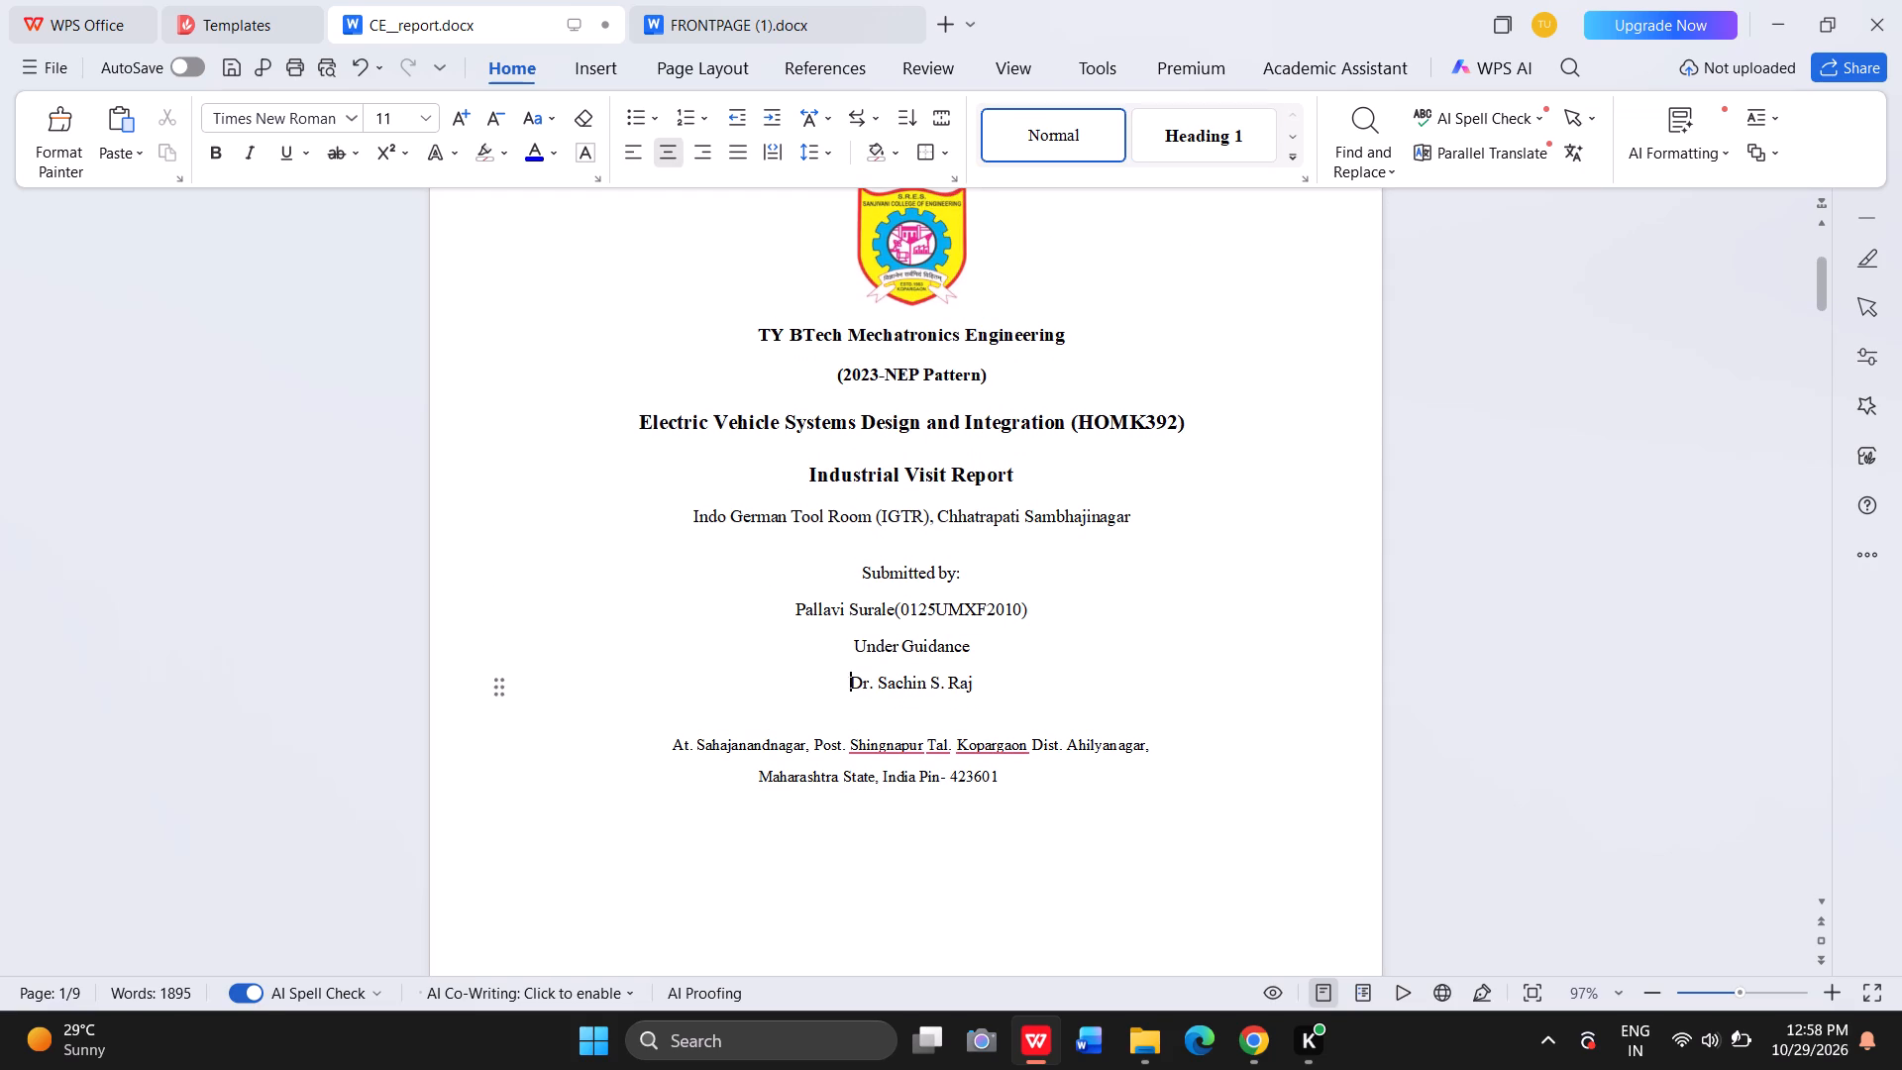
{"action": "left_click_drag", "start_coordinate": [870, 687], "coordinate": [986, 672]}
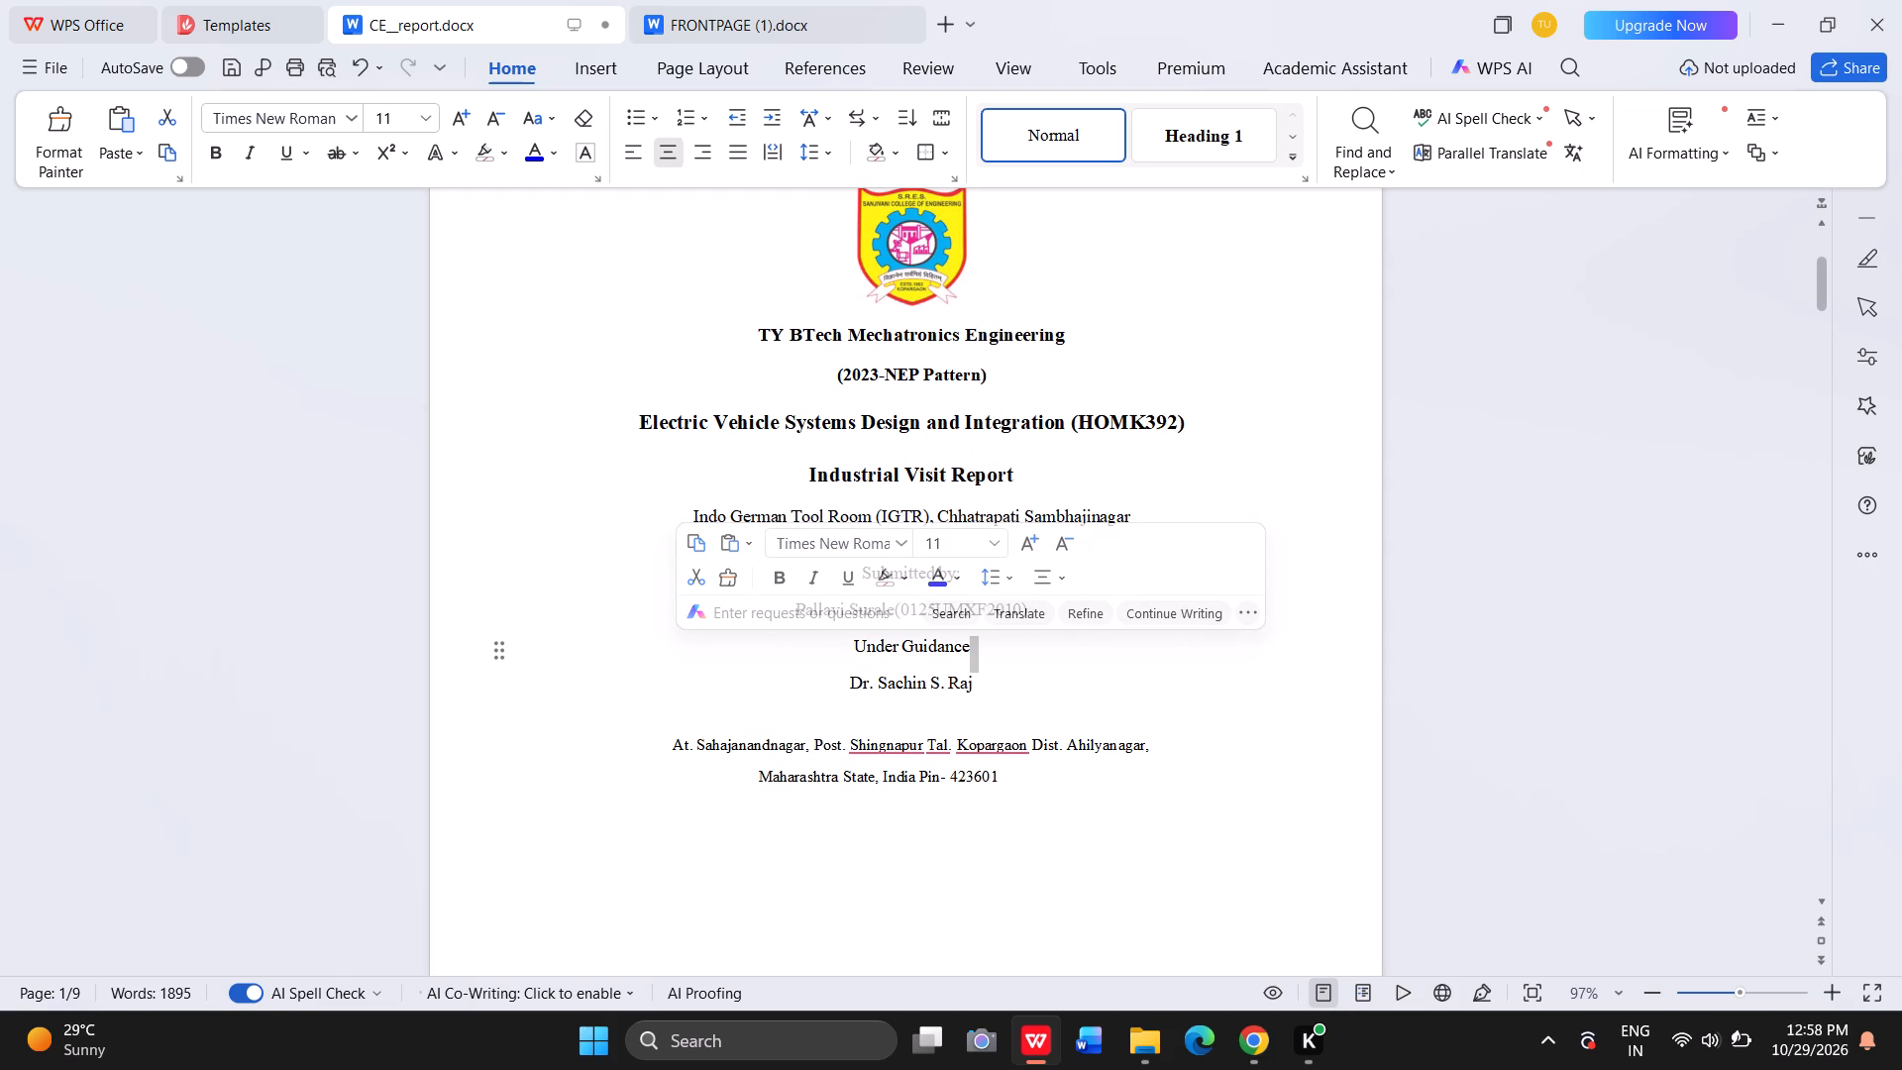
{"action": "left_click_drag", "start_coordinate": [845, 679], "coordinate": [992, 692]}
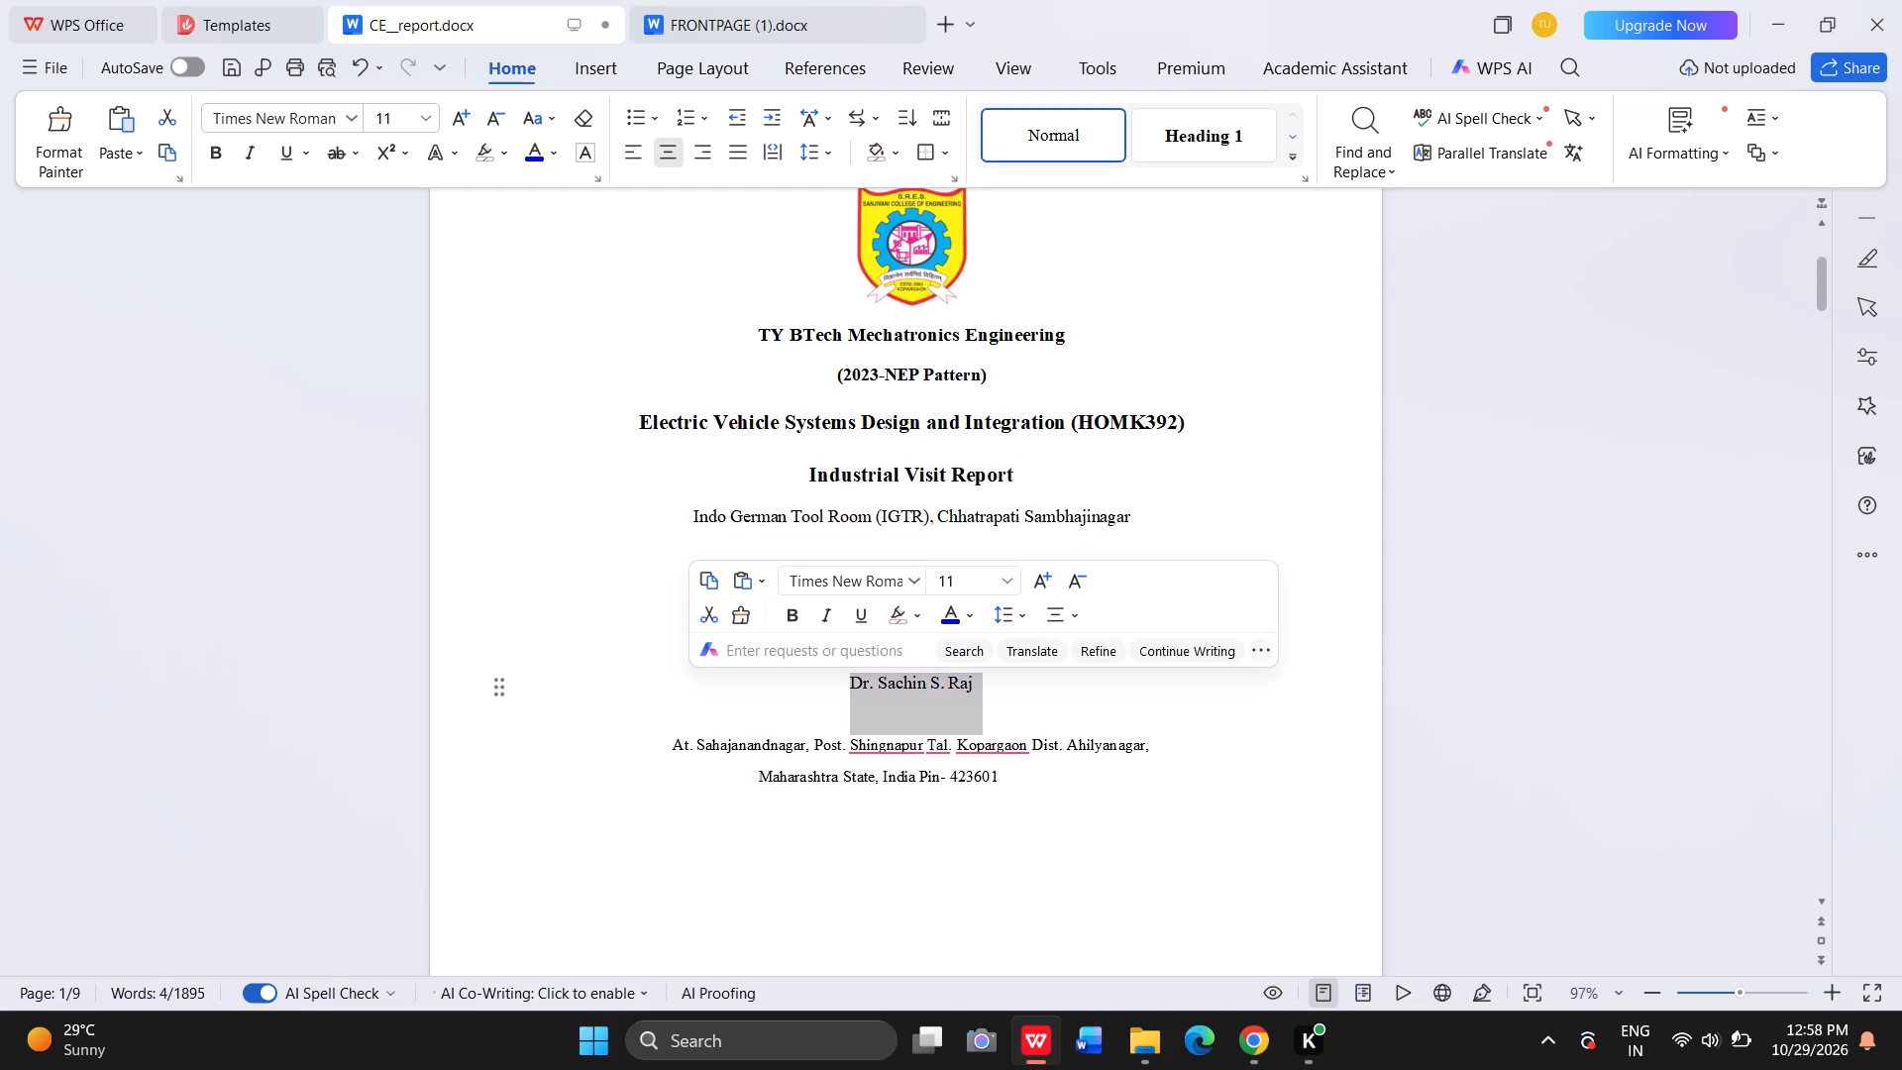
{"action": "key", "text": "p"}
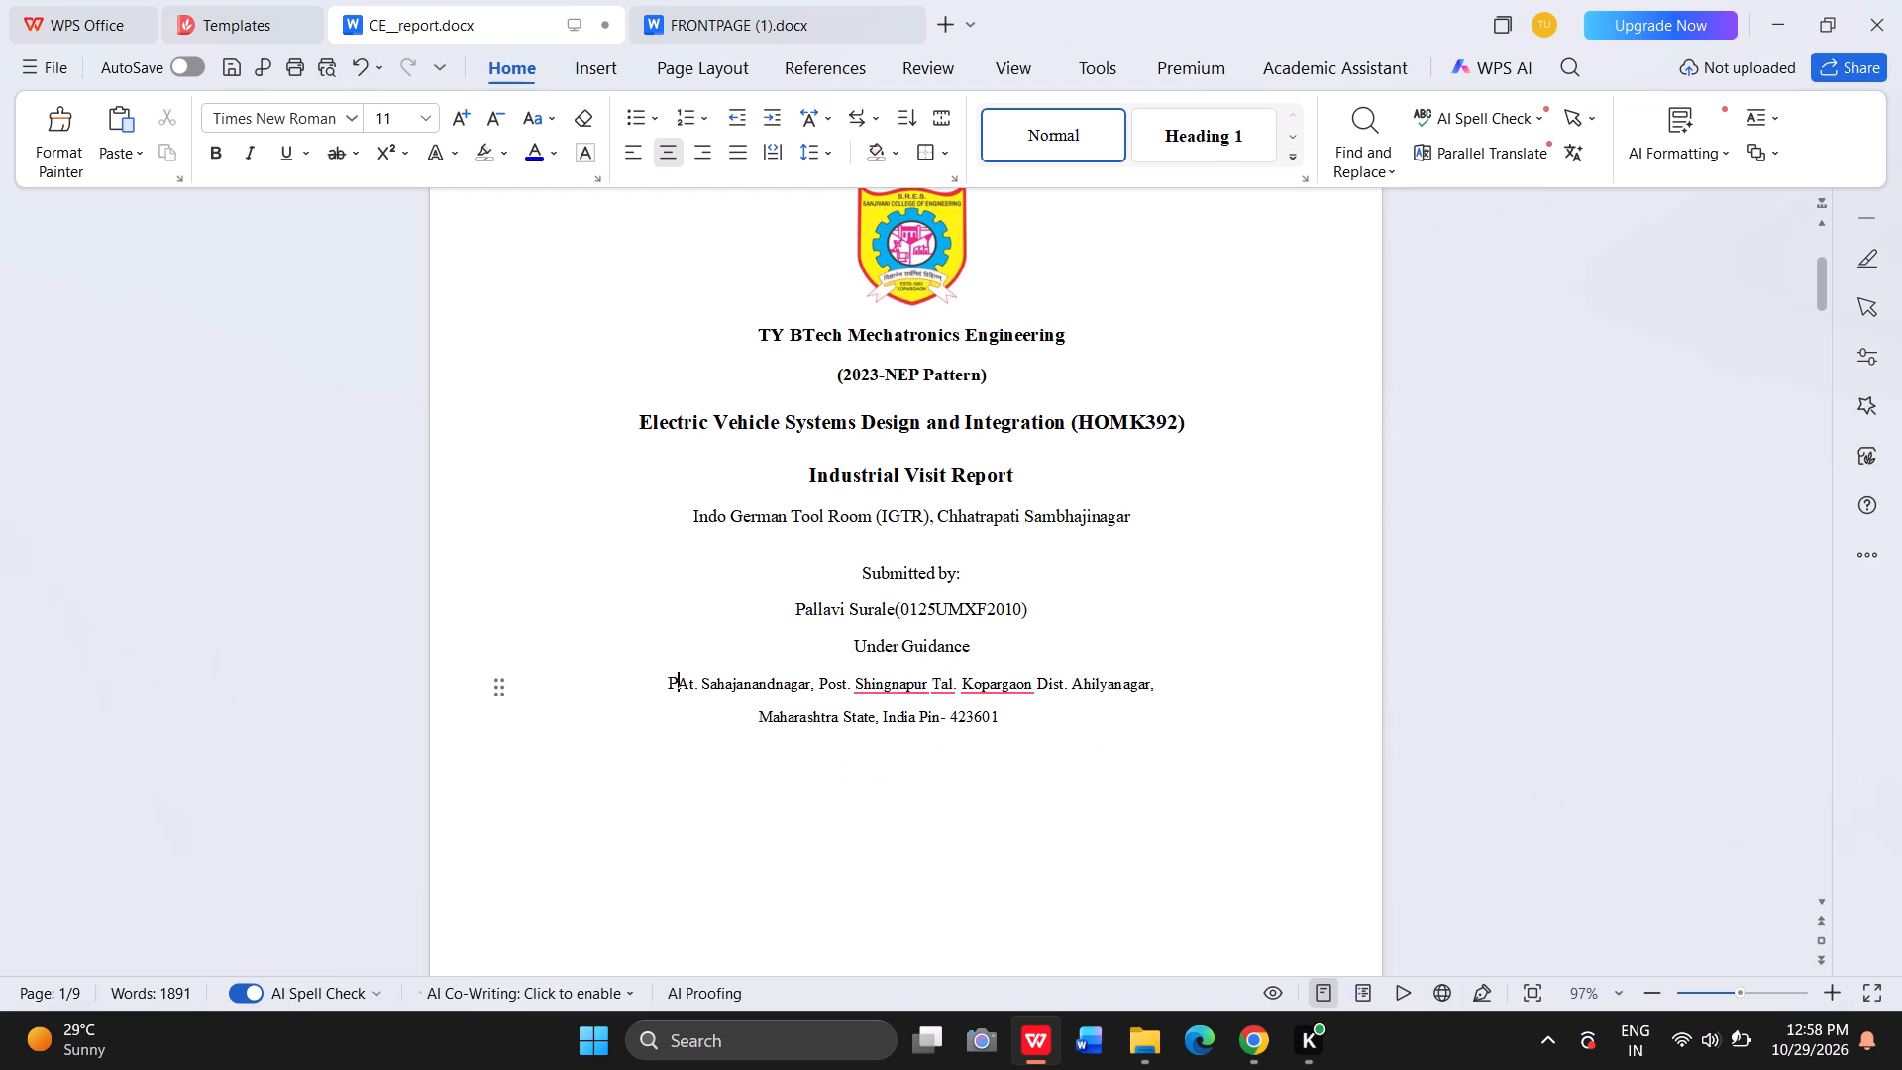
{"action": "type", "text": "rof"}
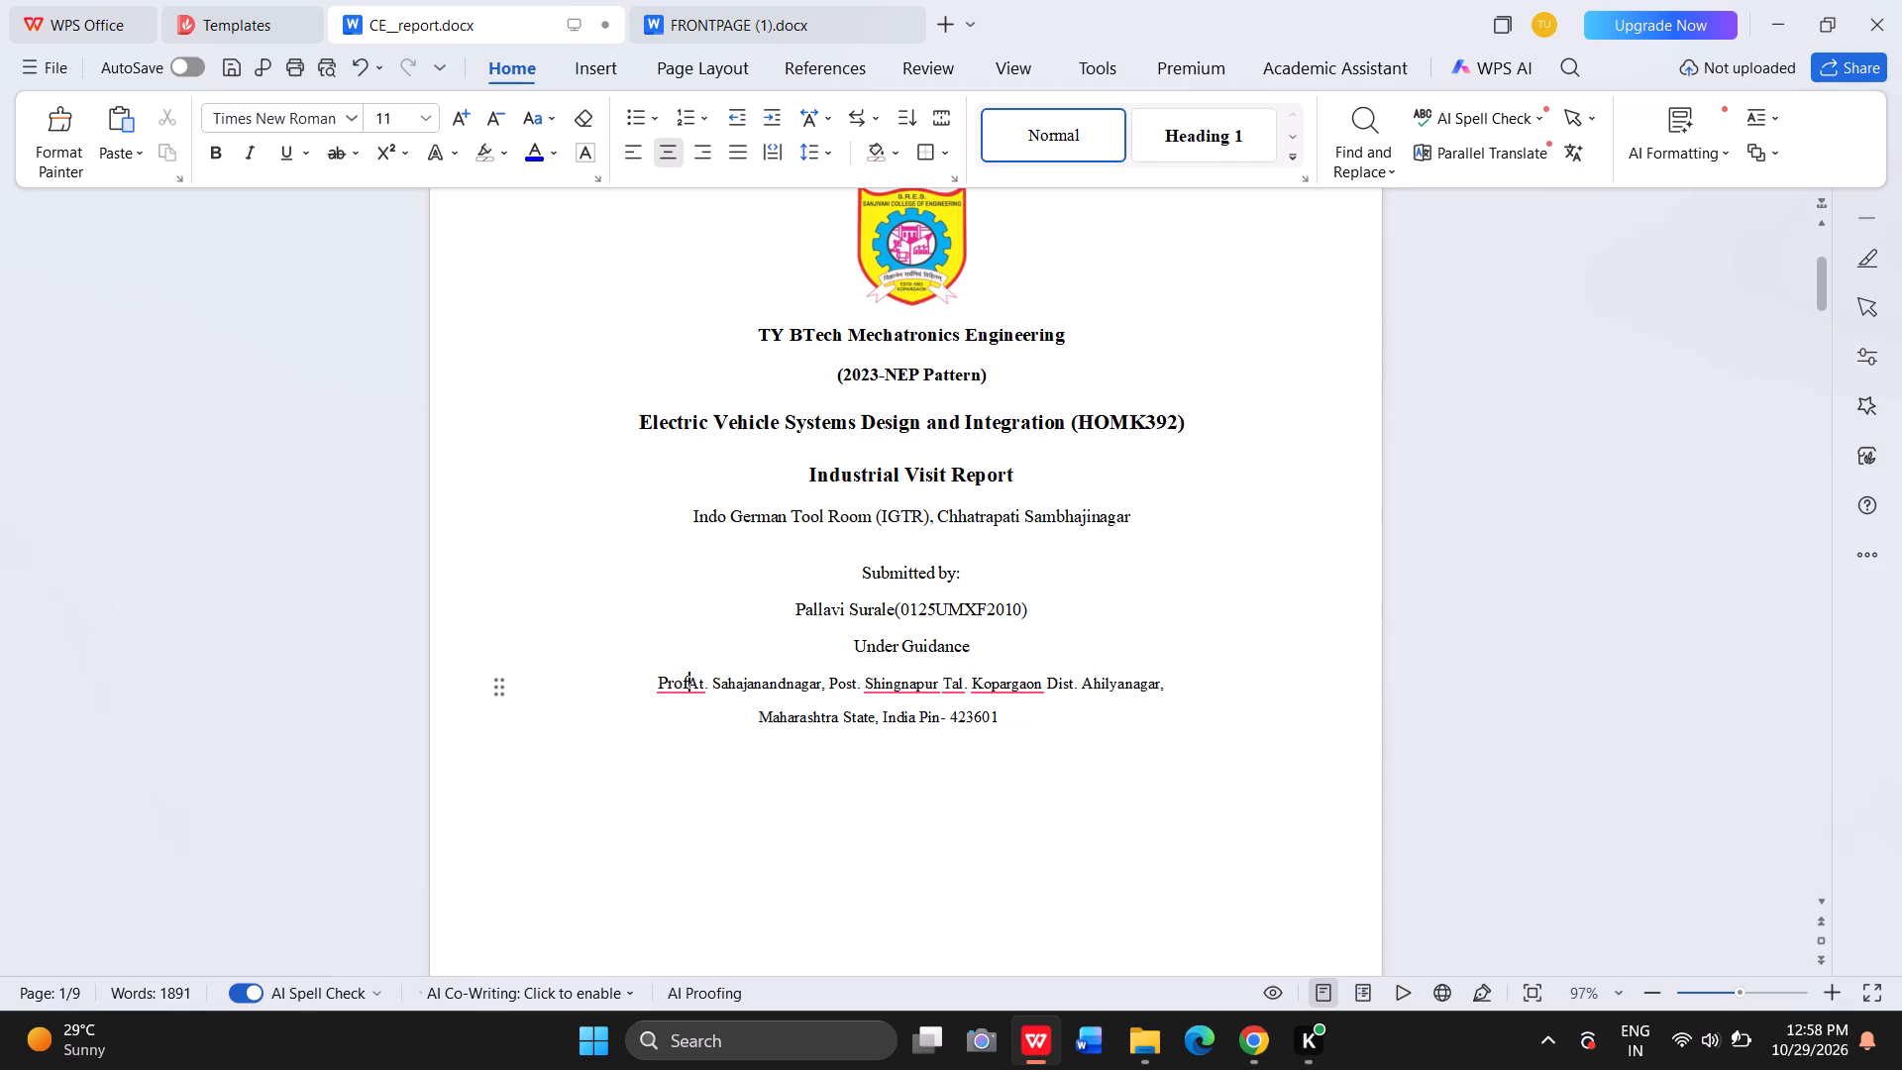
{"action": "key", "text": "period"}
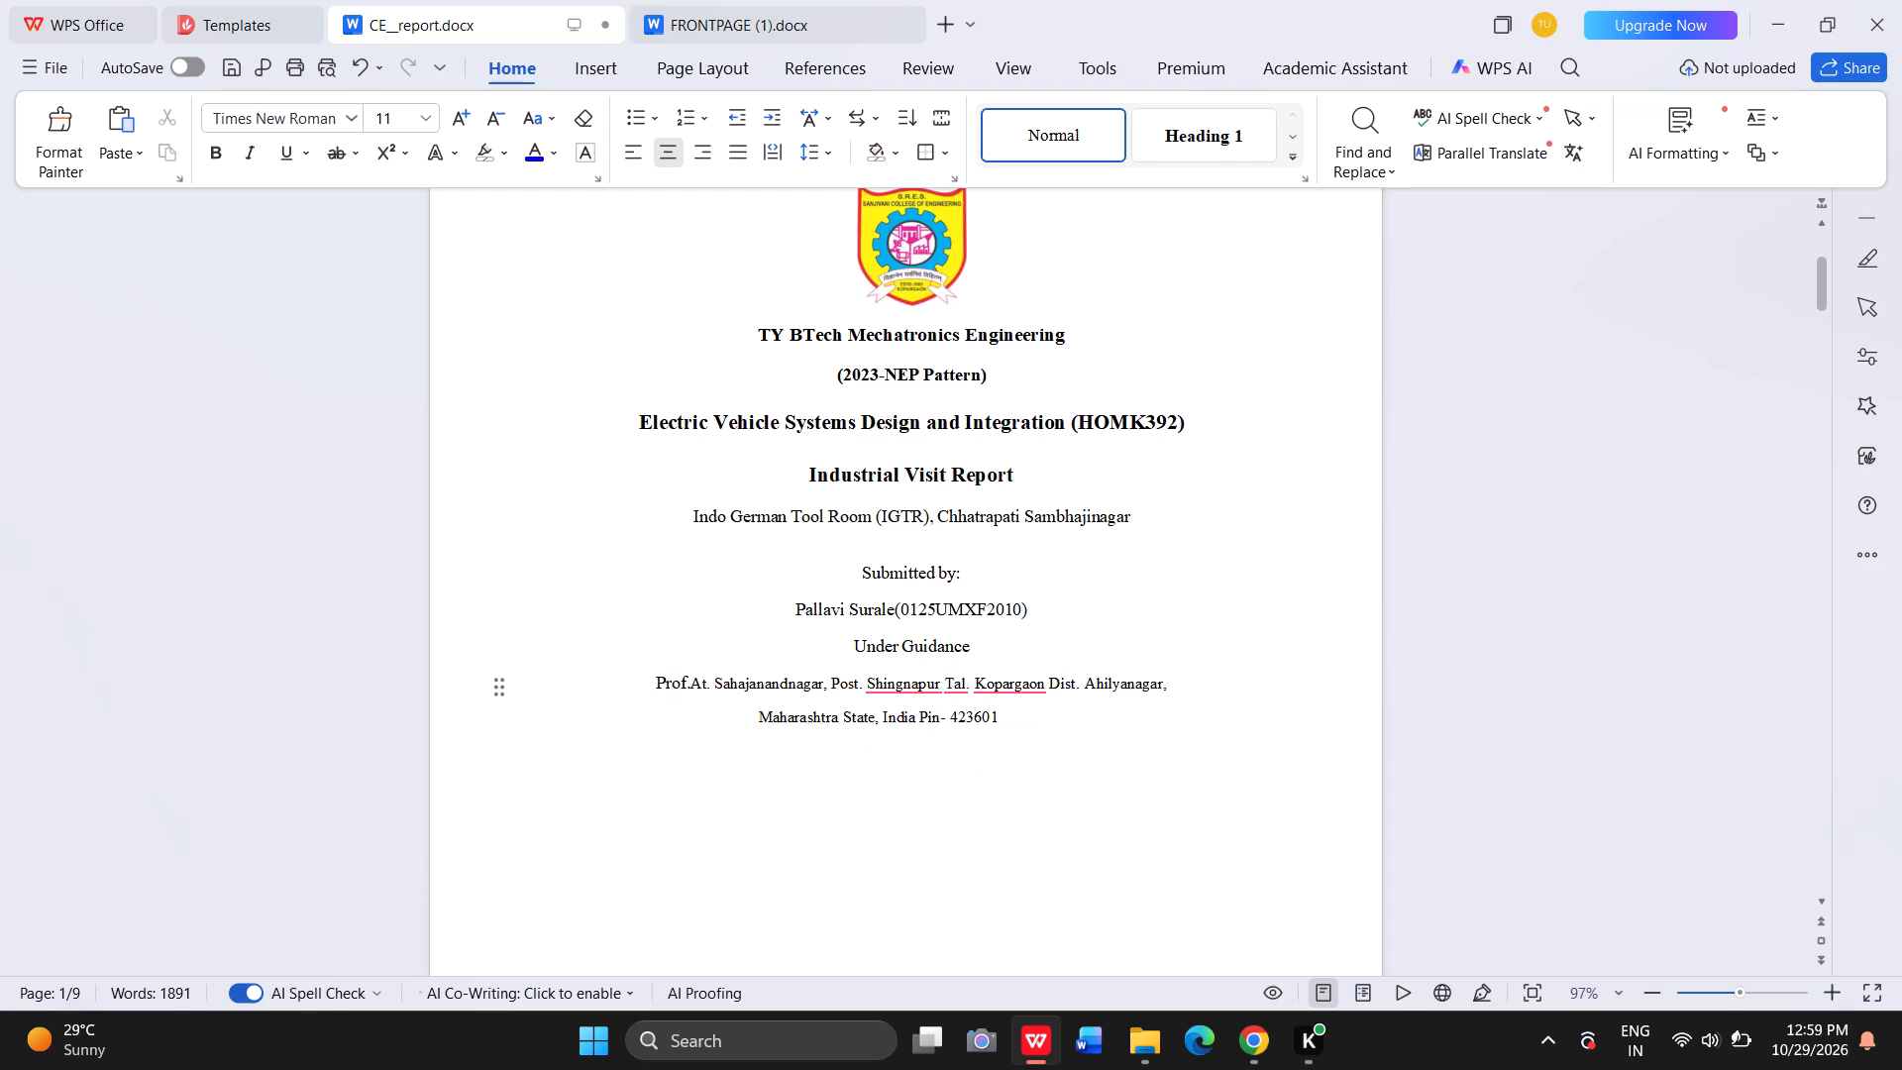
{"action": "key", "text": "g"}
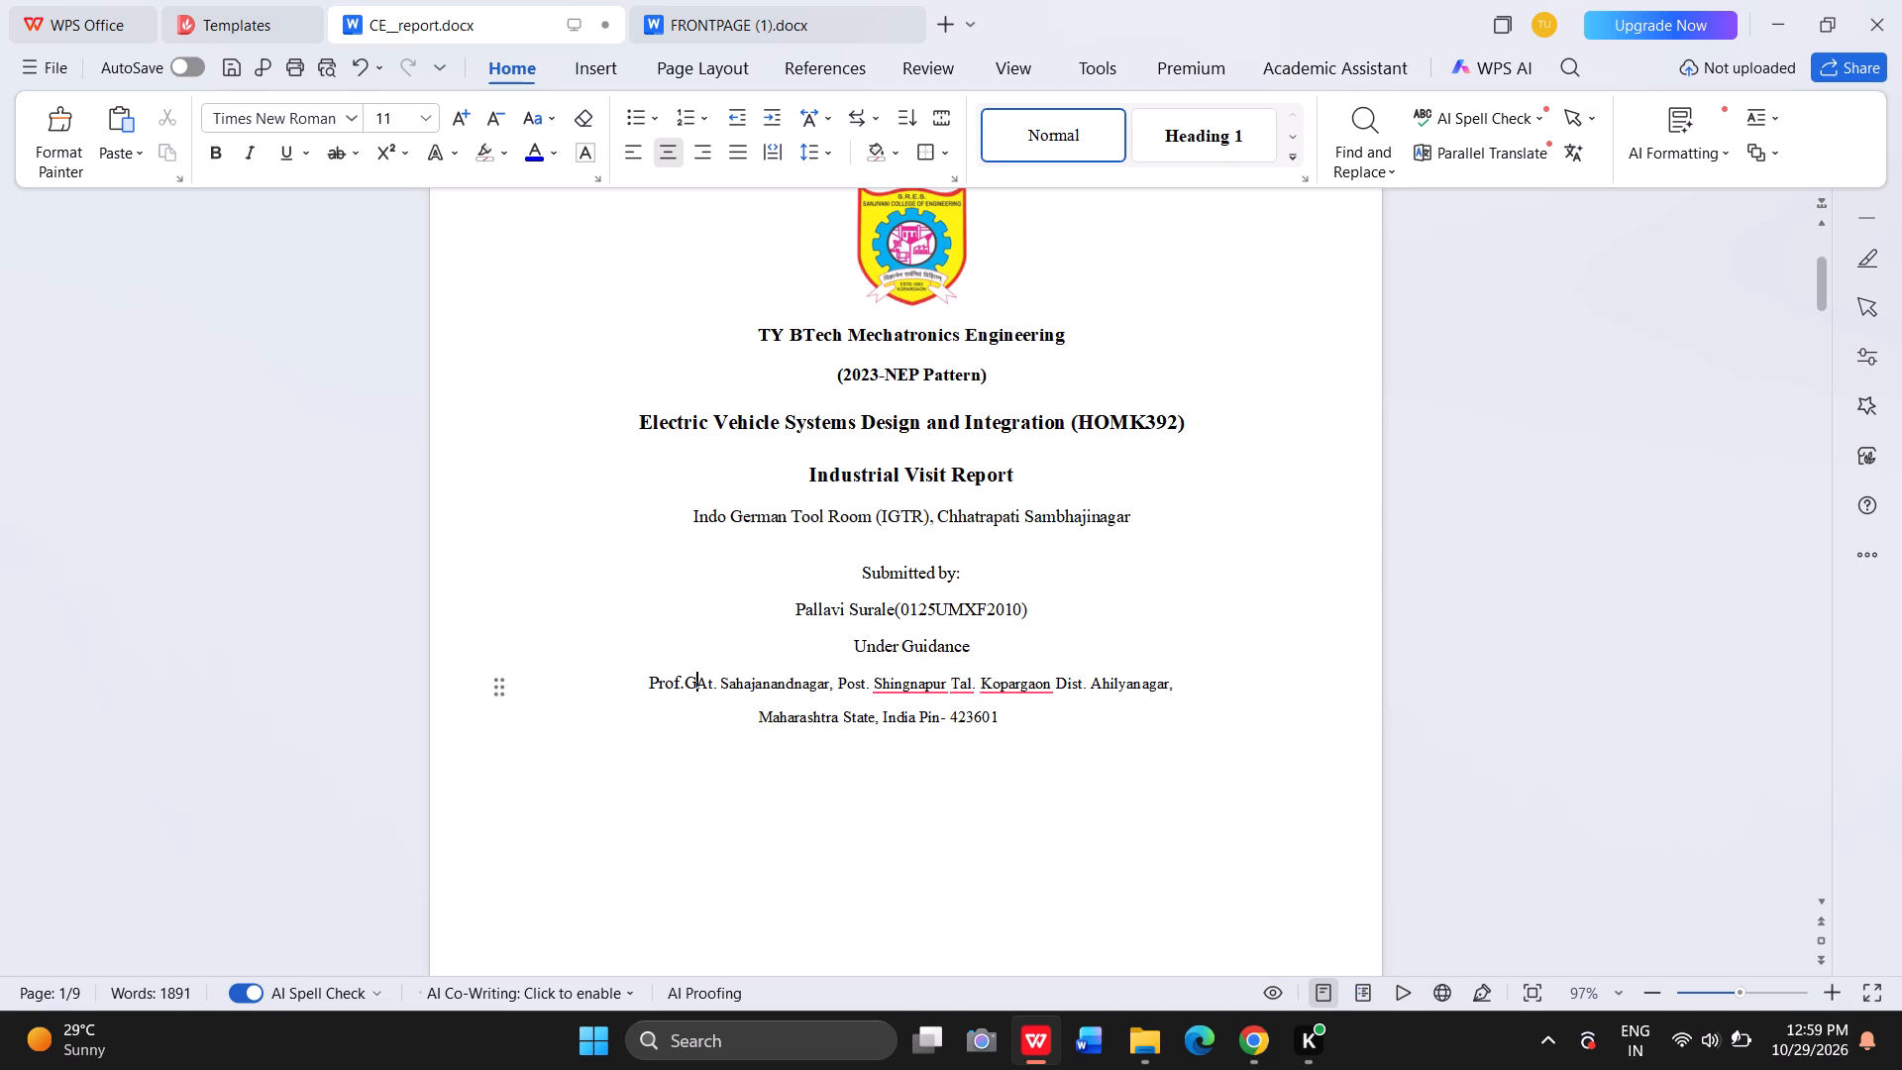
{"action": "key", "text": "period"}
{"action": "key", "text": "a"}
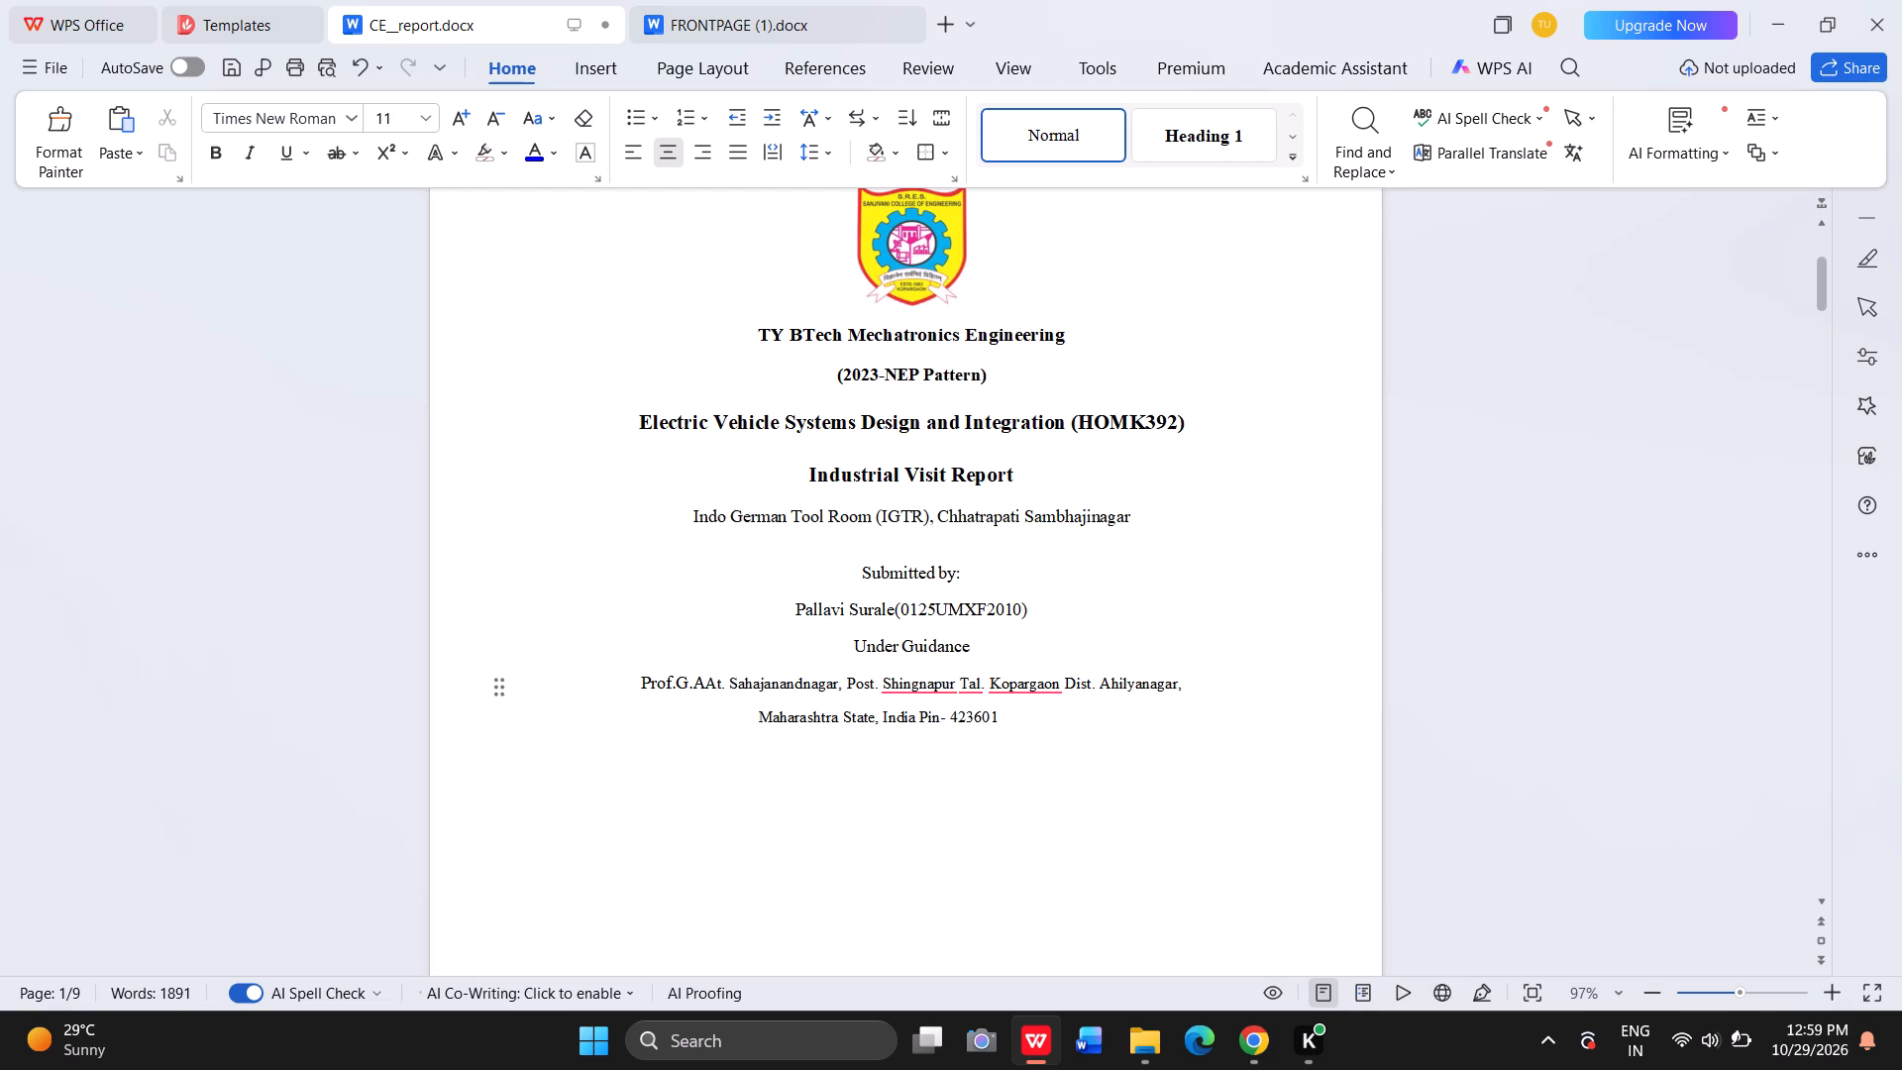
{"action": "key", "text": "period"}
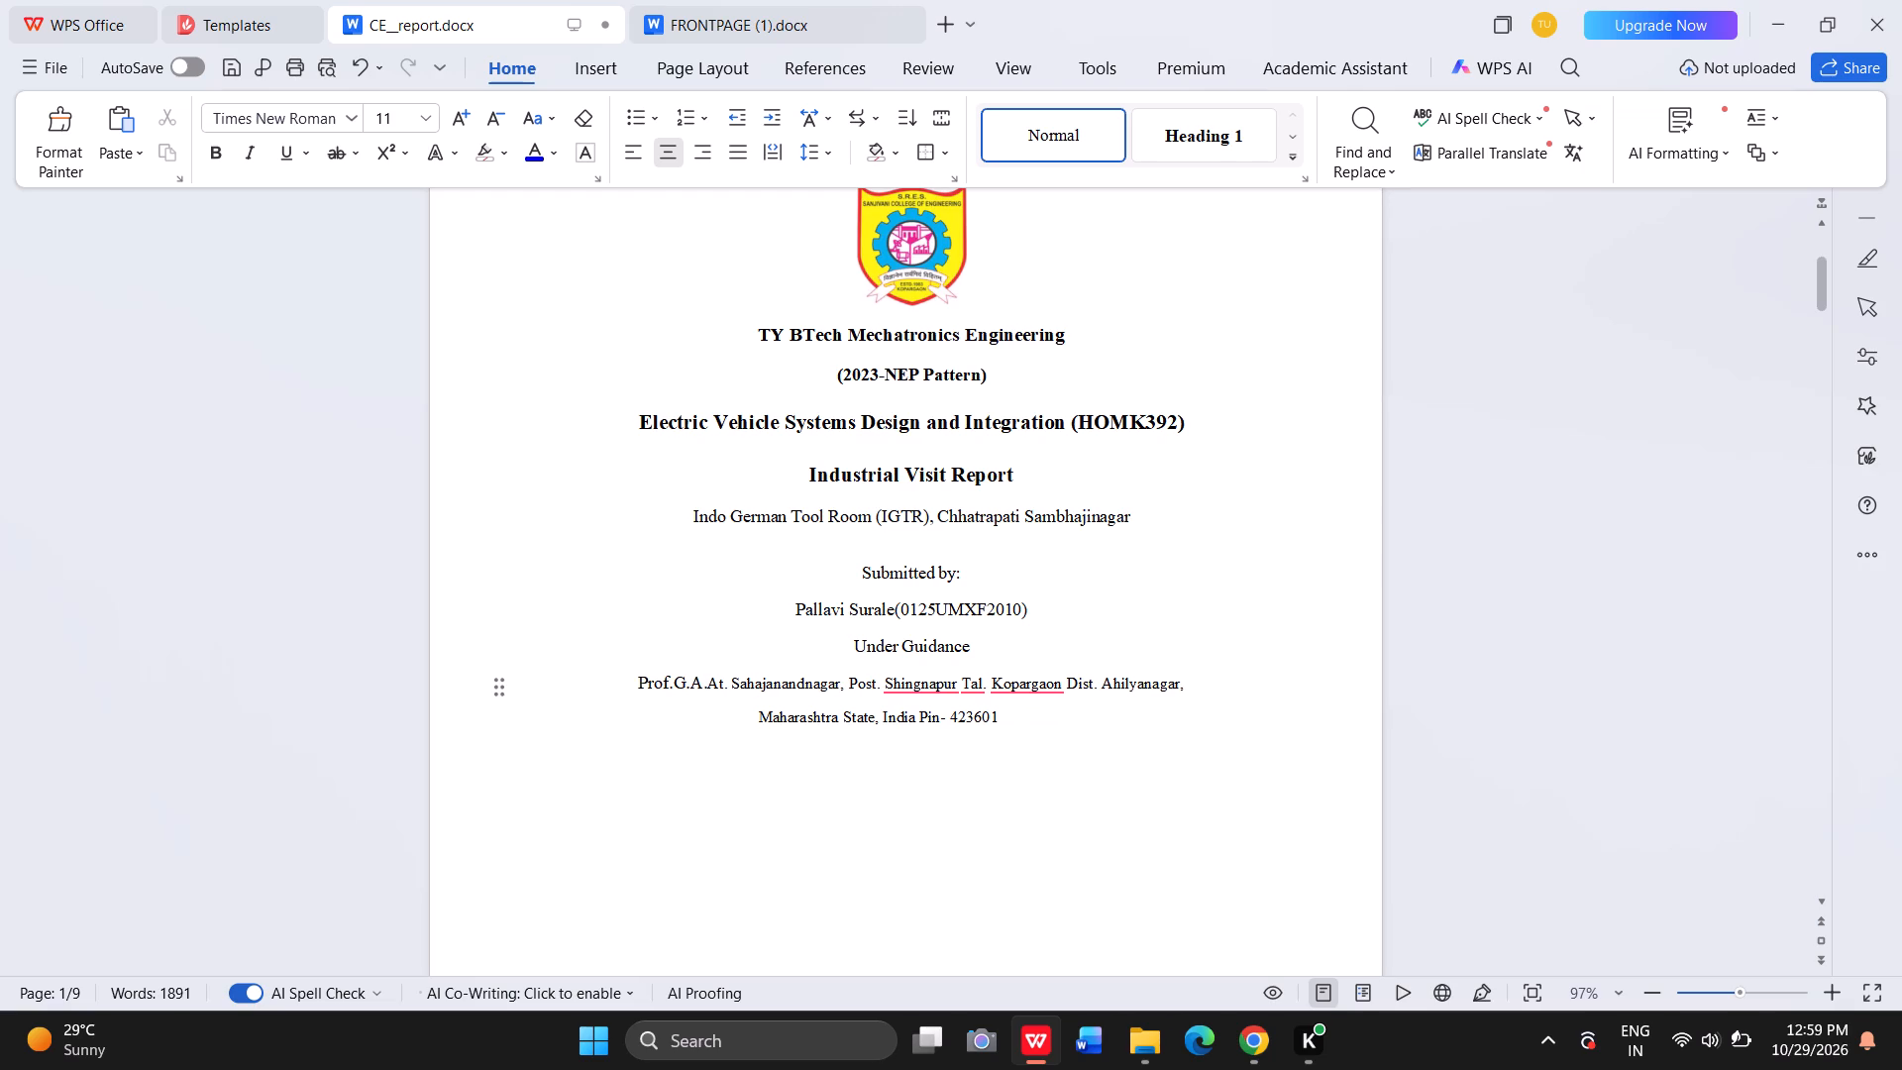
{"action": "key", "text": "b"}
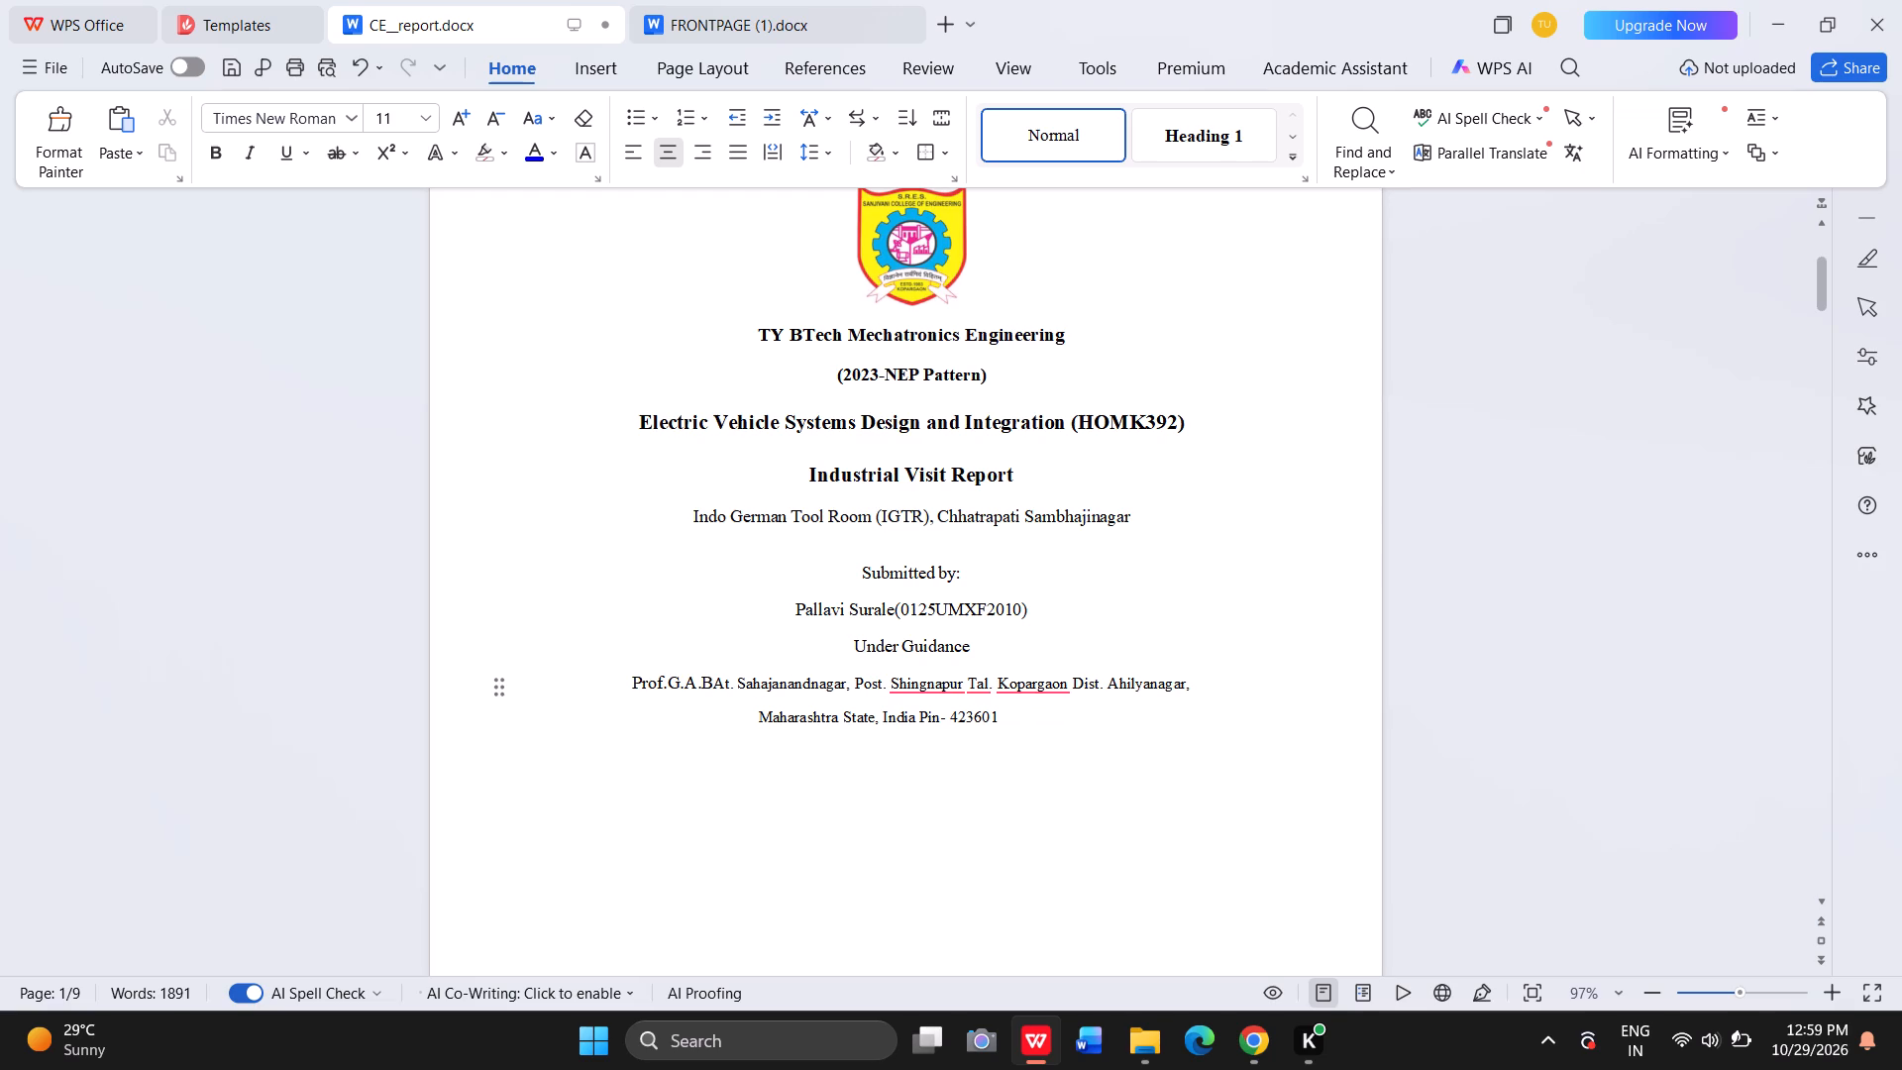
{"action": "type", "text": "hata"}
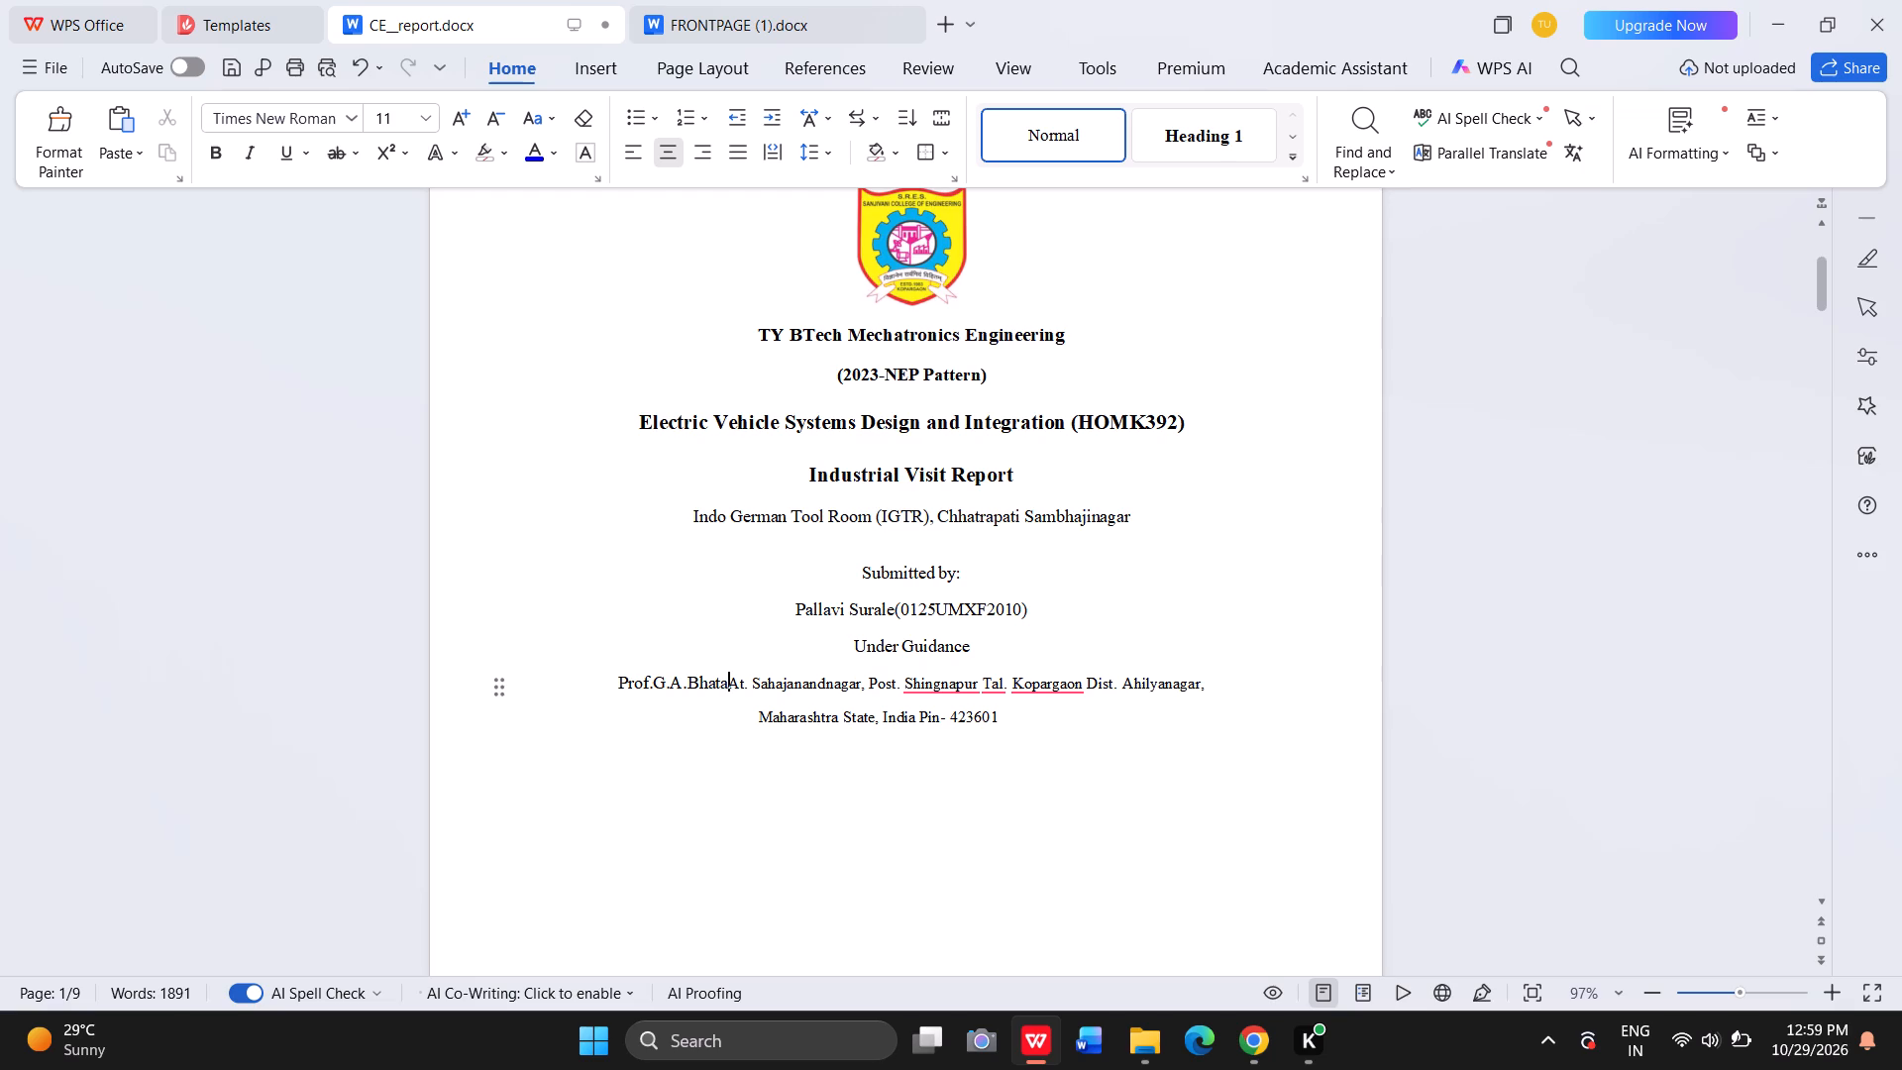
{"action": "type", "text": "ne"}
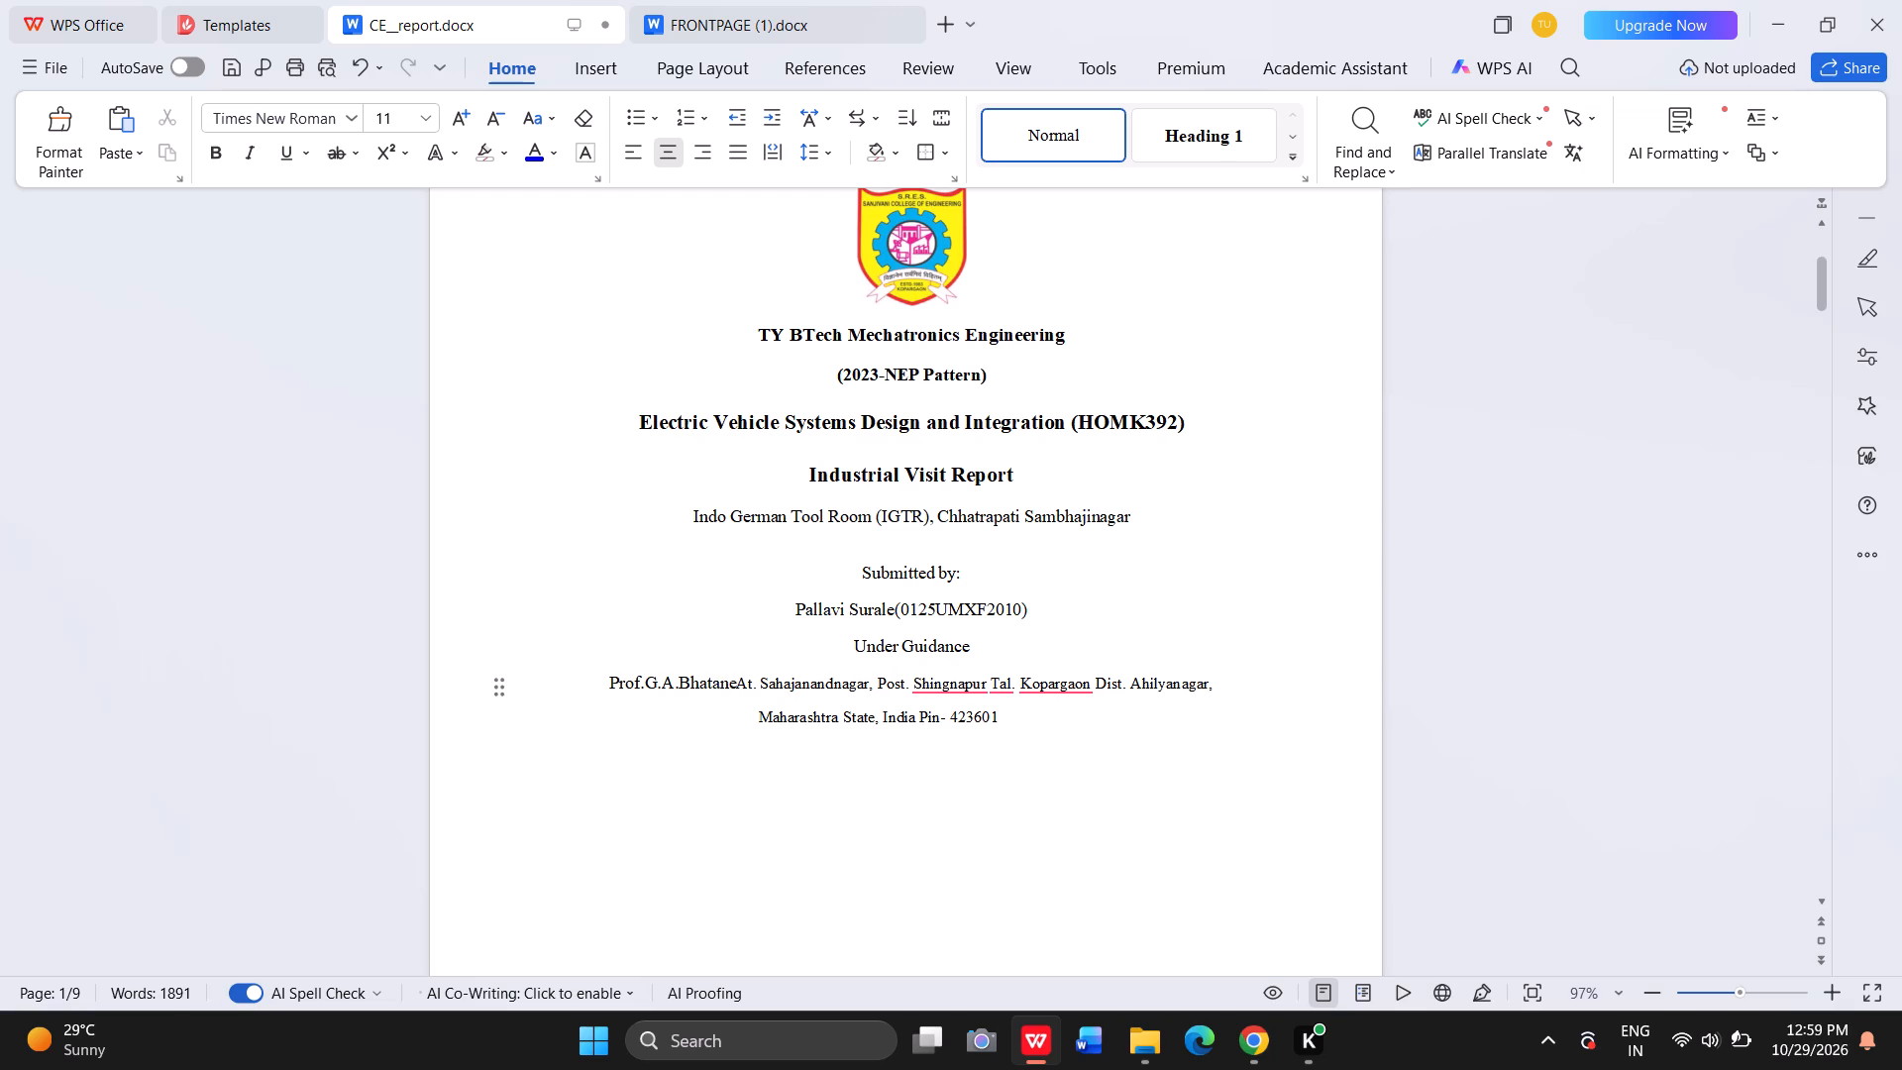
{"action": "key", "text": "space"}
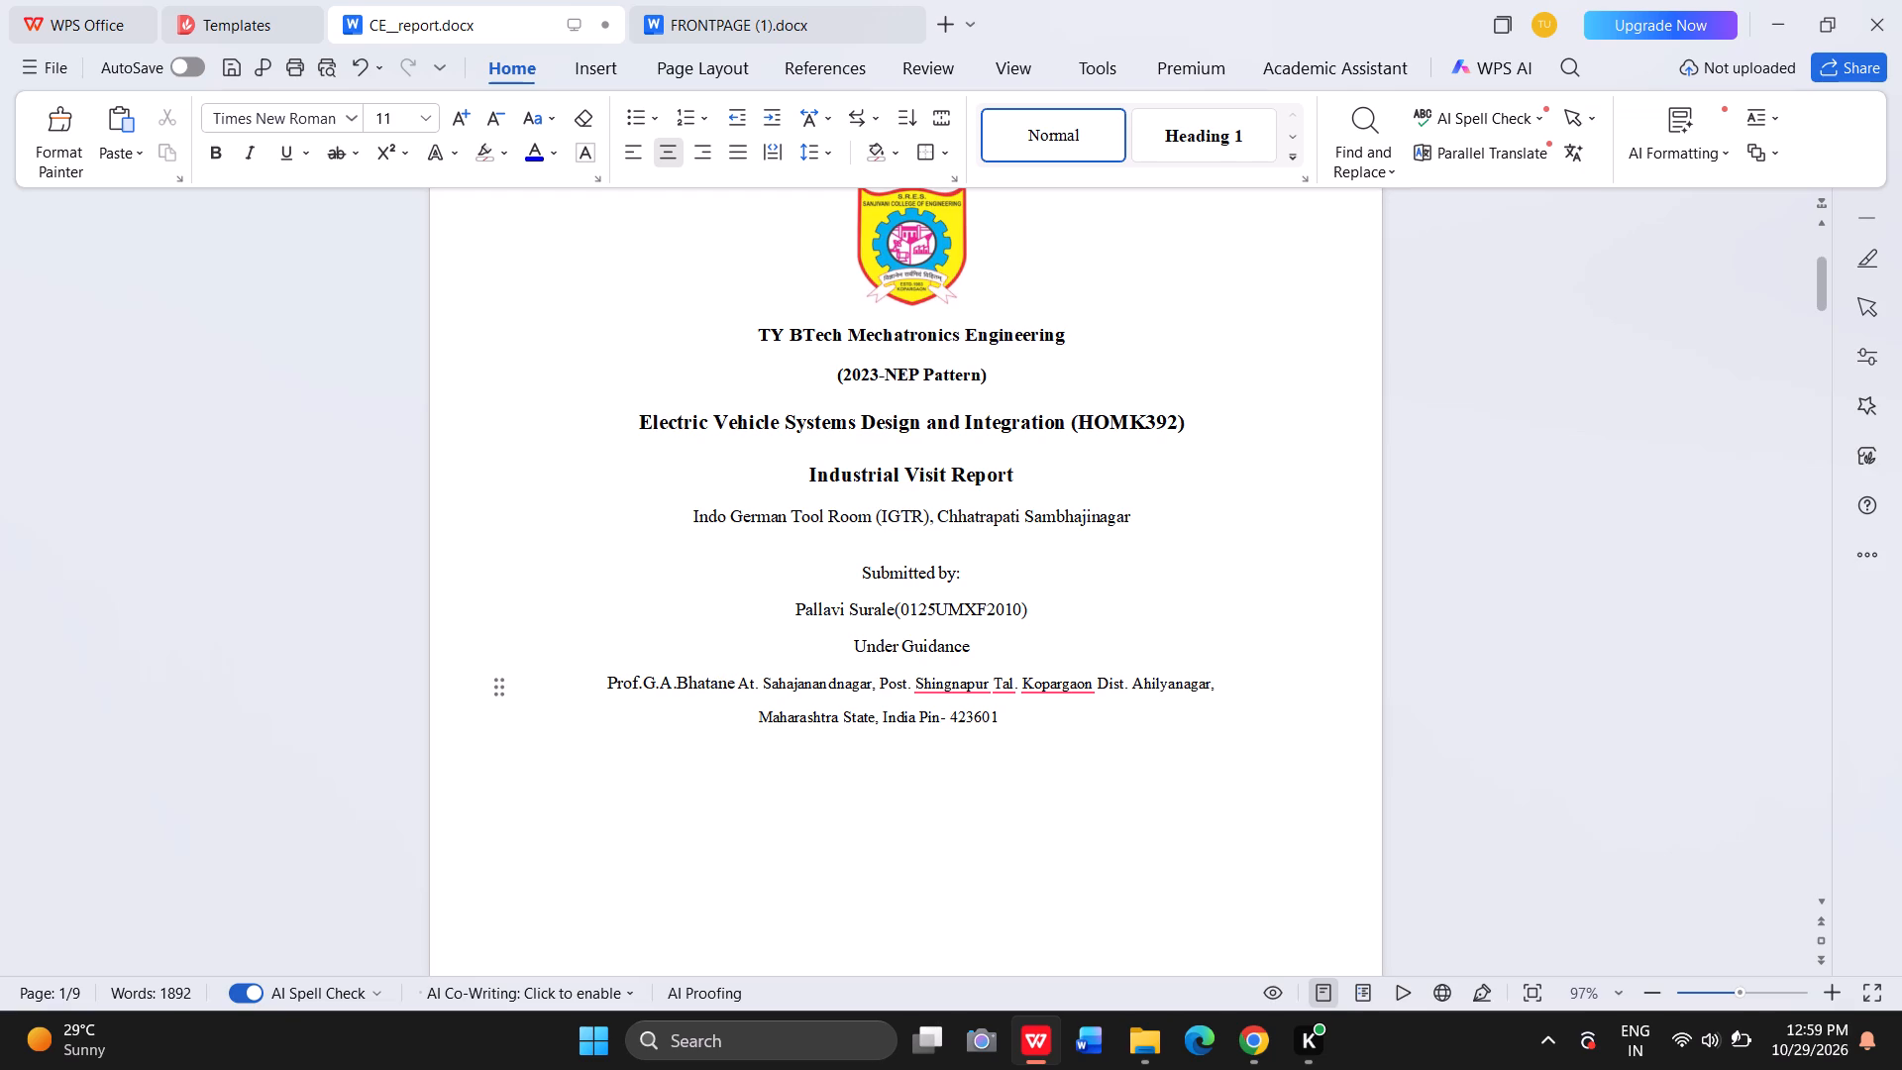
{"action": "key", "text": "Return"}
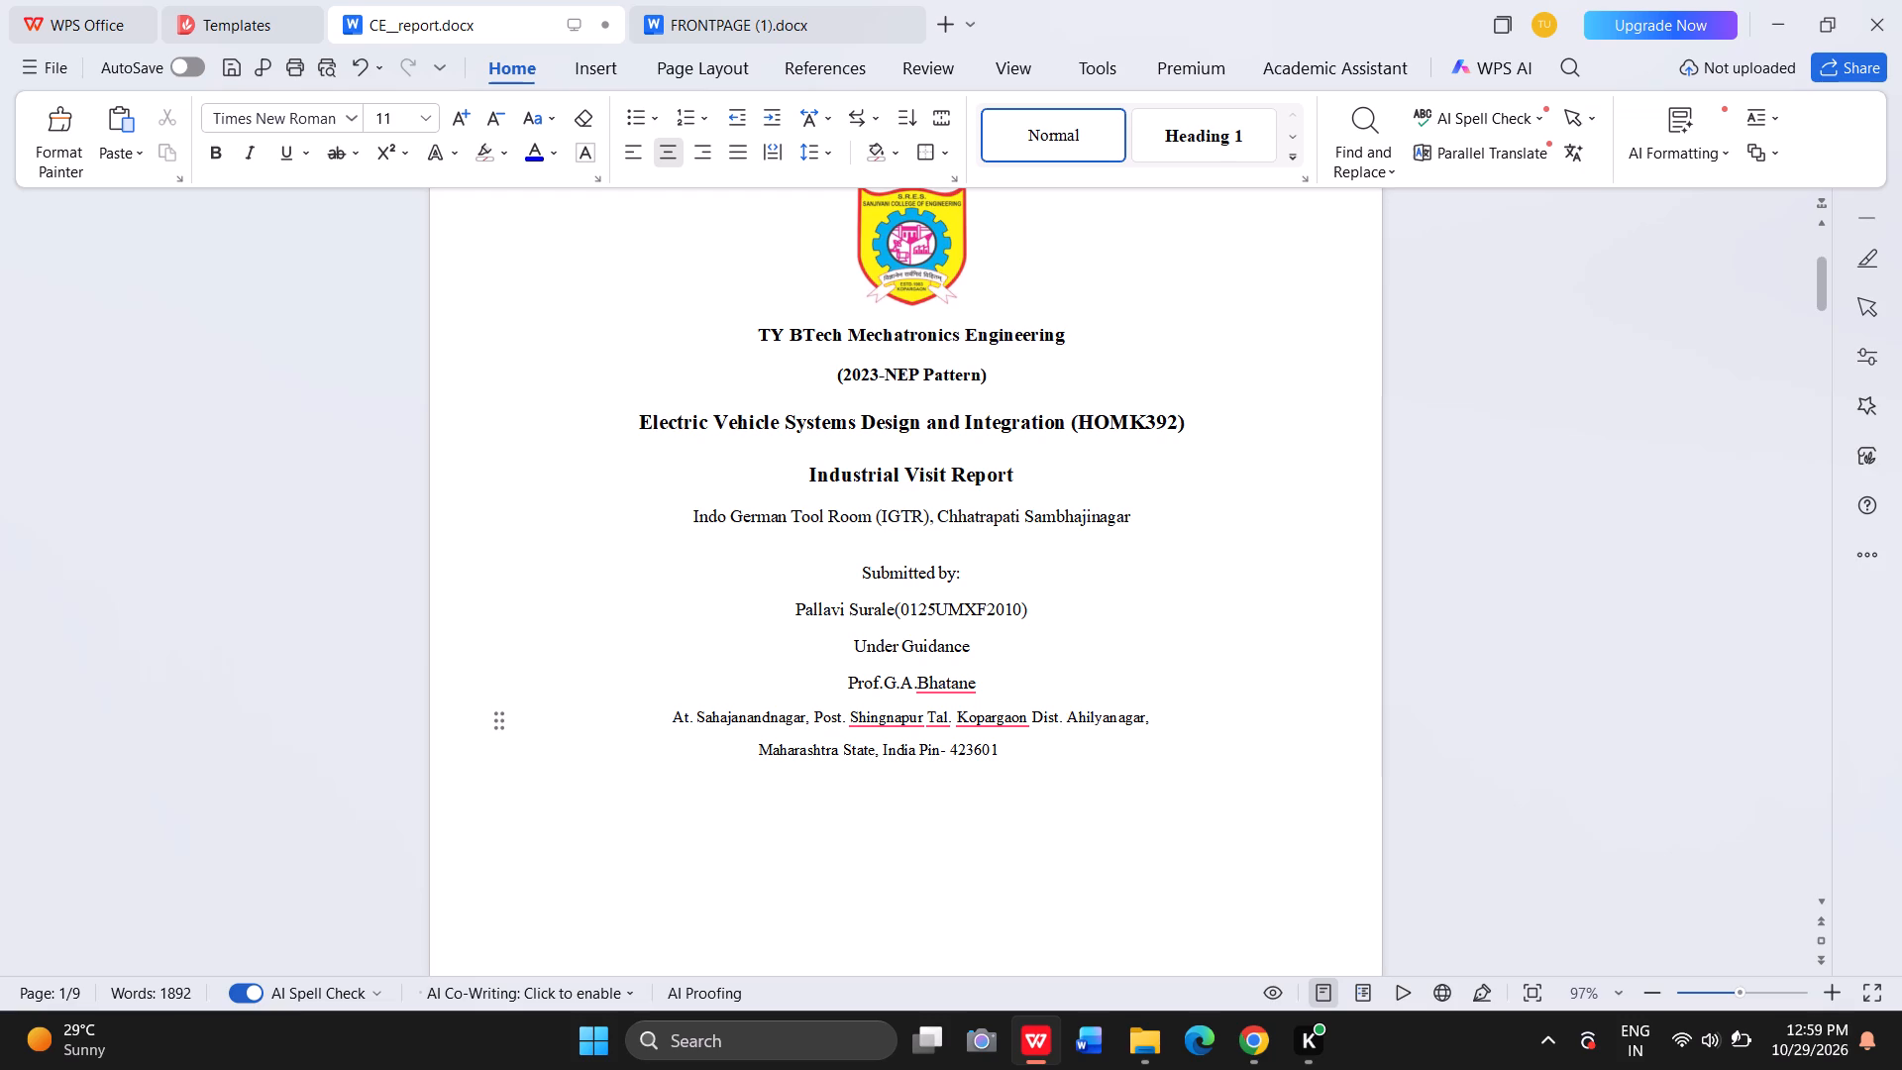
Replace the student's name below "Submitted by:" and update the last two digits of the student ID beside it.
{"action": "left_click_drag", "start_coordinate": [796, 608], "coordinate": [890, 611]}
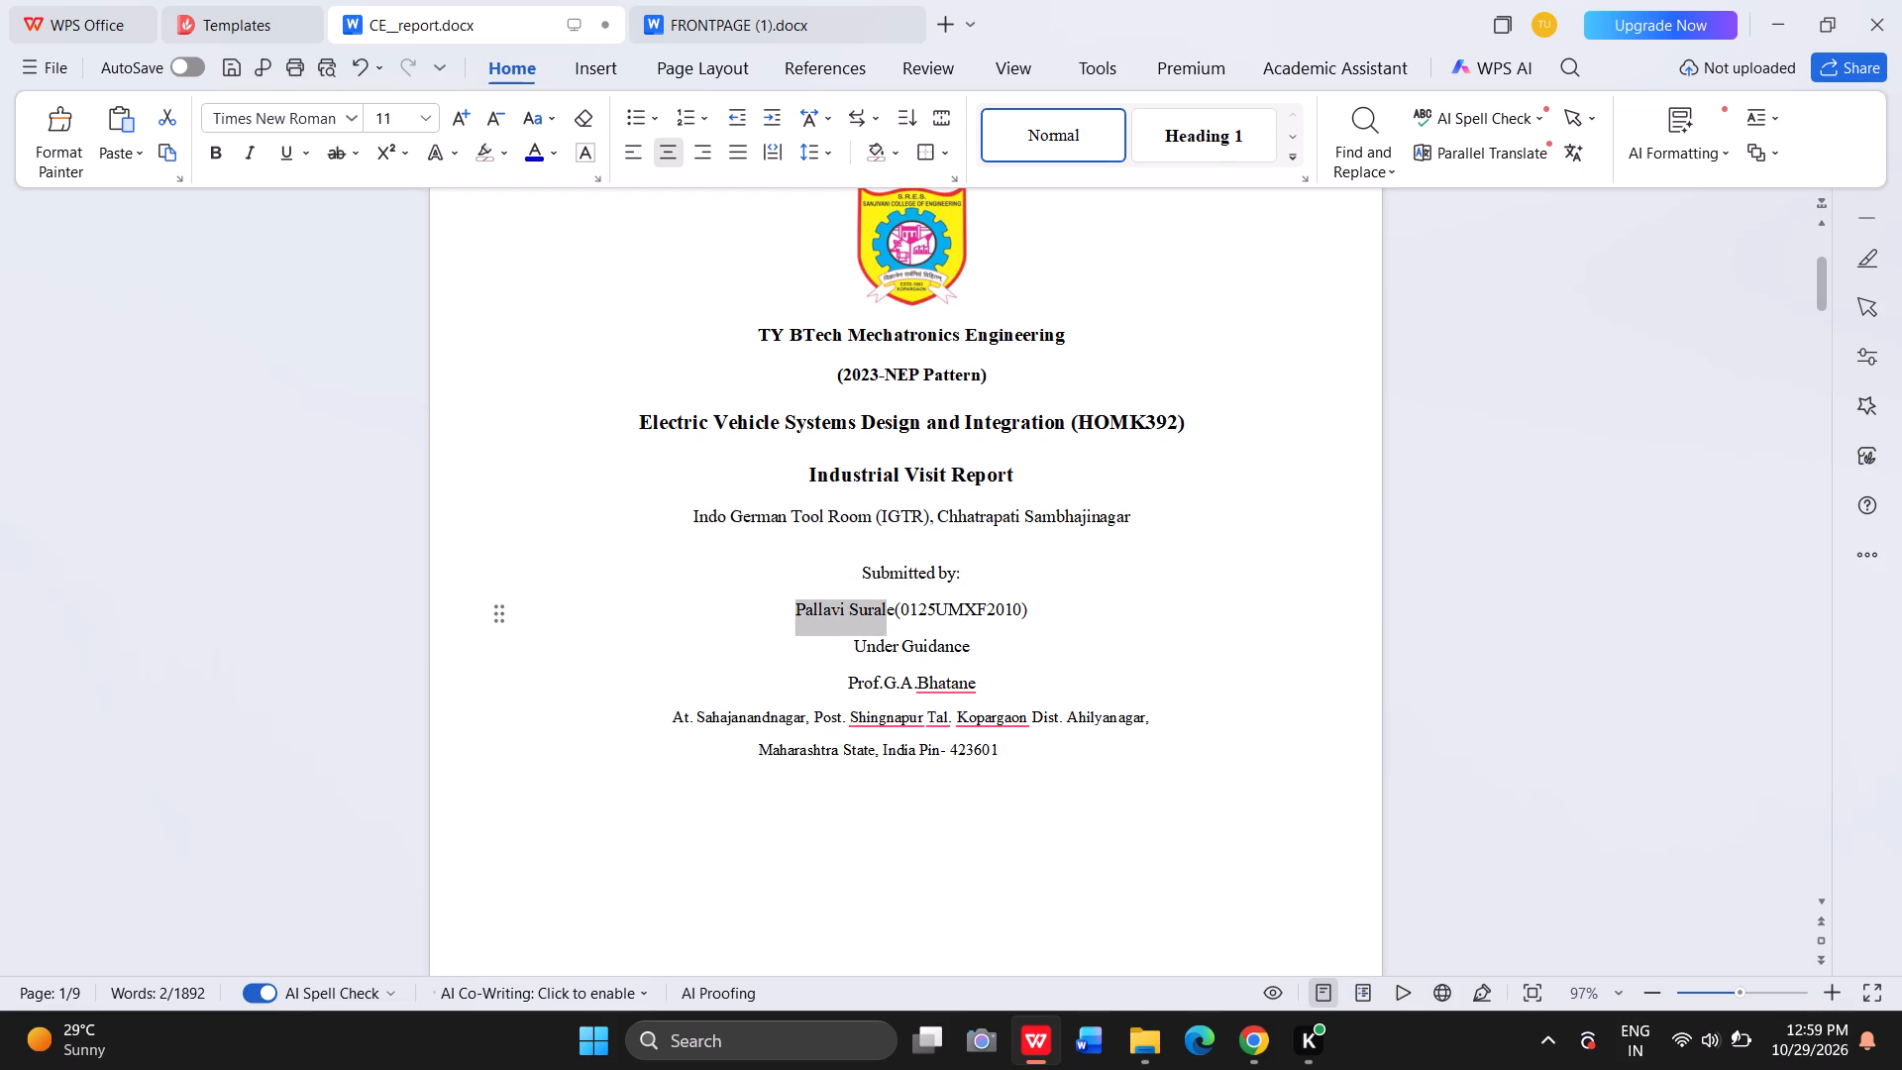
{"action": "left_click_drag", "start_coordinate": [890, 611], "coordinate": [892, 612]}
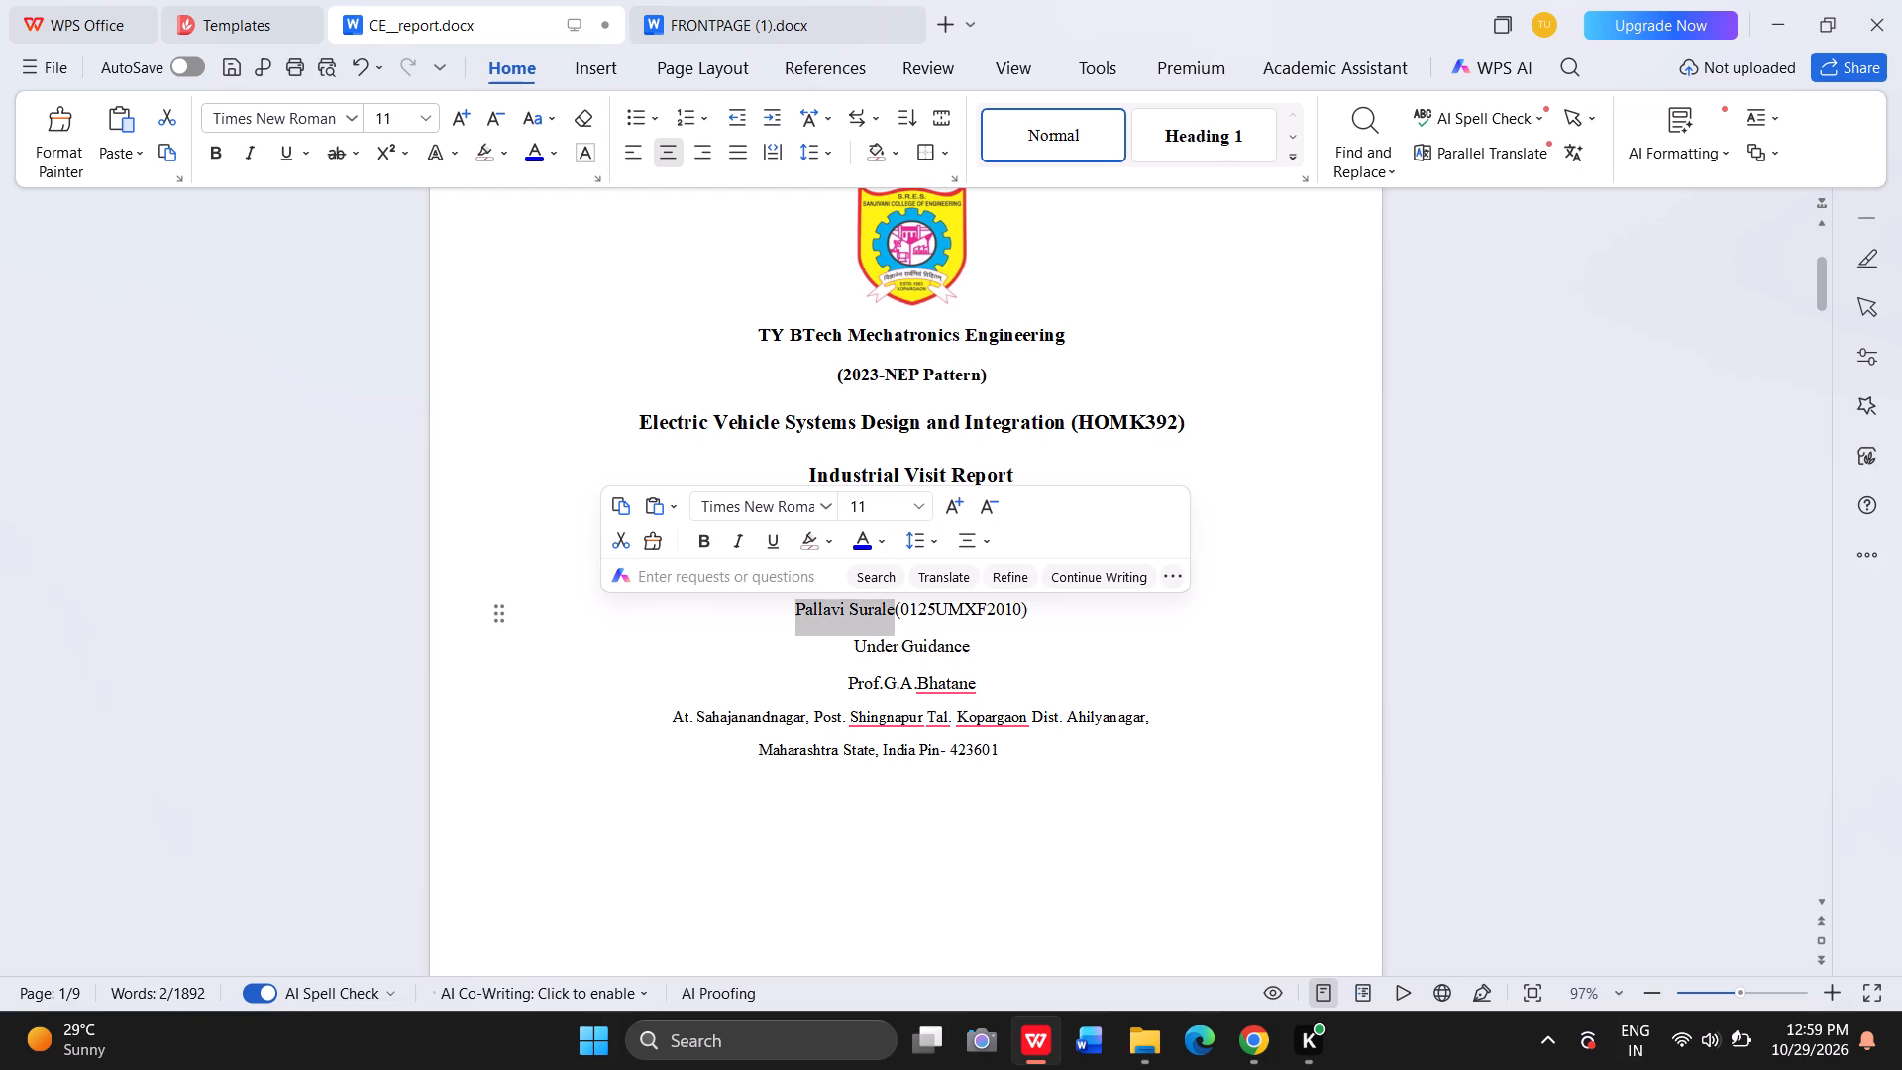
{"action": "key", "text": "BackSpace"}
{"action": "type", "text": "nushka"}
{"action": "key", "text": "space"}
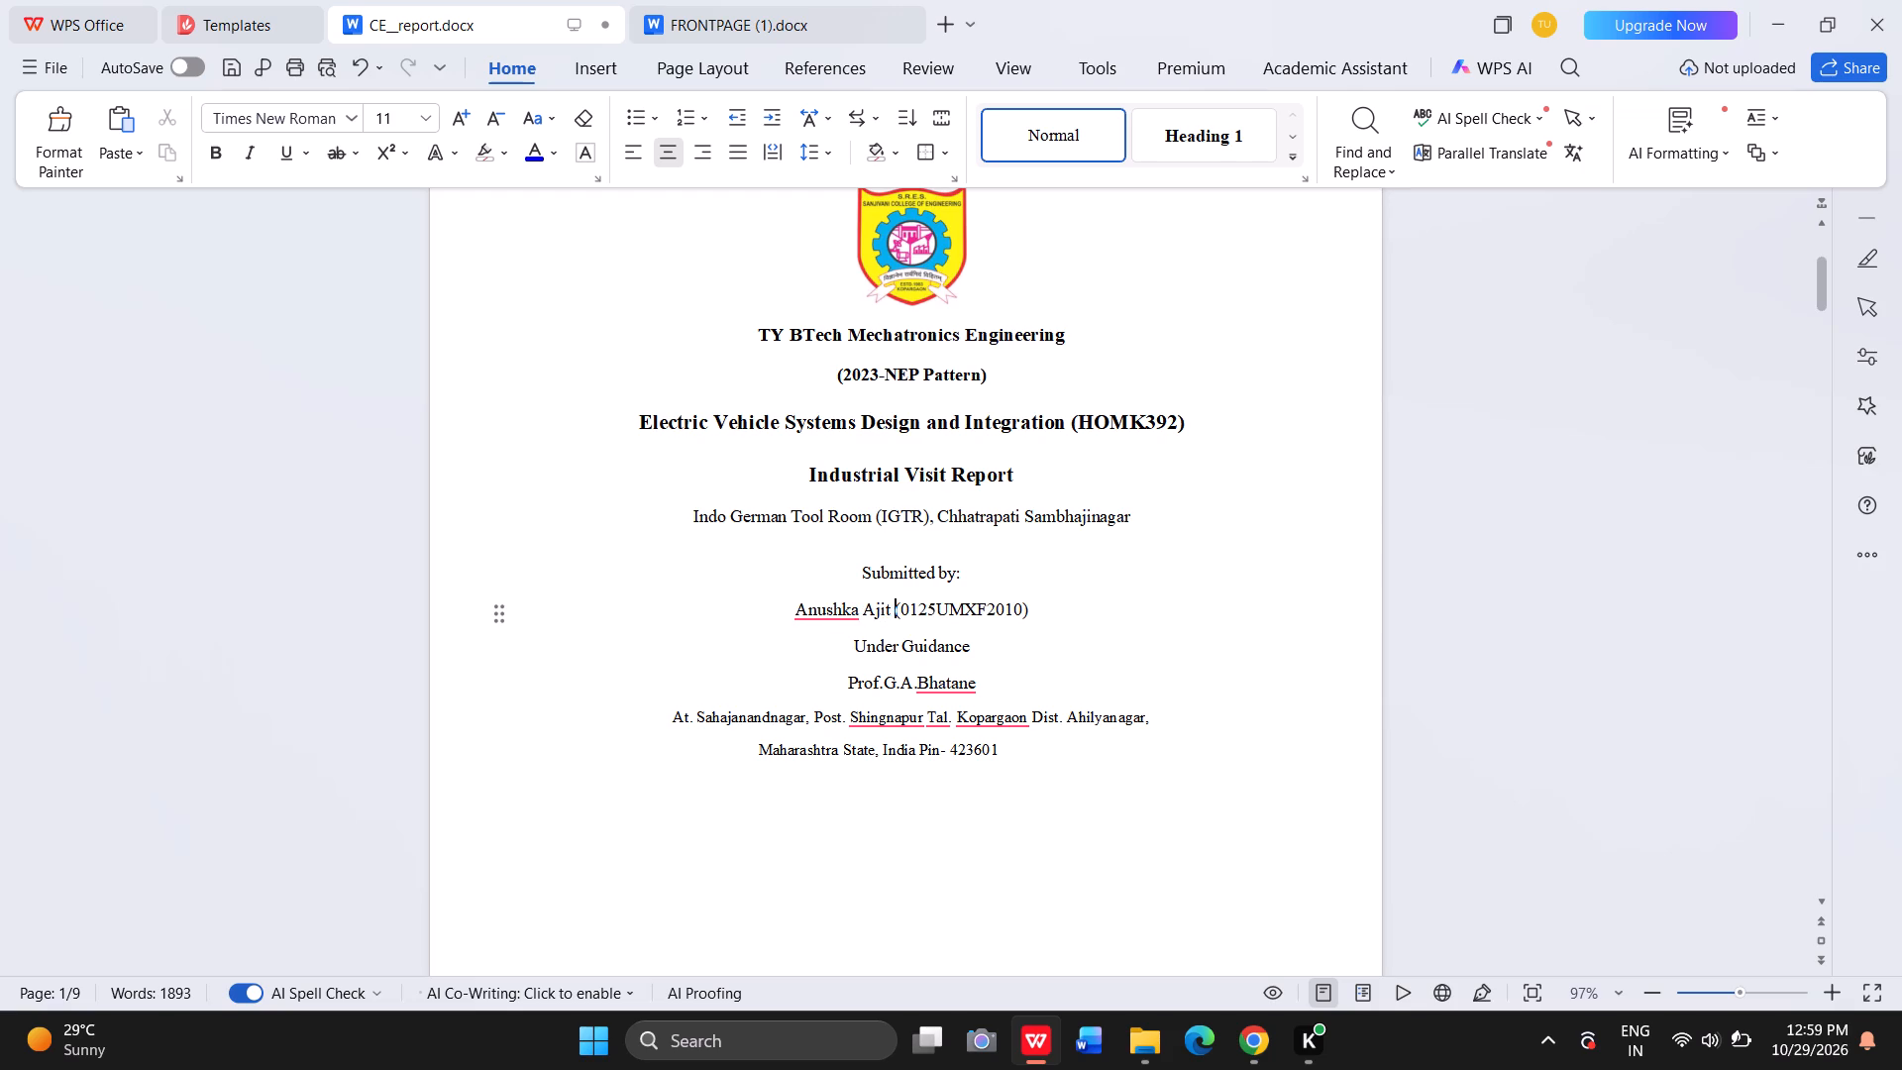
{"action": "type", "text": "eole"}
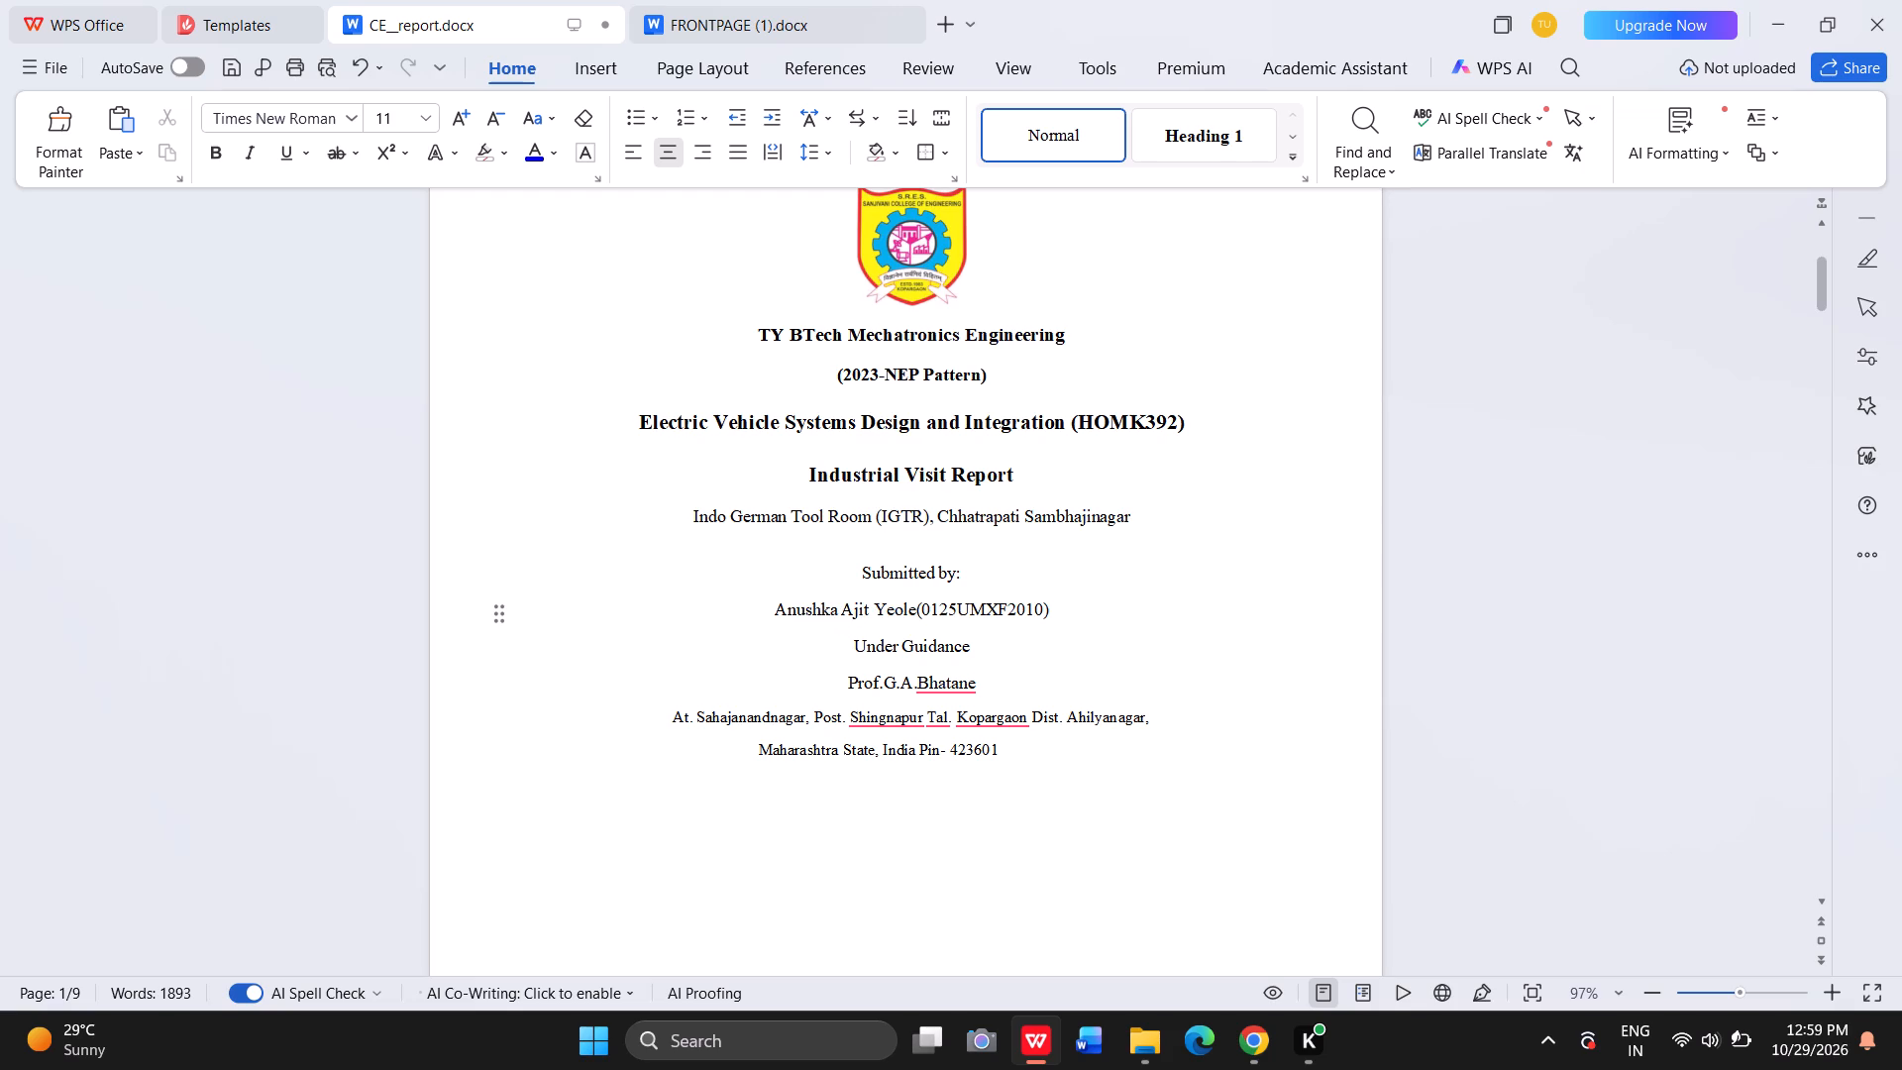
{"action": "left_click", "coordinate": [1039, 613]}
{"action": "key", "text": "BackSpace"}
{"action": "key", "text": "BackSpace"}
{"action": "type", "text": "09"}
Change the cover page title "Industrial Visit Report" to "Cia Activity Report".
{"action": "left_click_drag", "start_coordinate": [806, 473], "coordinate": [943, 477]}
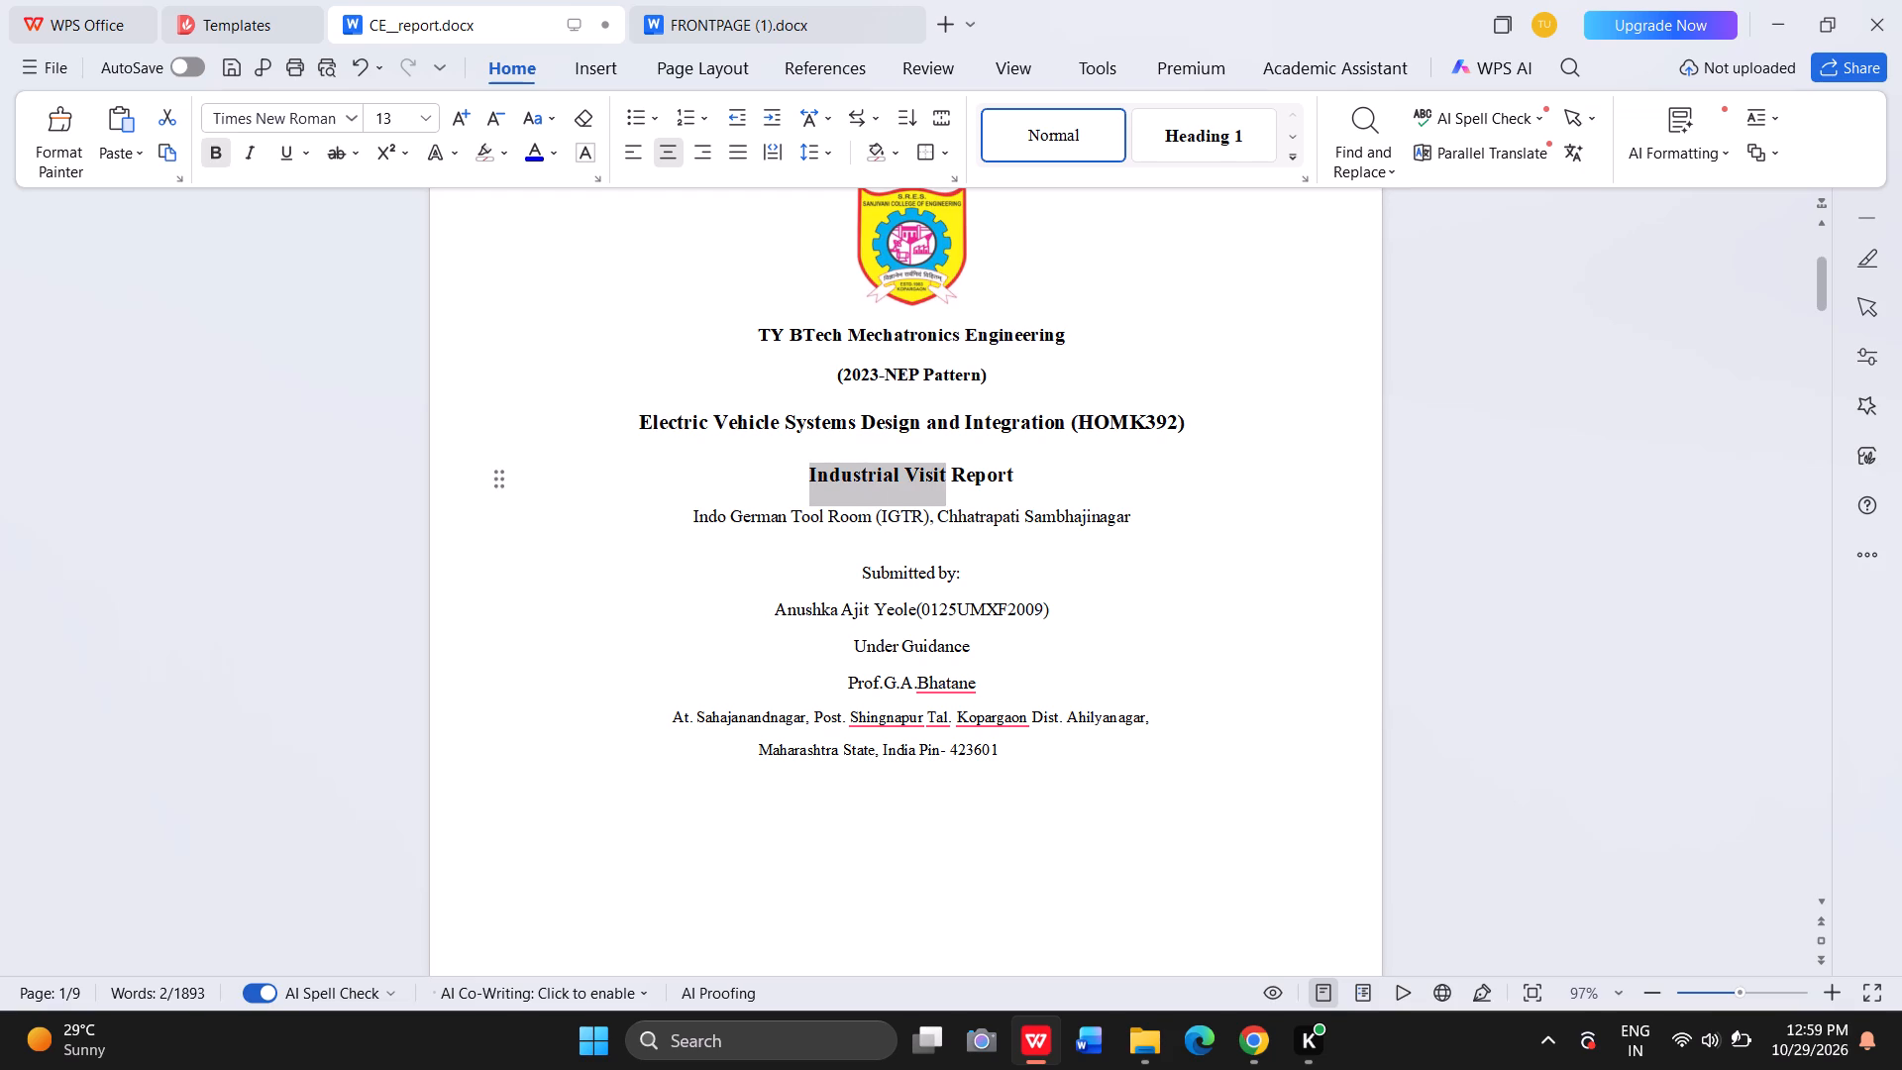
{"action": "left_click_drag", "start_coordinate": [943, 477], "coordinate": [943, 476]}
{"action": "key", "text": "BackSpace"}
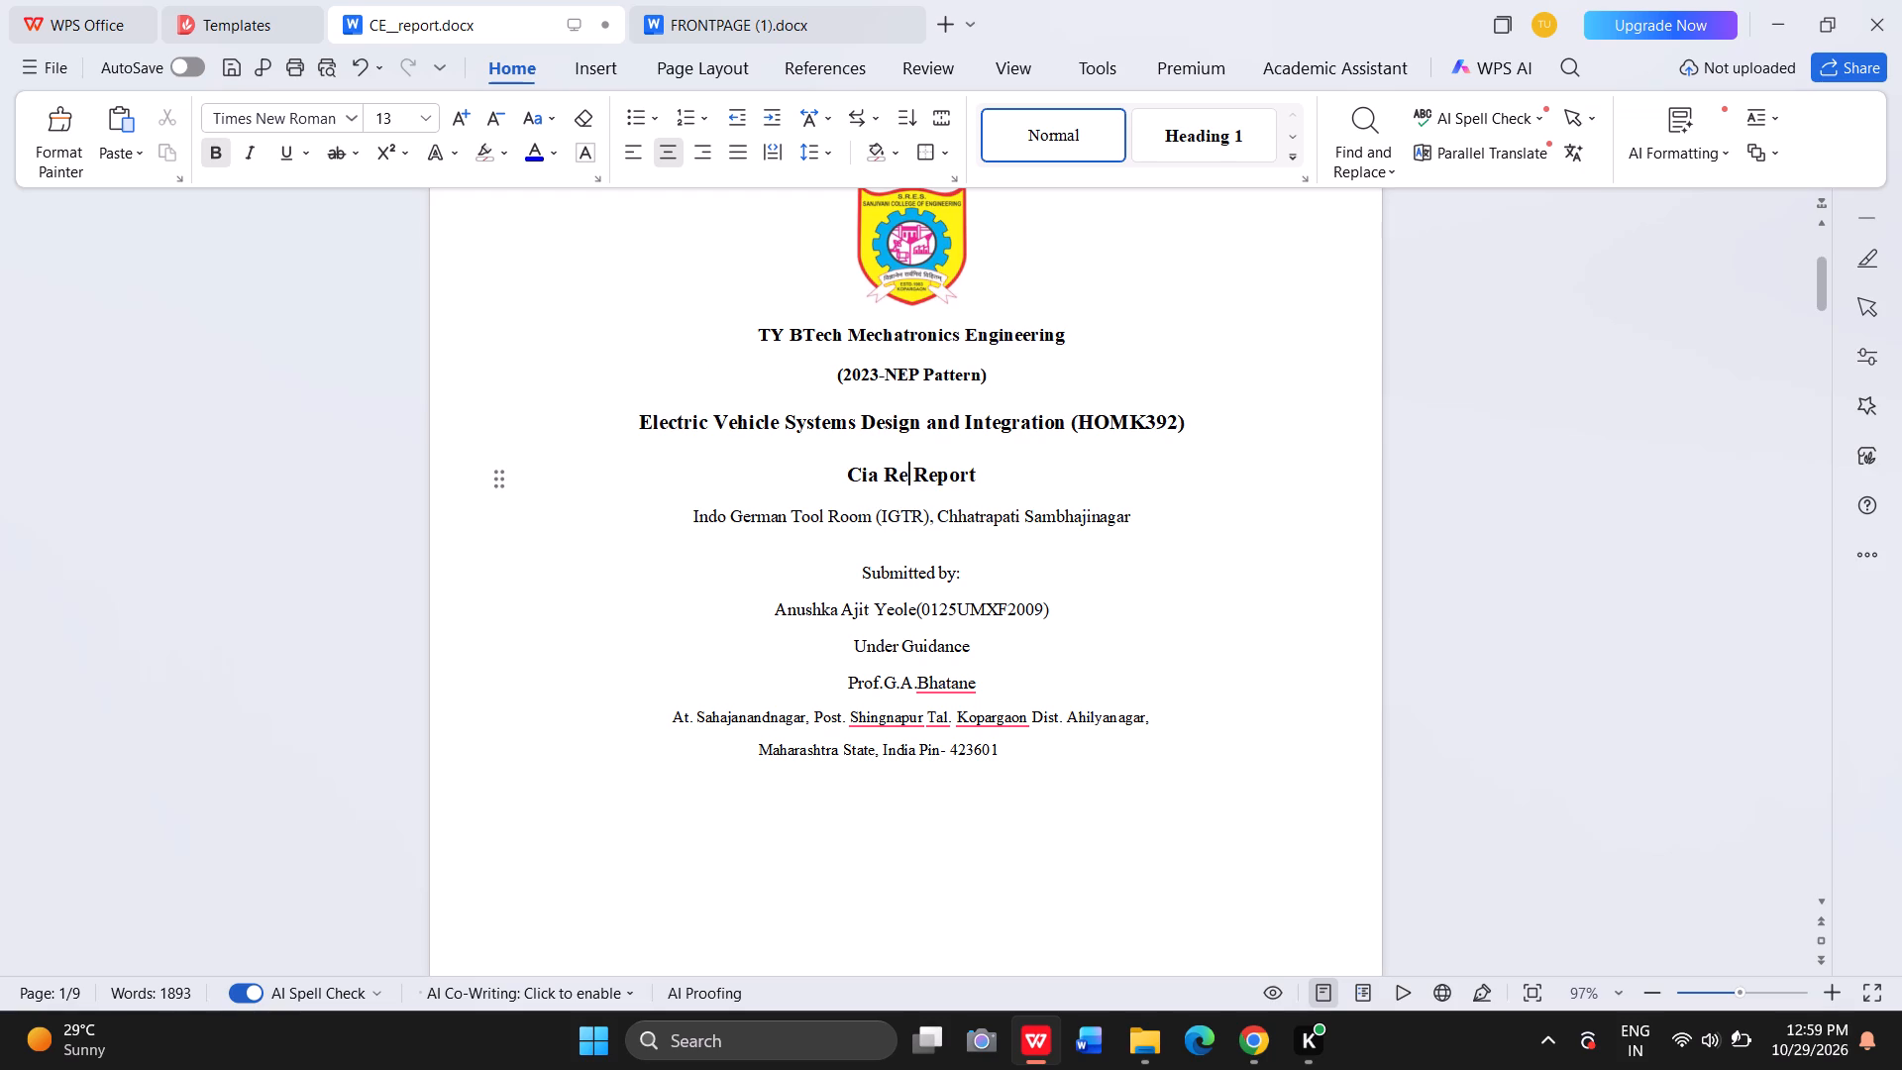
{"action": "key", "text": "BackSpace"}
{"action": "key", "text": "BackSpace"}
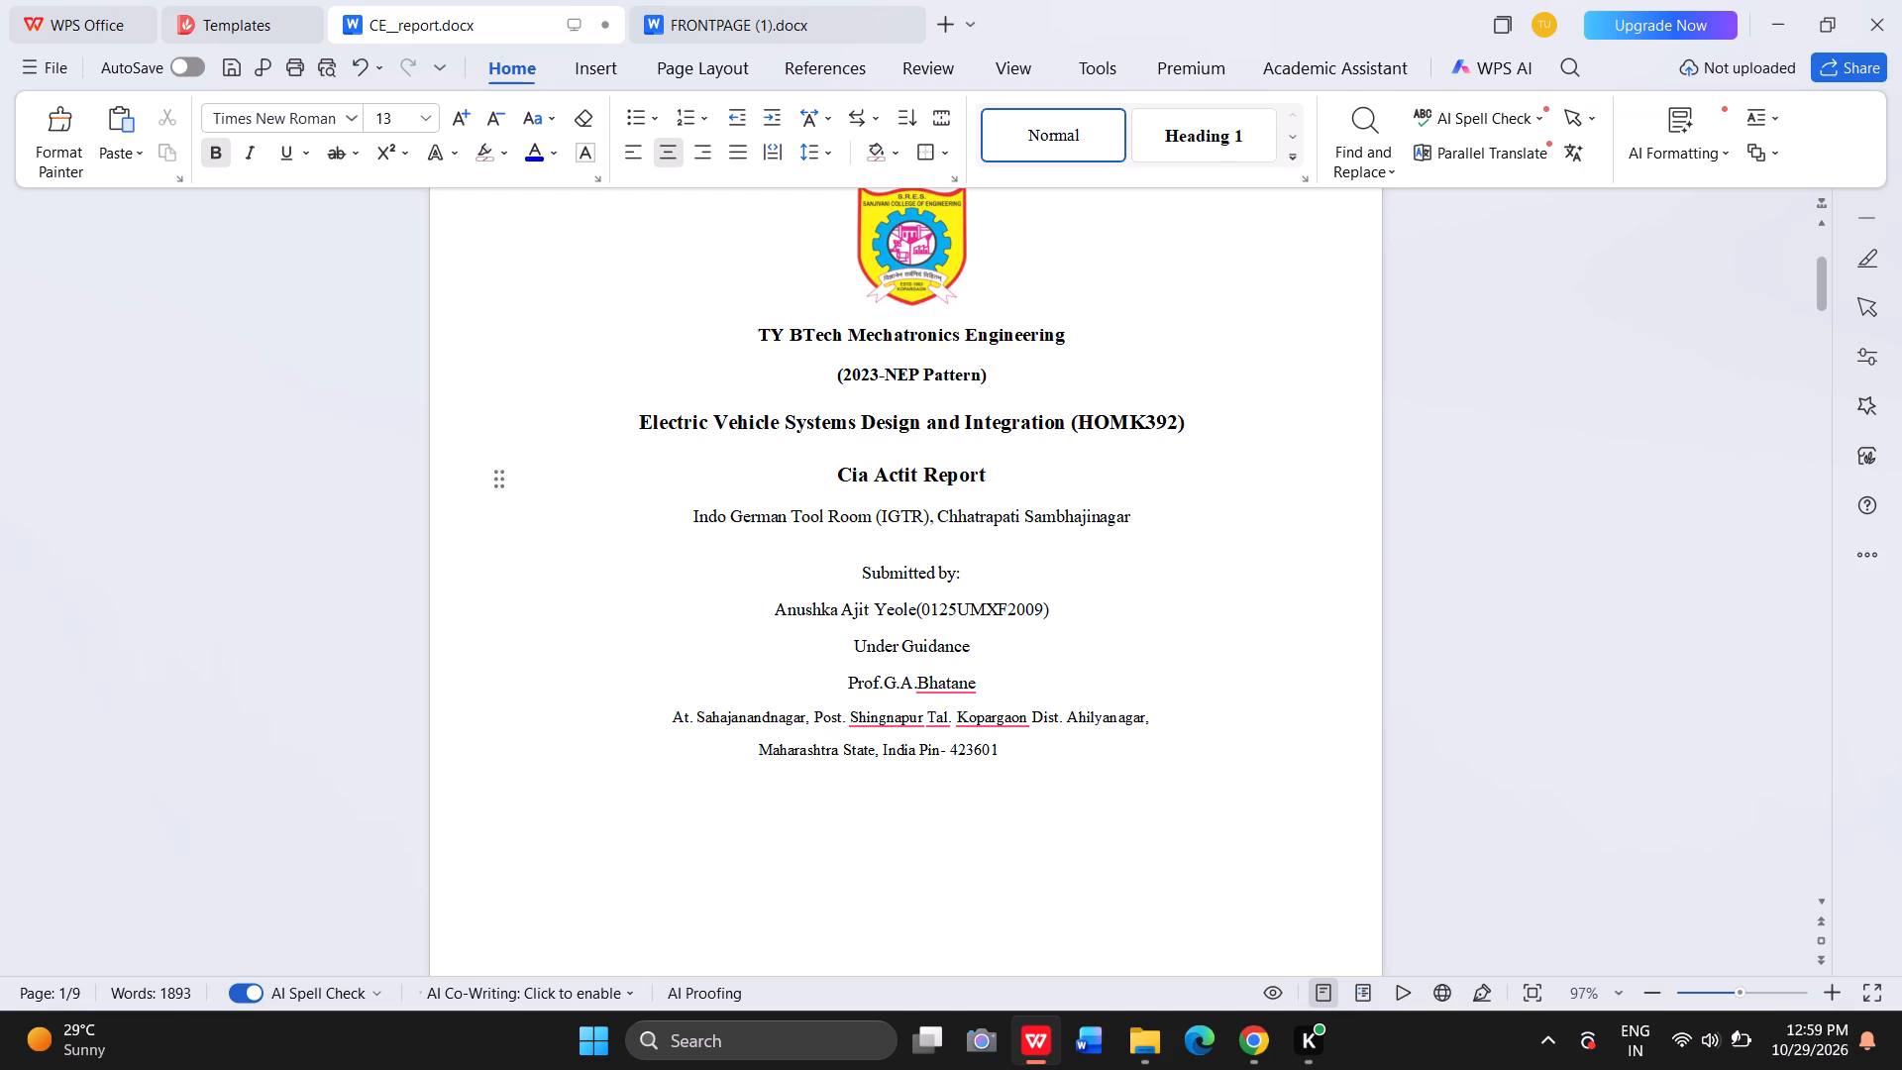
{"action": "key", "text": "BackSpace"}
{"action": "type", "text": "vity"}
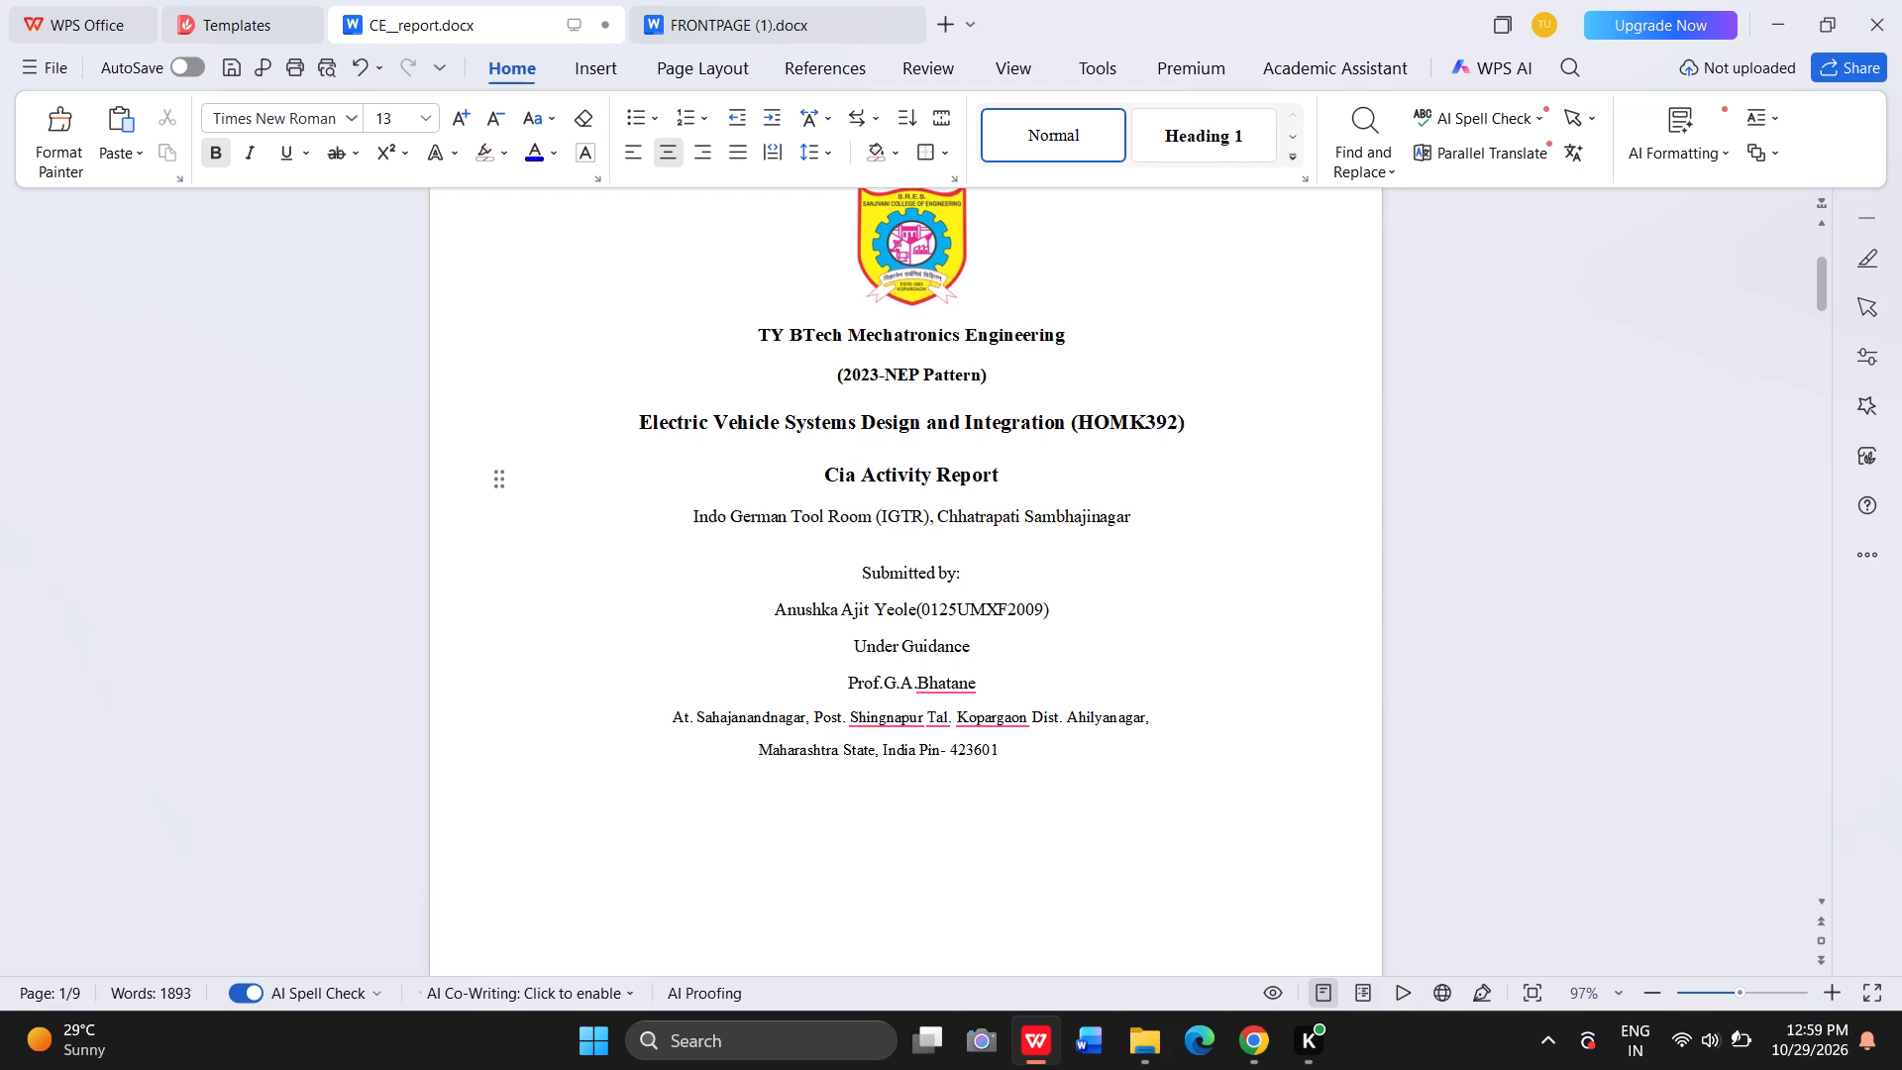
Review the edited cover page, focusing on the course title "Electric Vehicle Systems Design and Integration (HOMK392)".
{"action": "scroll", "coordinate": [698, 510], "scroll_direction": "right", "scroll_amount": 1}
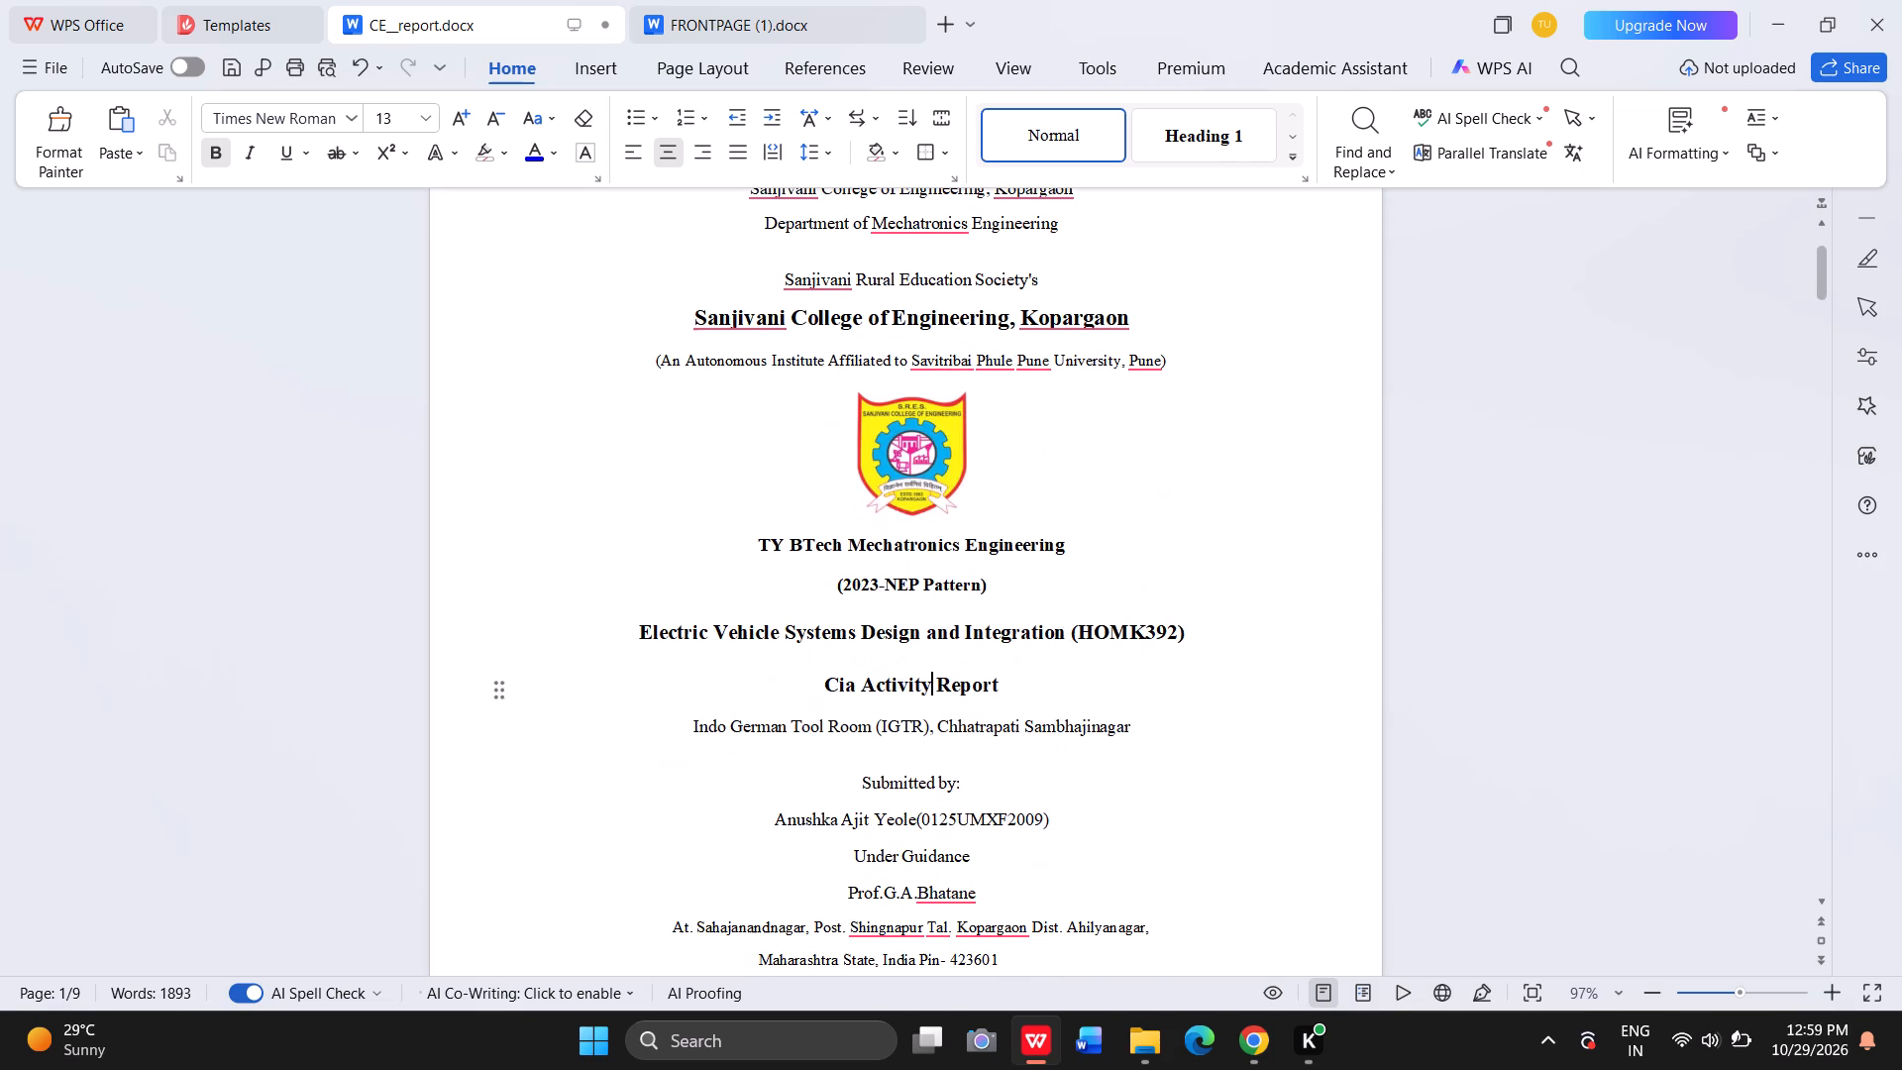
{"action": "scroll", "coordinate": [698, 510], "scroll_direction": "right", "scroll_amount": 1}
{"action": "scroll", "coordinate": [698, 510], "scroll_direction": "down", "scroll_amount": 3}
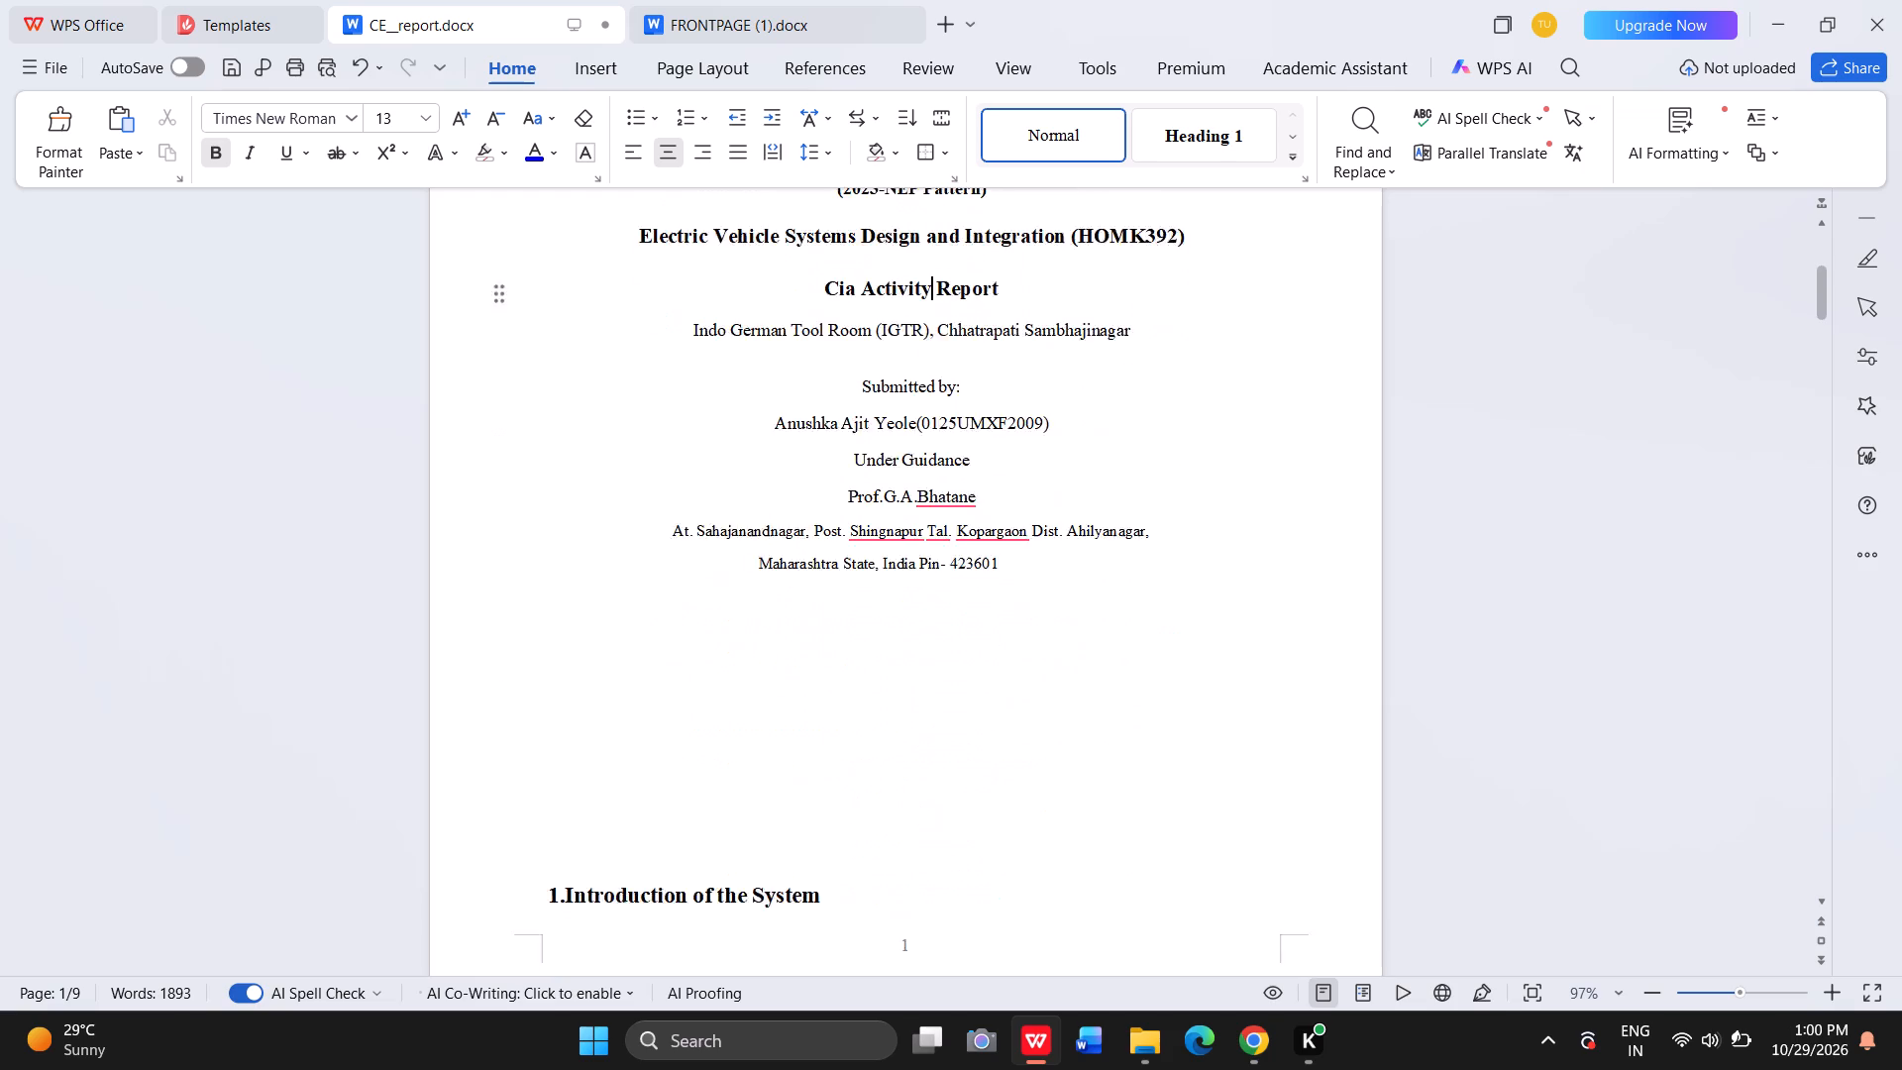
{"action": "scroll", "coordinate": [698, 510], "scroll_direction": "up", "scroll_amount": 1}
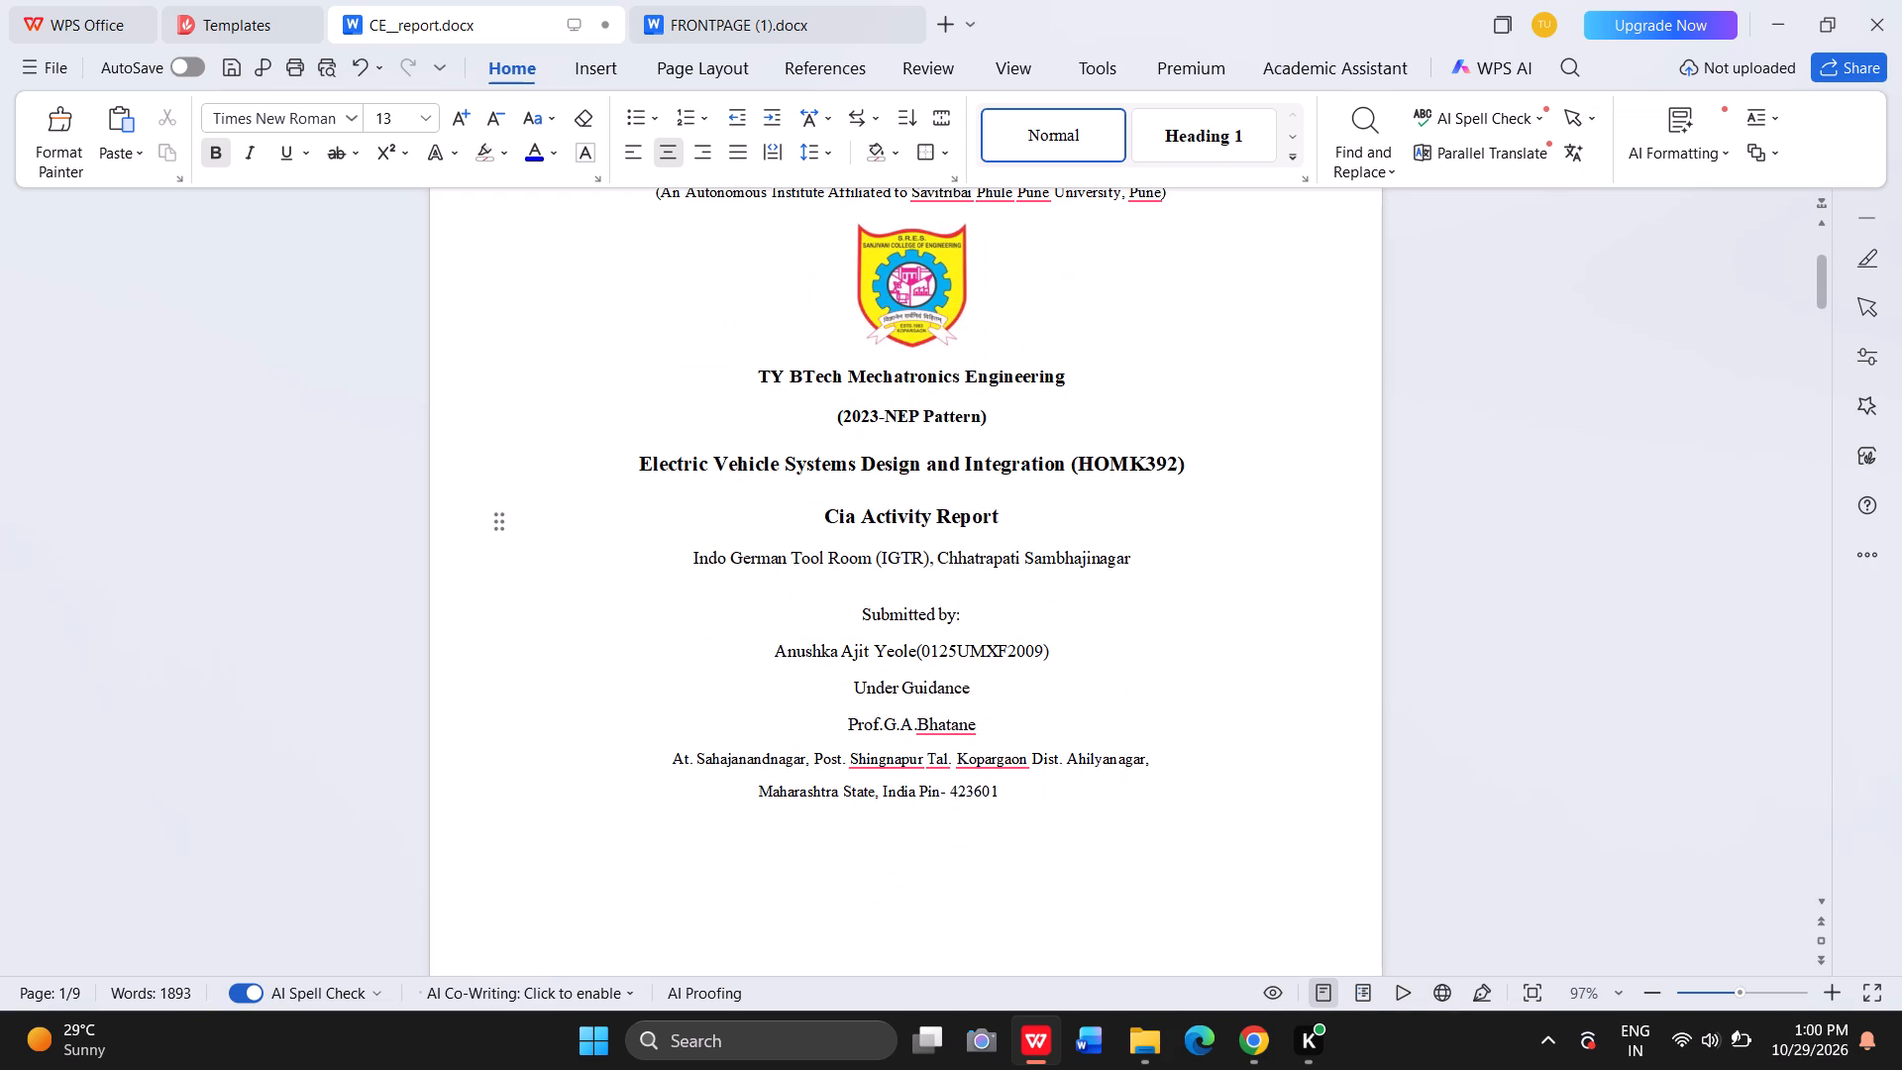
{"action": "left_click_drag", "start_coordinate": [628, 449], "coordinate": [1185, 460]}
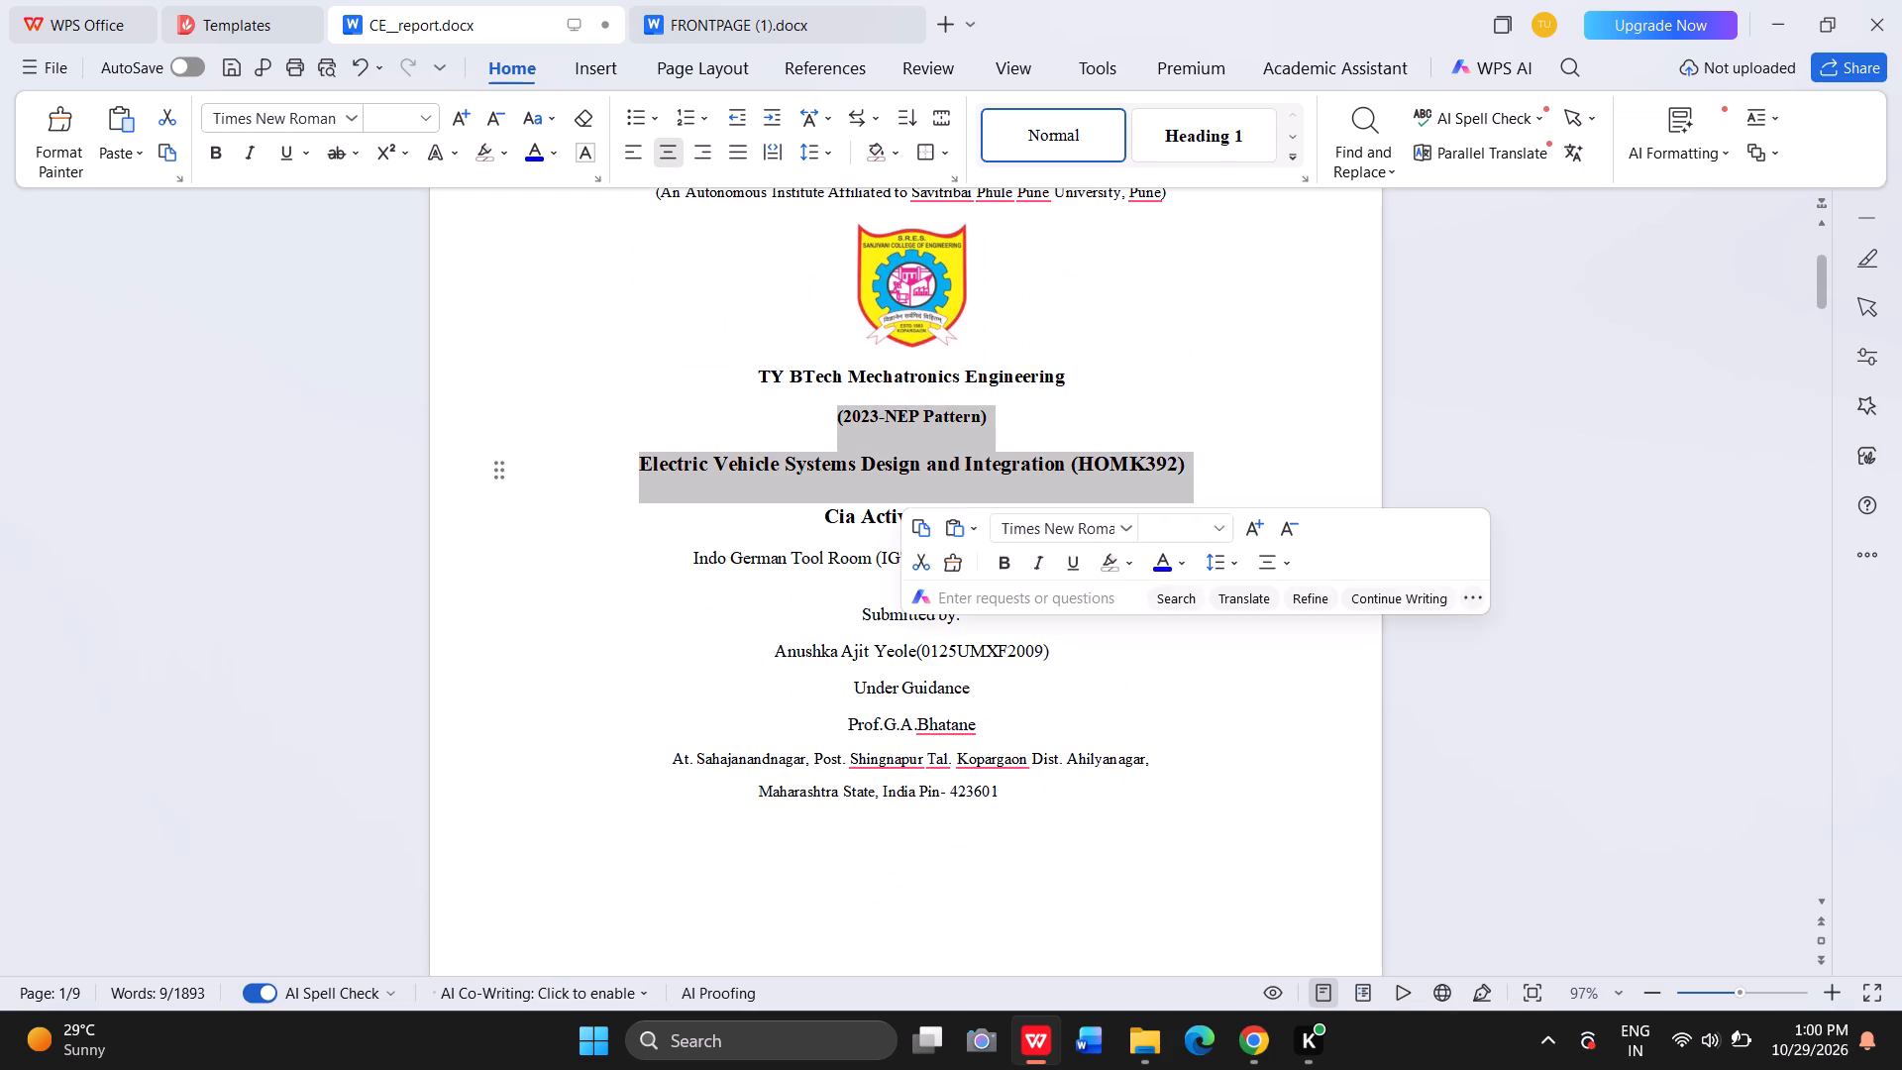
{"action": "left_click", "coordinate": [1153, 399]}
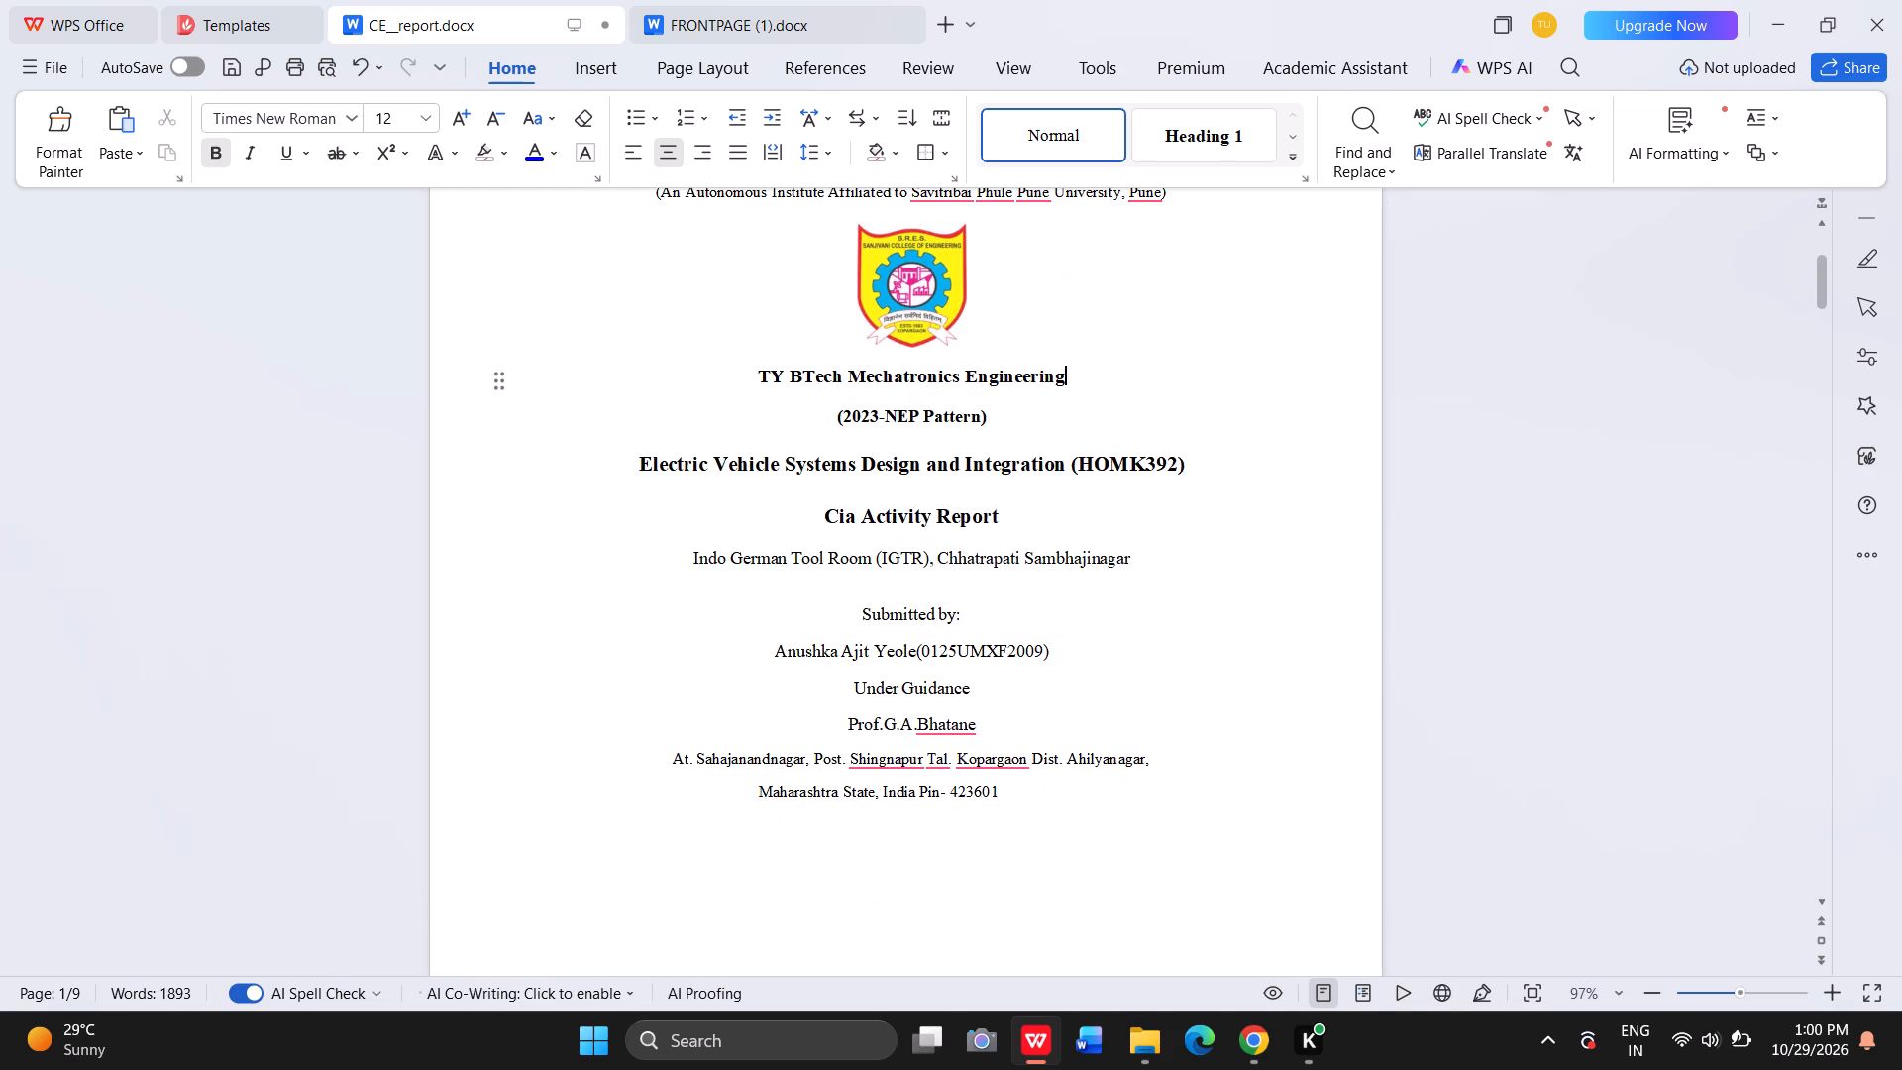
{"action": "left_click_drag", "start_coordinate": [632, 466], "coordinate": [767, 486]}
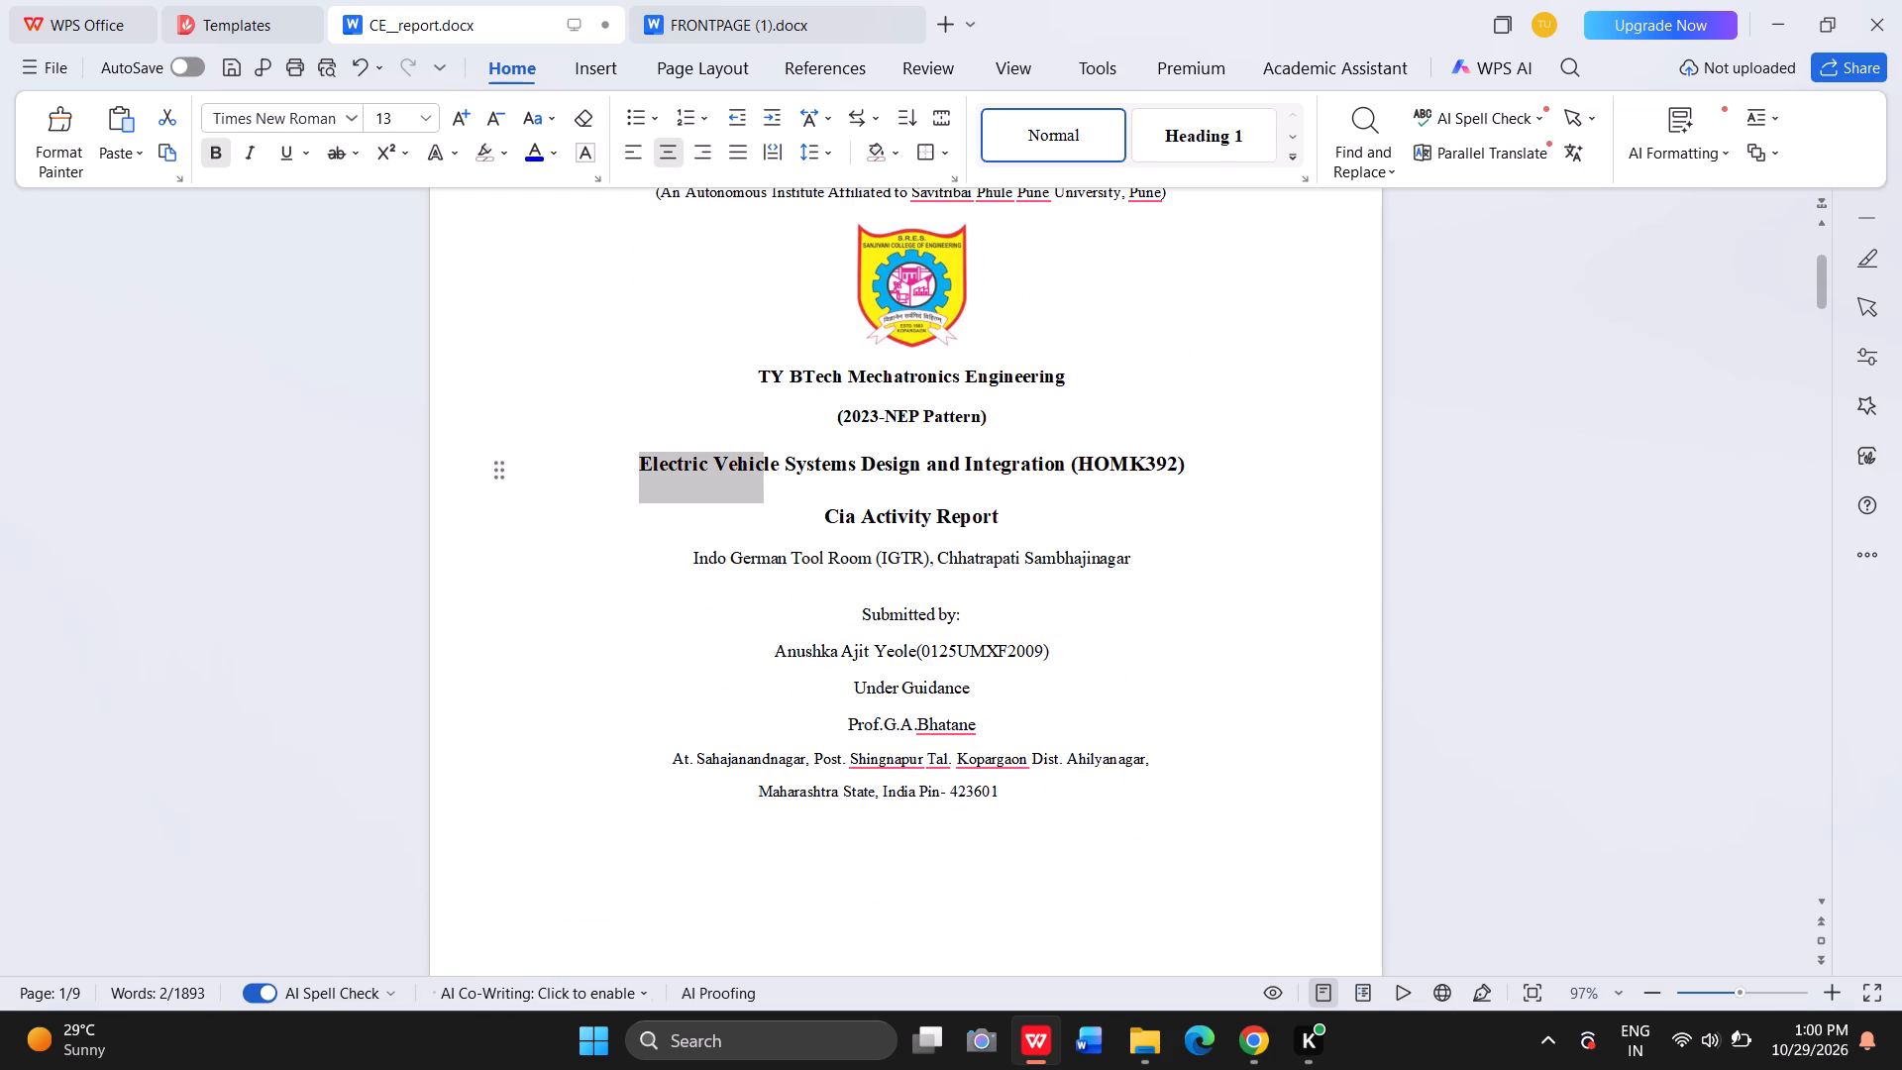
Switch to File Explorer with the Downloads folder.
{"action": "left_click", "coordinate": [1146, 1043]}
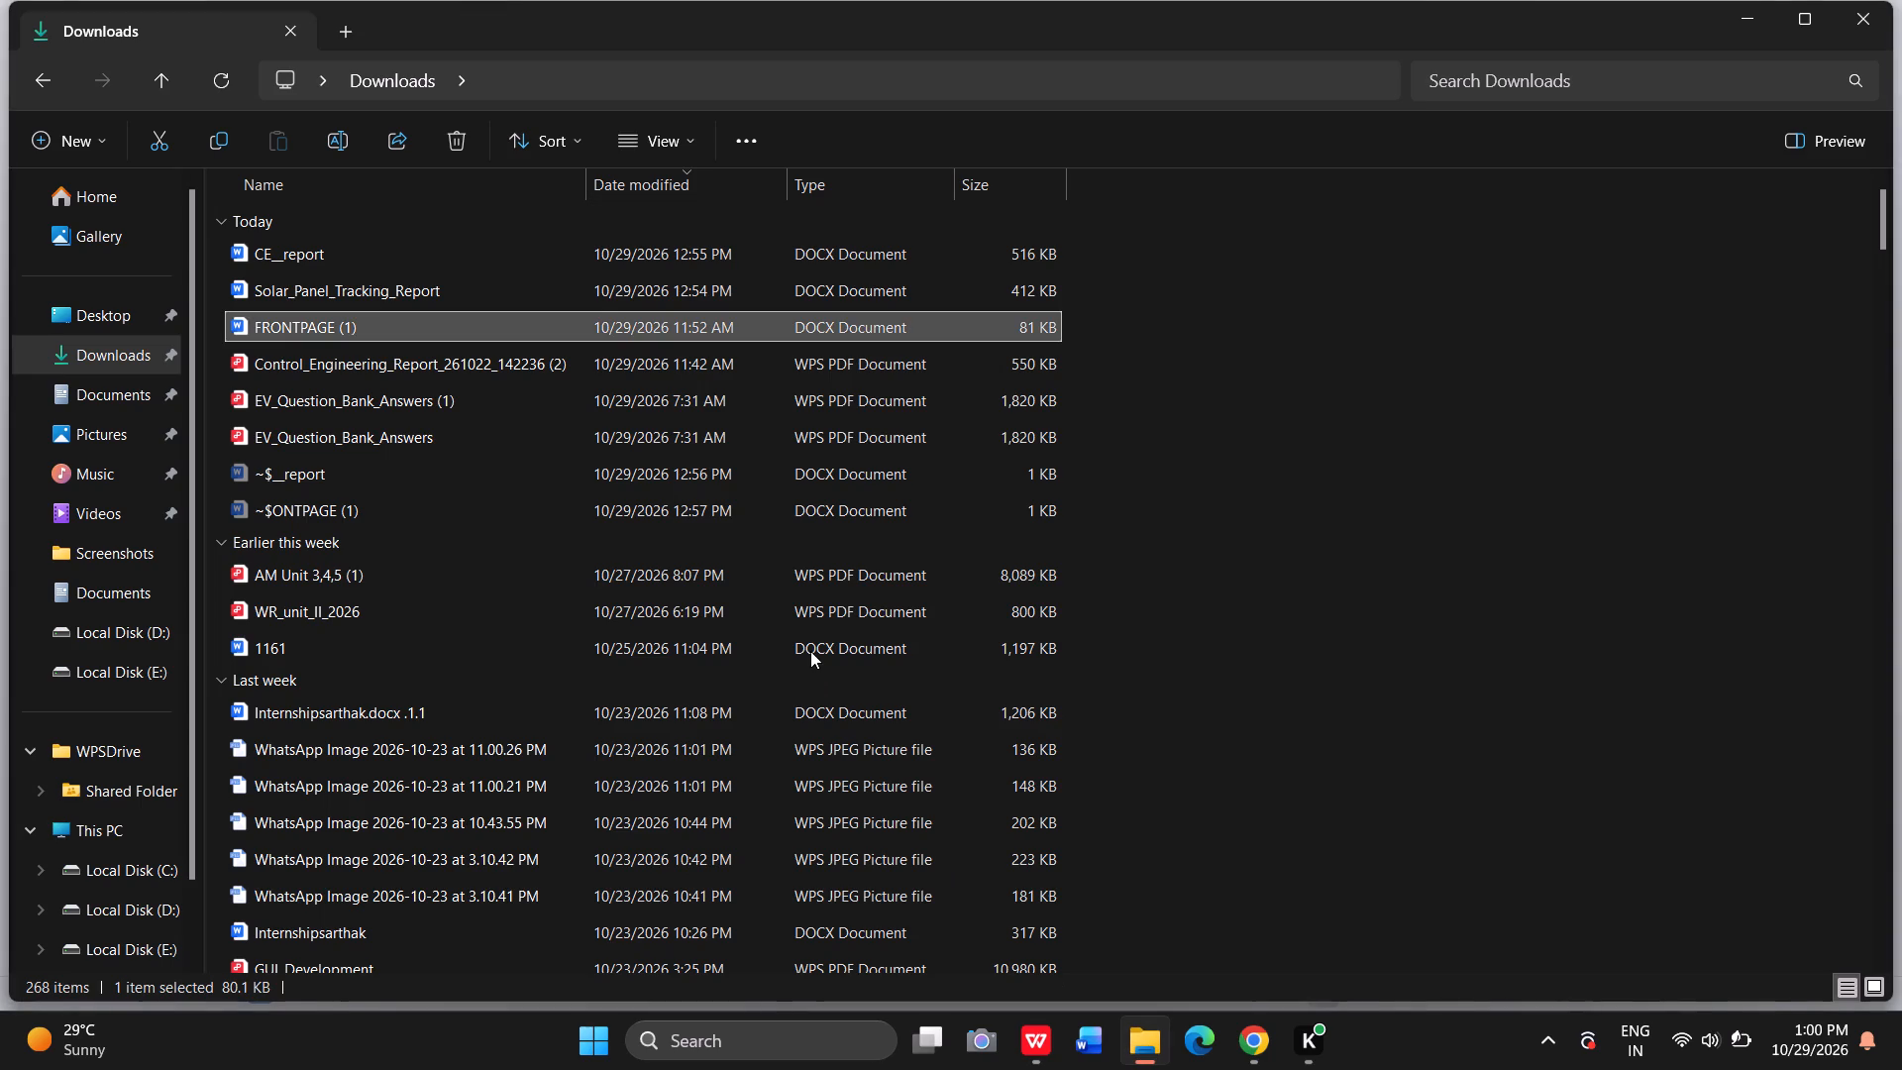
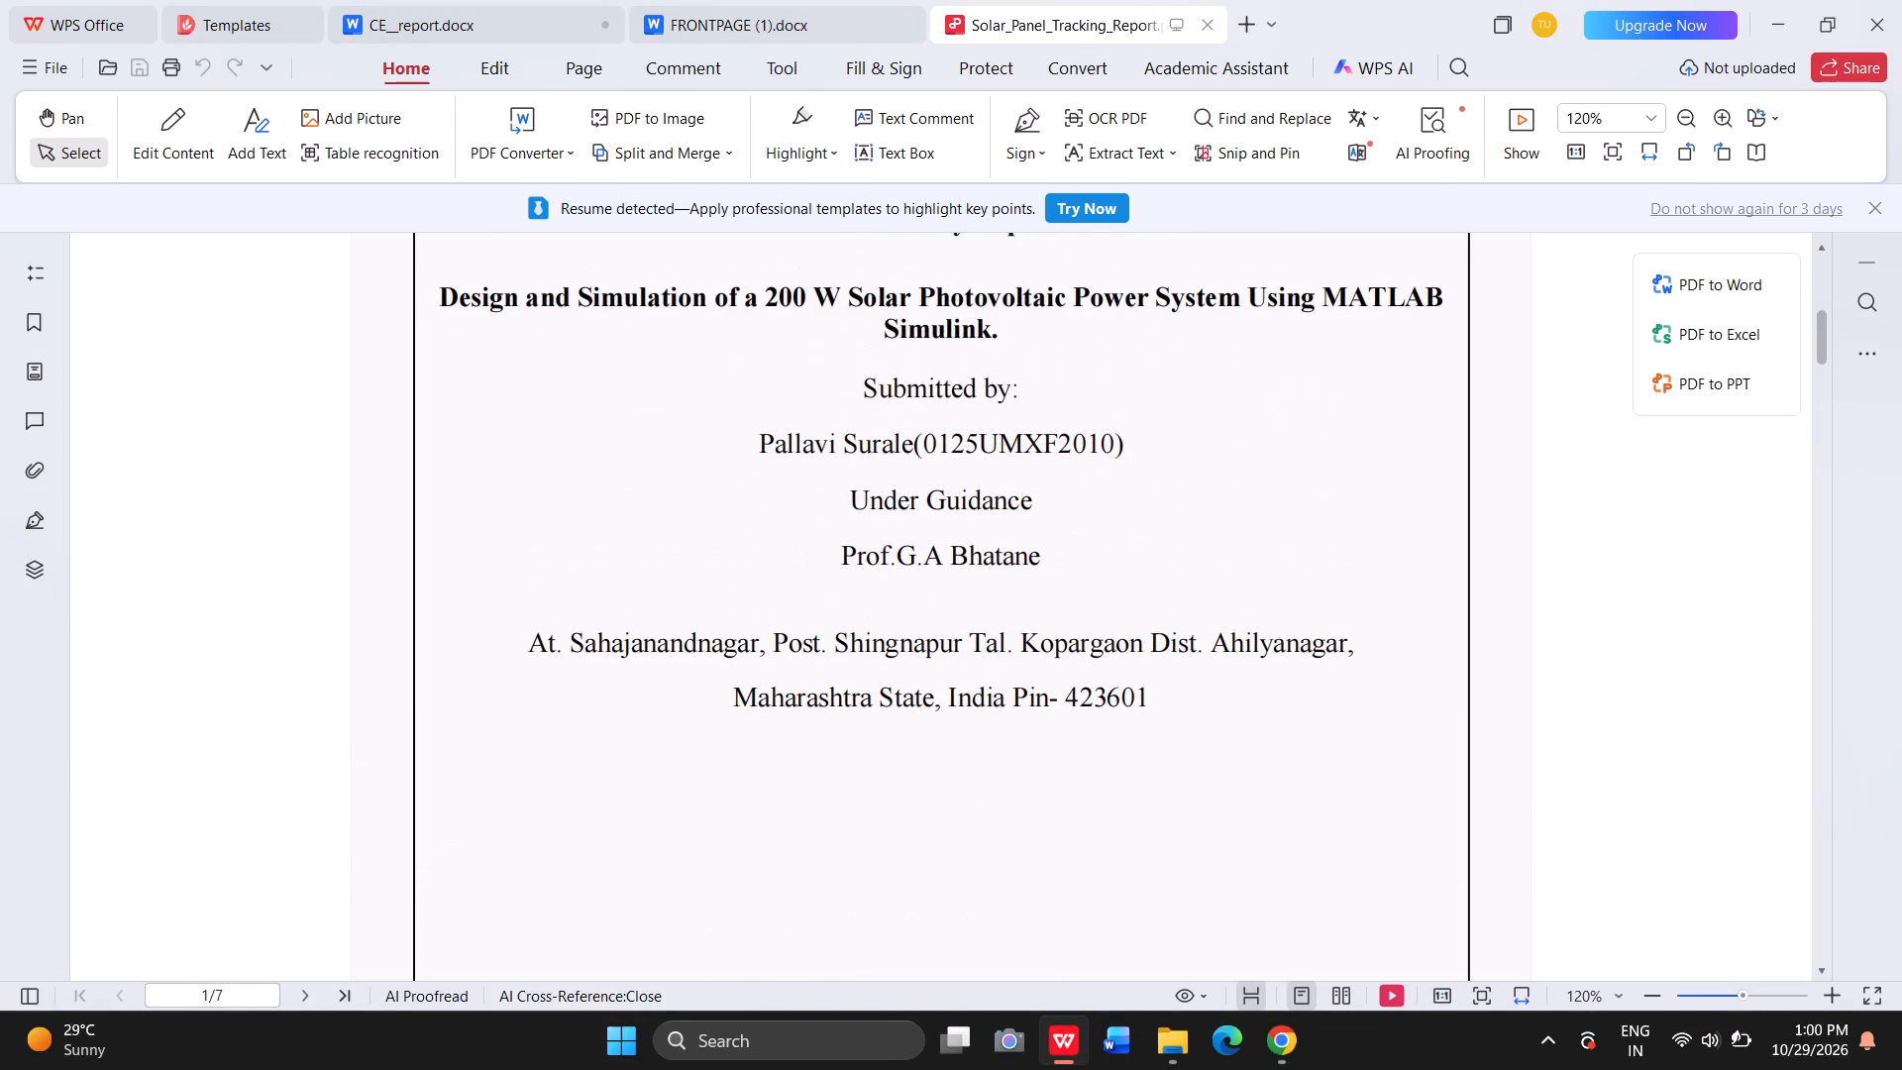
Replace the cover page's course title with "Control Engineering(PCMK305)", copied from the Solar_Panel_Tracking_Report PDF.
{"action": "scroll", "coordinate": [838, 503], "scroll_direction": "up", "scroll_amount": 1}
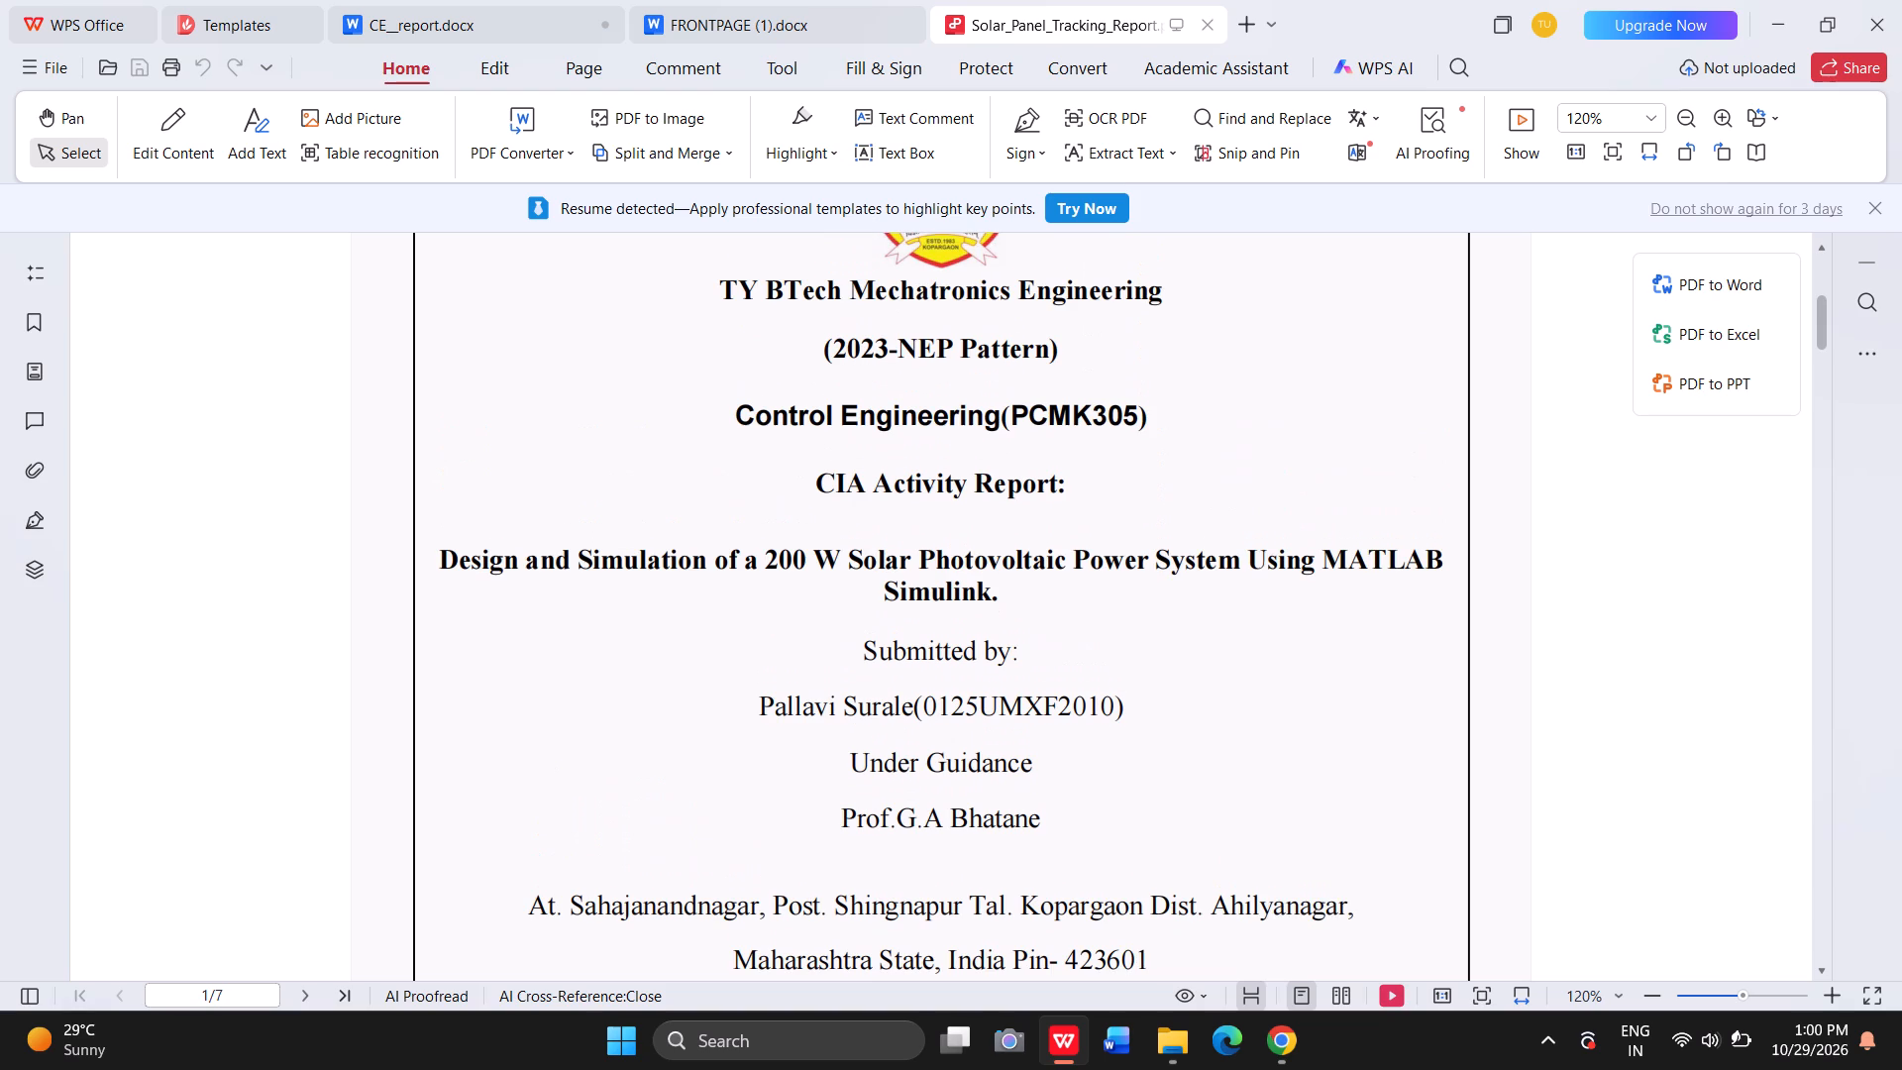
{"action": "left_click_drag", "start_coordinate": [737, 416], "coordinate": [1145, 425]}
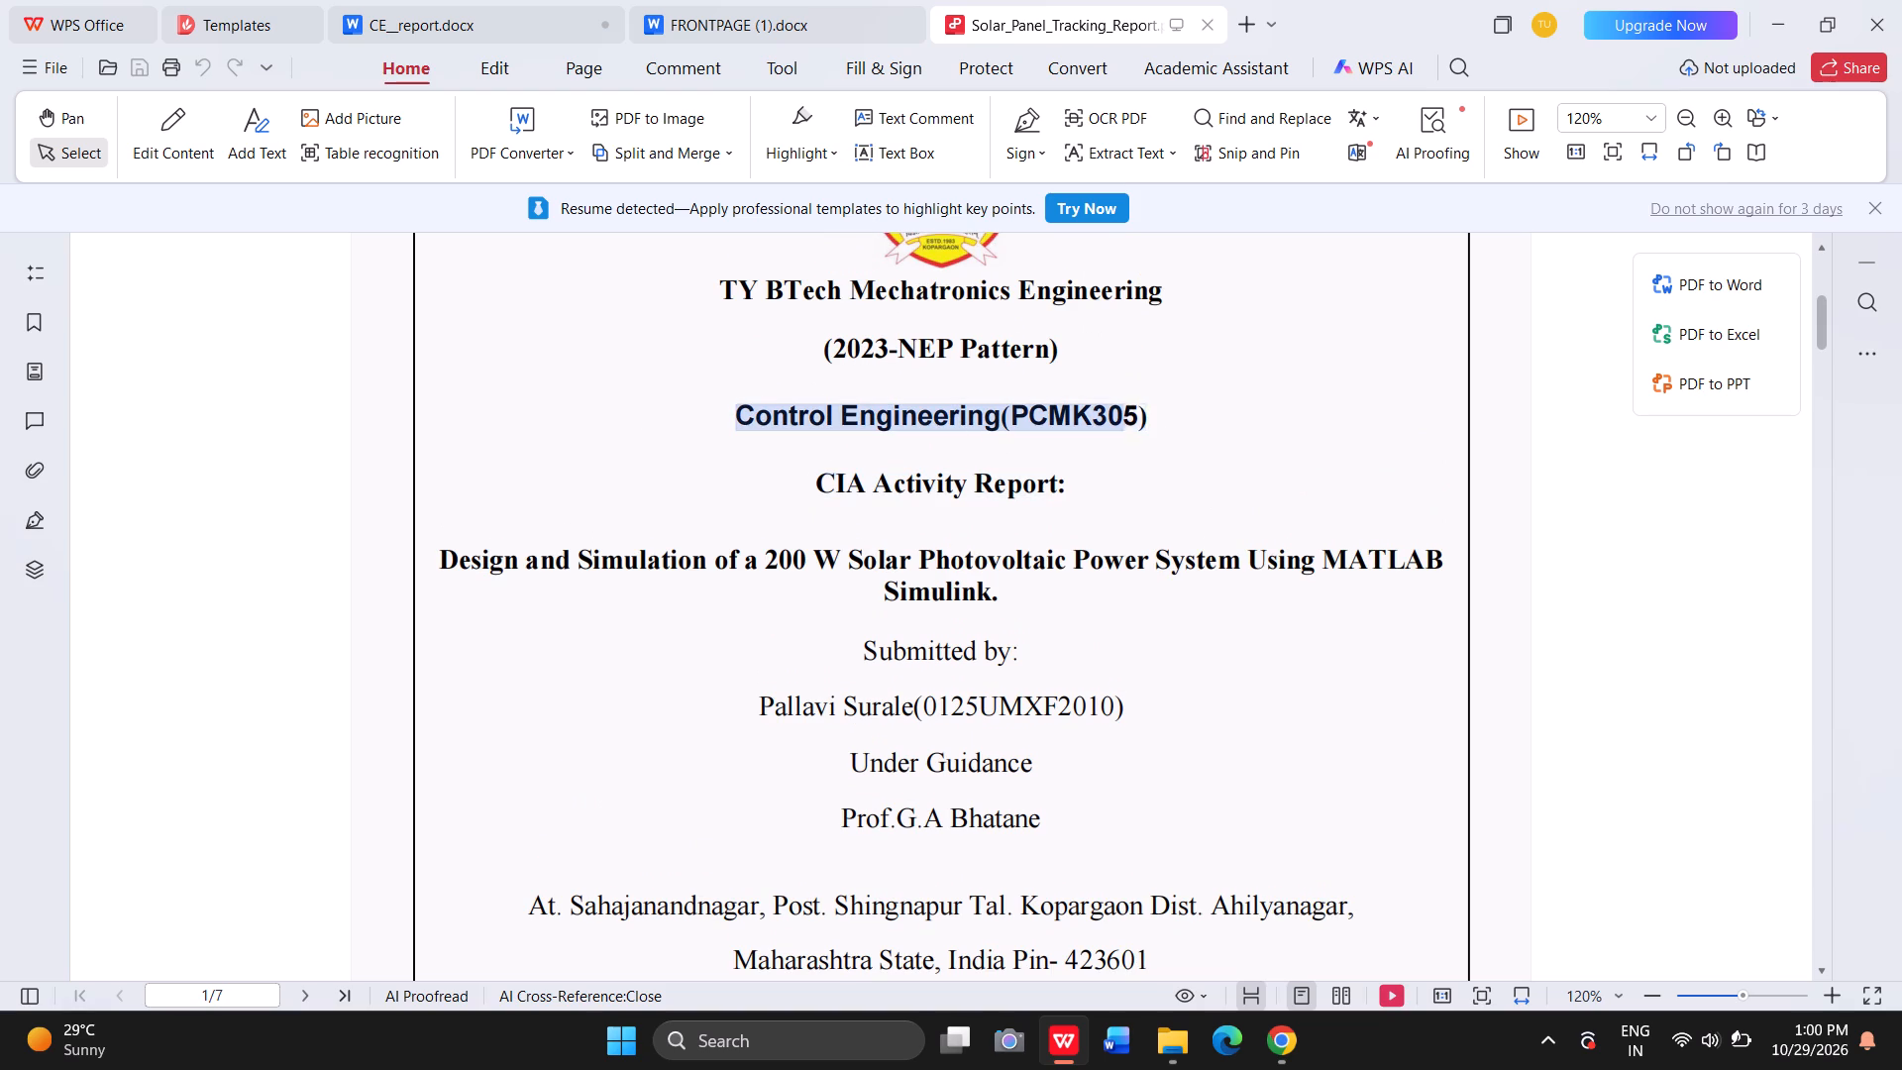
{"action": "left_click_drag", "start_coordinate": [1145, 425], "coordinate": [1289, 421]}
{"action": "key", "text": "ctrl+c"}
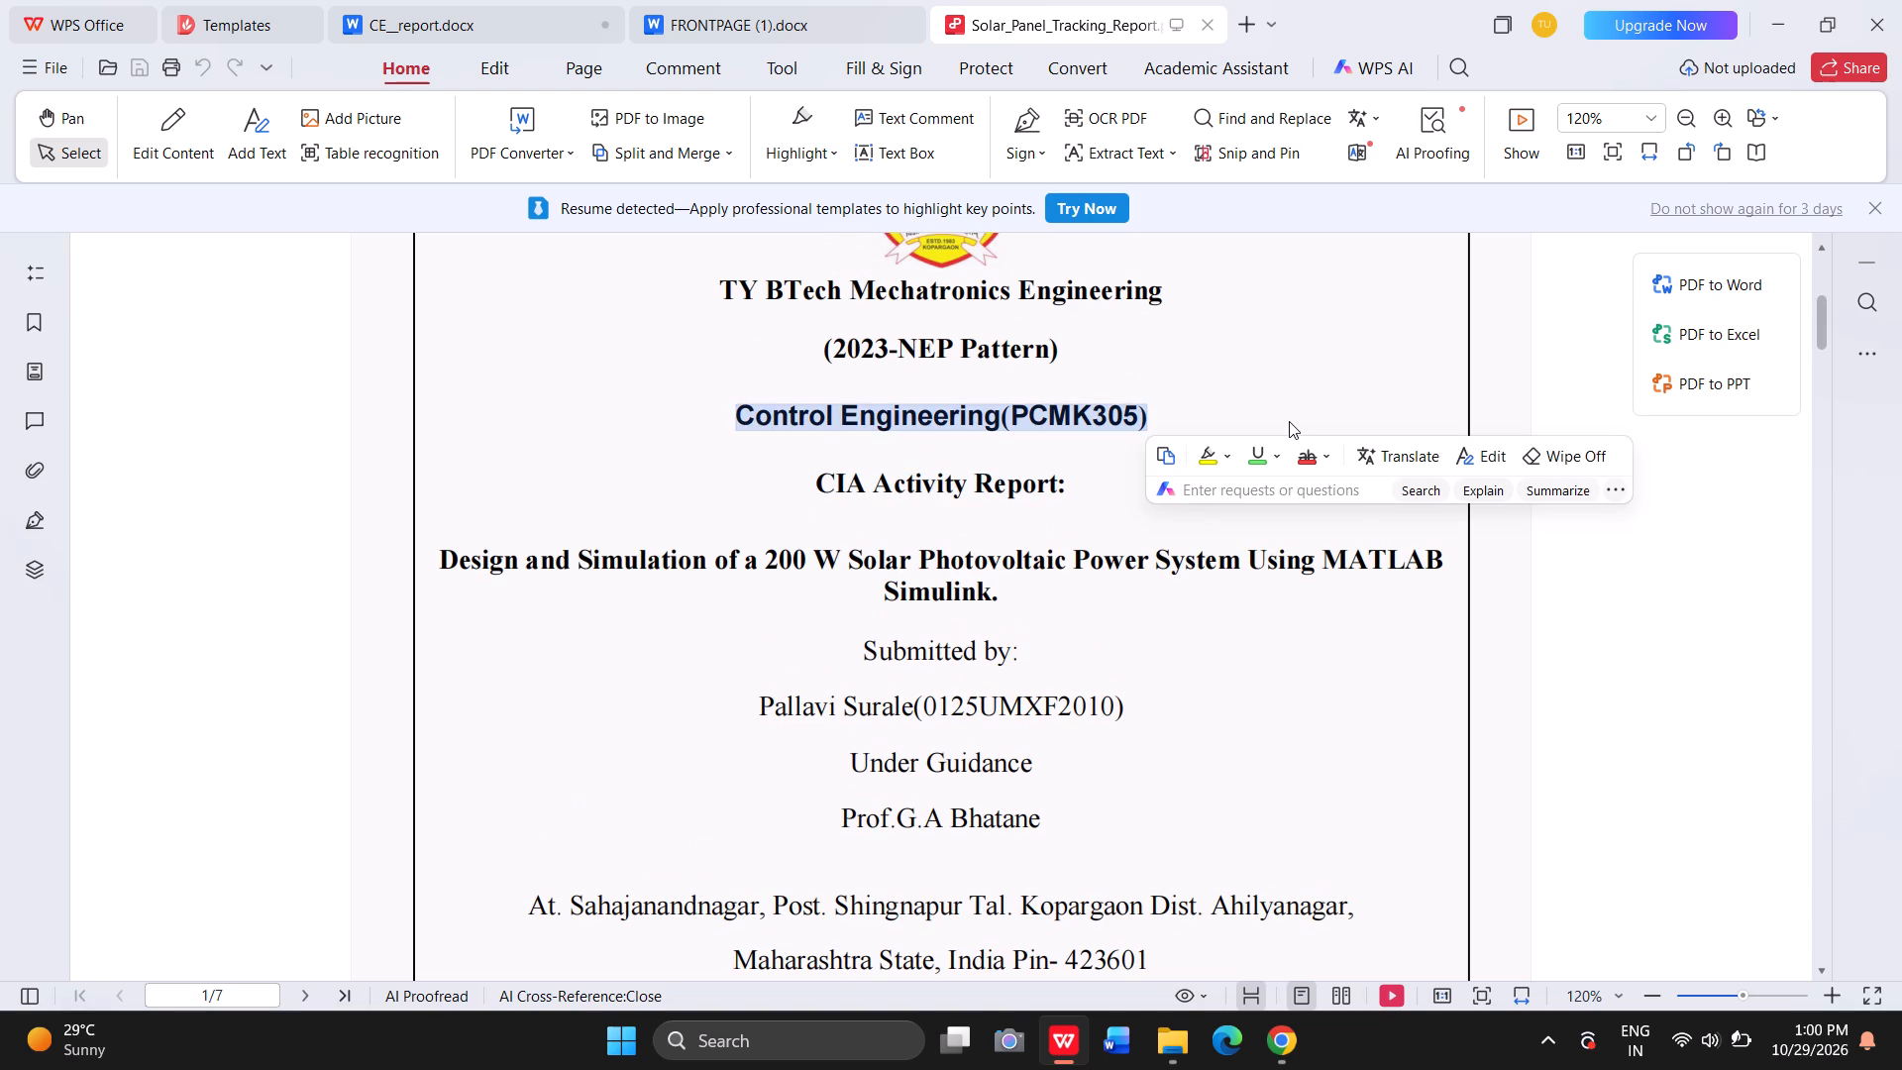
{"action": "left_click", "coordinate": [524, 0]}
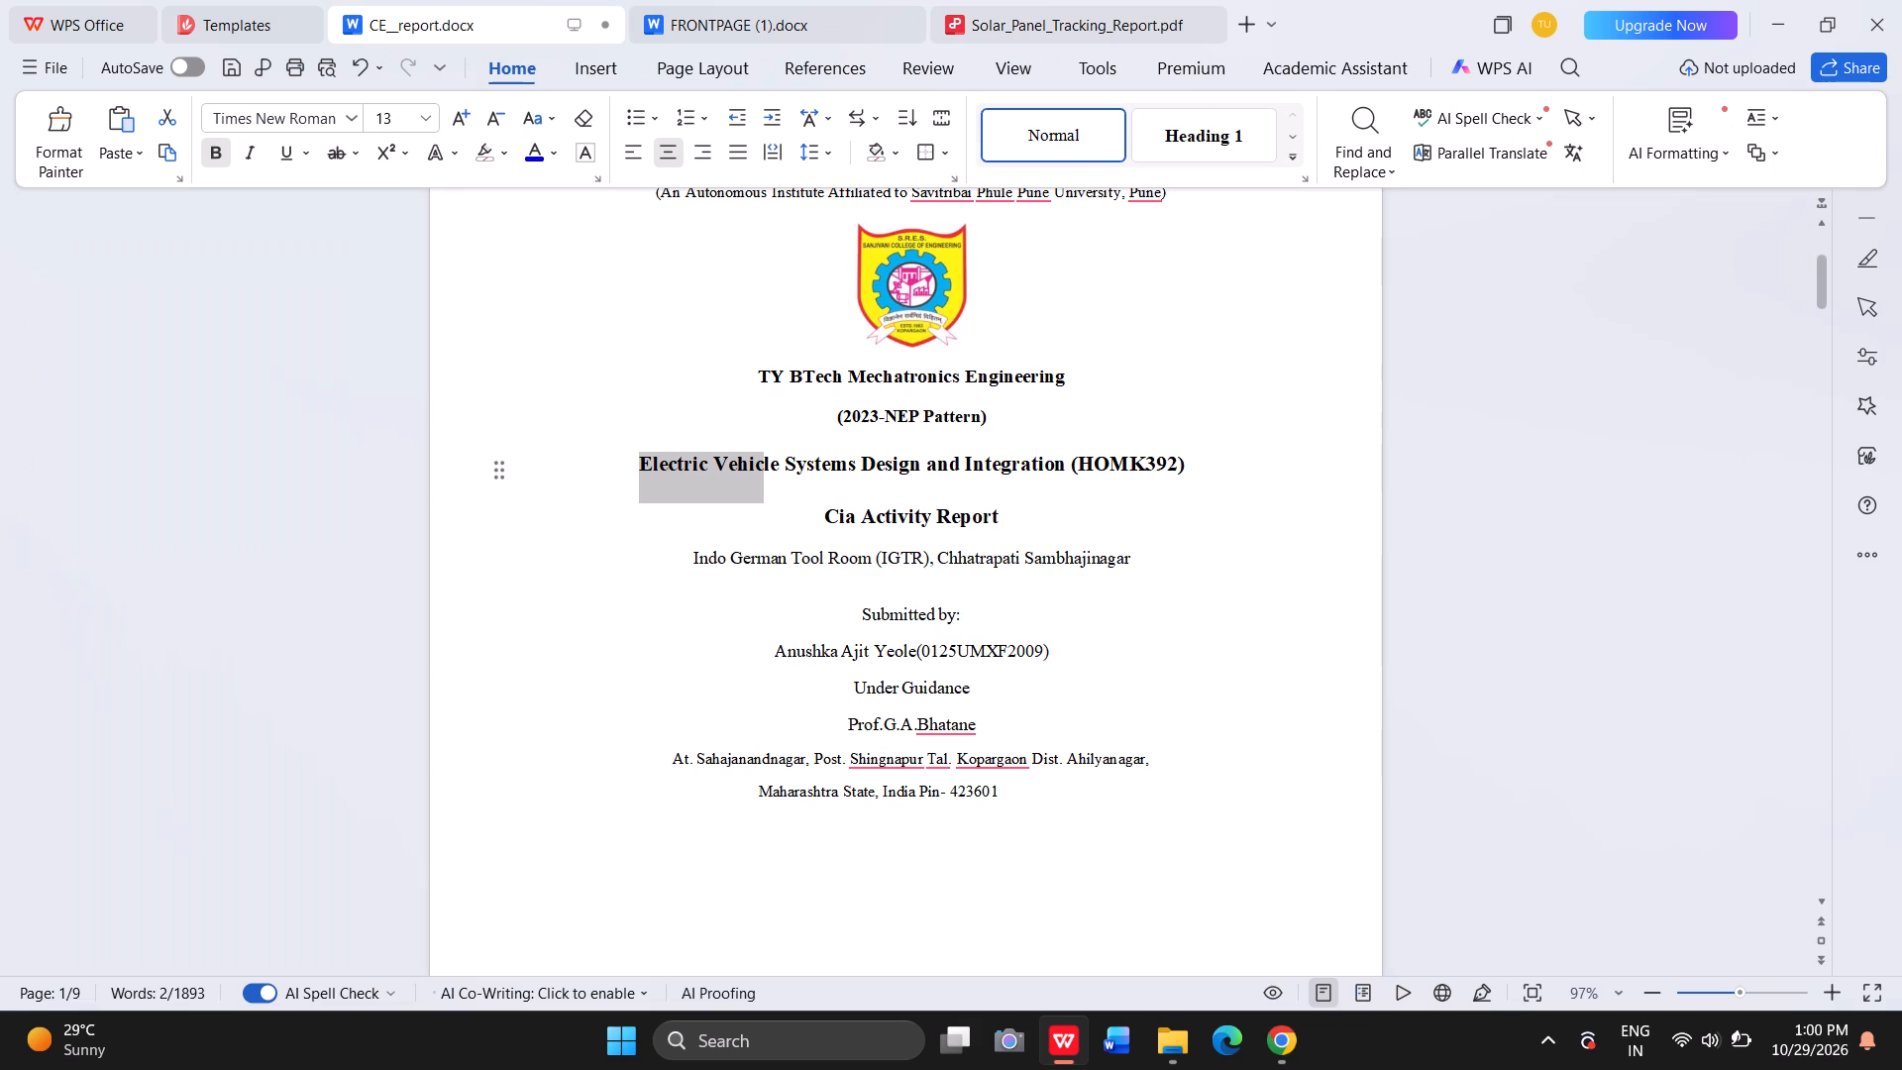
{"action": "left_click", "coordinate": [651, 451]}
{"action": "left_click_drag", "start_coordinate": [631, 460], "coordinate": [1244, 470]}
{"action": "key", "text": "ctrl+v"}
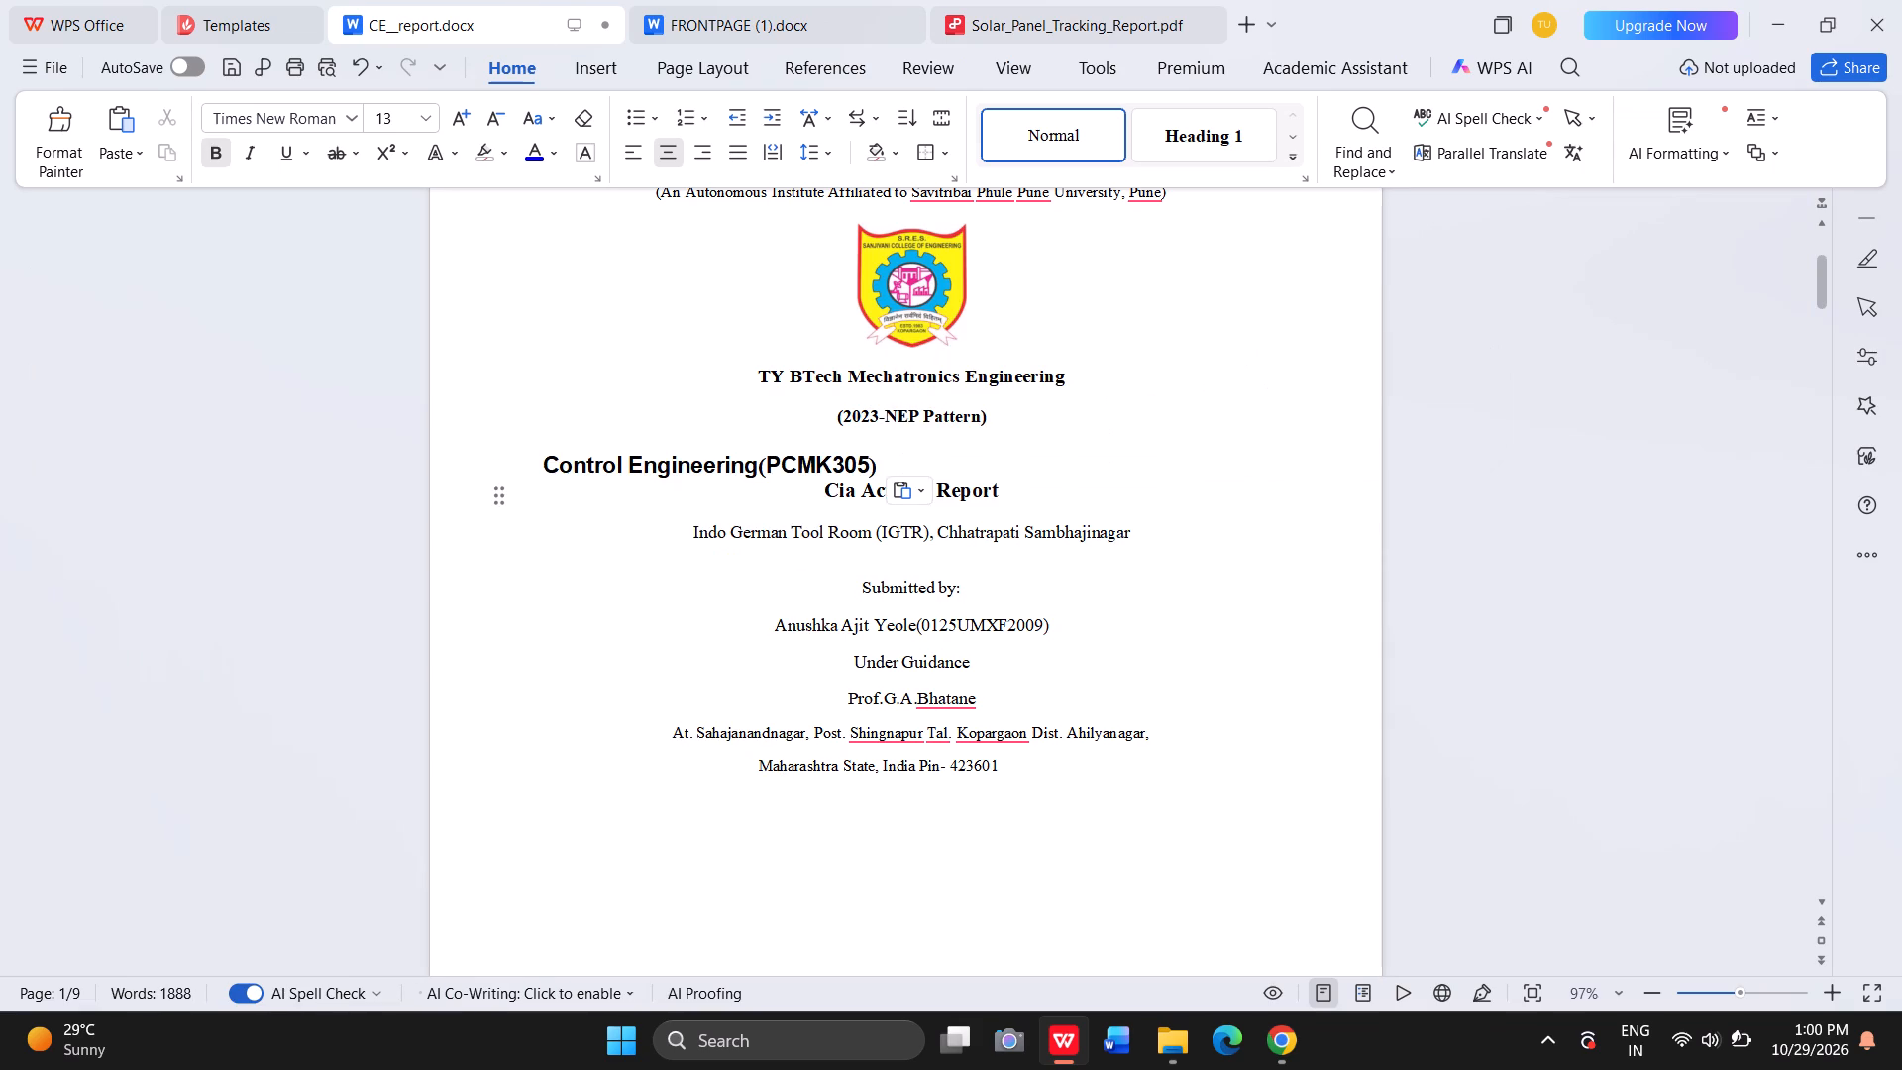
Shift the pasted "Control Engineering(PCMK305)" line to the middle of the cover page using leading spaces.
{"action": "left_click", "coordinate": [533, 449]}
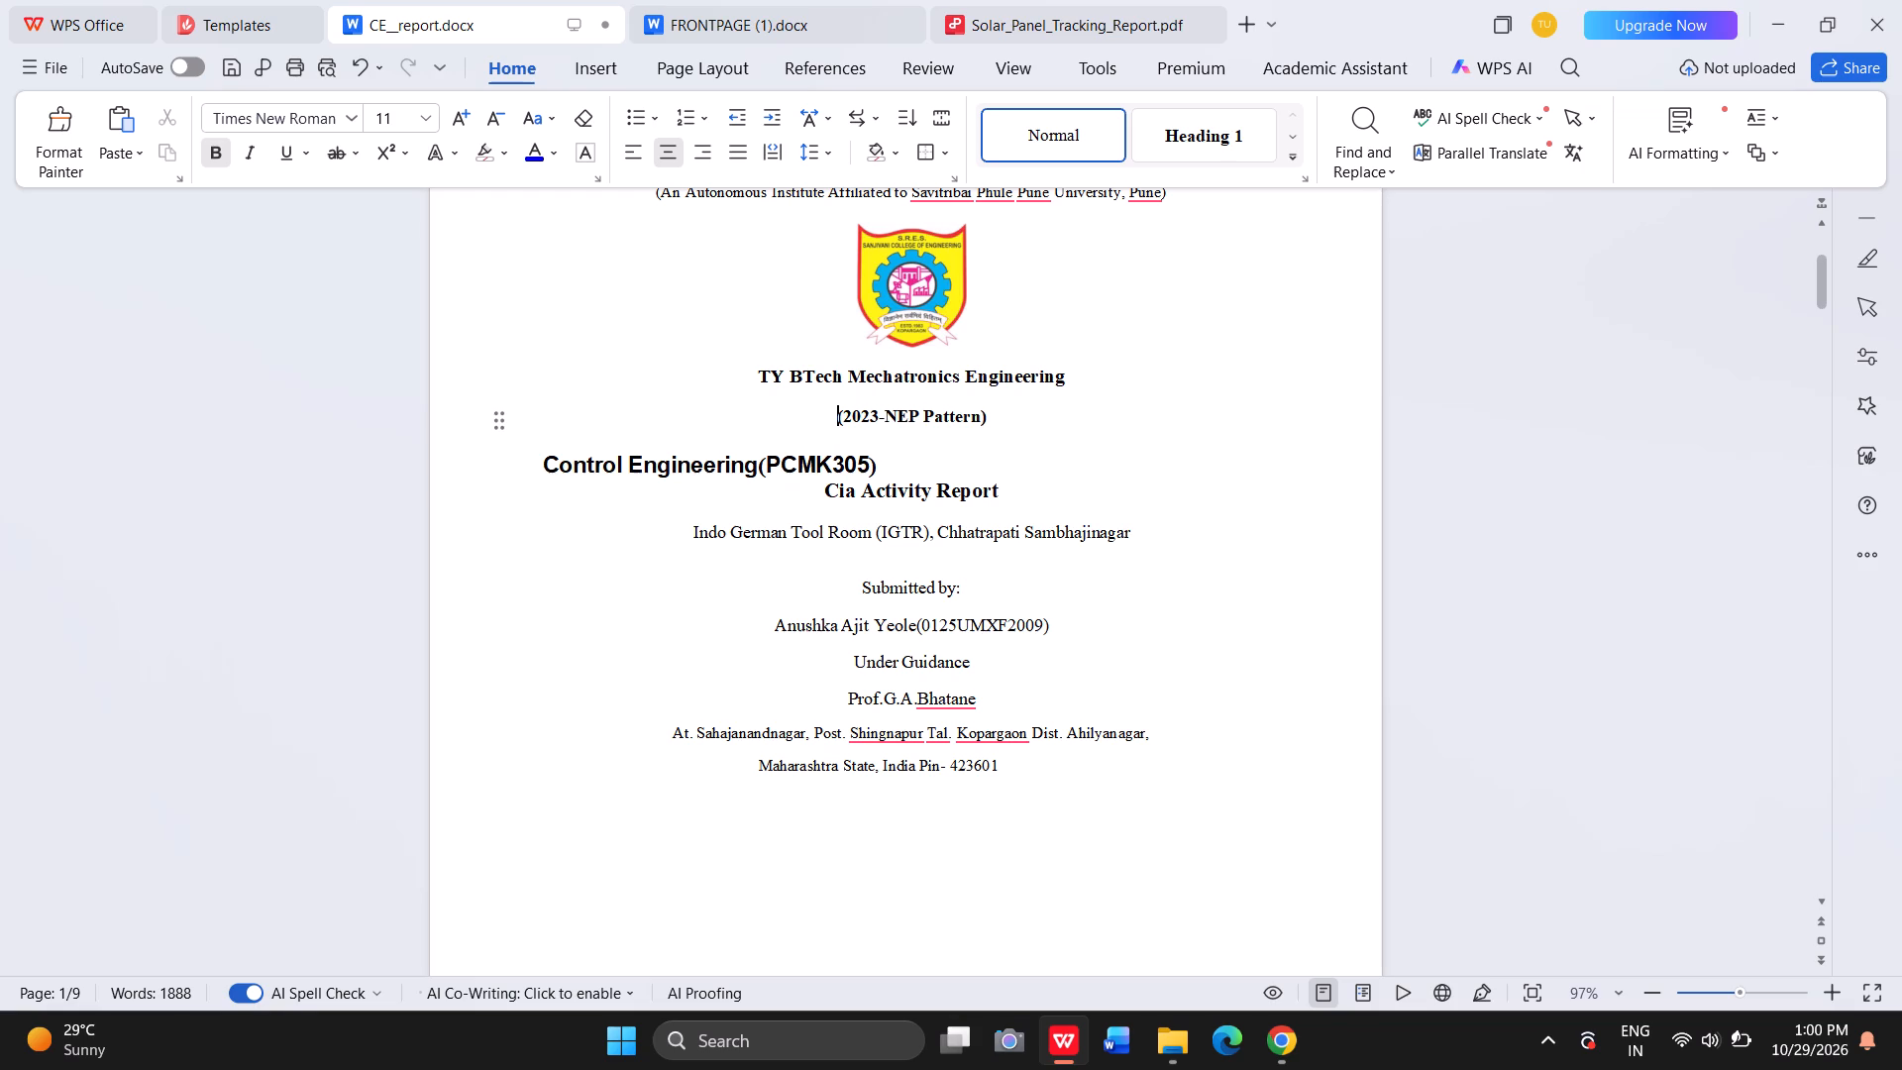
{"action": "left_click", "coordinate": [545, 480]}
{"action": "left_click", "coordinate": [537, 470]}
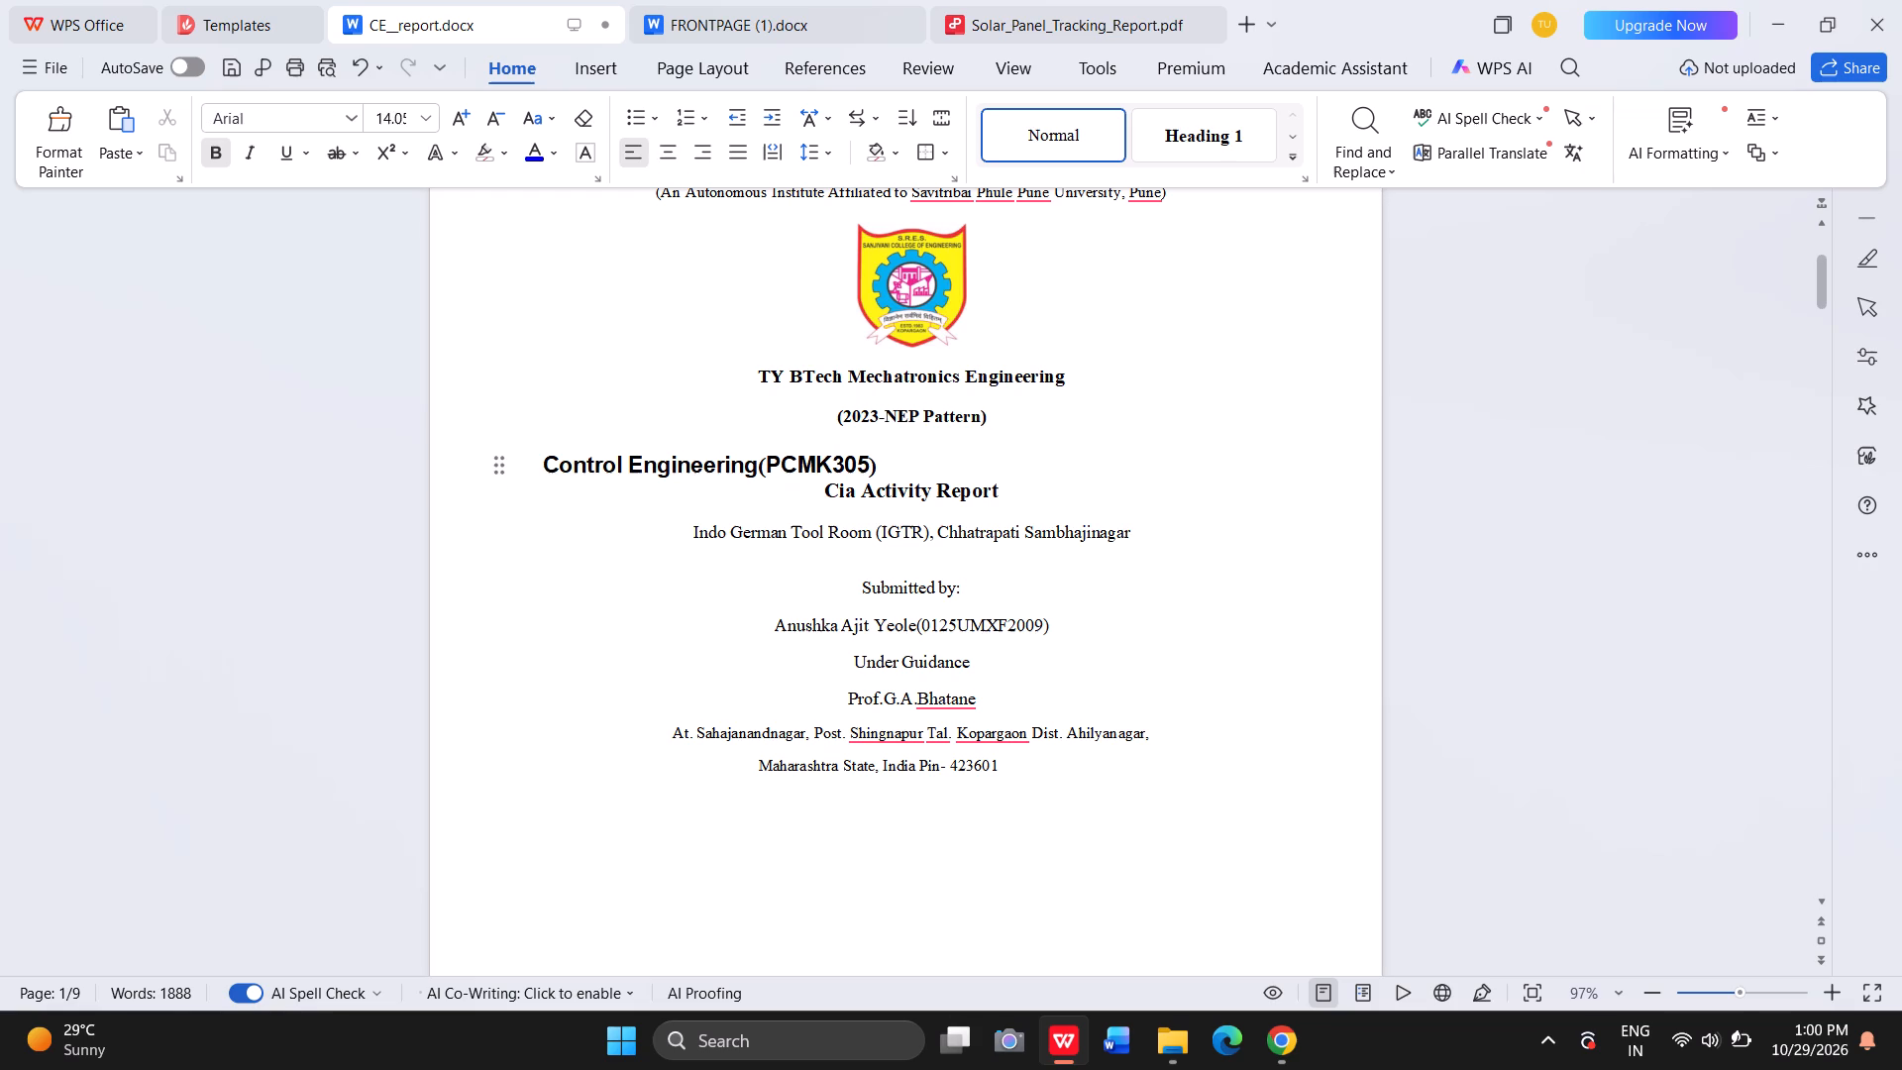
{"action": "key", "text": "space"}
{"action": "key", "text": "space"}
{"action": "key", "text": "space"}
{"action": "key", "text": "space"}
{"action": "key", "text": "space"}
{"action": "key", "text": "space"}
{"action": "key", "text": "space"}
{"action": "key", "text": "space"}
{"action": "key", "text": "space"}
{"action": "key", "text": "space"}
{"action": "key", "text": "space"}
{"action": "key", "text": "space"}
{"action": "key", "text": "space"}
{"action": "key", "text": "space"}
{"action": "key", "text": "space"}
{"action": "key", "text": "space"}
{"action": "key", "text": "space"}
{"action": "key", "text": "space"}
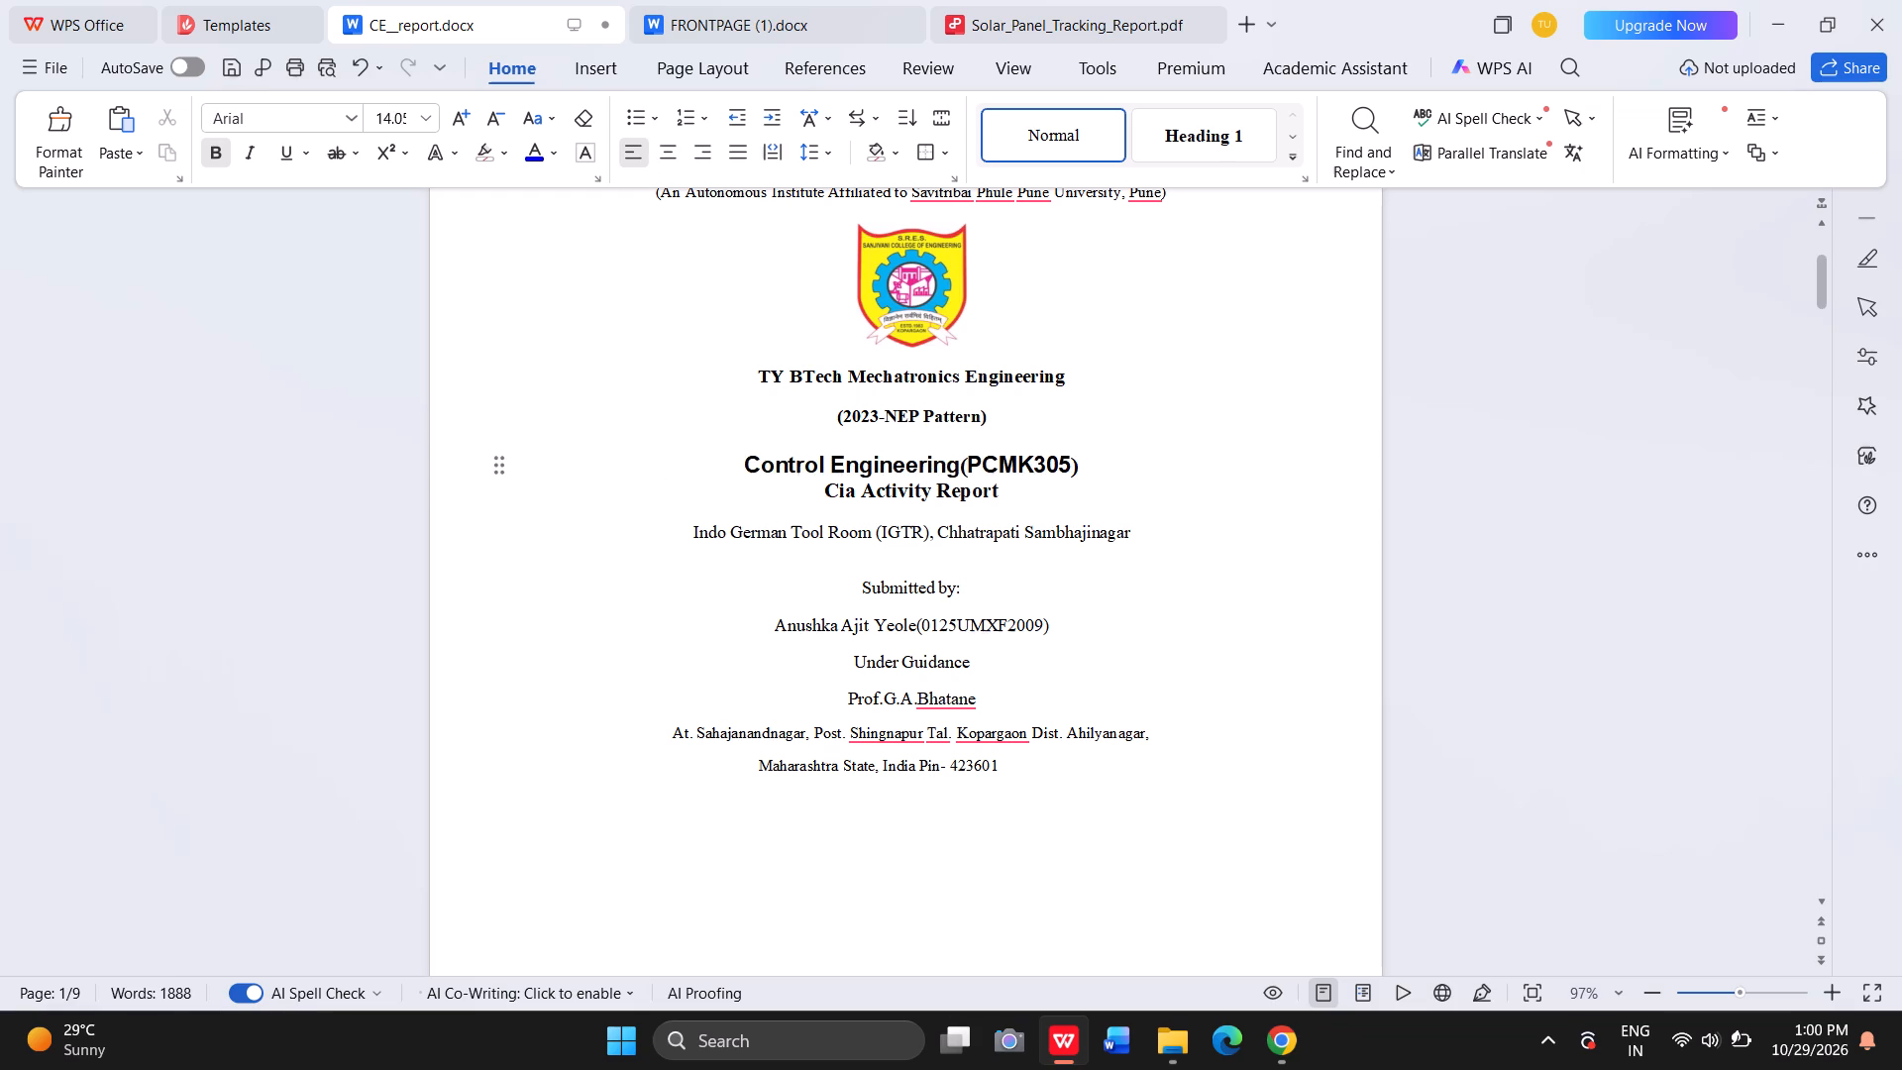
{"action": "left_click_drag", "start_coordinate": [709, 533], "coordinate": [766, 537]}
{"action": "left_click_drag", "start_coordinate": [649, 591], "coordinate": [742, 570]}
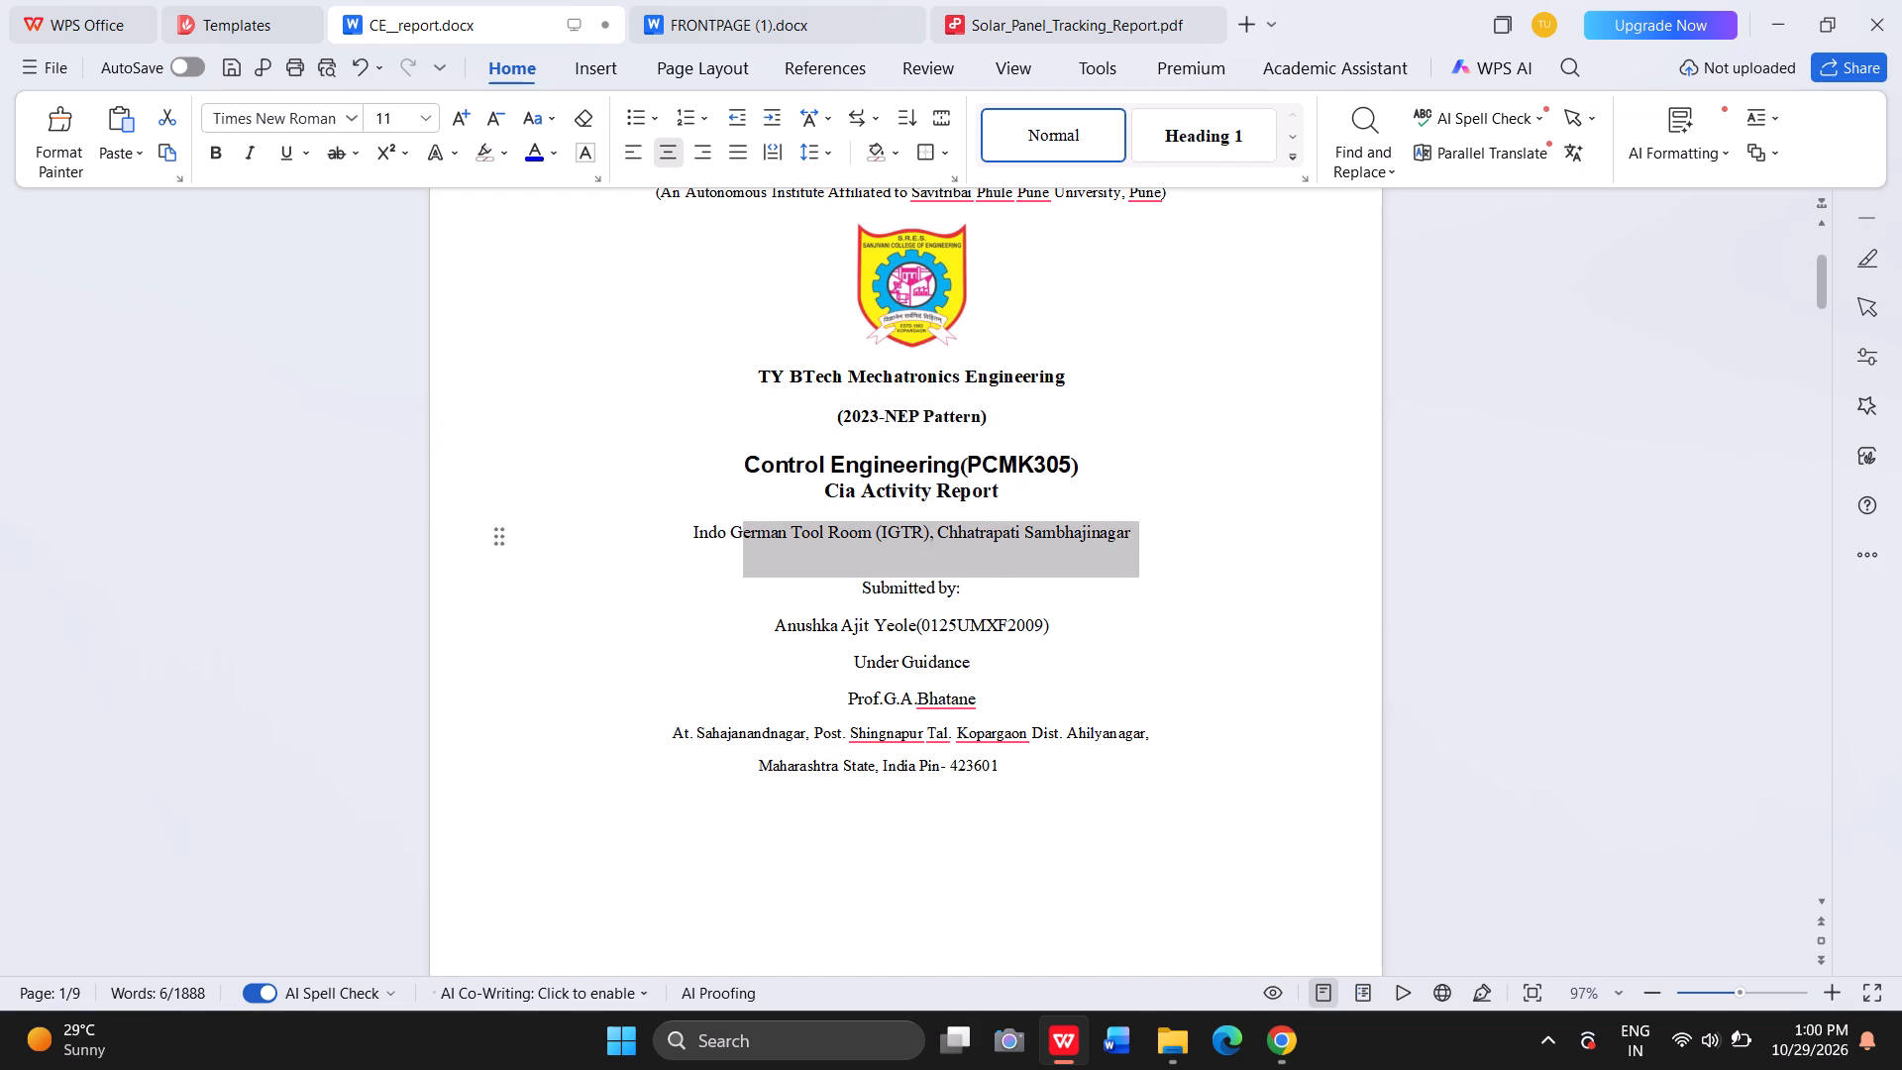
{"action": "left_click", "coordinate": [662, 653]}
Set the font size of the "Control Engineering(PCMK305)" line to 12.
{"action": "left_click_drag", "start_coordinate": [741, 461], "coordinate": [952, 483]}
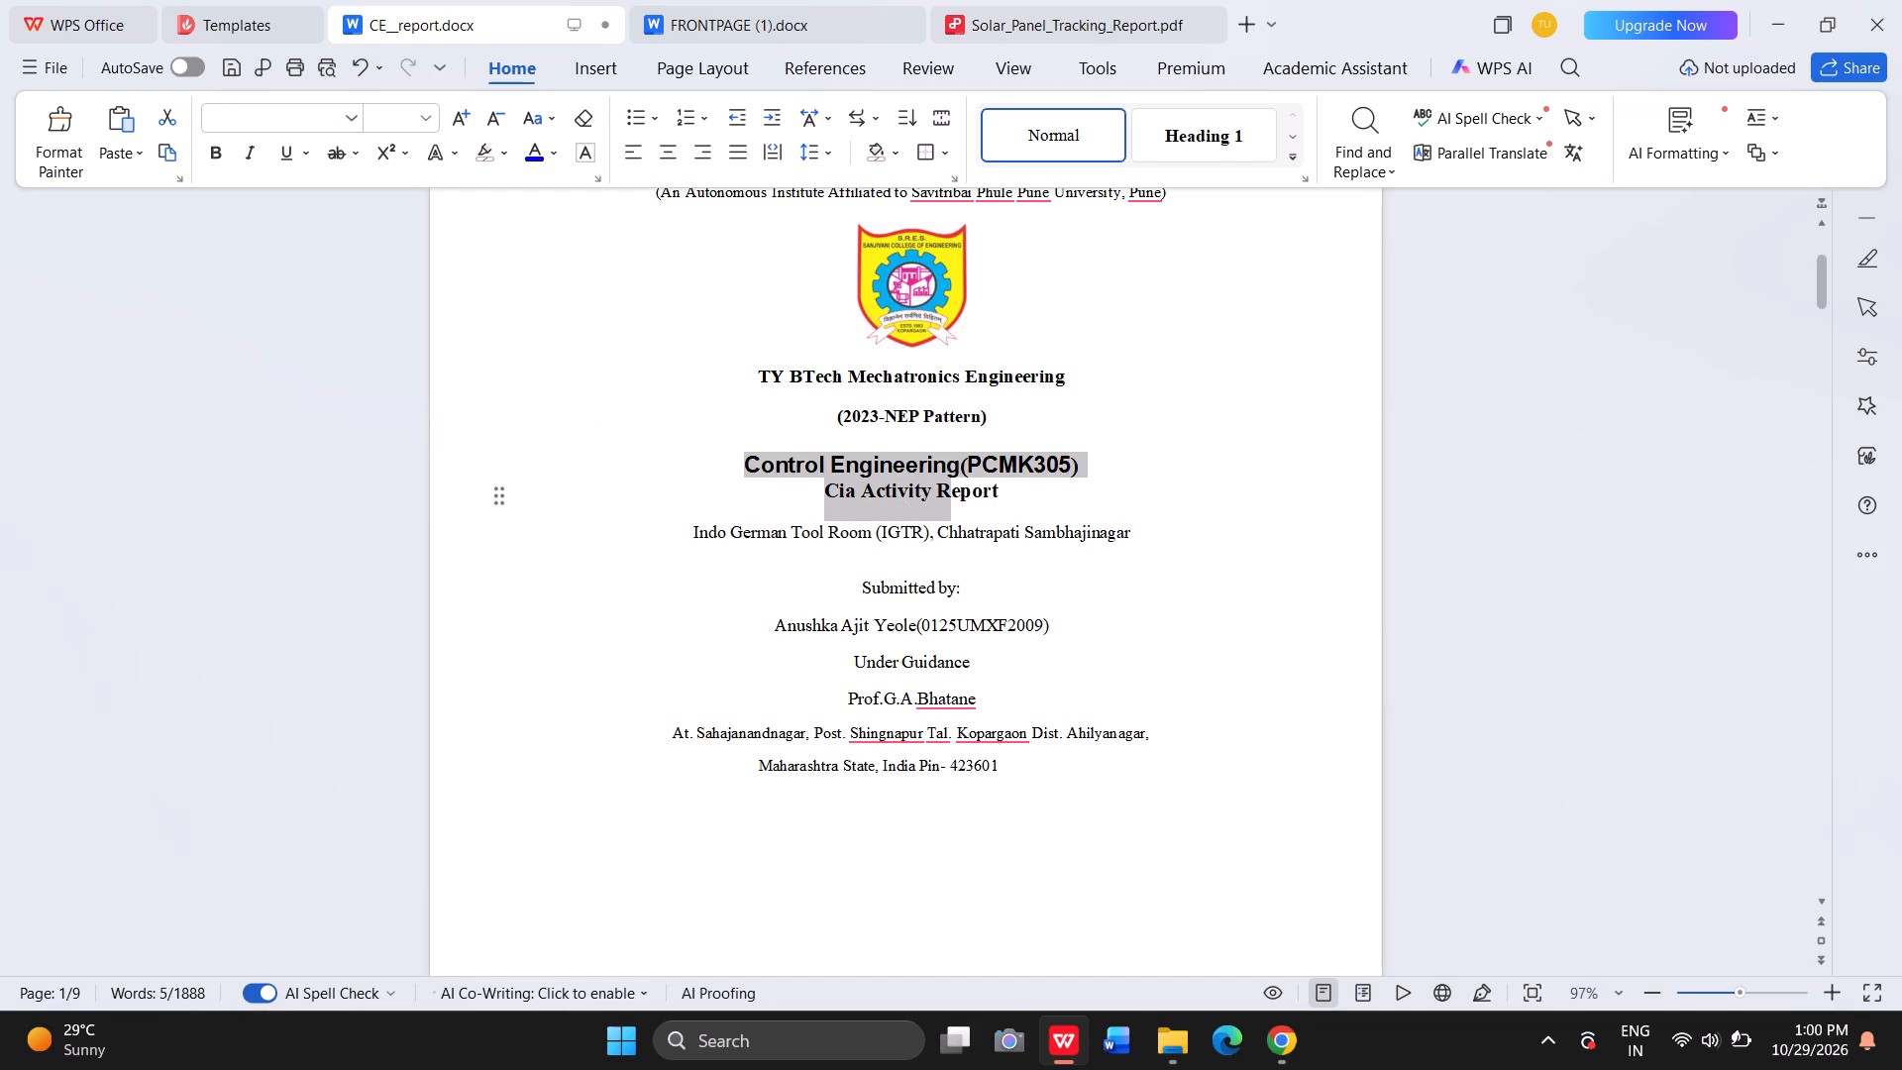
{"action": "left_click_drag", "start_coordinate": [952, 483], "coordinate": [1064, 481]}
{"action": "left_click_drag", "start_coordinate": [1117, 481], "coordinate": [1031, 496]}
{"action": "left_click_drag", "start_coordinate": [1031, 496], "coordinate": [1127, 499]}
{"action": "left_click", "coordinate": [1127, 499]}
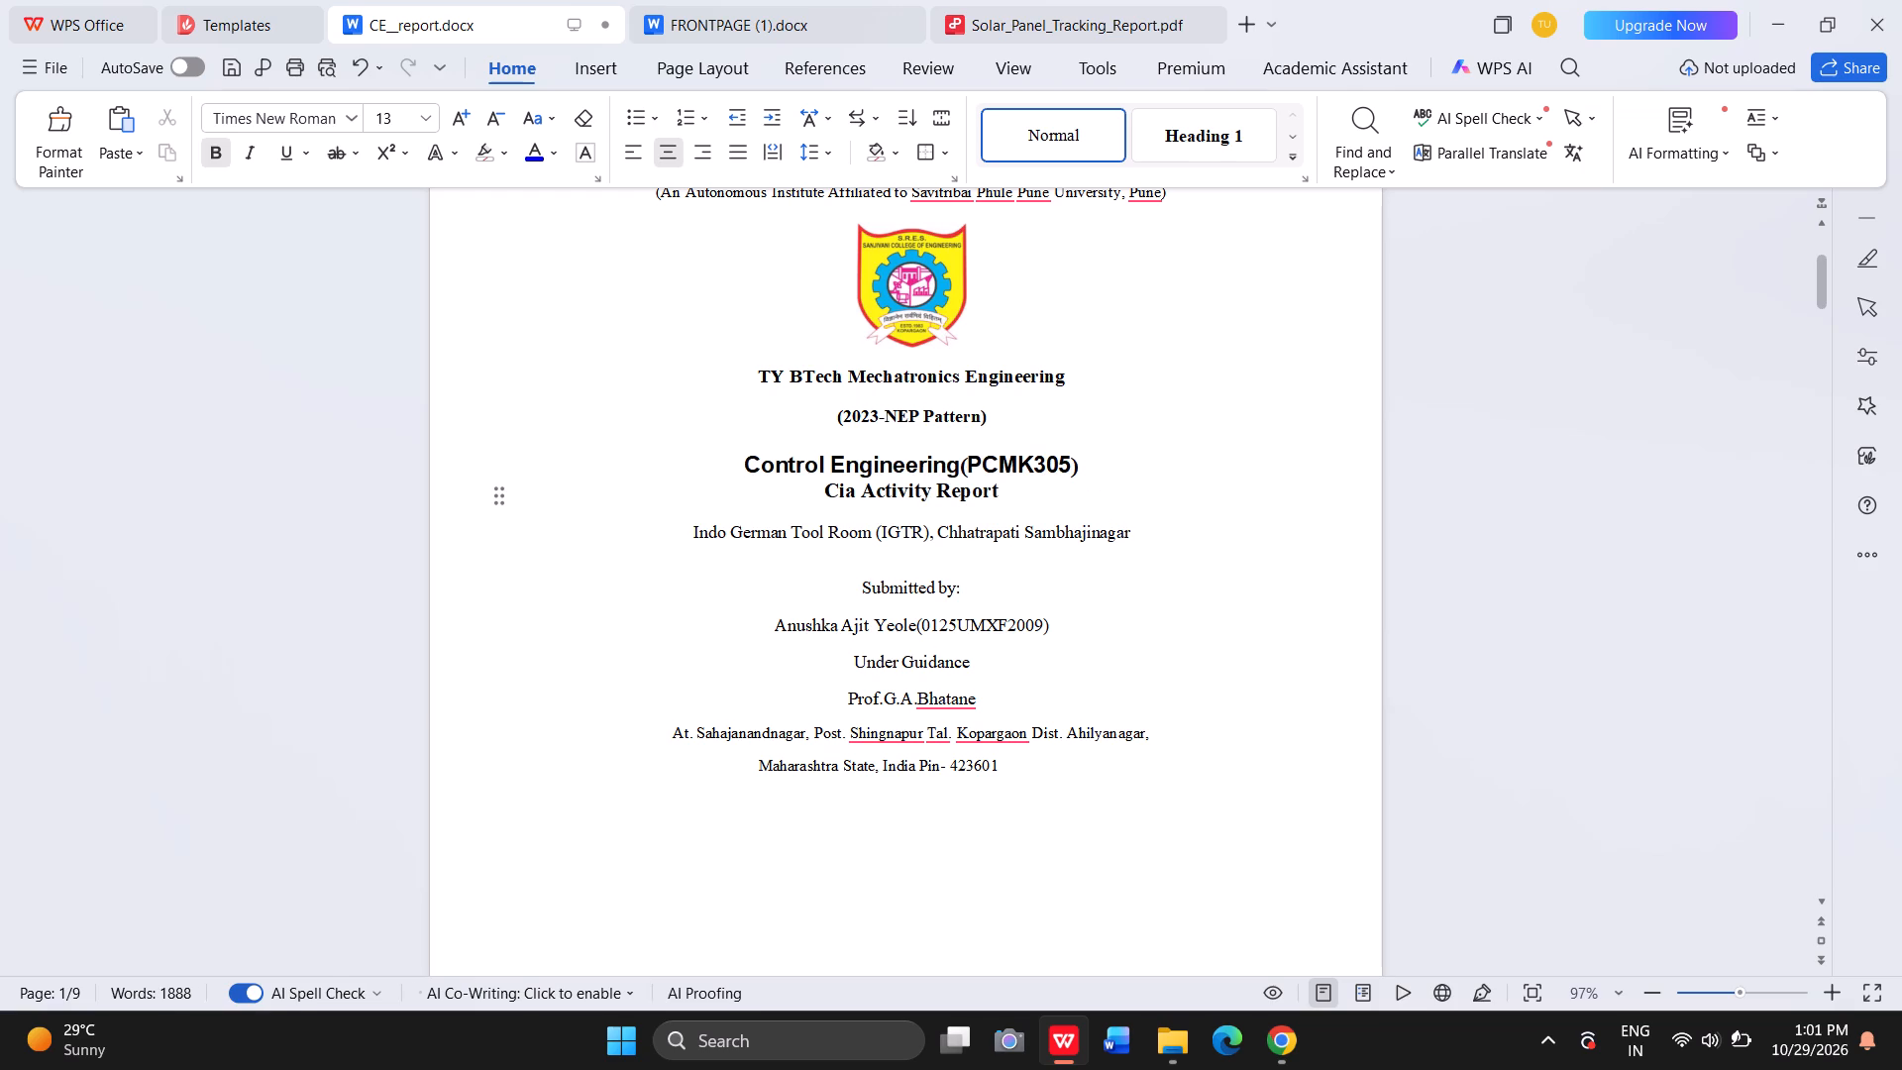
{"action": "left_click_drag", "start_coordinate": [744, 465], "coordinate": [1091, 458]}
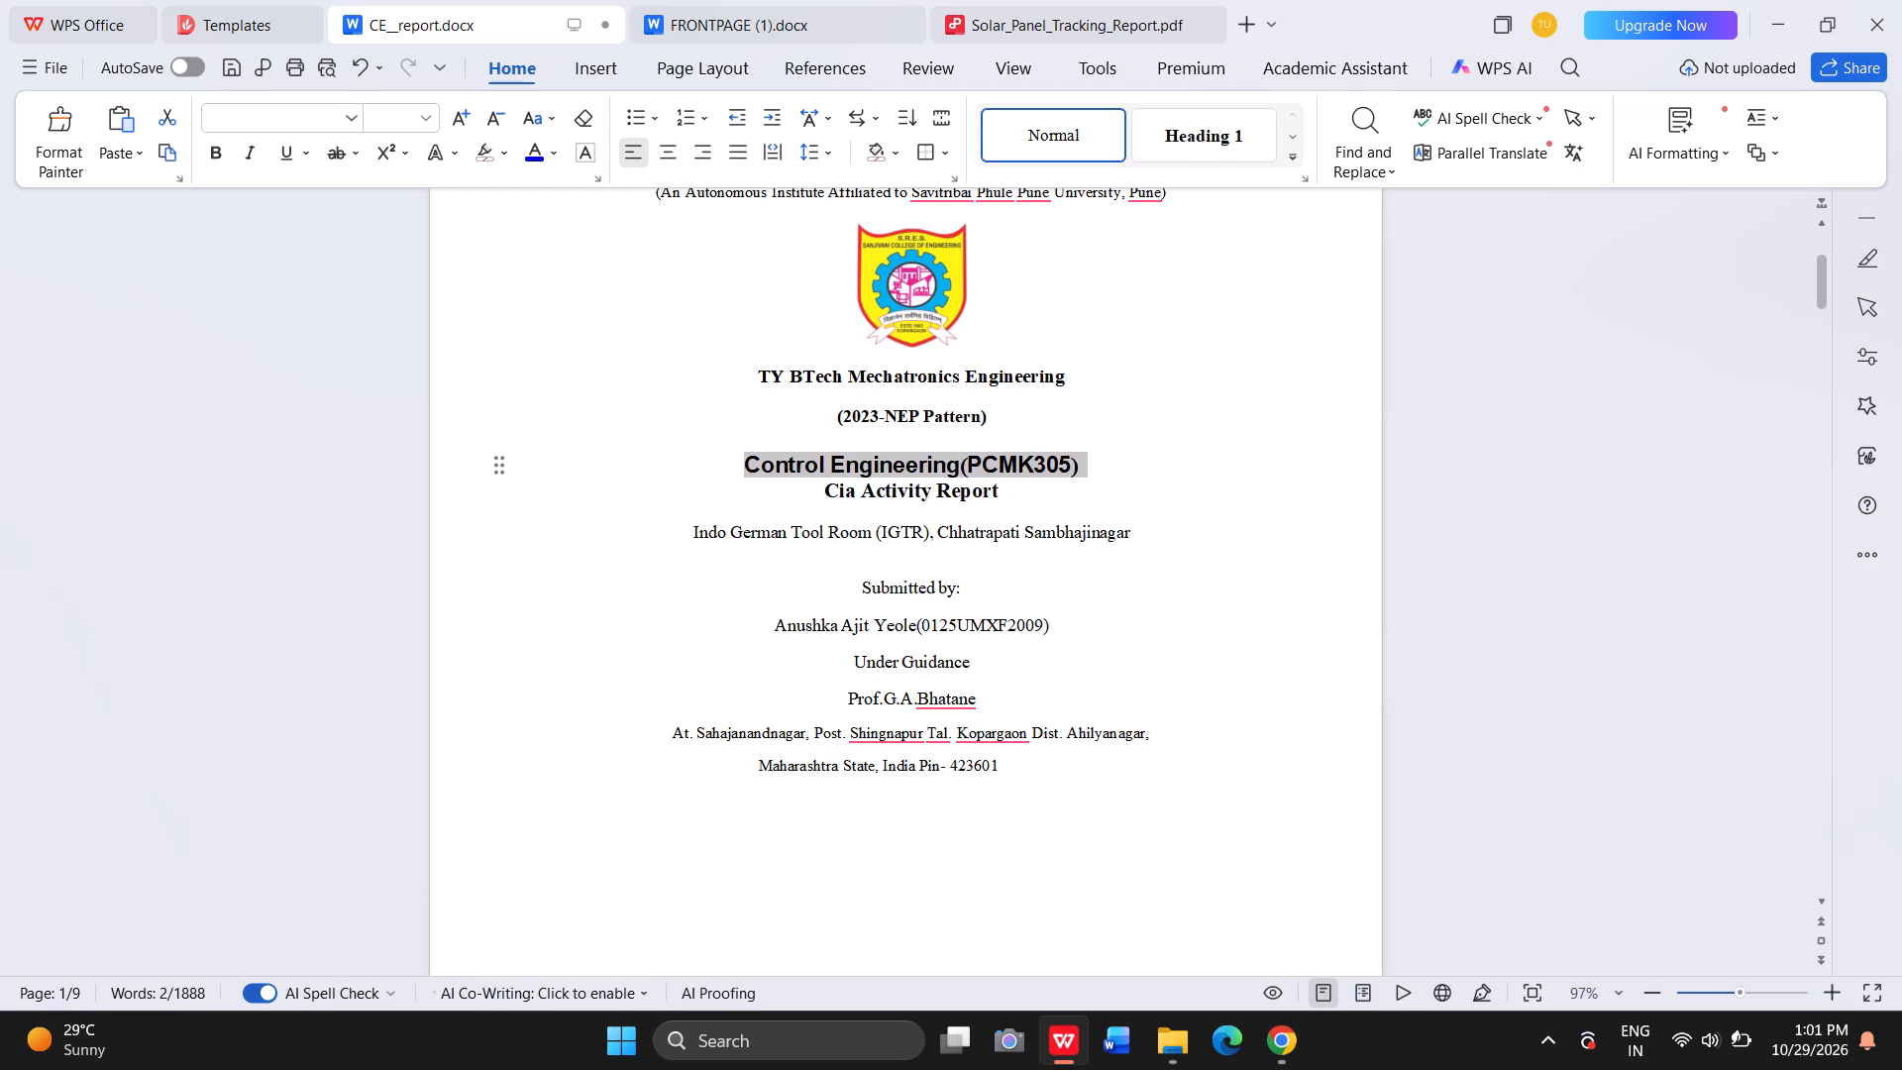
{"action": "left_click_drag", "start_coordinate": [1091, 458], "coordinate": [1092, 458]}
{"action": "left_click", "coordinate": [1115, 368]}
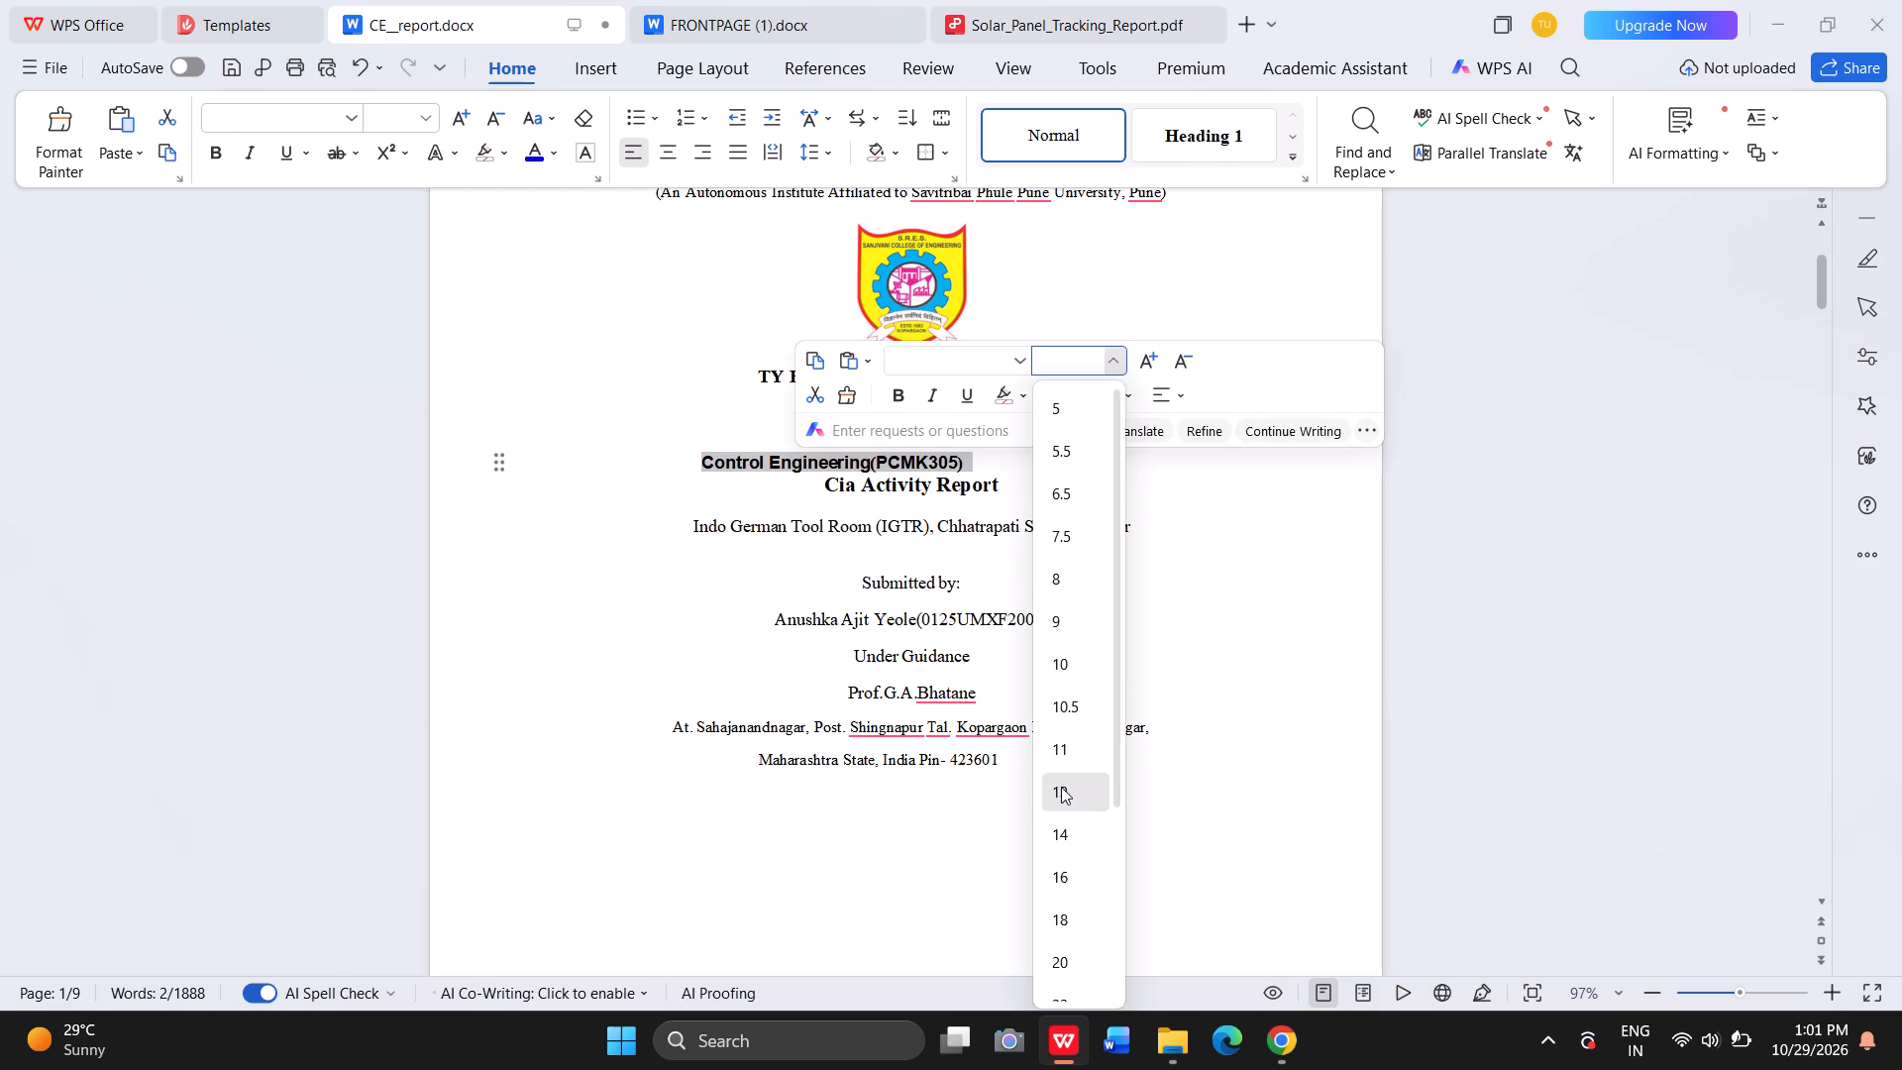
{"action": "left_click", "coordinate": [1061, 787]}
{"action": "left_click", "coordinate": [1103, 613]}
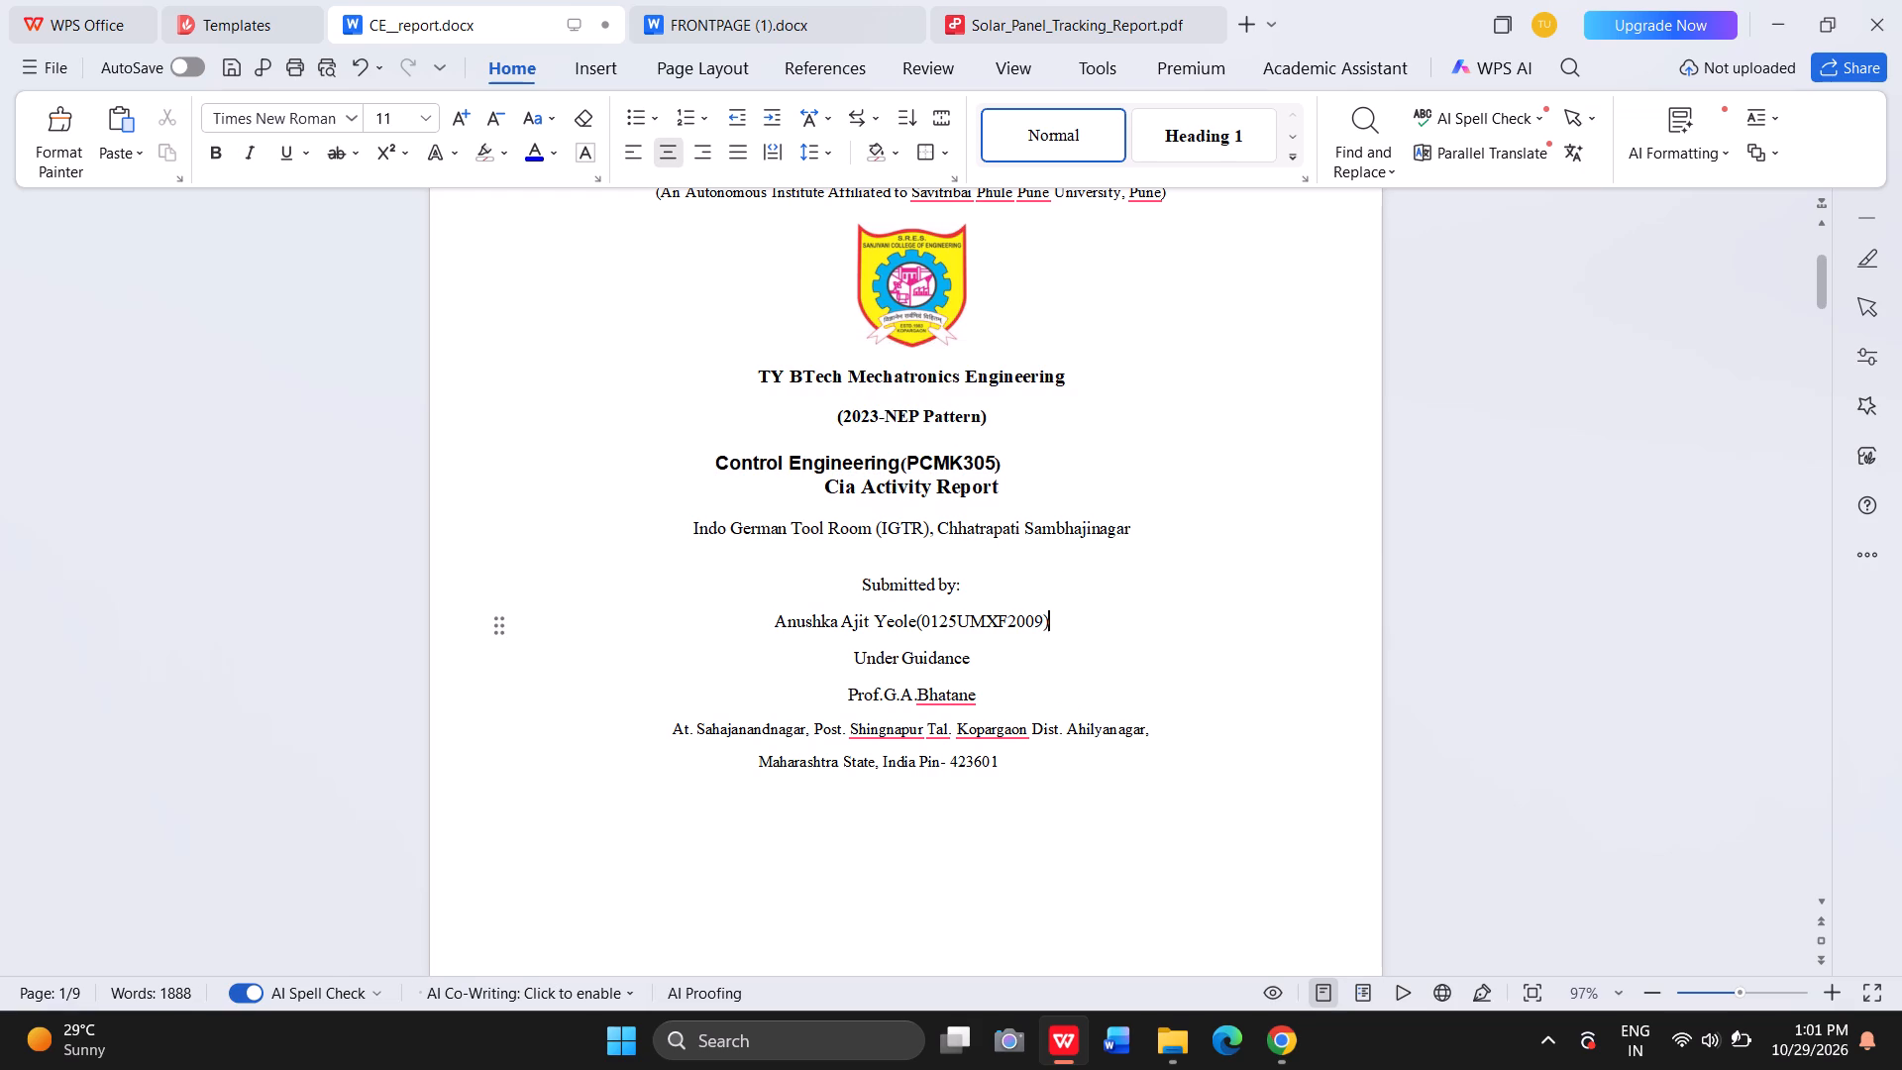
Add four leading spaces to the resized course title to align it above "Cia Activity Report".
{"action": "left_click", "coordinate": [704, 448]}
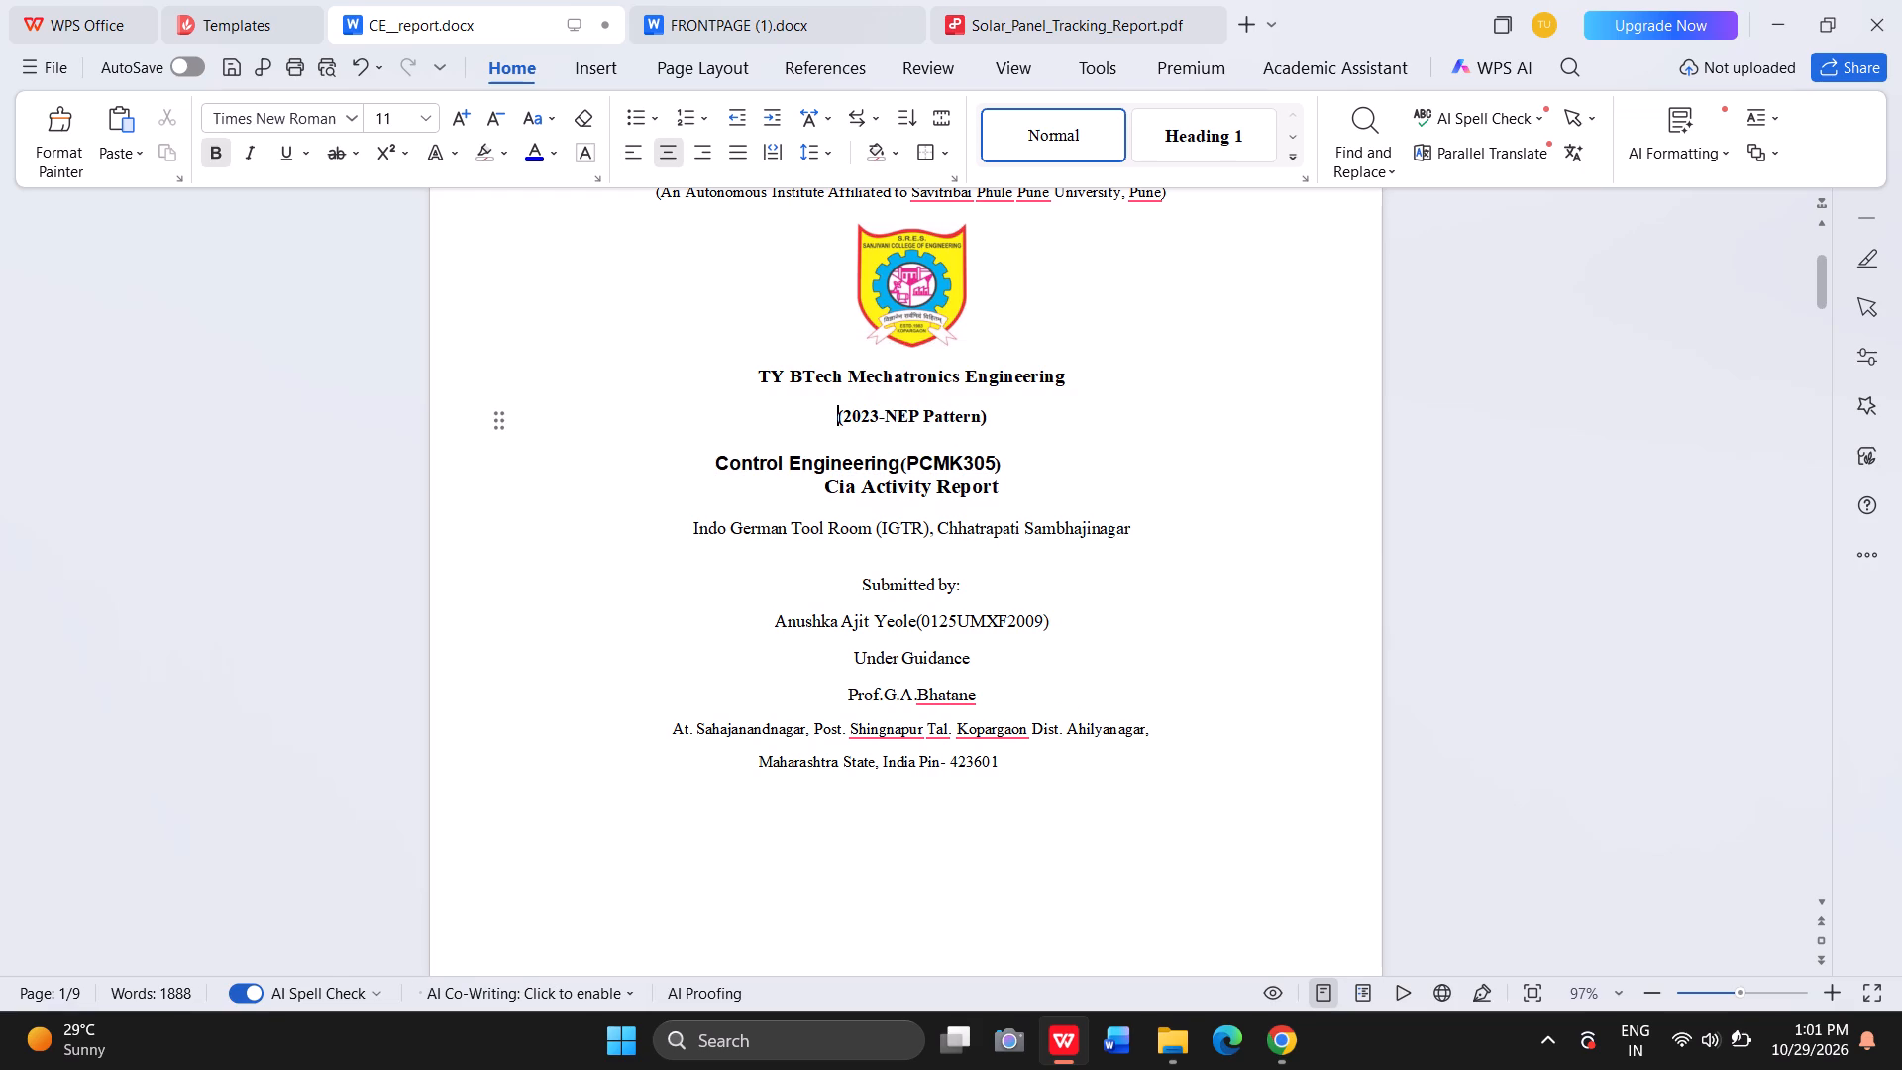
{"action": "left_click", "coordinate": [713, 458]}
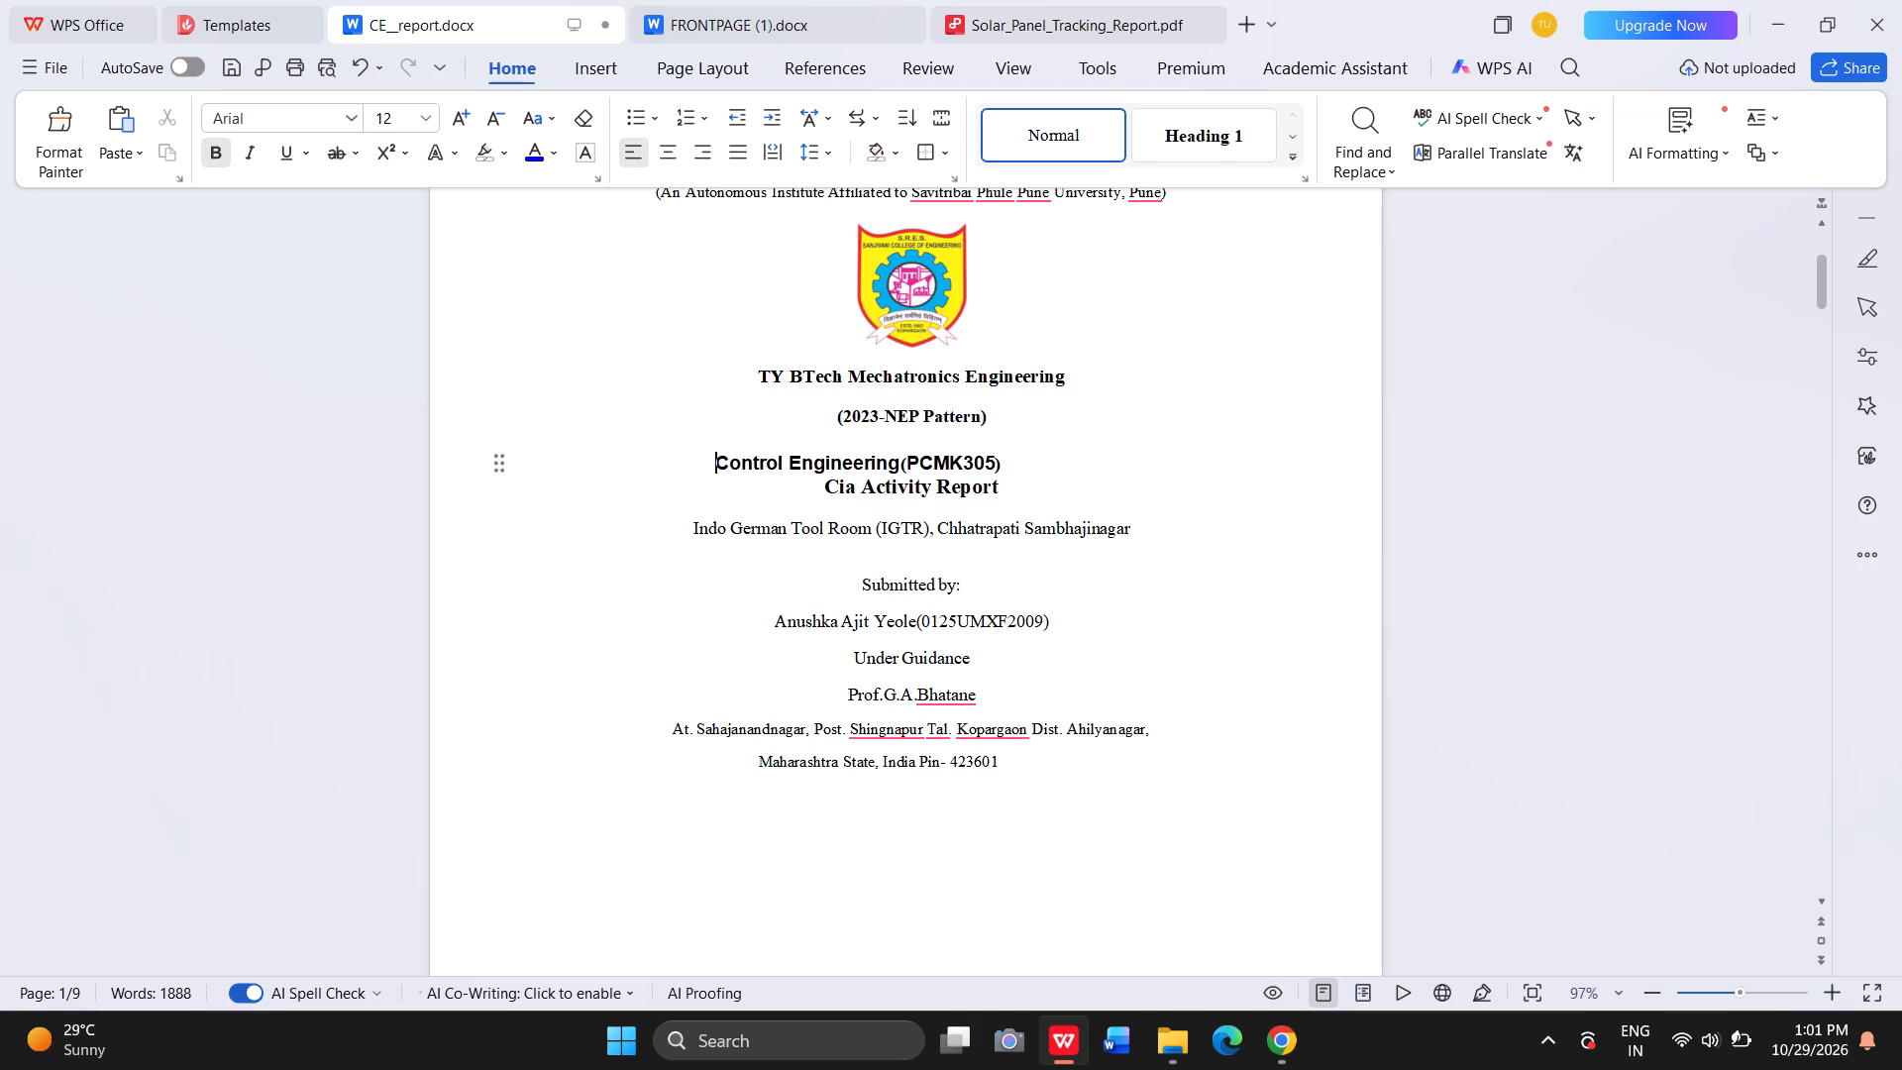
{"action": "key", "text": "space"}
{"action": "key", "text": "space"}
{"action": "key", "text": "space"}
{"action": "key", "text": "space"}
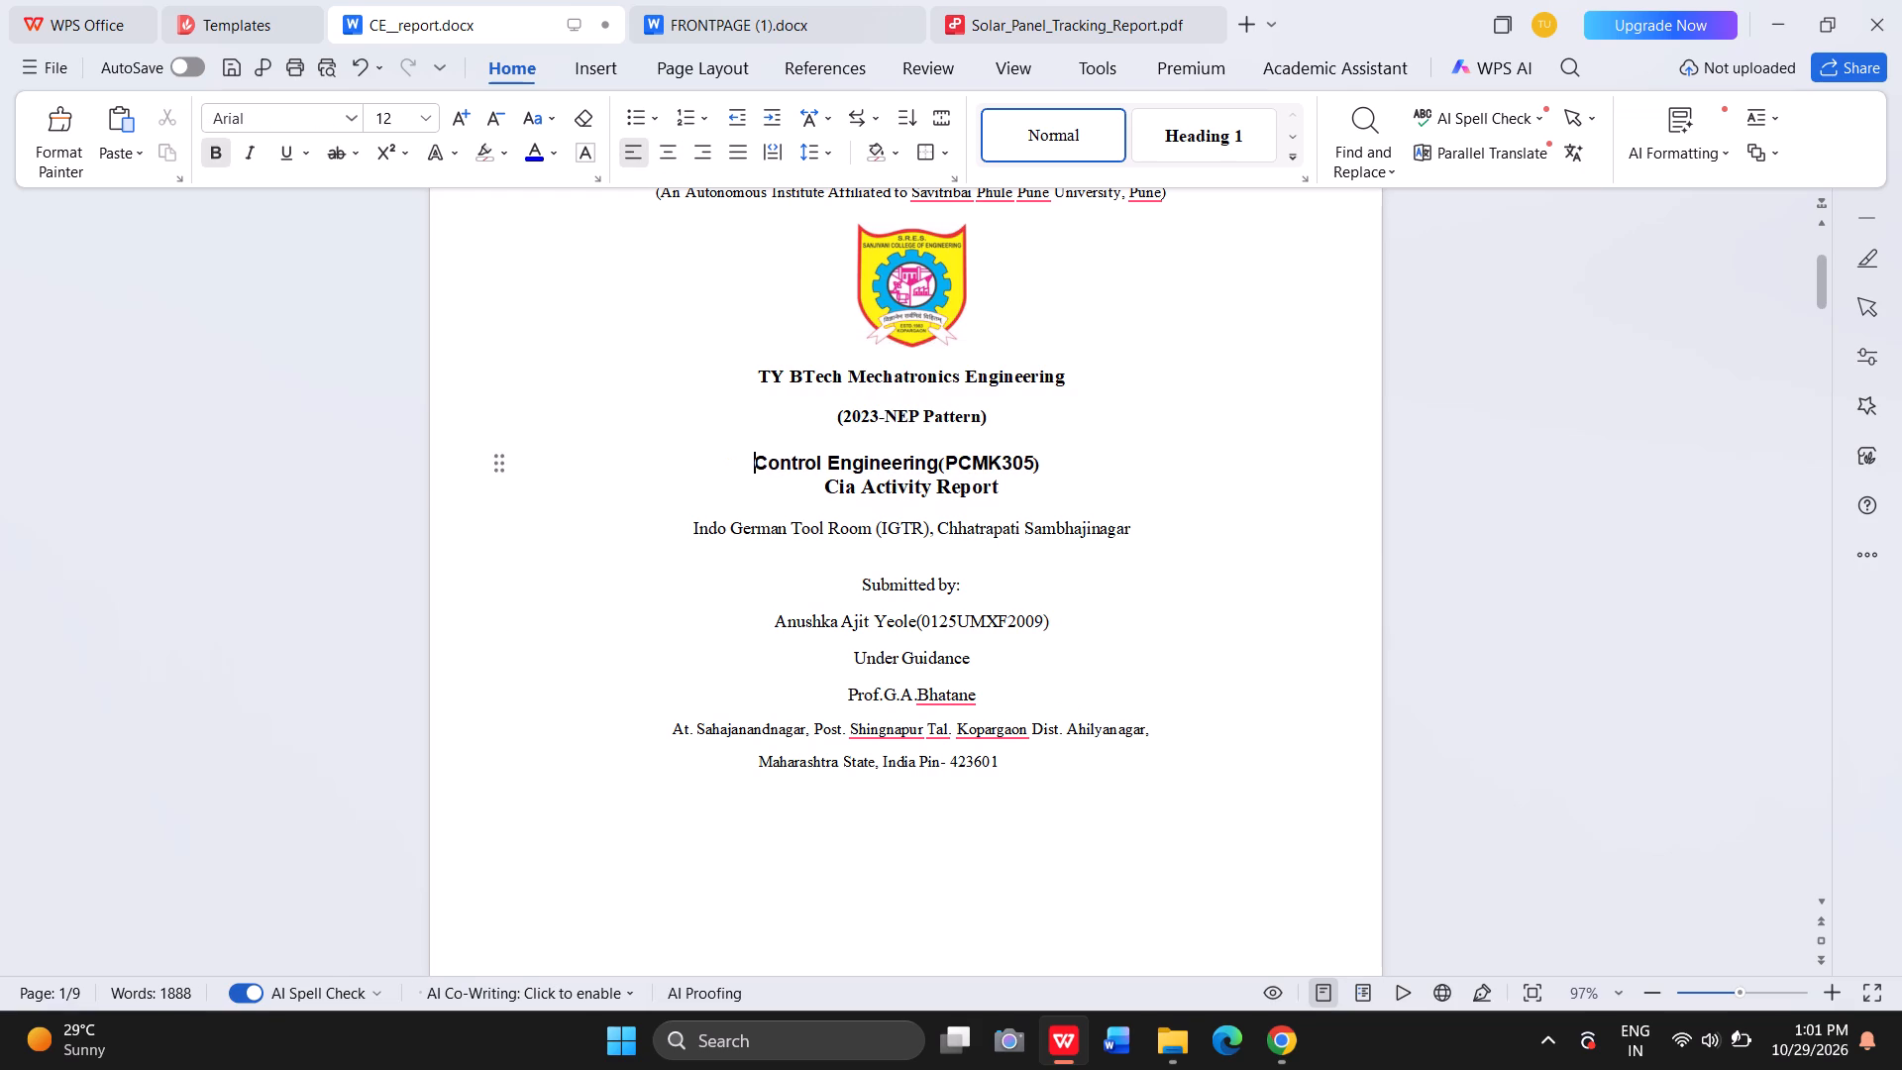
Insert two blank lines before the "1.Introduction of the System" heading so it starts on the page after the cover.
{"action": "scroll", "coordinate": [713, 458], "scroll_direction": "up", "scroll_amount": 2}
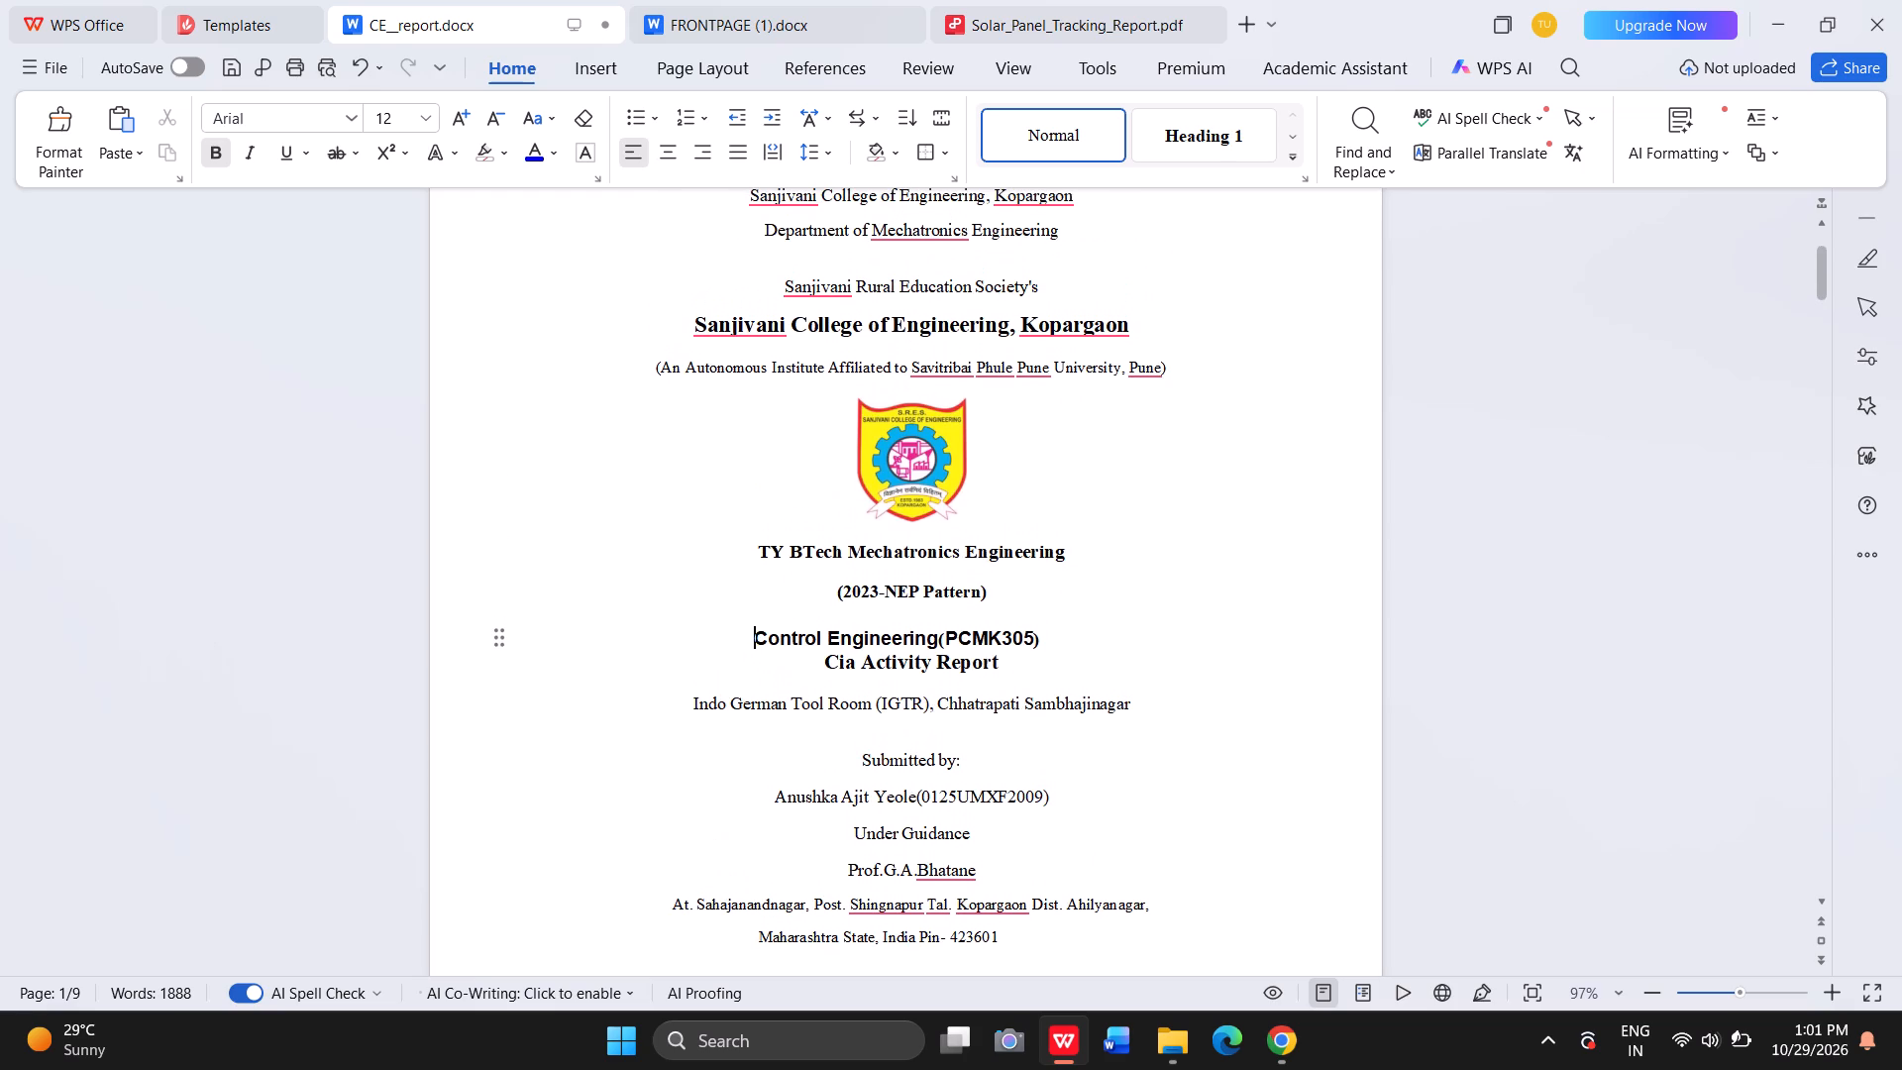
{"action": "scroll", "coordinate": [792, 577], "scroll_direction": "down", "scroll_amount": 2}
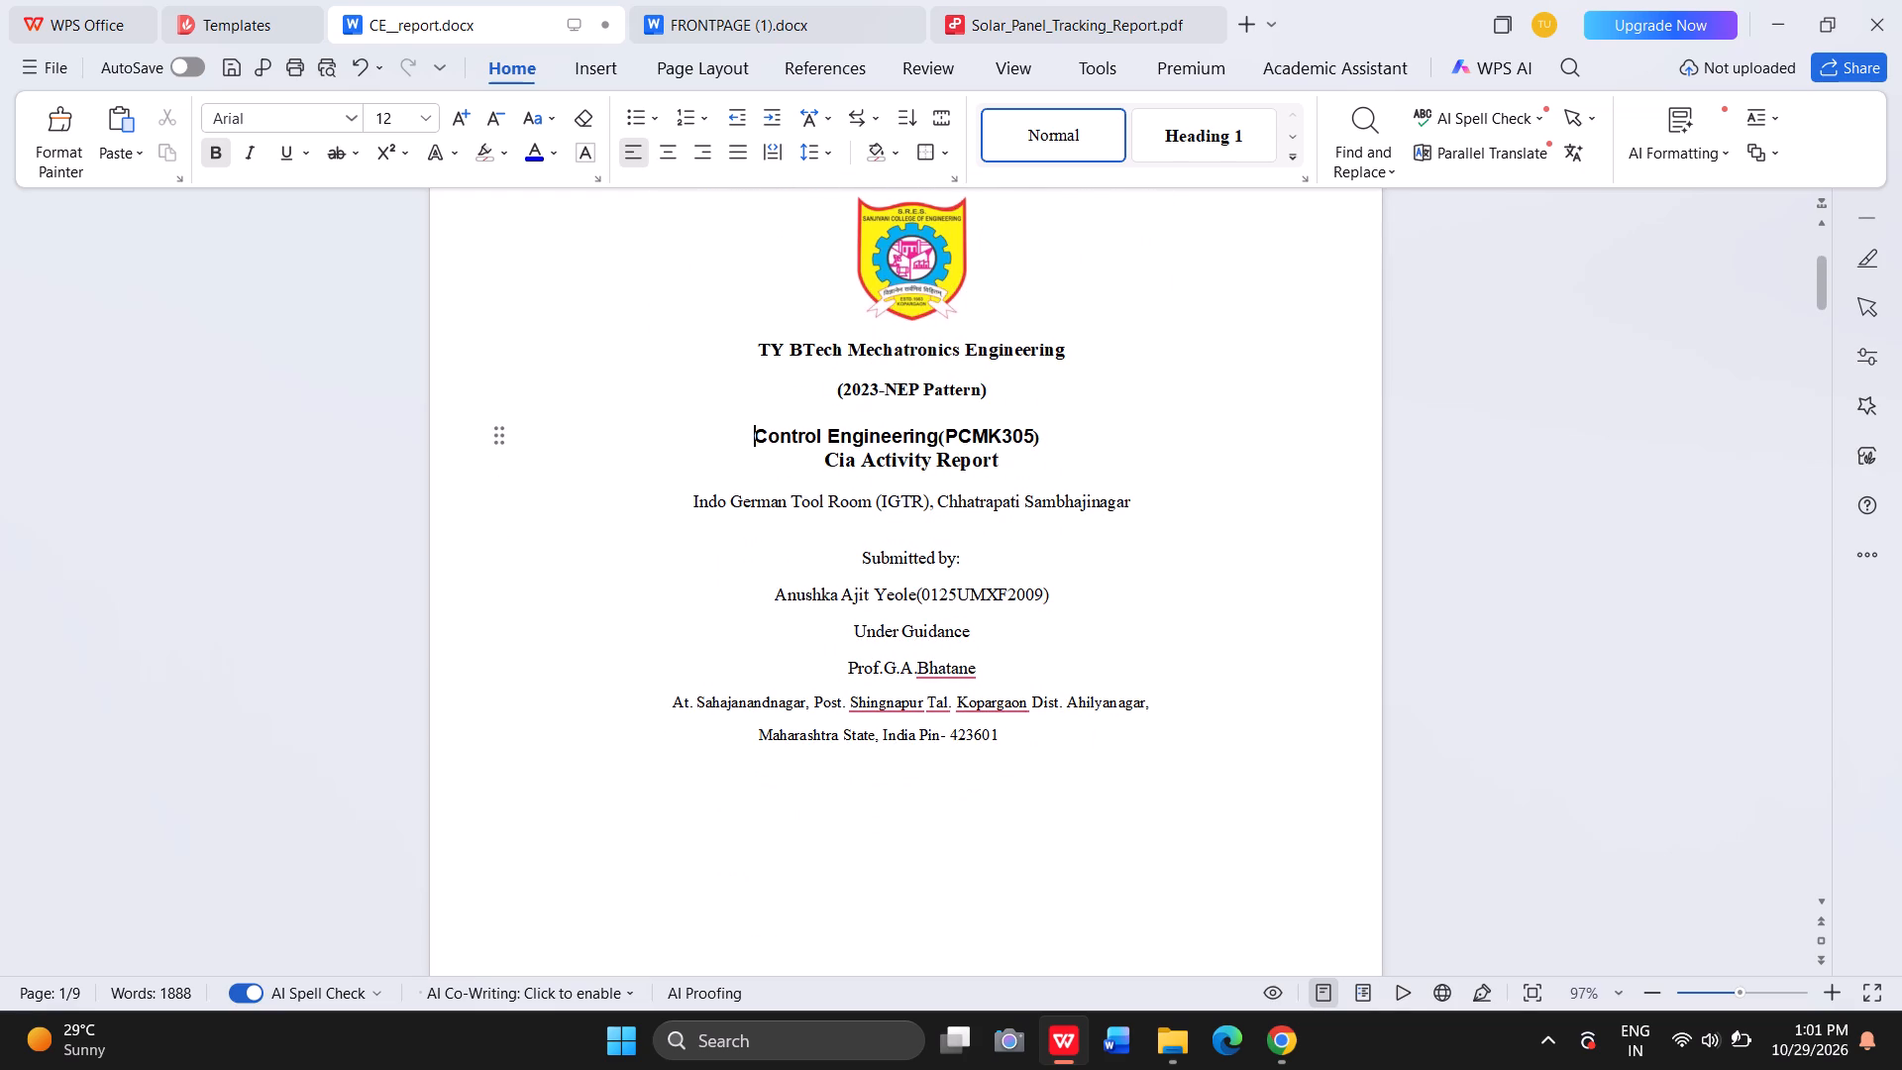
{"action": "scroll", "coordinate": [779, 547], "scroll_direction": "up", "scroll_amount": 1}
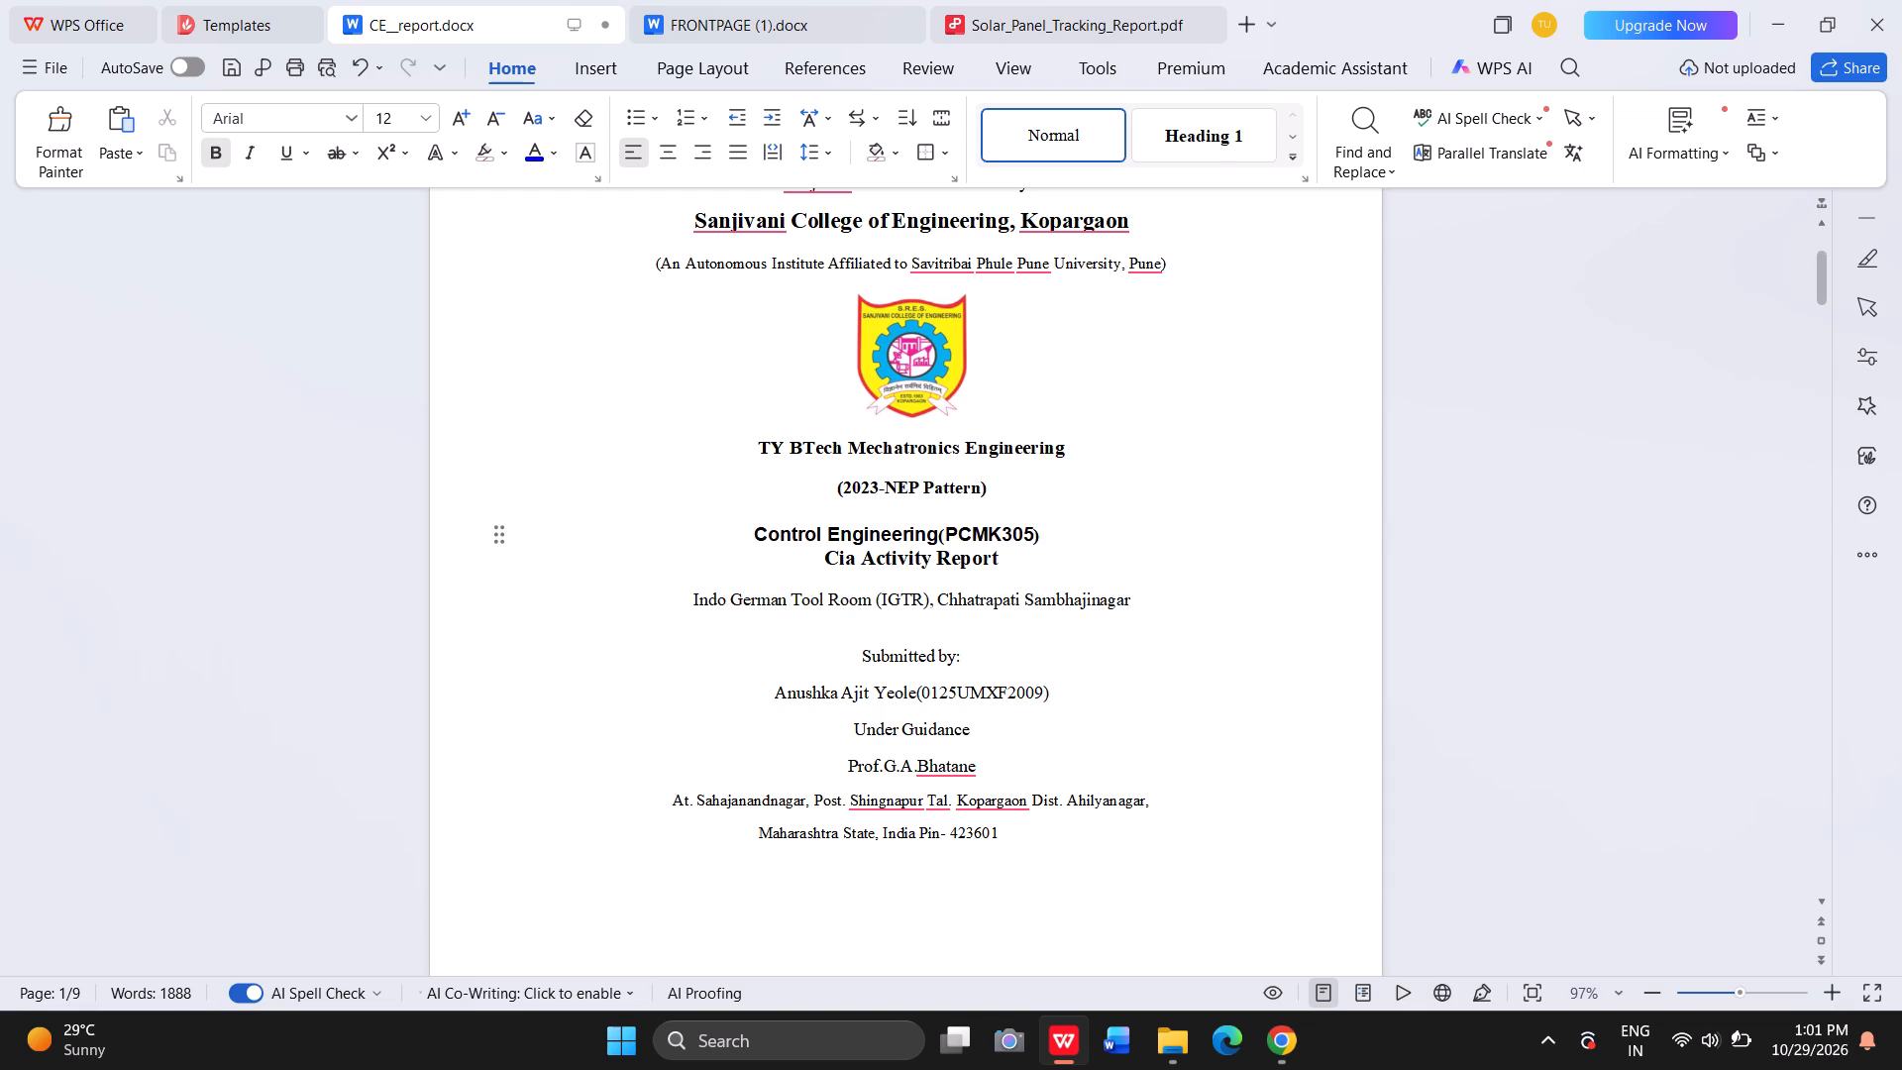
{"action": "scroll", "coordinate": [691, 598], "scroll_direction": "down", "scroll_amount": 6}
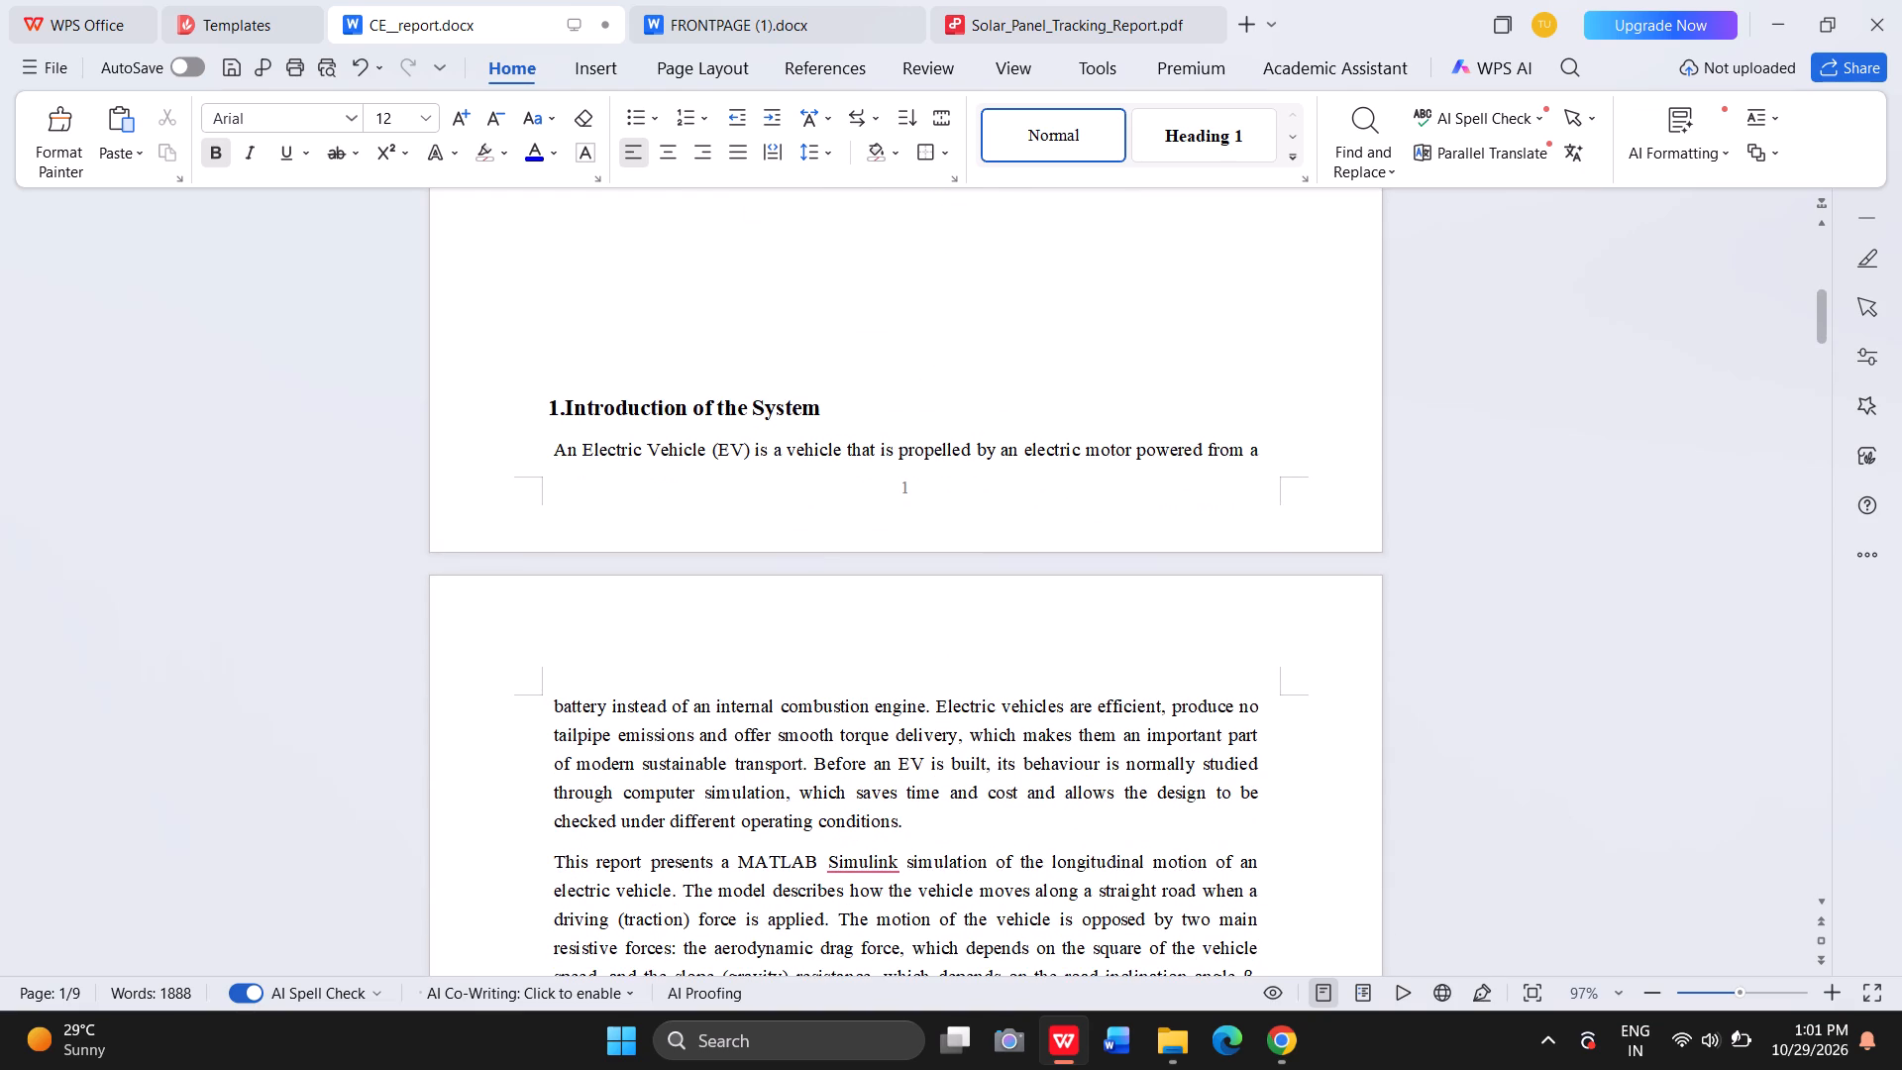
{"action": "left_click", "coordinate": [542, 400]}
{"action": "key", "text": "Return"}
{"action": "key", "text": "Return"}
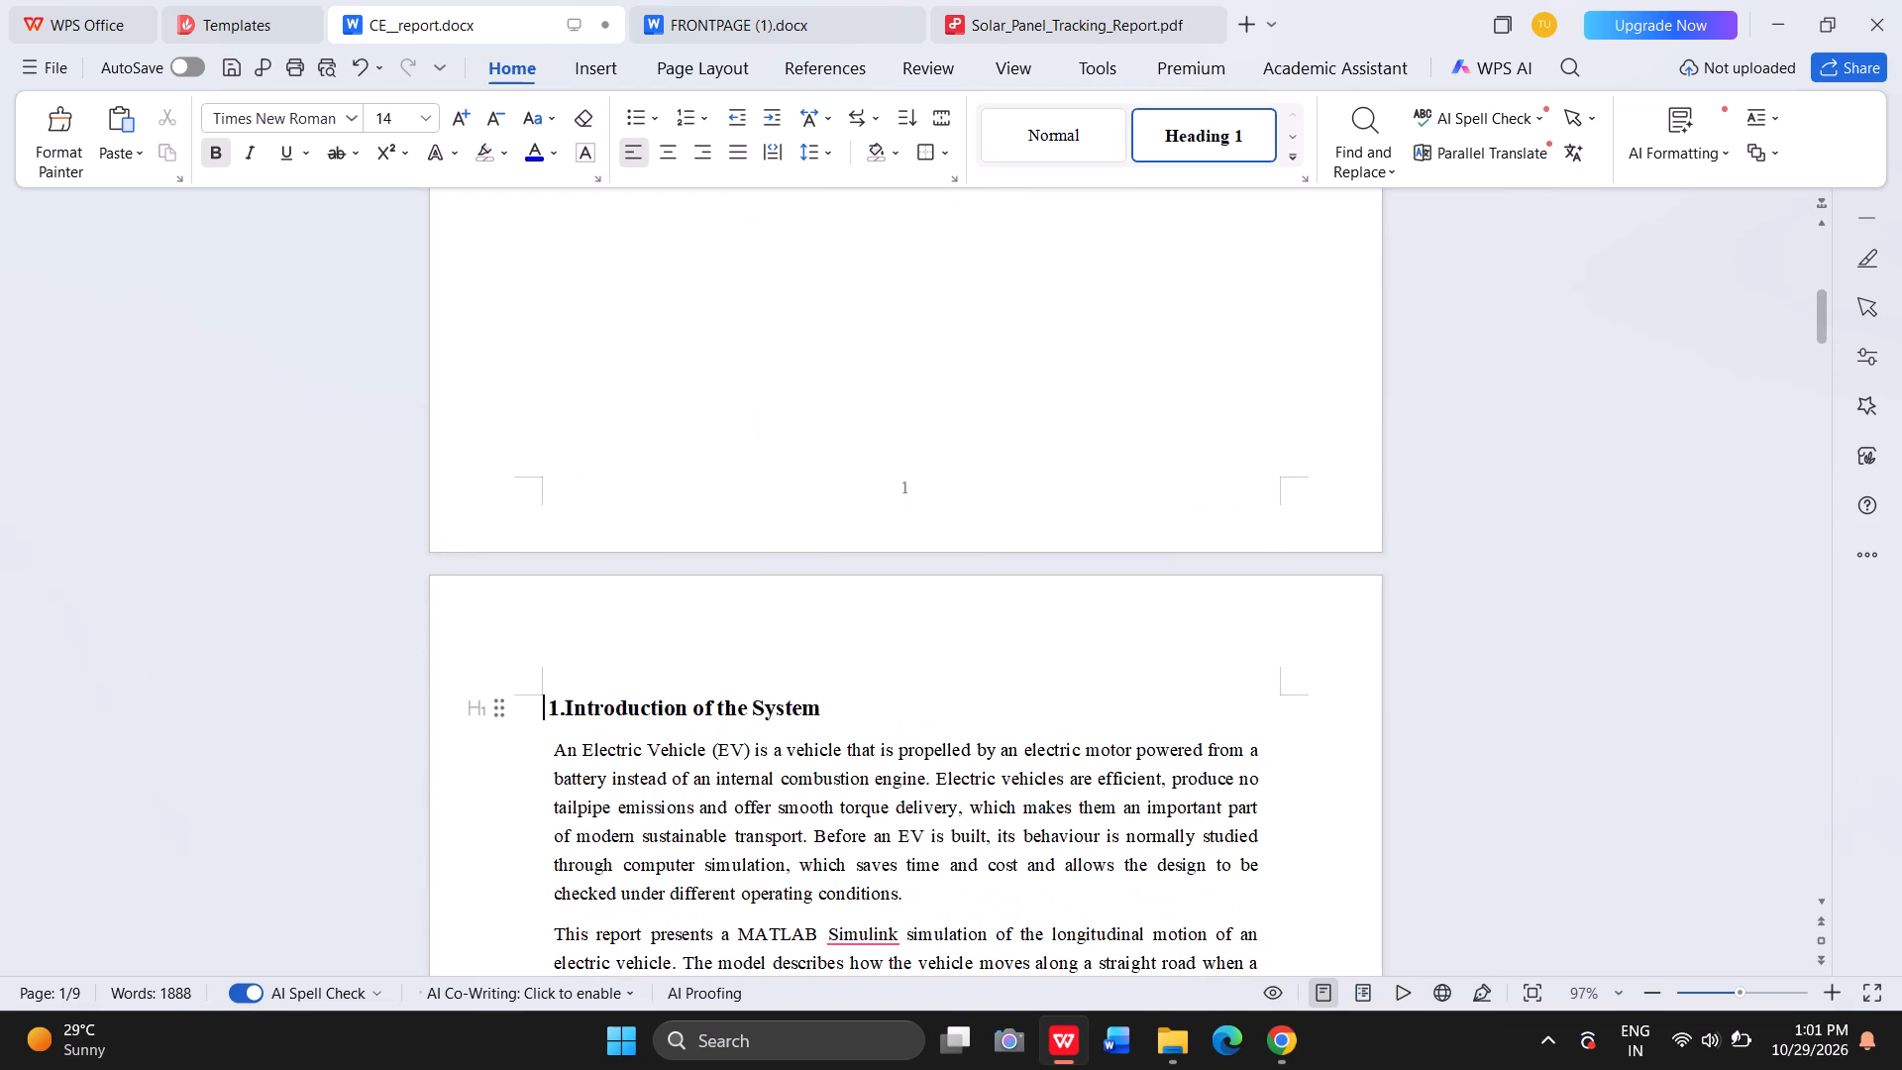
Review the layout of the report's body pages, from the parameters table through the "Waveforms / System Response" section.
{"action": "scroll", "coordinate": [542, 400], "scroll_direction": "down", "scroll_amount": 5}
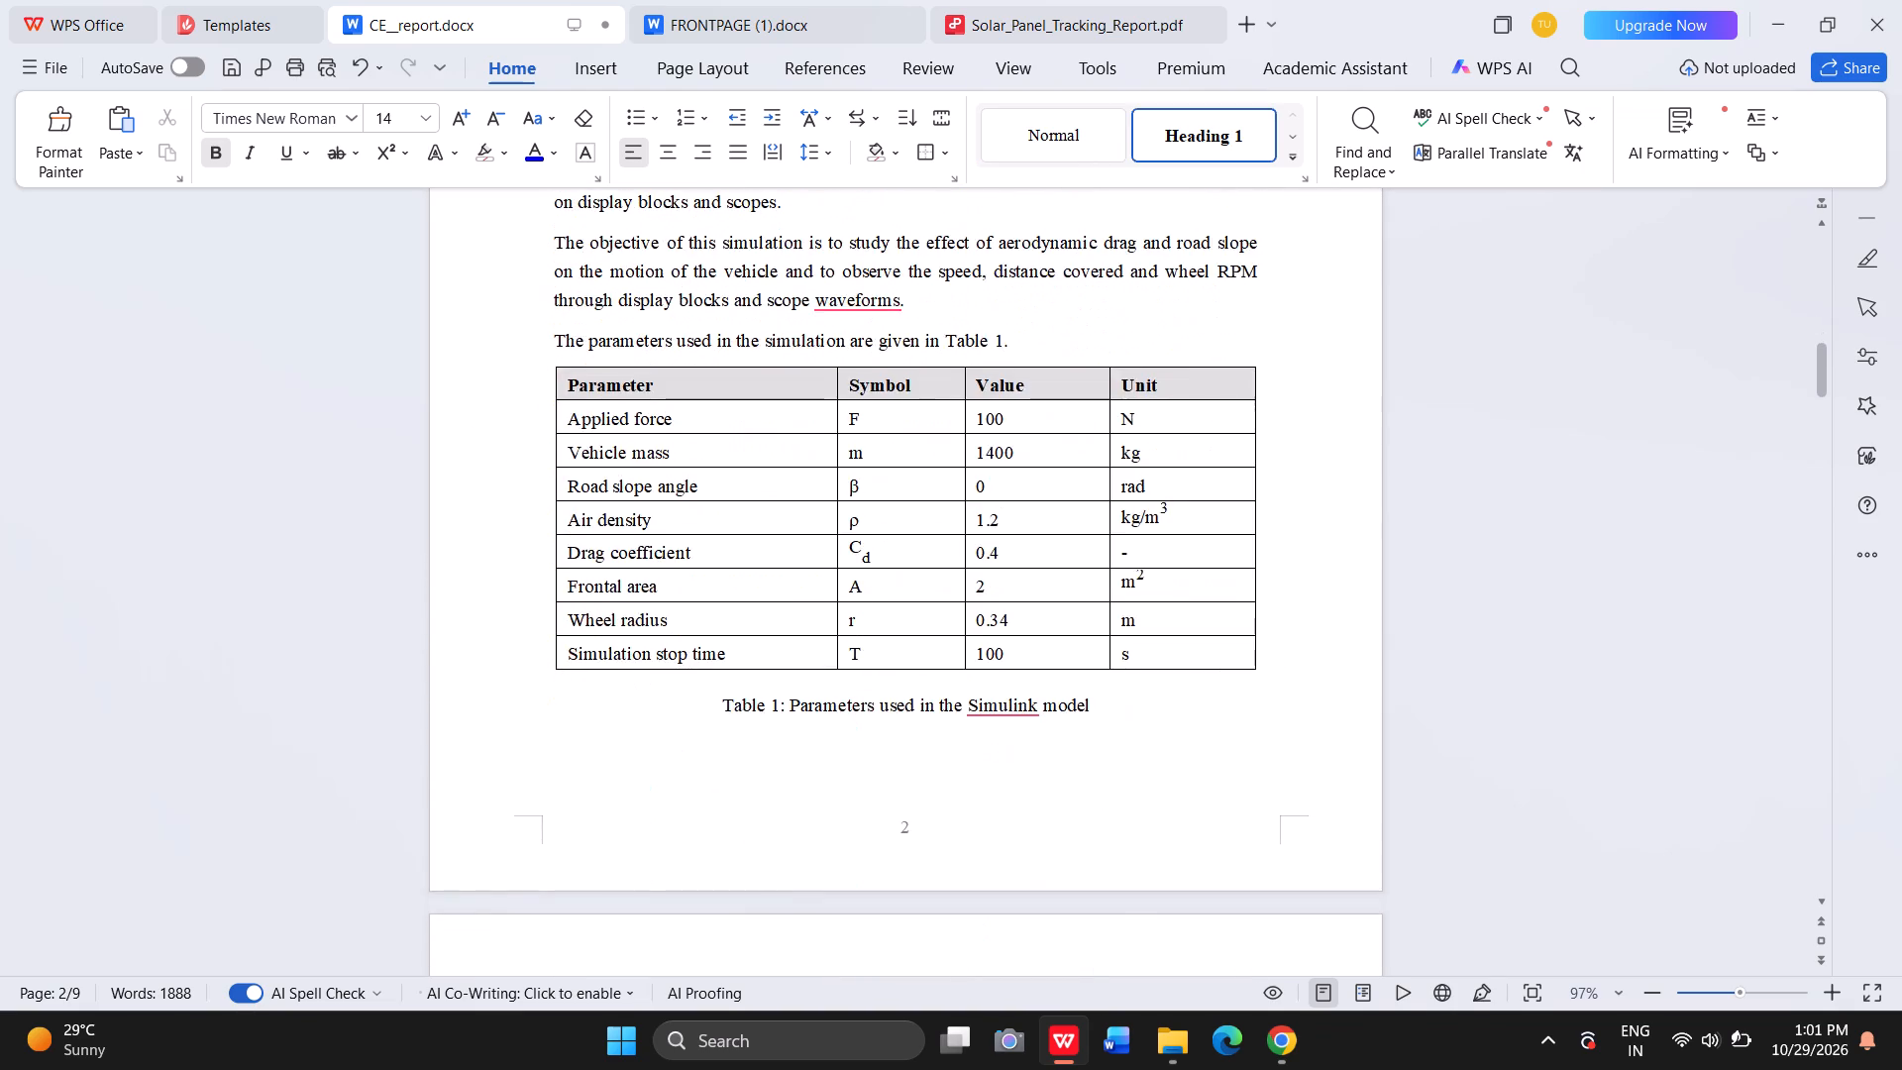
{"action": "scroll", "coordinate": [542, 400], "scroll_direction": "down", "scroll_amount": 11}
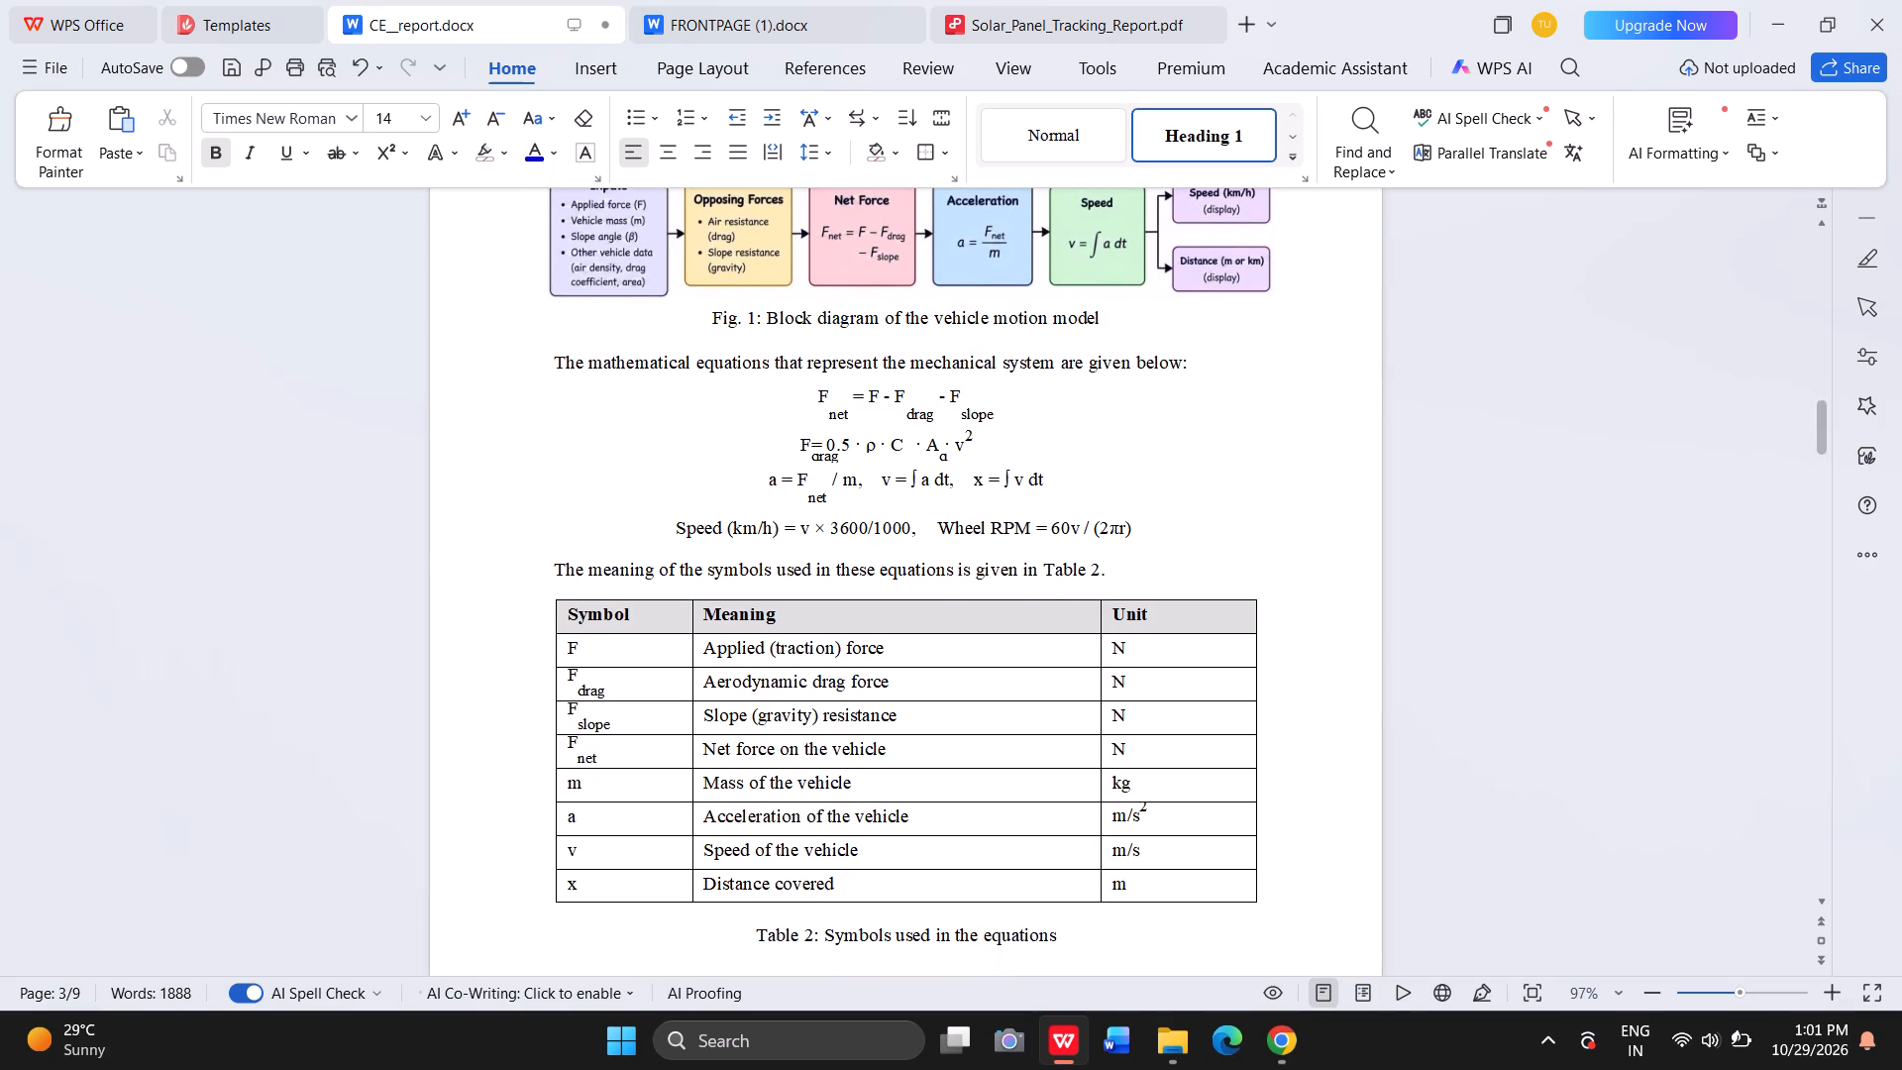
{"action": "scroll", "coordinate": [542, 400], "scroll_direction": "down", "scroll_amount": 11}
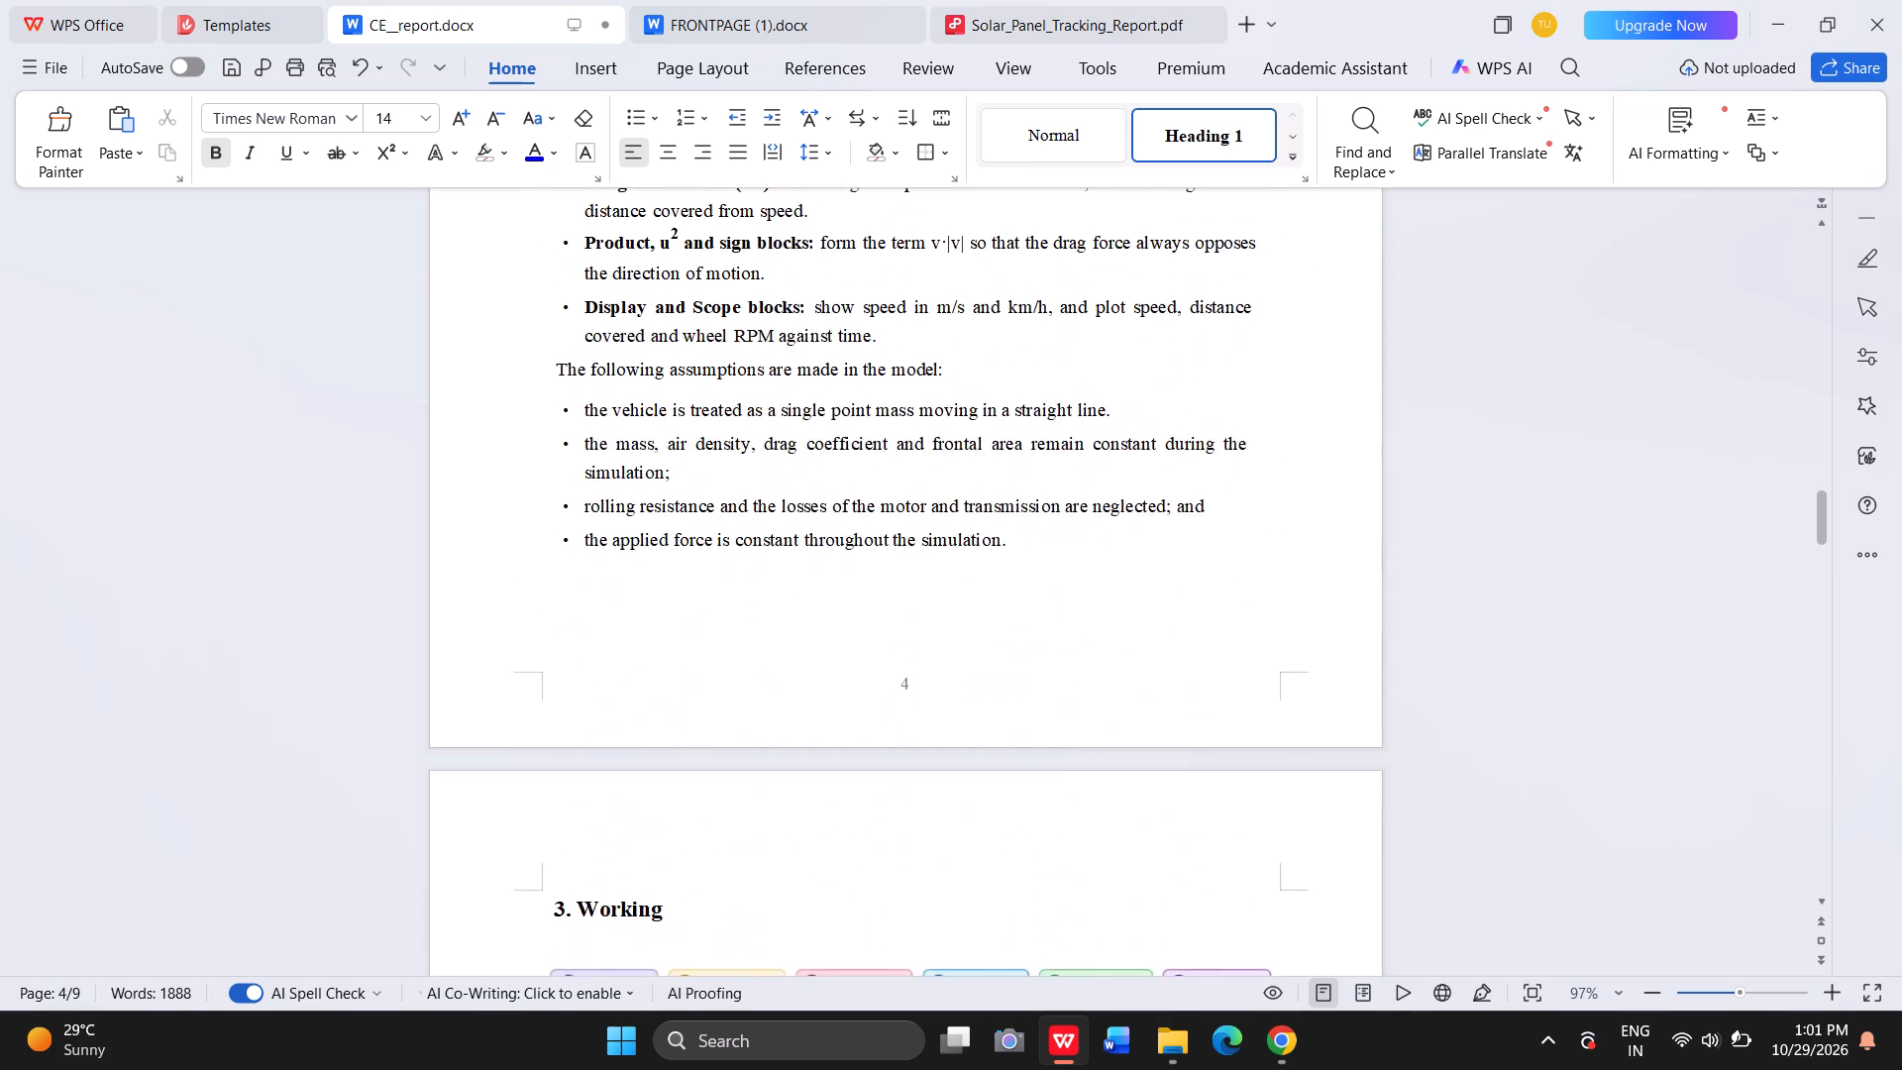
{"action": "scroll", "coordinate": [542, 400], "scroll_direction": "down", "scroll_amount": 3}
{"action": "scroll", "coordinate": [542, 400], "scroll_direction": "up", "scroll_amount": 1}
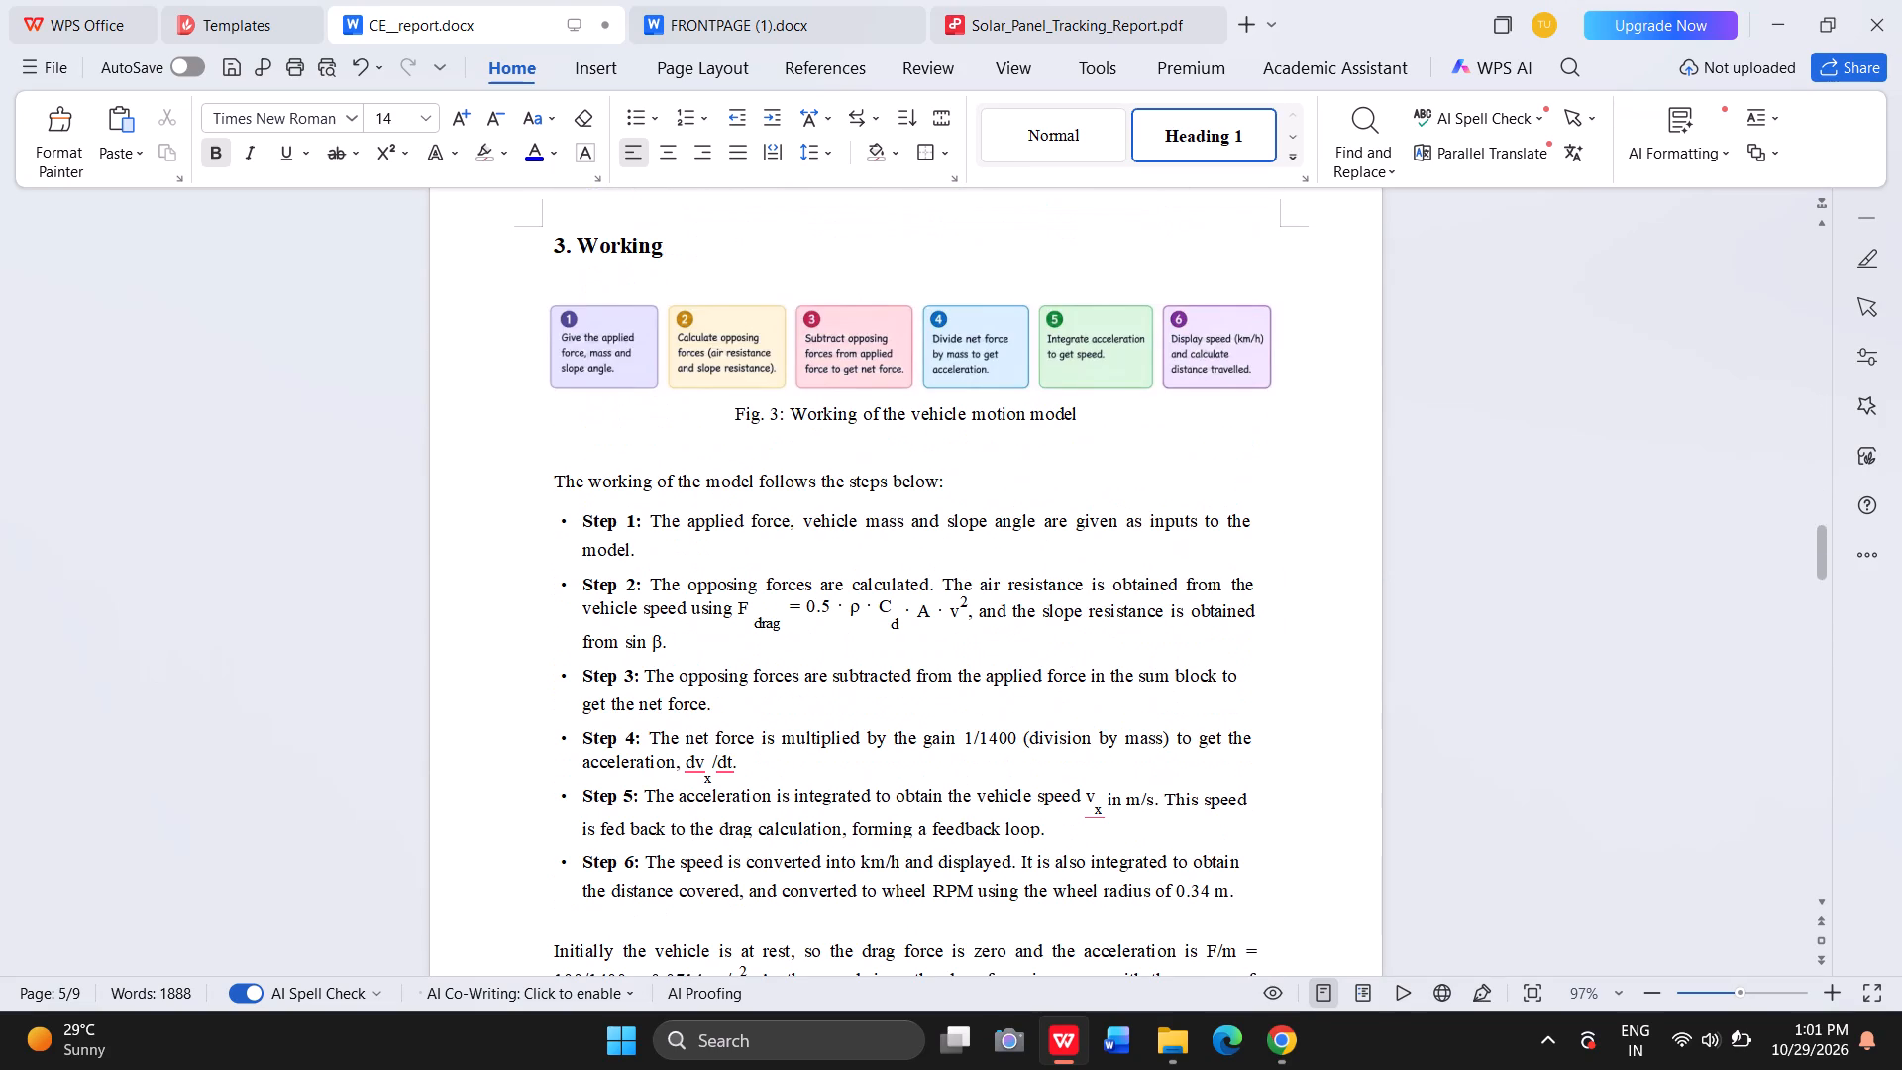
{"action": "scroll", "coordinate": [542, 400], "scroll_direction": "up", "scroll_amount": 1}
{"action": "scroll", "coordinate": [542, 400], "scroll_direction": "down", "scroll_amount": 10}
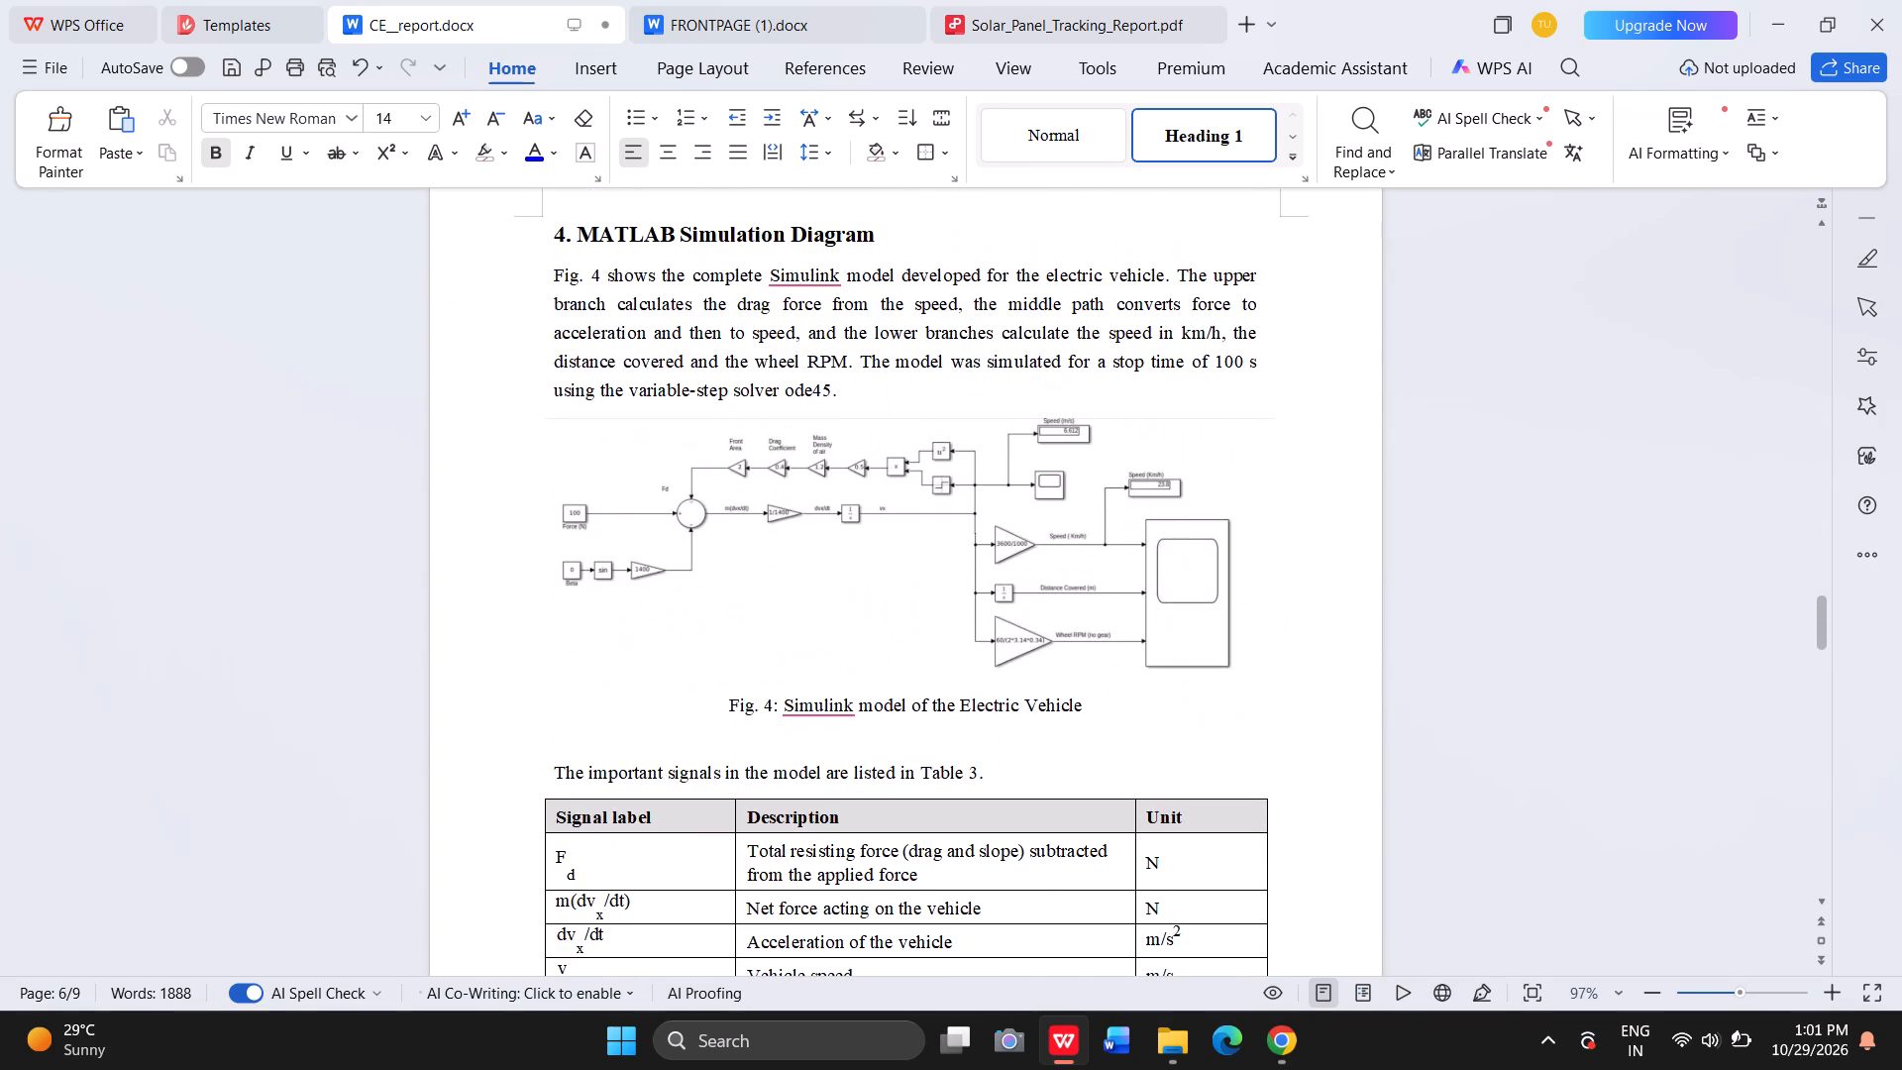
{"action": "scroll", "coordinate": [542, 400], "scroll_direction": "down", "scroll_amount": 20}
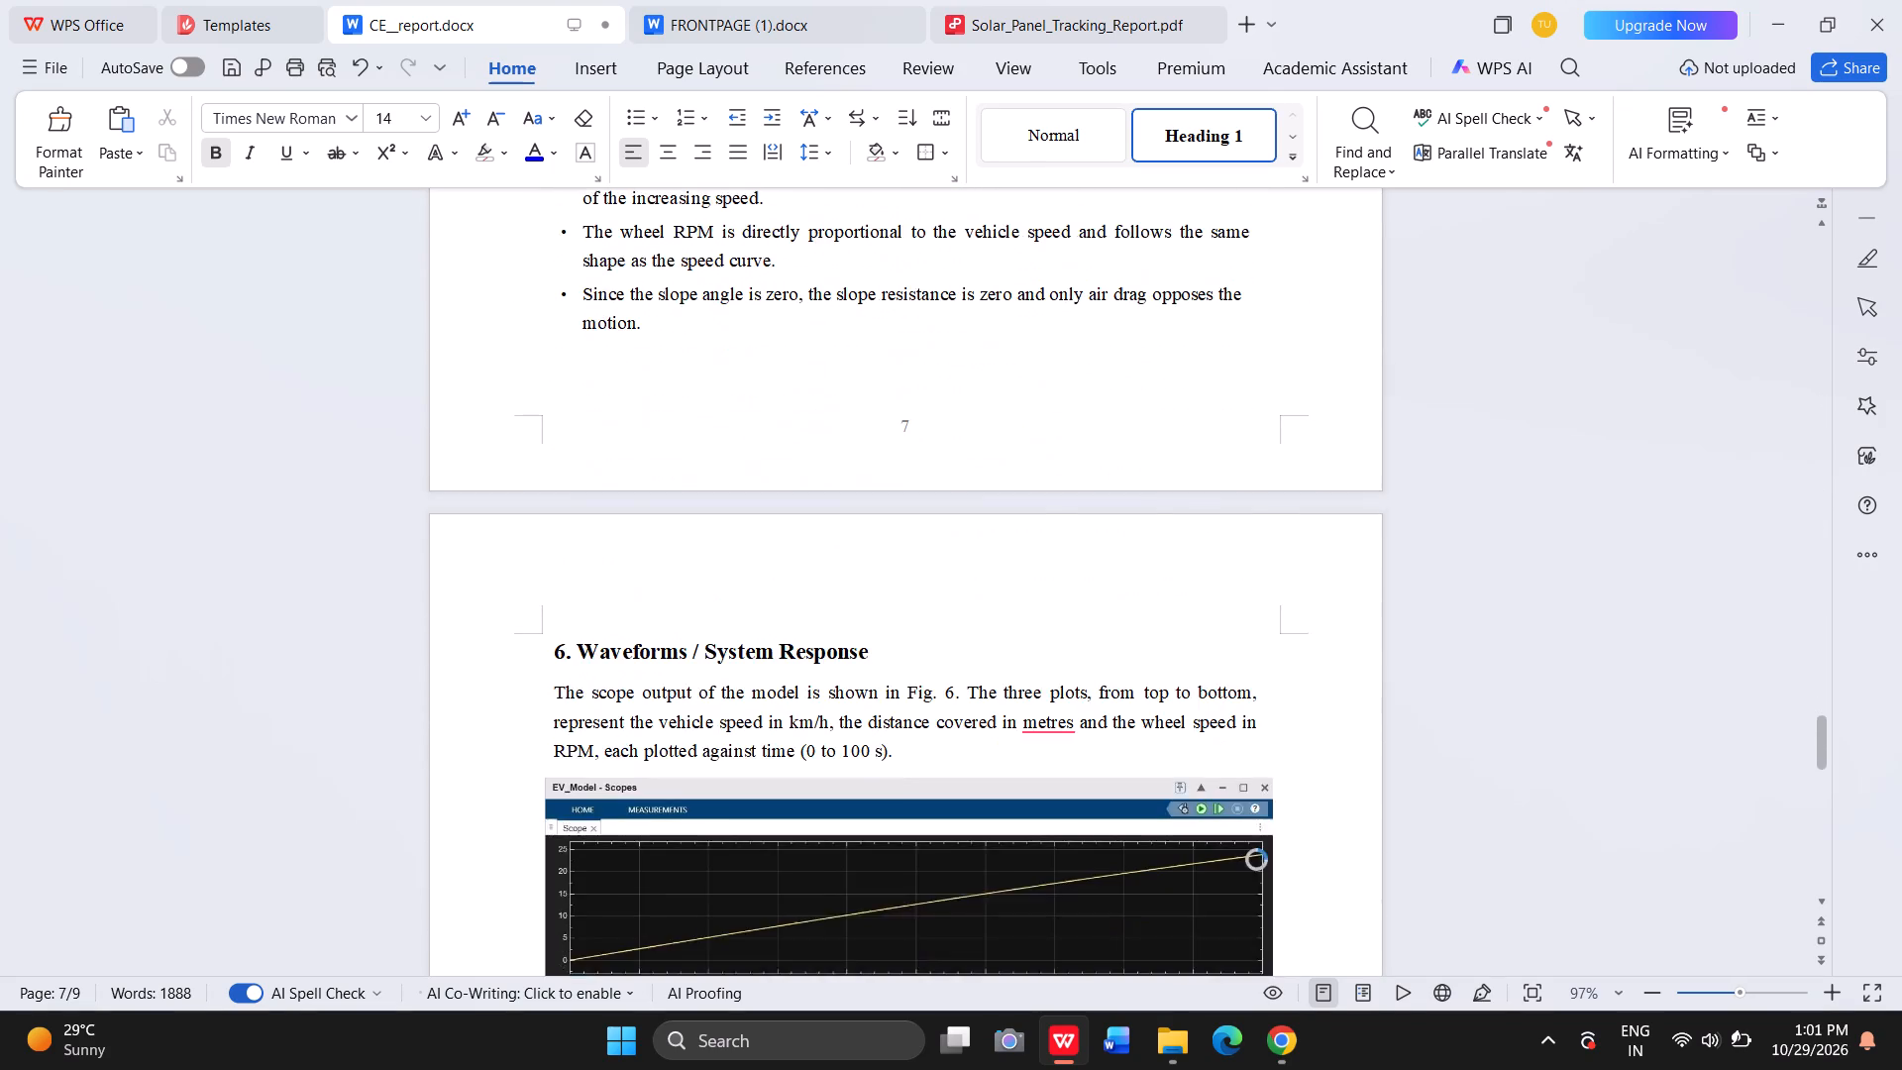
{"action": "scroll", "coordinate": [542, 400], "scroll_direction": "up", "scroll_amount": 20}
{"action": "scroll", "coordinate": [542, 400], "scroll_direction": "up", "scroll_amount": 20}
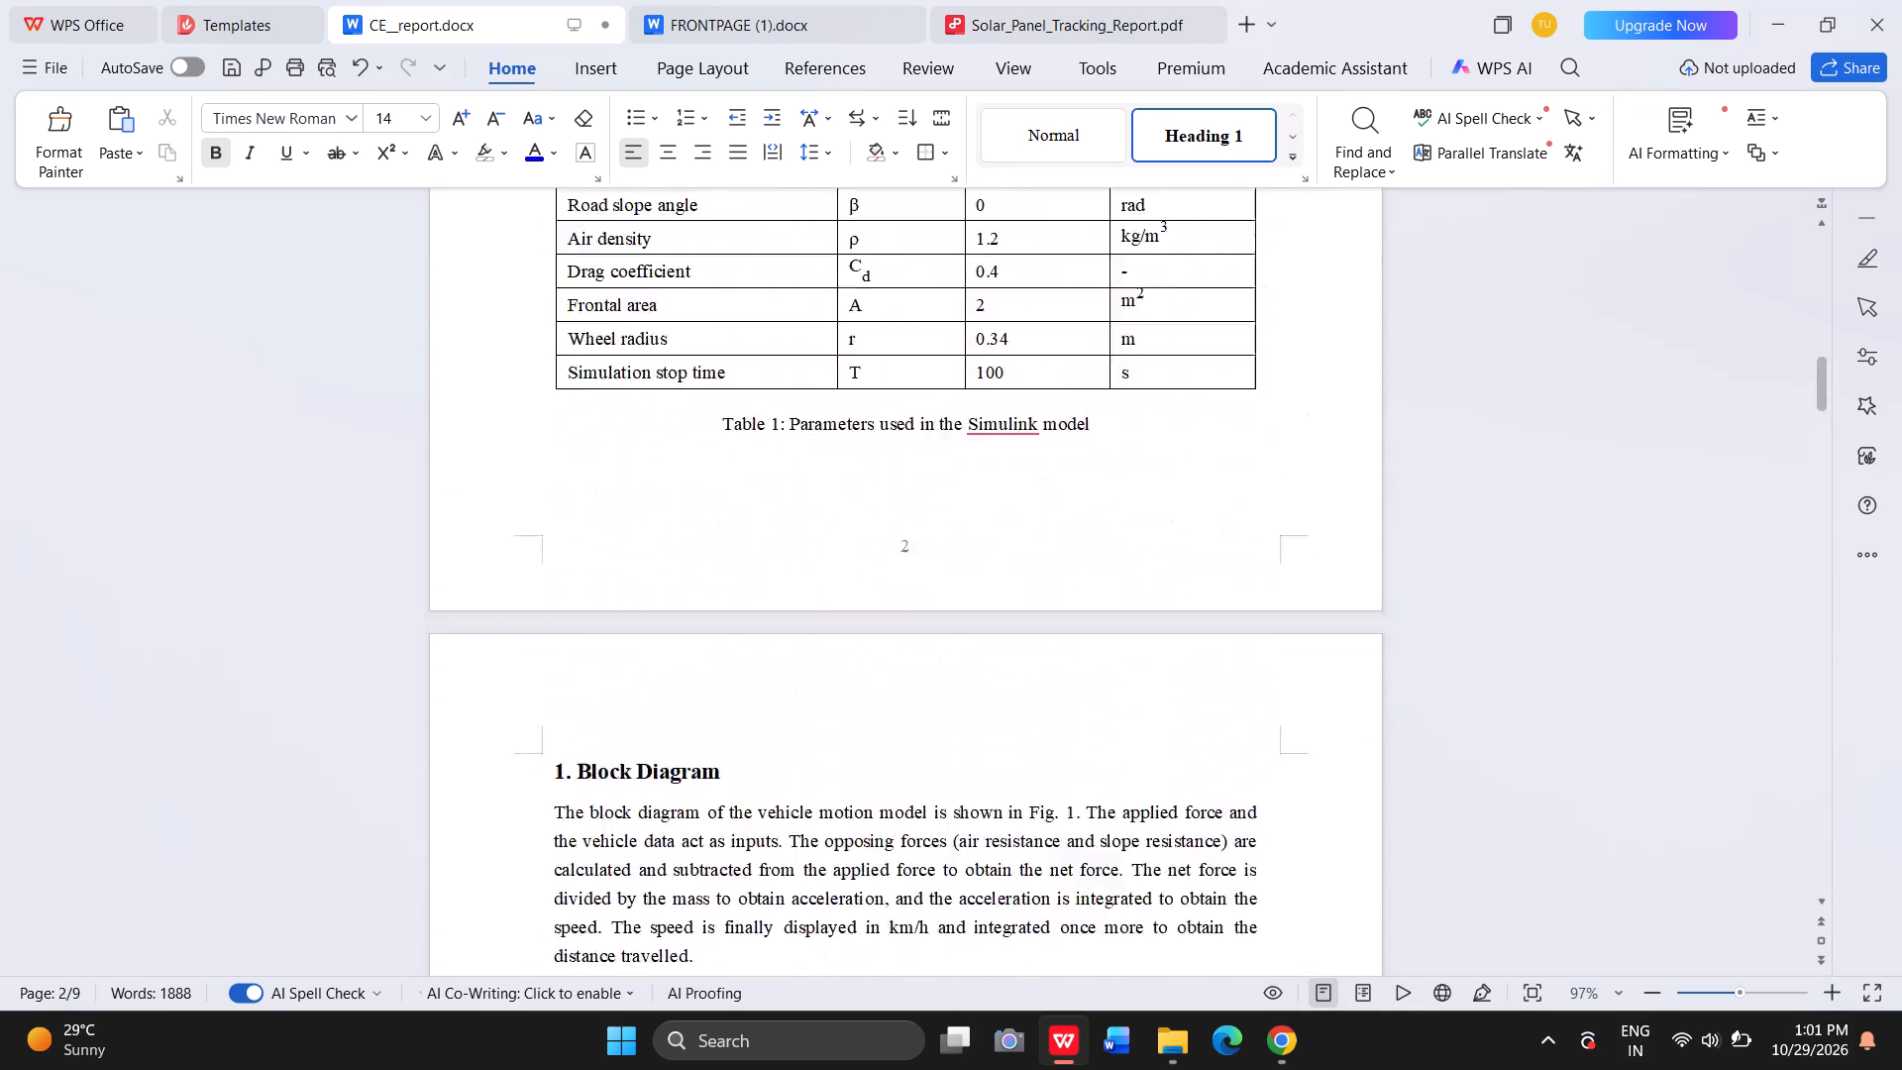
Set the font size of all the cover page text, from the college name through the address lines, to 12.
{"action": "scroll", "coordinate": [542, 400], "scroll_direction": "up", "scroll_amount": 4}
{"action": "scroll", "coordinate": [542, 400], "scroll_direction": "down", "scroll_amount": 3}
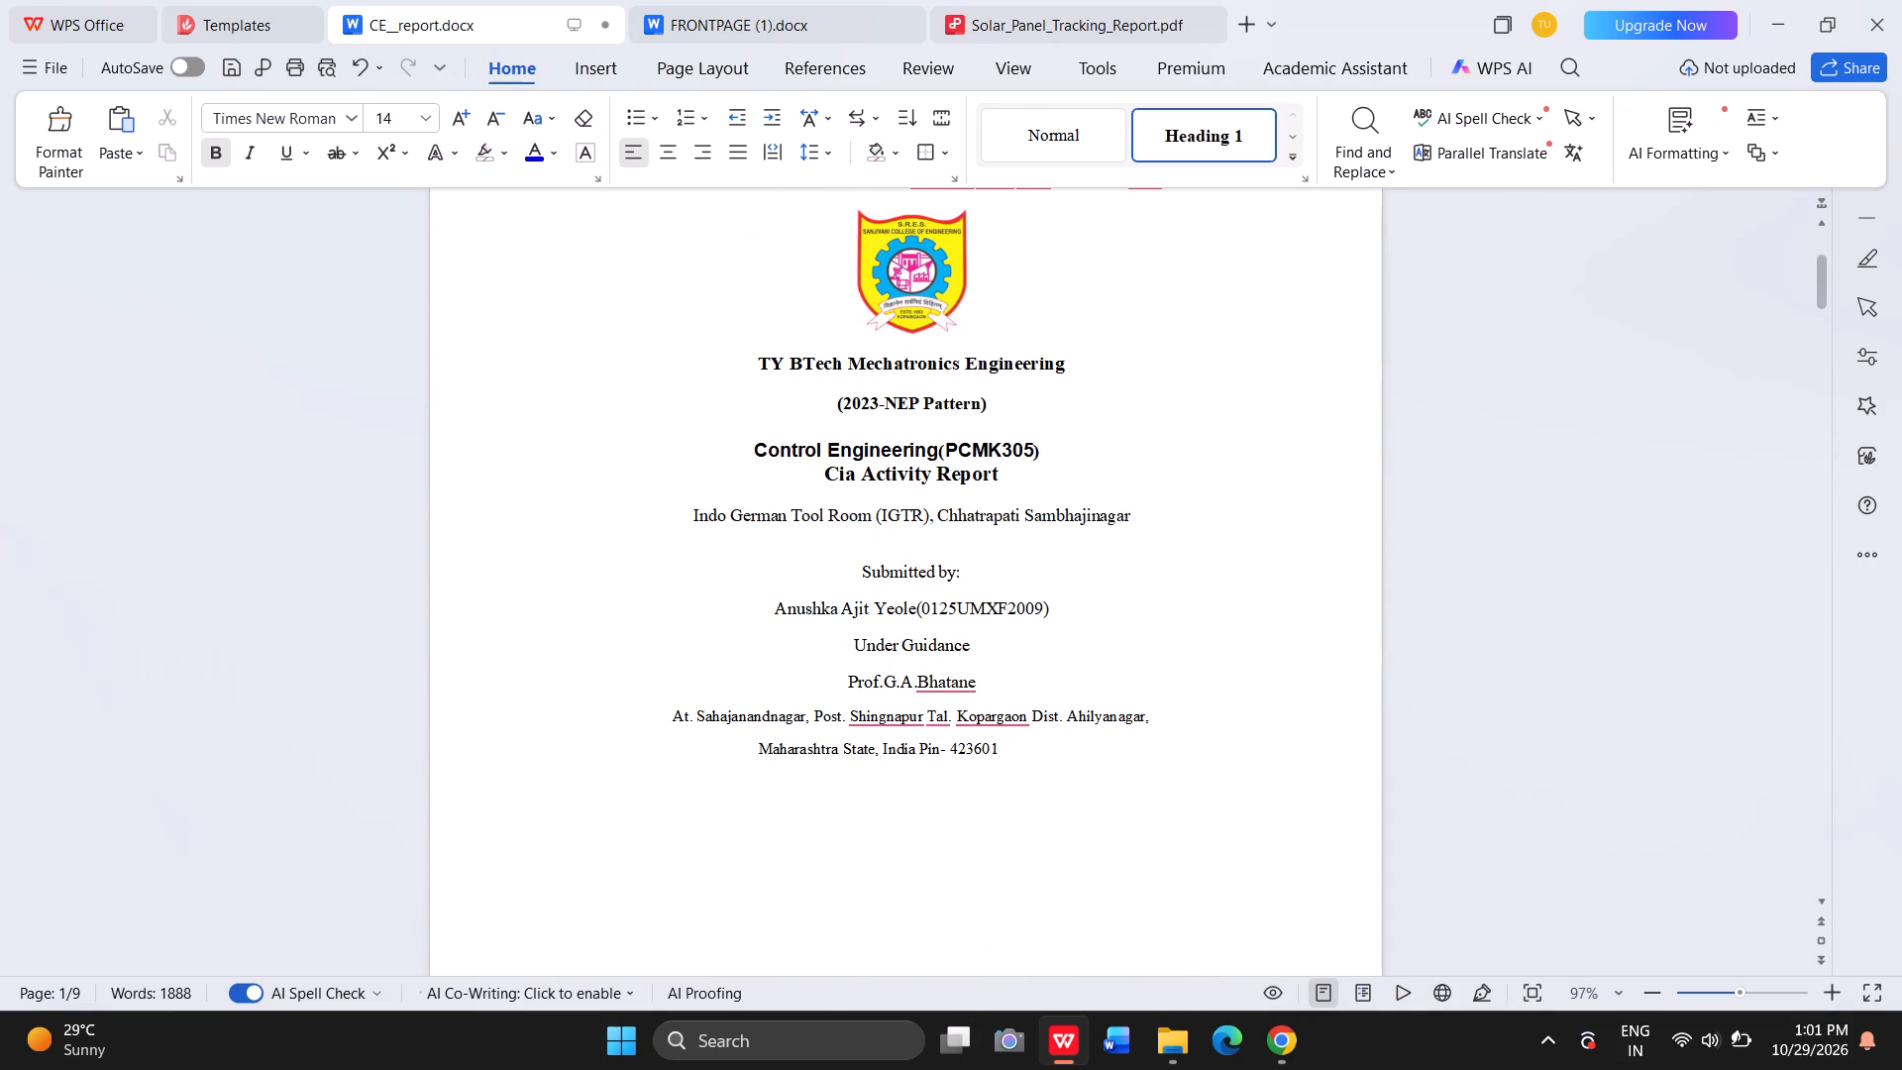
{"action": "left_click_drag", "start_coordinate": [759, 453], "coordinate": [866, 450]}
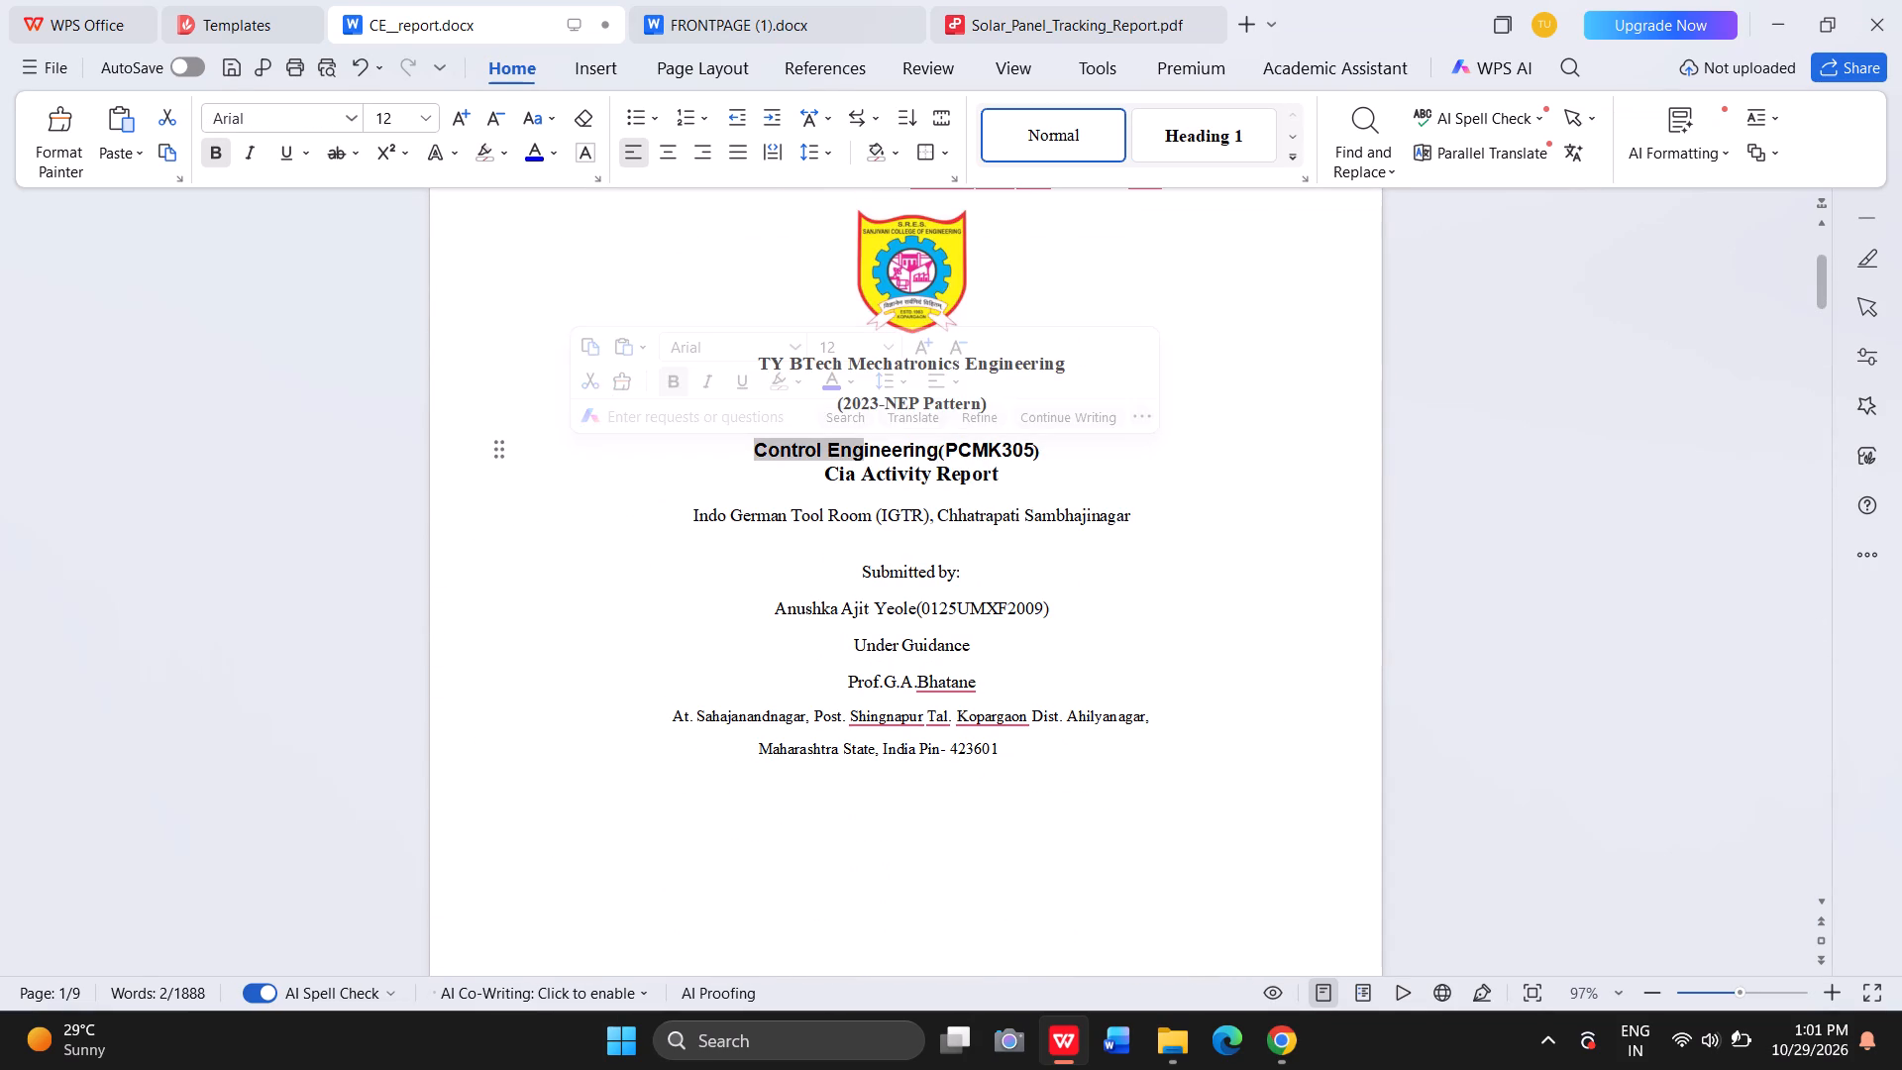
{"action": "left_click", "coordinate": [775, 535]}
{"action": "scroll", "coordinate": [759, 418], "scroll_direction": "up", "scroll_amount": 3}
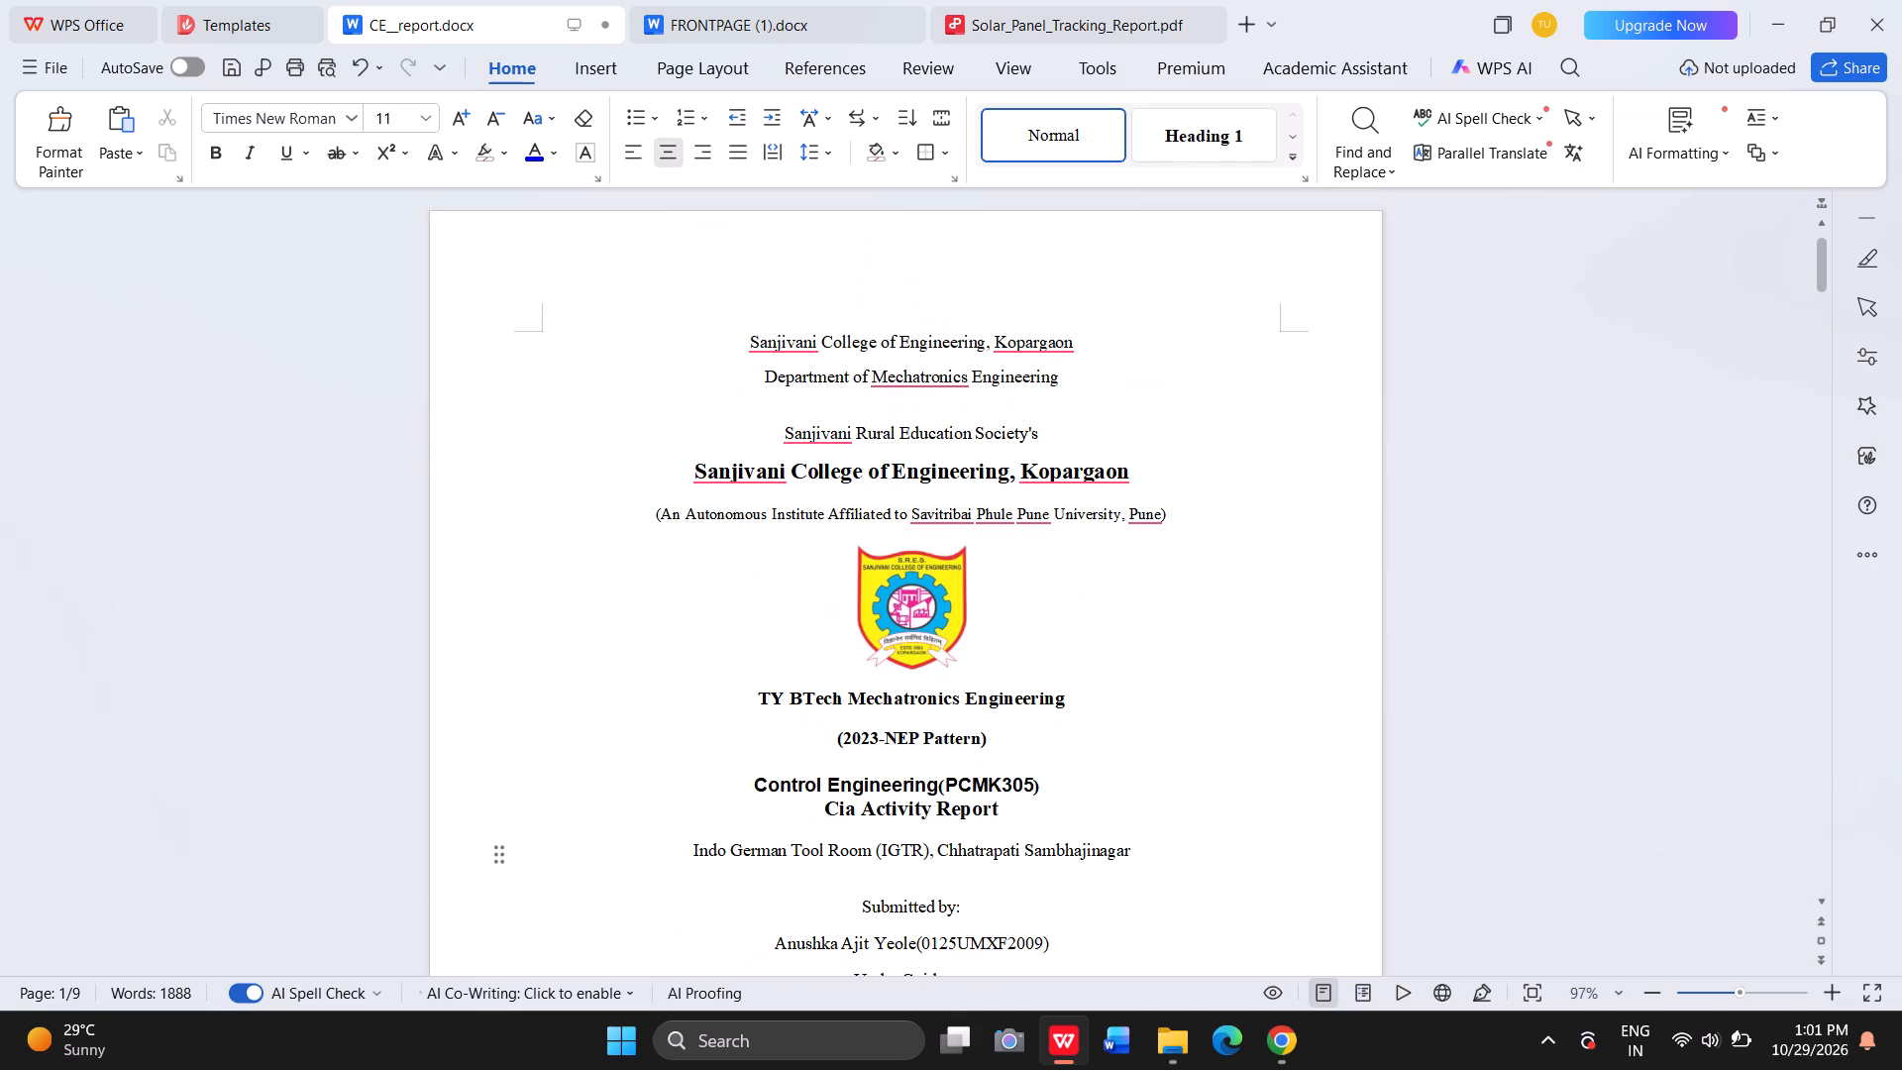
{"action": "left_click_drag", "start_coordinate": [737, 331], "coordinate": [971, 952]}
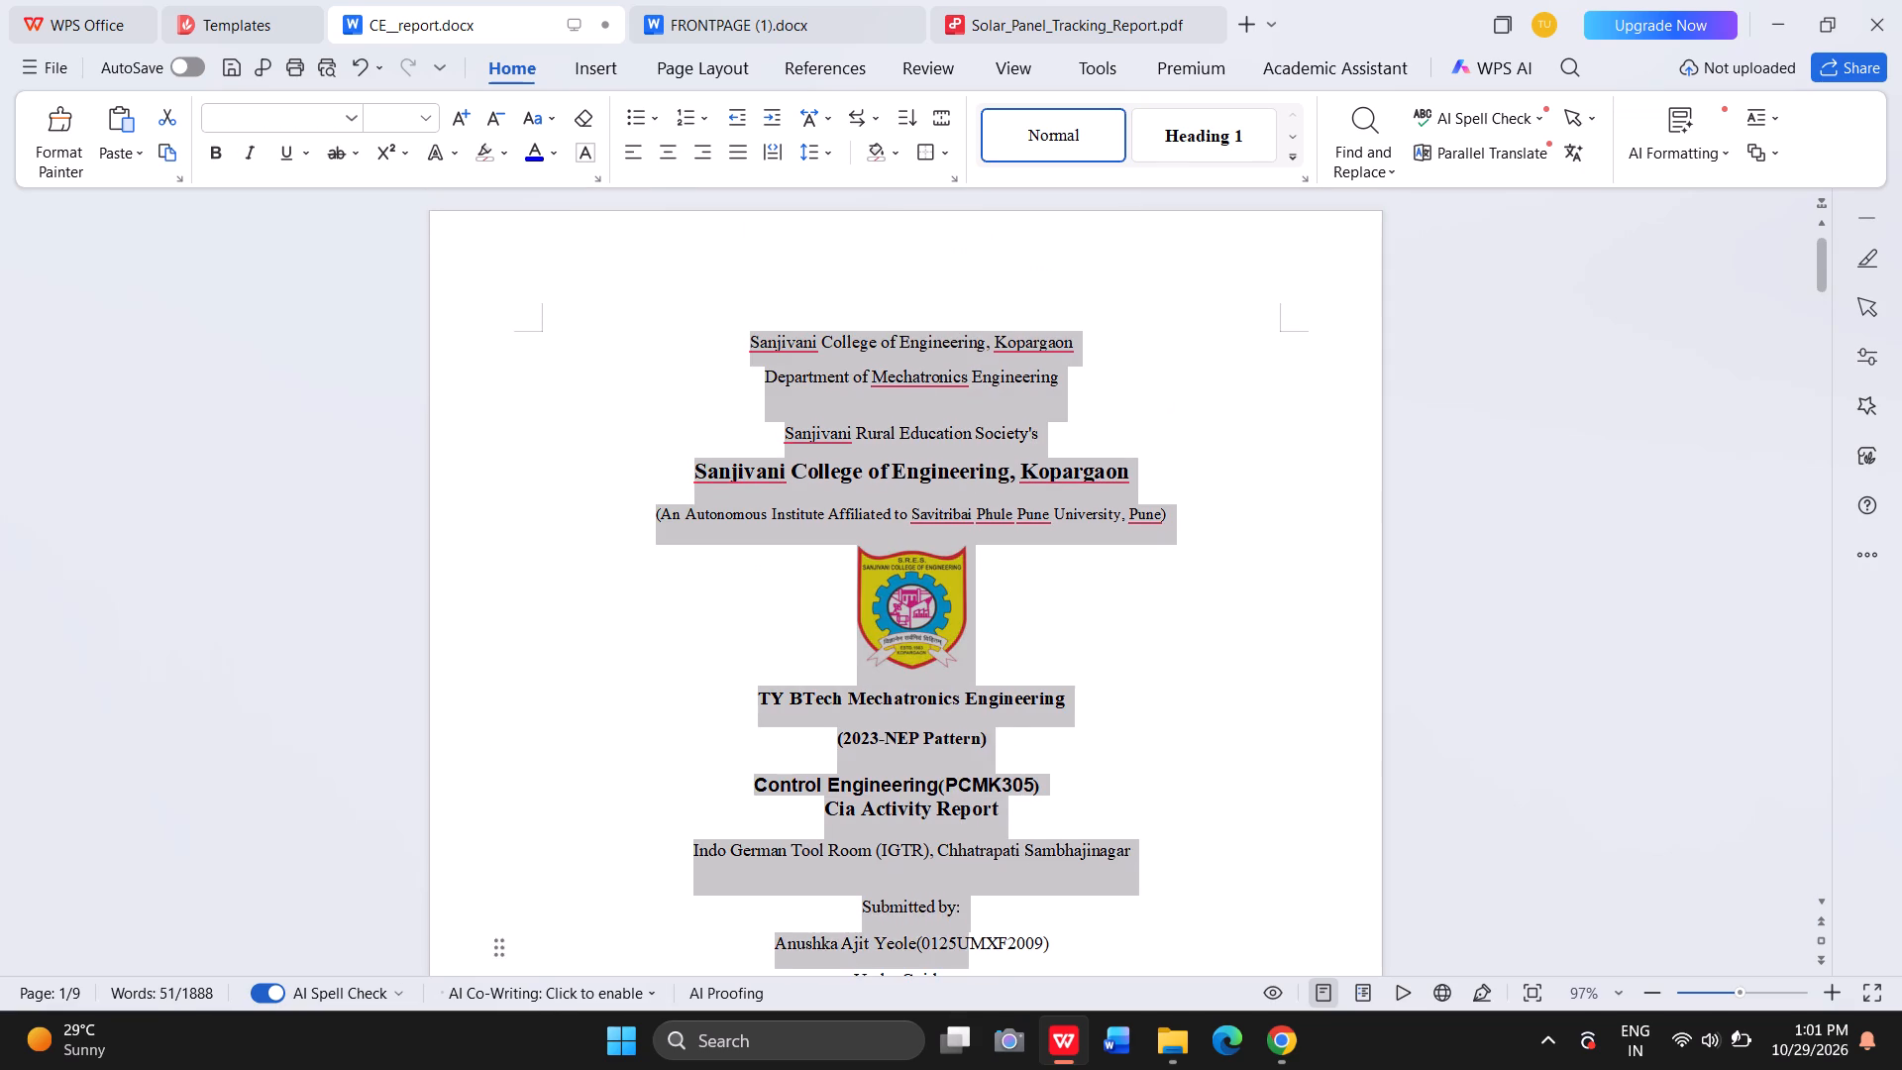
{"action": "left_click_drag", "start_coordinate": [971, 952], "coordinate": [1137, 568]}
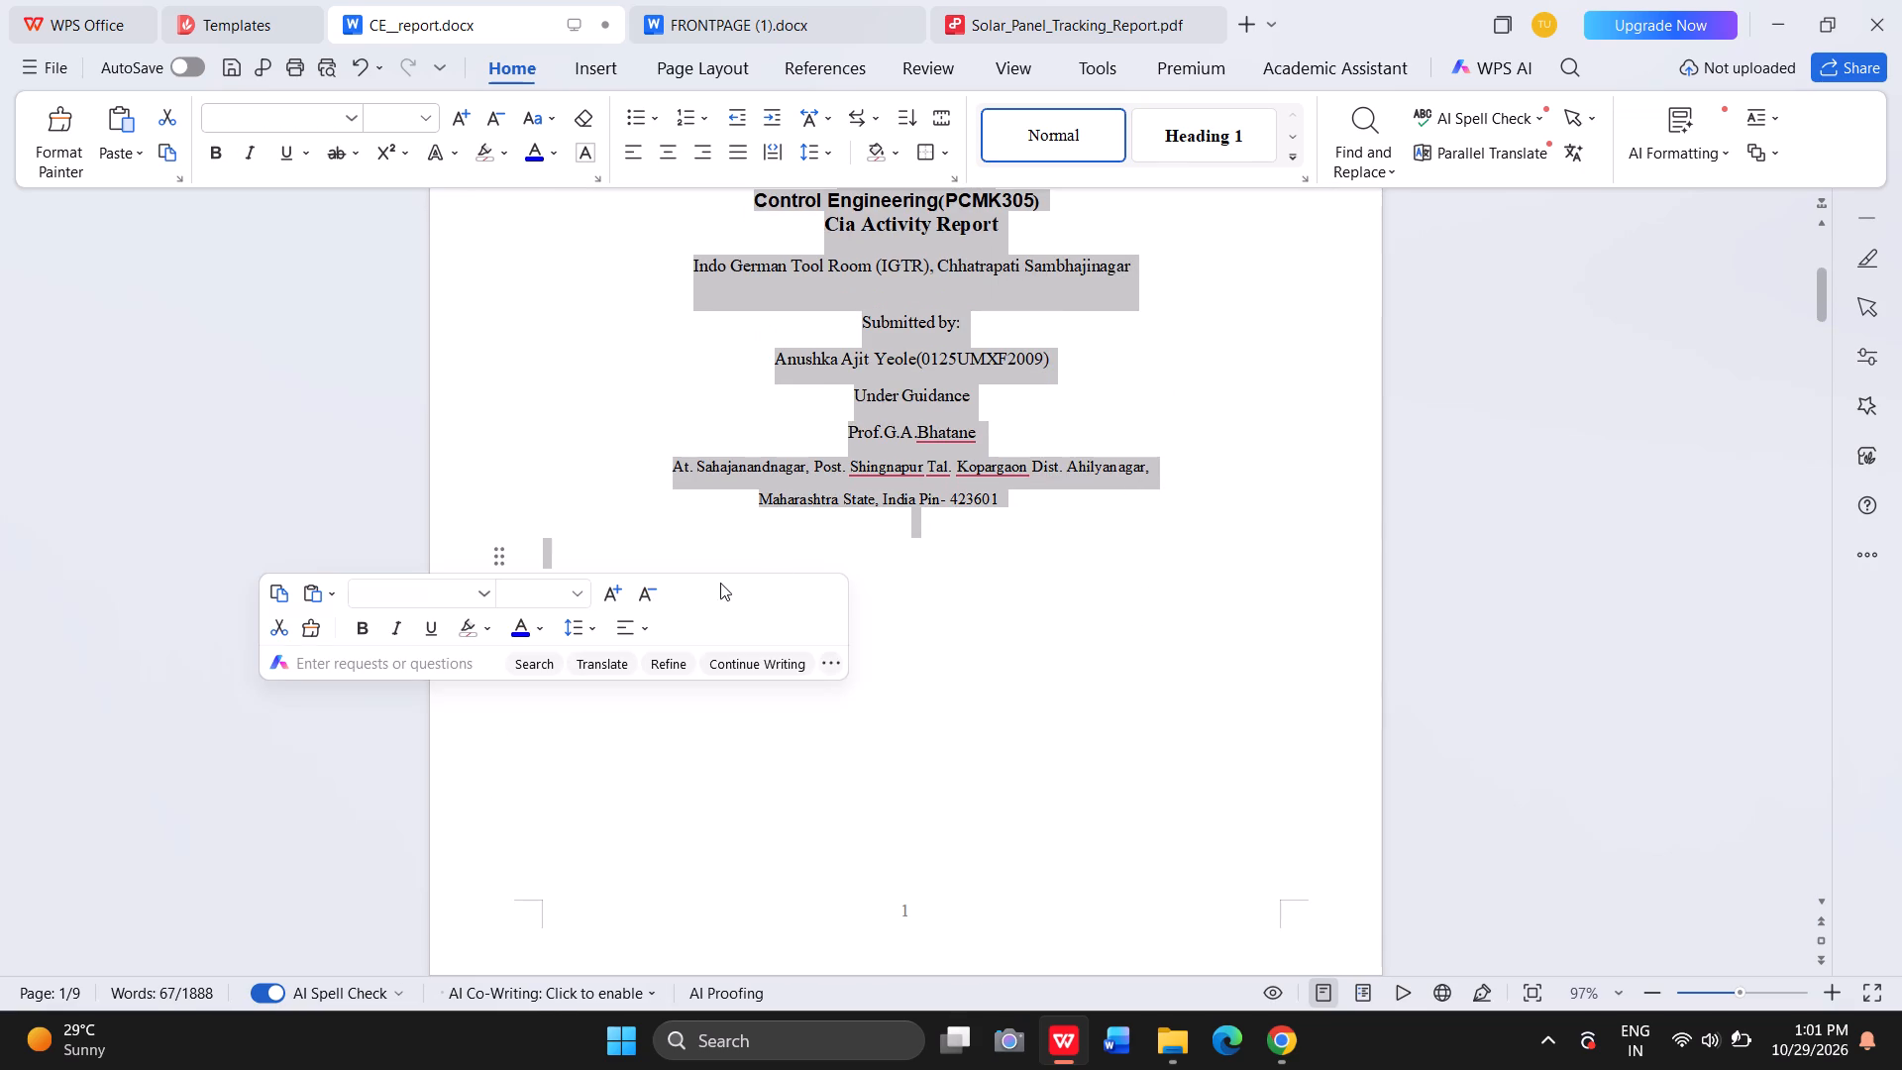
{"action": "left_click", "coordinate": [572, 593]}
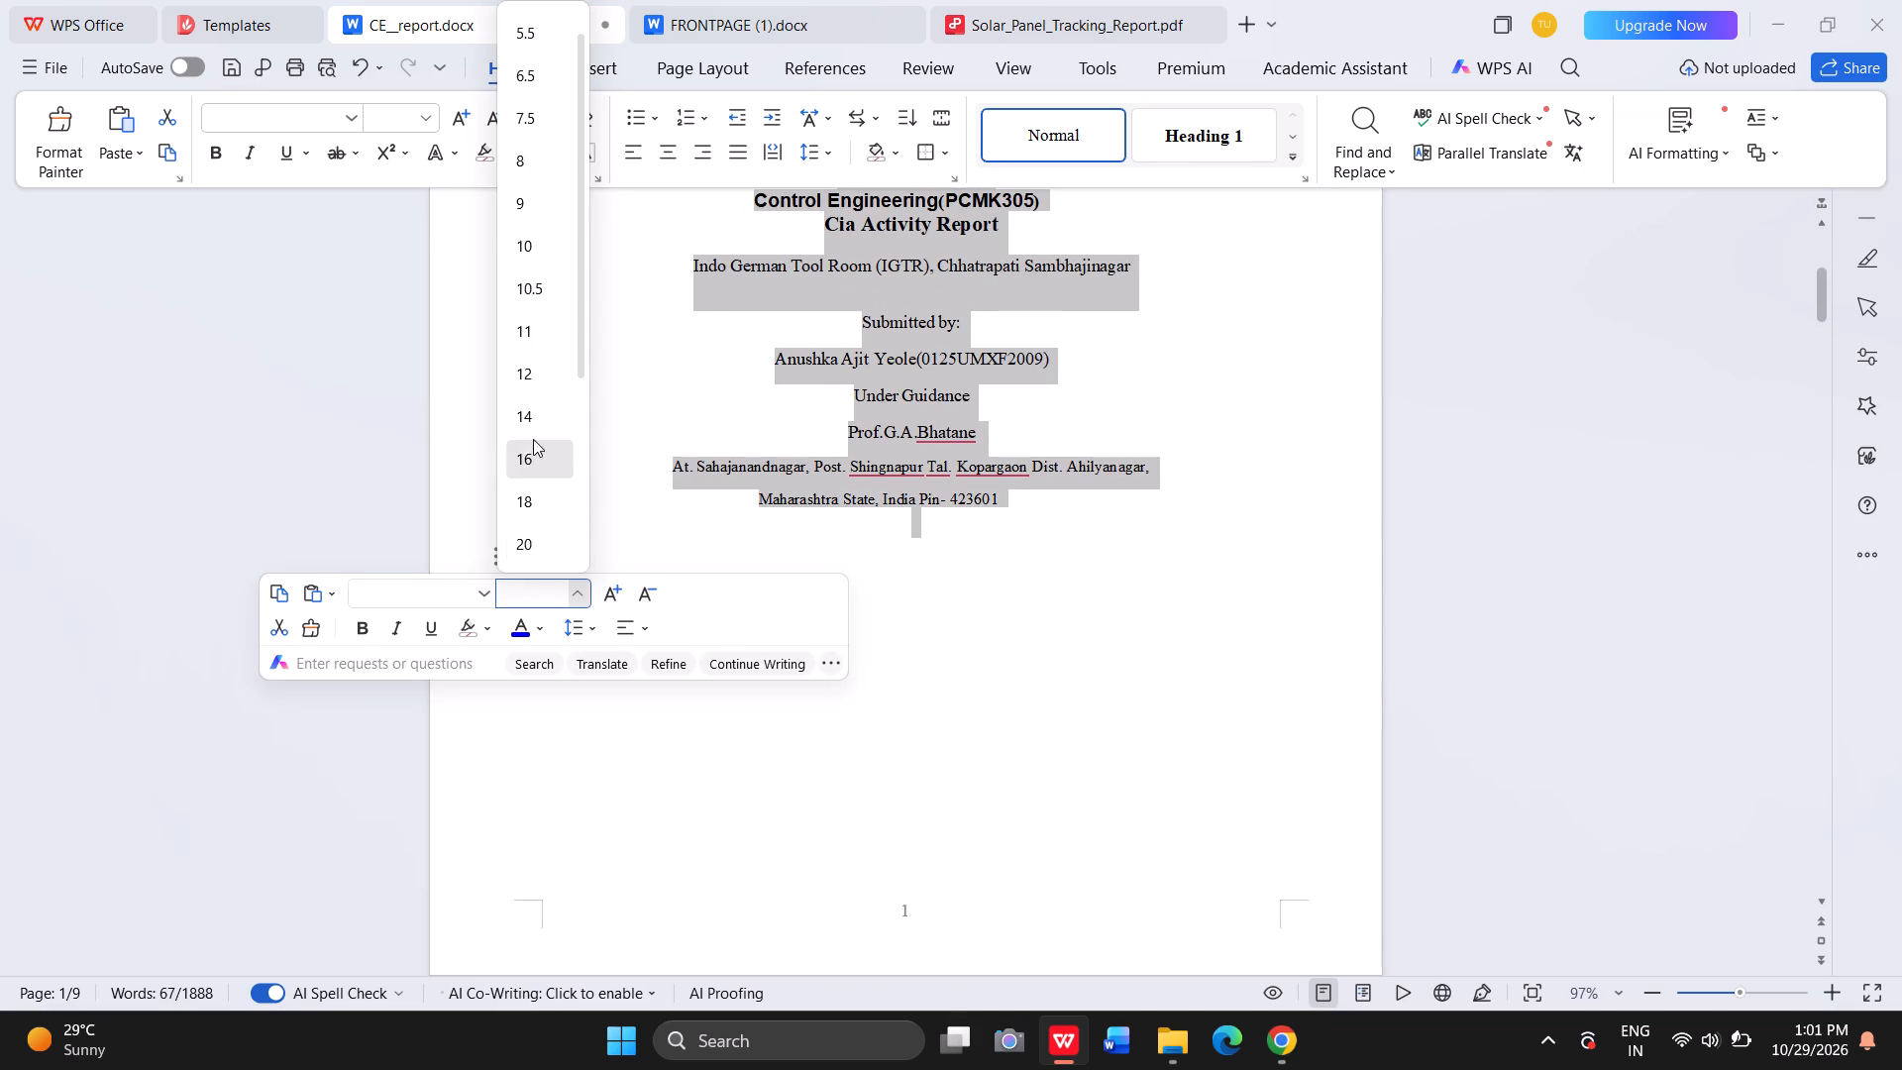
{"action": "left_click", "coordinate": [532, 388]}
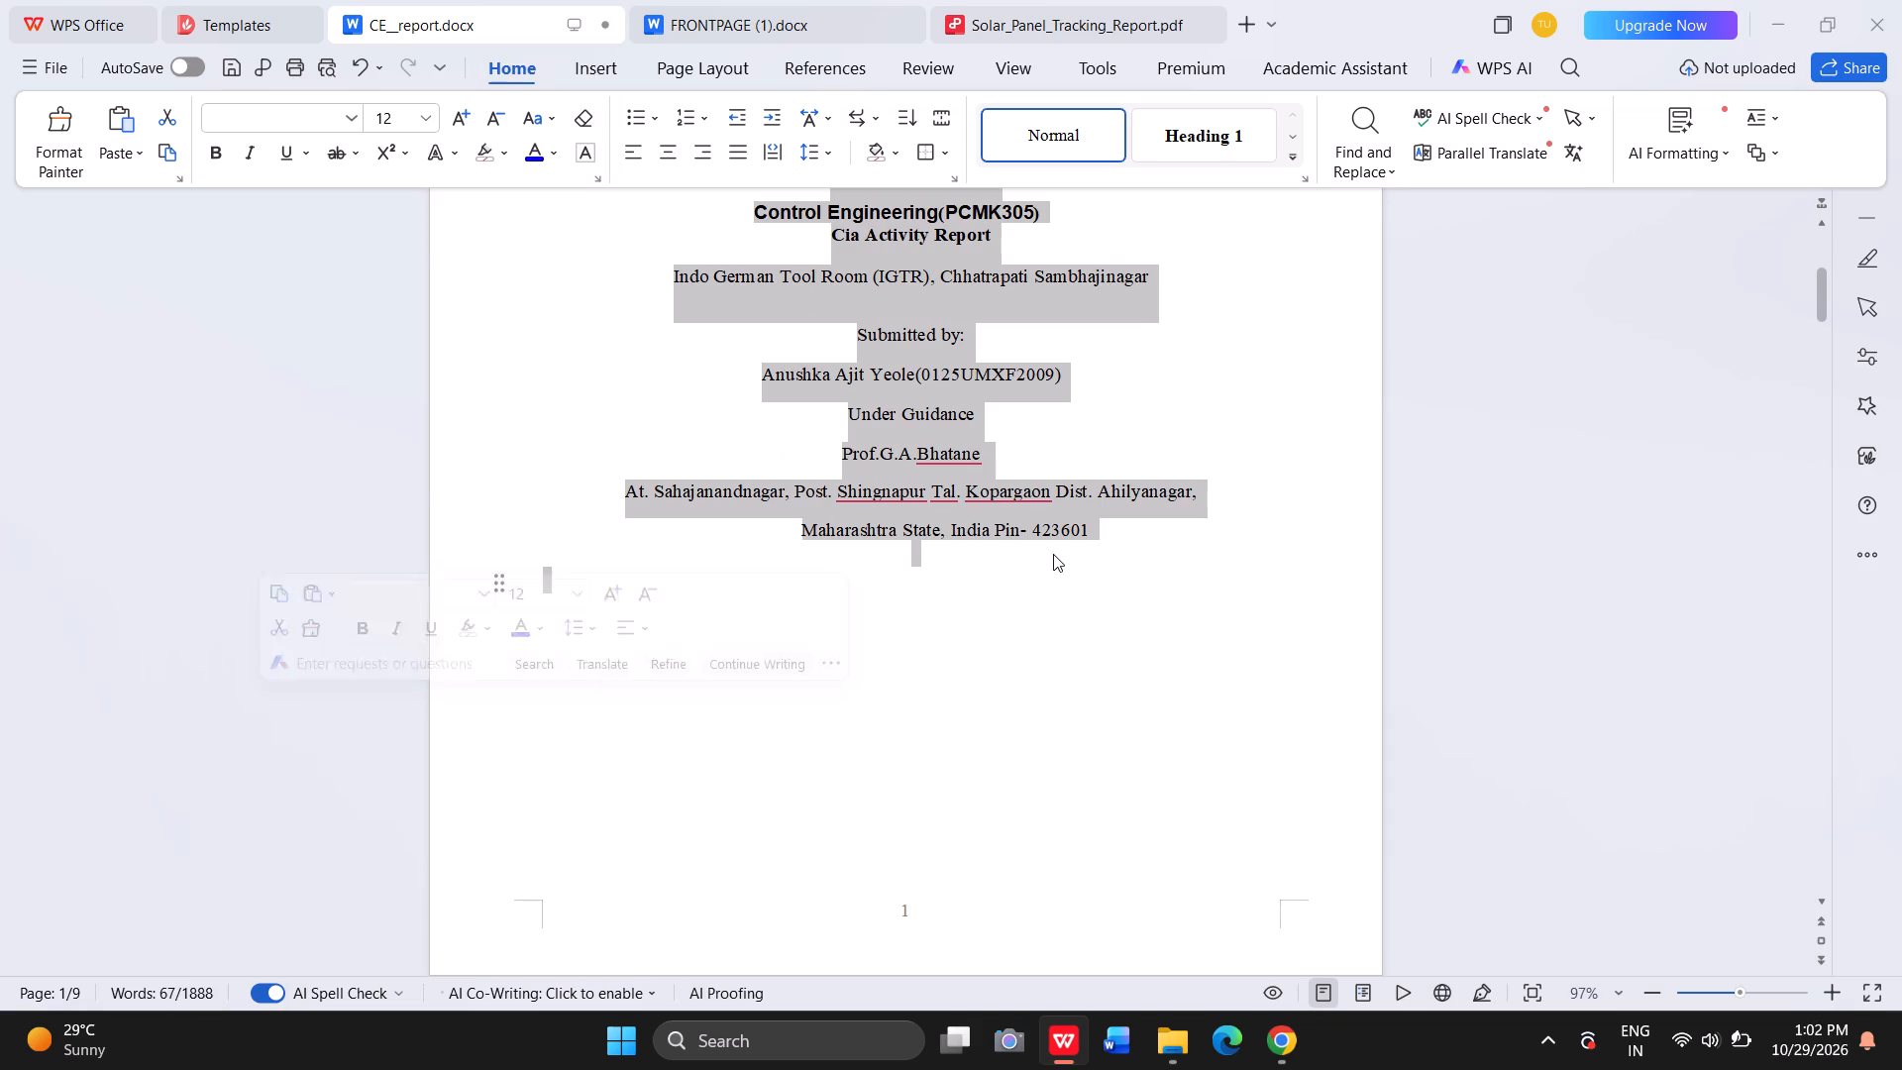
{"action": "left_click", "coordinate": [1053, 554]}
Select the whole "Indo German Tool Room (IGTR), Chhatrapati Sambhajinagar" line on the cover page.
{"action": "scroll", "coordinate": [1215, 489], "scroll_direction": "up", "scroll_amount": 3}
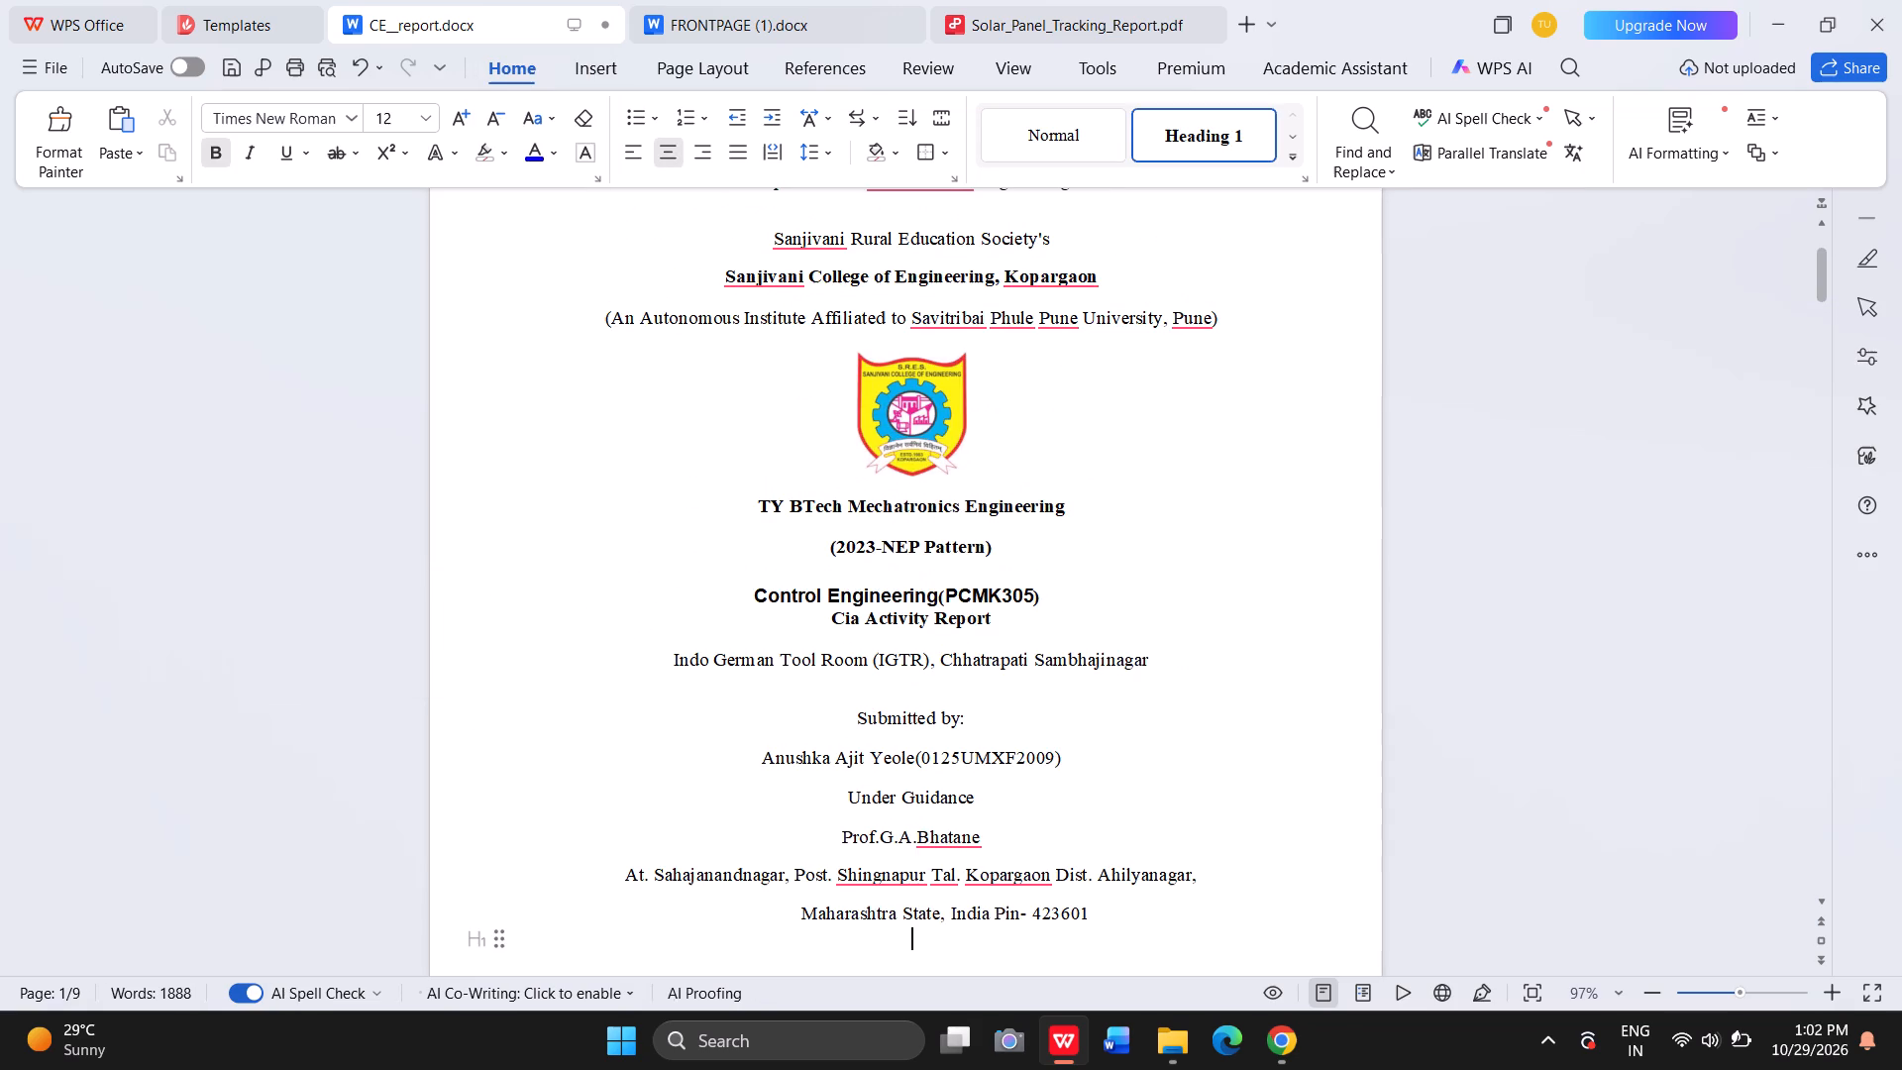
{"action": "left_click_drag", "start_coordinate": [672, 659], "coordinate": [974, 675]}
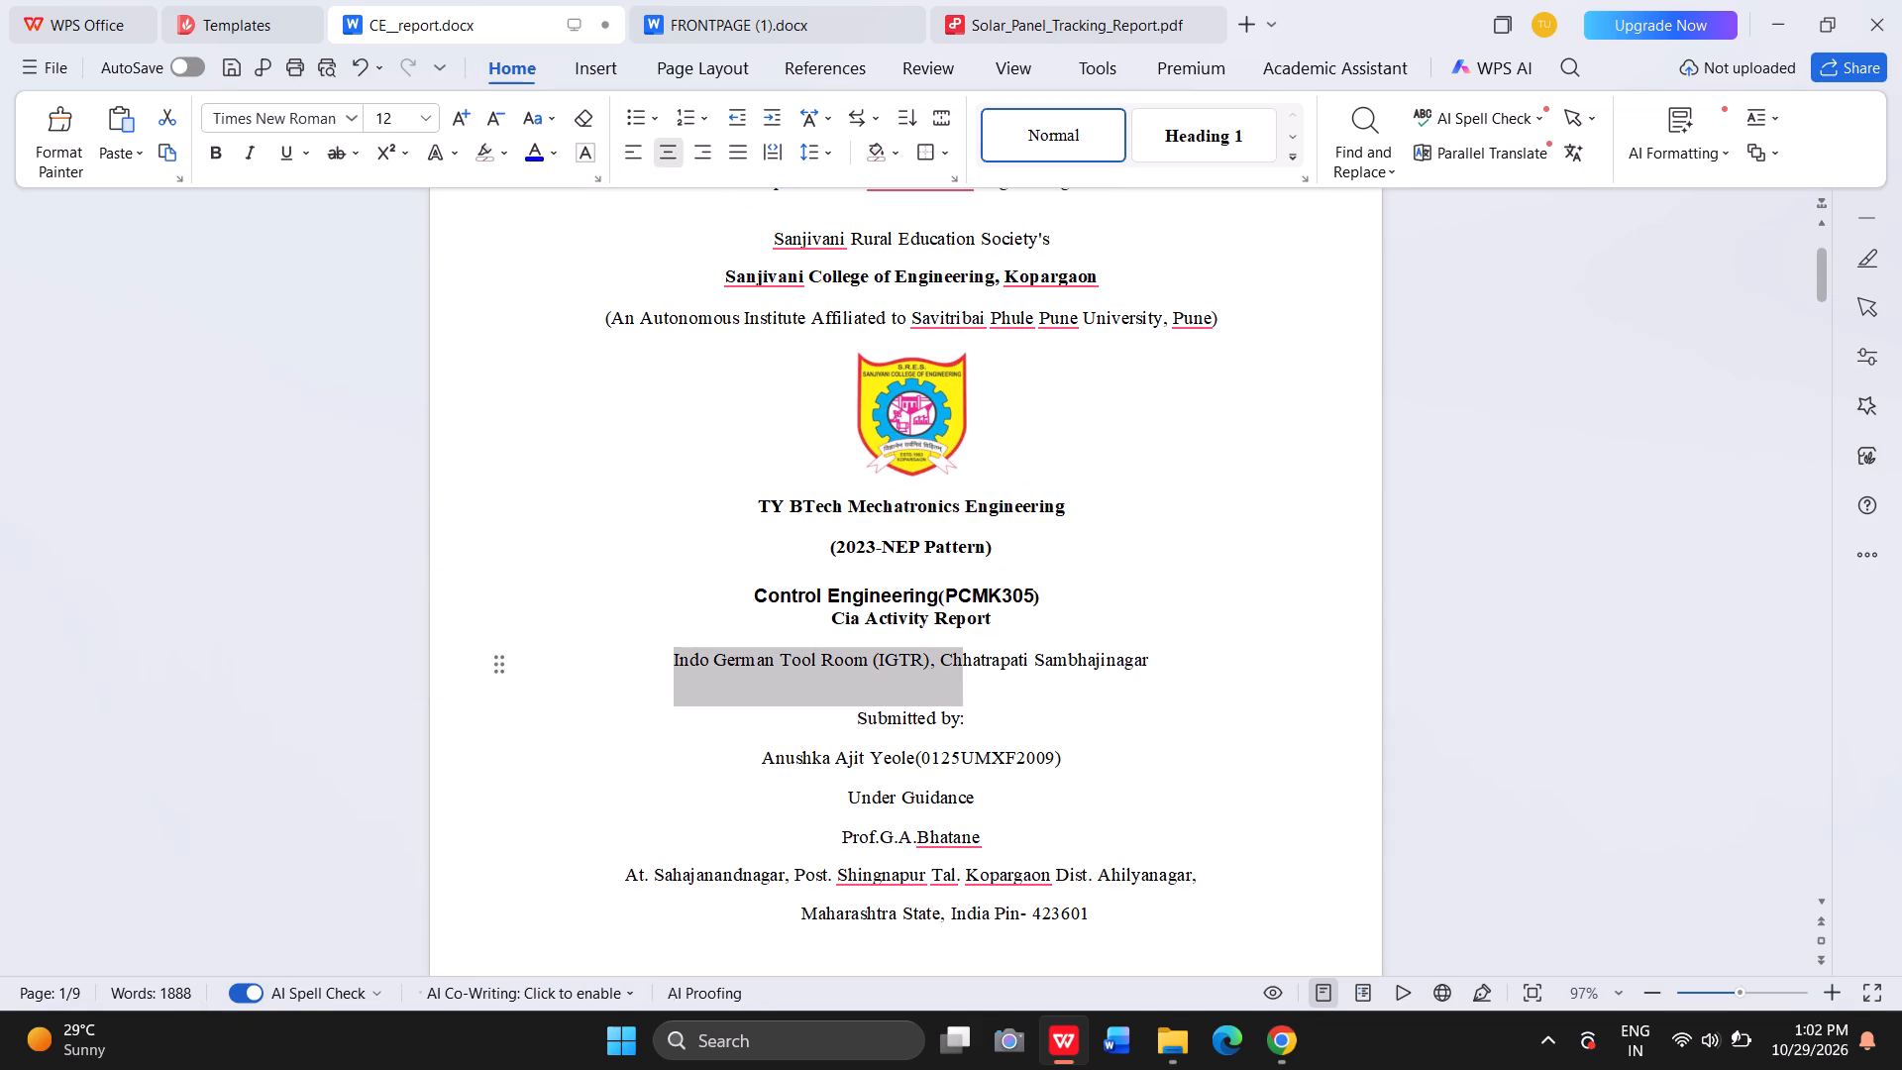
{"action": "left_click_drag", "start_coordinate": [974, 675], "coordinate": [1187, 659]}
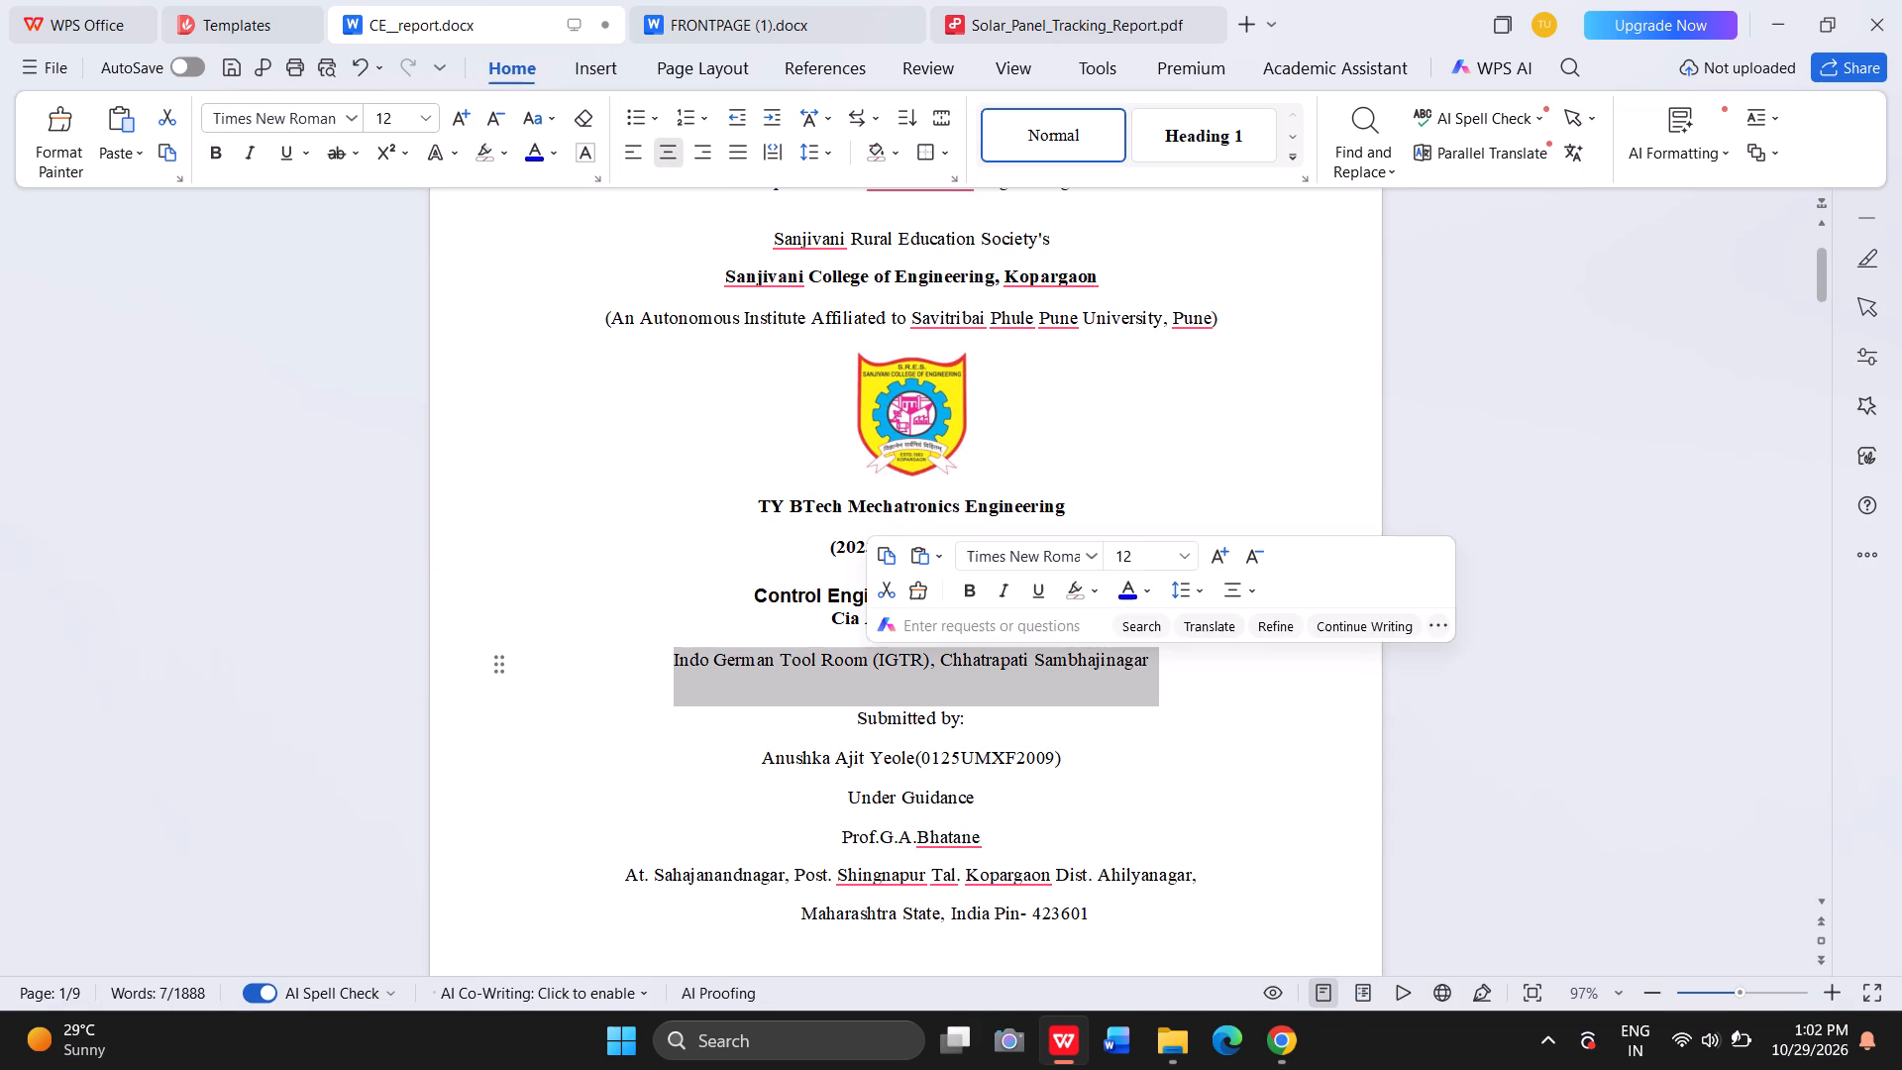
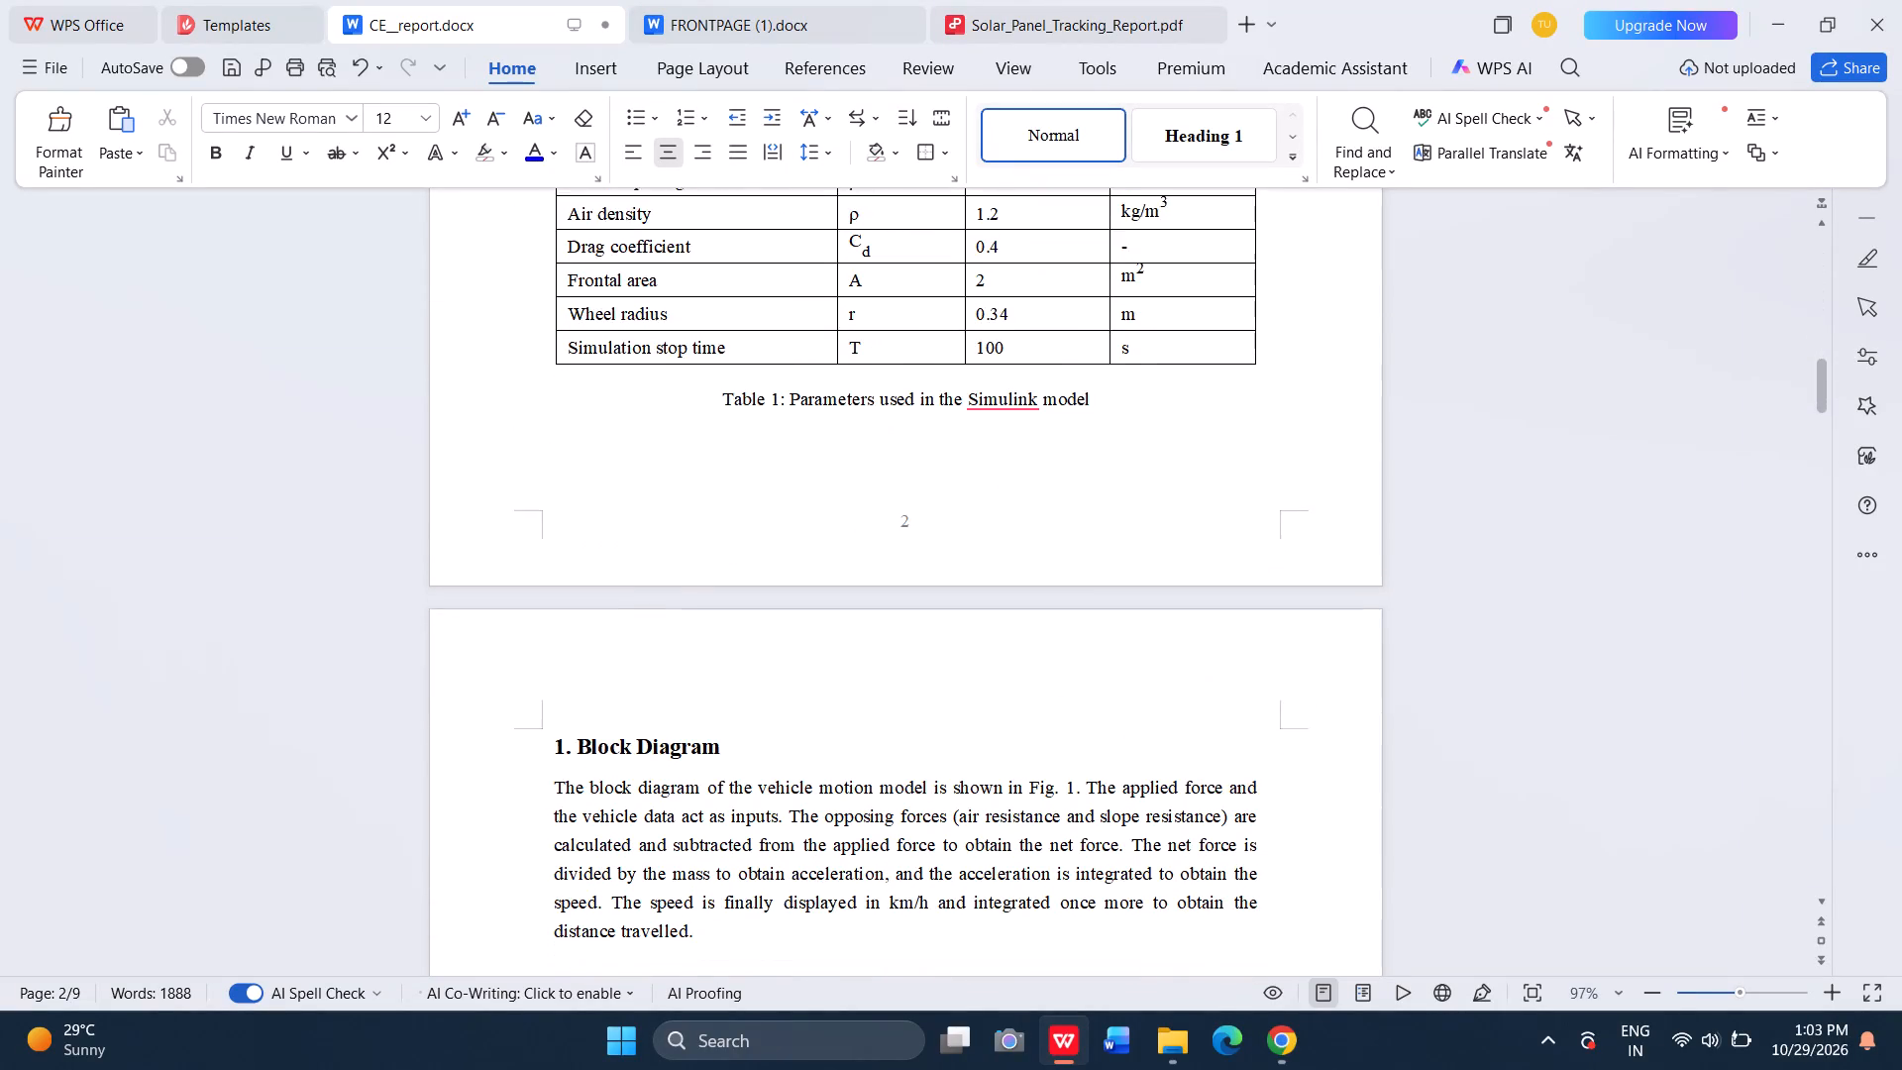
Check the page layout of the report from the parameters table through the Construction section, and return to the cover page.
{"action": "scroll", "coordinate": [982, 758], "scroll_direction": "down", "scroll_amount": 8}
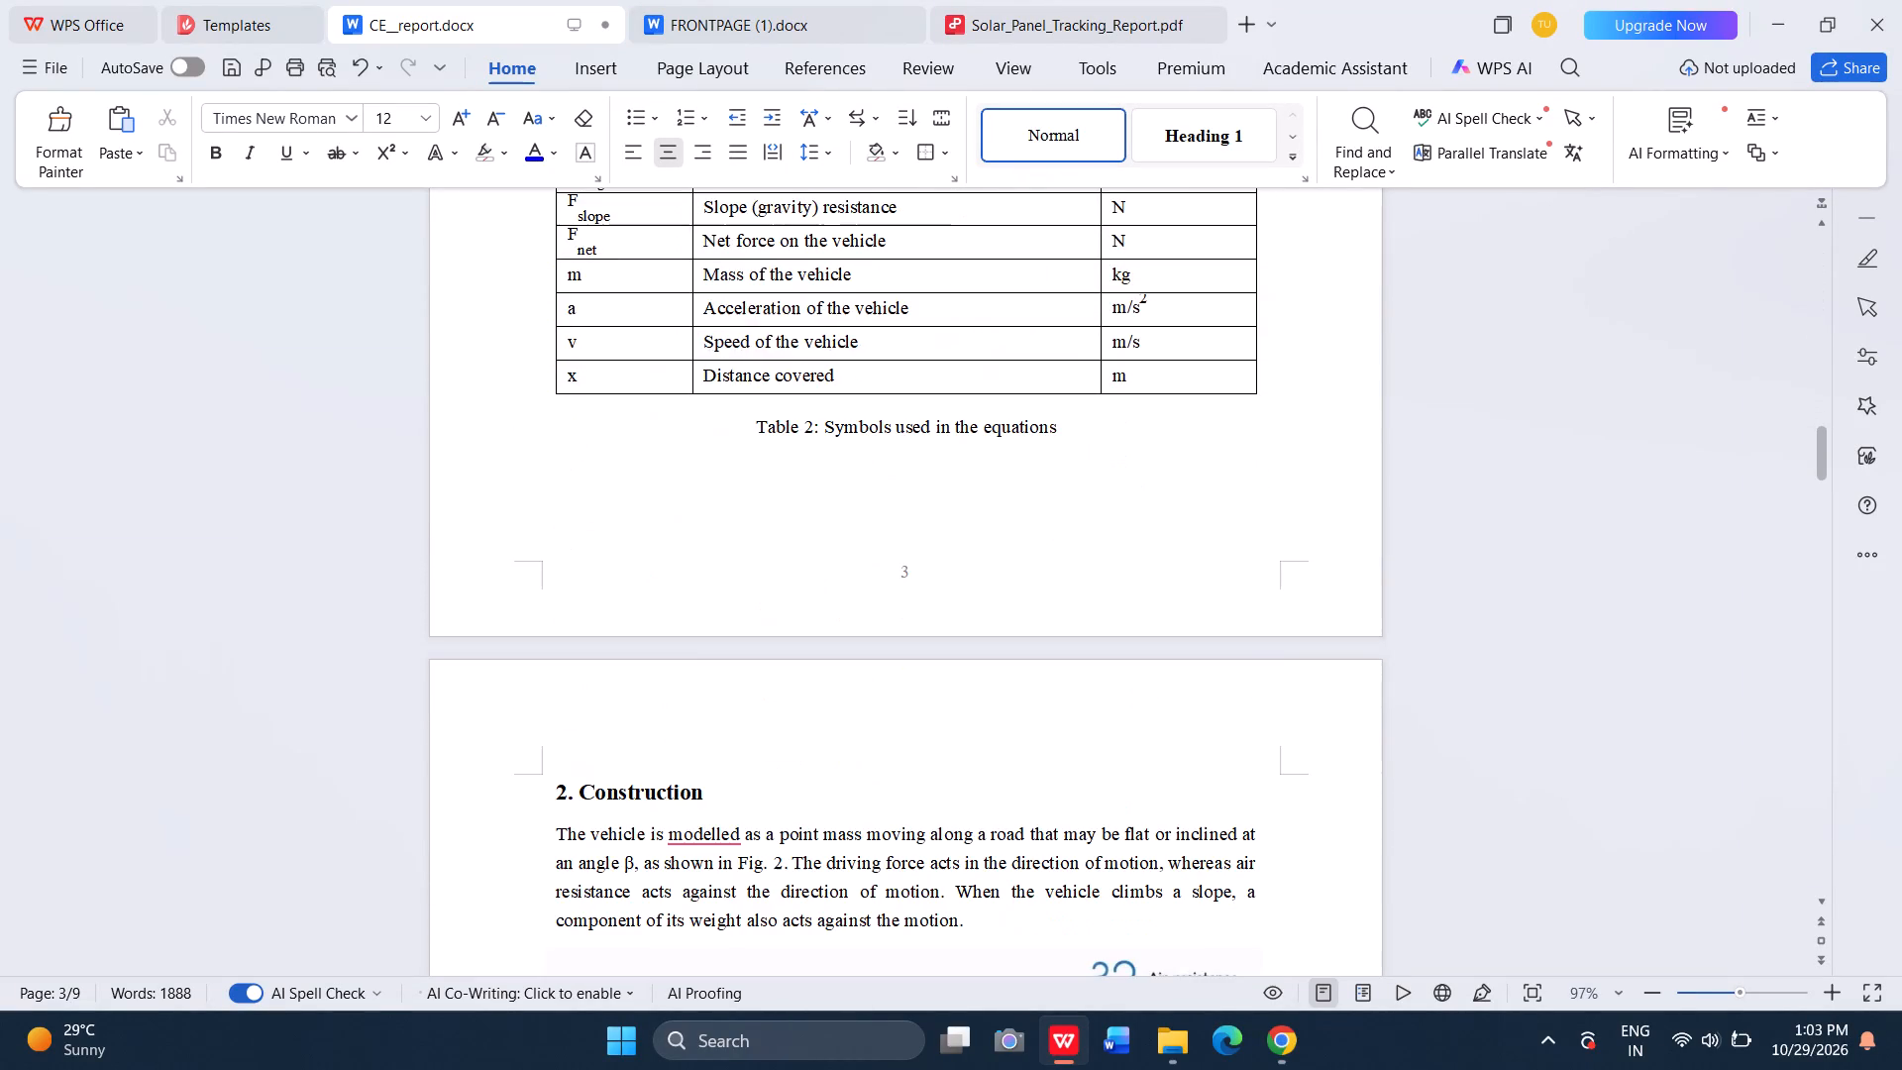
{"action": "scroll", "coordinate": [982, 758], "scroll_direction": "down", "scroll_amount": 1}
{"action": "scroll", "coordinate": [982, 758], "scroll_direction": "up", "scroll_amount": 13}
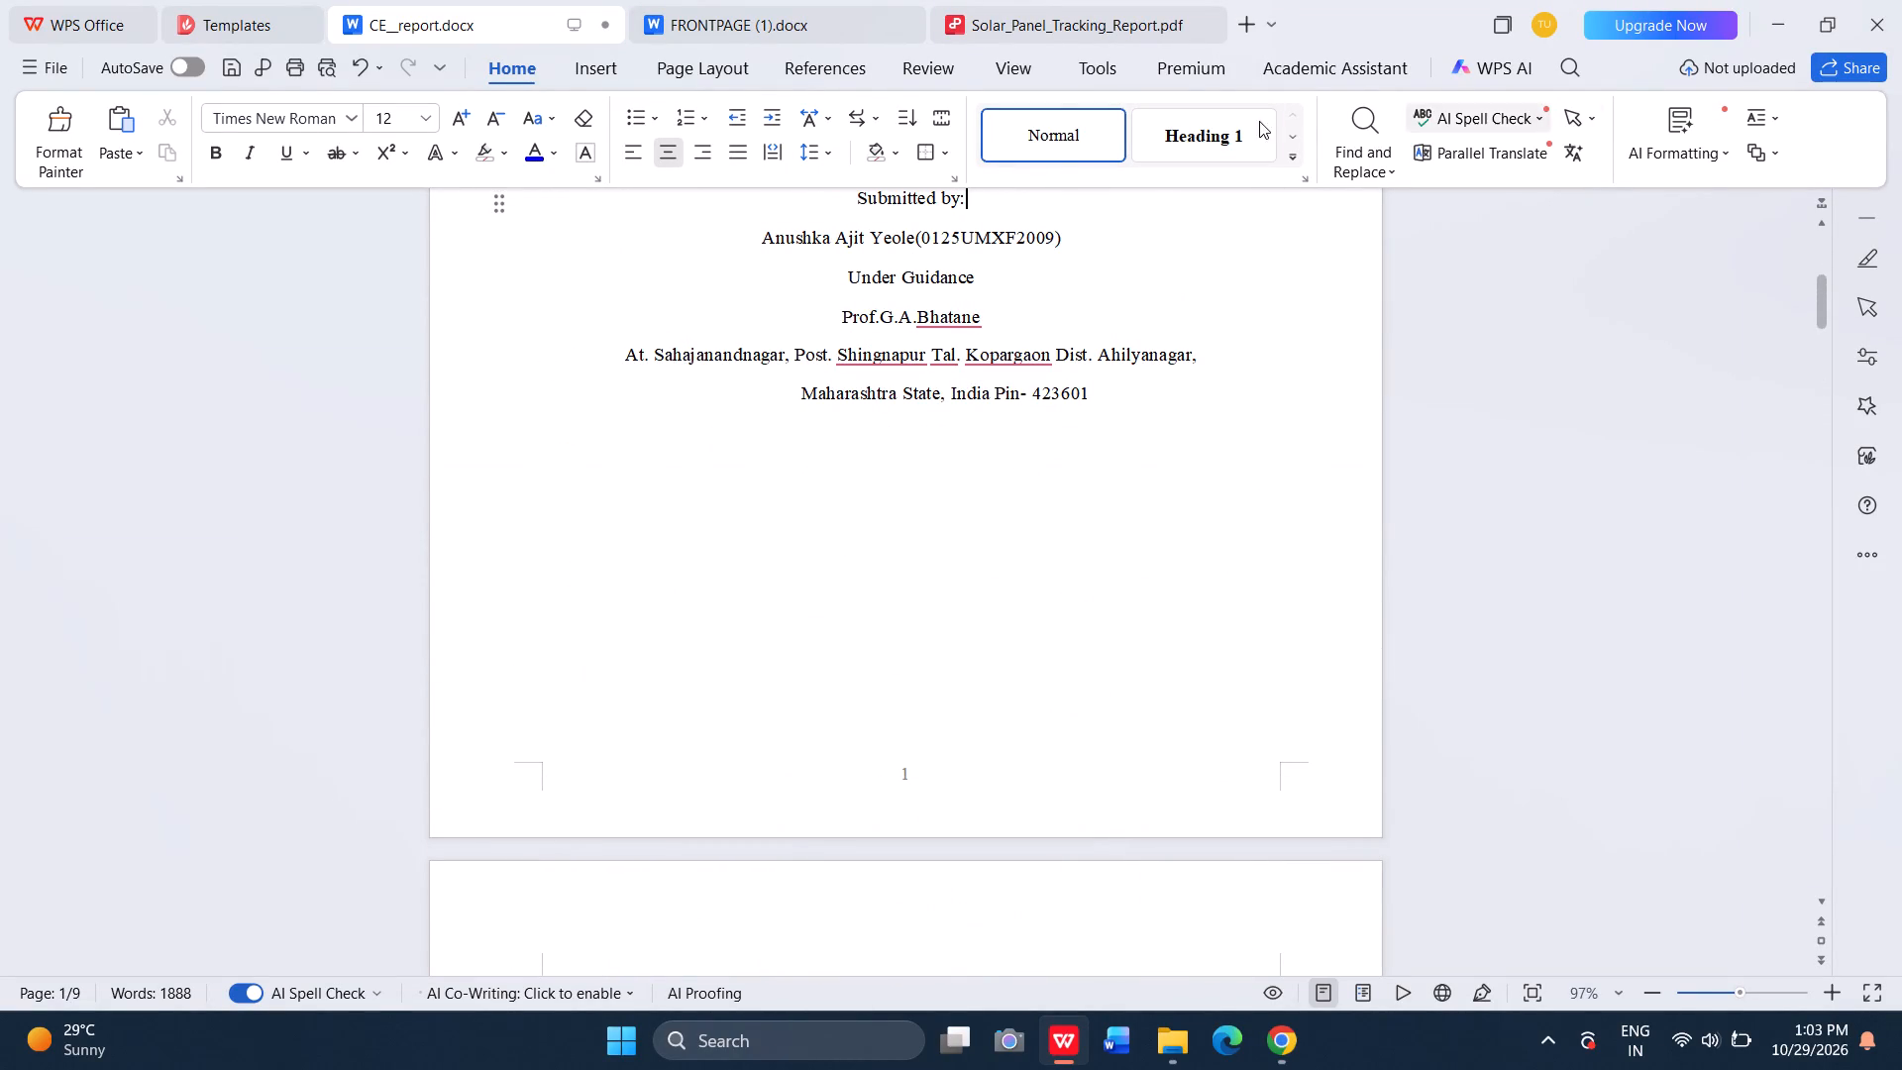
Bring up the page layout options with the top of the cover page in view.
{"action": "left_click", "coordinate": [690, 70]}
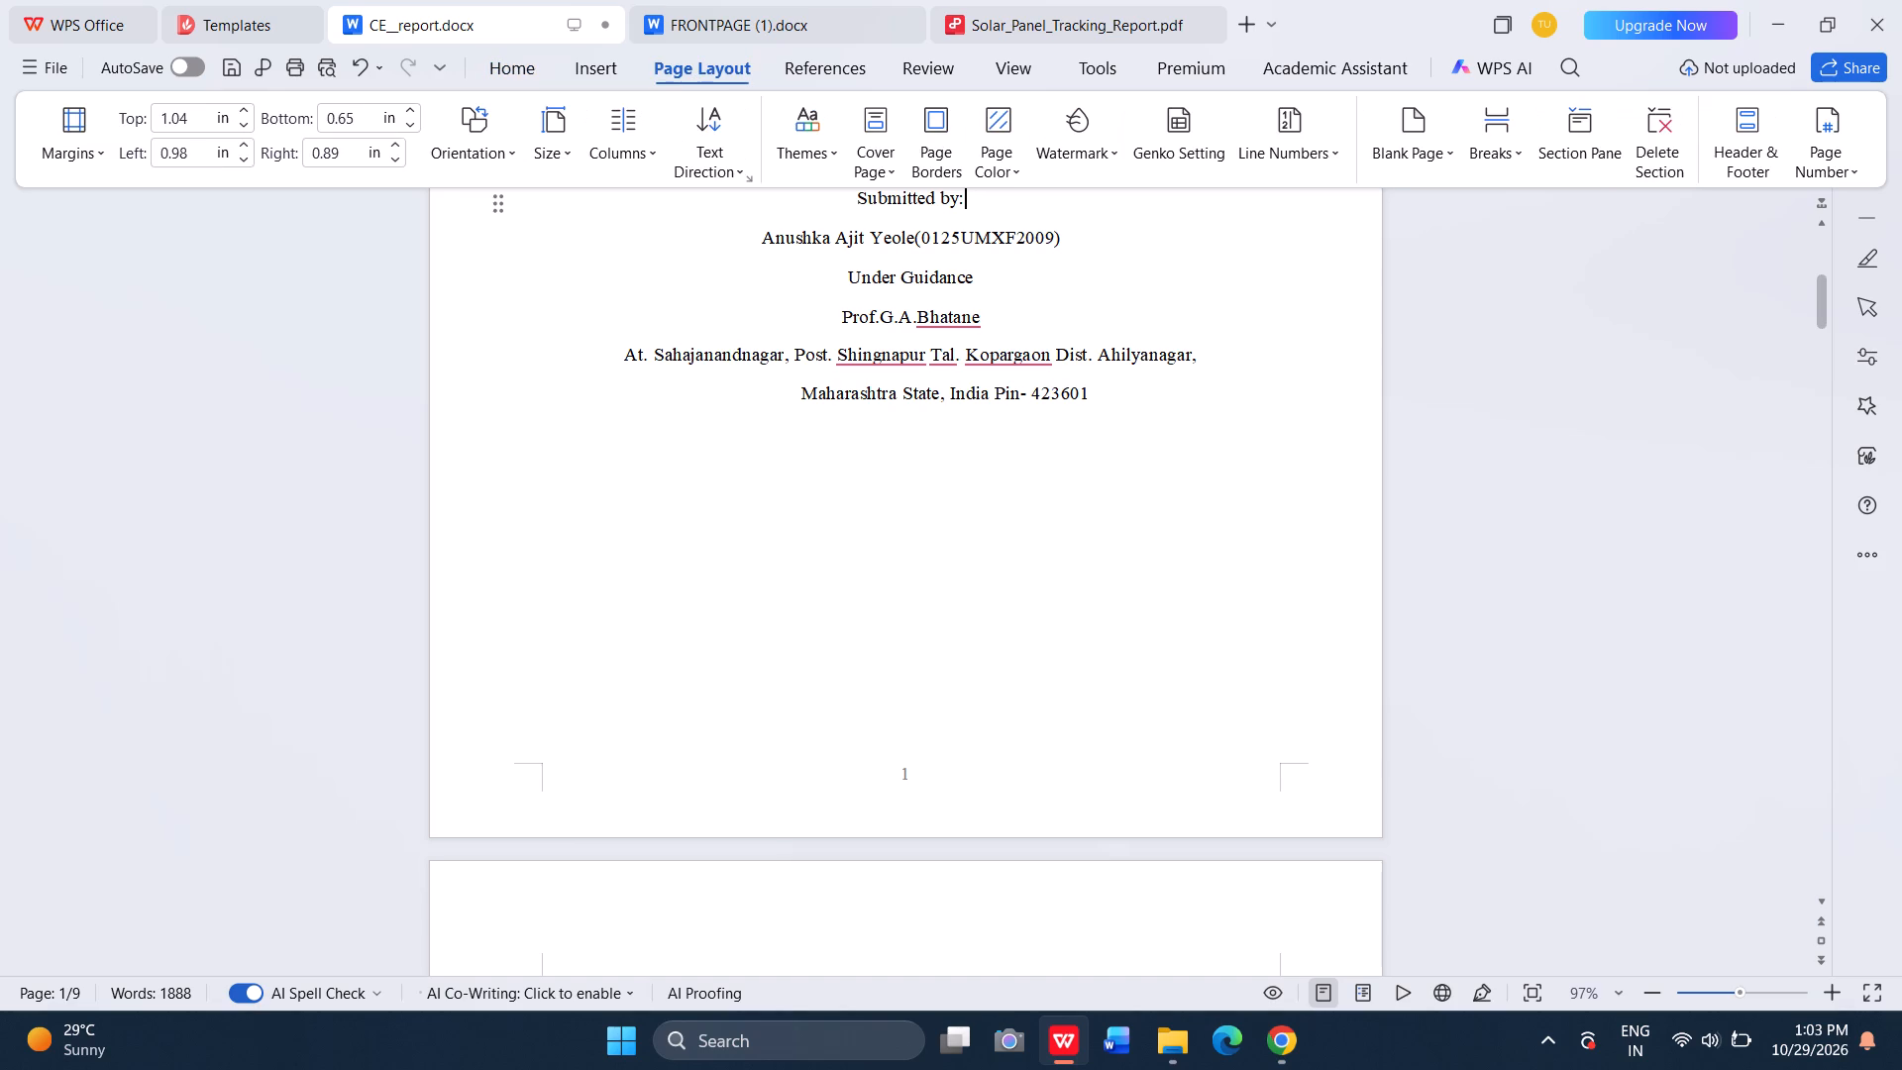
{"action": "scroll", "coordinate": [762, 458], "scroll_direction": "up", "scroll_amount": 7}
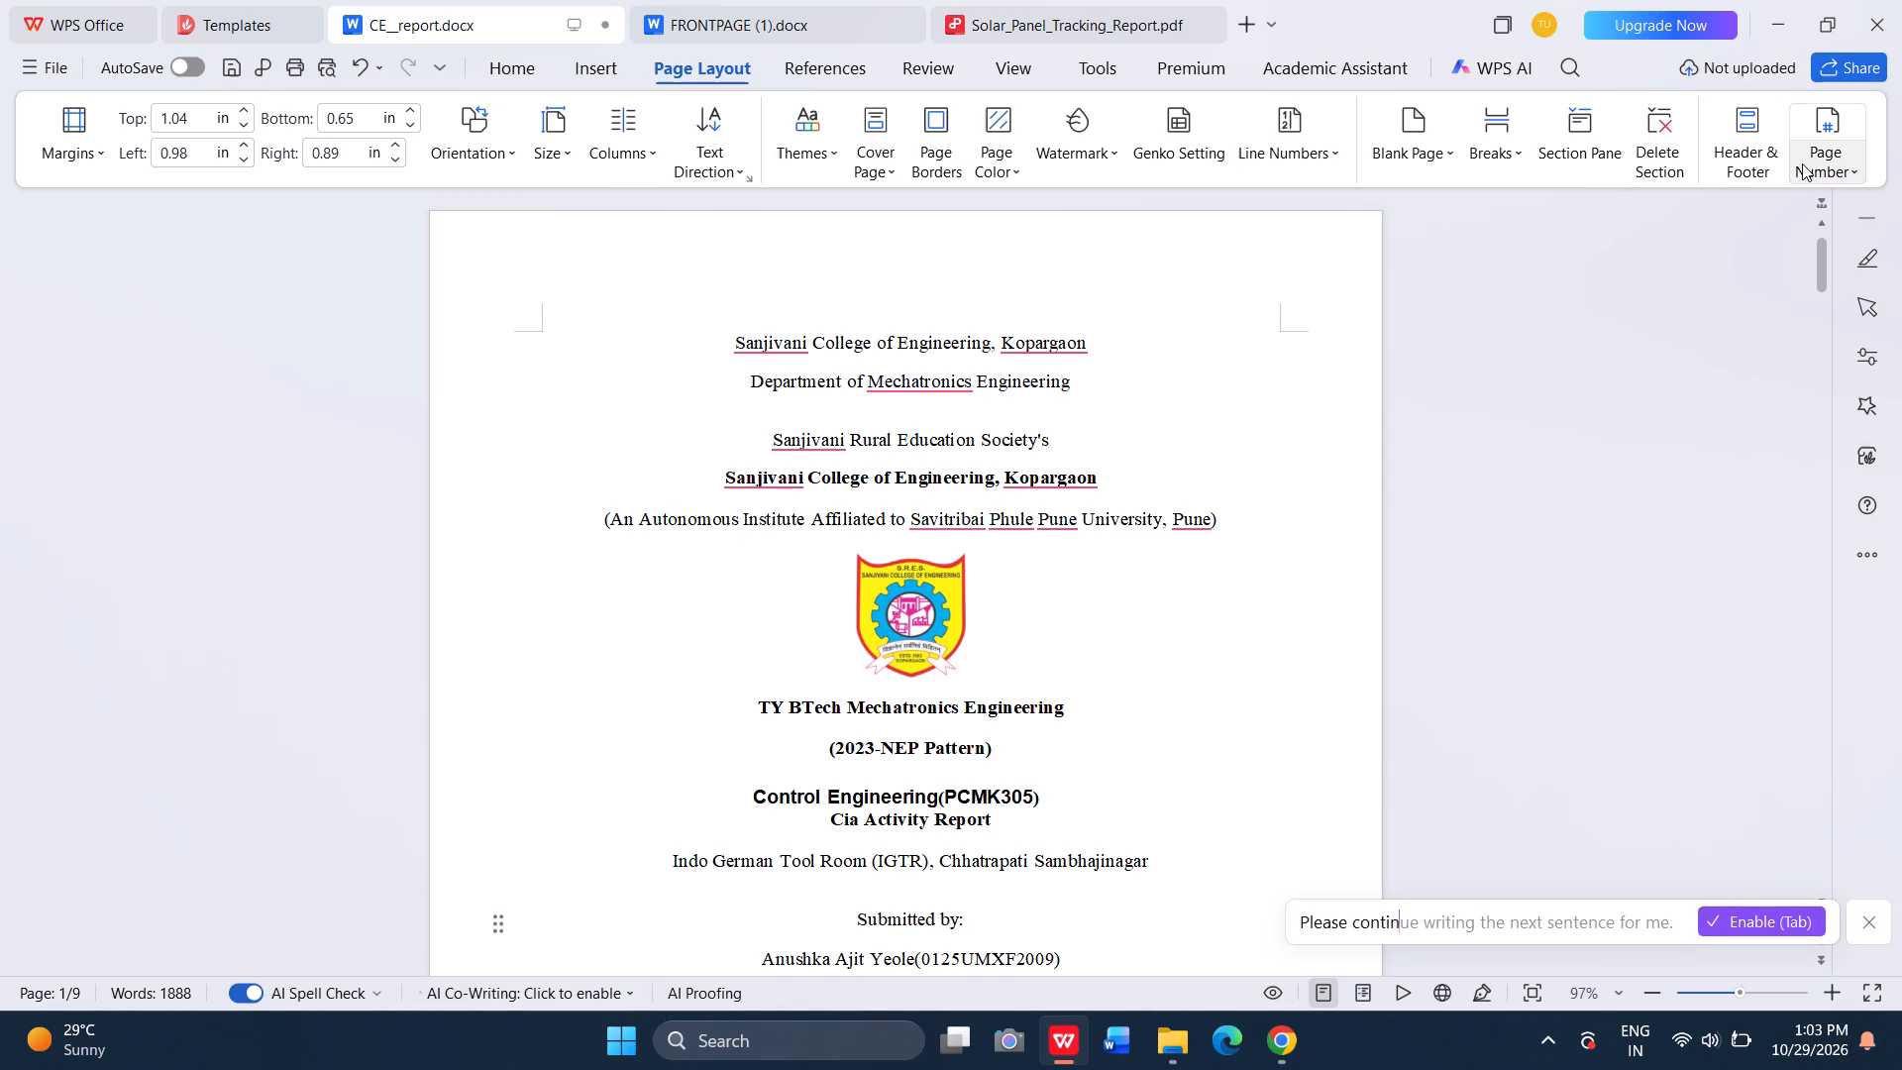
Insert page numbers in 1, 2, 3 format at bottom center, starting at 1, for the entire document.
{"action": "left_click", "coordinate": [1855, 161]}
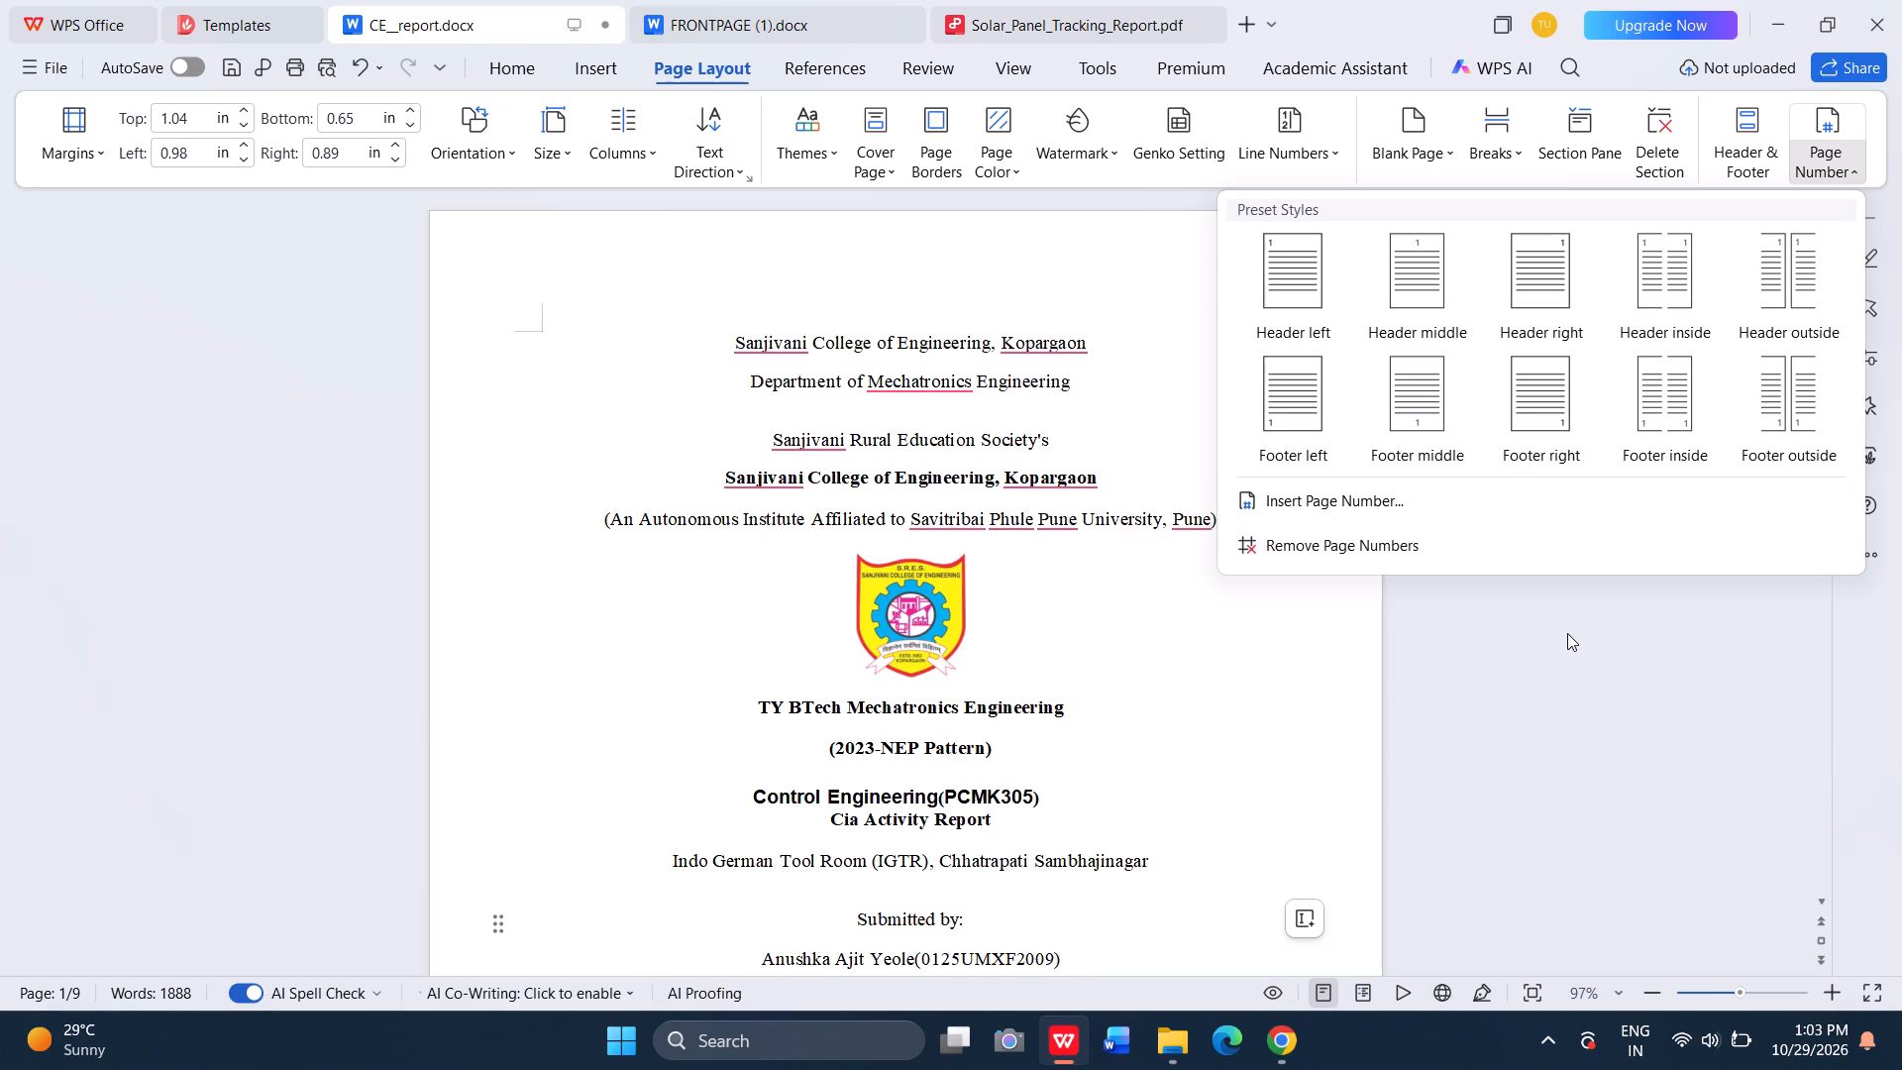
{"action": "left_click", "coordinate": [1396, 501]}
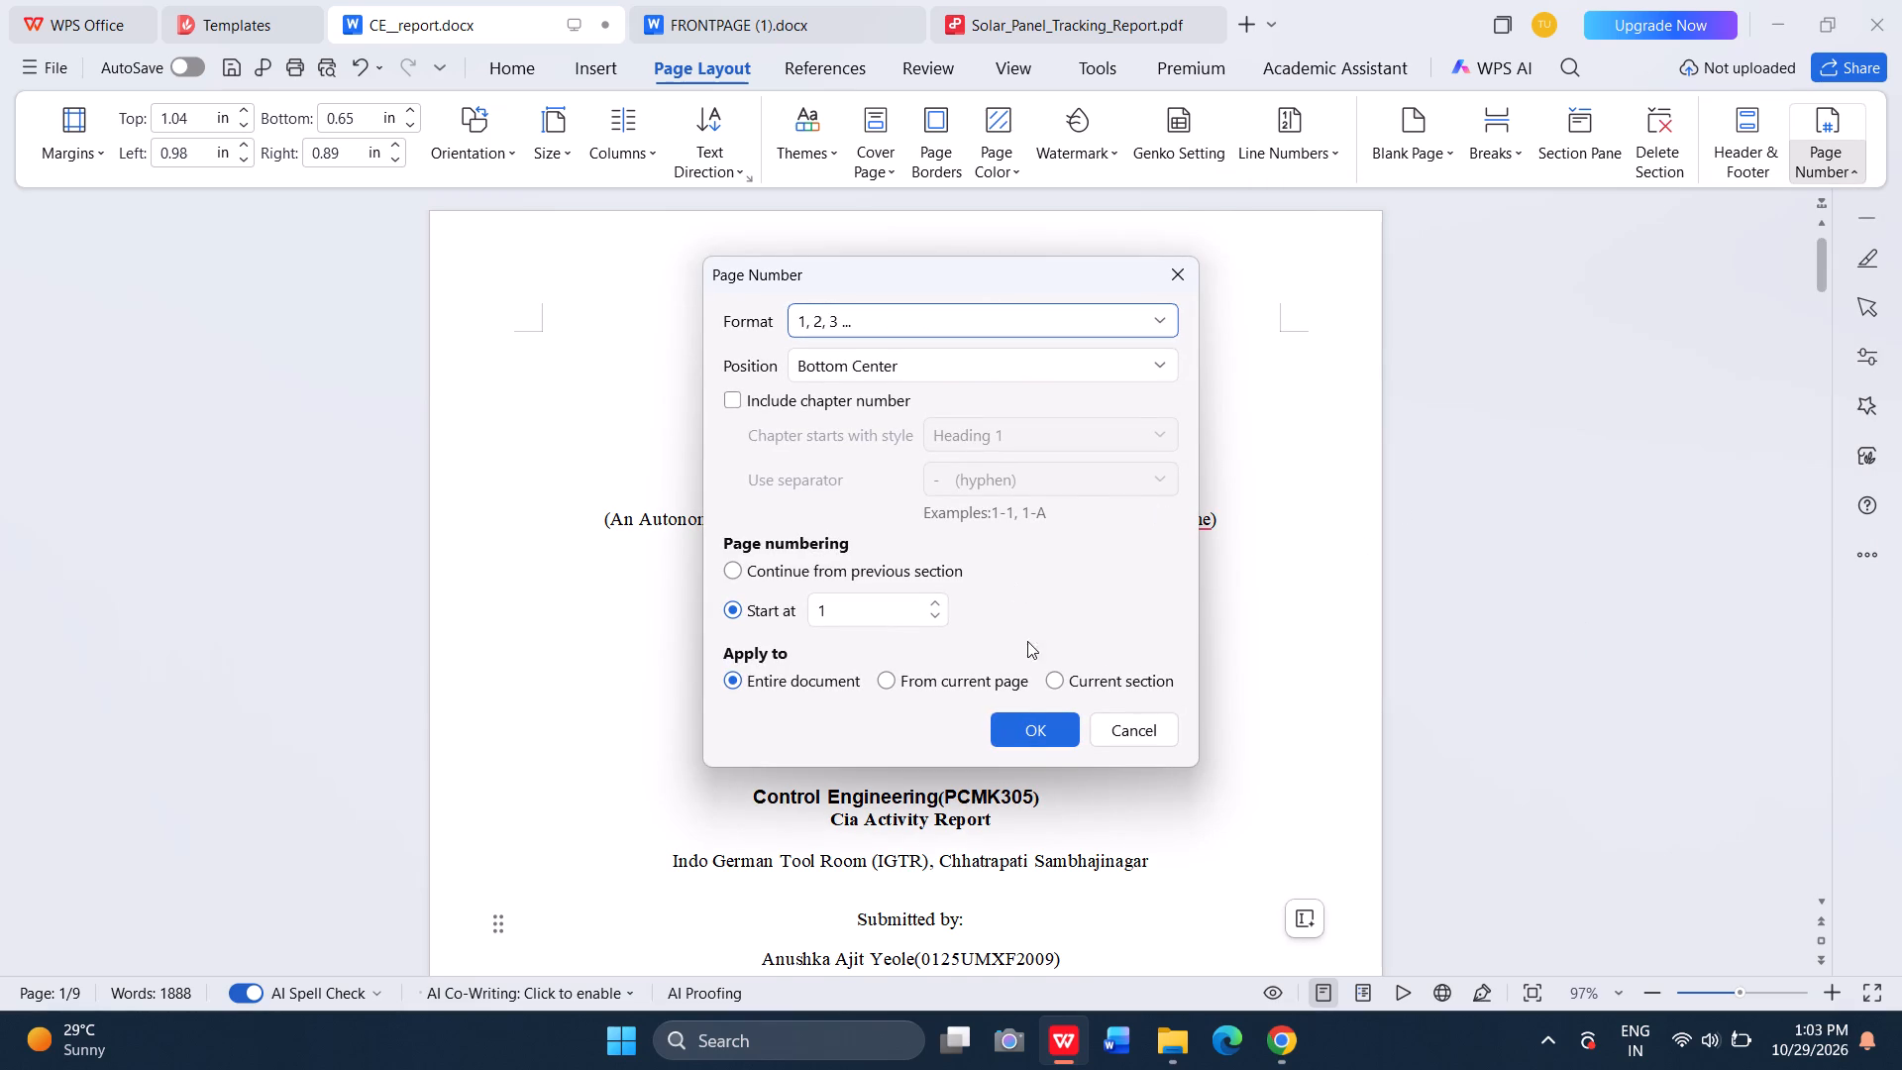
{"action": "scroll", "coordinate": [1262, 588], "scroll_direction": "down", "scroll_amount": 8}
{"action": "scroll", "coordinate": [1378, 629], "scroll_direction": "down", "scroll_amount": 2}
{"action": "left_click", "coordinate": [1053, 733]}
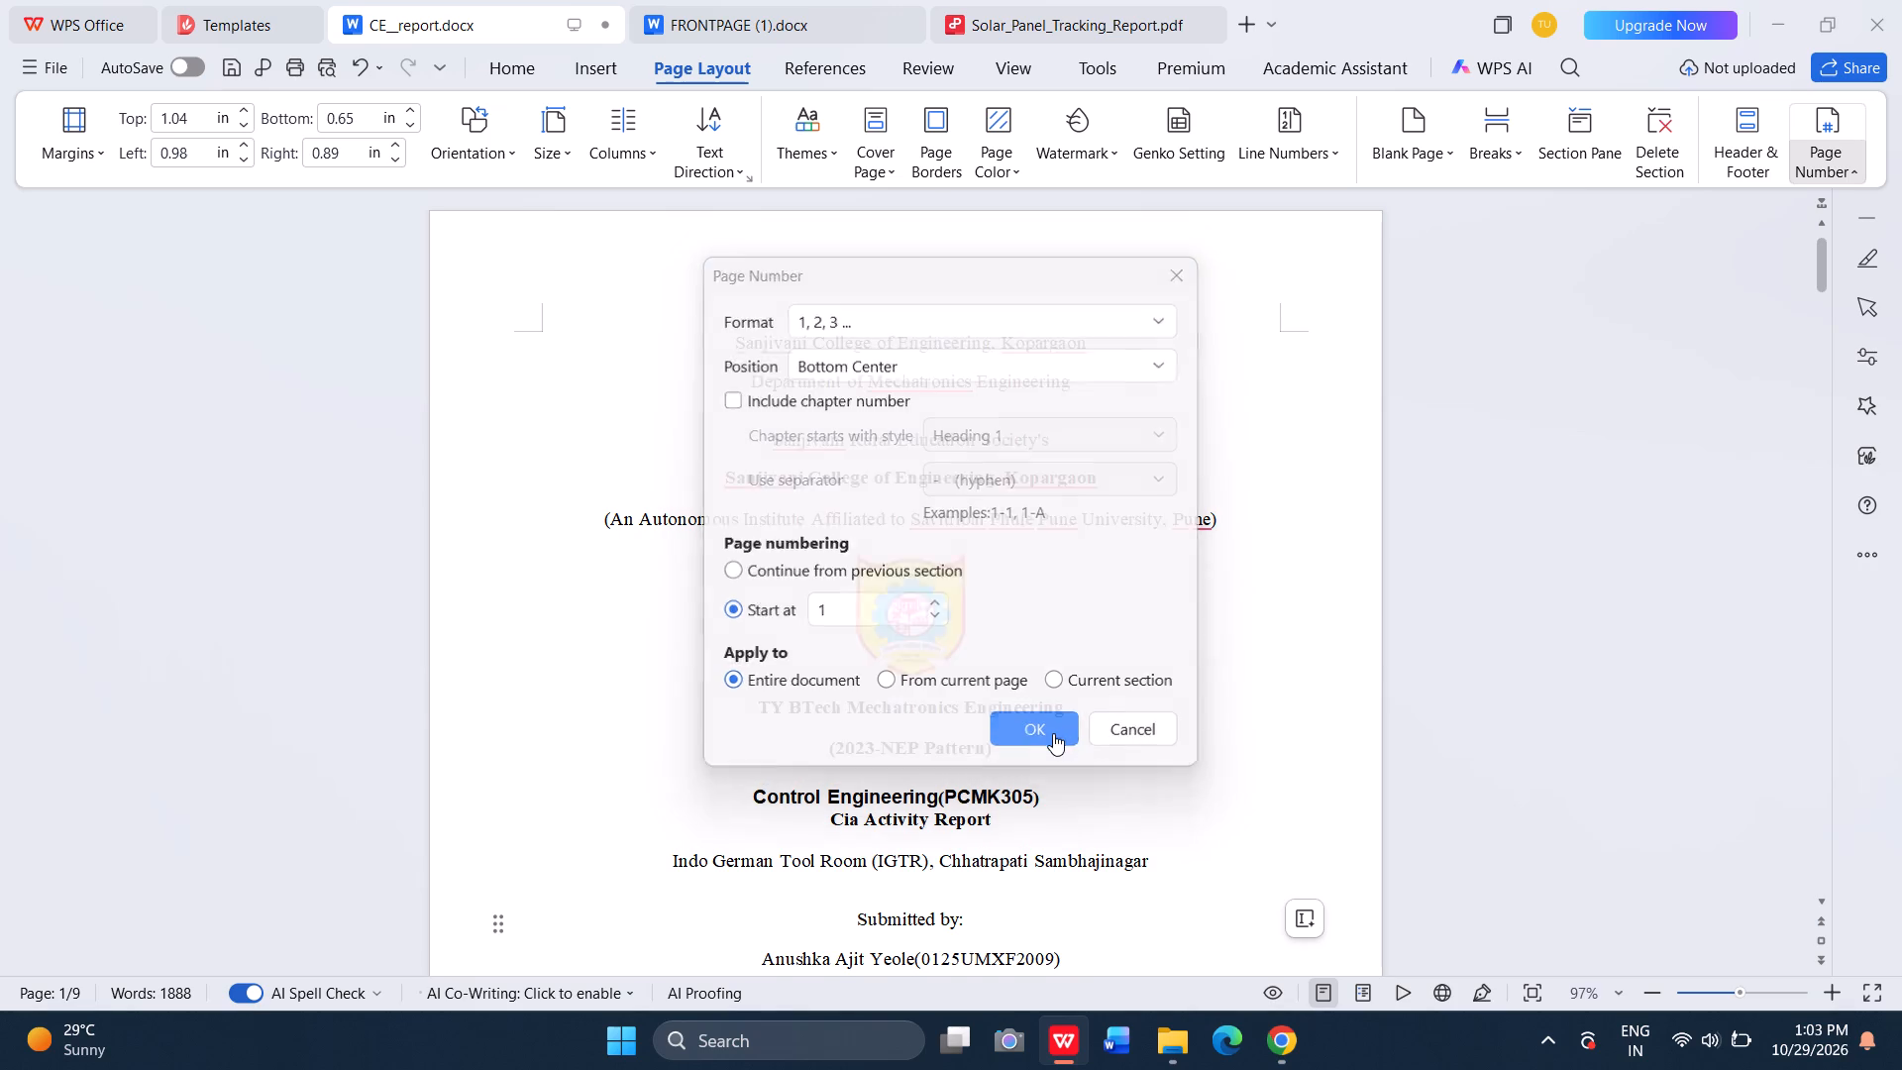
{"action": "scroll", "coordinate": [1111, 652], "scroll_direction": "down", "scroll_amount": 3}
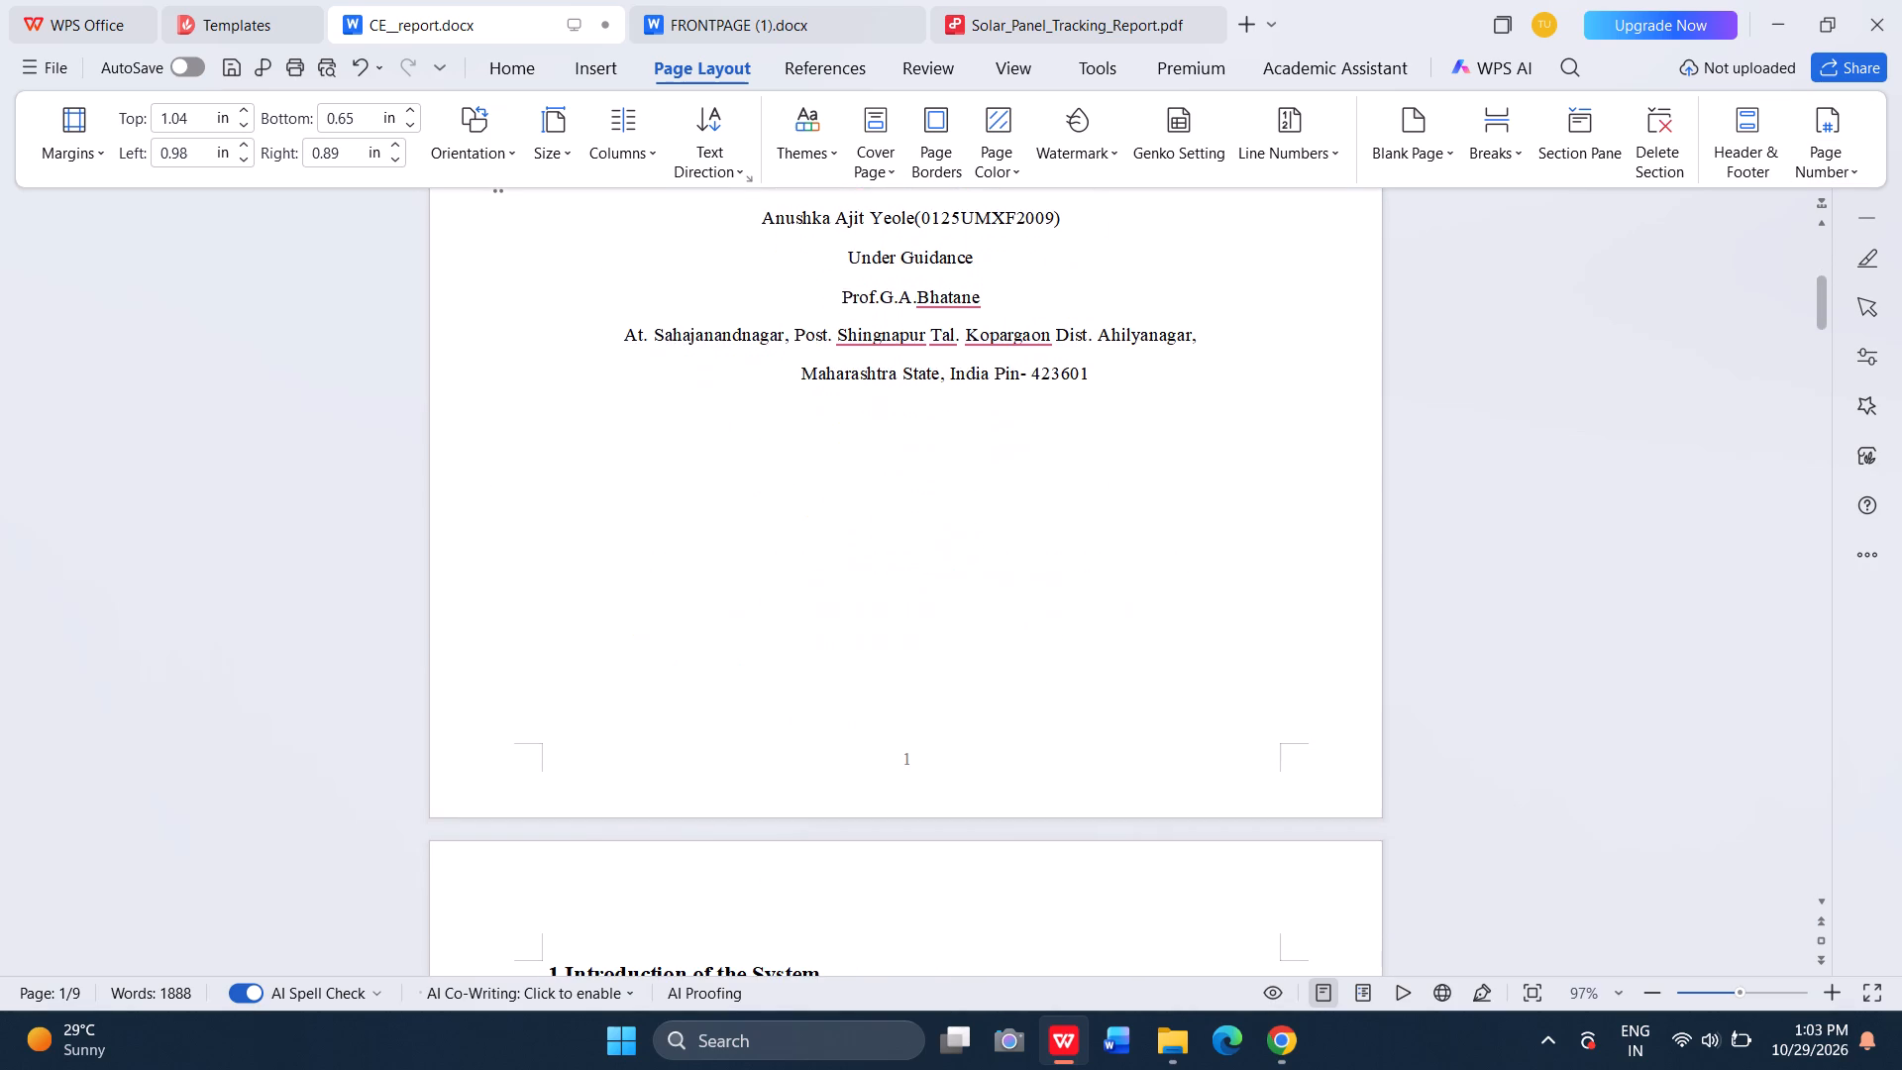
{"action": "scroll", "coordinate": [1111, 652], "scroll_direction": "down", "scroll_amount": 2}
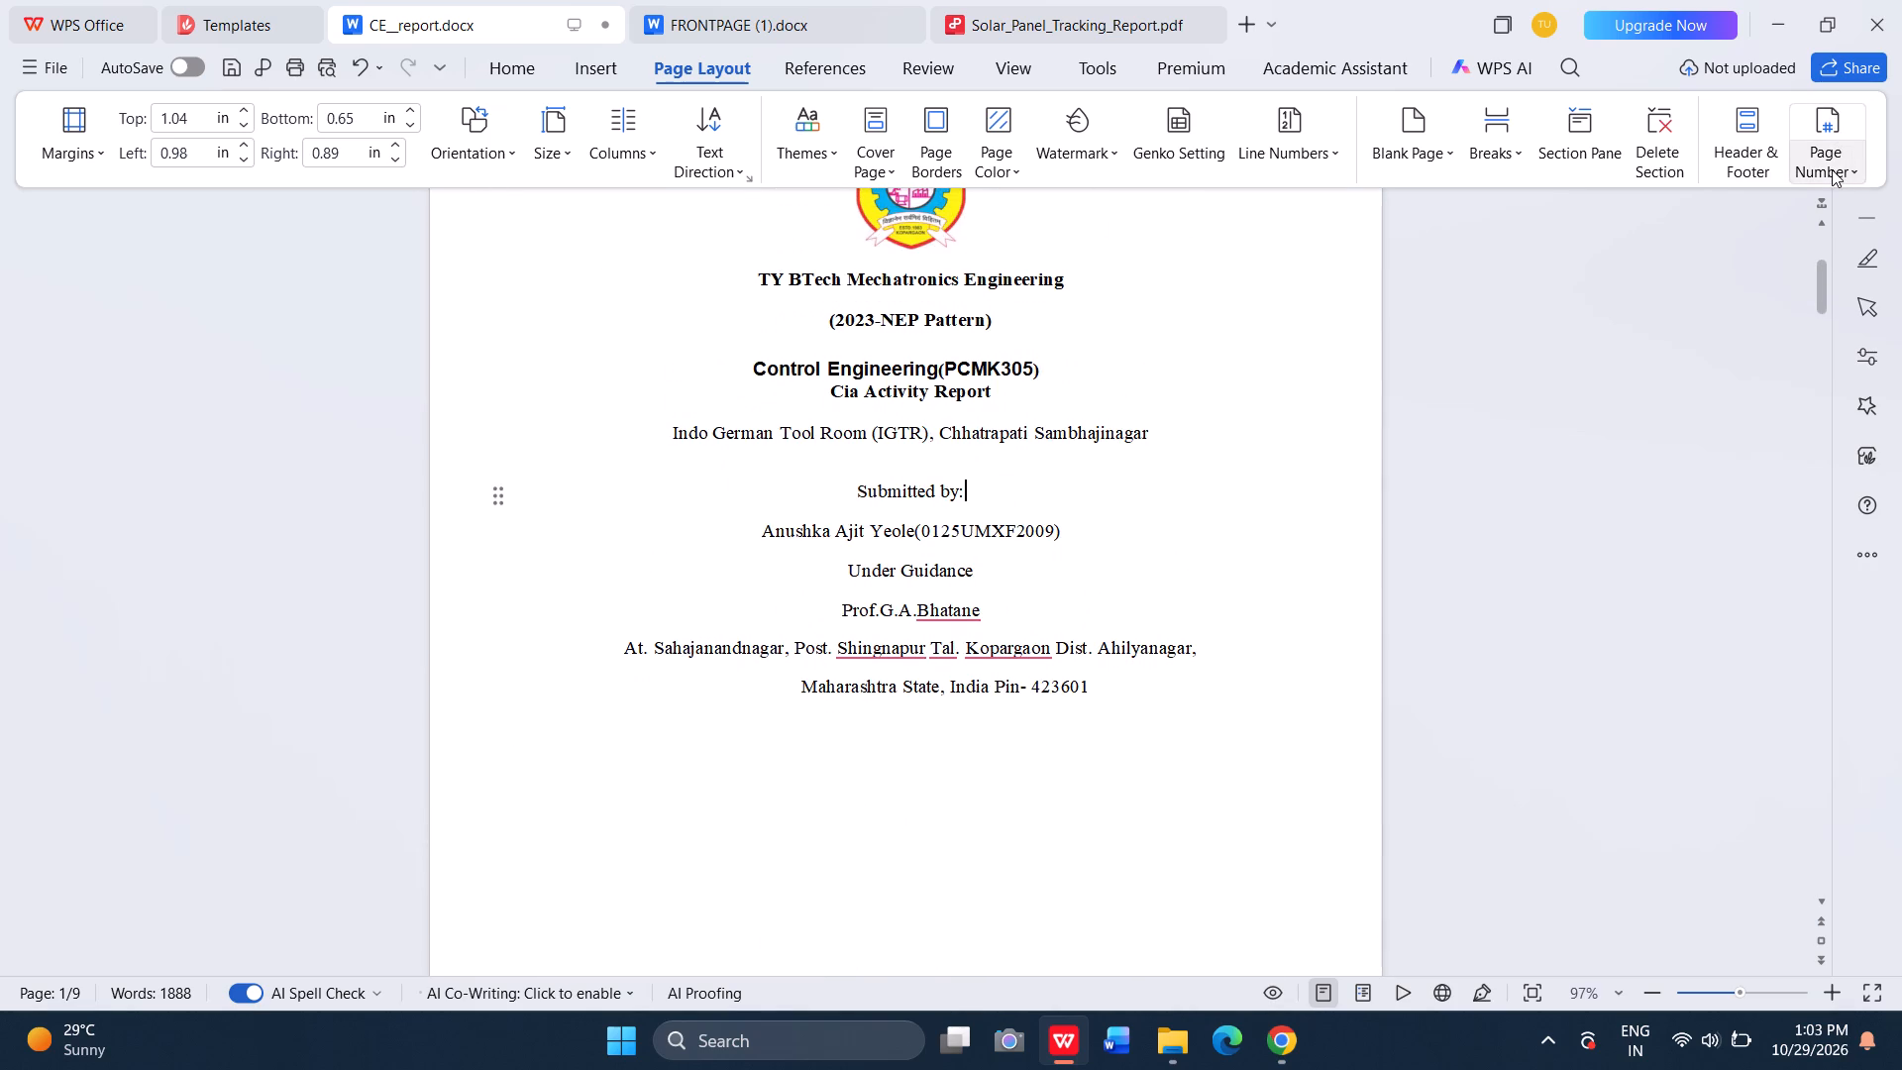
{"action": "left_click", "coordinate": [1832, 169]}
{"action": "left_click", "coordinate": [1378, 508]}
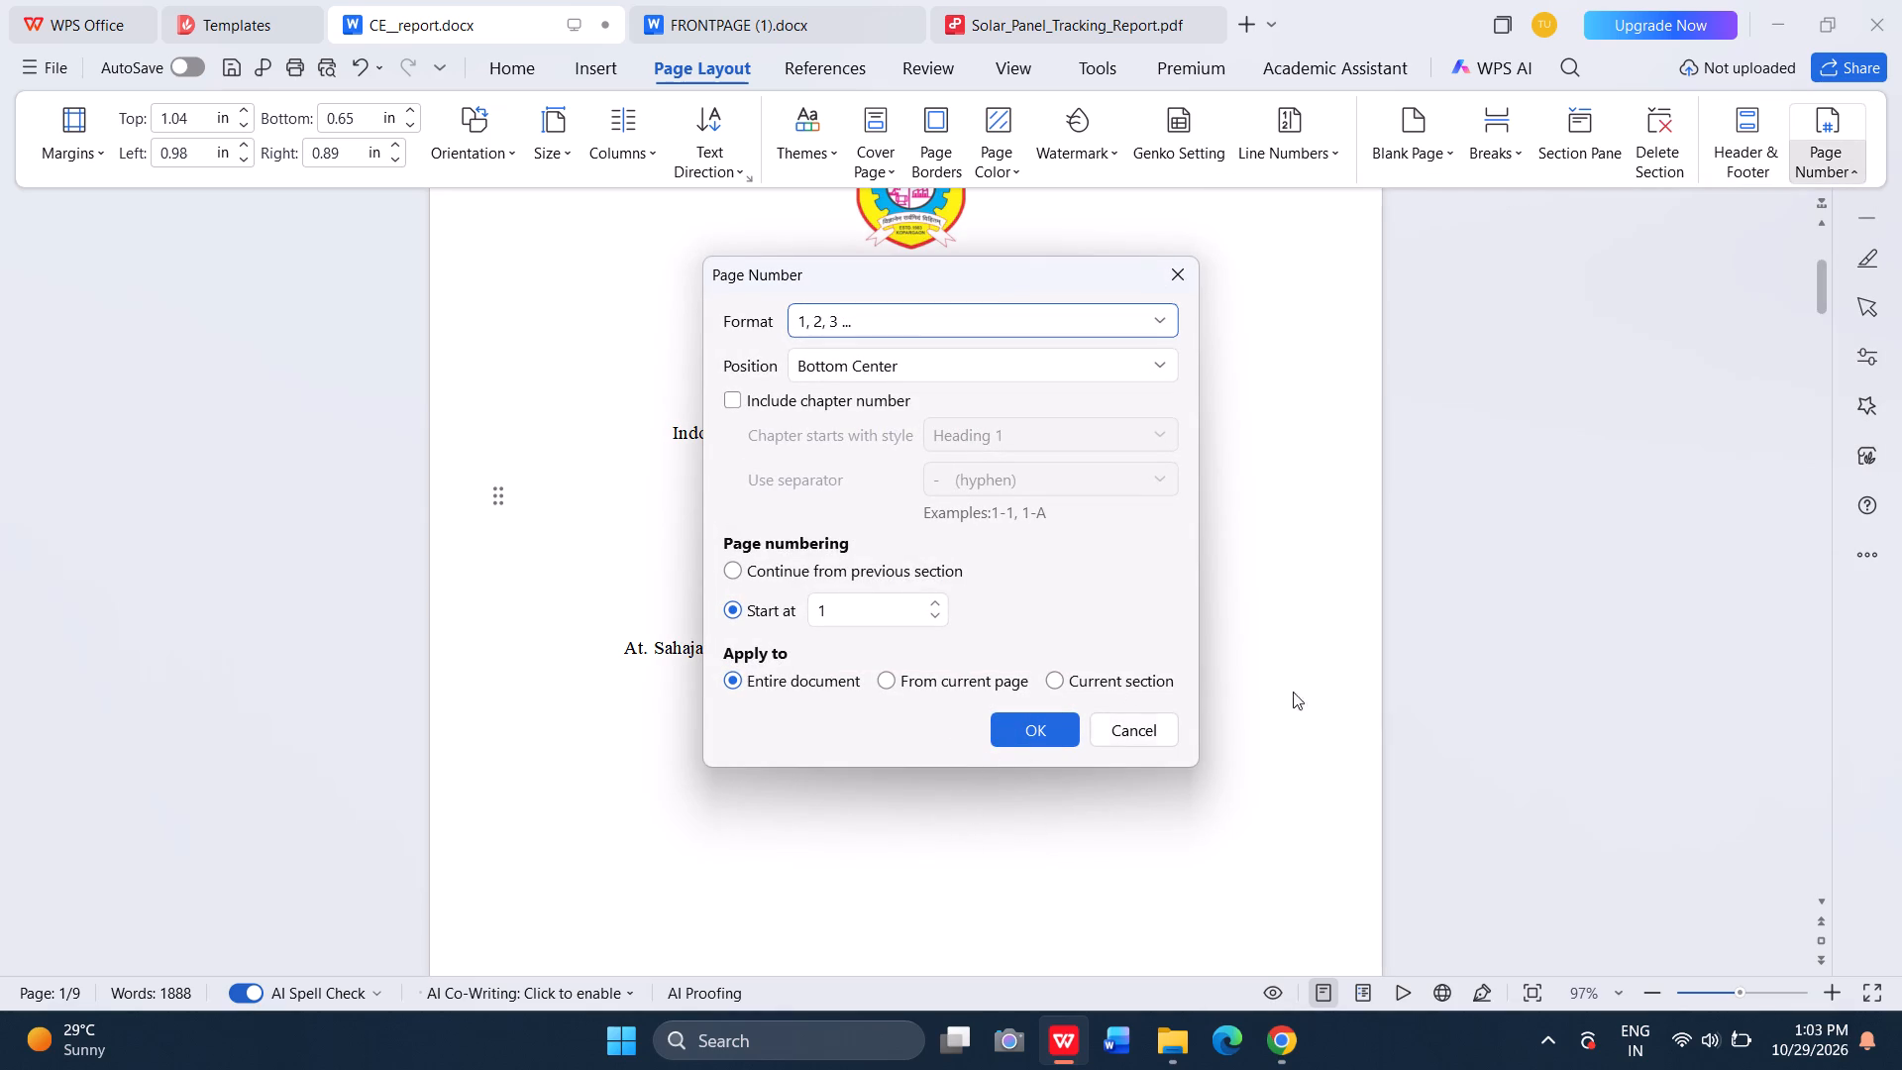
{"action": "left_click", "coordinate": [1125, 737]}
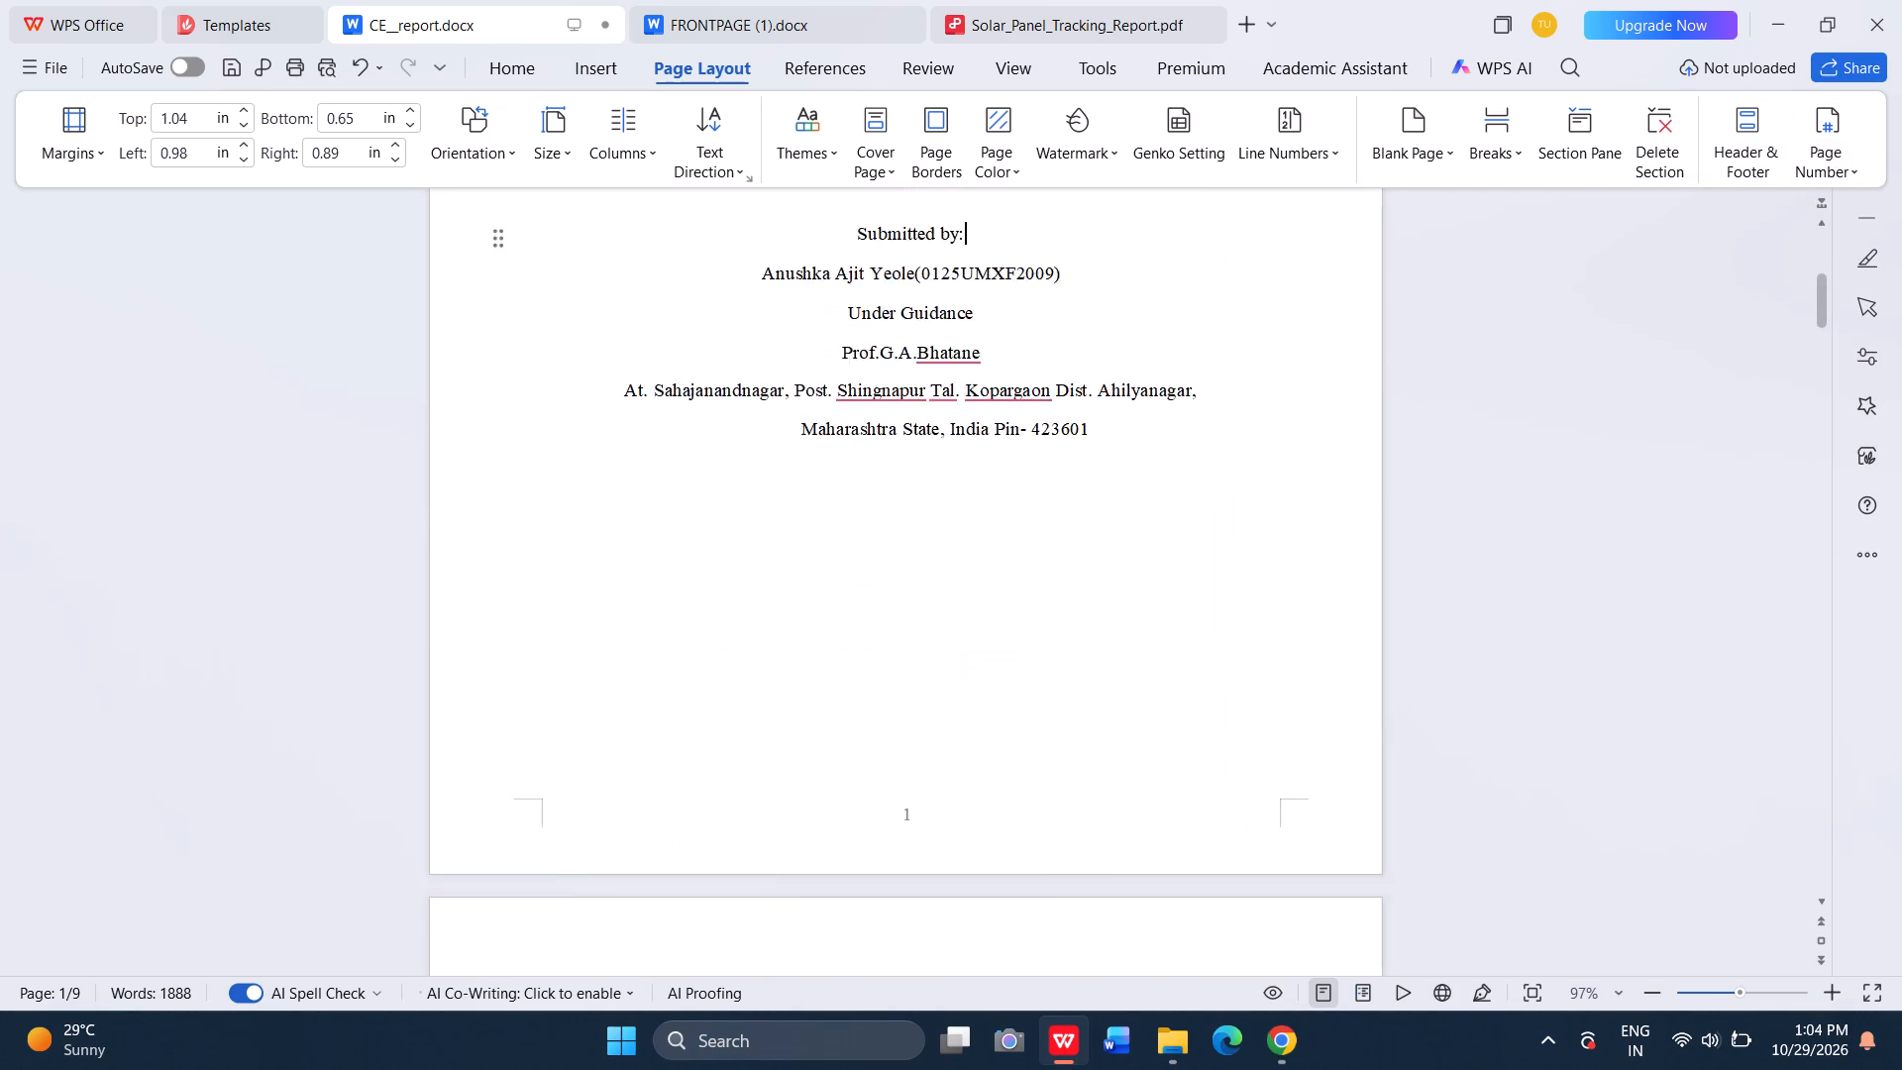
Restart the page numbering at 1 on the "1.Introduction of the System" page, applied from the current page, and leave footer editing.
{"action": "scroll", "coordinate": [1074, 817], "scroll_direction": "down", "scroll_amount": 3}
{"action": "left_click", "coordinate": [1074, 817]}
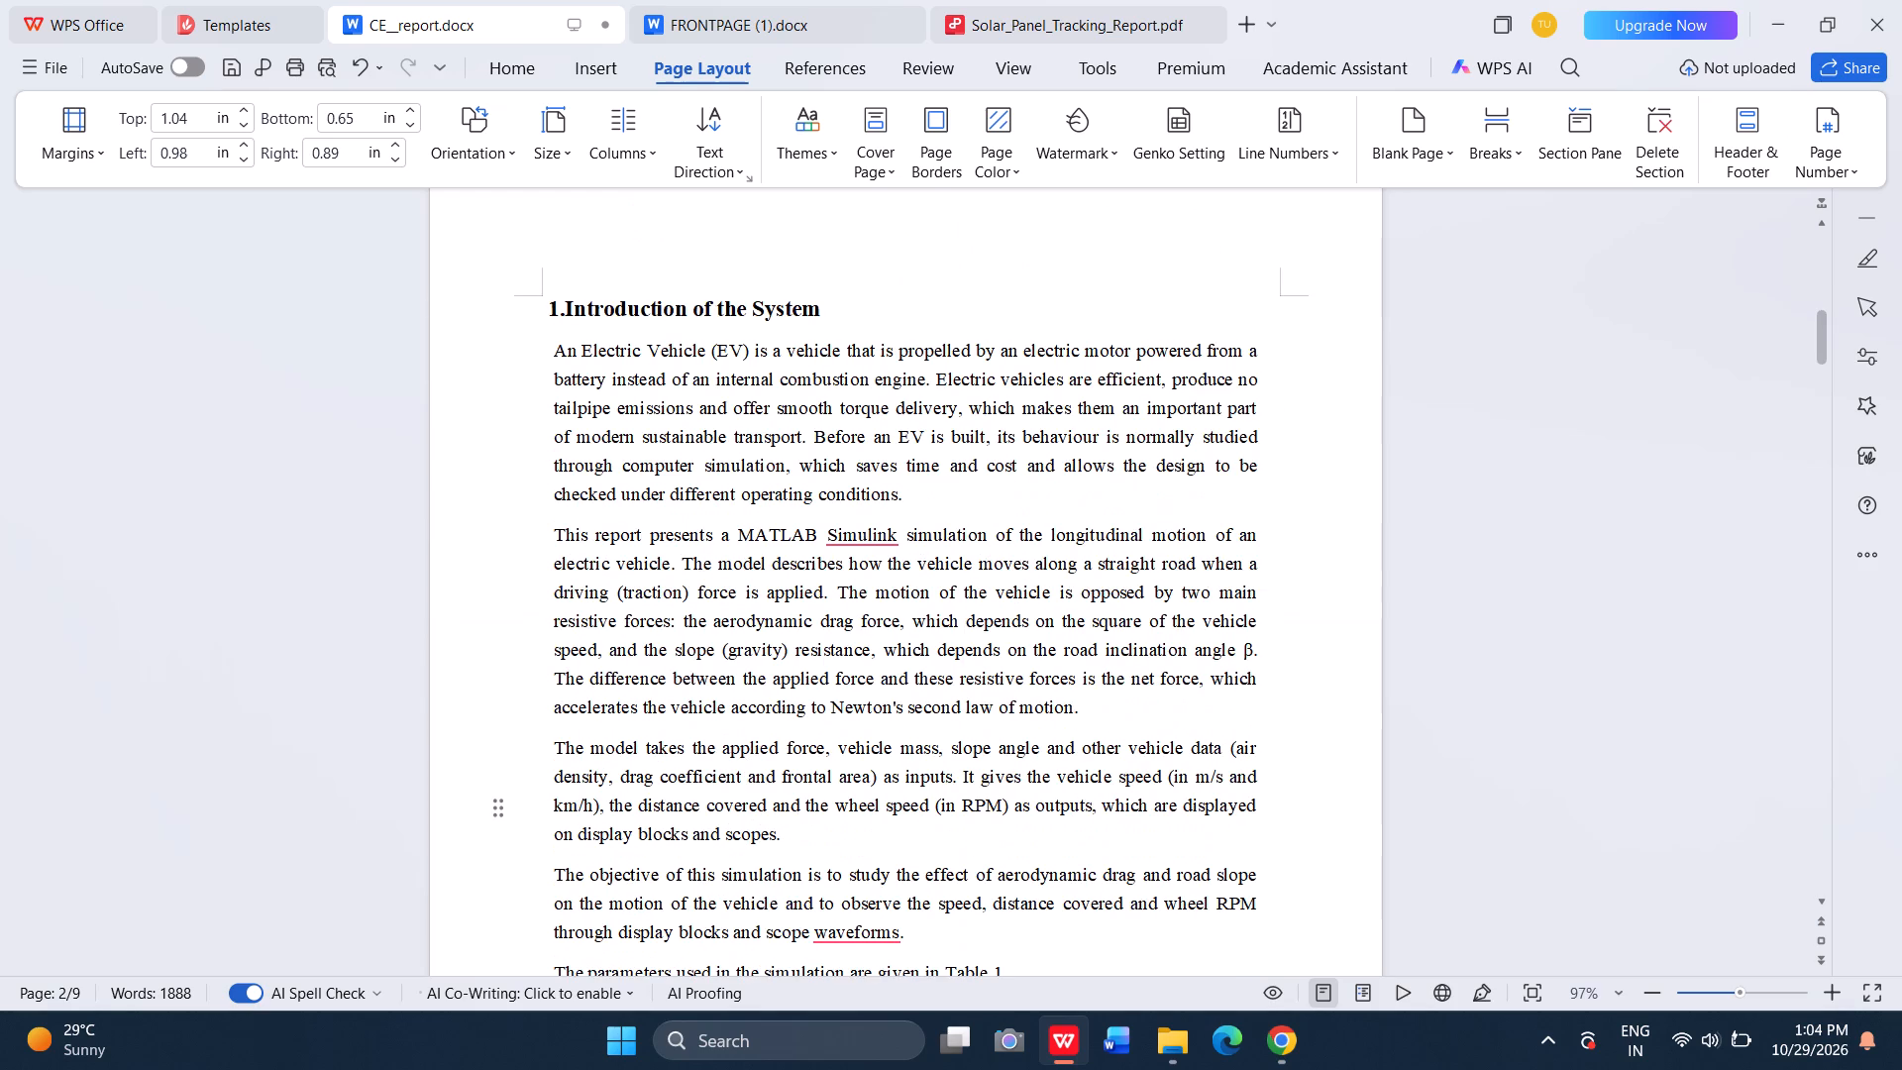
{"action": "left_click", "coordinate": [1820, 137]}
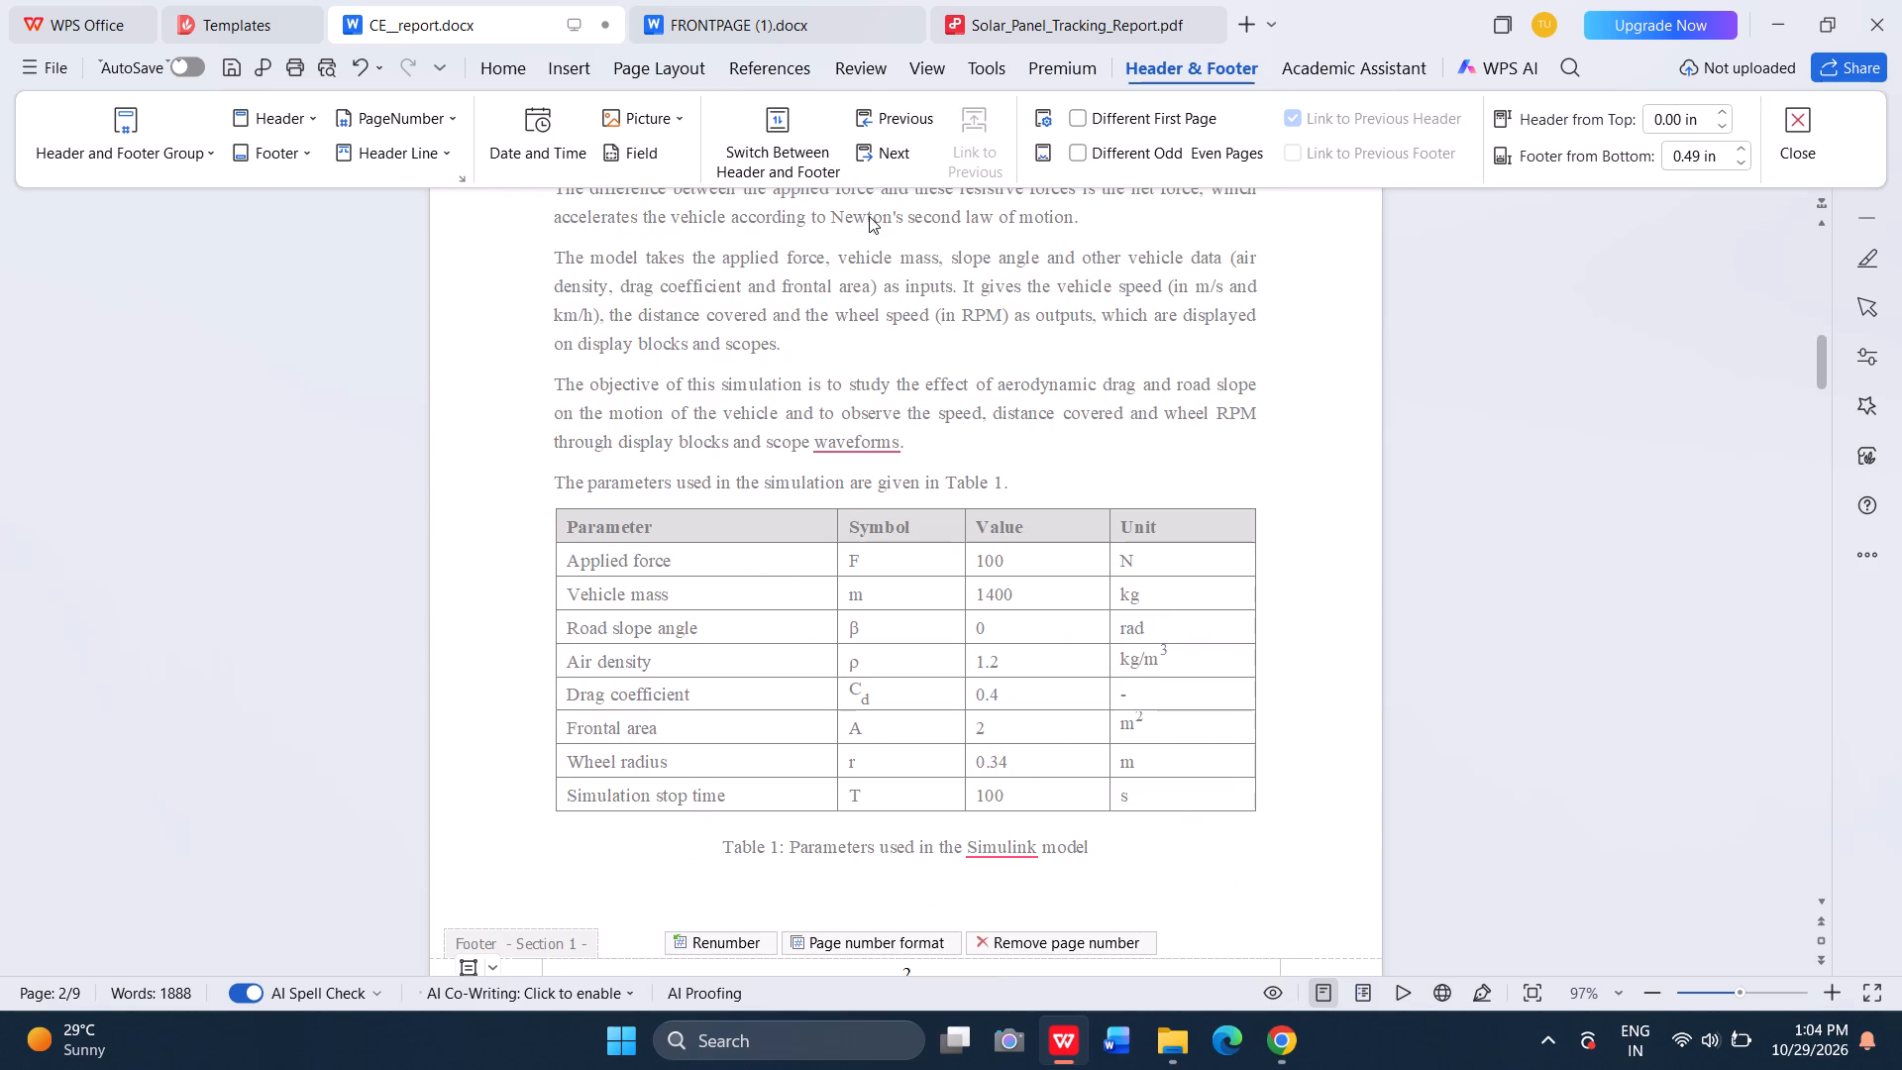
{"action": "left_click", "coordinate": [452, 120]}
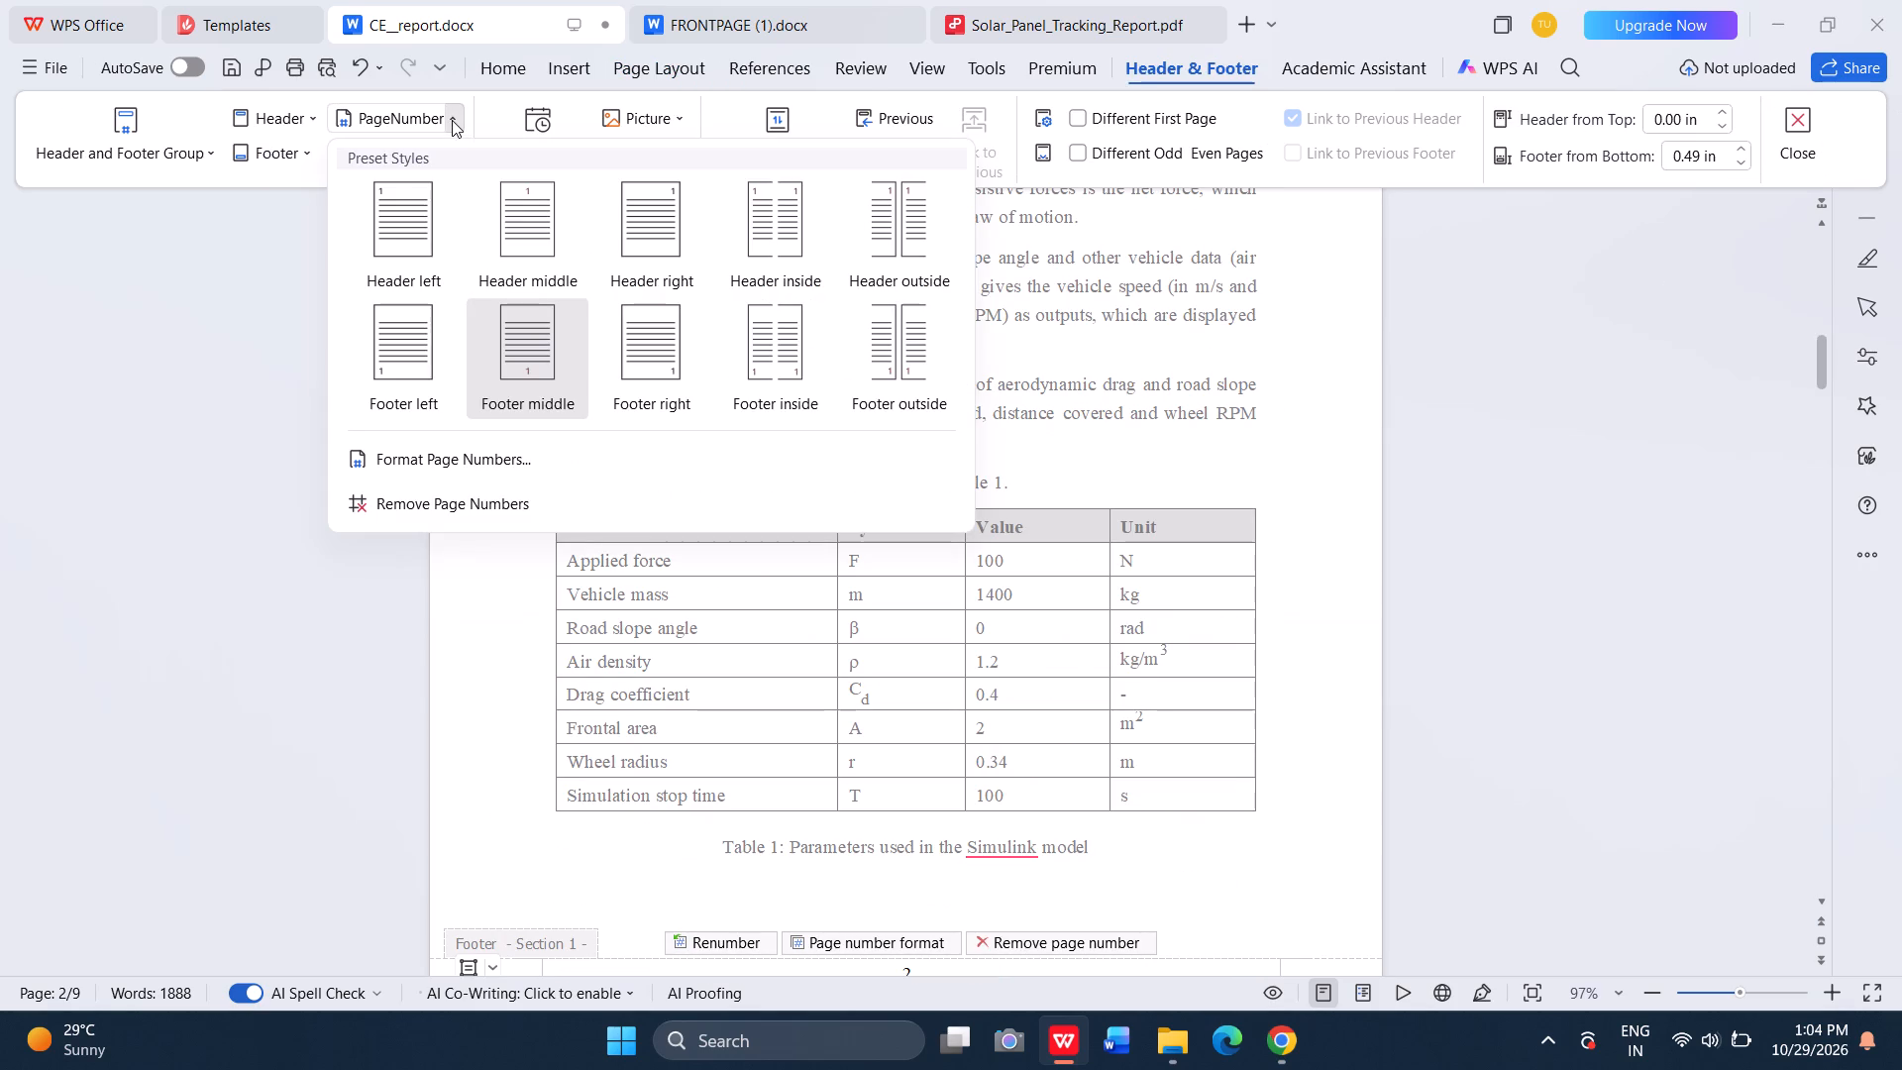
{"action": "left_click", "coordinate": [449, 455]}
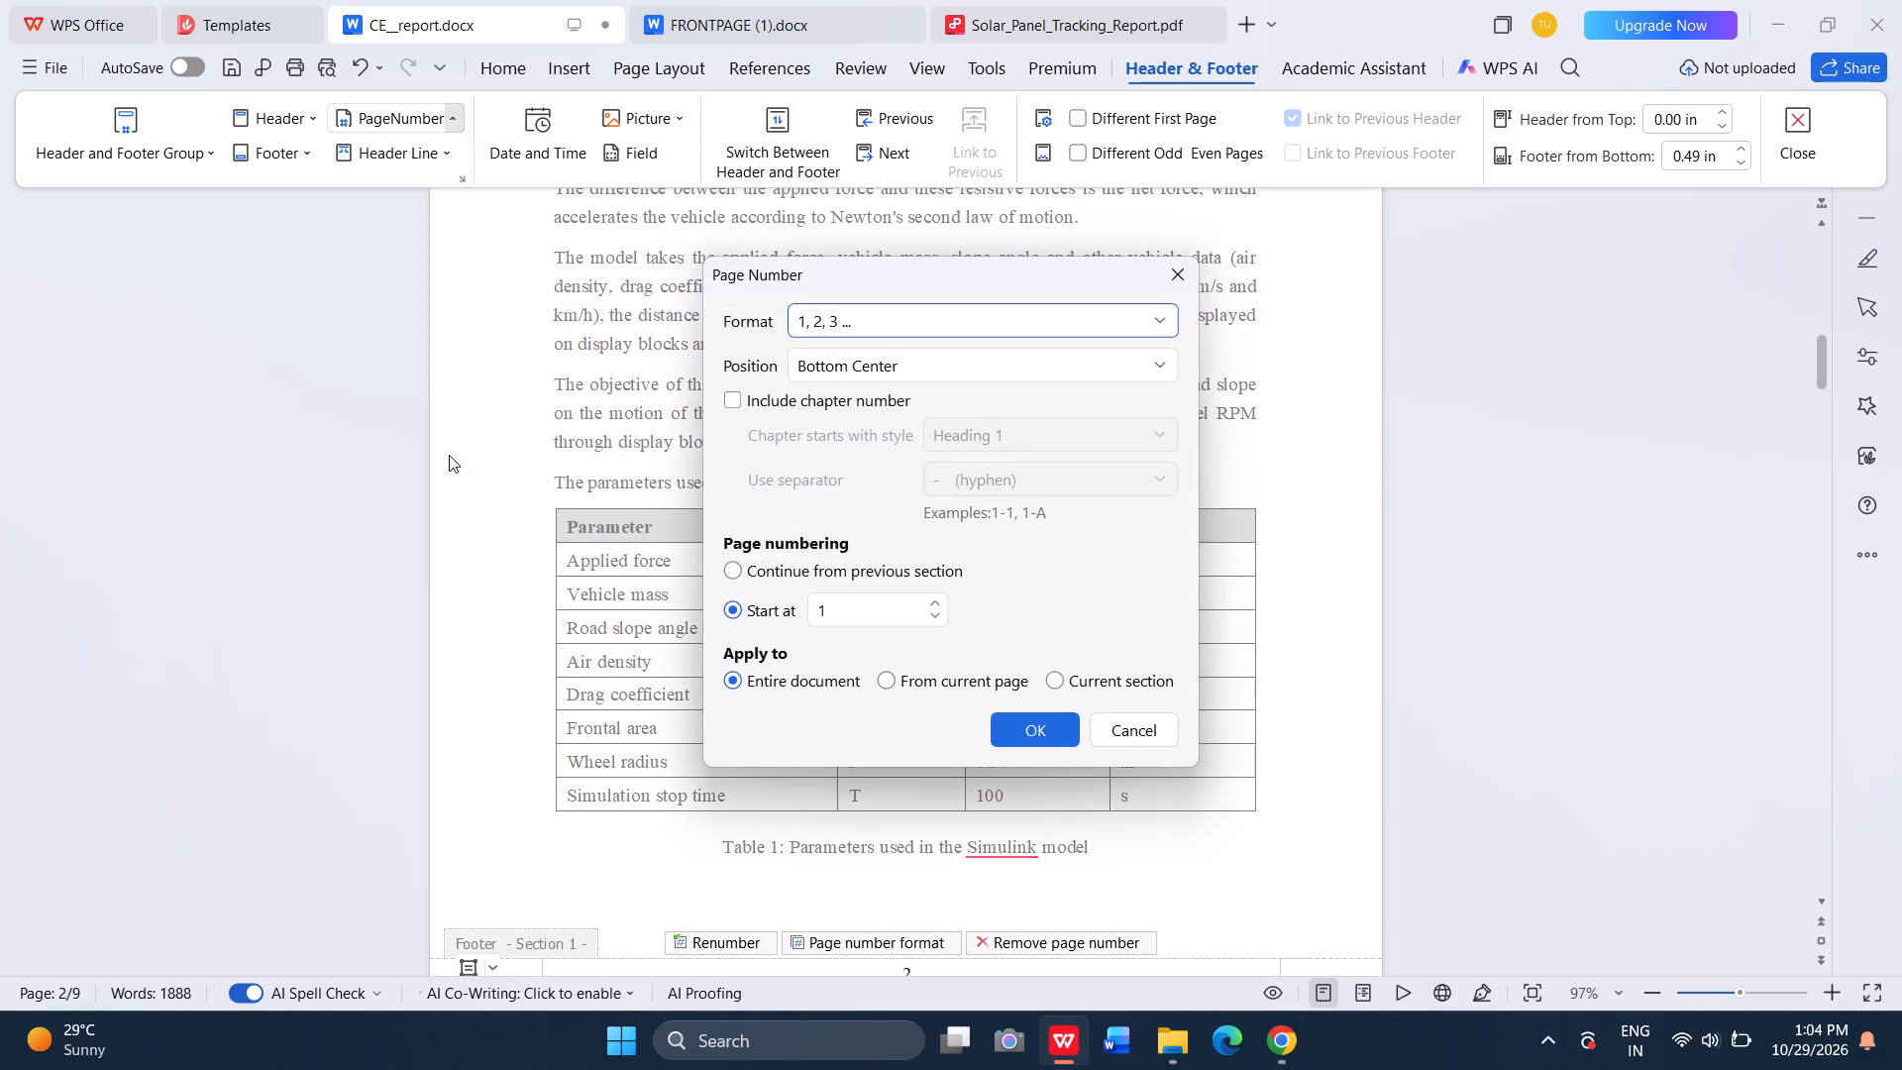
{"action": "left_click", "coordinate": [892, 683]}
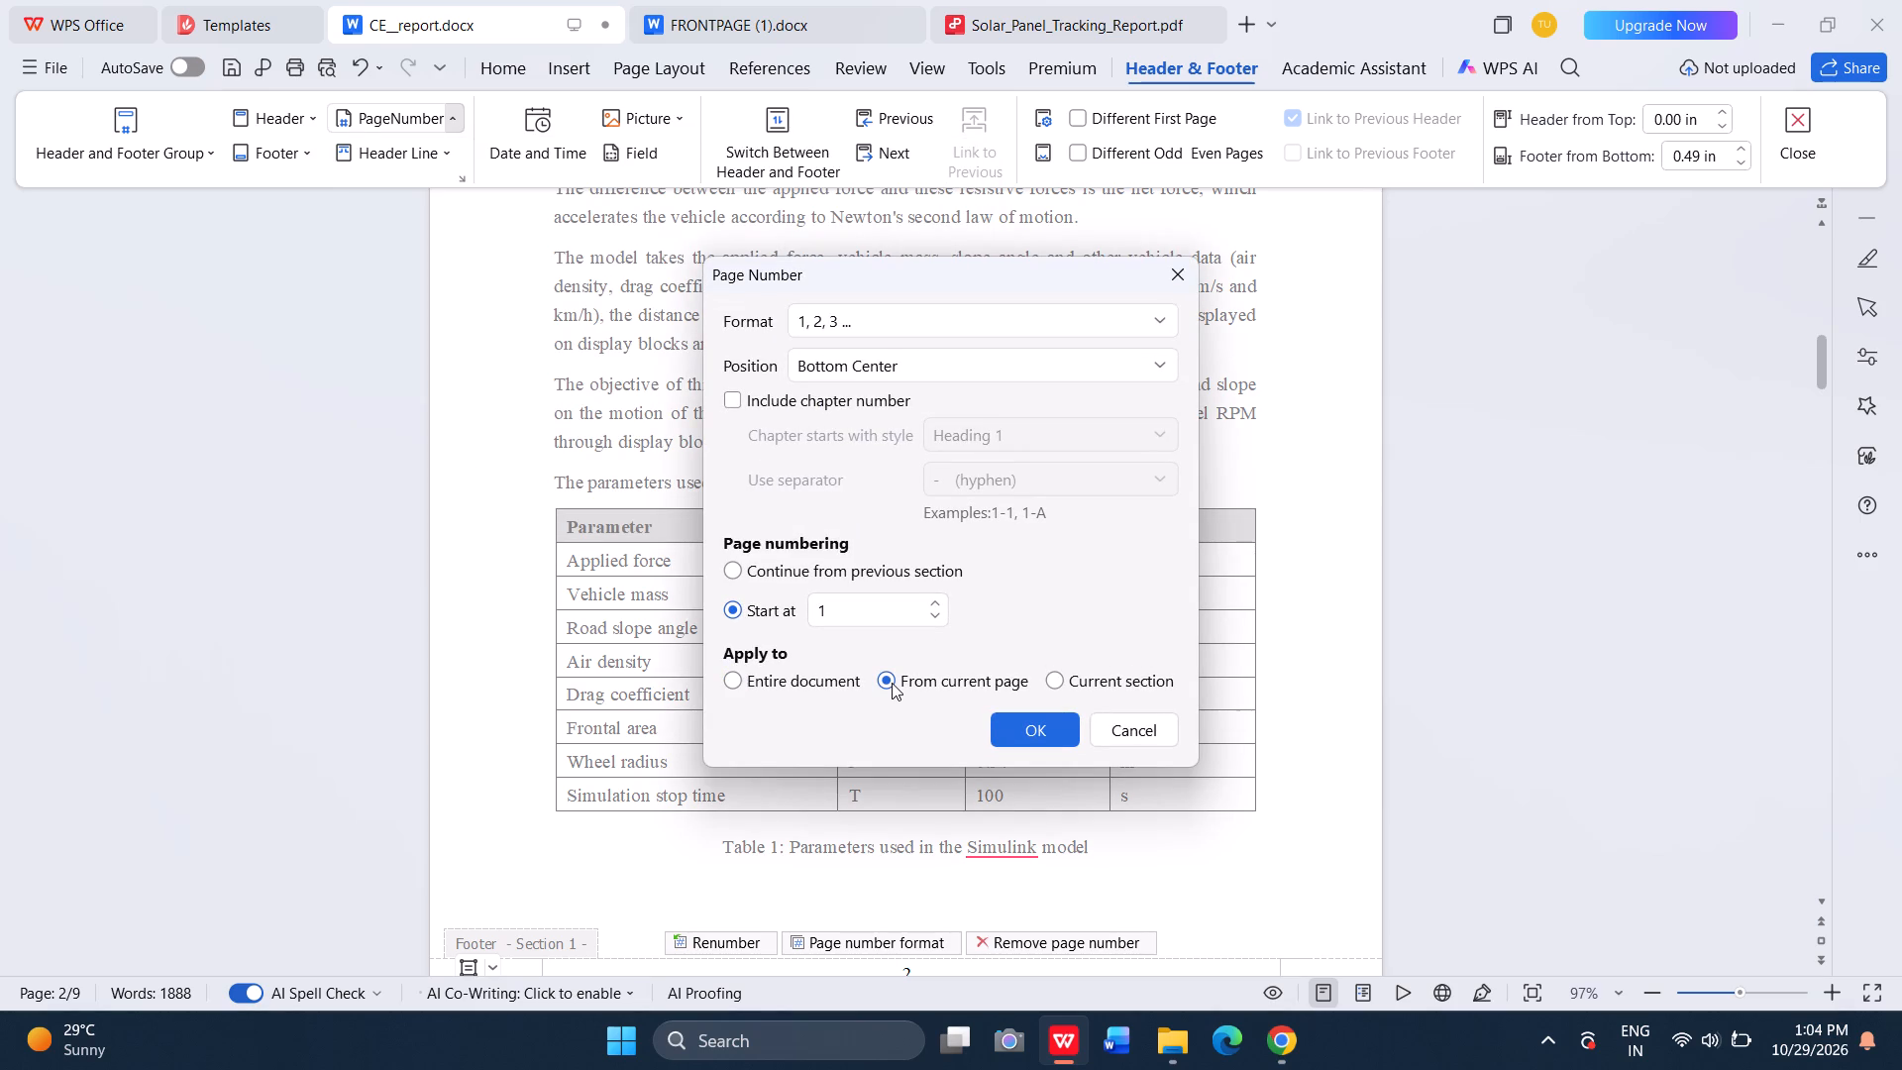
{"action": "left_click", "coordinate": [1025, 724]}
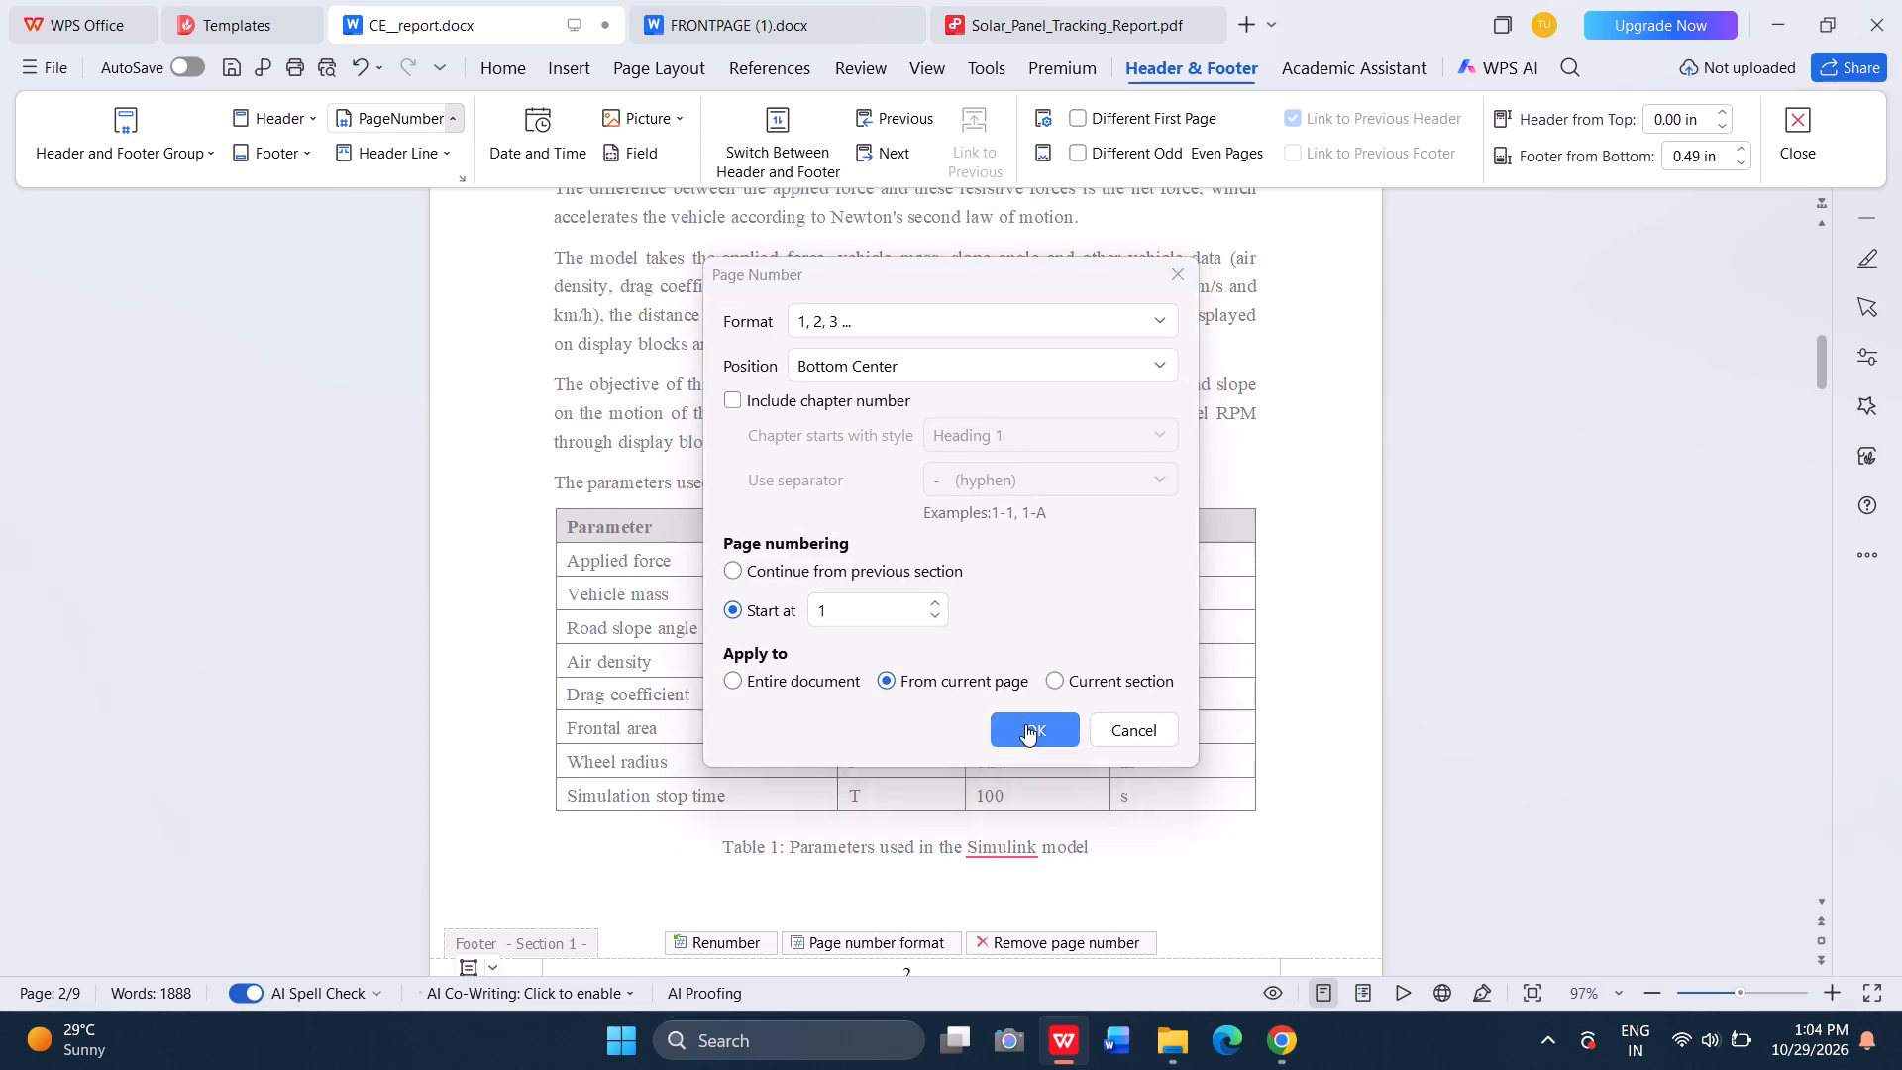
{"action": "scroll", "coordinate": [1025, 724], "scroll_direction": "down", "scroll_amount": 2}
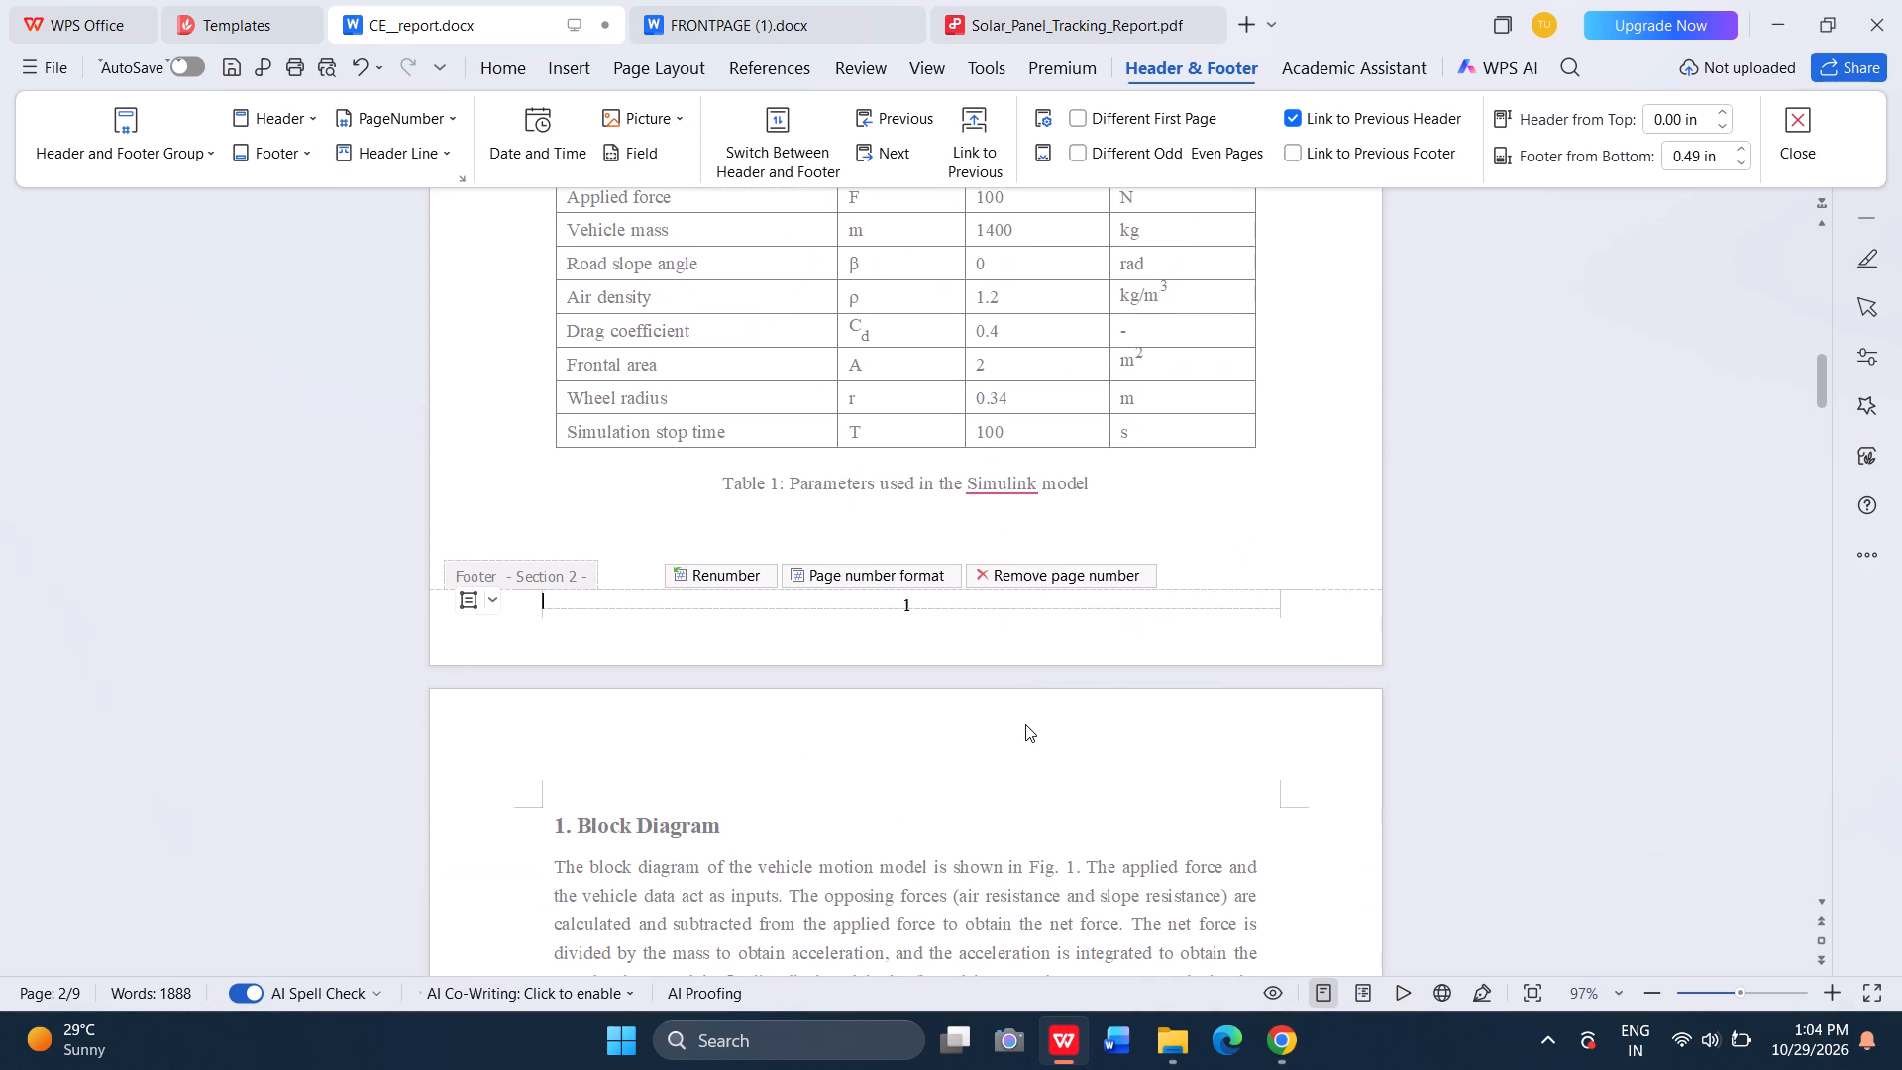
{"action": "left_click", "coordinate": [1435, 637]}
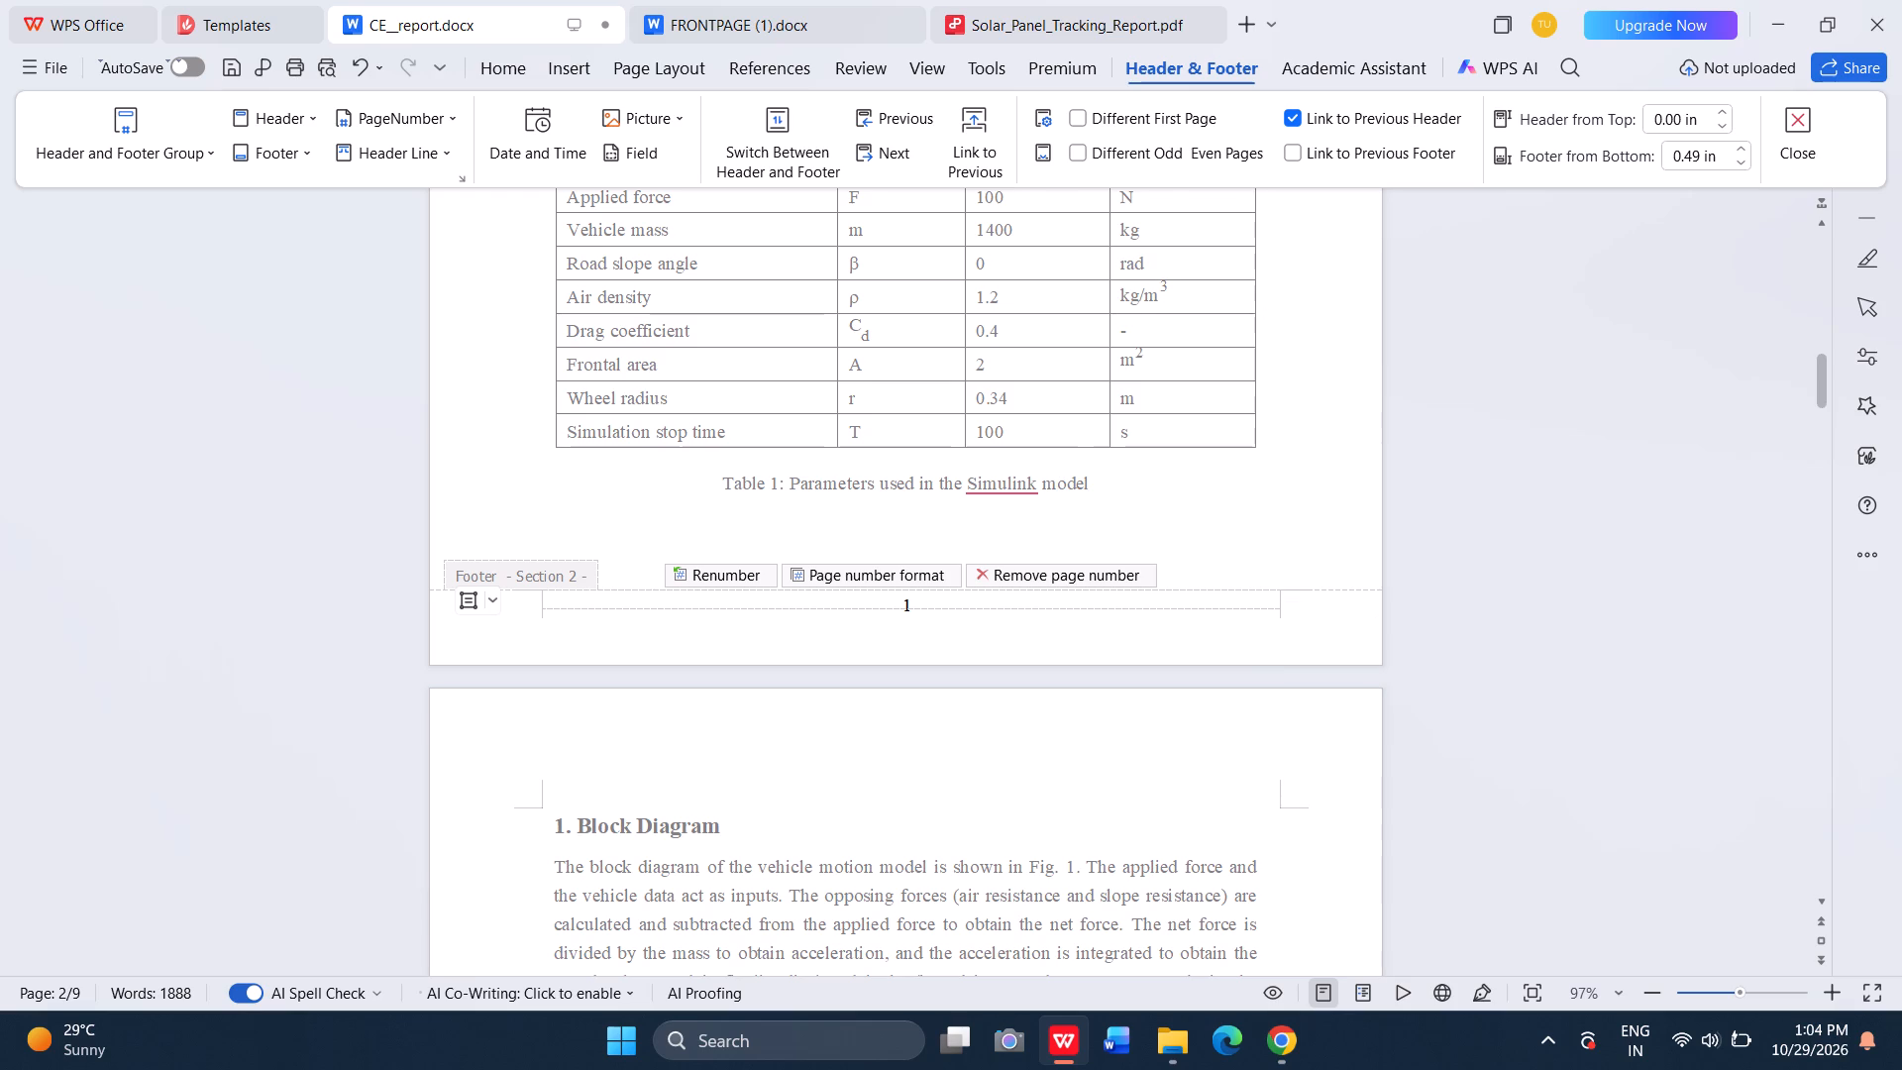
{"action": "left_click", "coordinate": [1787, 114]}
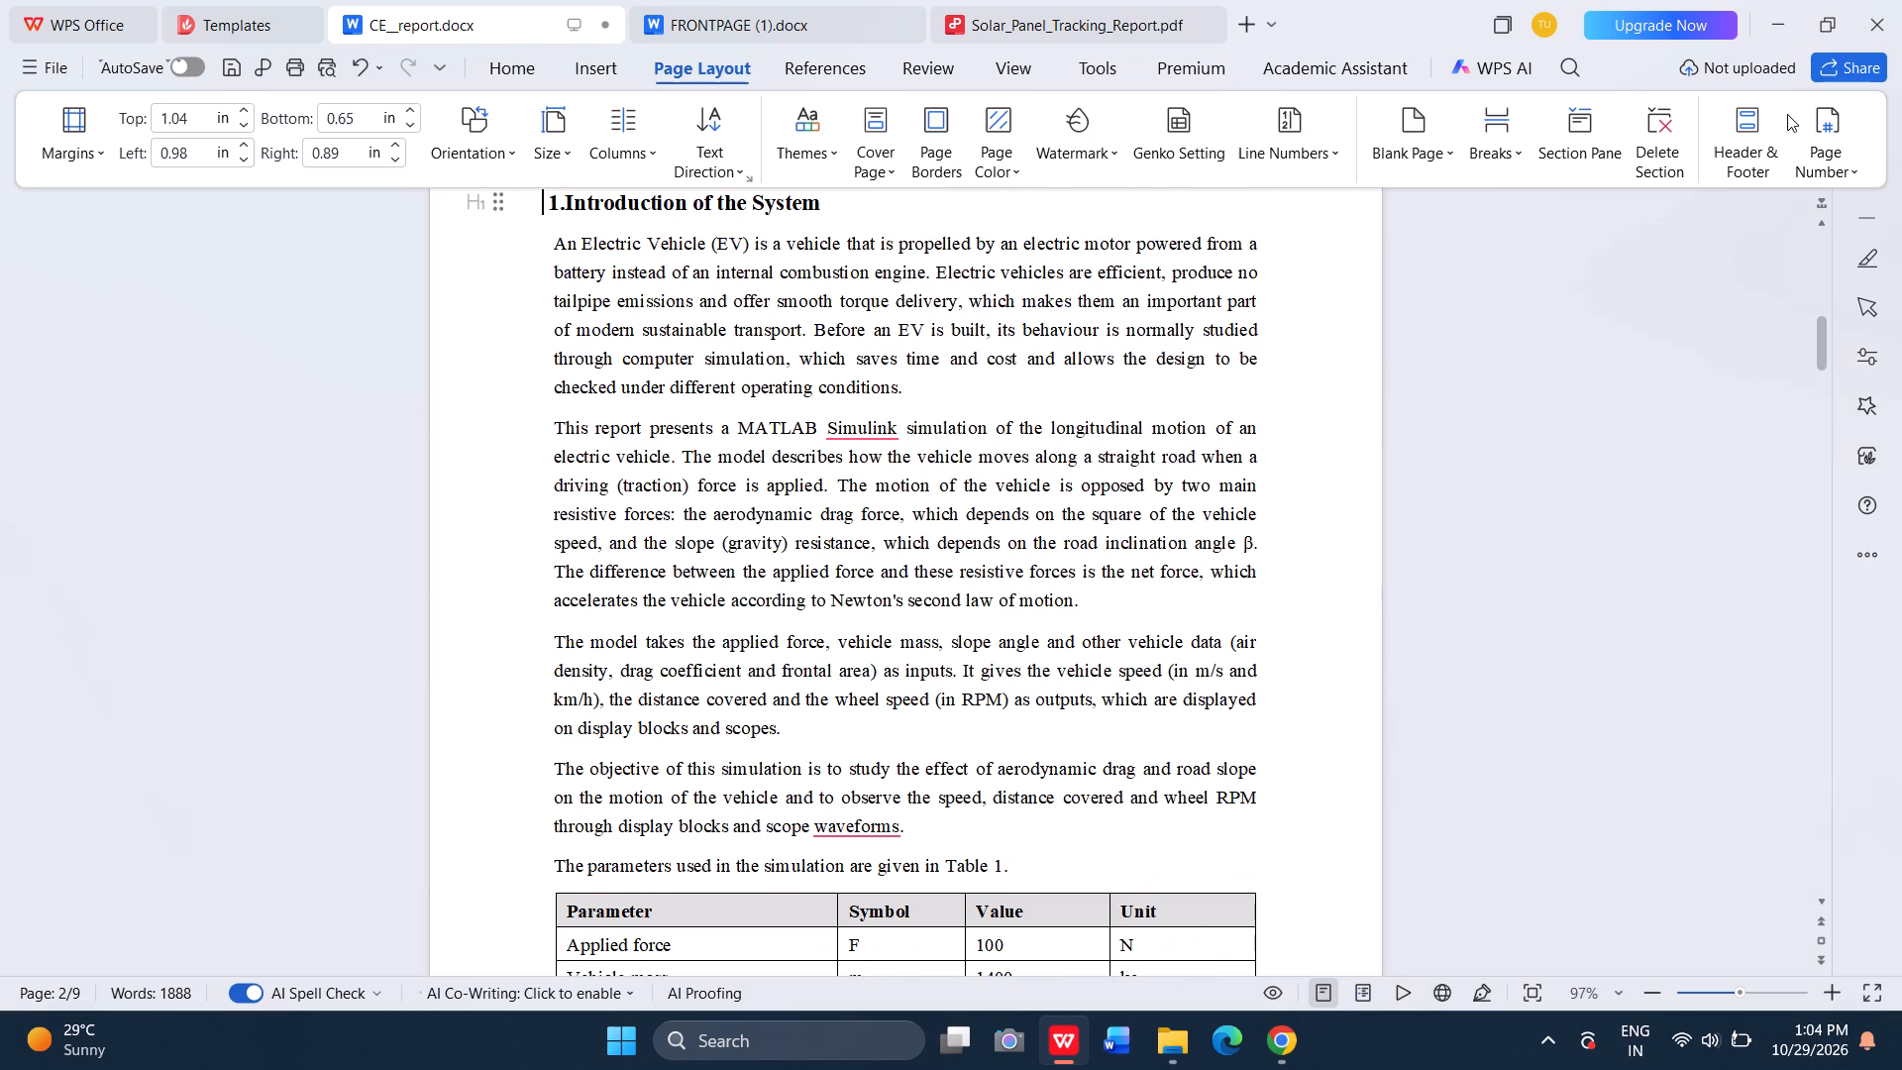
Remove the page number from the cover page's footer, for the current page only.
{"action": "scroll", "coordinate": [1532, 390], "scroll_direction": "up", "scroll_amount": 5}
{"action": "scroll", "coordinate": [1532, 390], "scroll_direction": "down", "scroll_amount": 12}
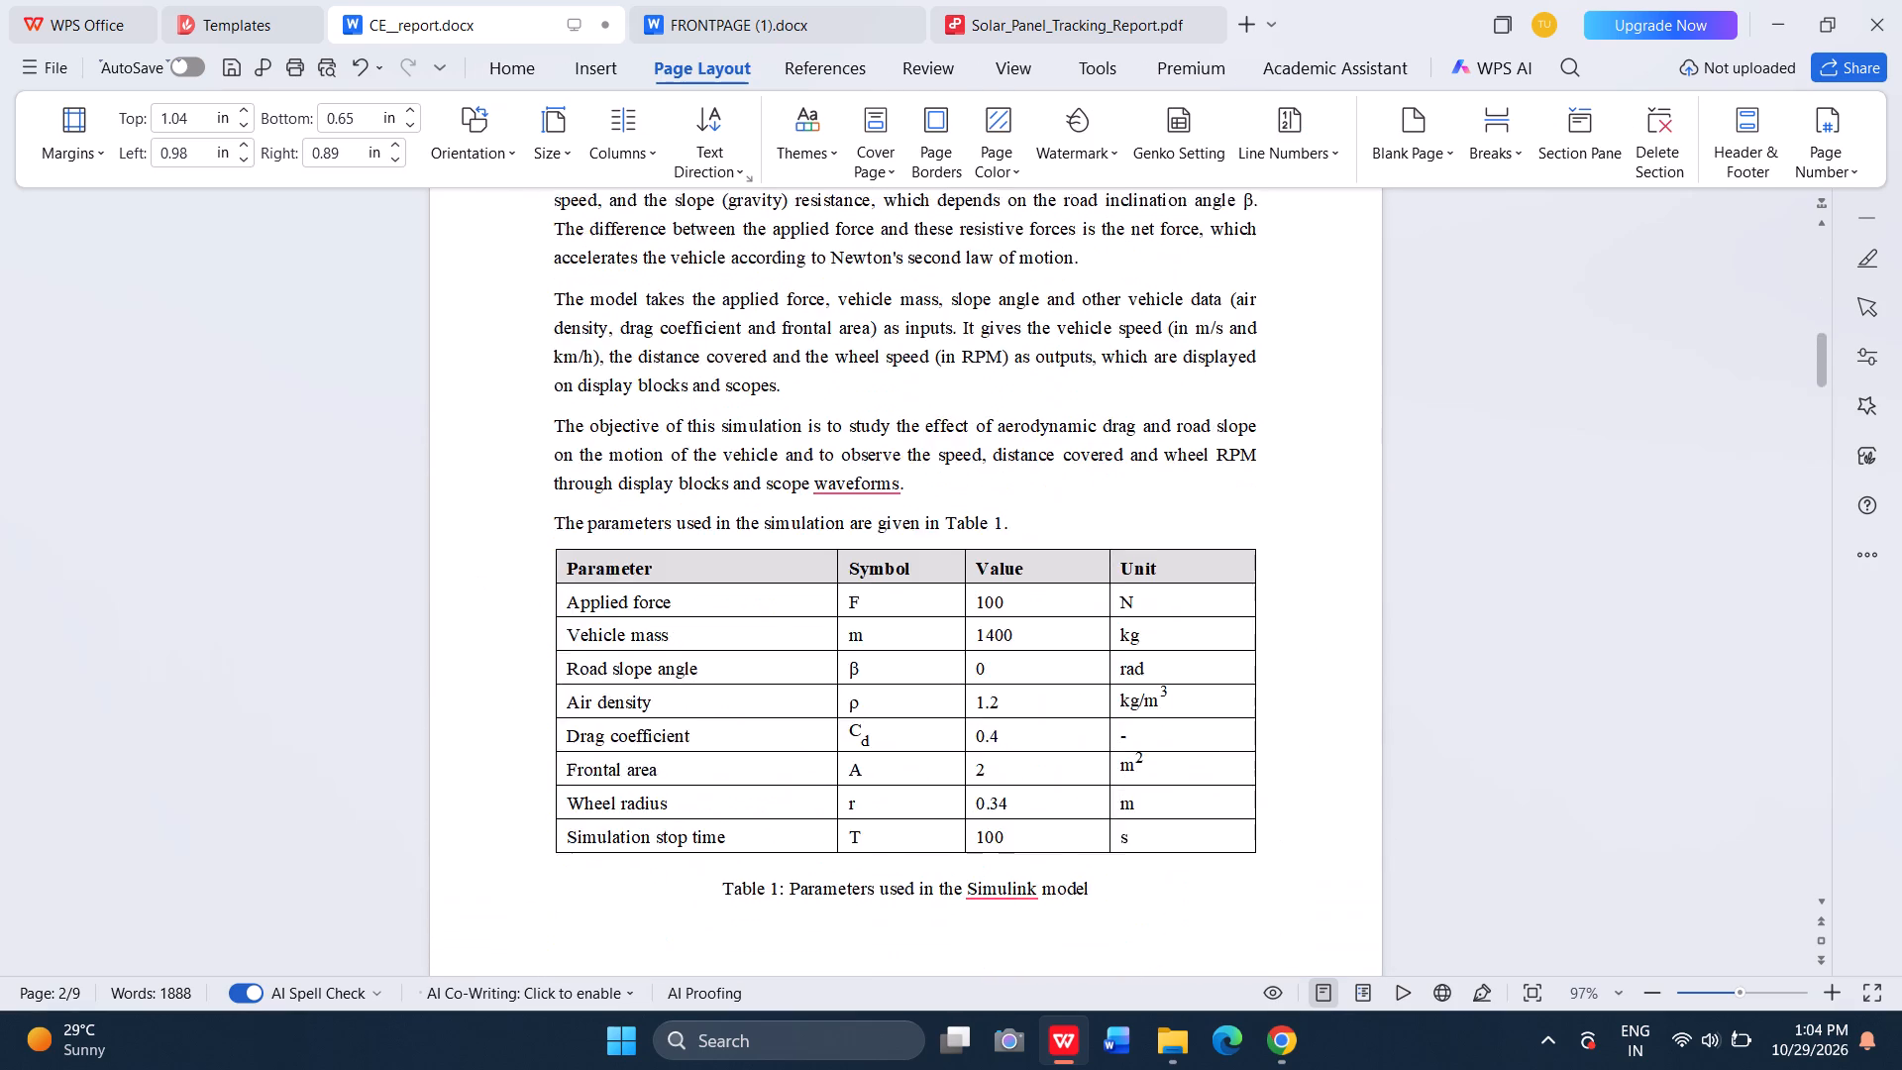
{"action": "scroll", "coordinate": [1532, 390], "scroll_direction": "up", "scroll_amount": 5}
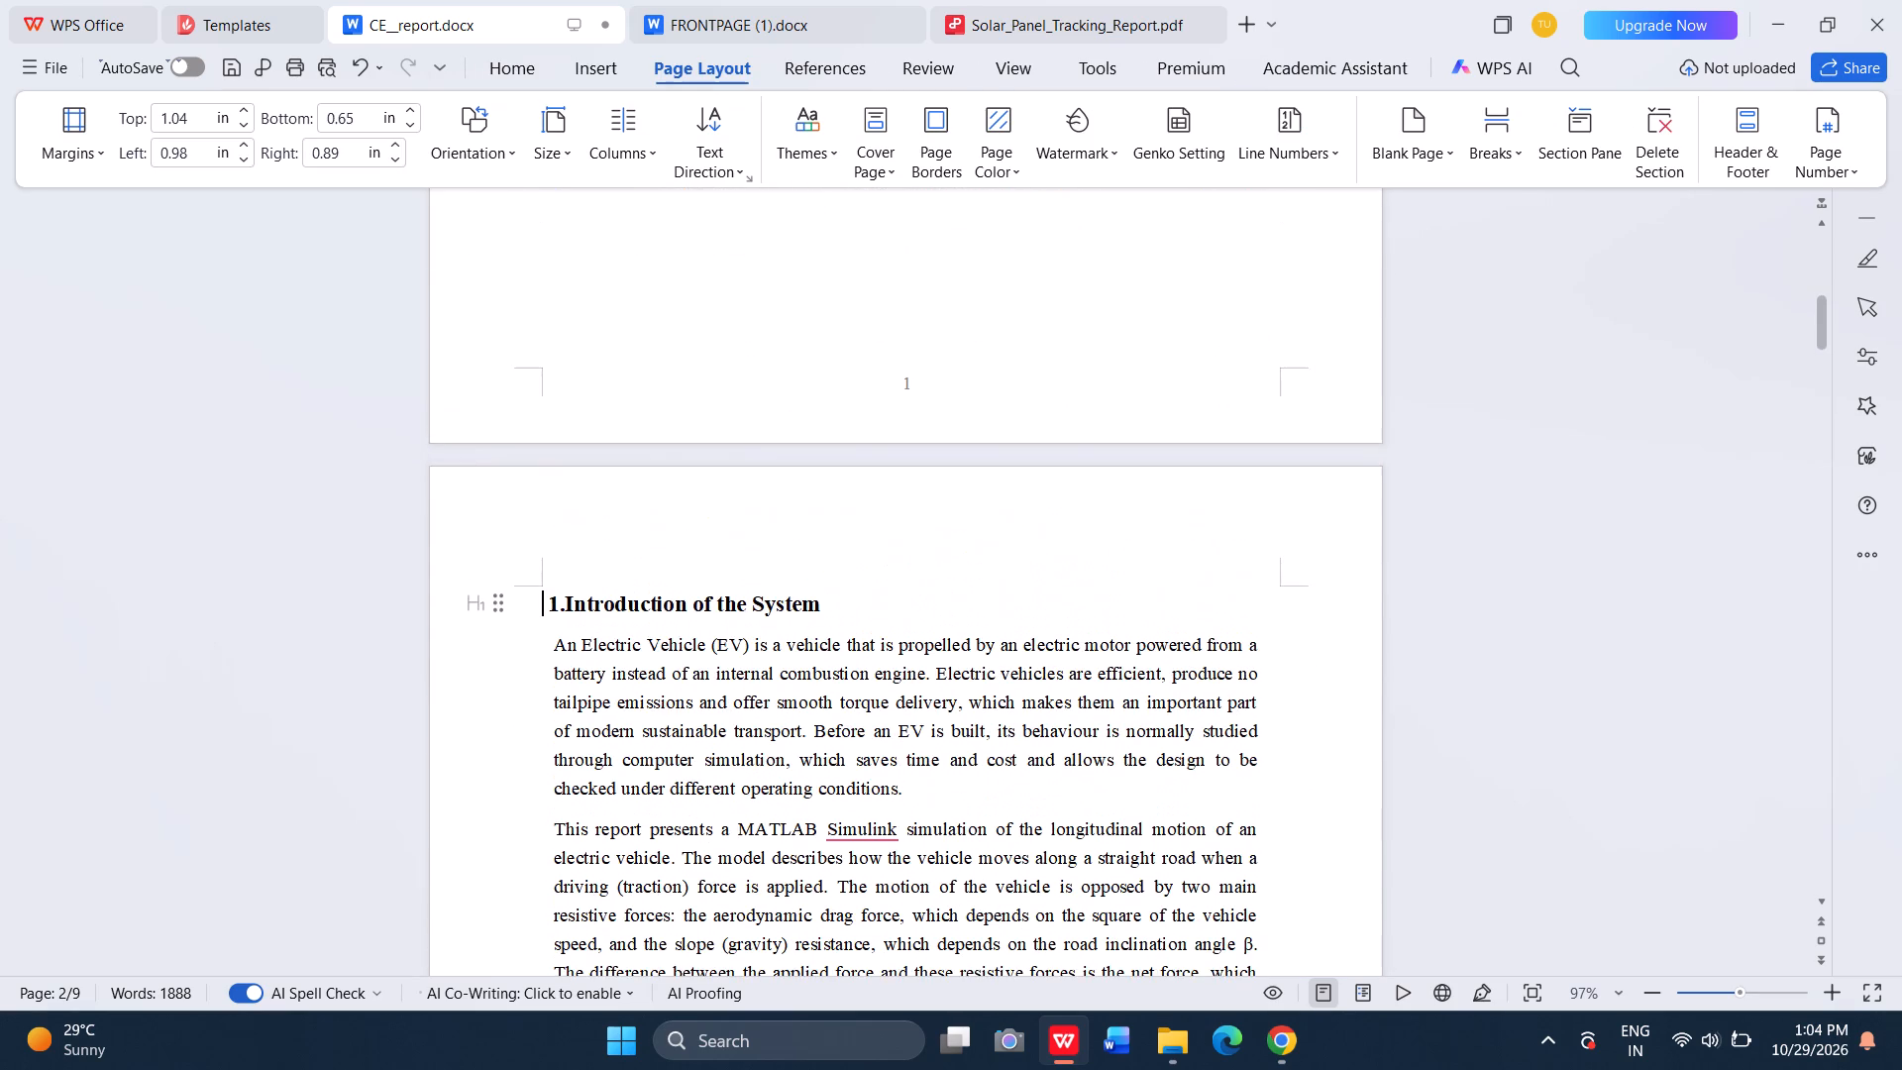
{"action": "left_click", "coordinate": [908, 394]}
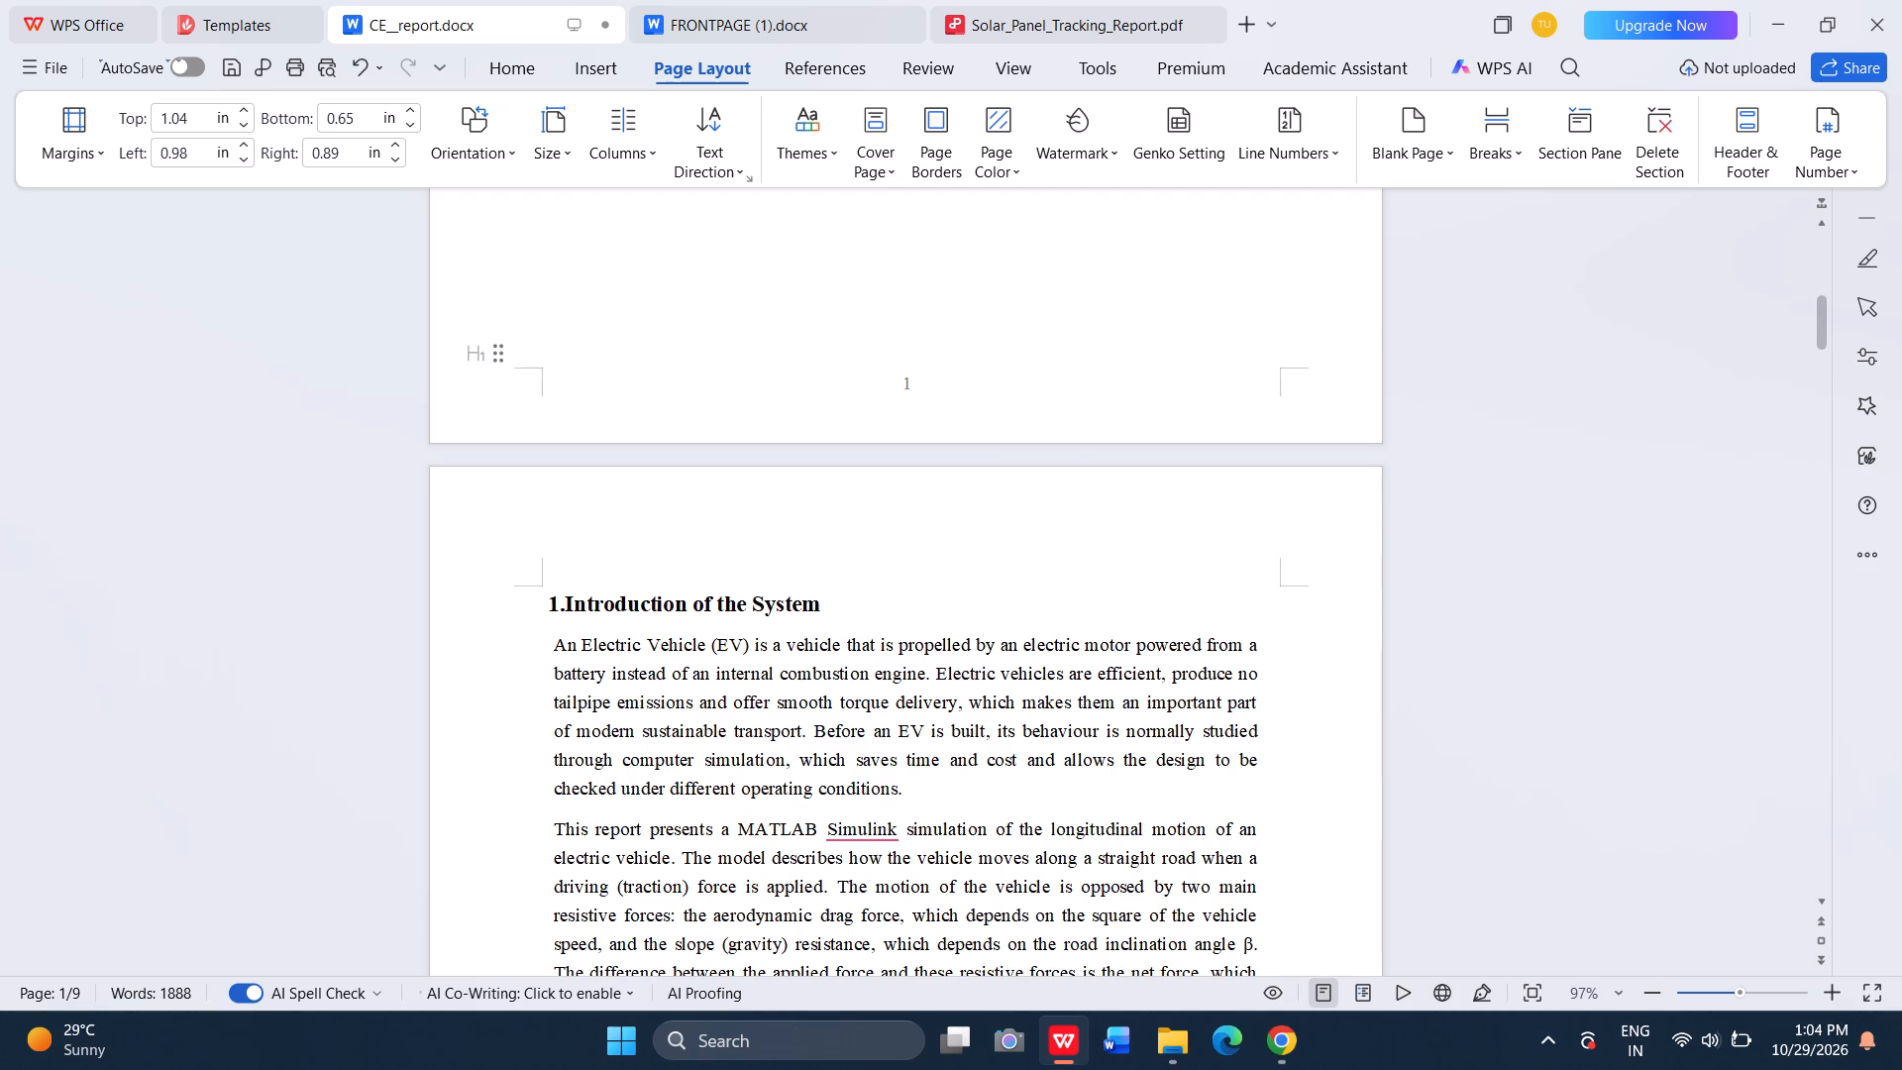
{"action": "left_click", "coordinate": [1826, 125]}
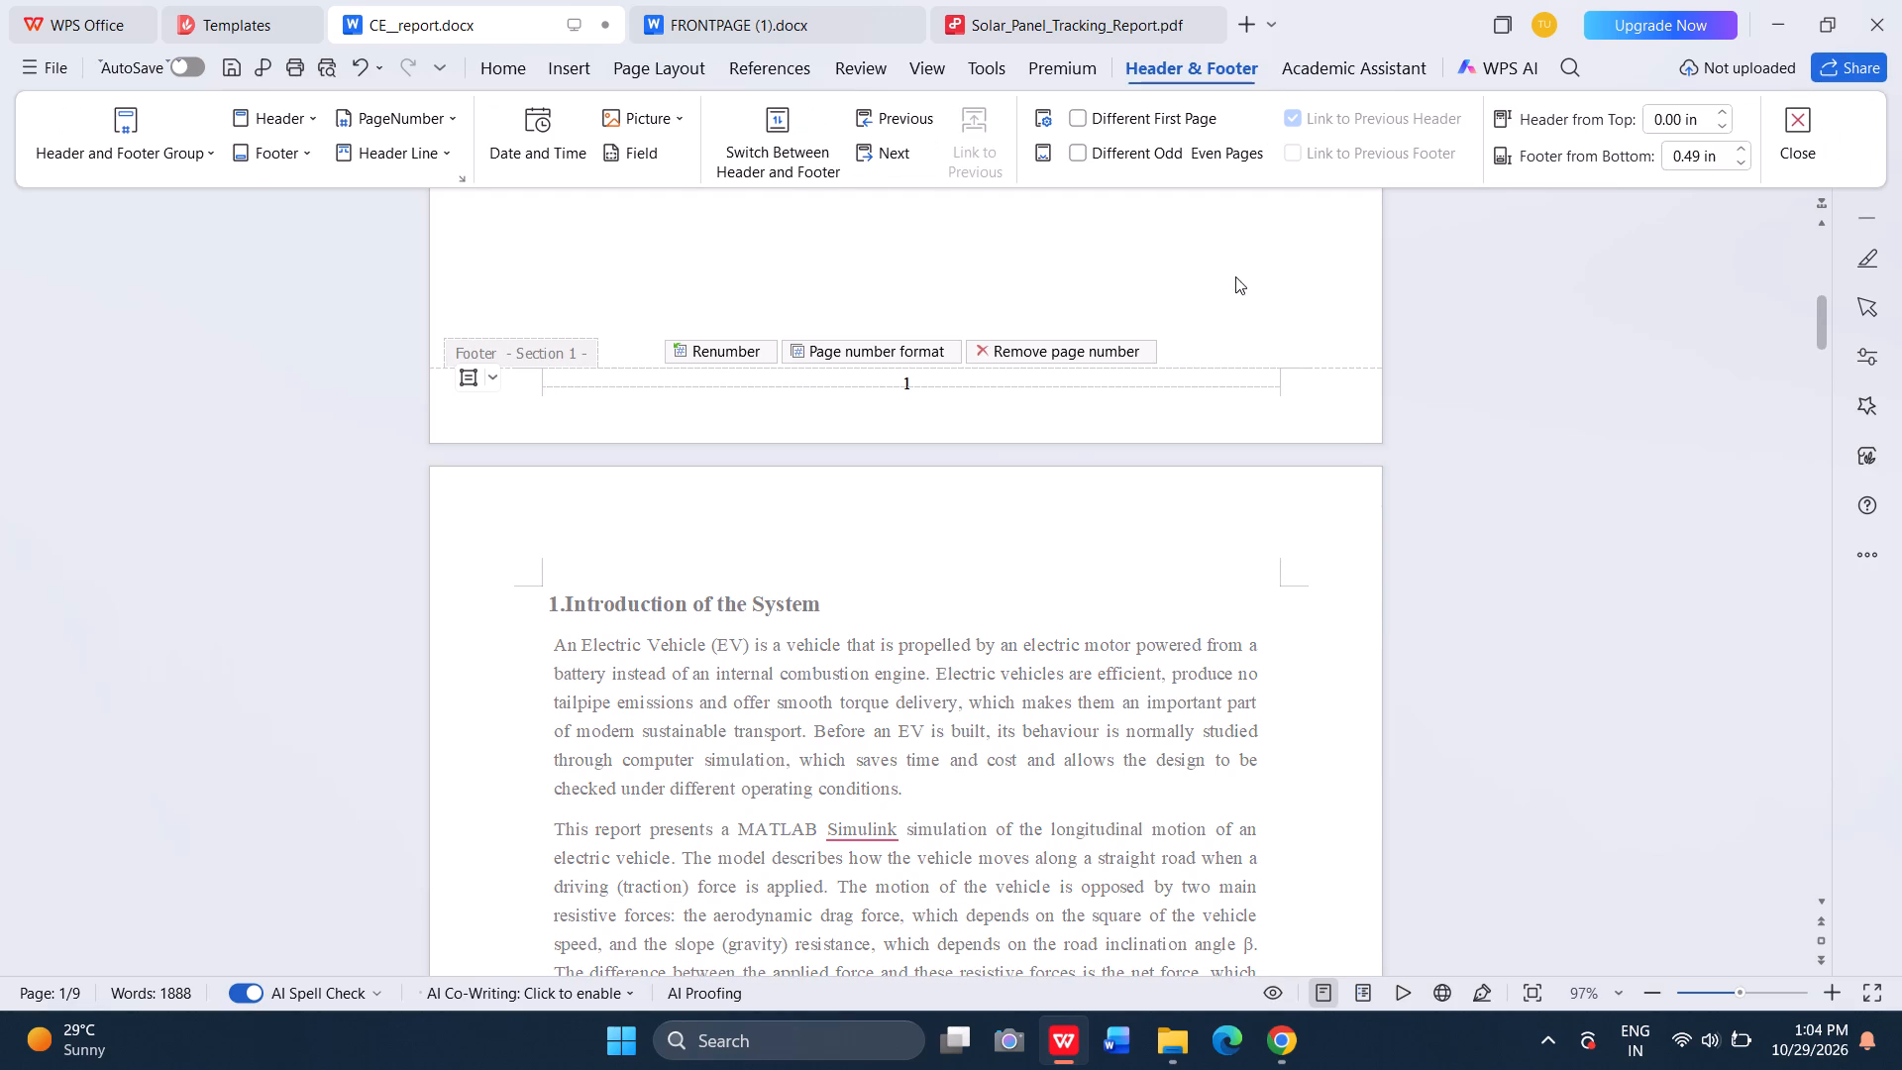
{"action": "left_click", "coordinate": [1031, 349]}
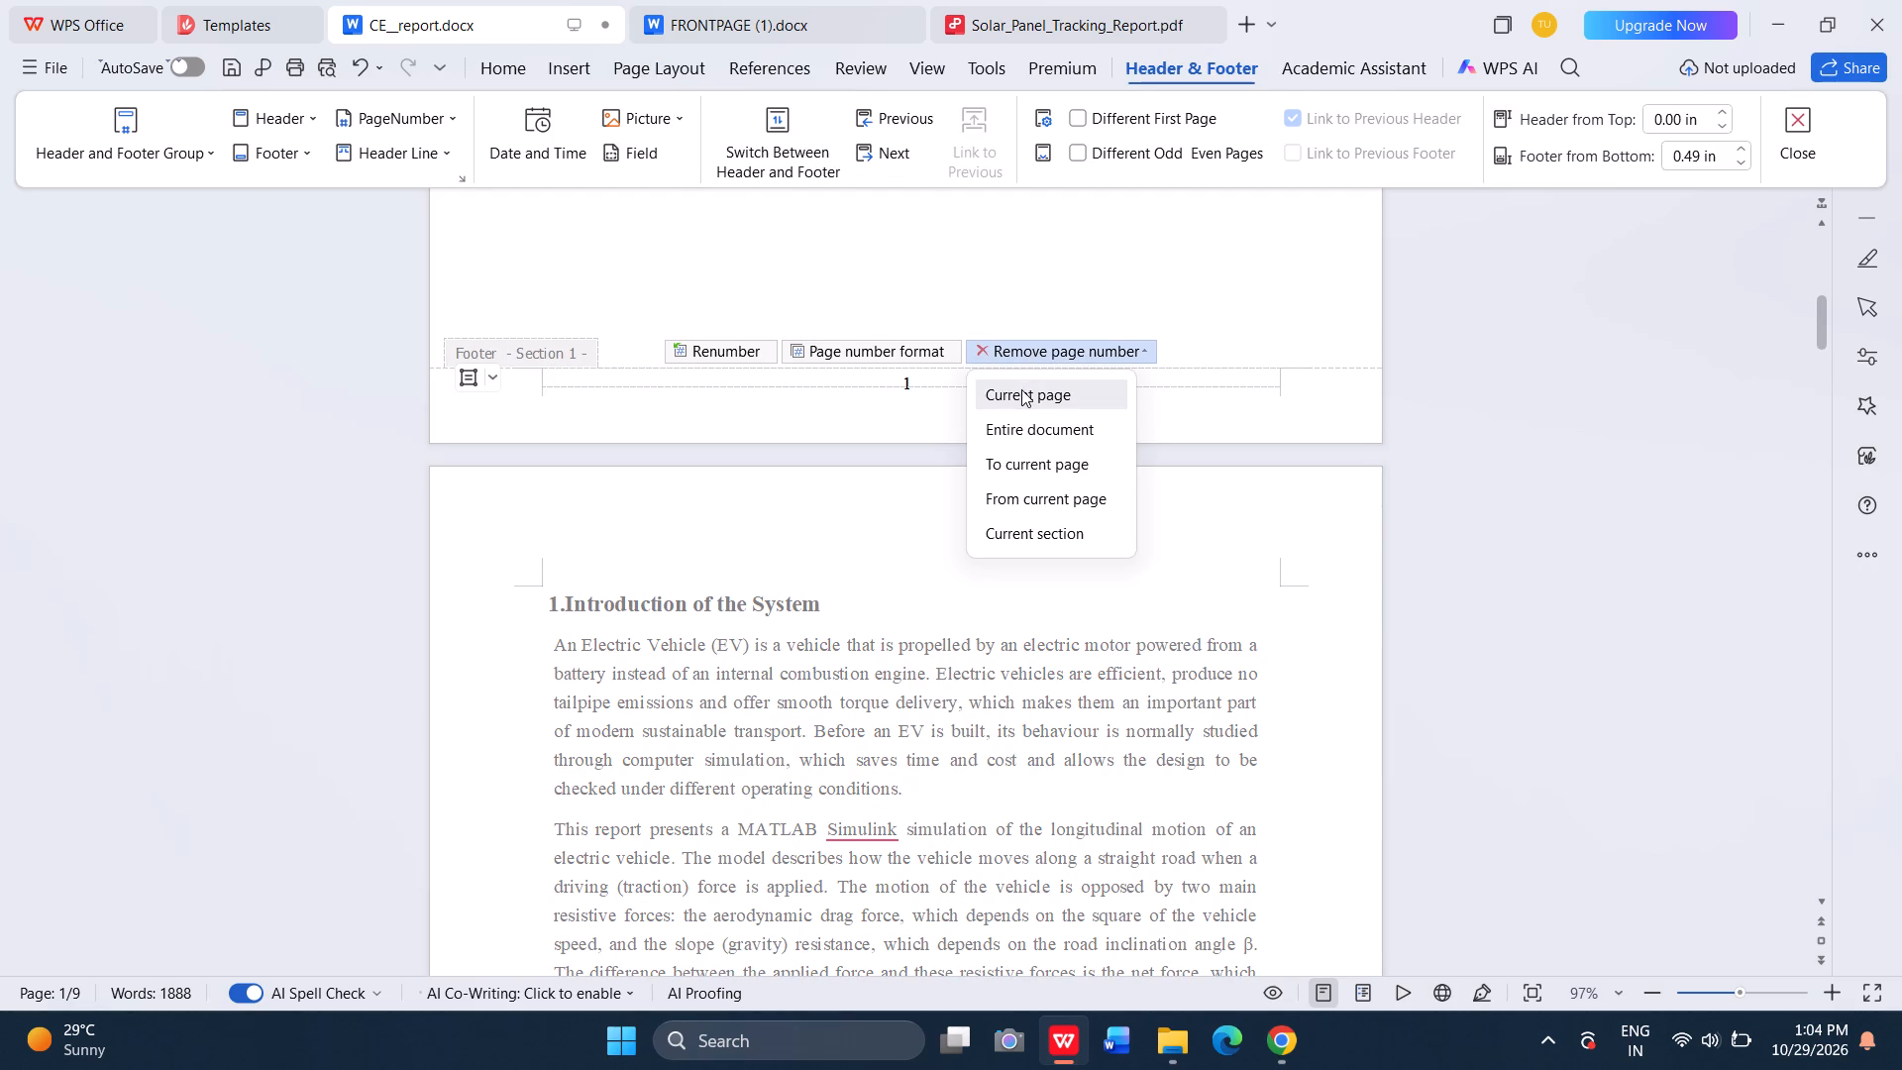
{"action": "left_click", "coordinate": [1021, 389]}
{"action": "left_click", "coordinate": [1592, 331]}
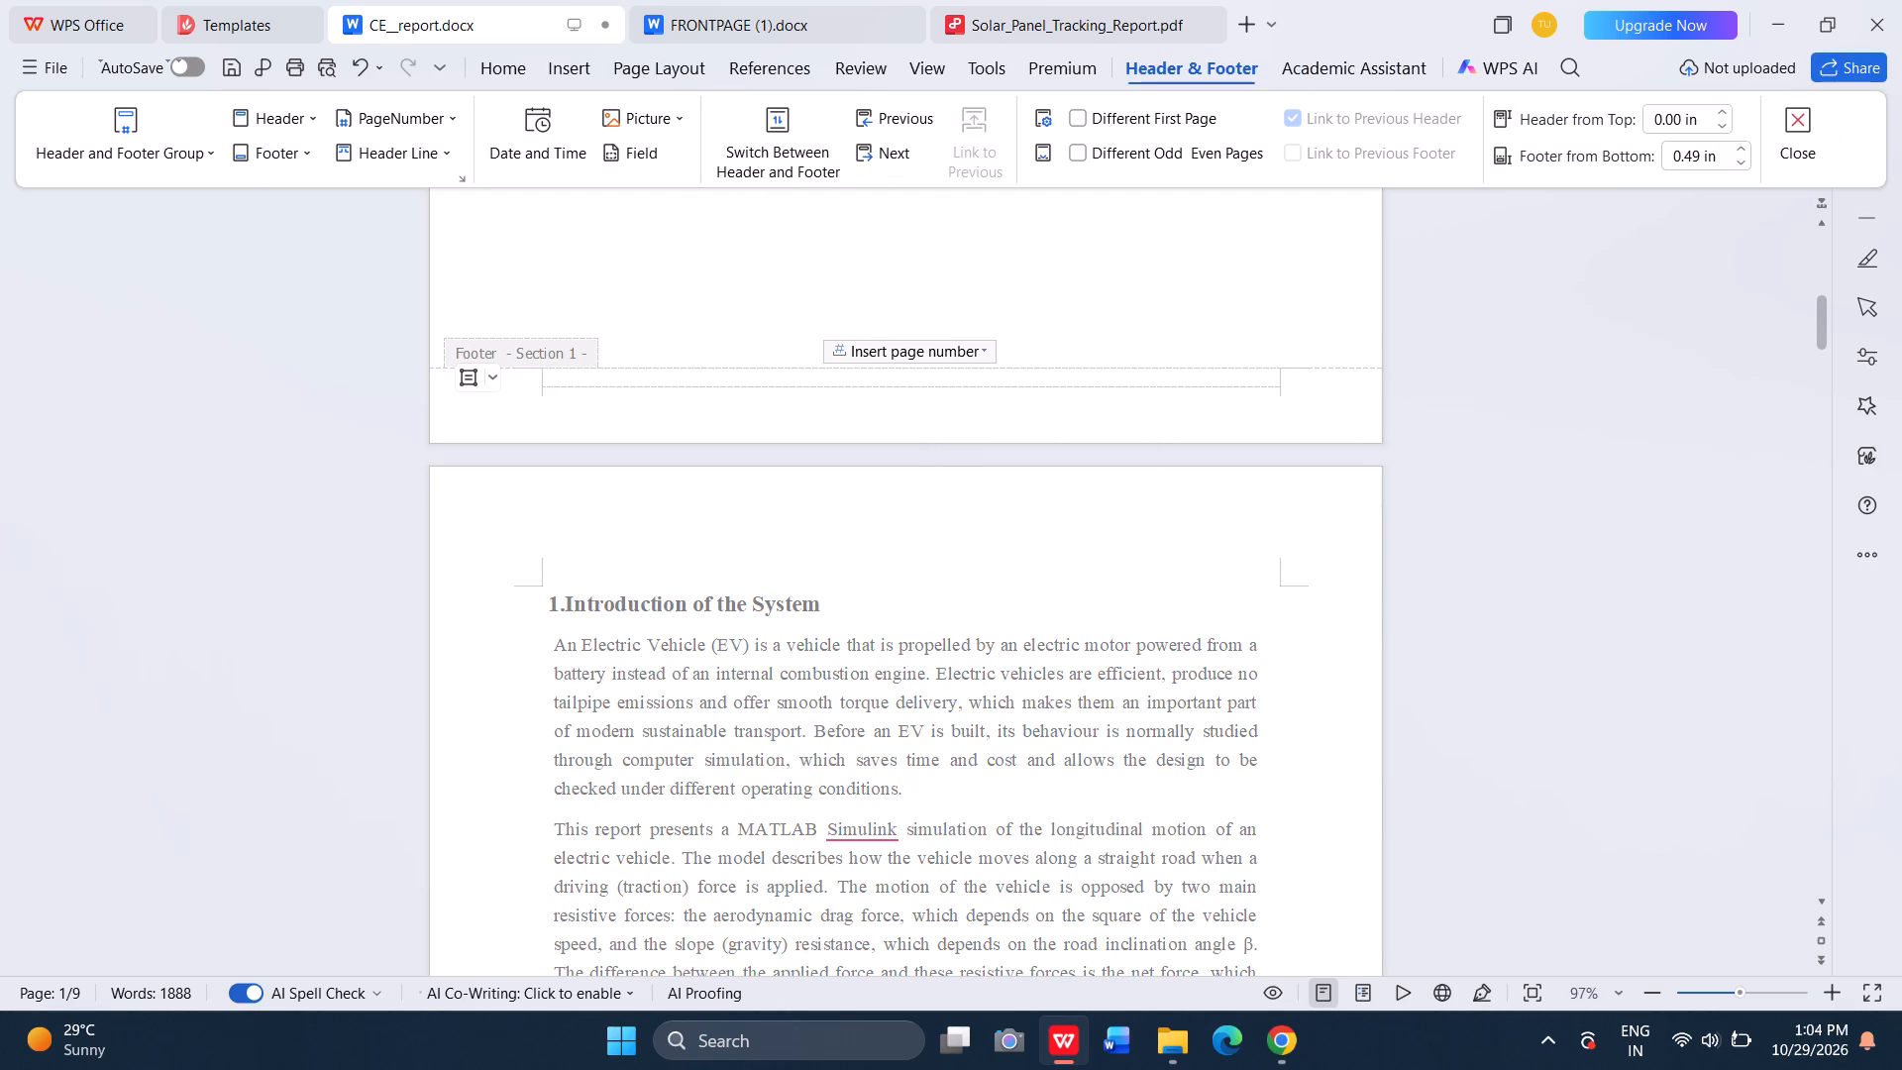
Apply the 1, 2, 3 page number format with Center position to the entire document from the Section 2 footer, and close footer editing.
{"action": "scroll", "coordinate": [1357, 482], "scroll_direction": "down", "scroll_amount": 10}
{"action": "left_click", "coordinate": [1357, 482]}
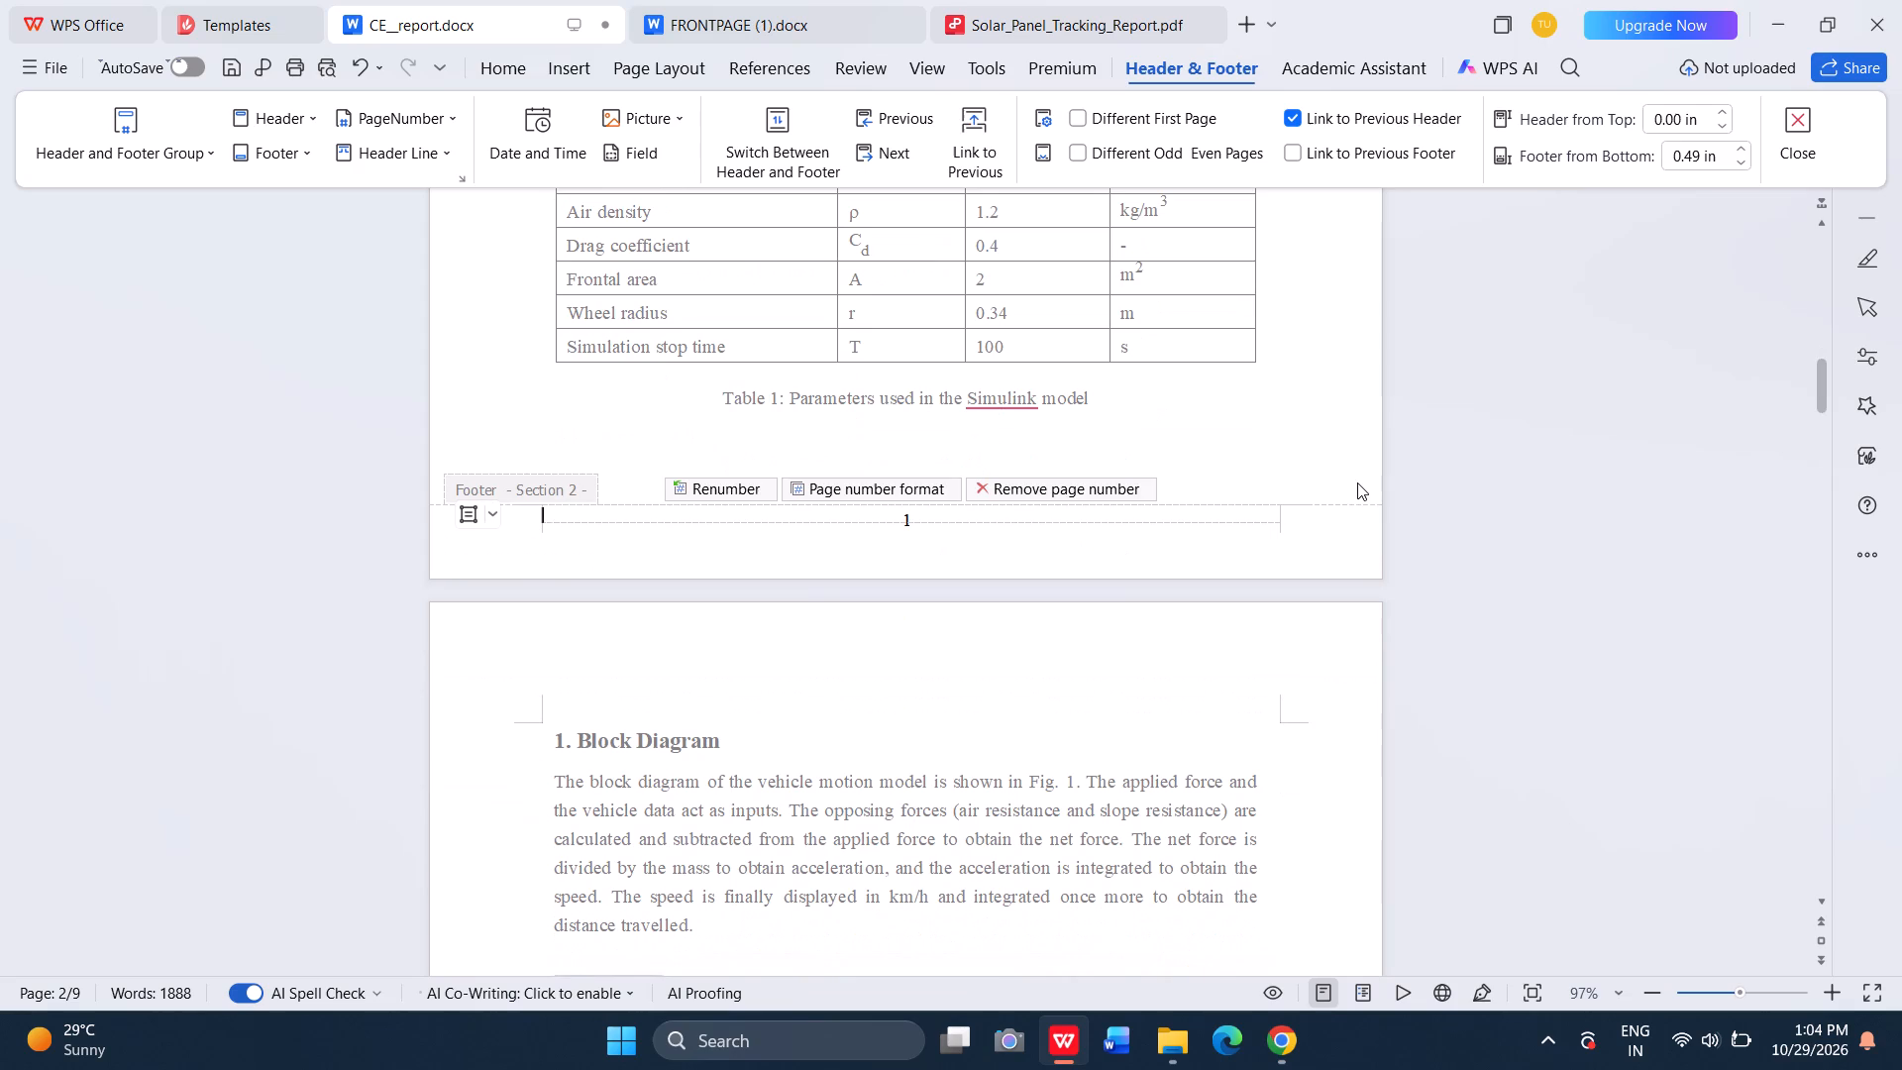
{"action": "left_click", "coordinate": [1450, 533]}
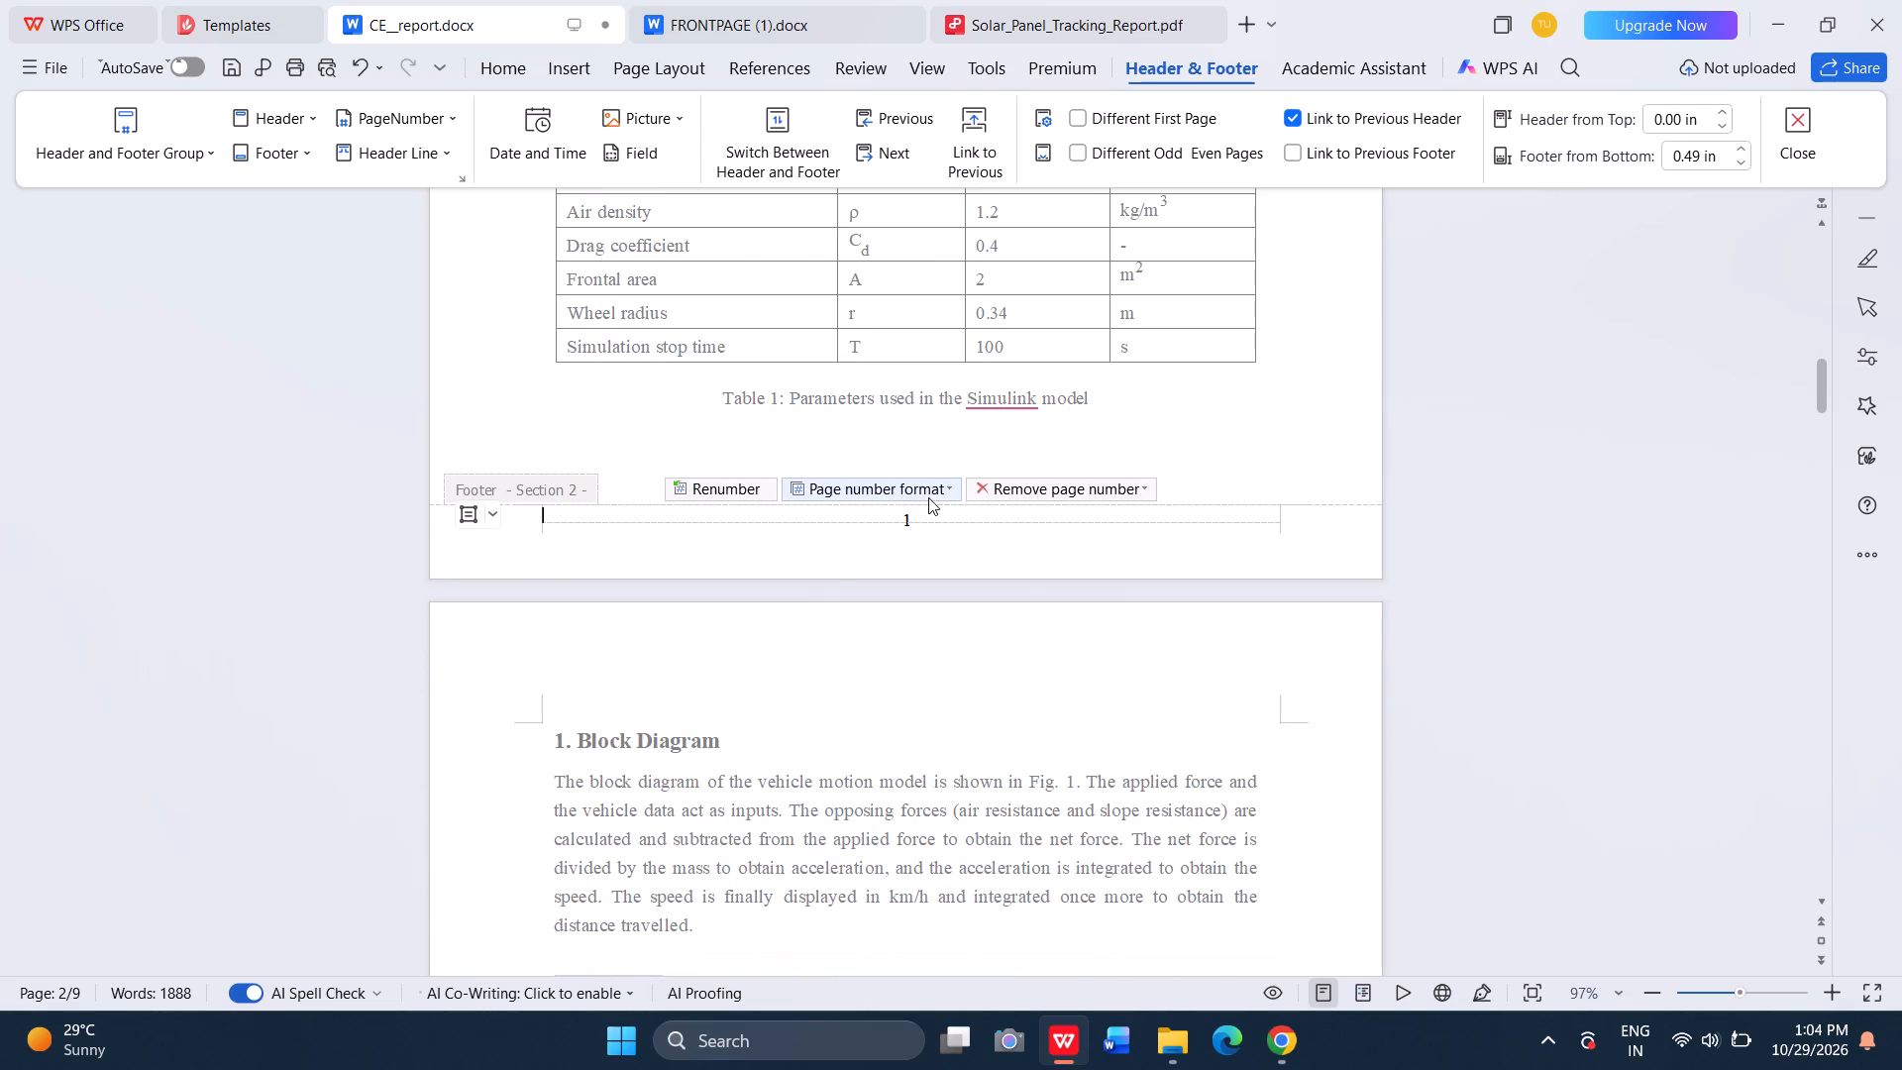
{"action": "left_click", "coordinate": [926, 491]}
{"action": "left_click", "coordinate": [1156, 648]}
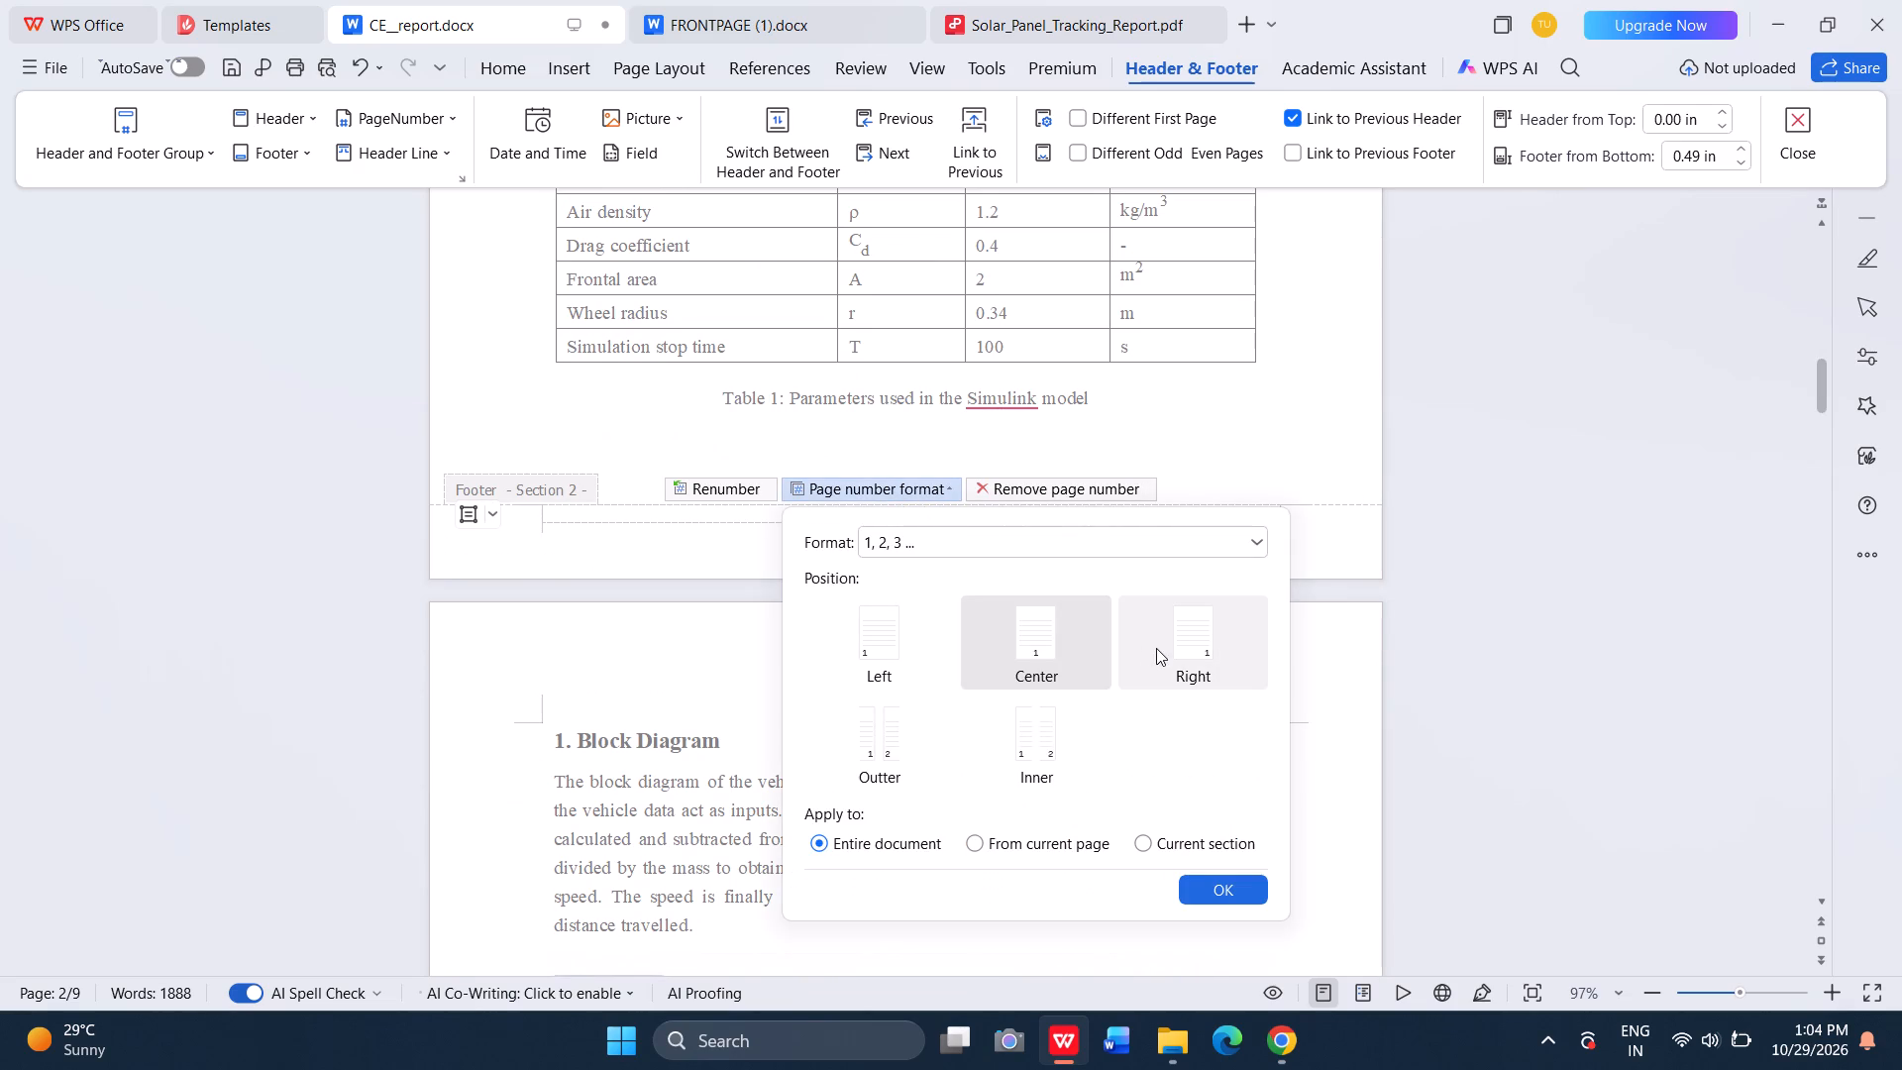
{"action": "left_click", "coordinate": [1011, 651]}
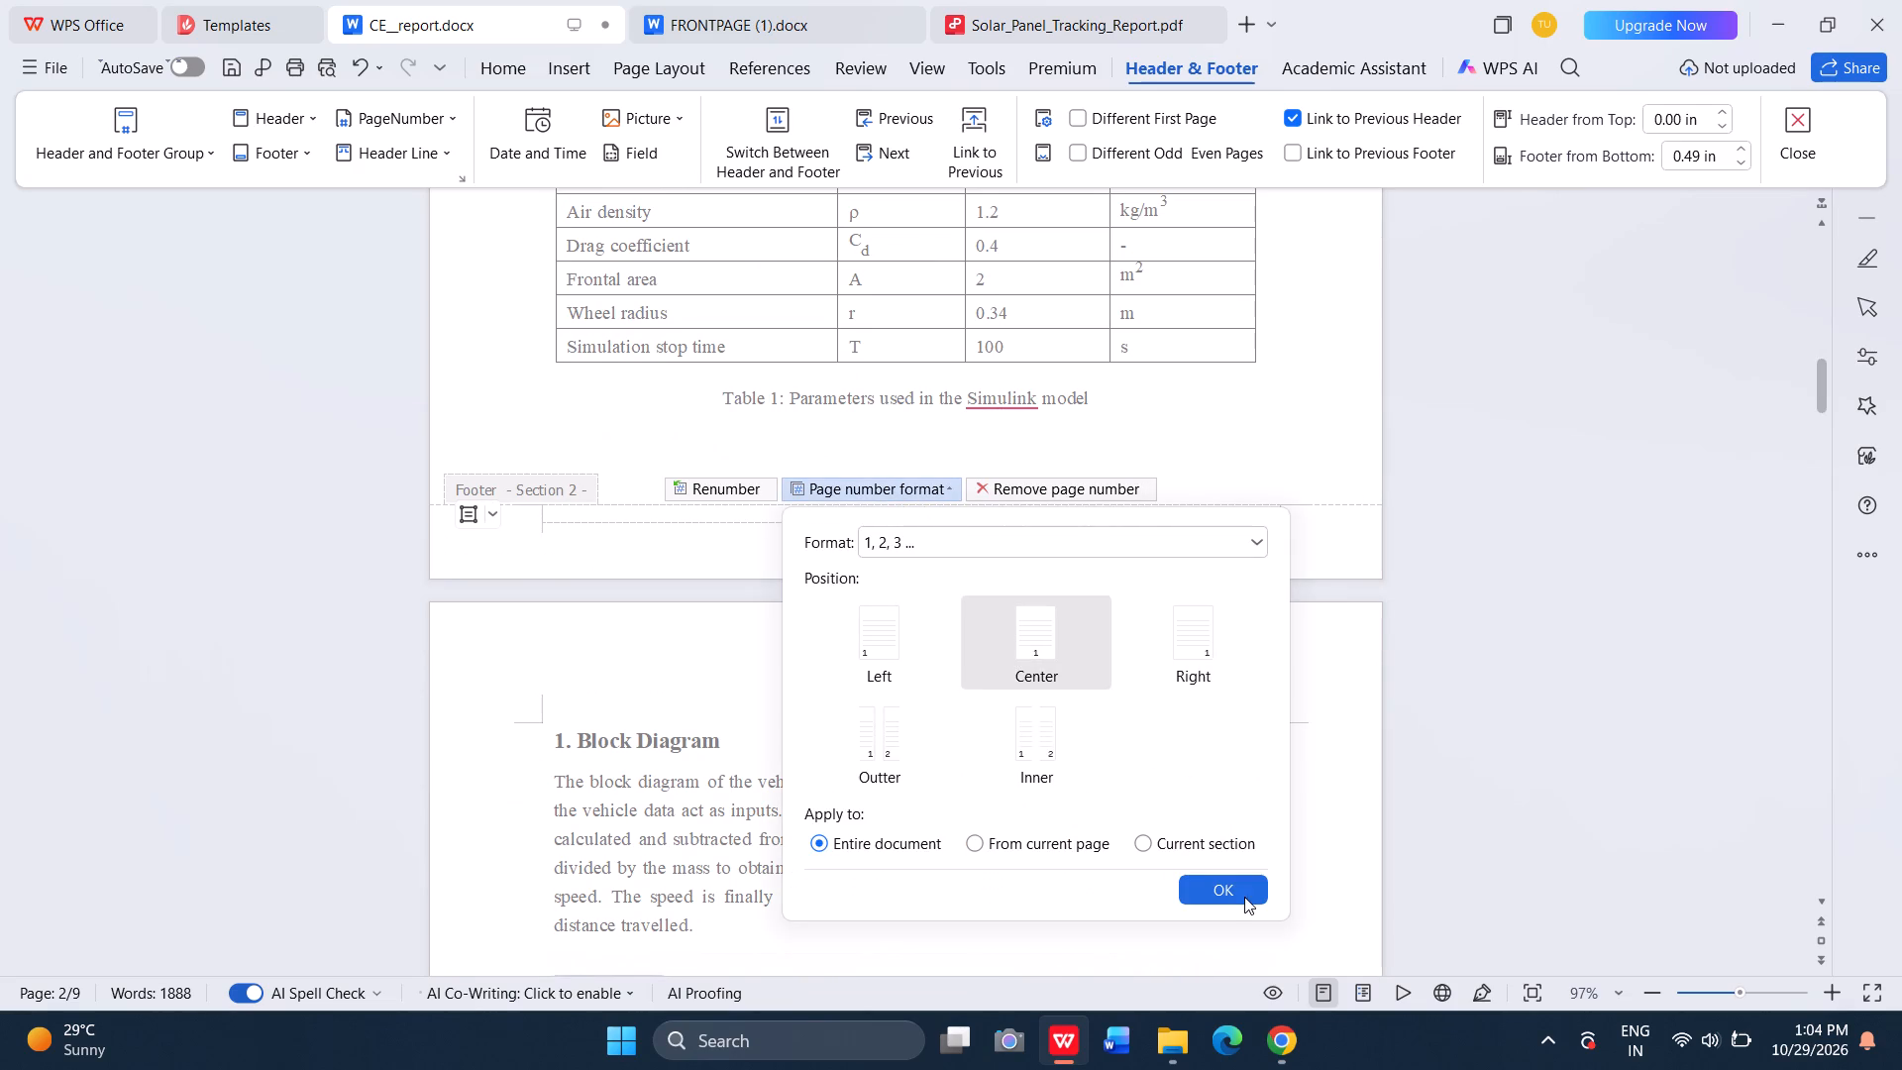
{"action": "left_click", "coordinate": [1243, 896]}
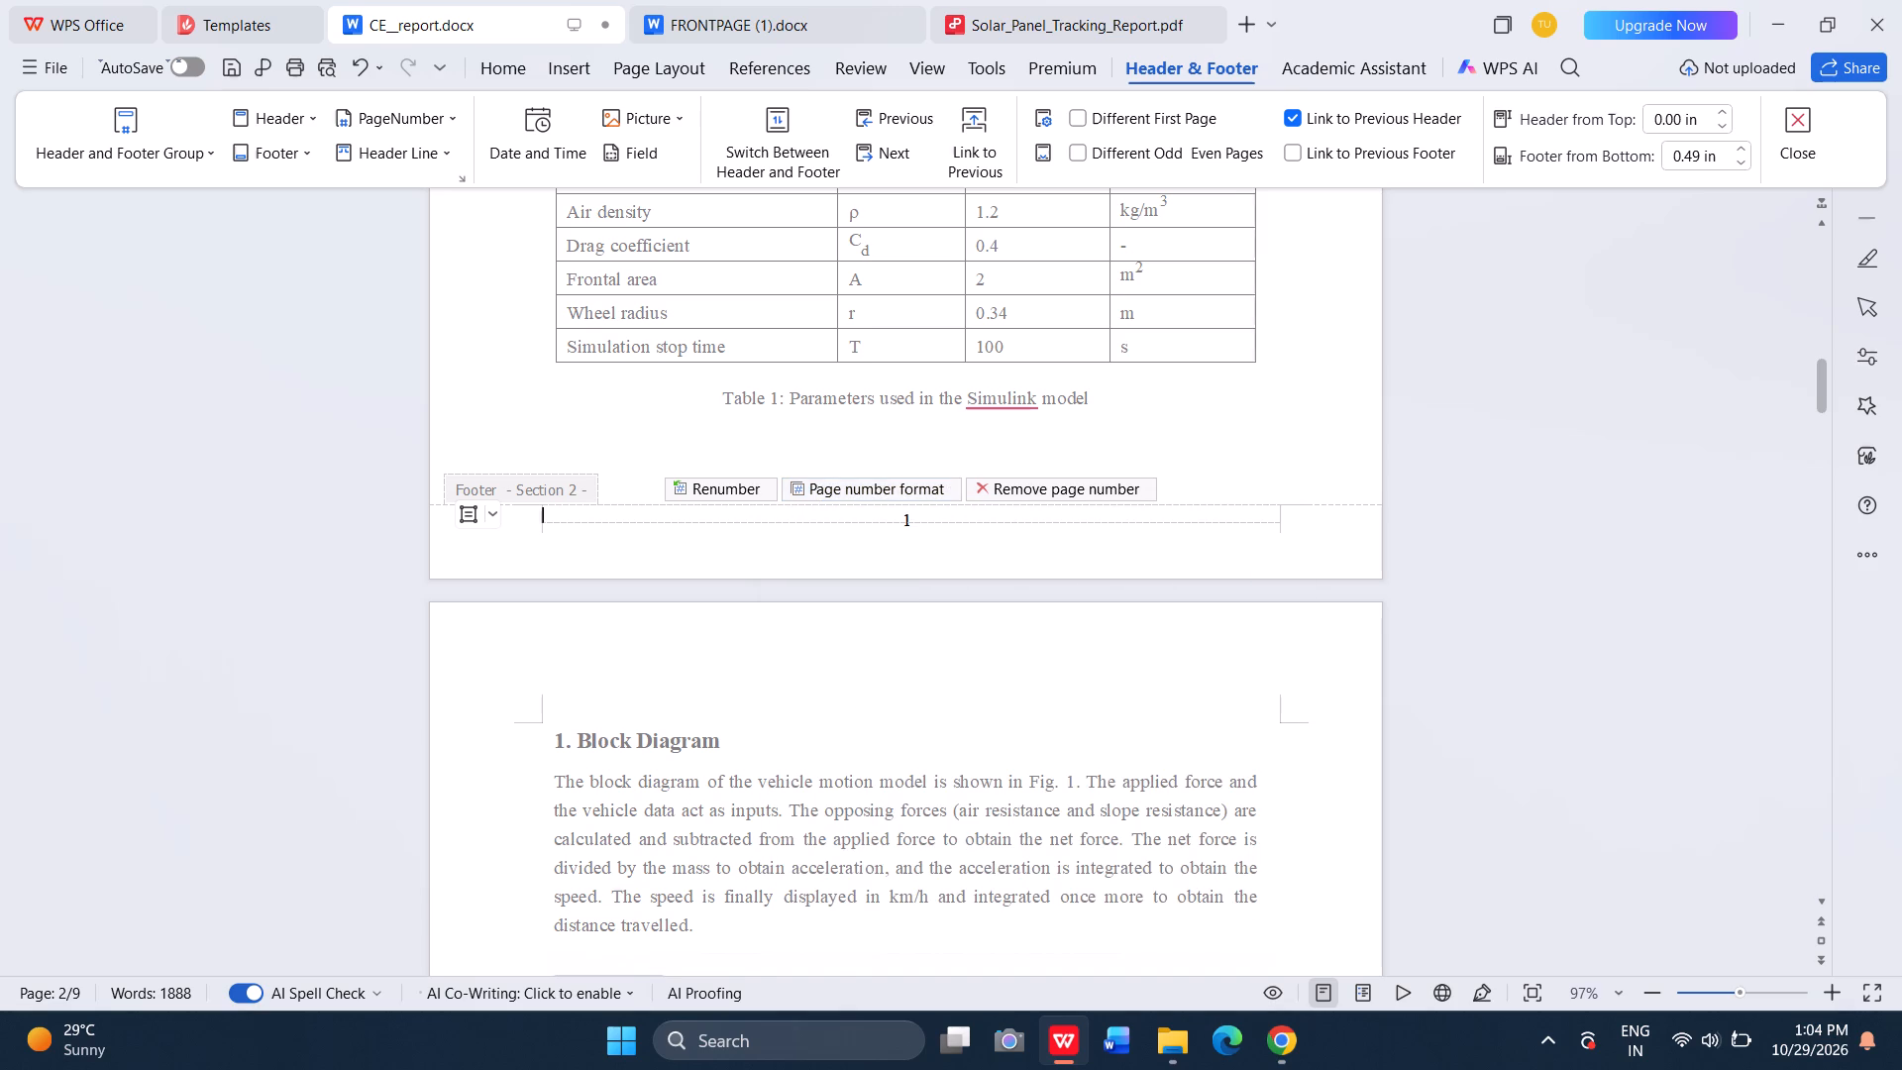
{"action": "left_click", "coordinate": [1590, 690]}
{"action": "left_click", "coordinate": [1806, 147]}
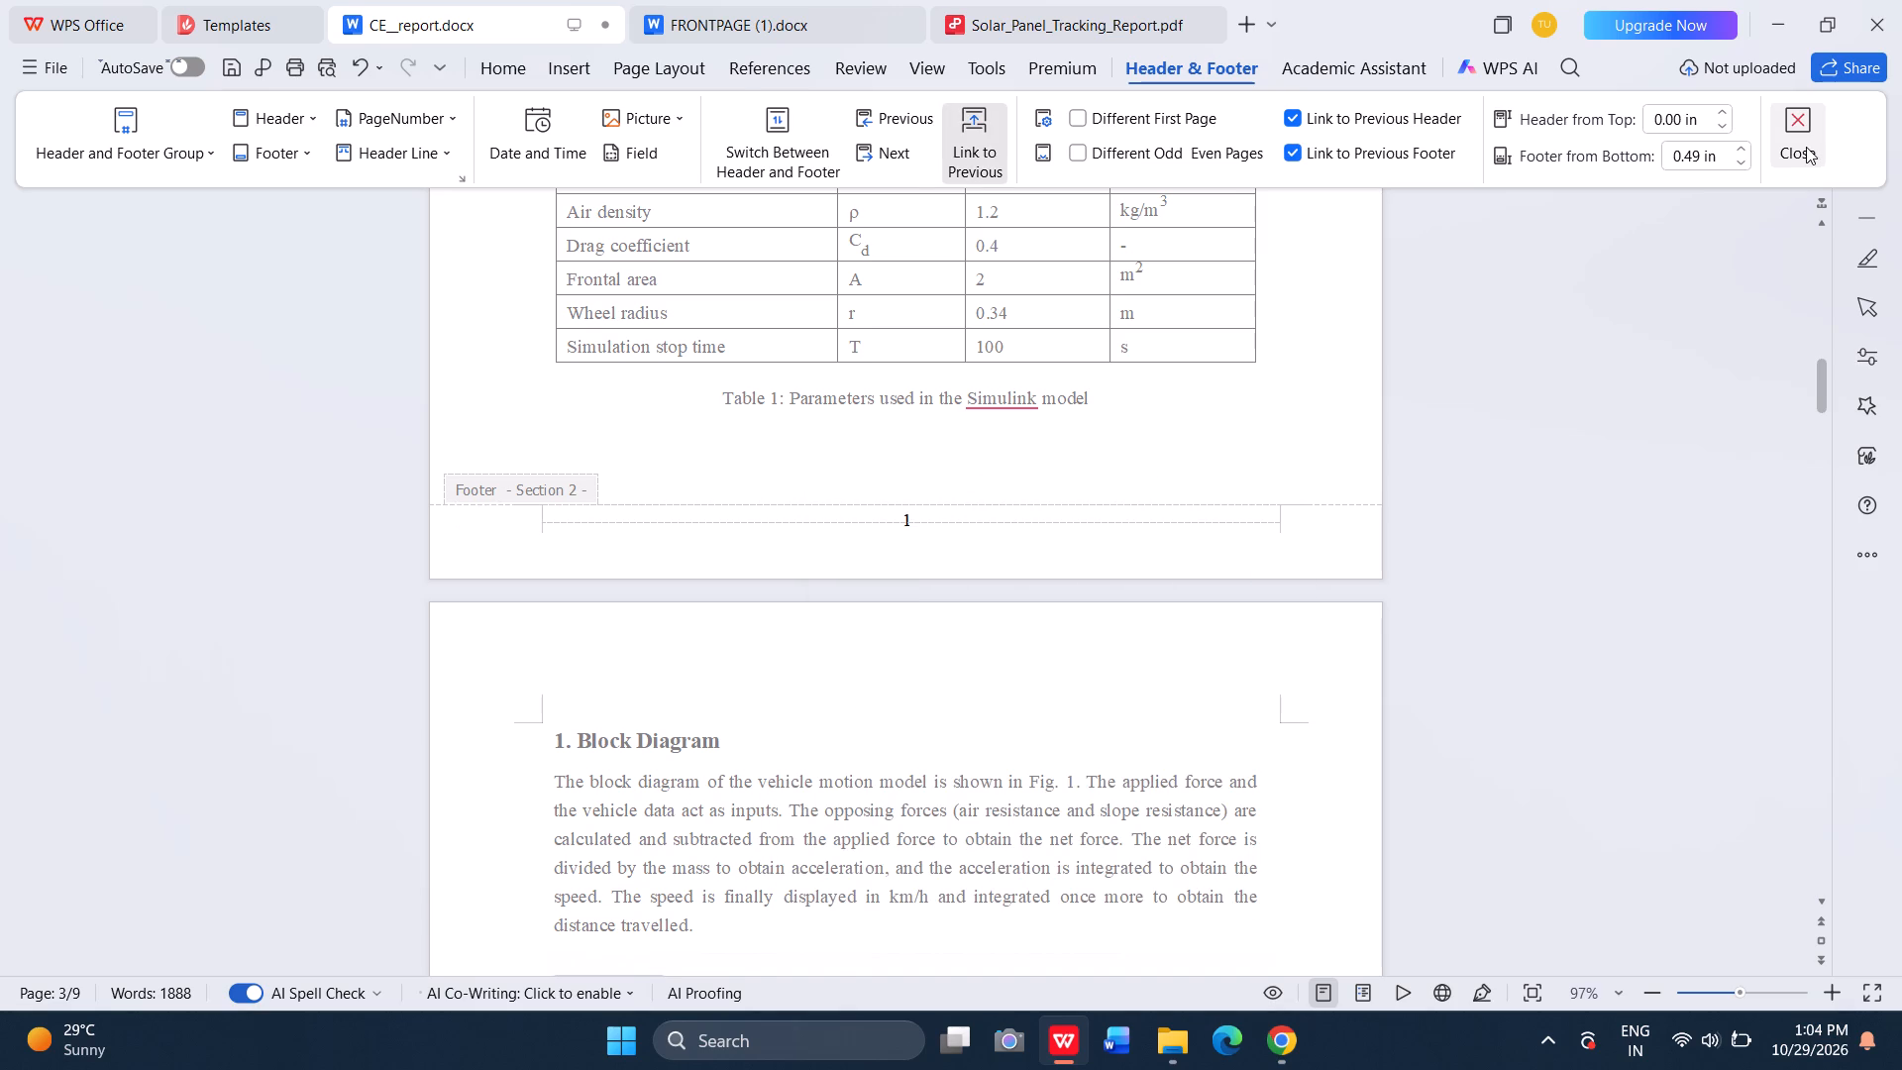
{"action": "left_click", "coordinate": [1654, 405]}
{"action": "scroll", "coordinate": [1308, 524], "scroll_direction": "down", "scroll_amount": 11}
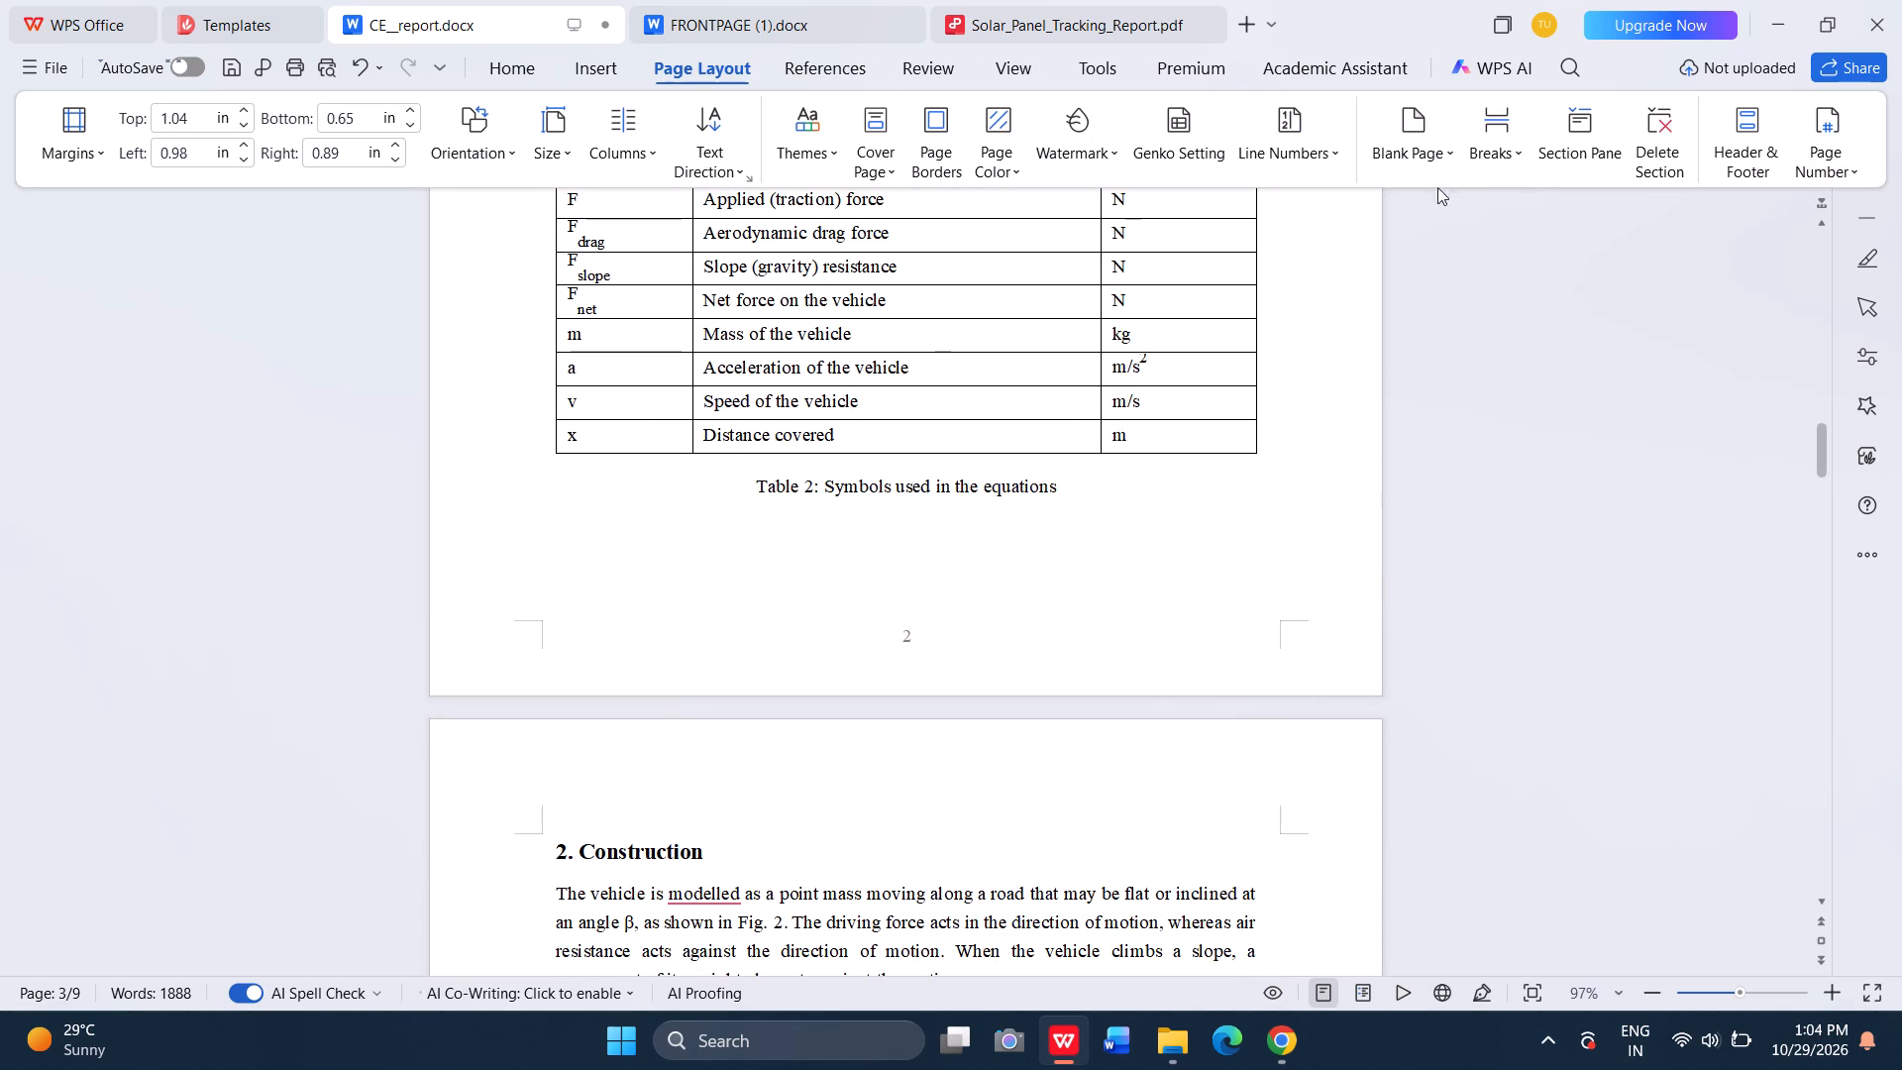
Apply the Footer middle page number preset from the Section 2 footer.
{"action": "left_click", "coordinate": [1812, 133]}
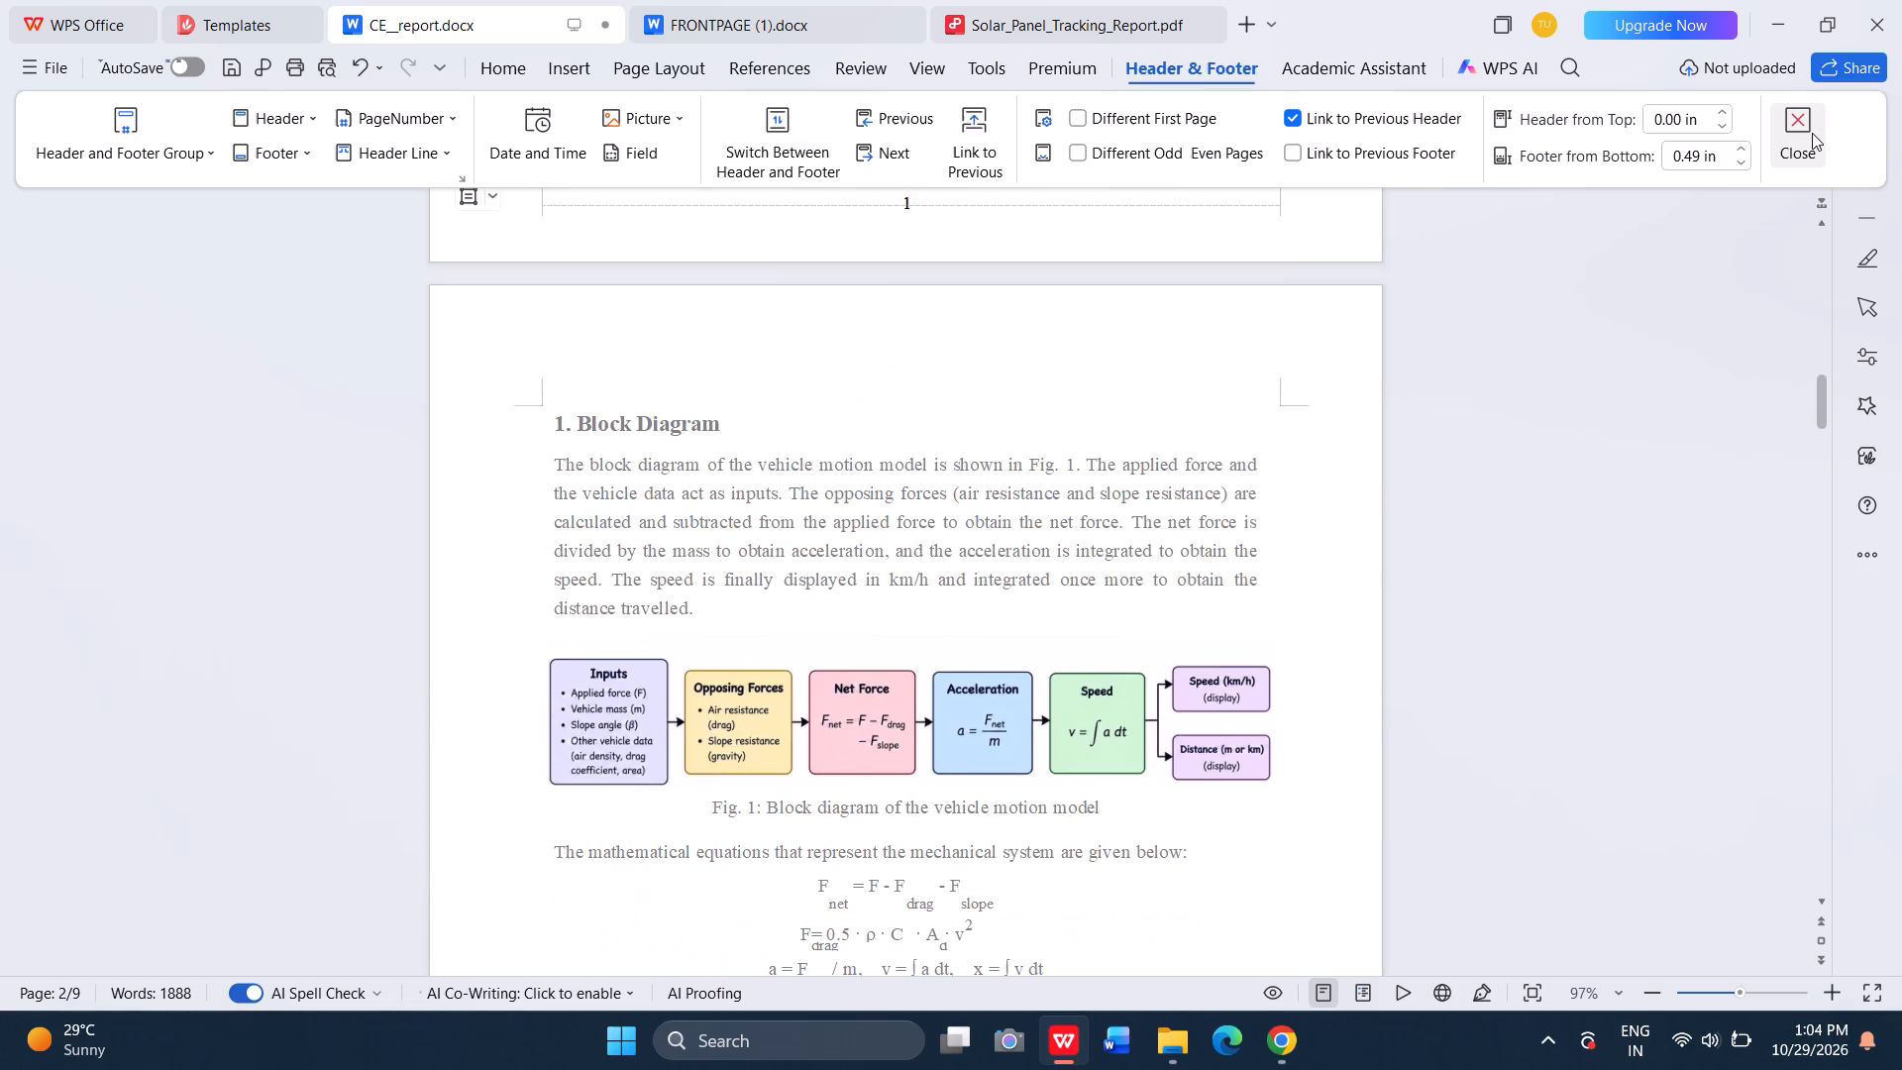
{"action": "left_click", "coordinate": [423, 124]}
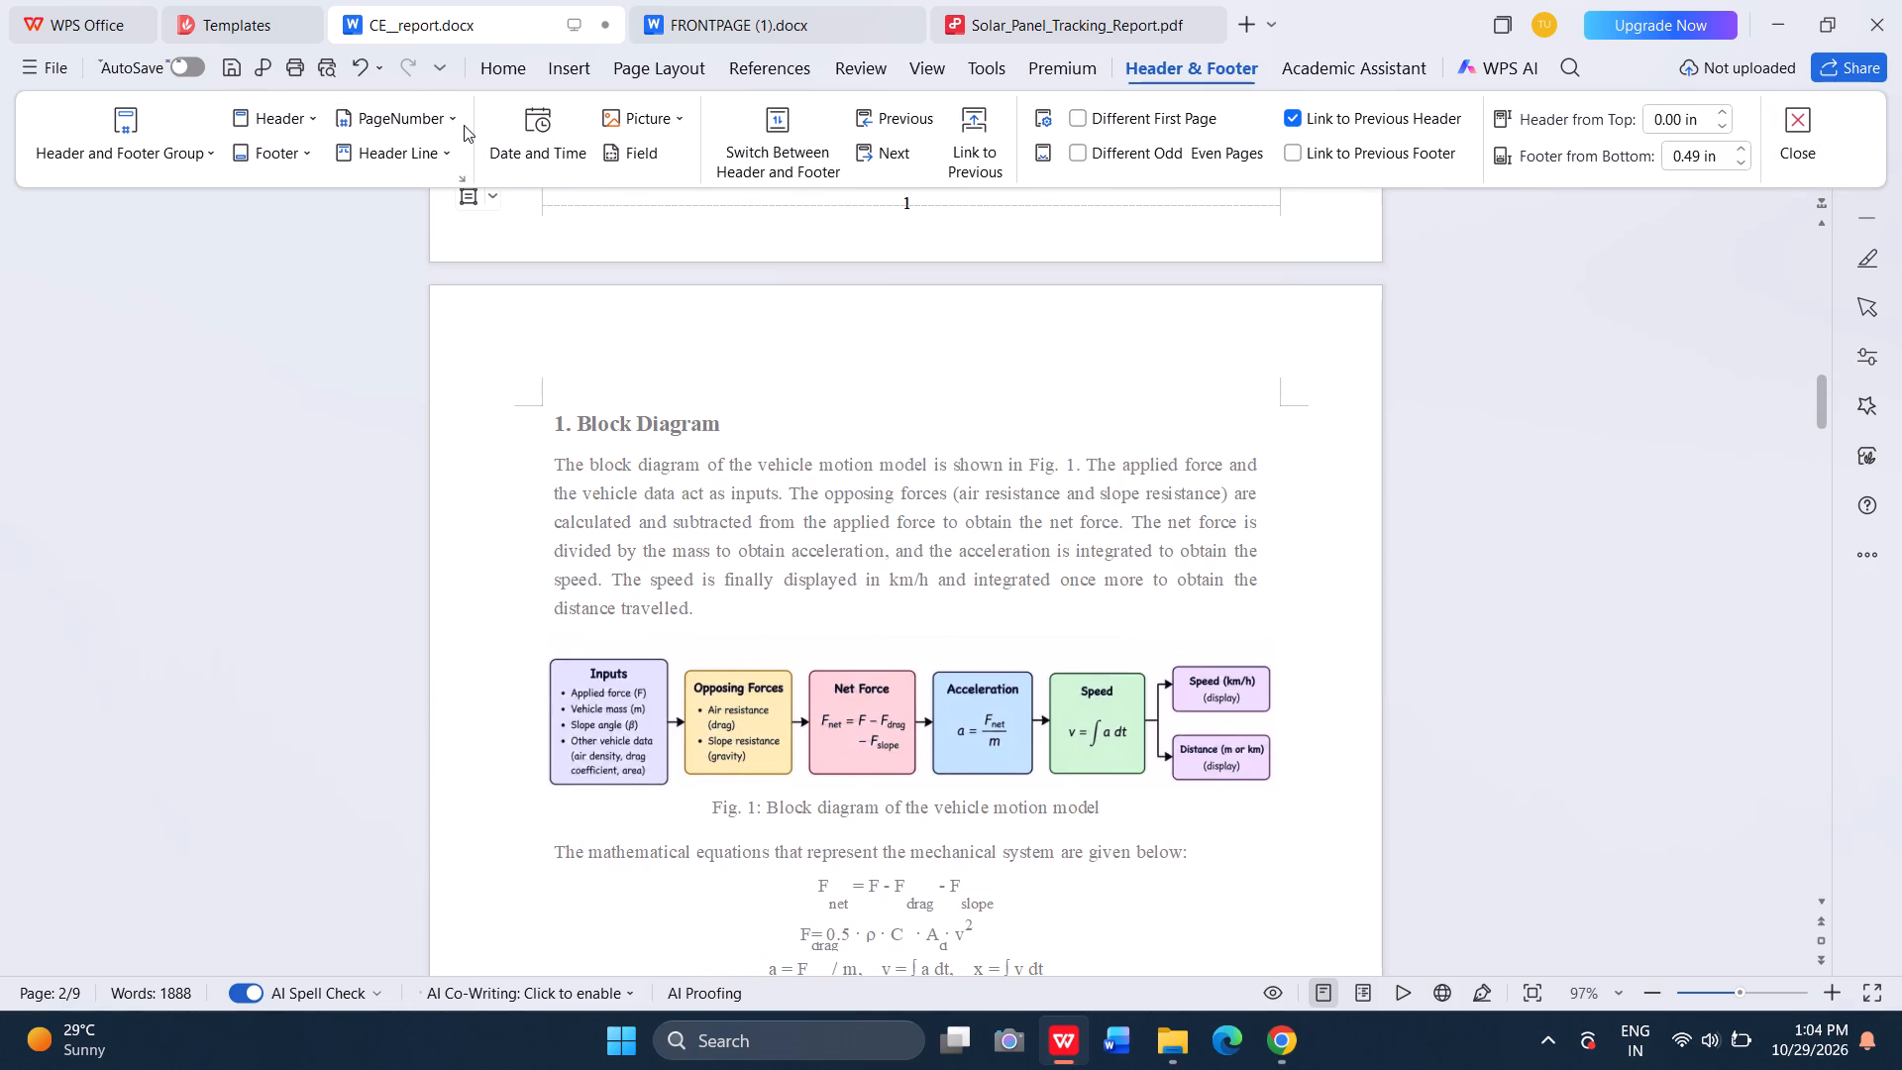
{"action": "left_click", "coordinate": [452, 119]}
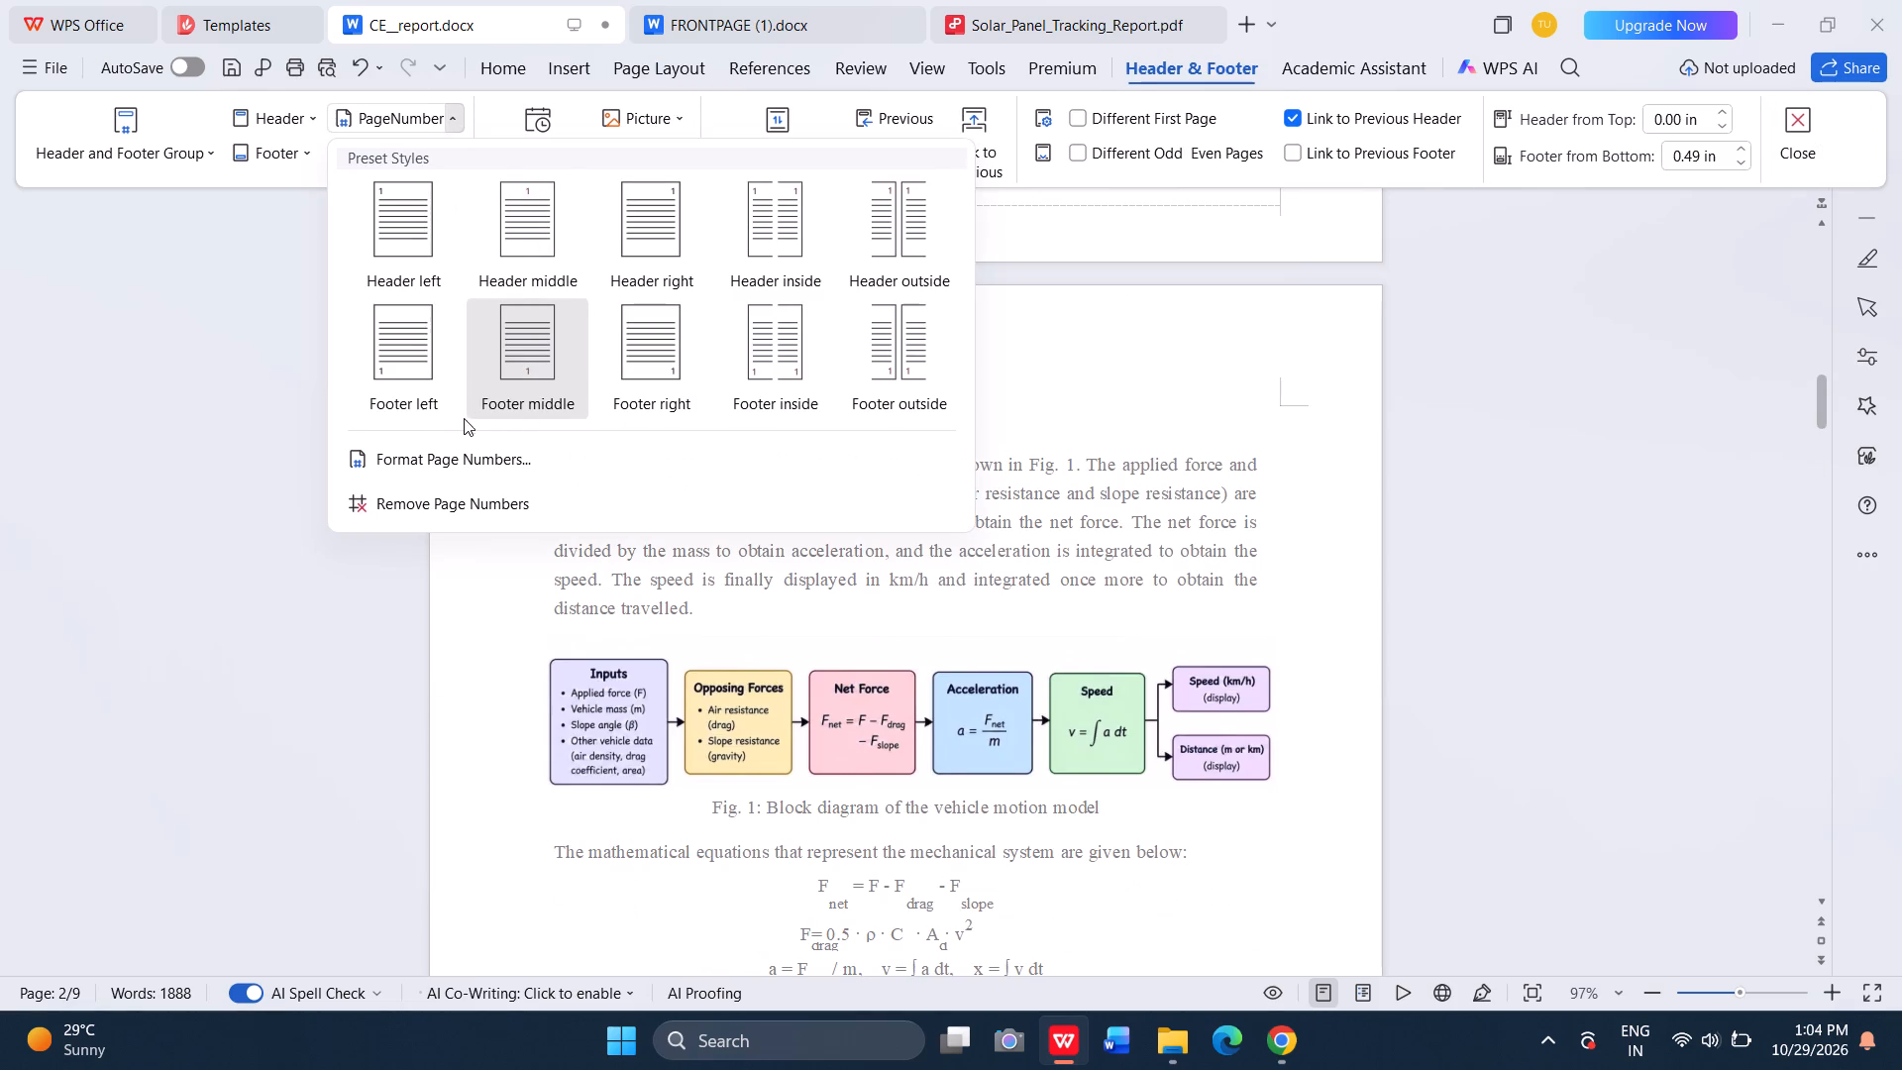
{"action": "left_click", "coordinate": [526, 344]}
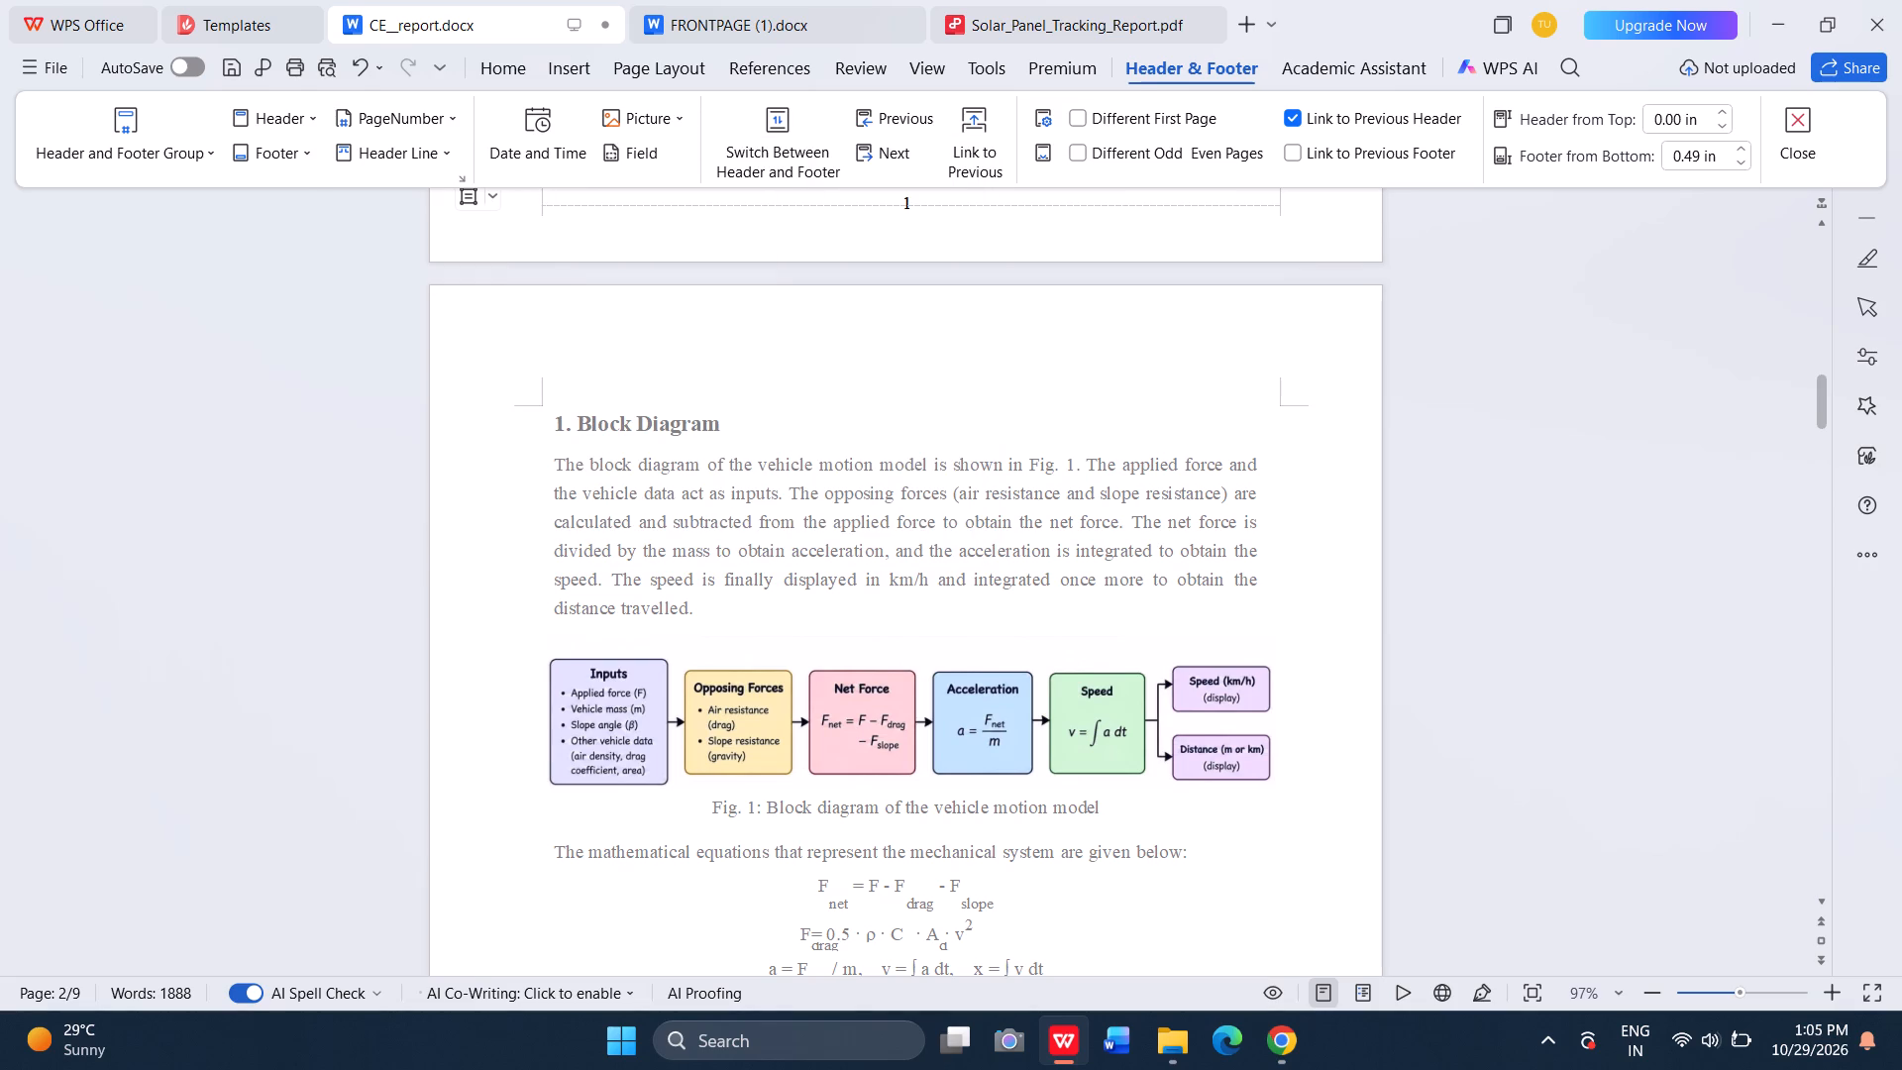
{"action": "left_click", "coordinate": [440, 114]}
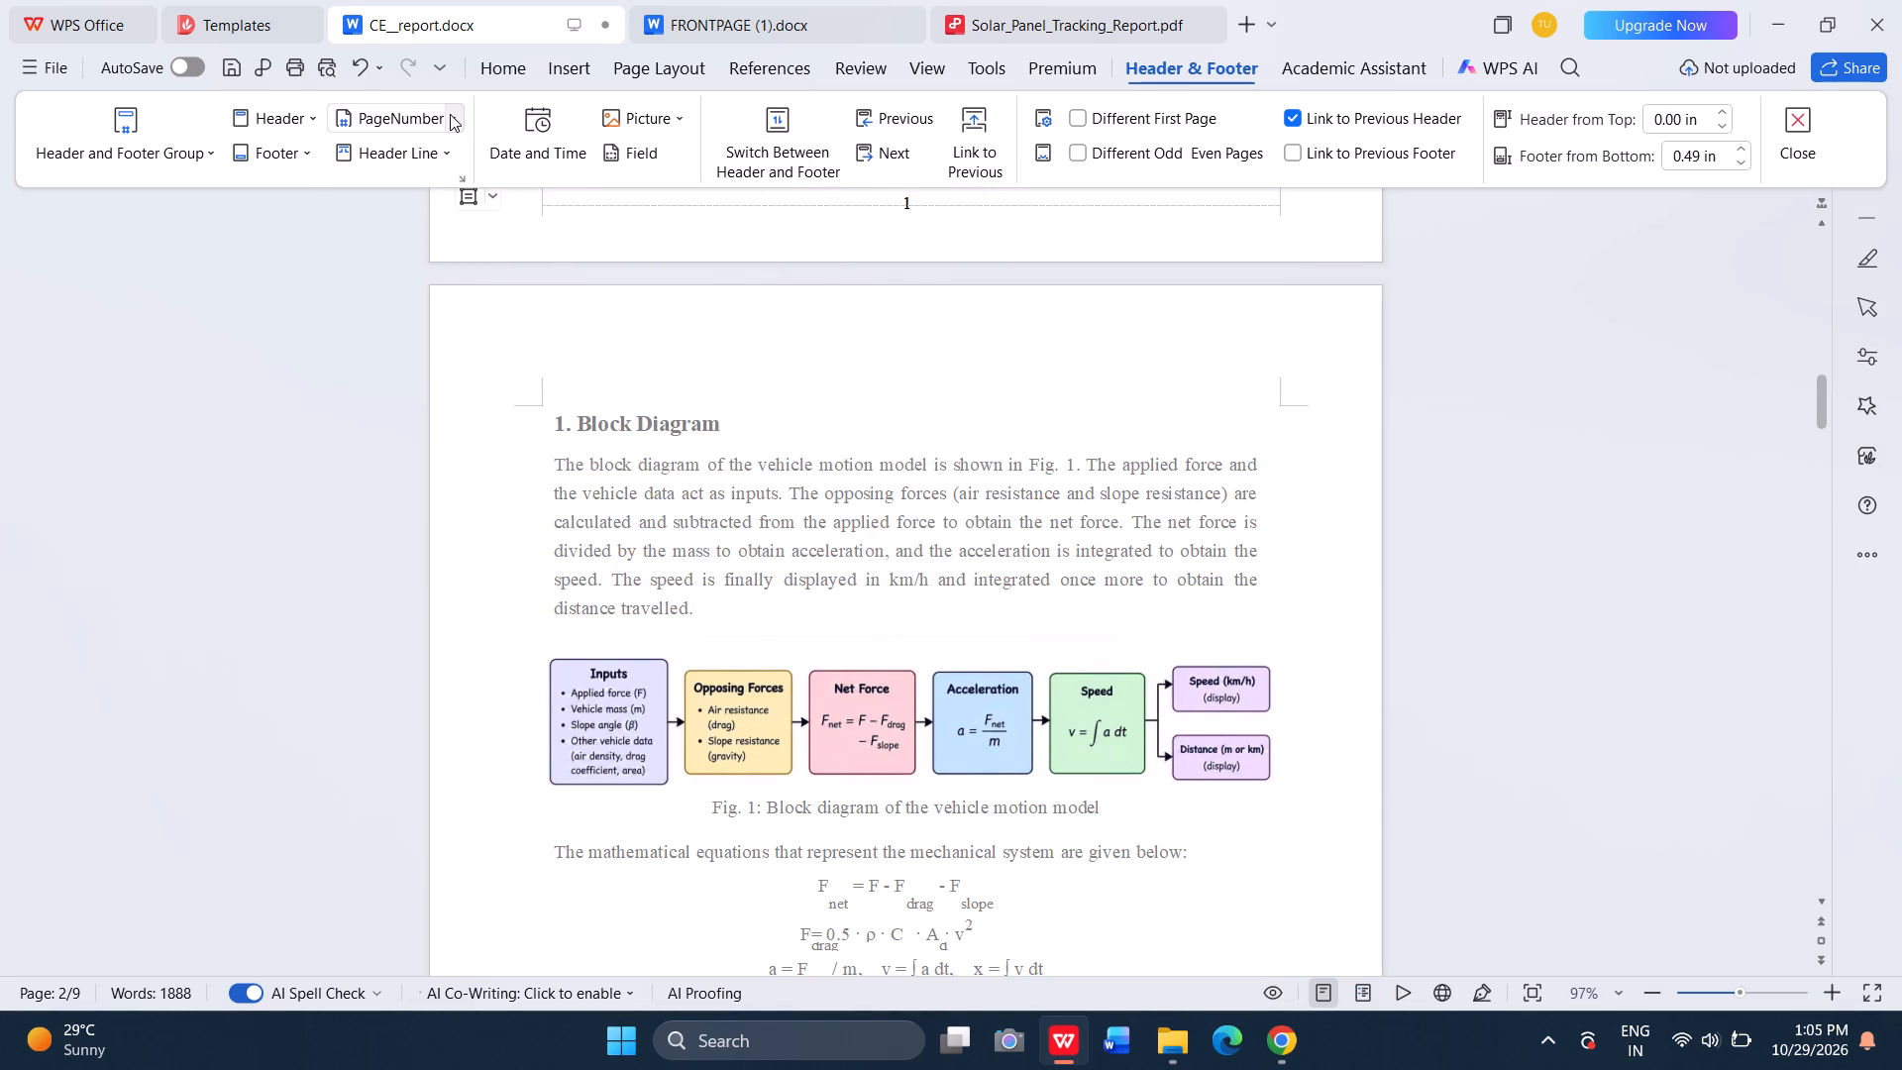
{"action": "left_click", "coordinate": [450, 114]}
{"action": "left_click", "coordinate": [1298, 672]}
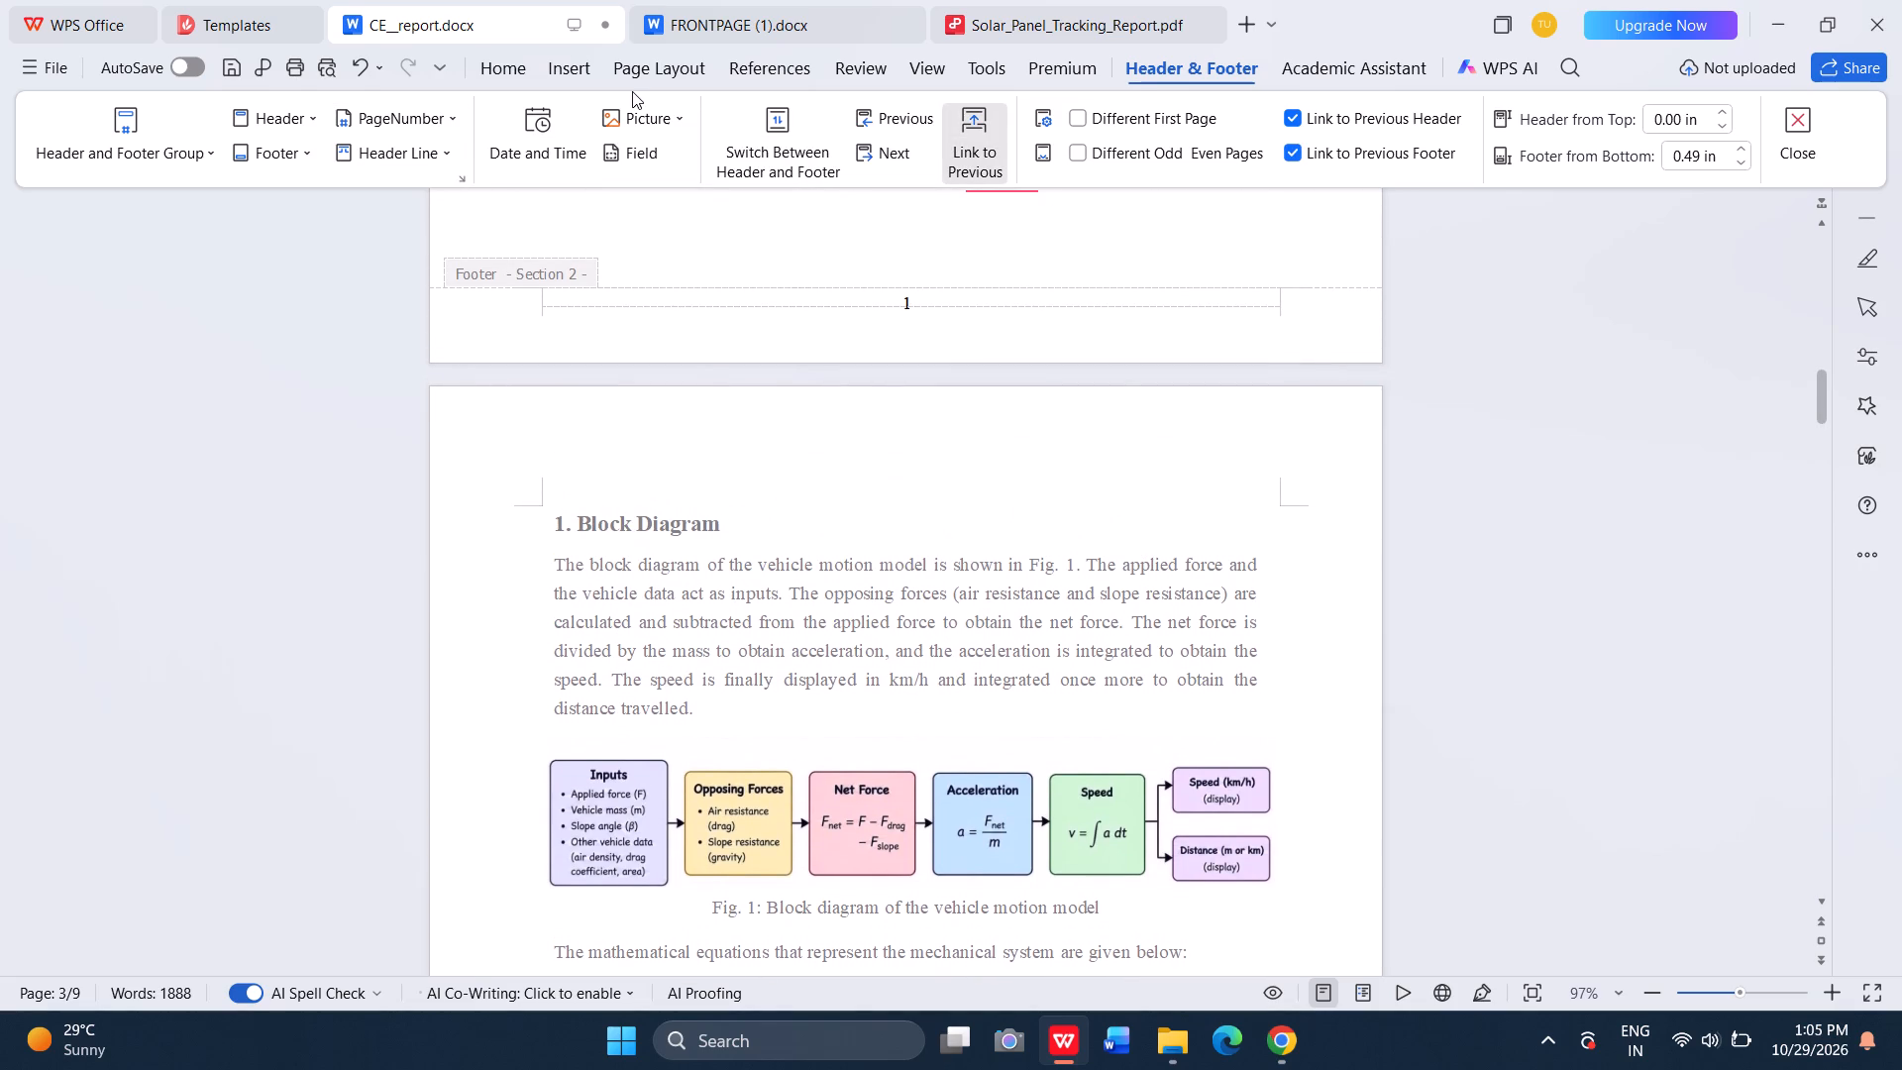
Apply the Narrow margins preset (0.5 in on all sides) to Section 2, the introduction page.
{"action": "left_click", "coordinate": [206, 334]}
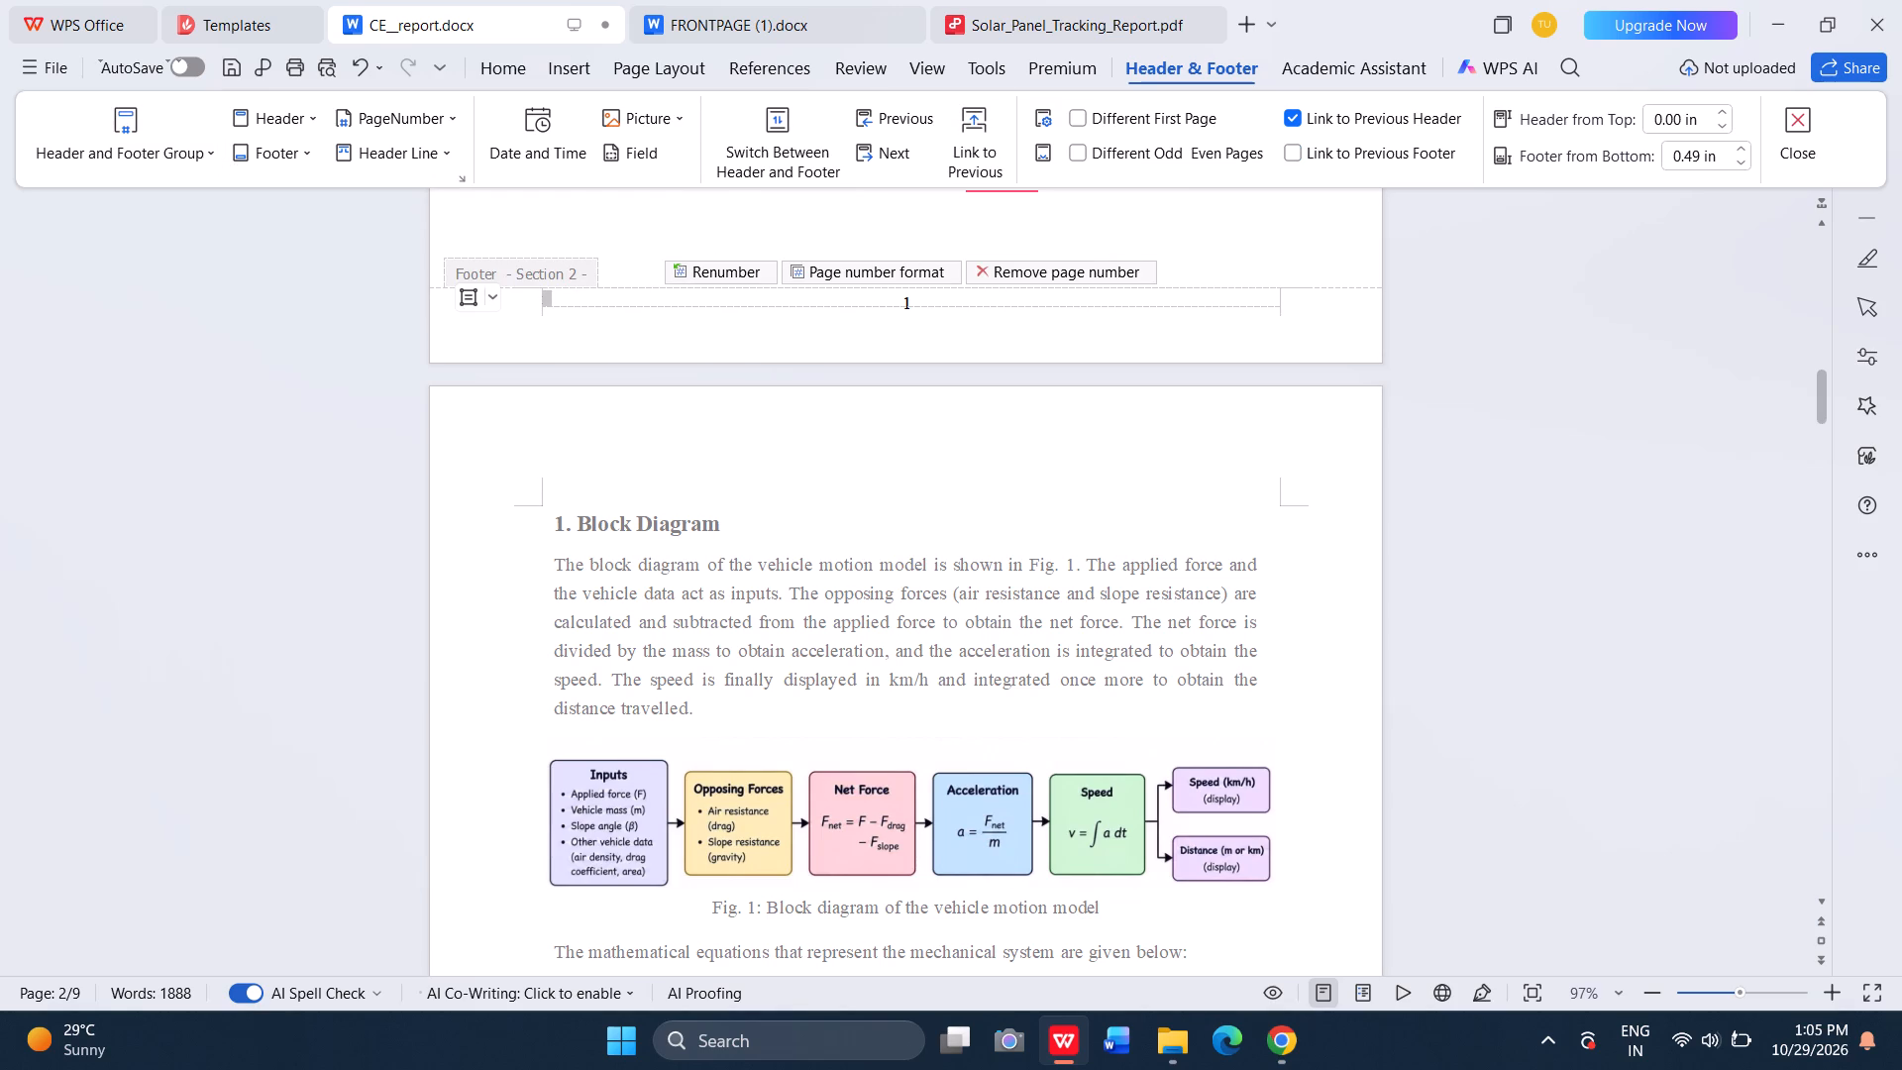
{"action": "scroll", "coordinate": [1702, 363], "scroll_direction": "up", "scroll_amount": 12}
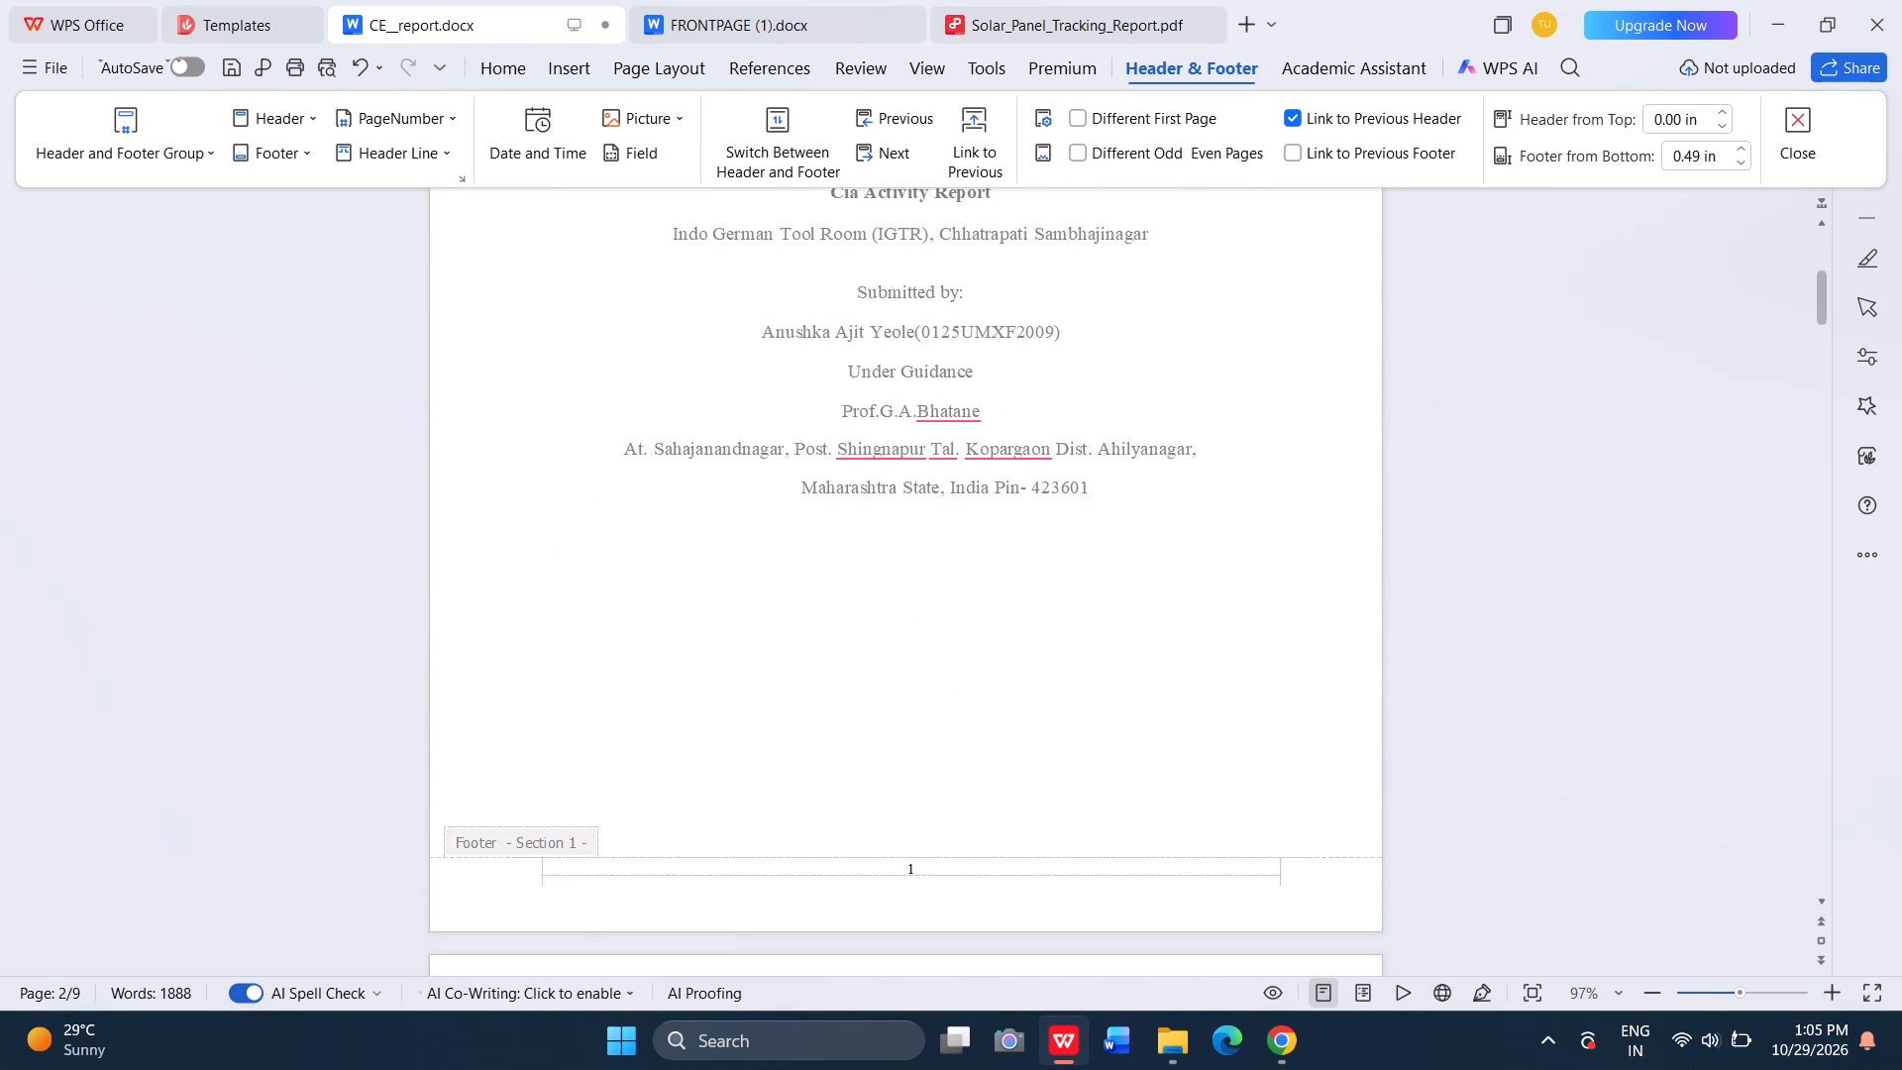
{"action": "scroll", "coordinate": [1702, 360], "scroll_direction": "up", "scroll_amount": 6}
{"action": "left_click", "coordinate": [1901, 381]}
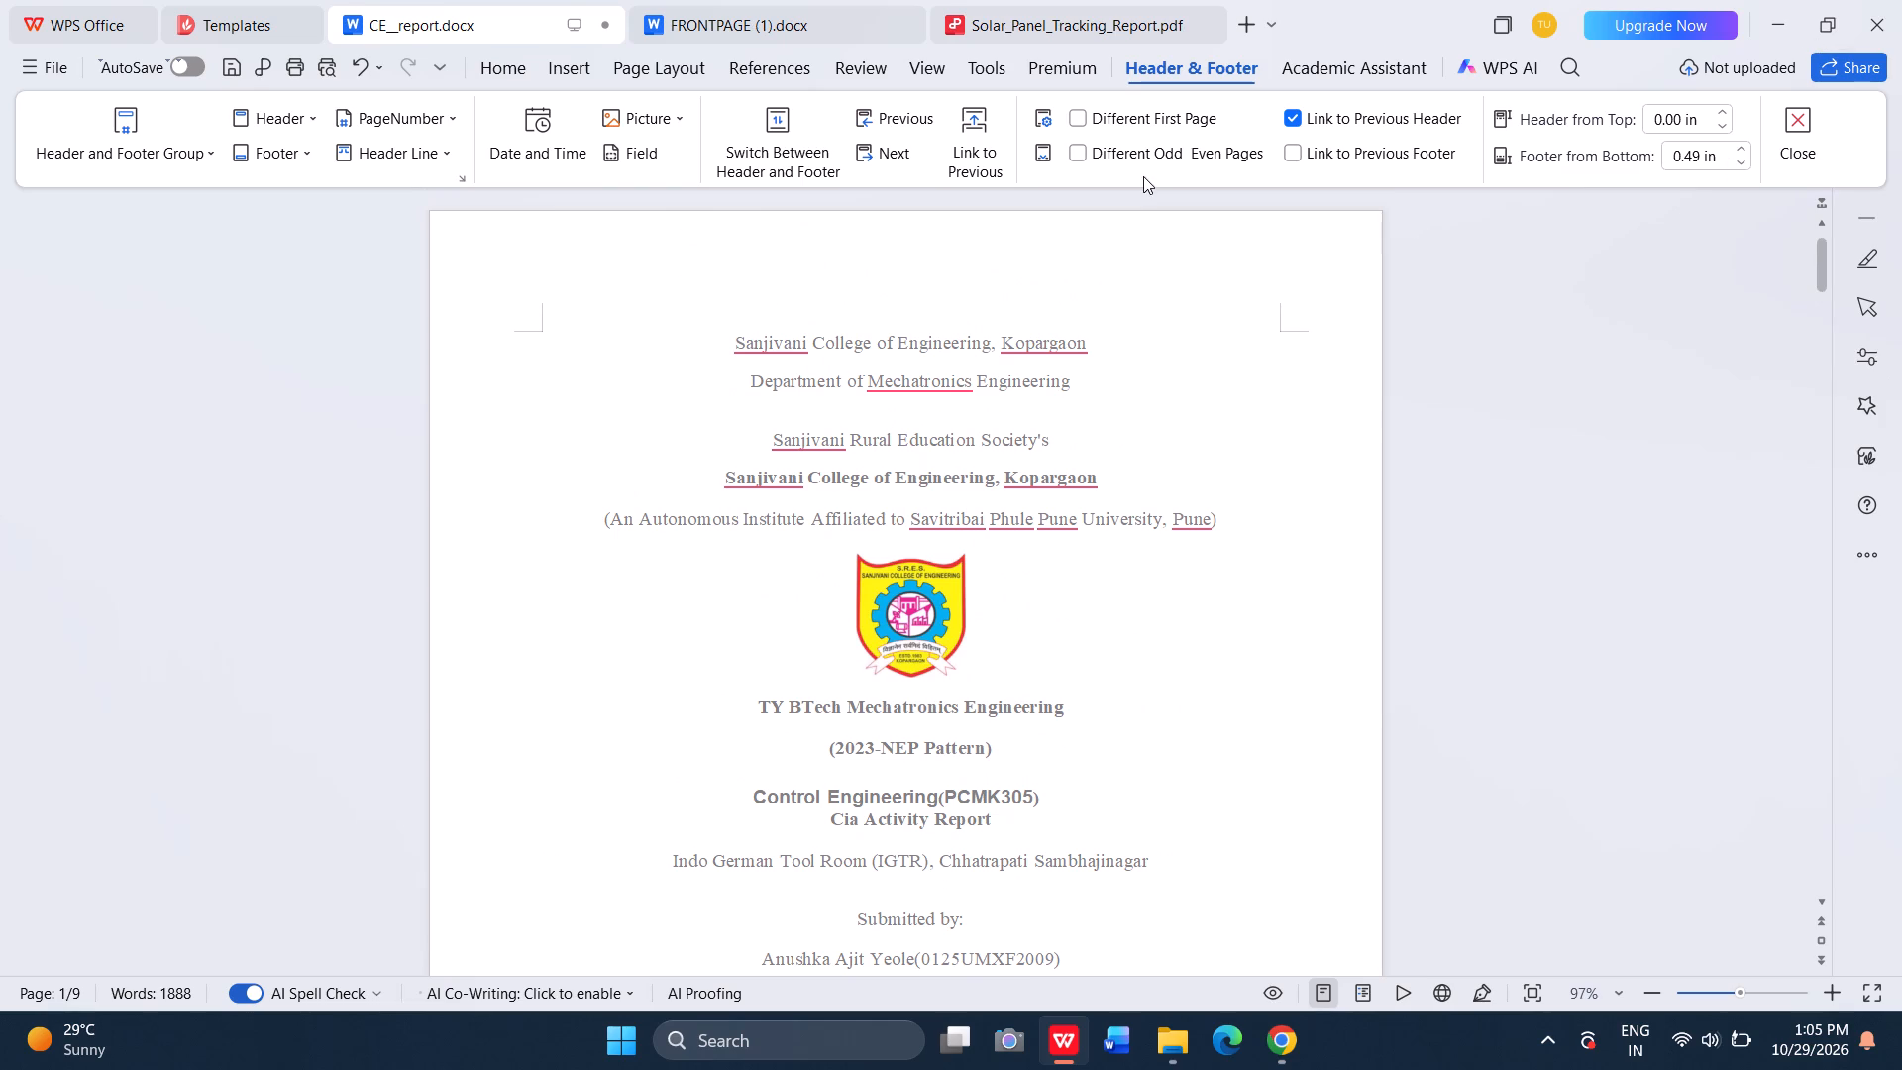
{"action": "left_click", "coordinate": [583, 63]}
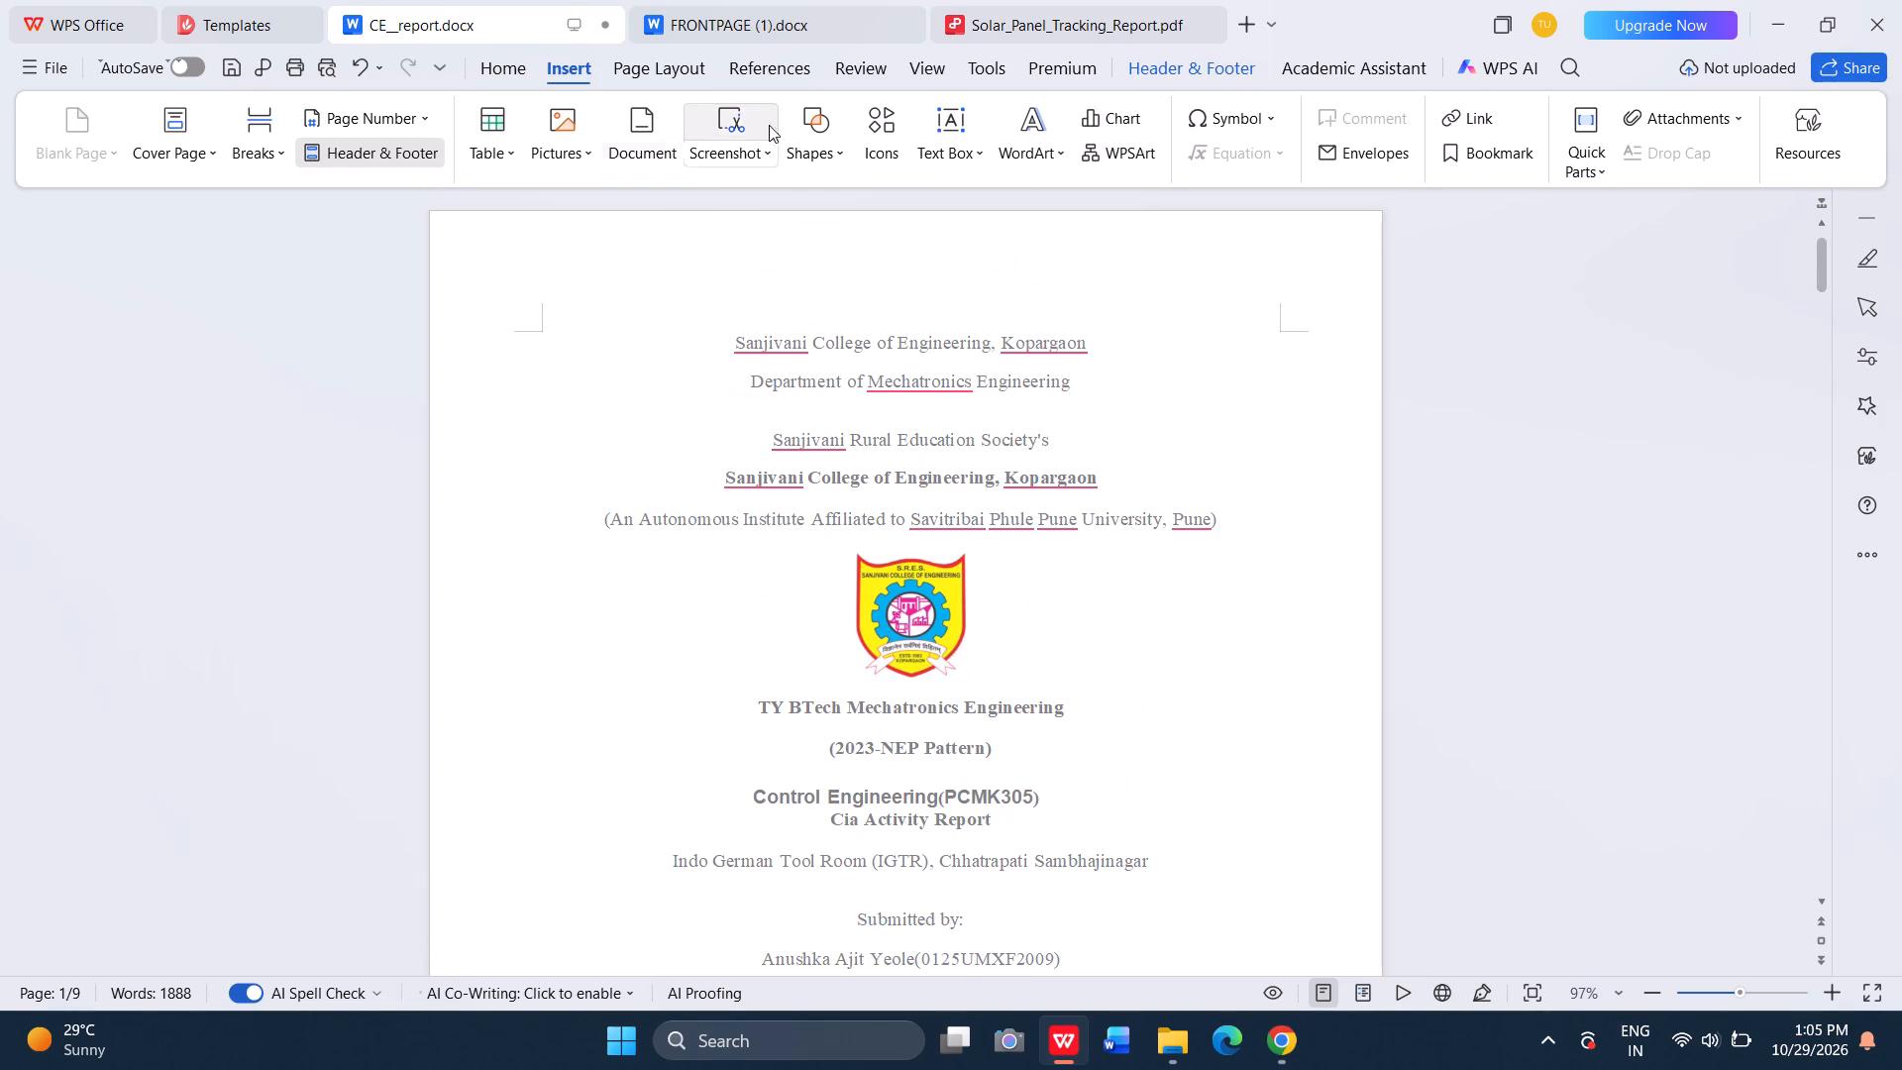
{"action": "left_click", "coordinate": [622, 71]}
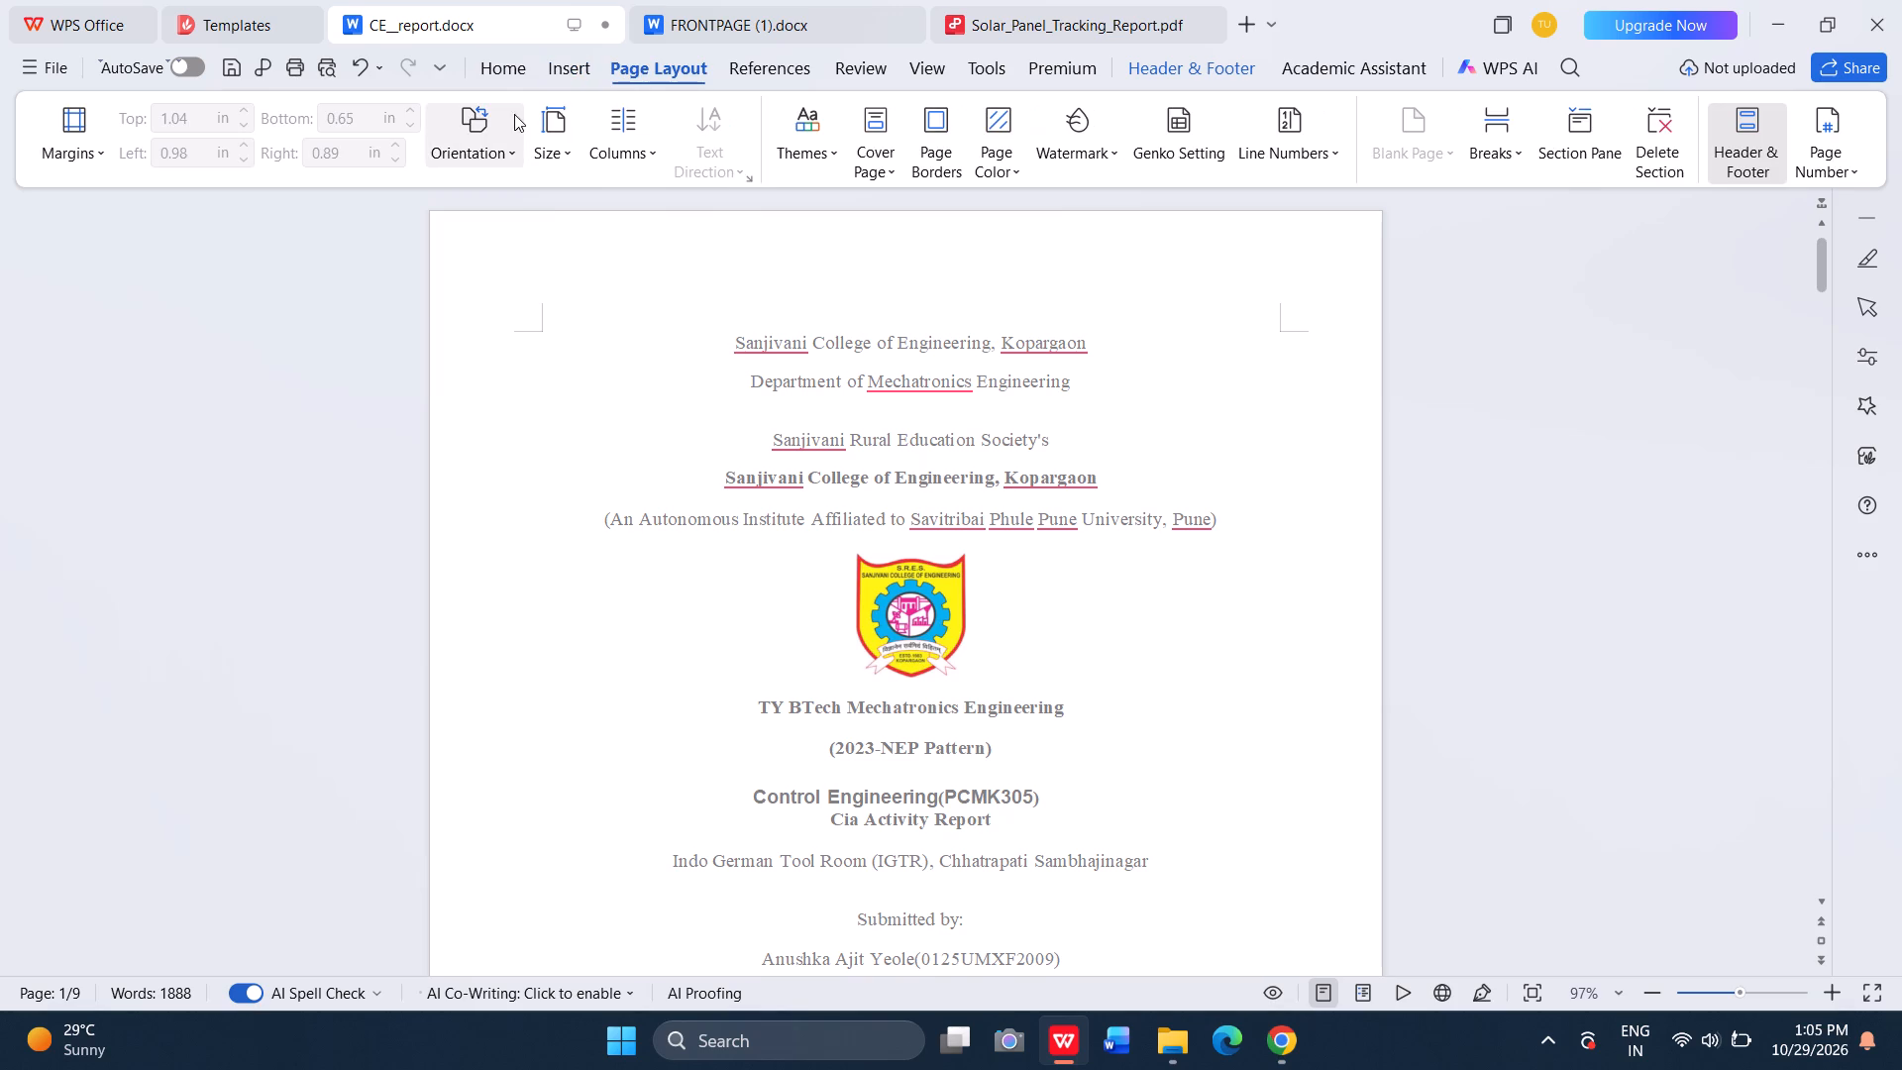
{"action": "left_click", "coordinate": [42, 132]}
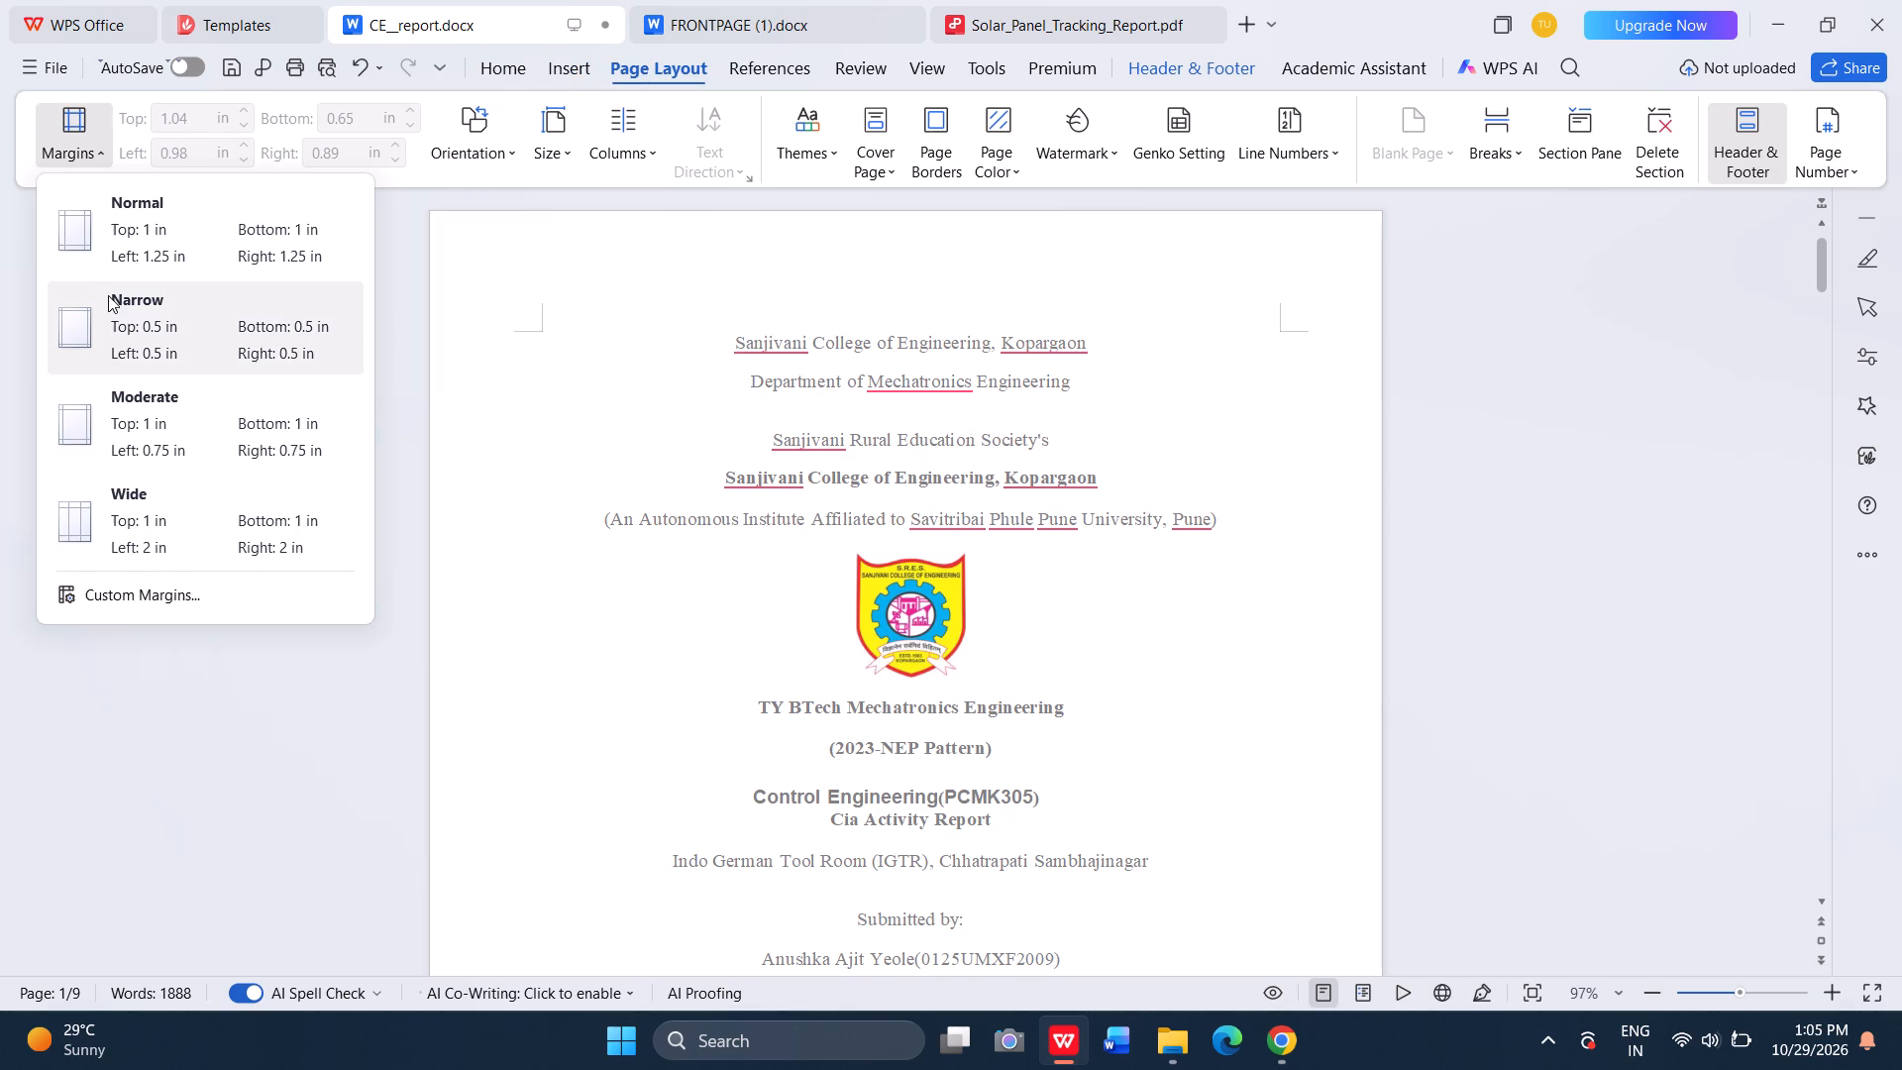
{"action": "left_click", "coordinate": [109, 296]}
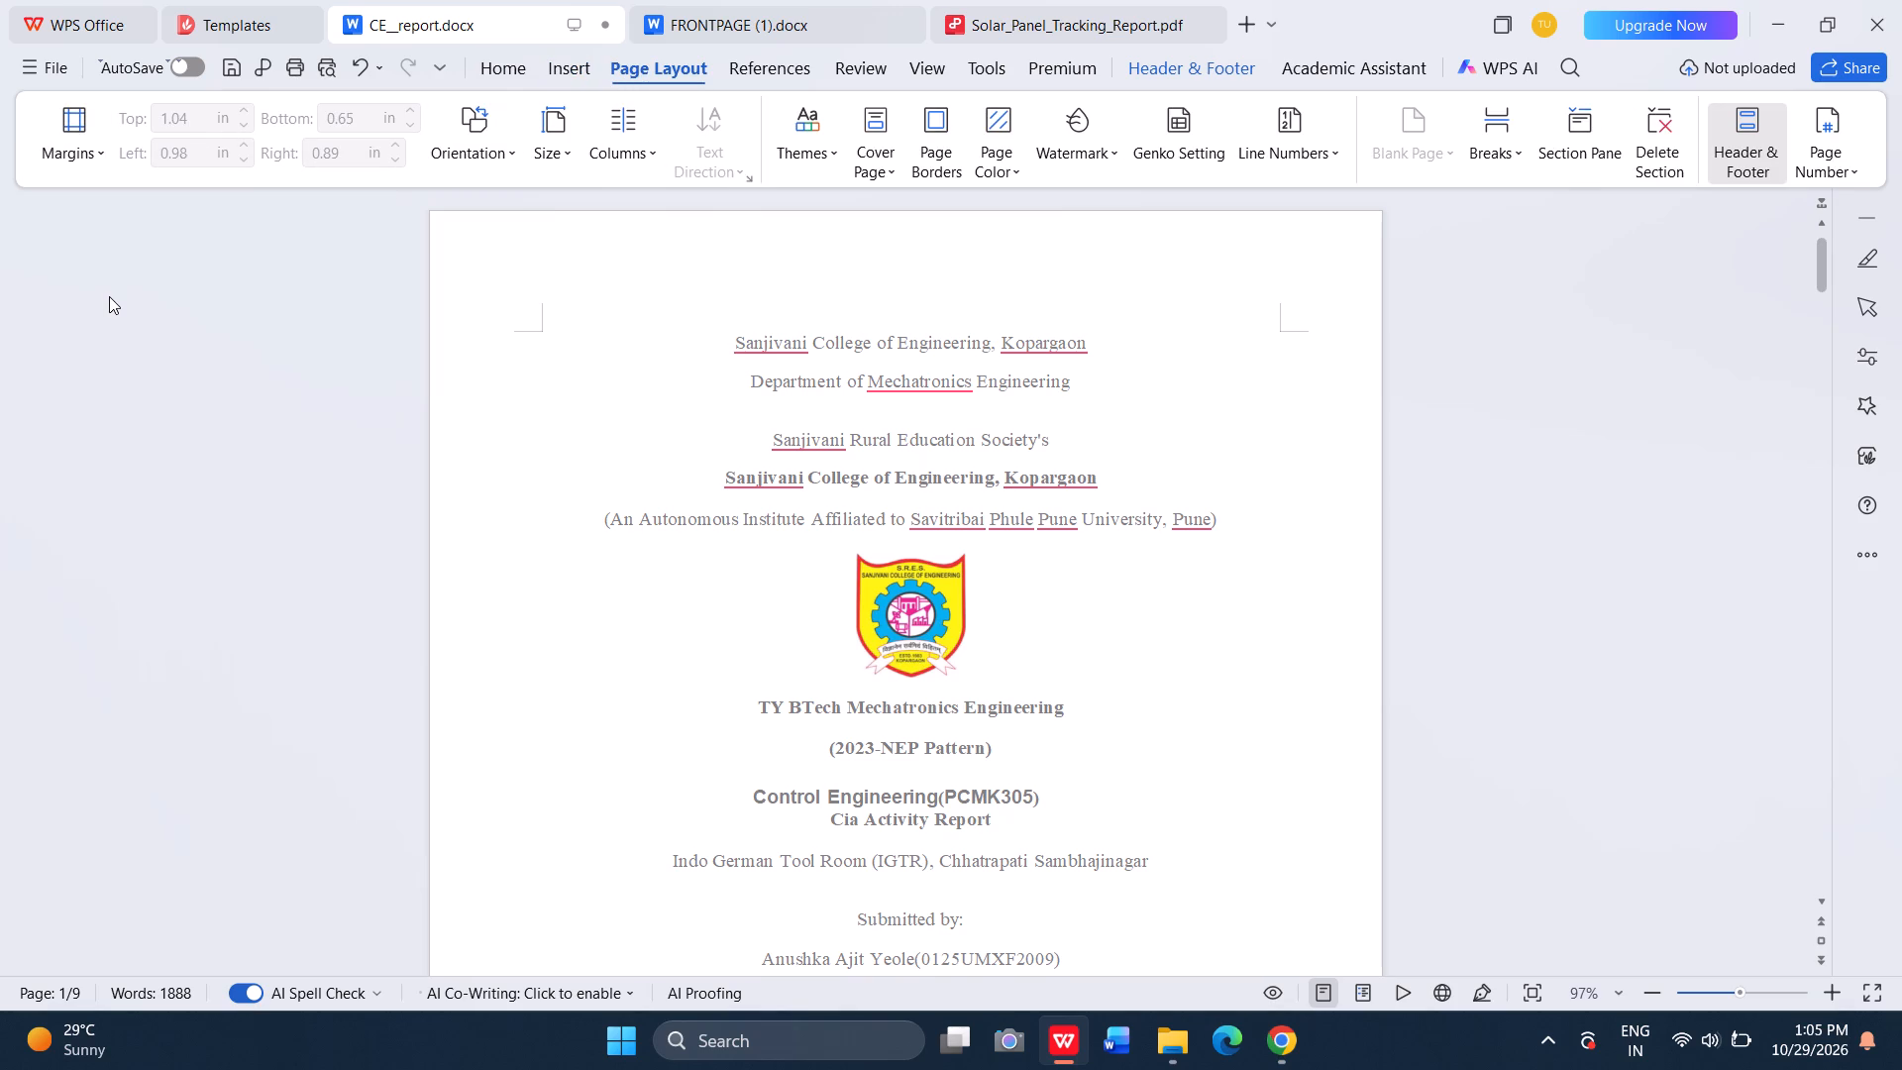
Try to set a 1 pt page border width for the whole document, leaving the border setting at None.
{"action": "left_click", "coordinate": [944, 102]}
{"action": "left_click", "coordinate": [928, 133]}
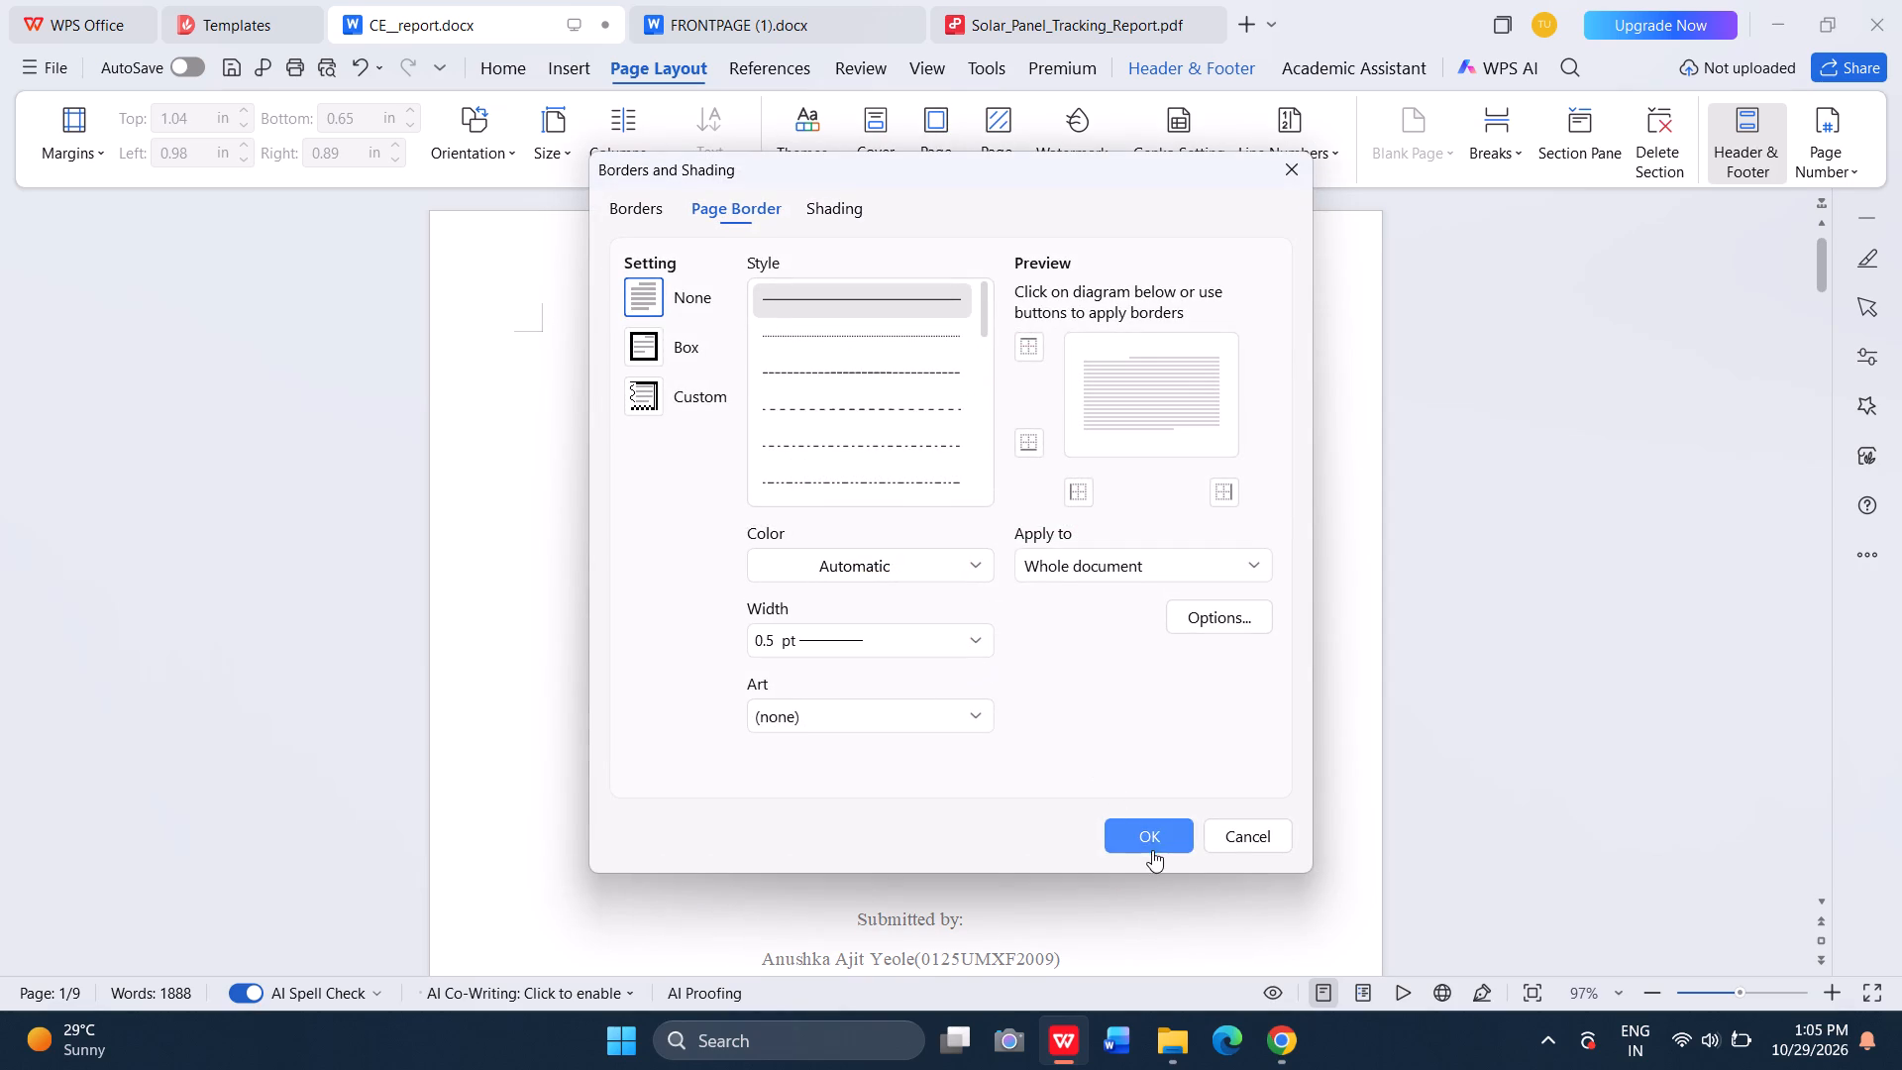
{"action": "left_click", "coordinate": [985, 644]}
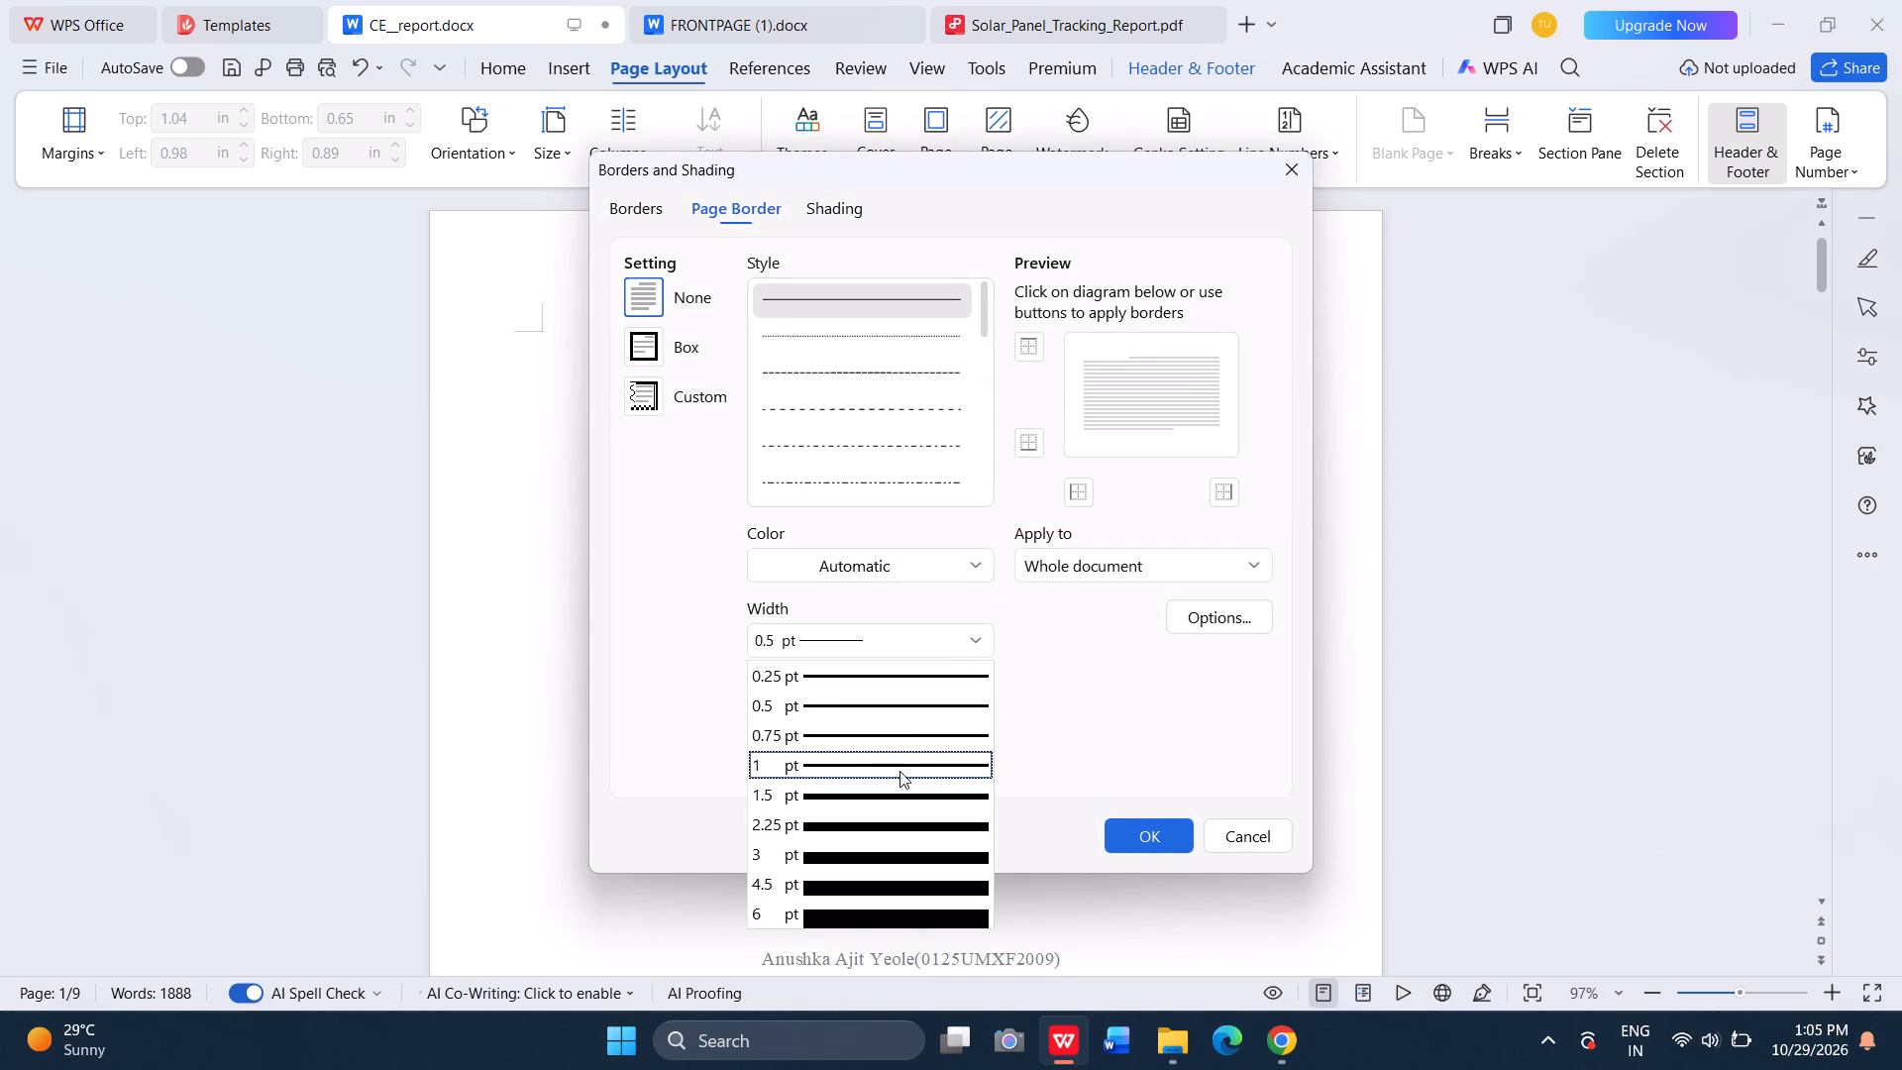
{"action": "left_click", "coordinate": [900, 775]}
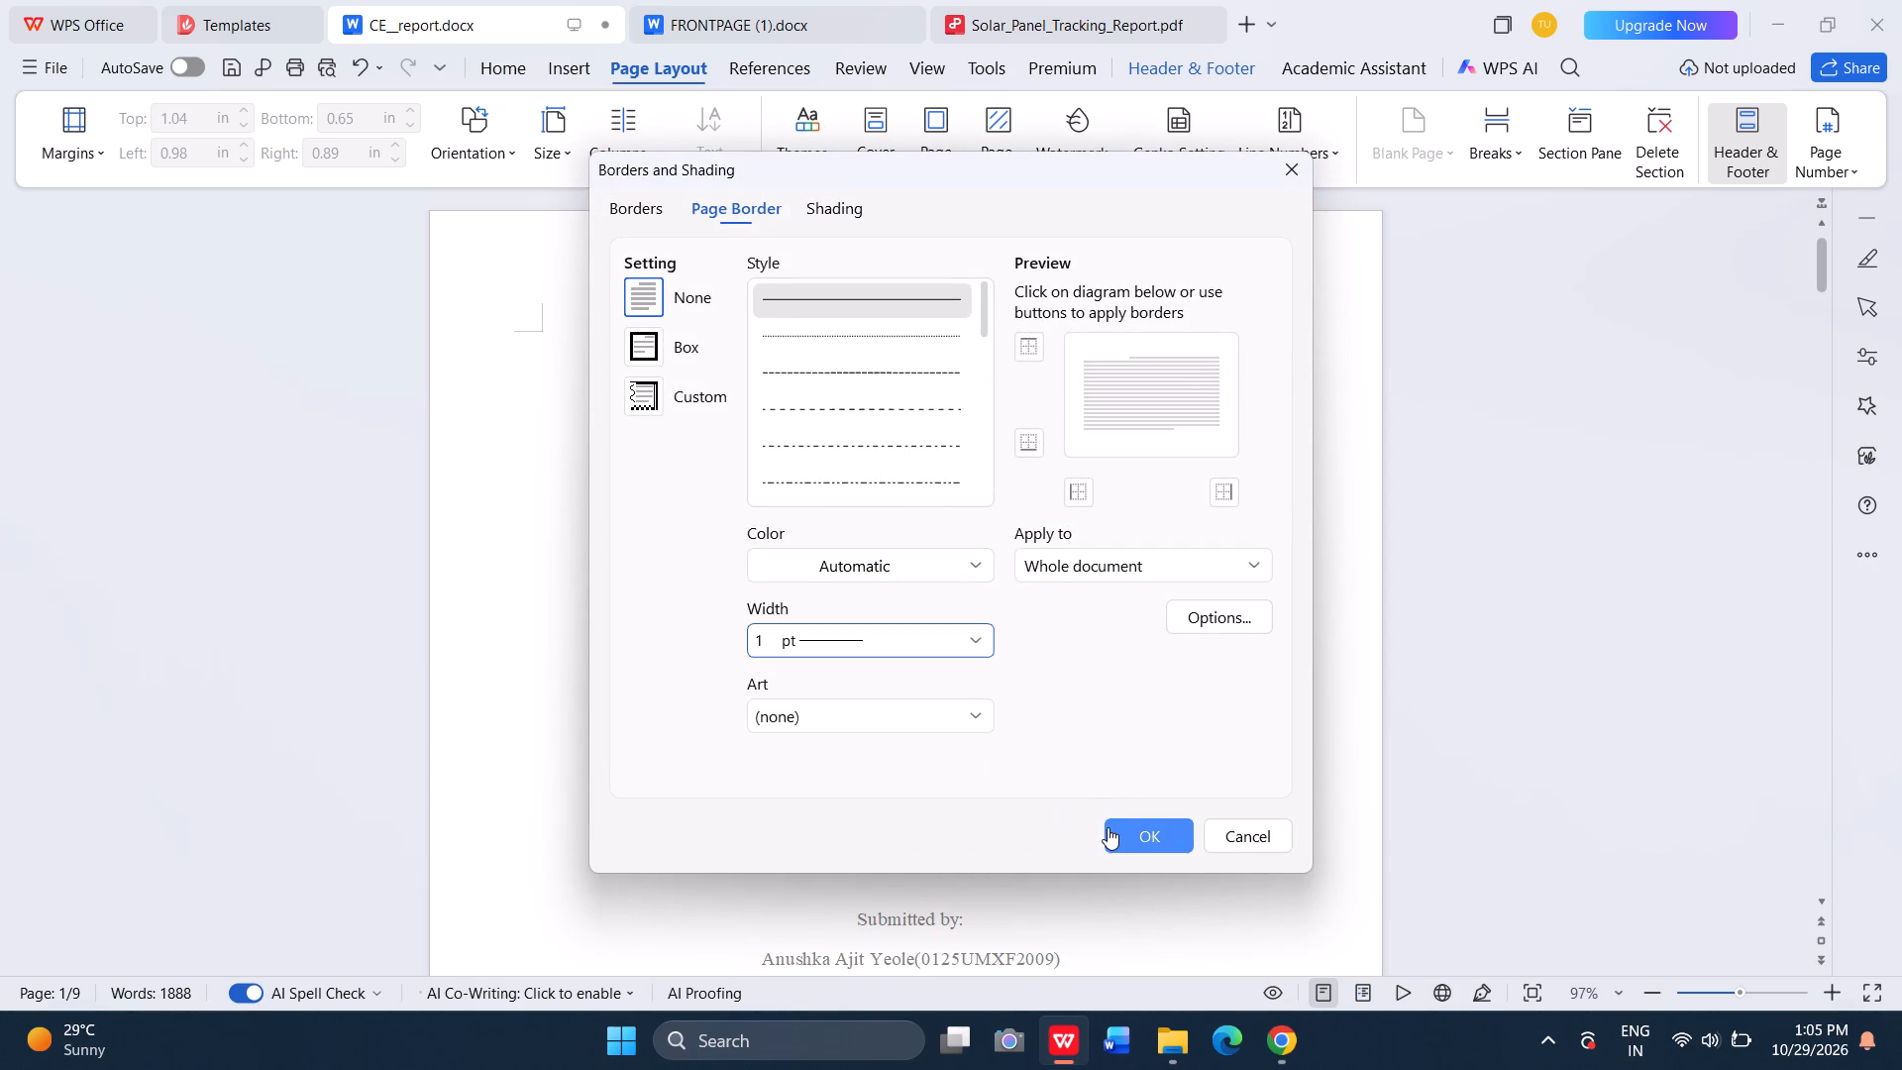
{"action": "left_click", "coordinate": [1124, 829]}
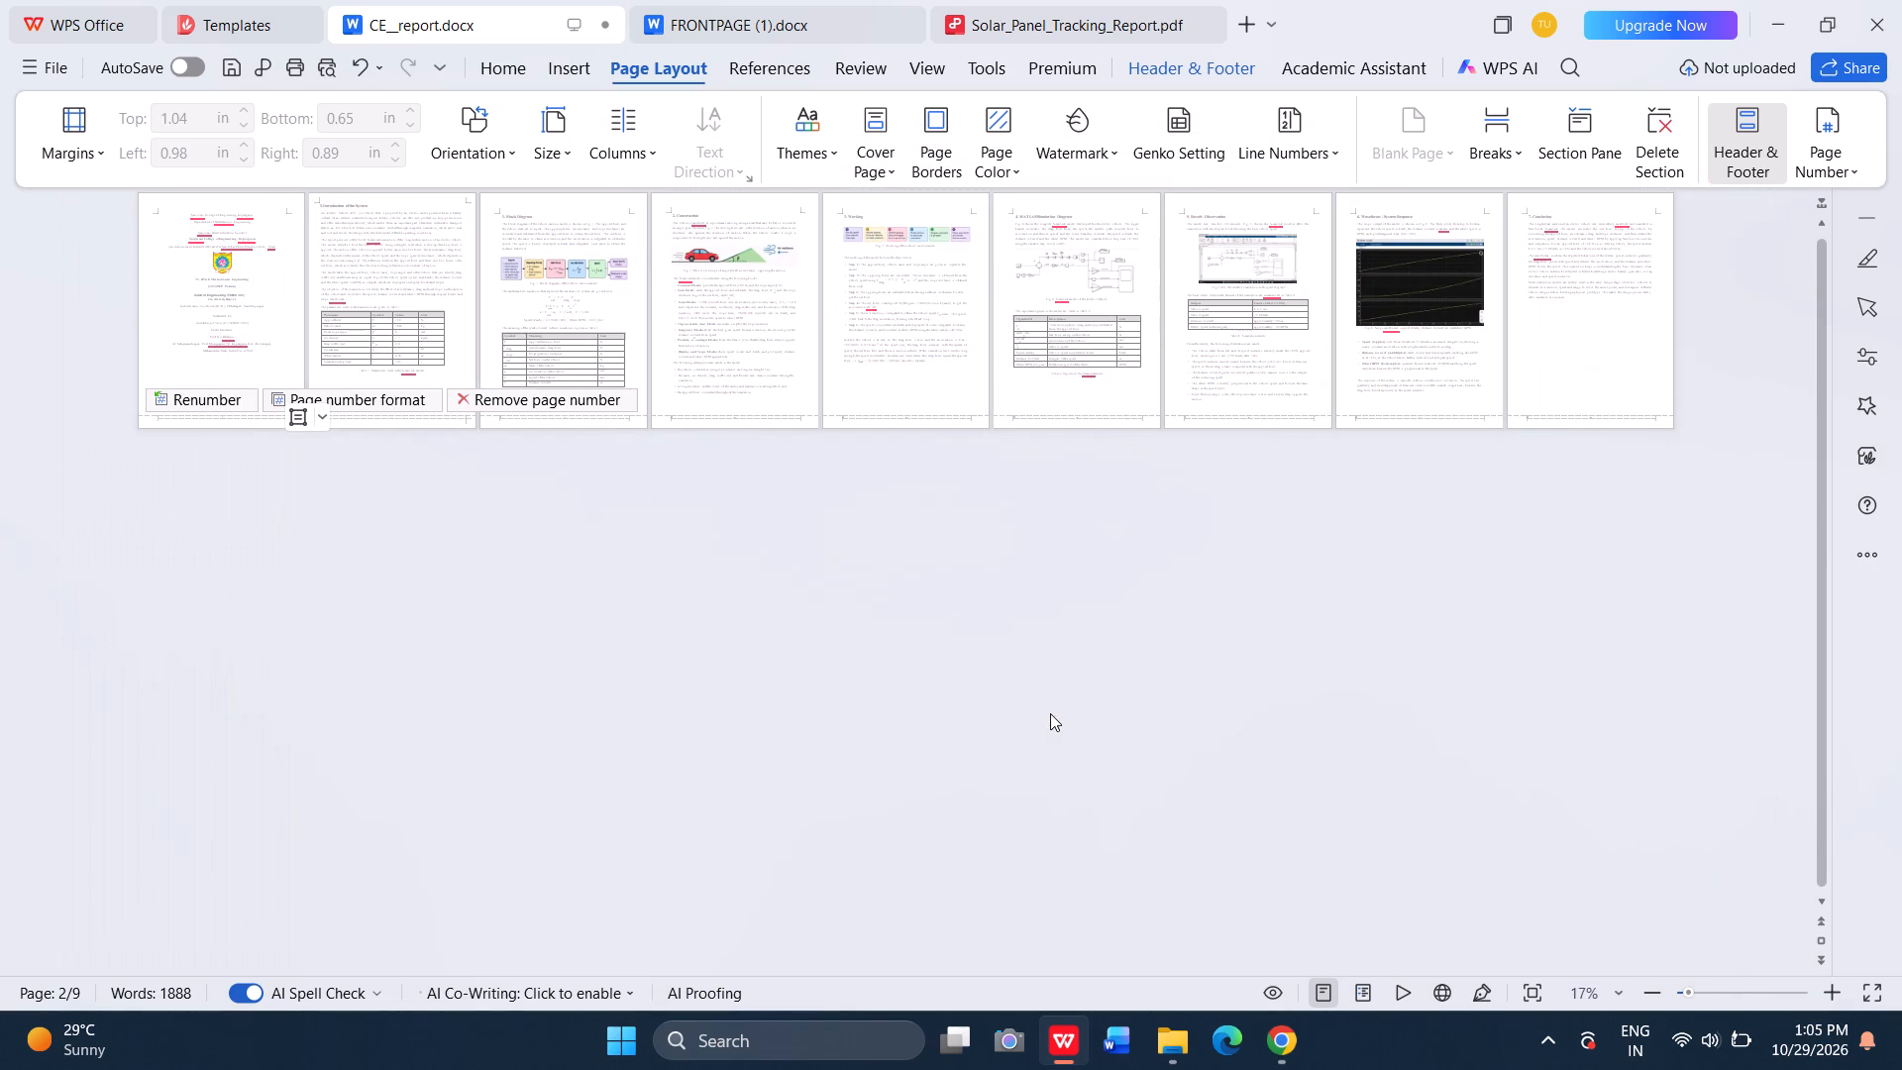
Apply a Box page border with a solid 0.5 pt line to the whole document.
{"action": "left_click", "coordinate": [1039, 715]}
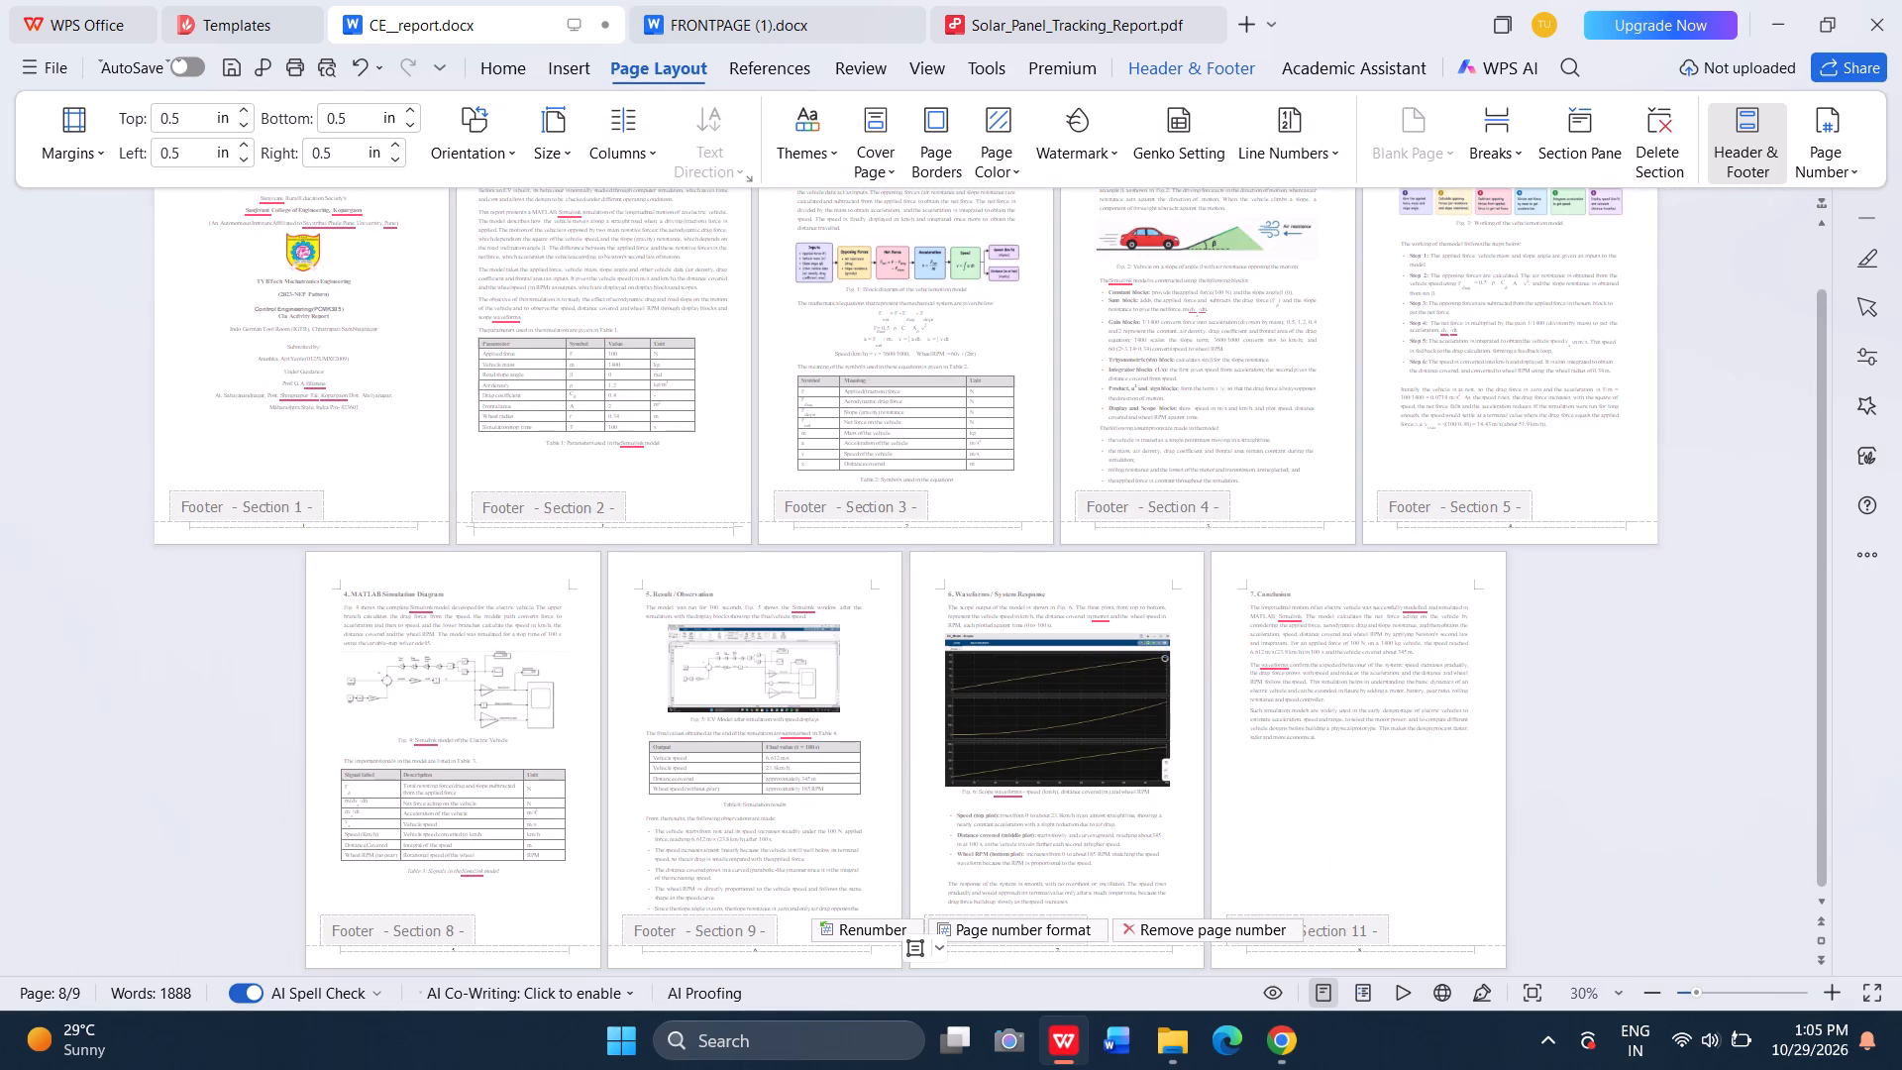
{"action": "left_click", "coordinate": [1377, 680]}
{"action": "double_click", "coordinate": [1645, 659]}
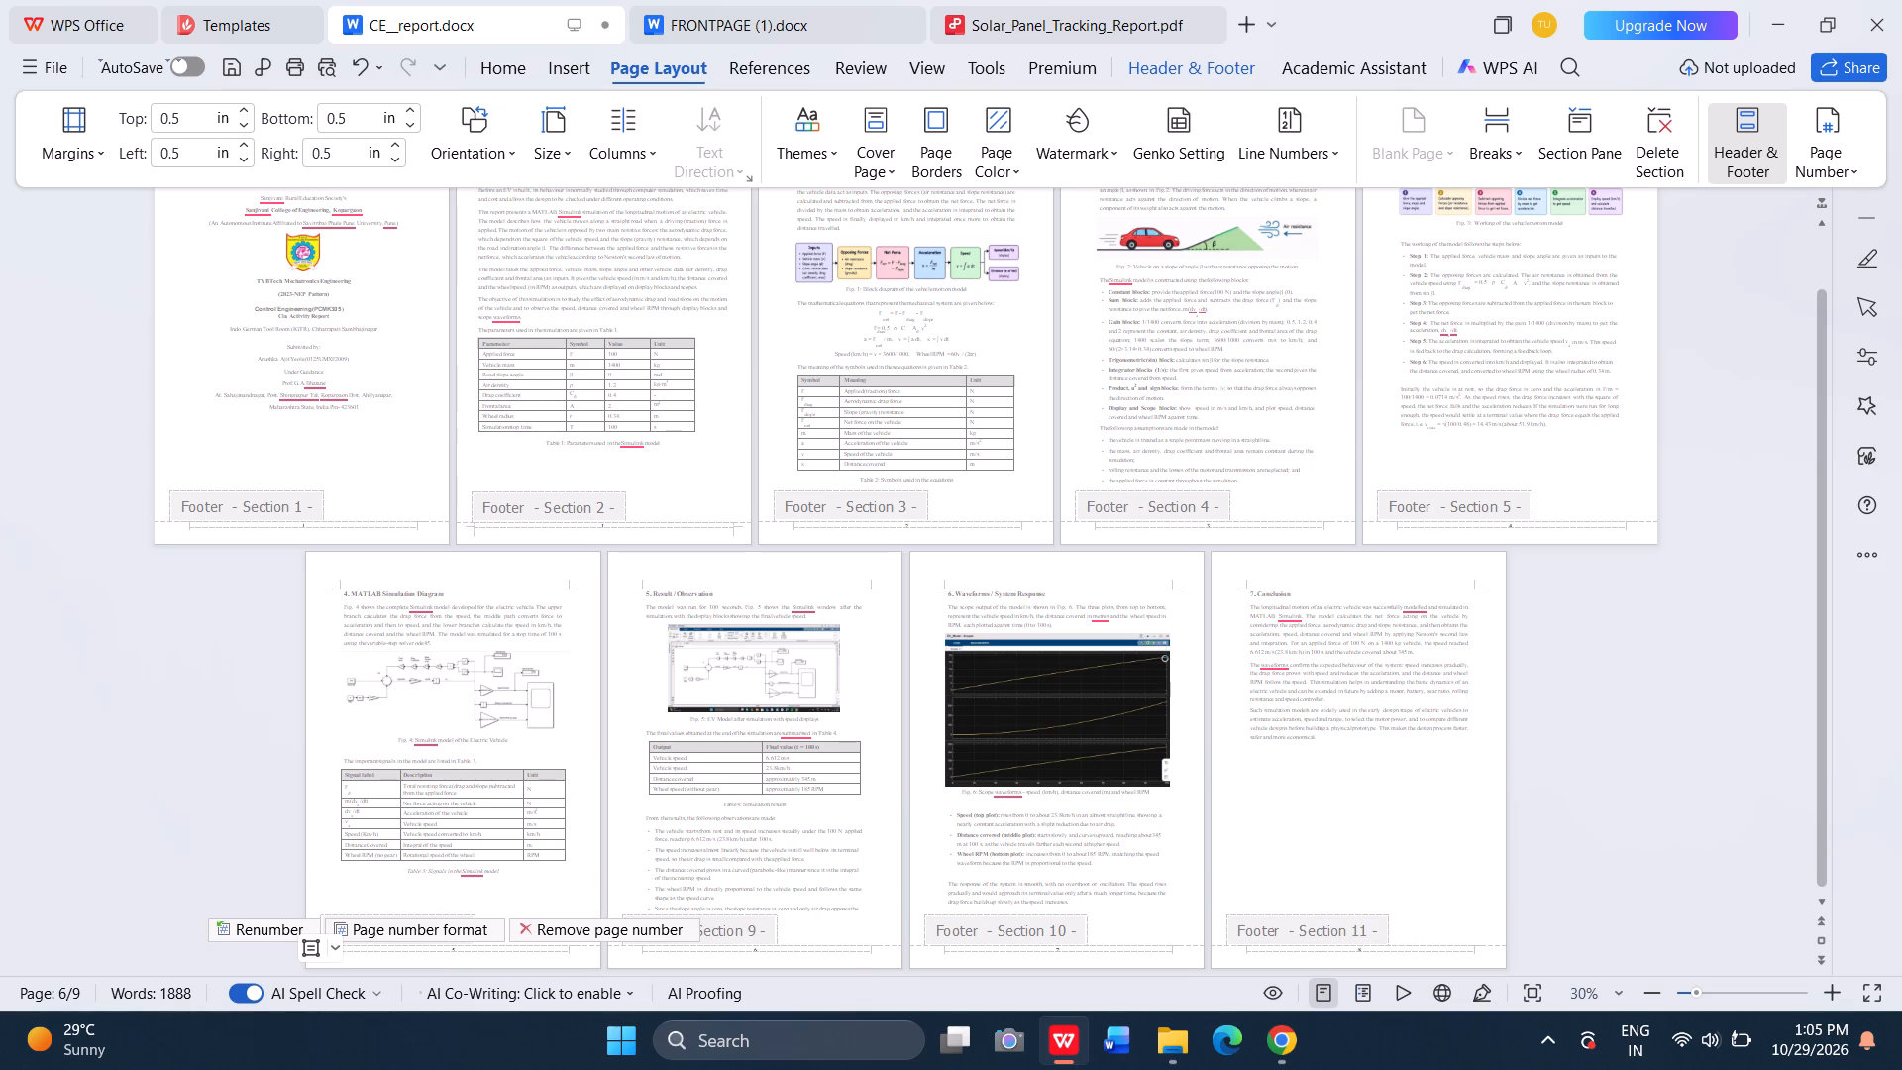
{"action": "triple_click", "coordinate": [1645, 659]}
{"action": "left_click", "coordinate": [1645, 659]}
{"action": "left_click", "coordinate": [1719, 311]}
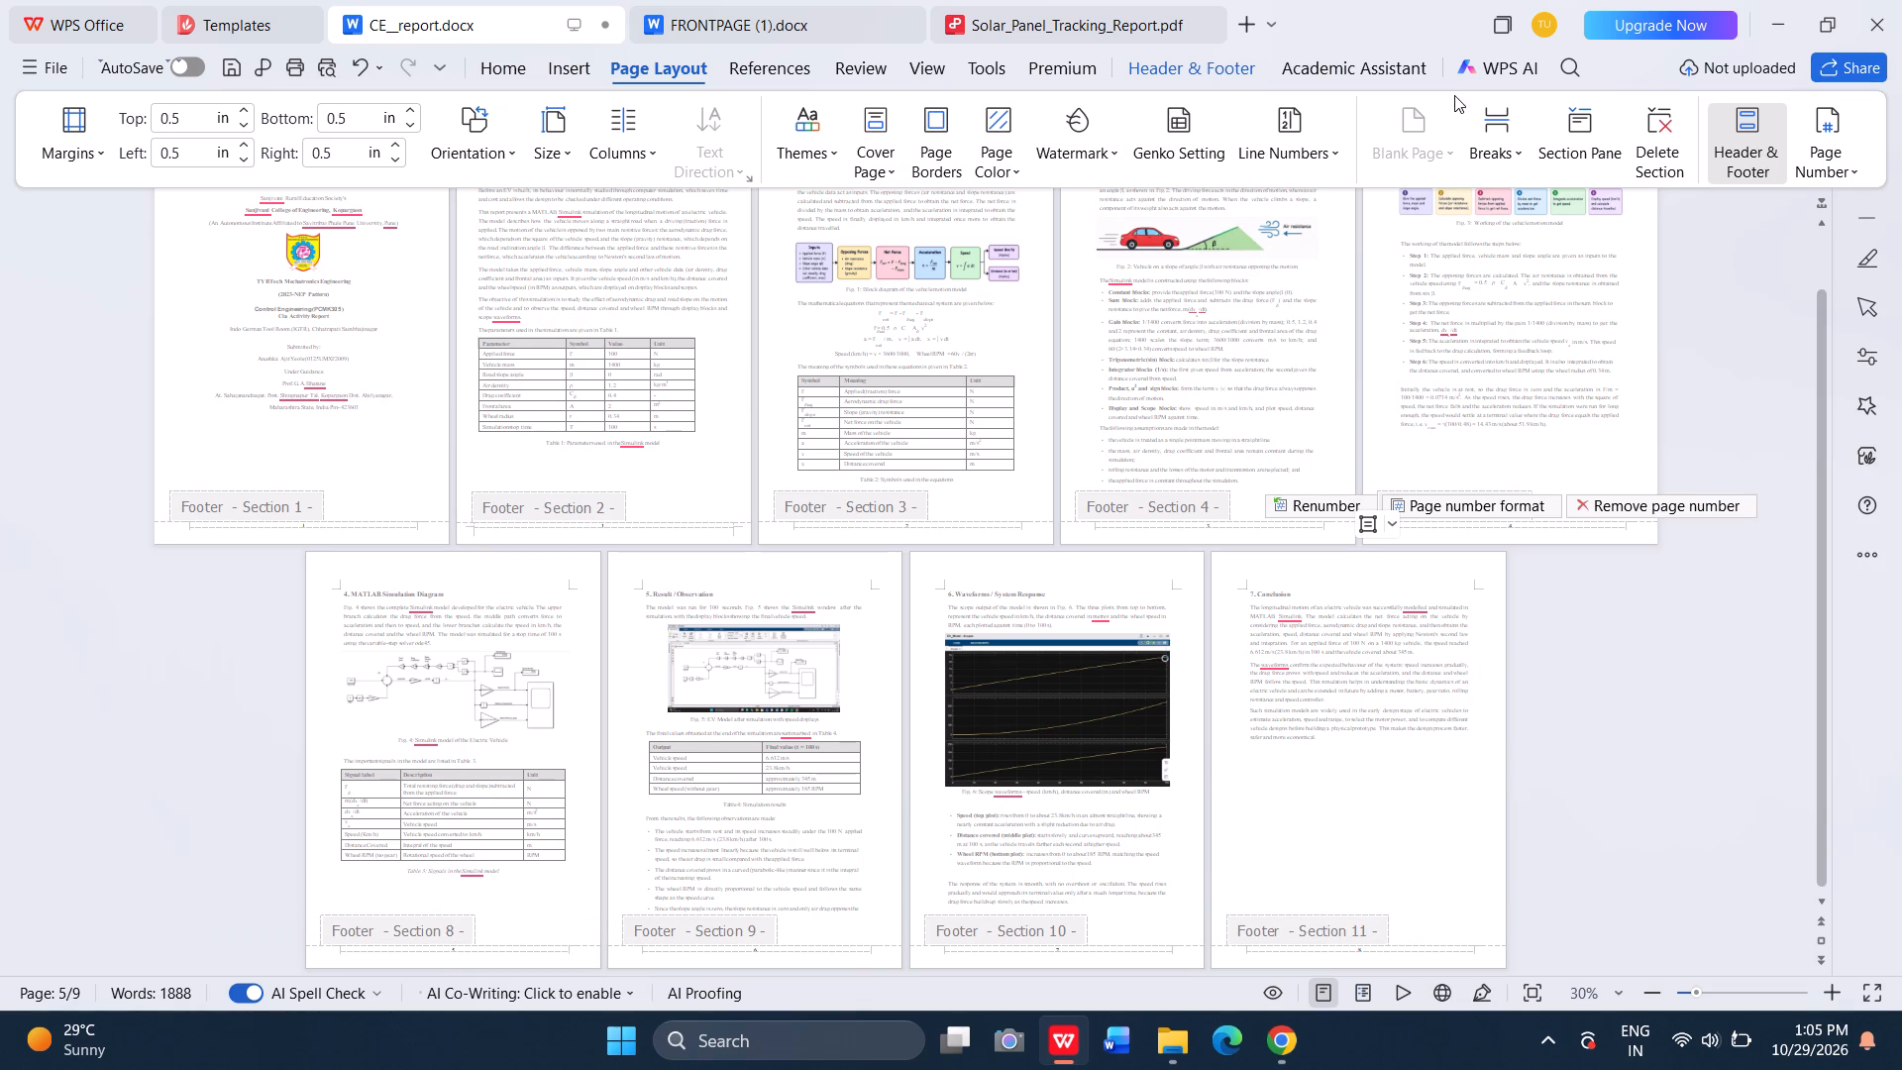
{"action": "left_click", "coordinate": [925, 124]}
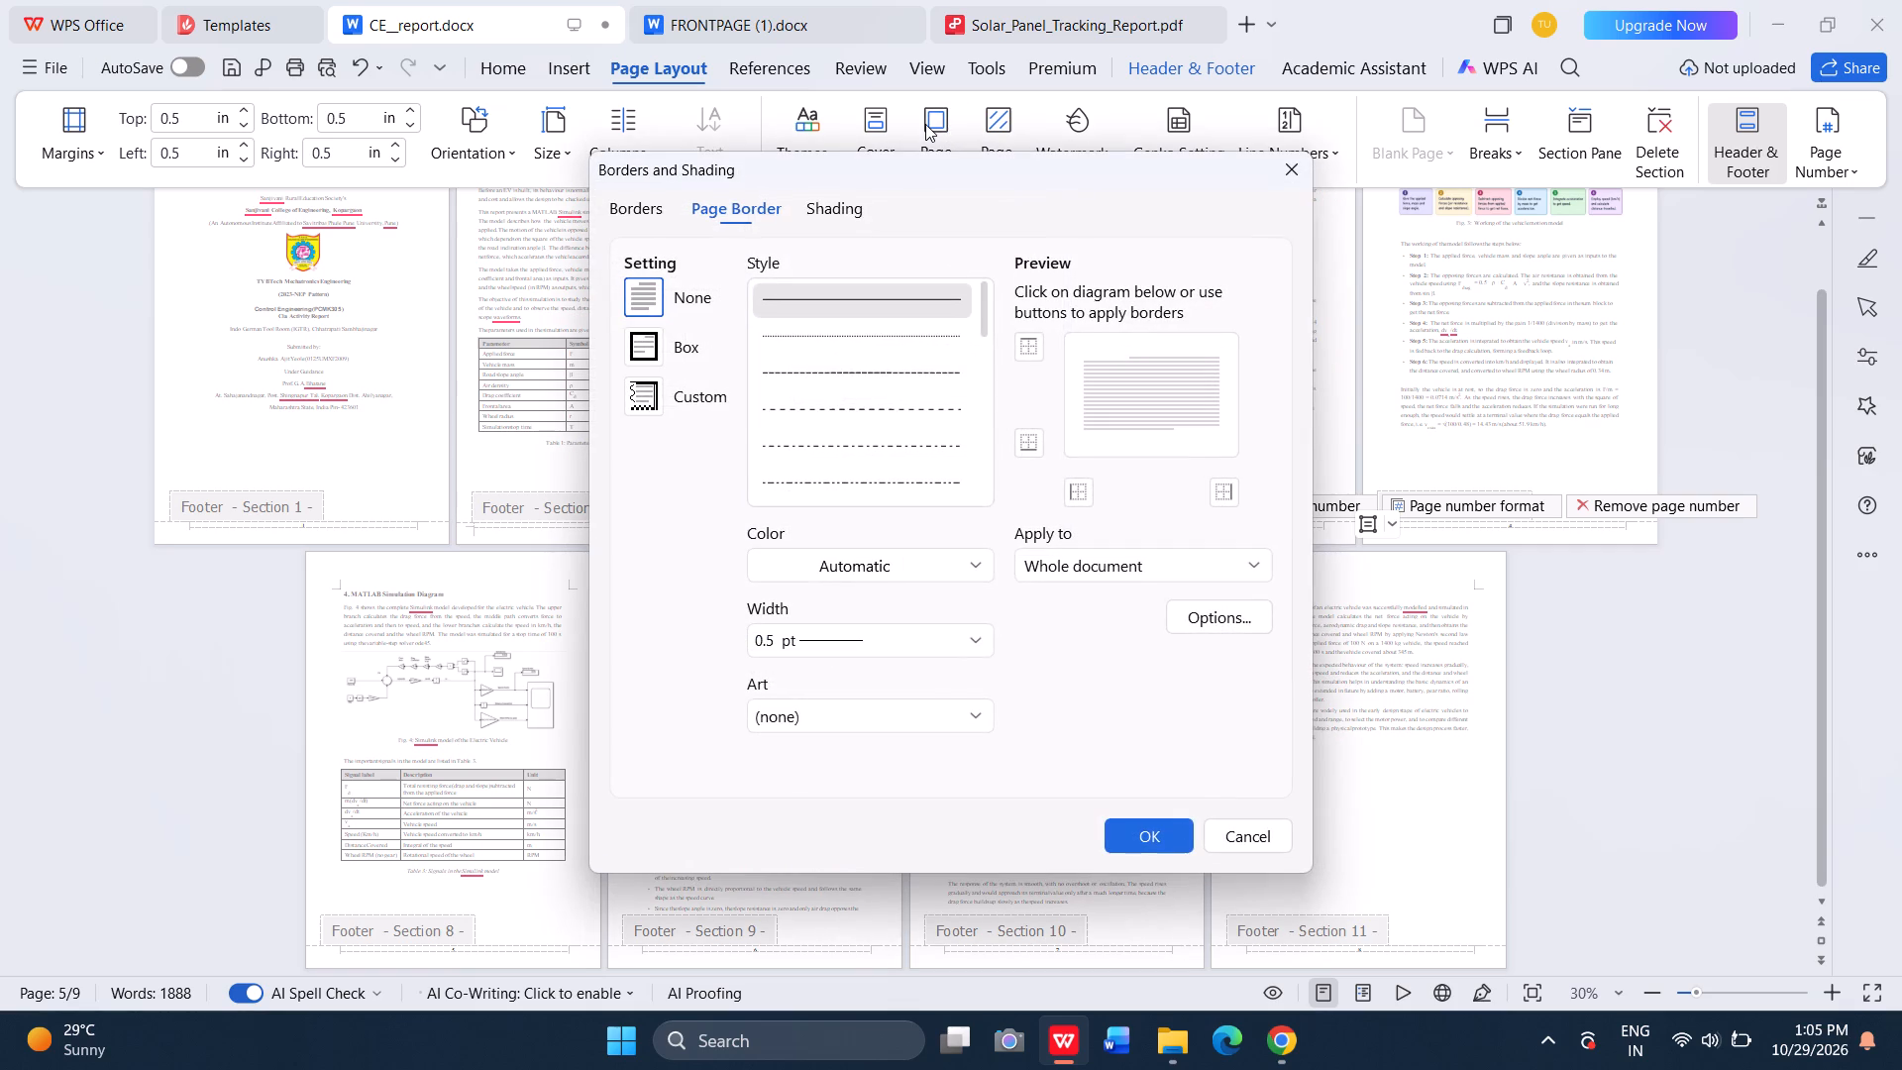
{"action": "left_click", "coordinate": [653, 354]}
{"action": "left_click", "coordinate": [1181, 826]}
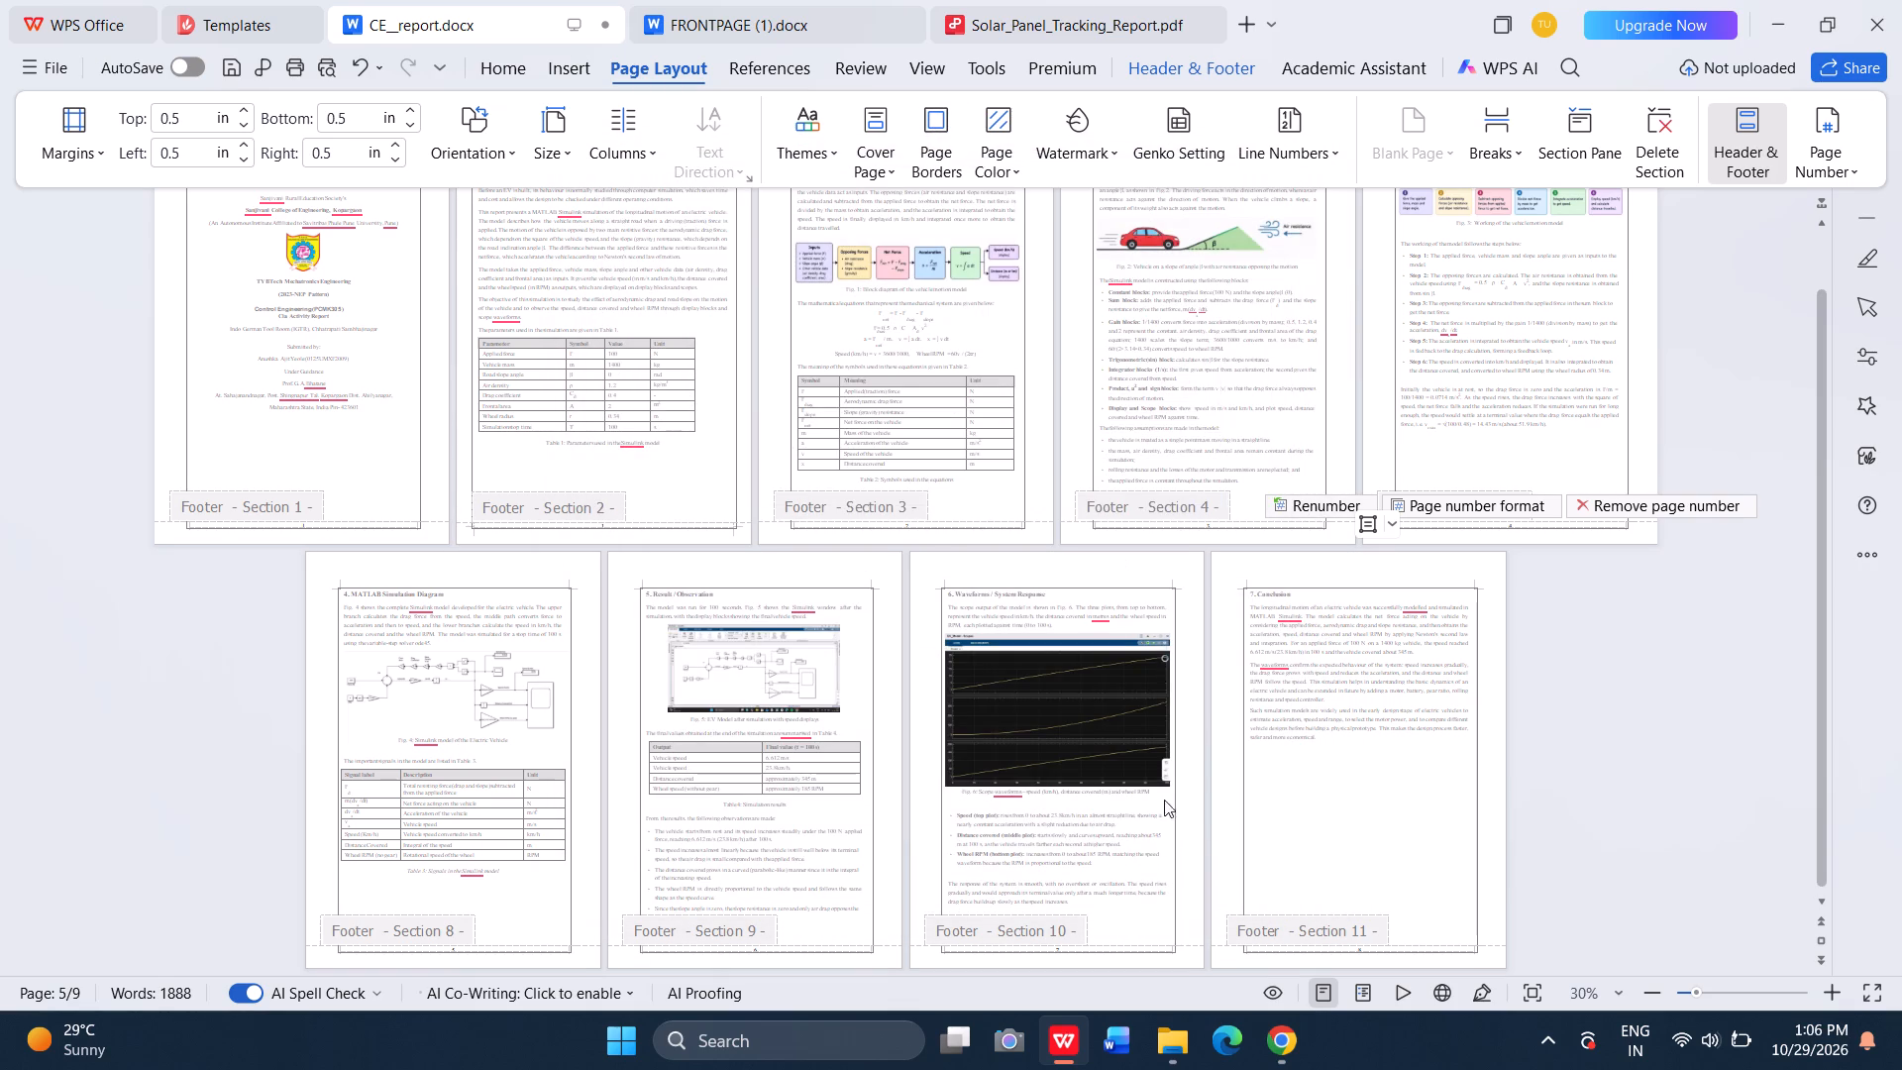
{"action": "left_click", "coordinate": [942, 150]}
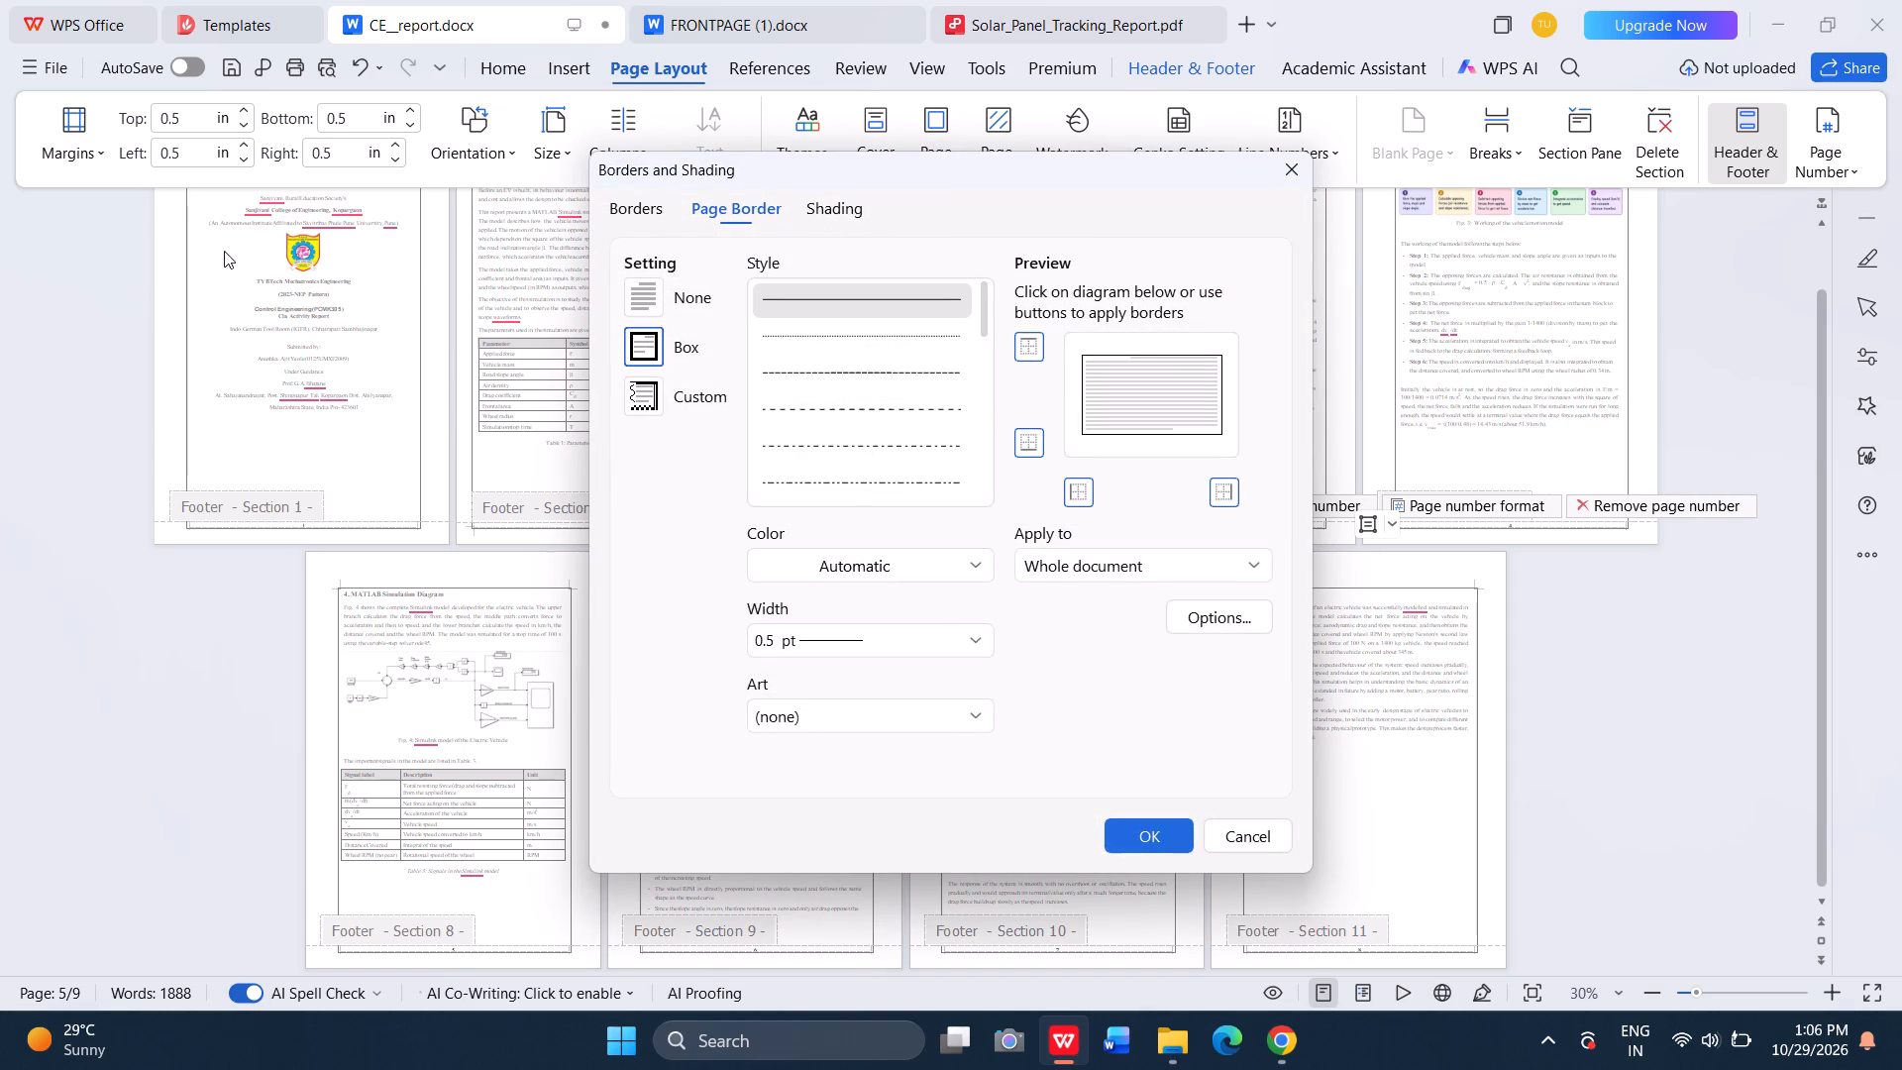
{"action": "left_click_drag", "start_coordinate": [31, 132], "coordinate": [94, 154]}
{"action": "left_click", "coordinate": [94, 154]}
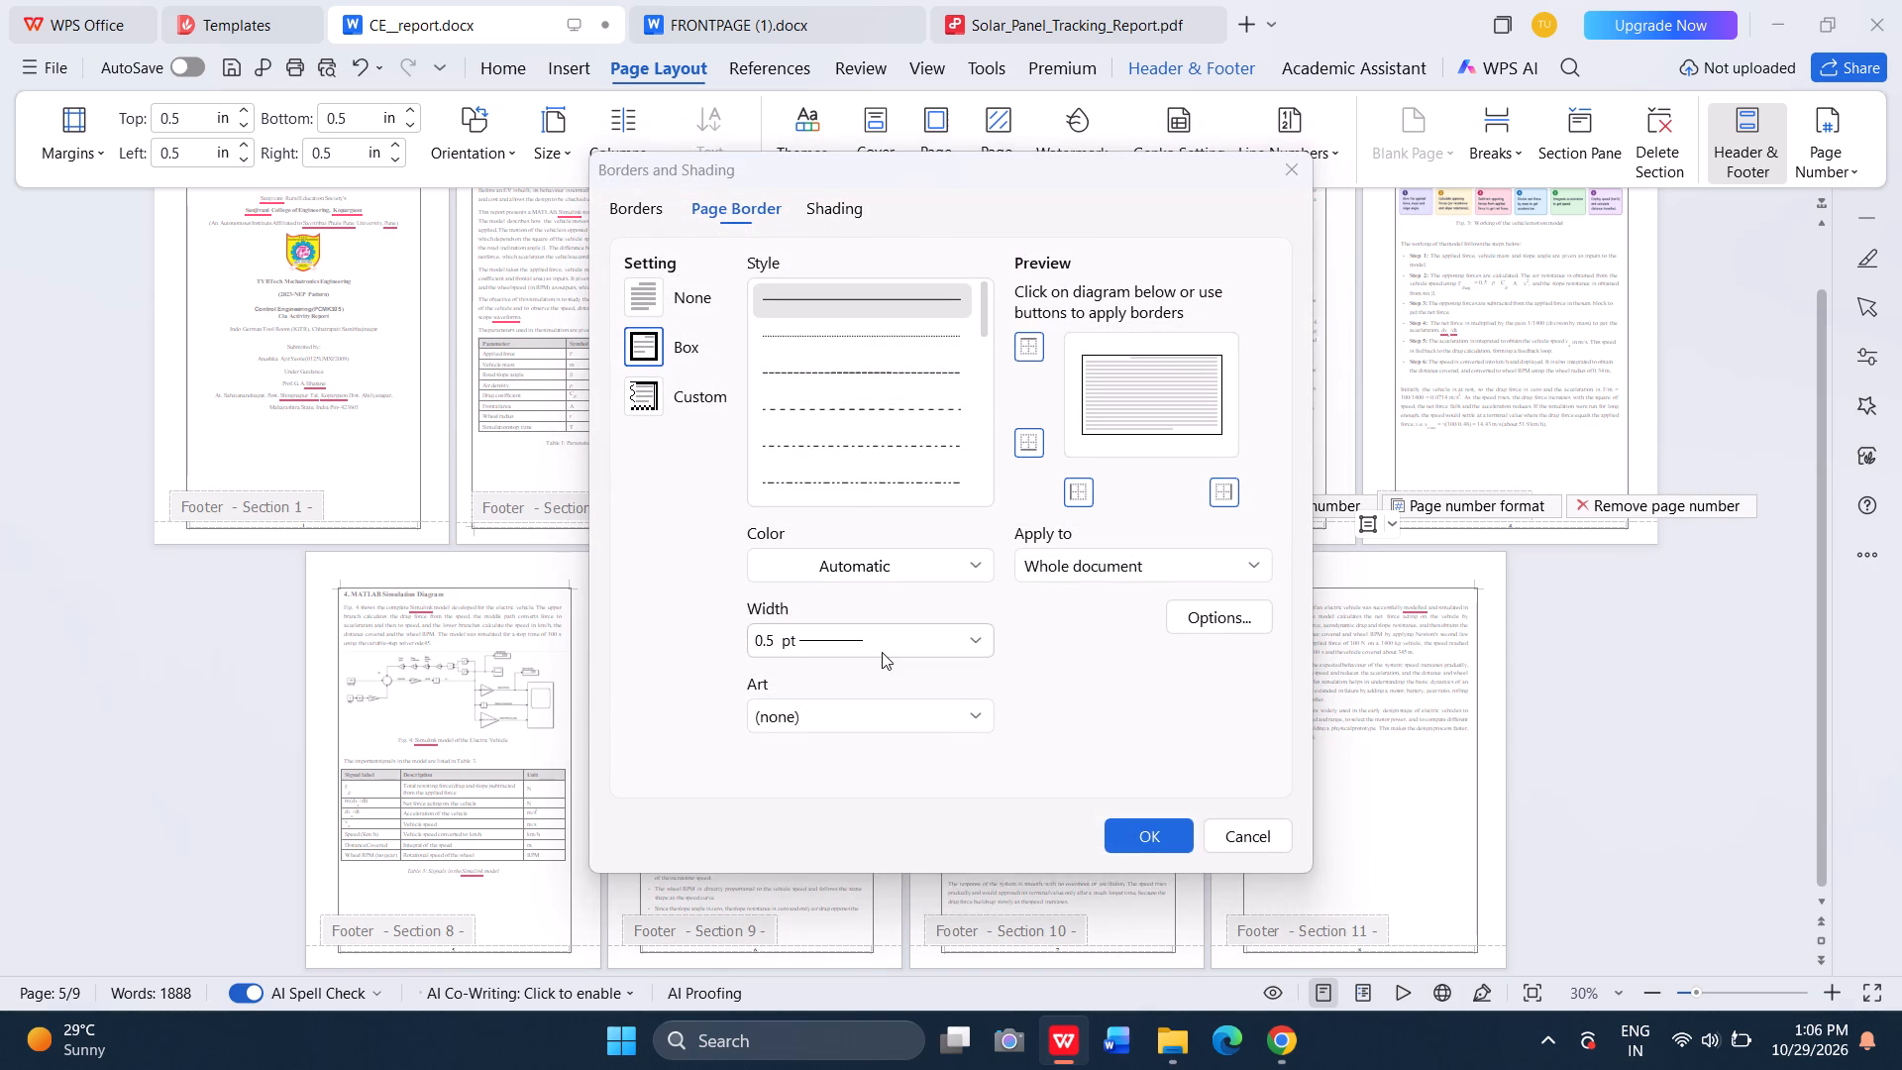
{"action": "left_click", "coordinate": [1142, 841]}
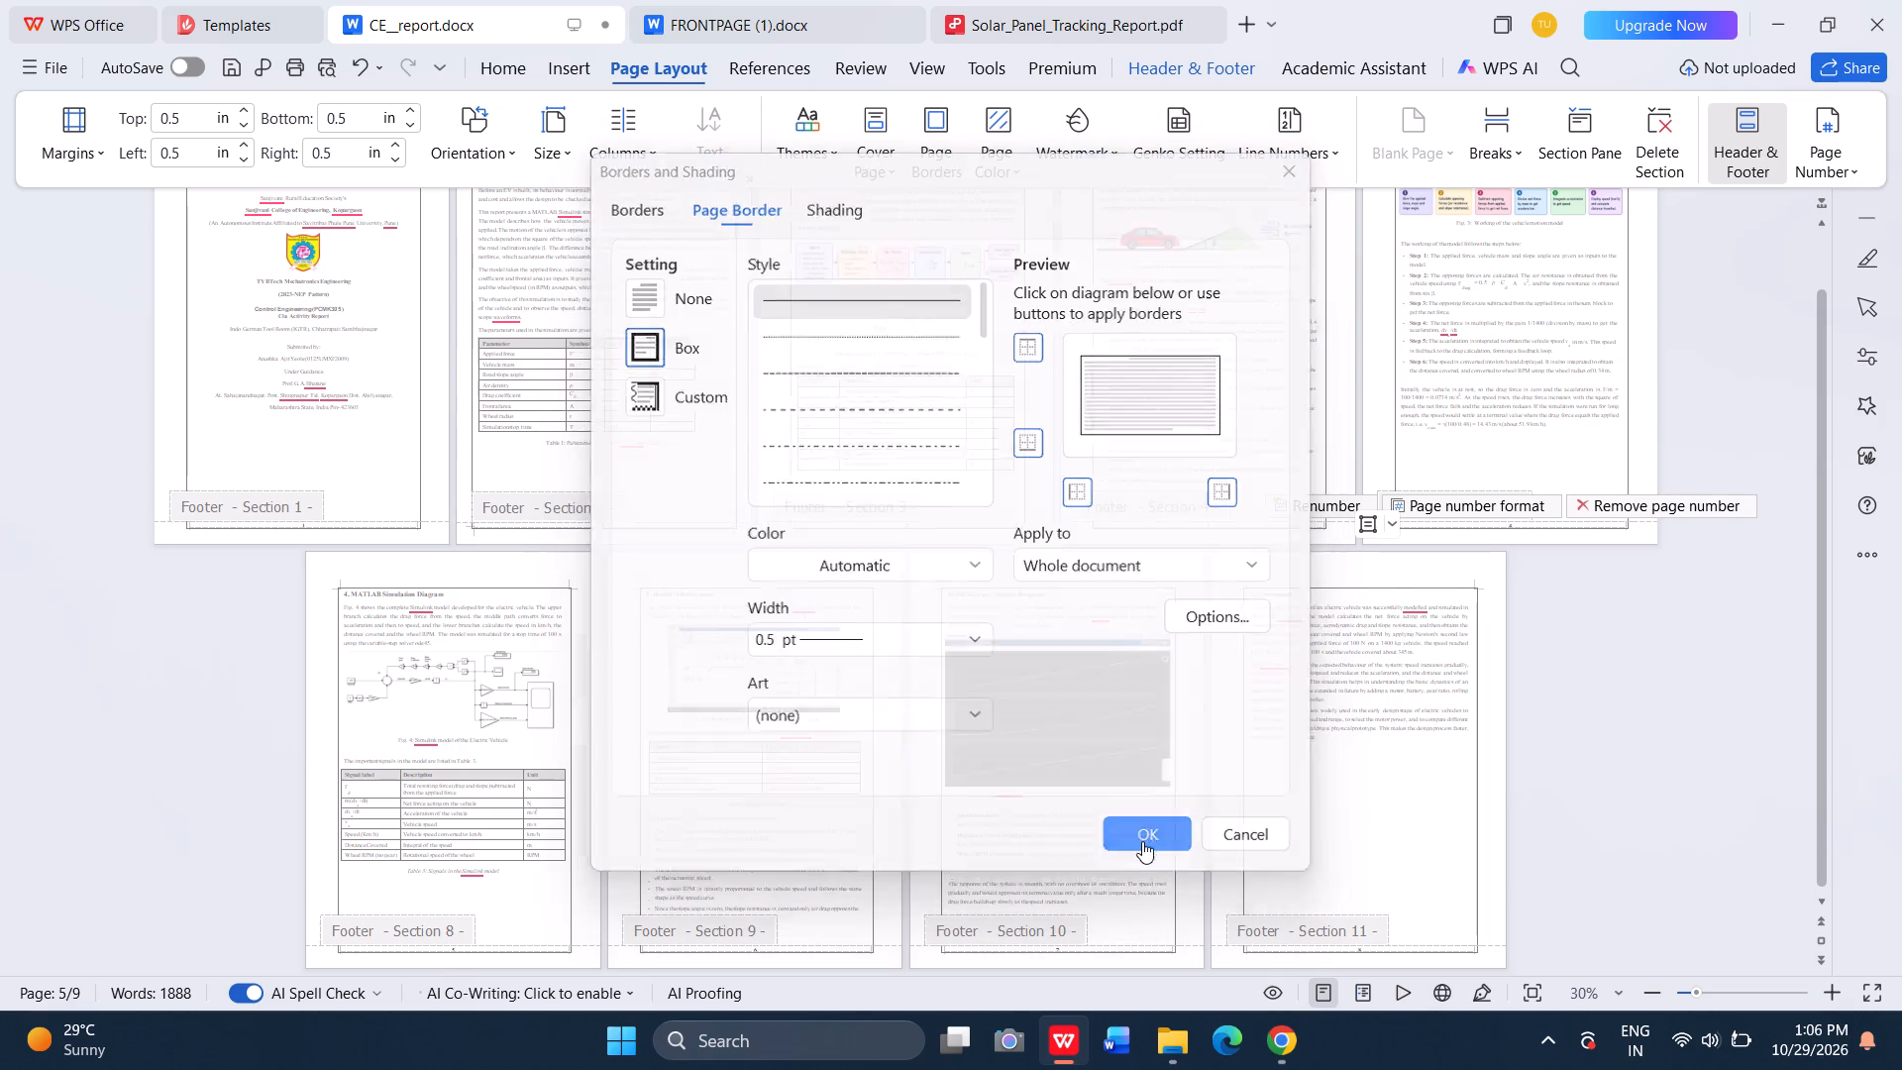
Apply the Narrow margins preset to the pages of Sections 5, 4, 3 and 1, one section at a time.
{"action": "left_click", "coordinate": [82, 149]}
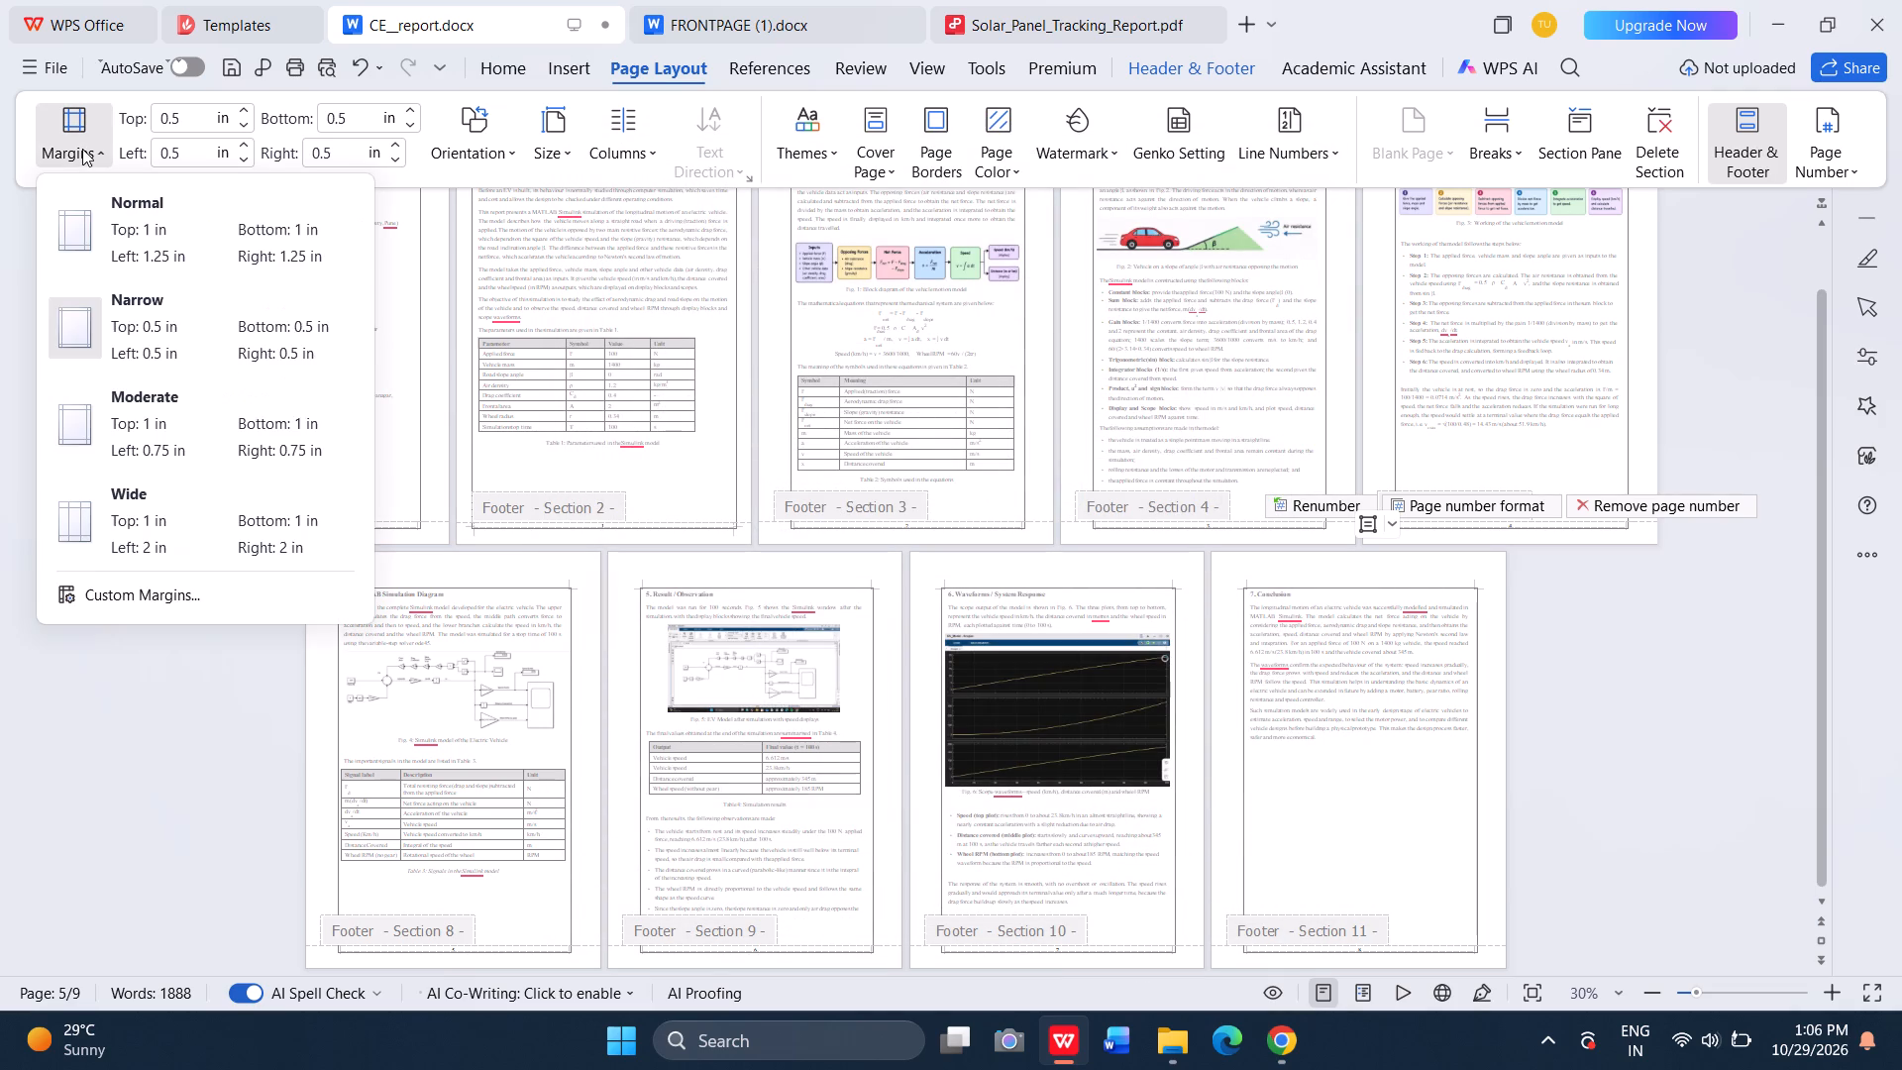
{"action": "left_click", "coordinate": [109, 327]}
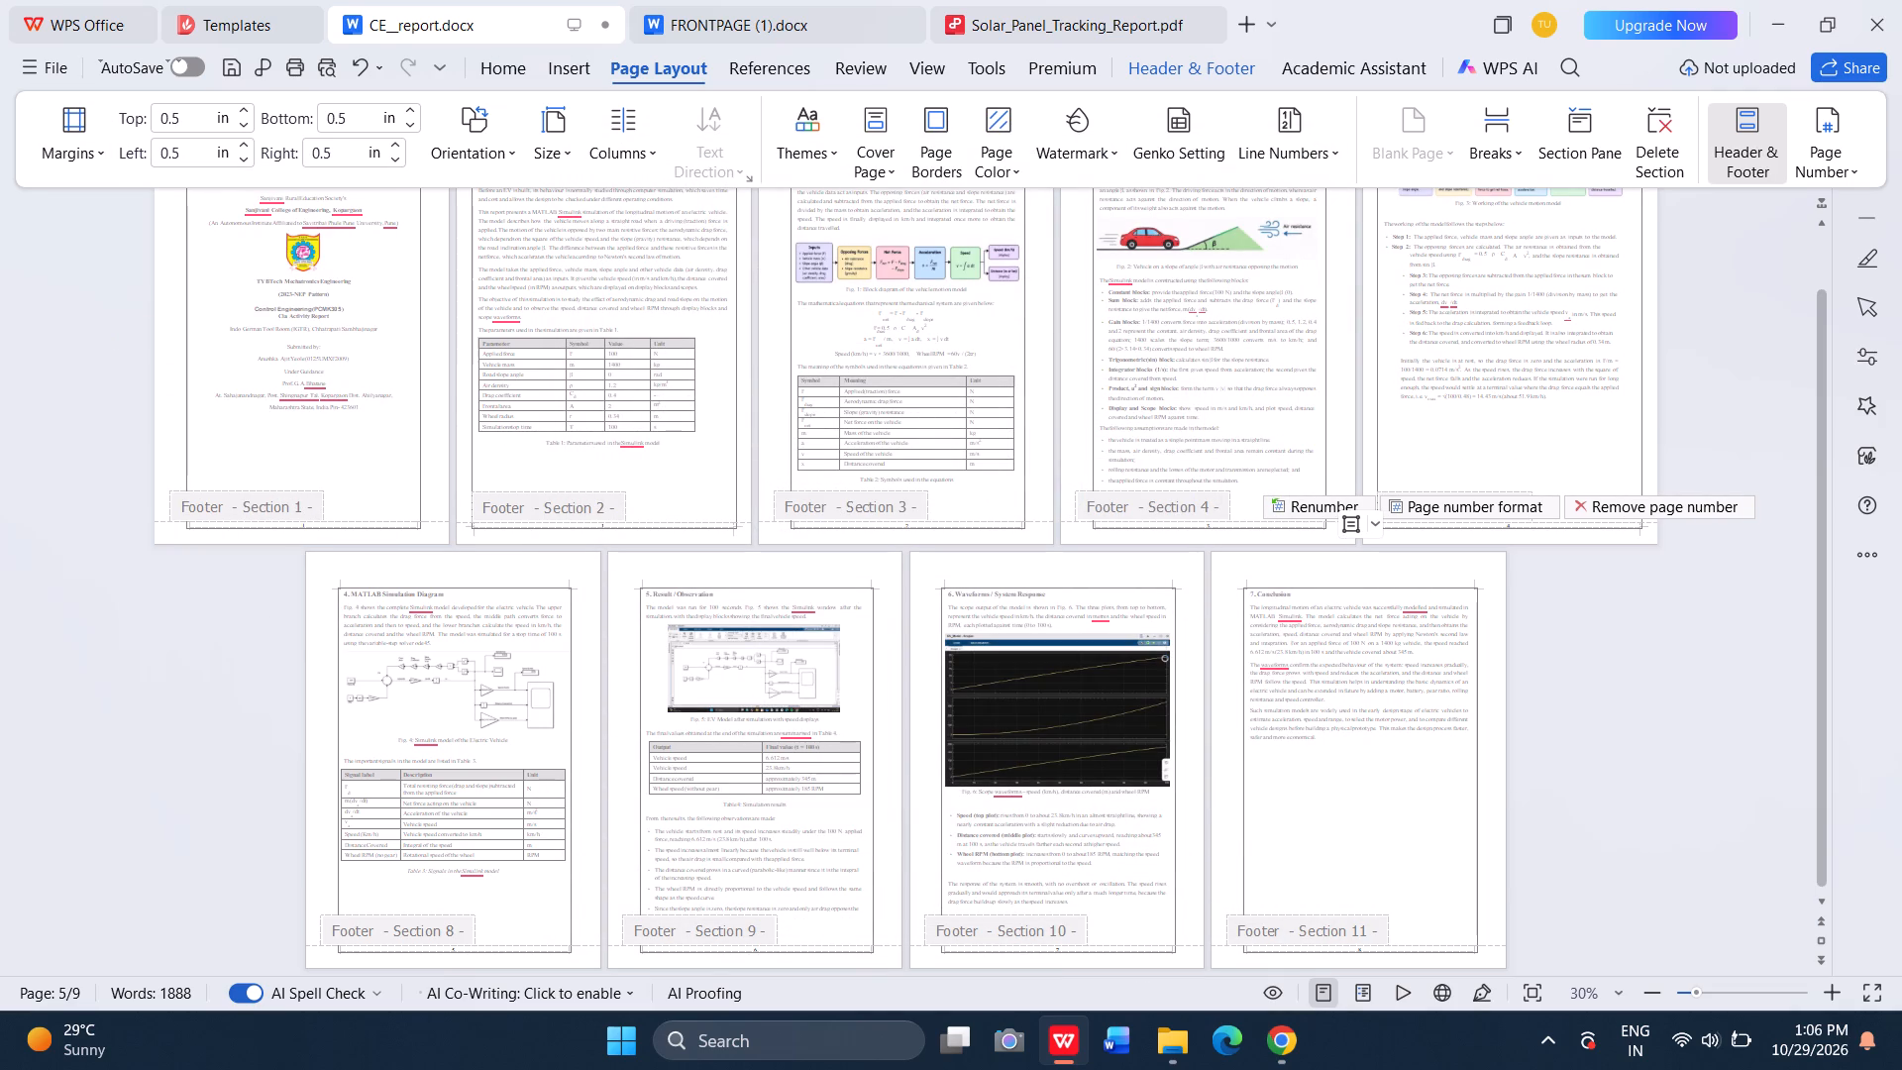
{"action": "left_click", "coordinate": [1159, 355]}
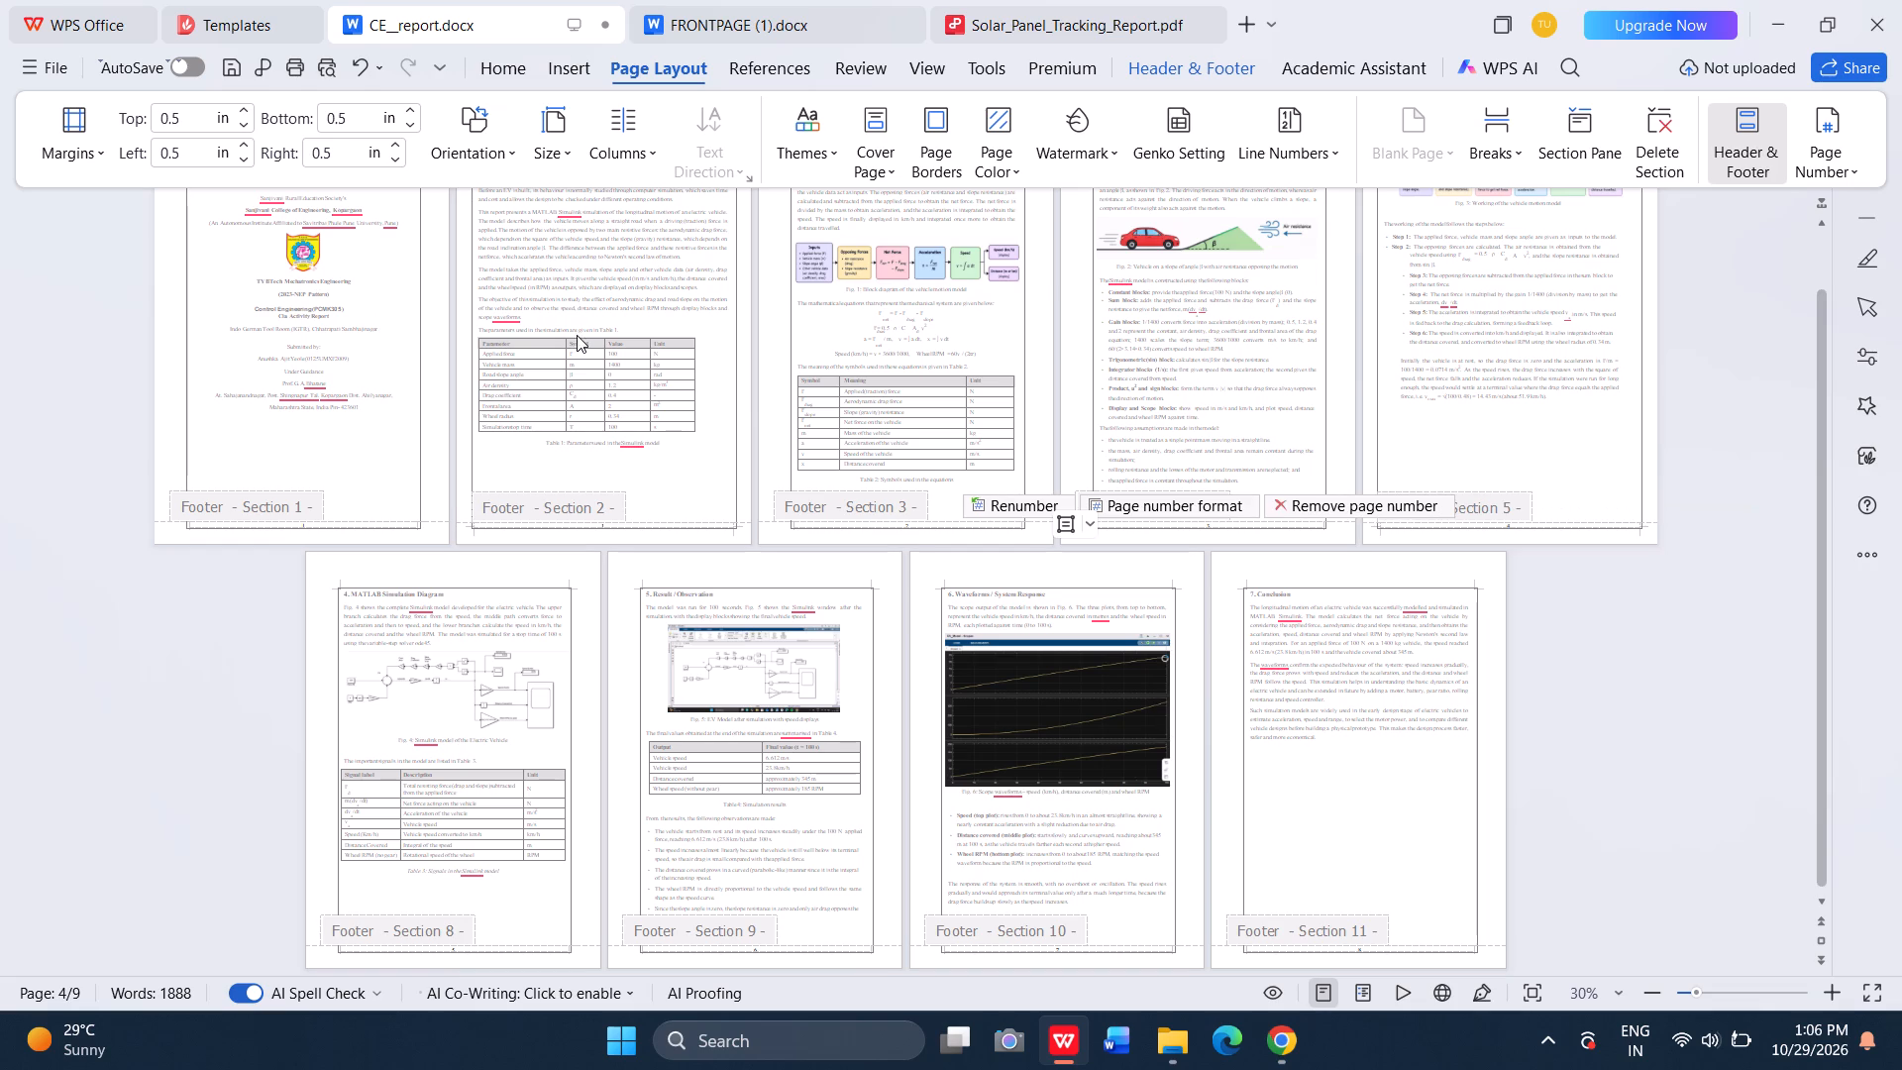
{"action": "left_click", "coordinate": [93, 153]}
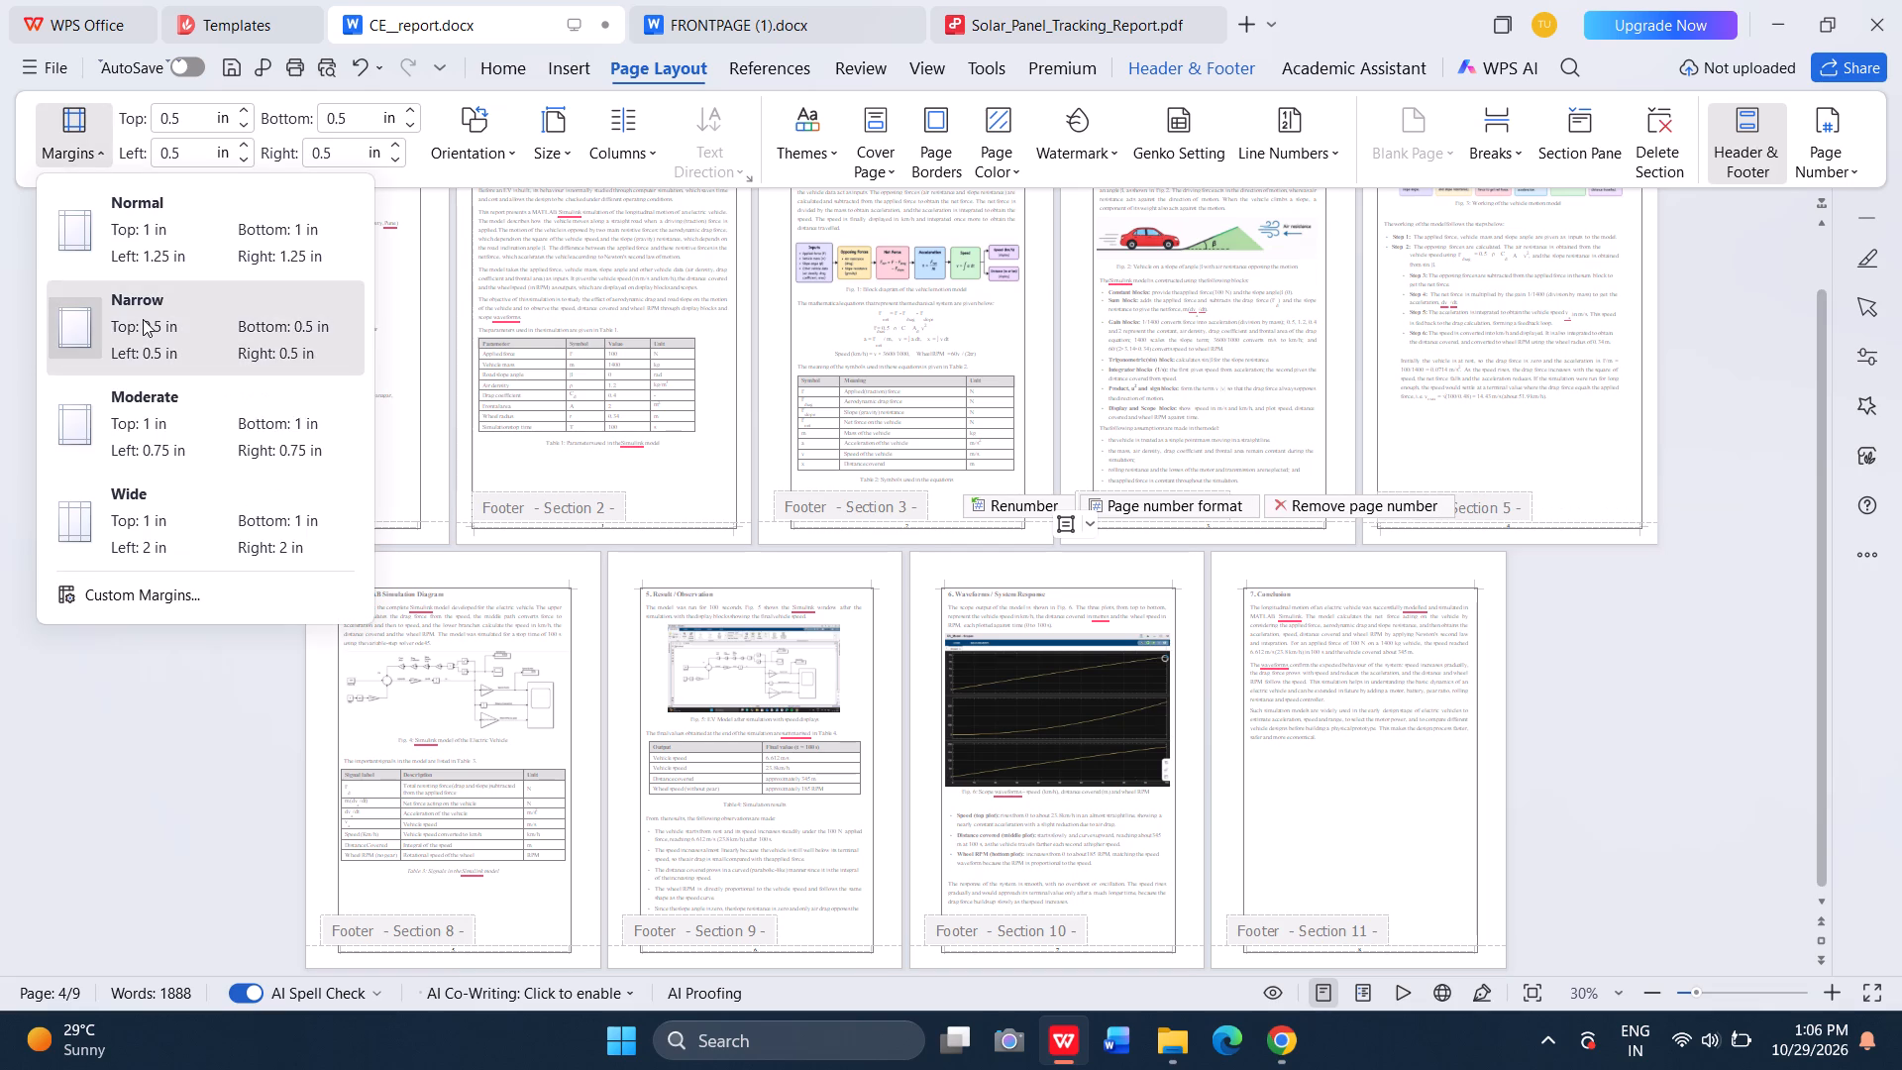
{"action": "left_click", "coordinate": [143, 320]}
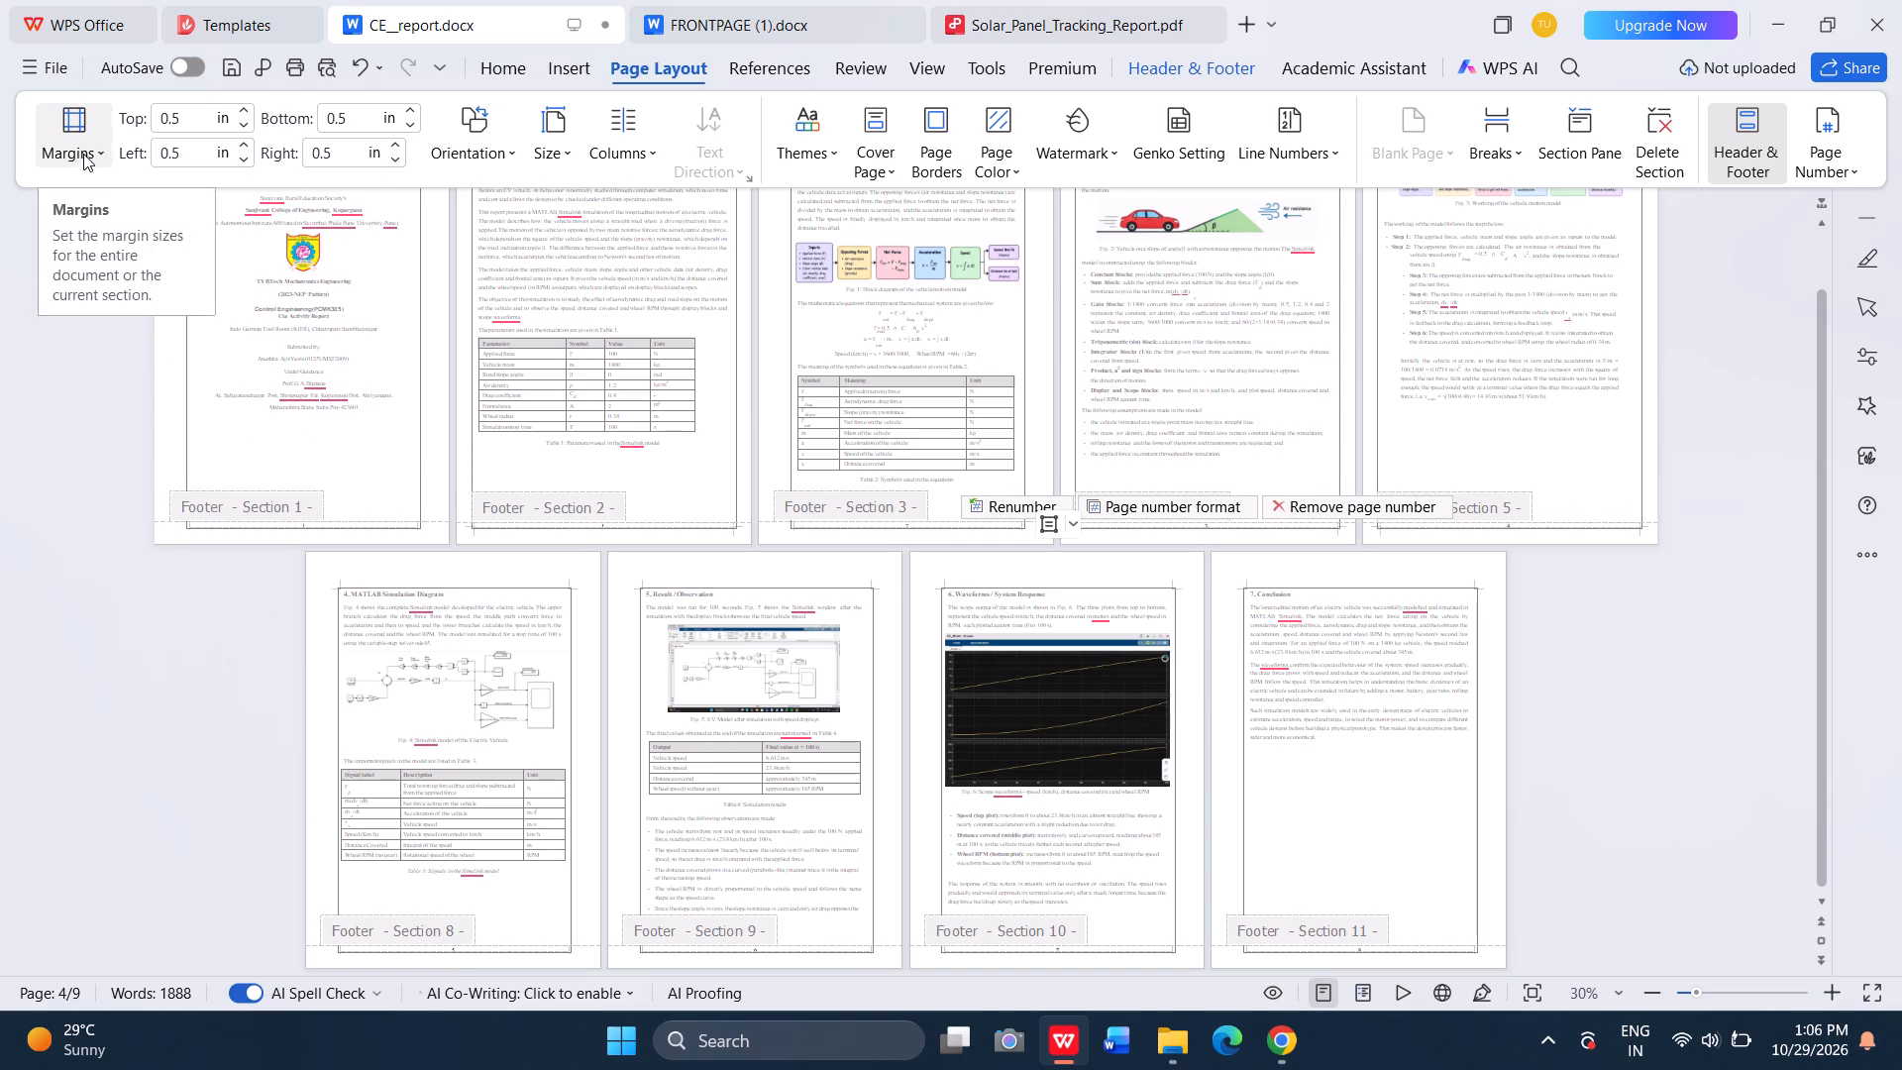
{"action": "left_click", "coordinate": [834, 346]}
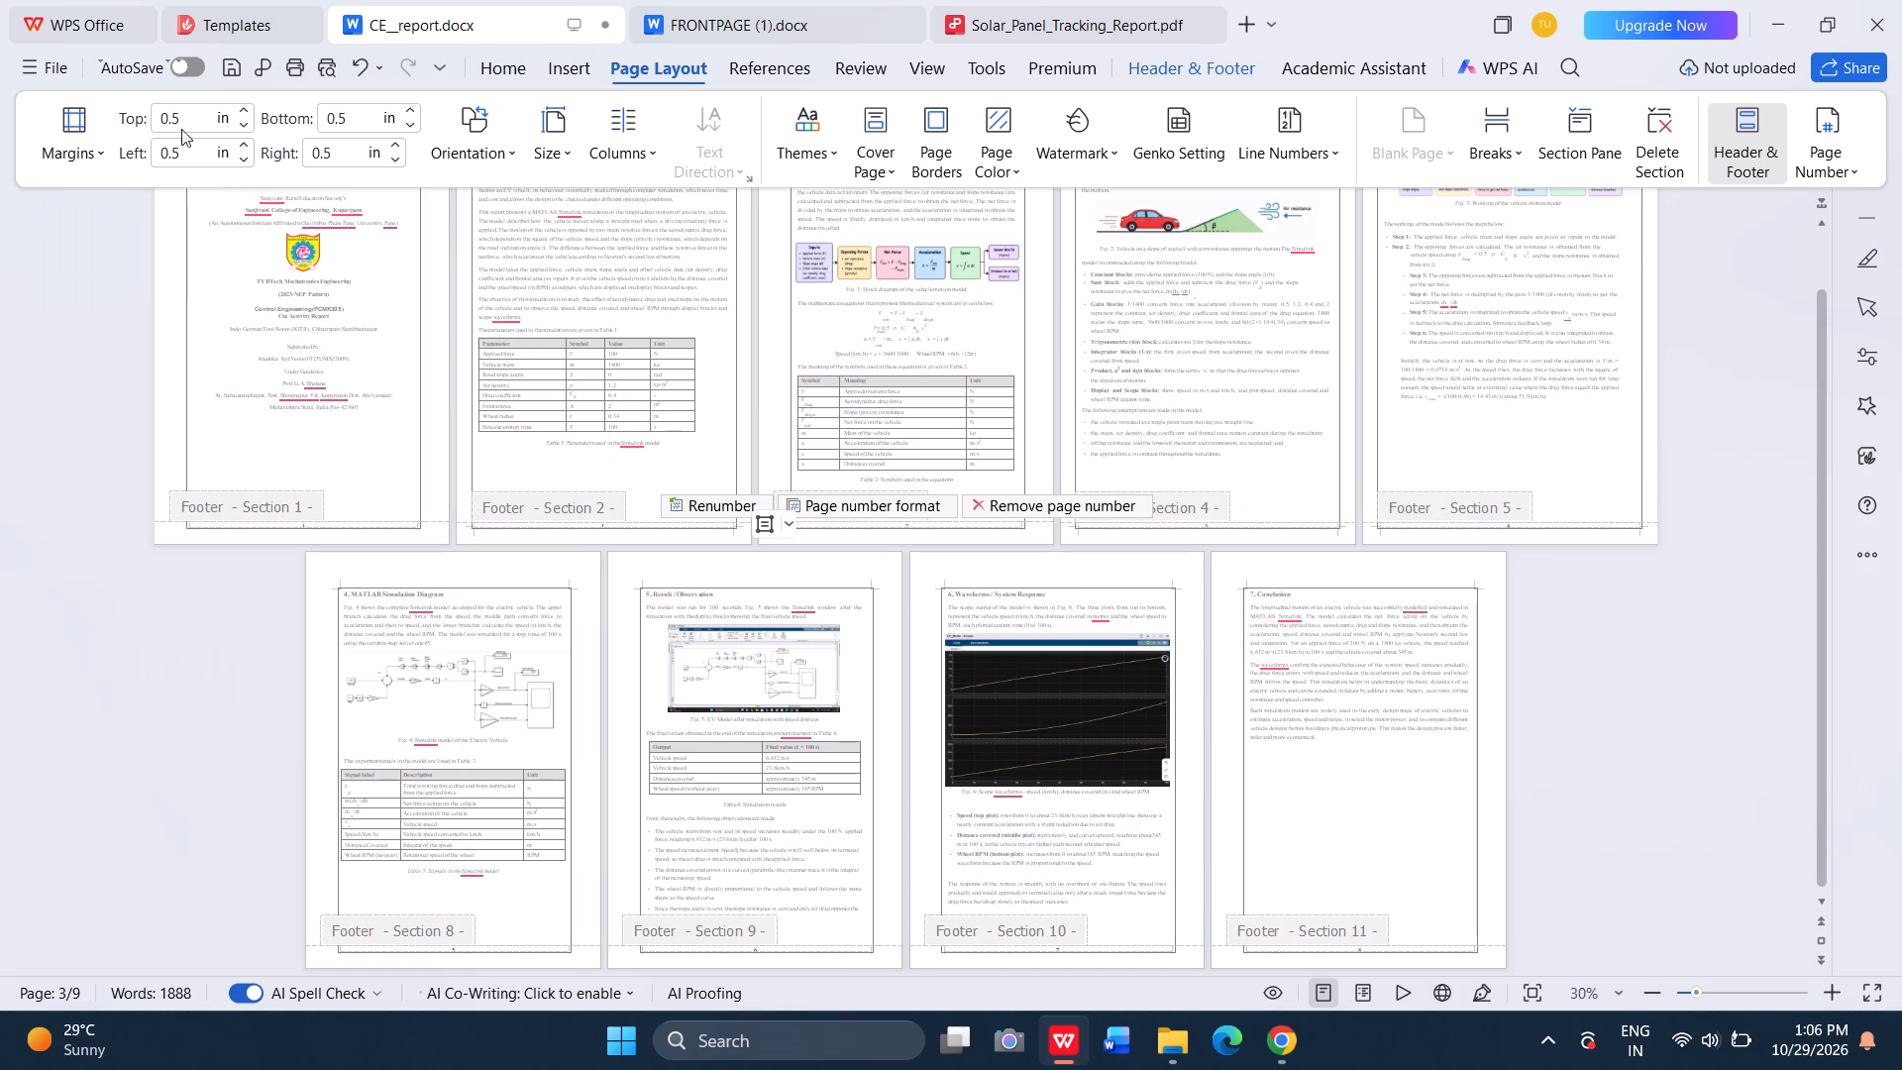
{"action": "left_click", "coordinate": [101, 146]}
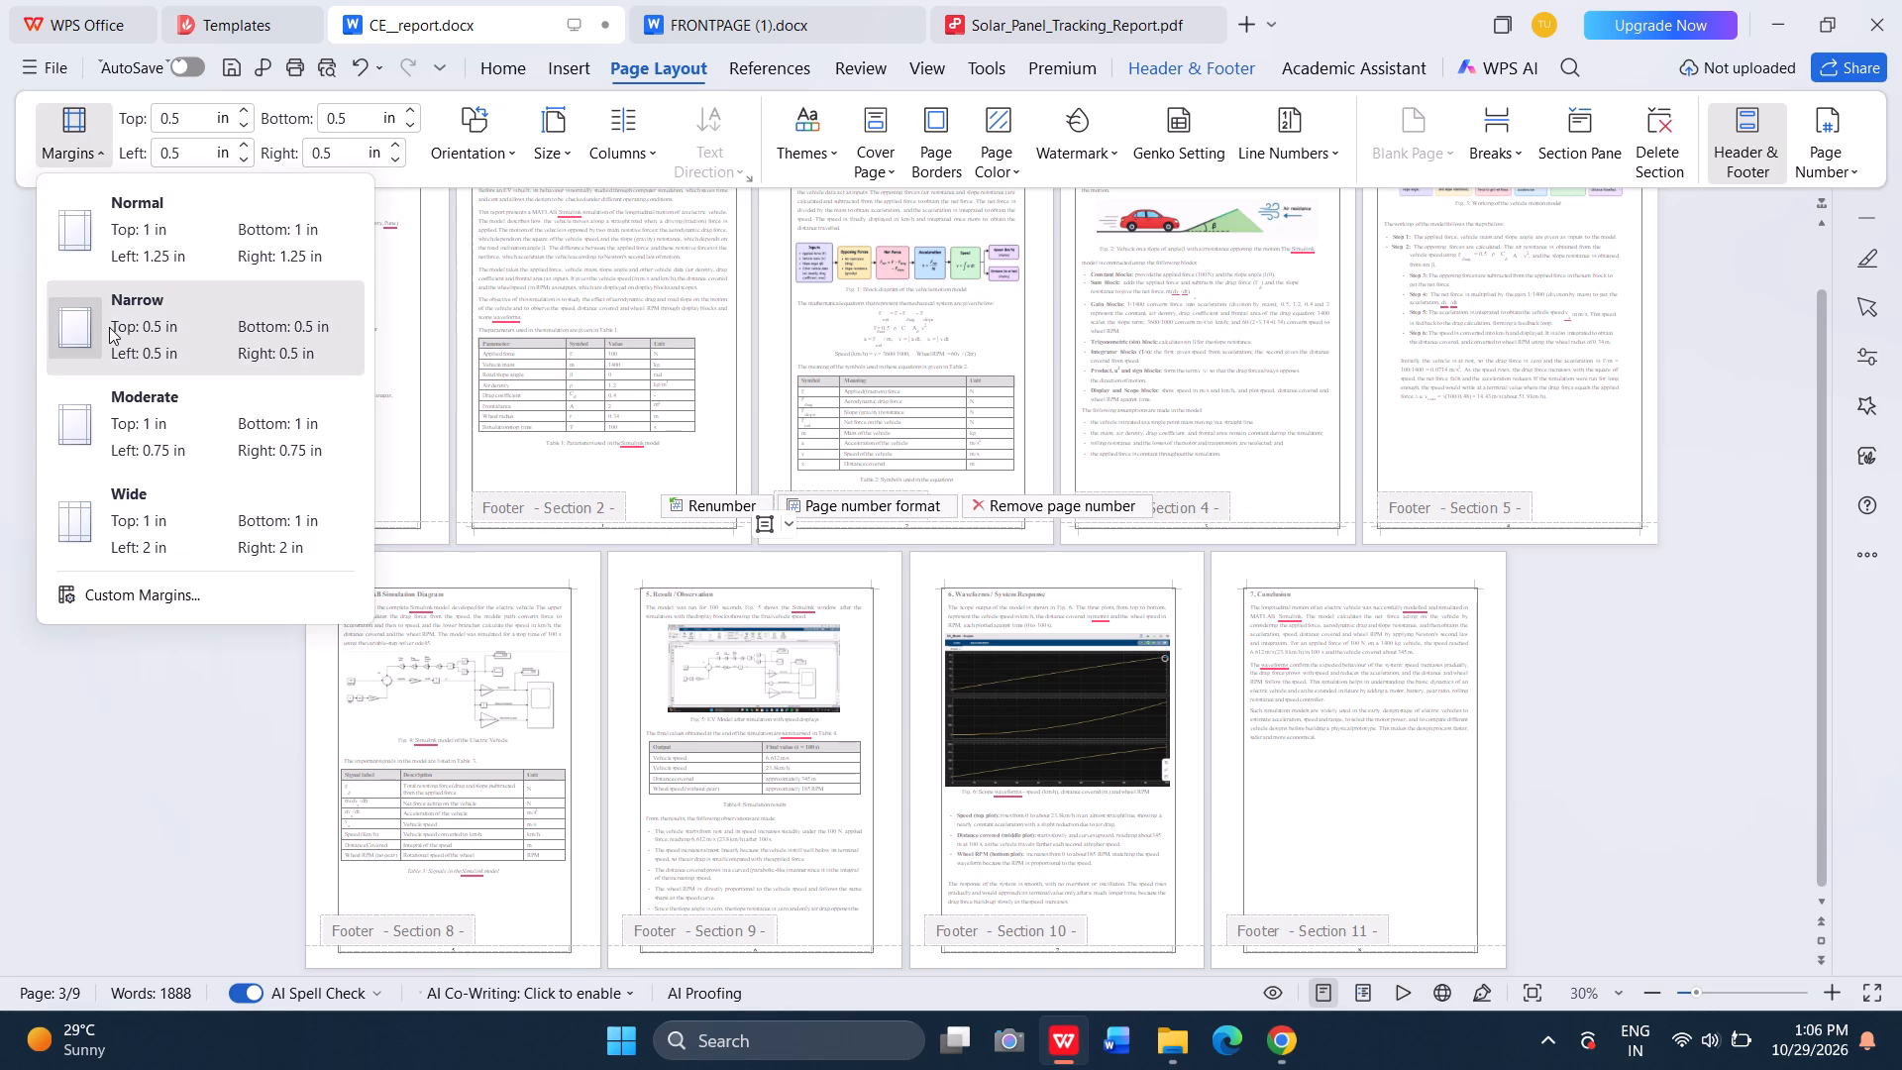
{"action": "left_click", "coordinate": [109, 328]}
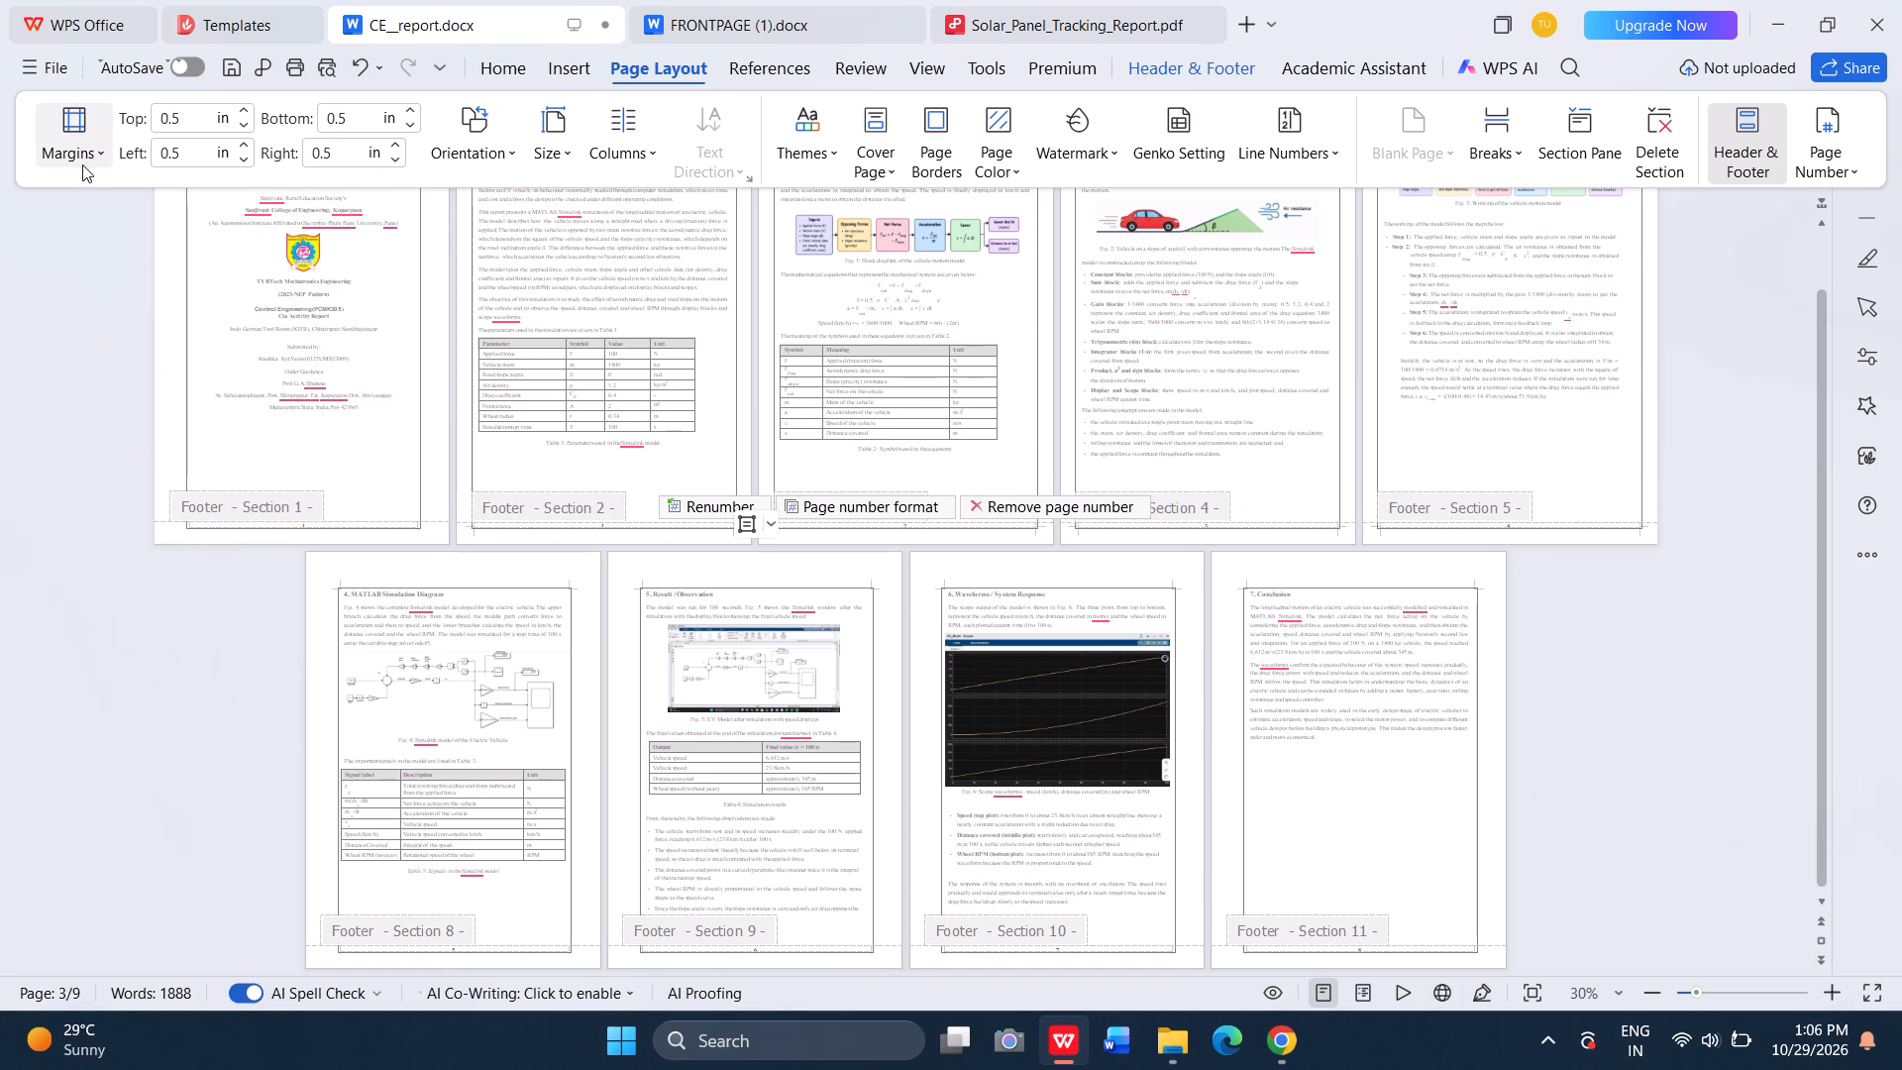
{"action": "left_click", "coordinate": [82, 164]}
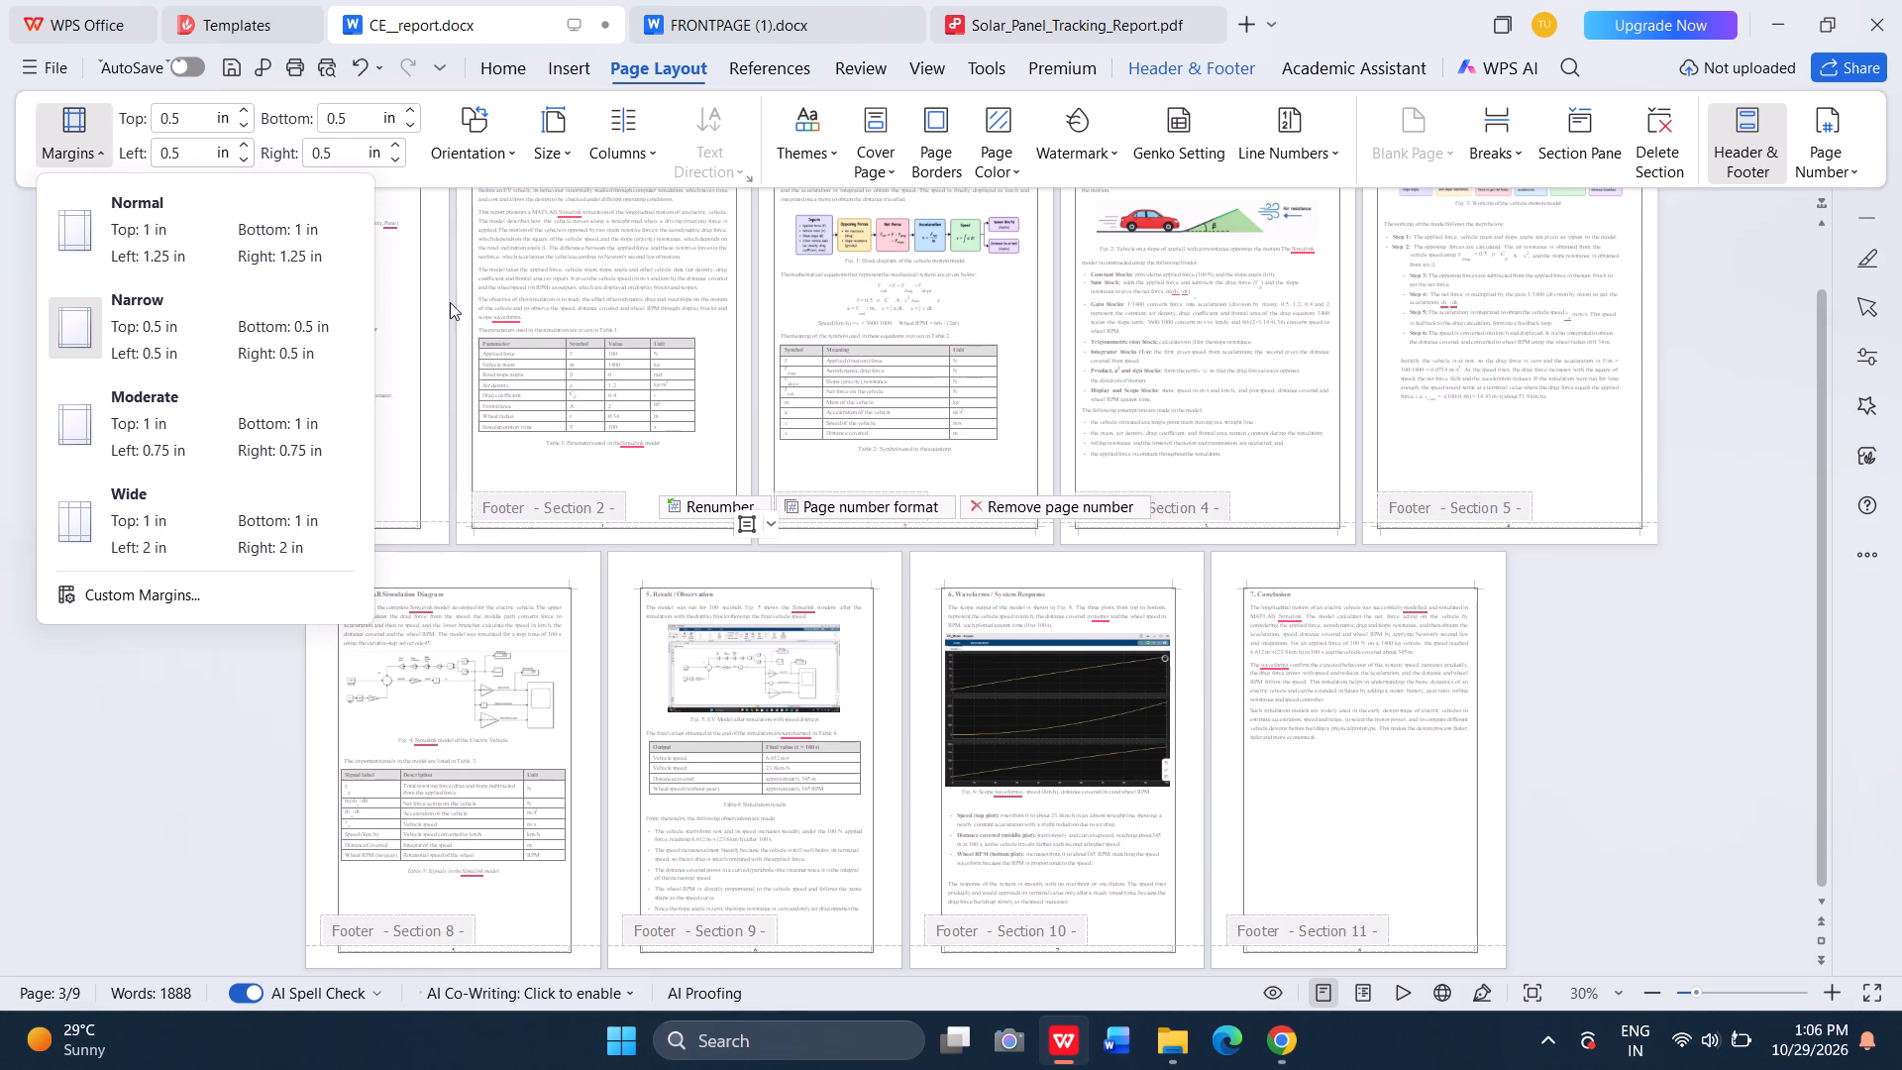
{"action": "left_click", "coordinate": [412, 321]}
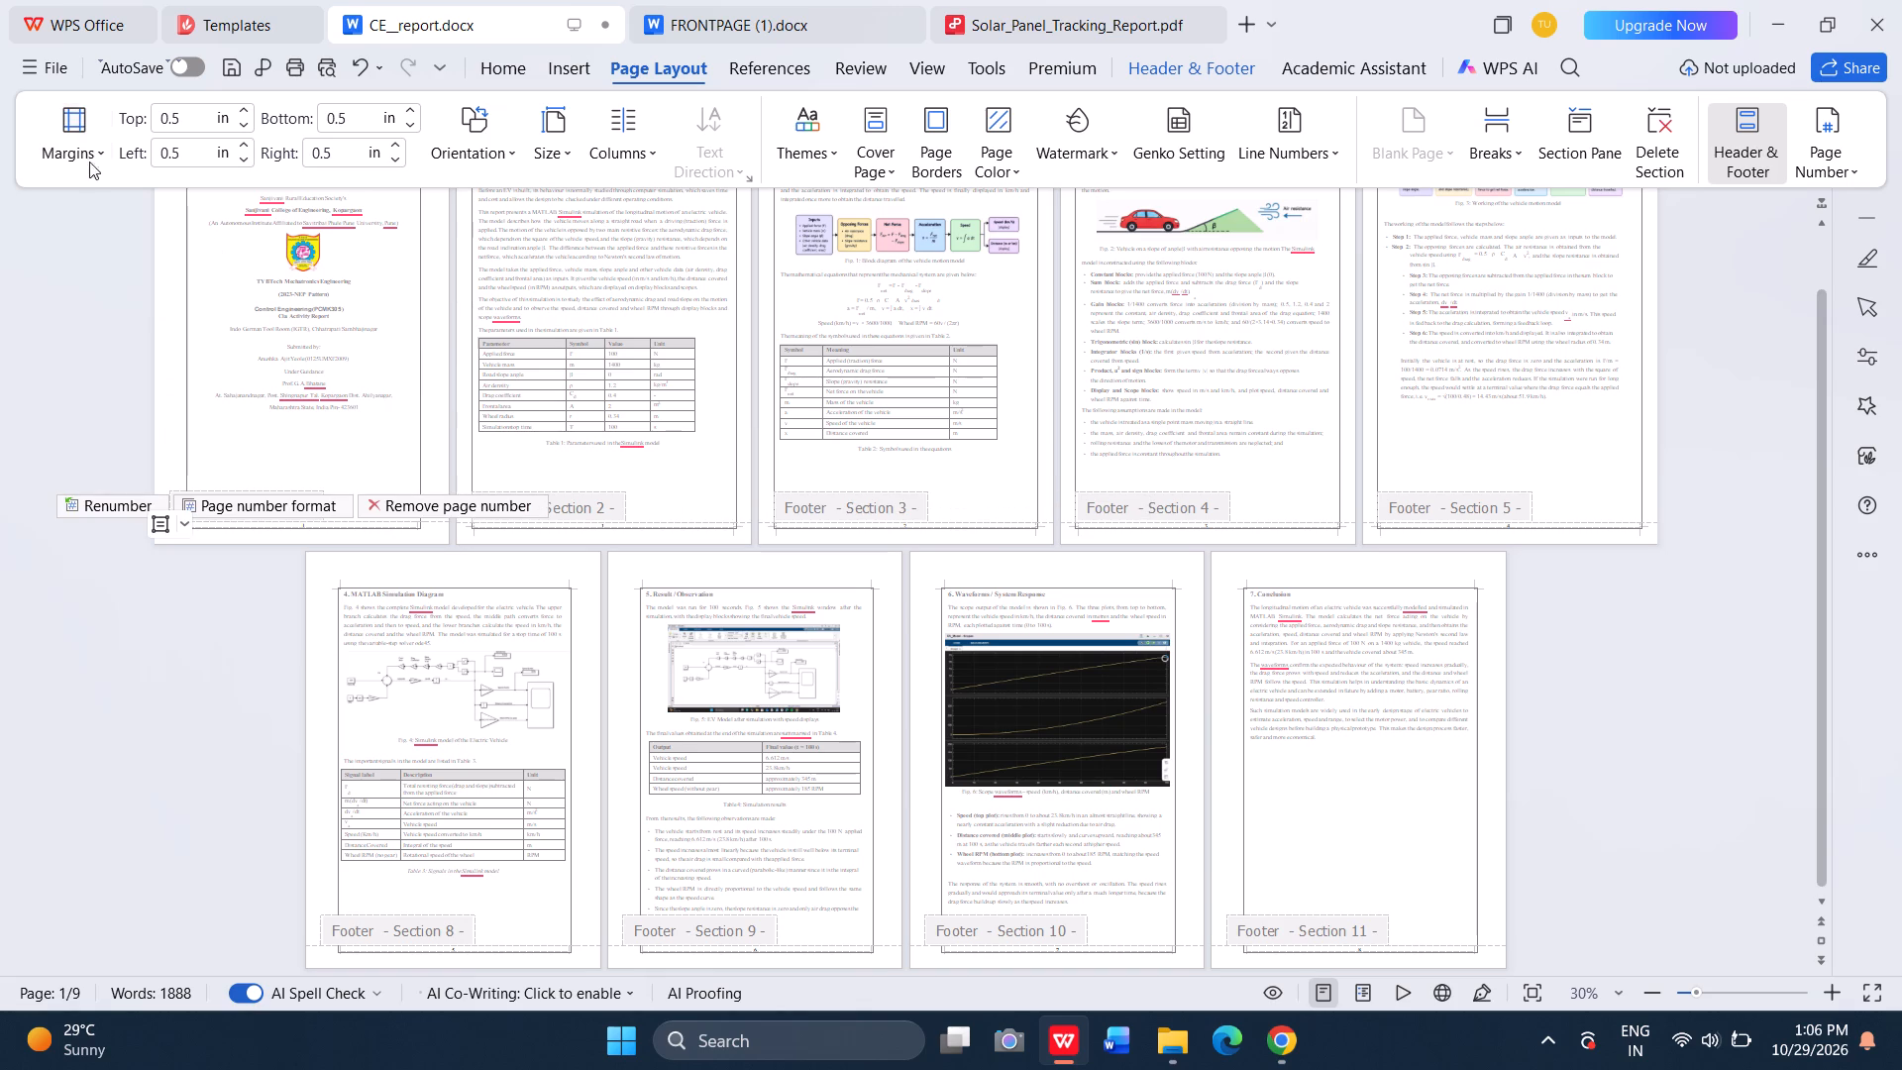
{"action": "left_click", "coordinate": [81, 148]}
{"action": "left_click", "coordinate": [113, 308]}
Apply the Narrow margins preset (0.5 in on all sides) to Sections 8, 9, 10 and 11, one section at a time.
{"action": "left_click", "coordinate": [463, 753]}
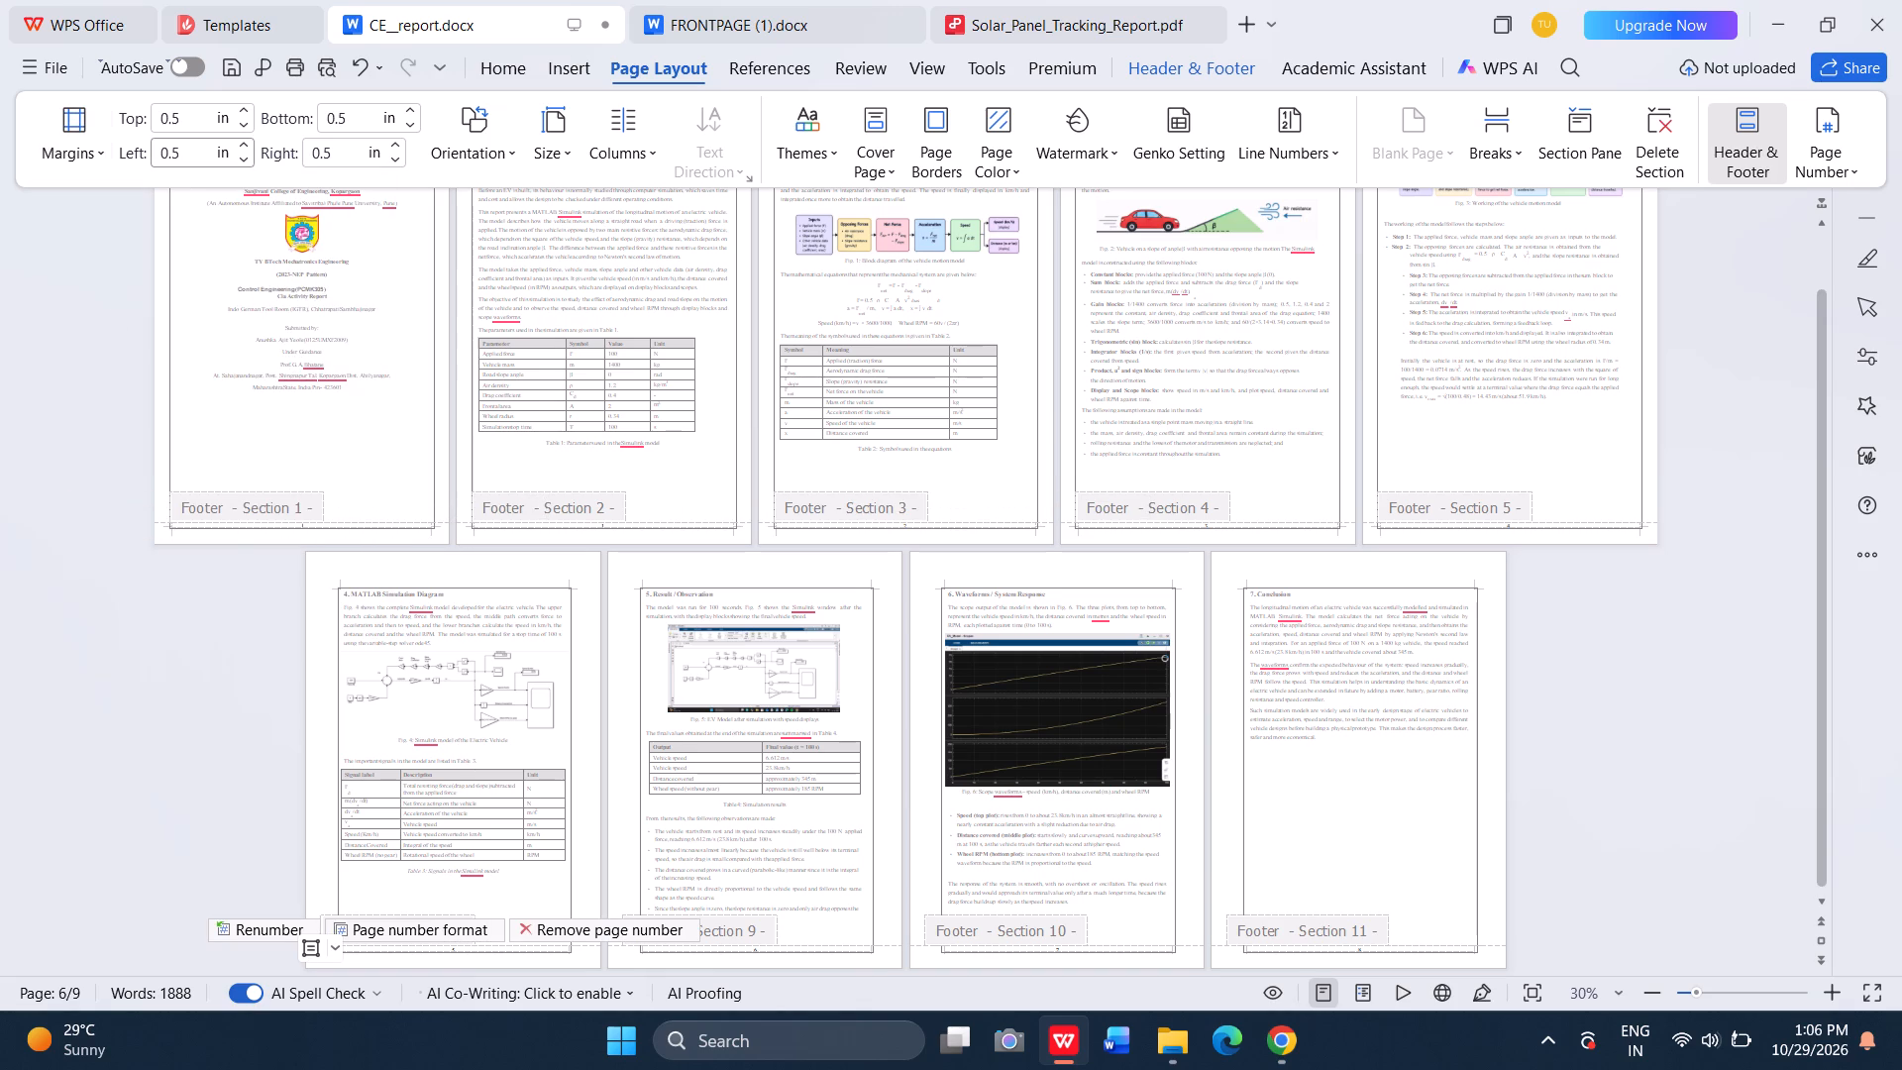
{"action": "left_click", "coordinate": [86, 130]}
{"action": "left_click", "coordinate": [145, 321]}
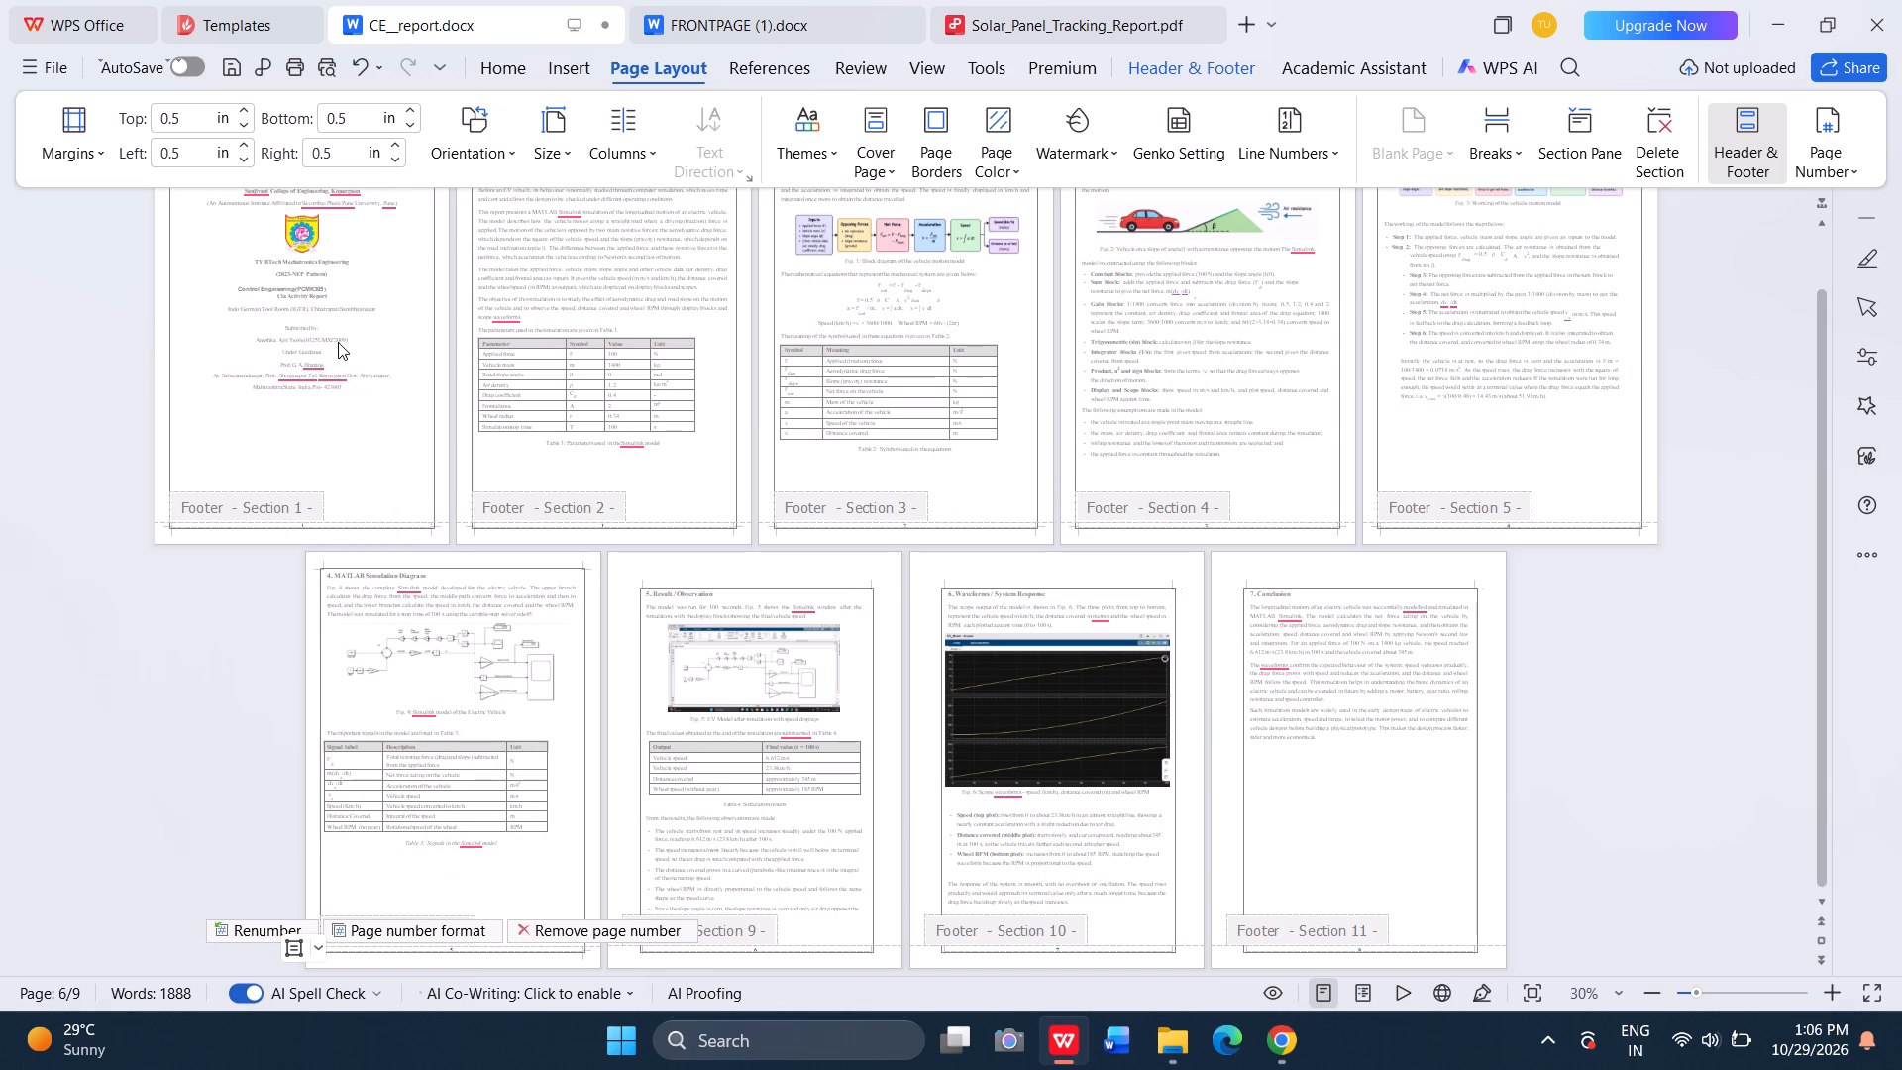
{"action": "left_click", "coordinate": [825, 635]}
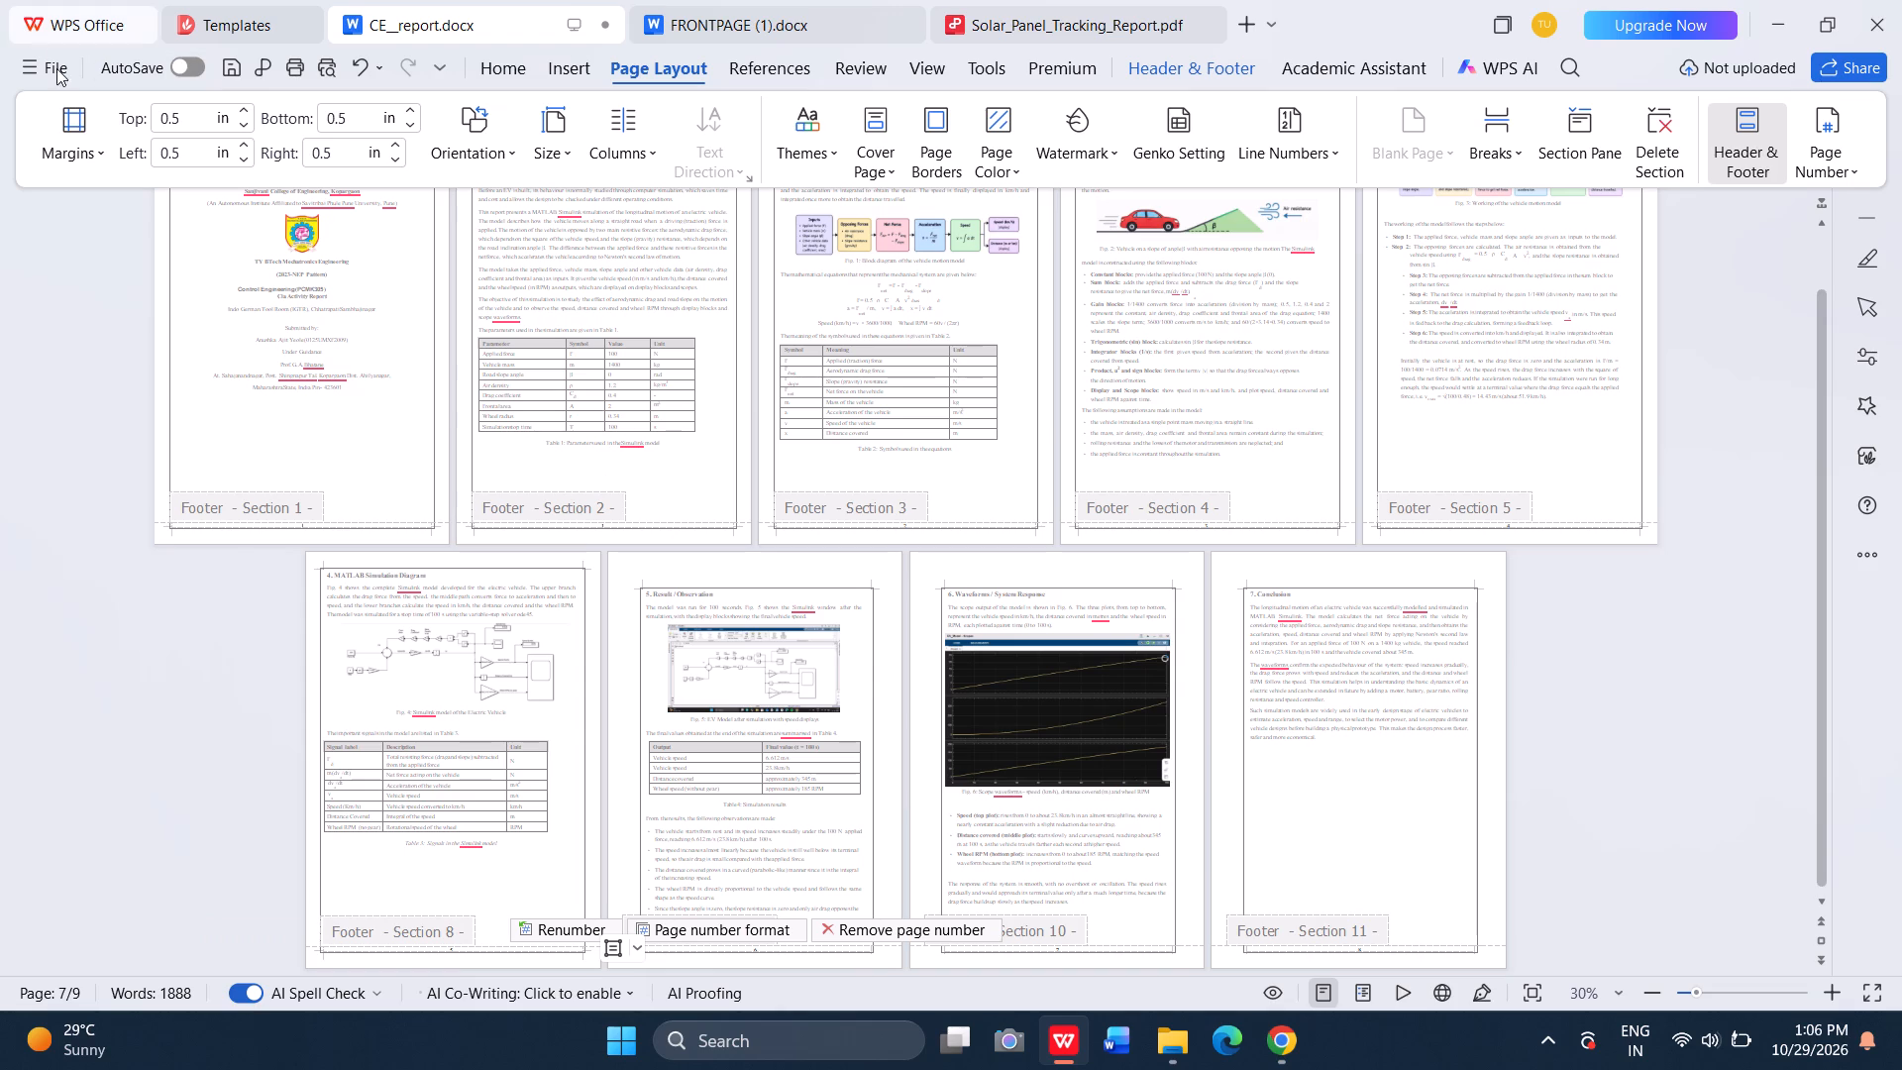
{"action": "left_click", "coordinate": [95, 117]}
{"action": "left_click", "coordinate": [107, 297]}
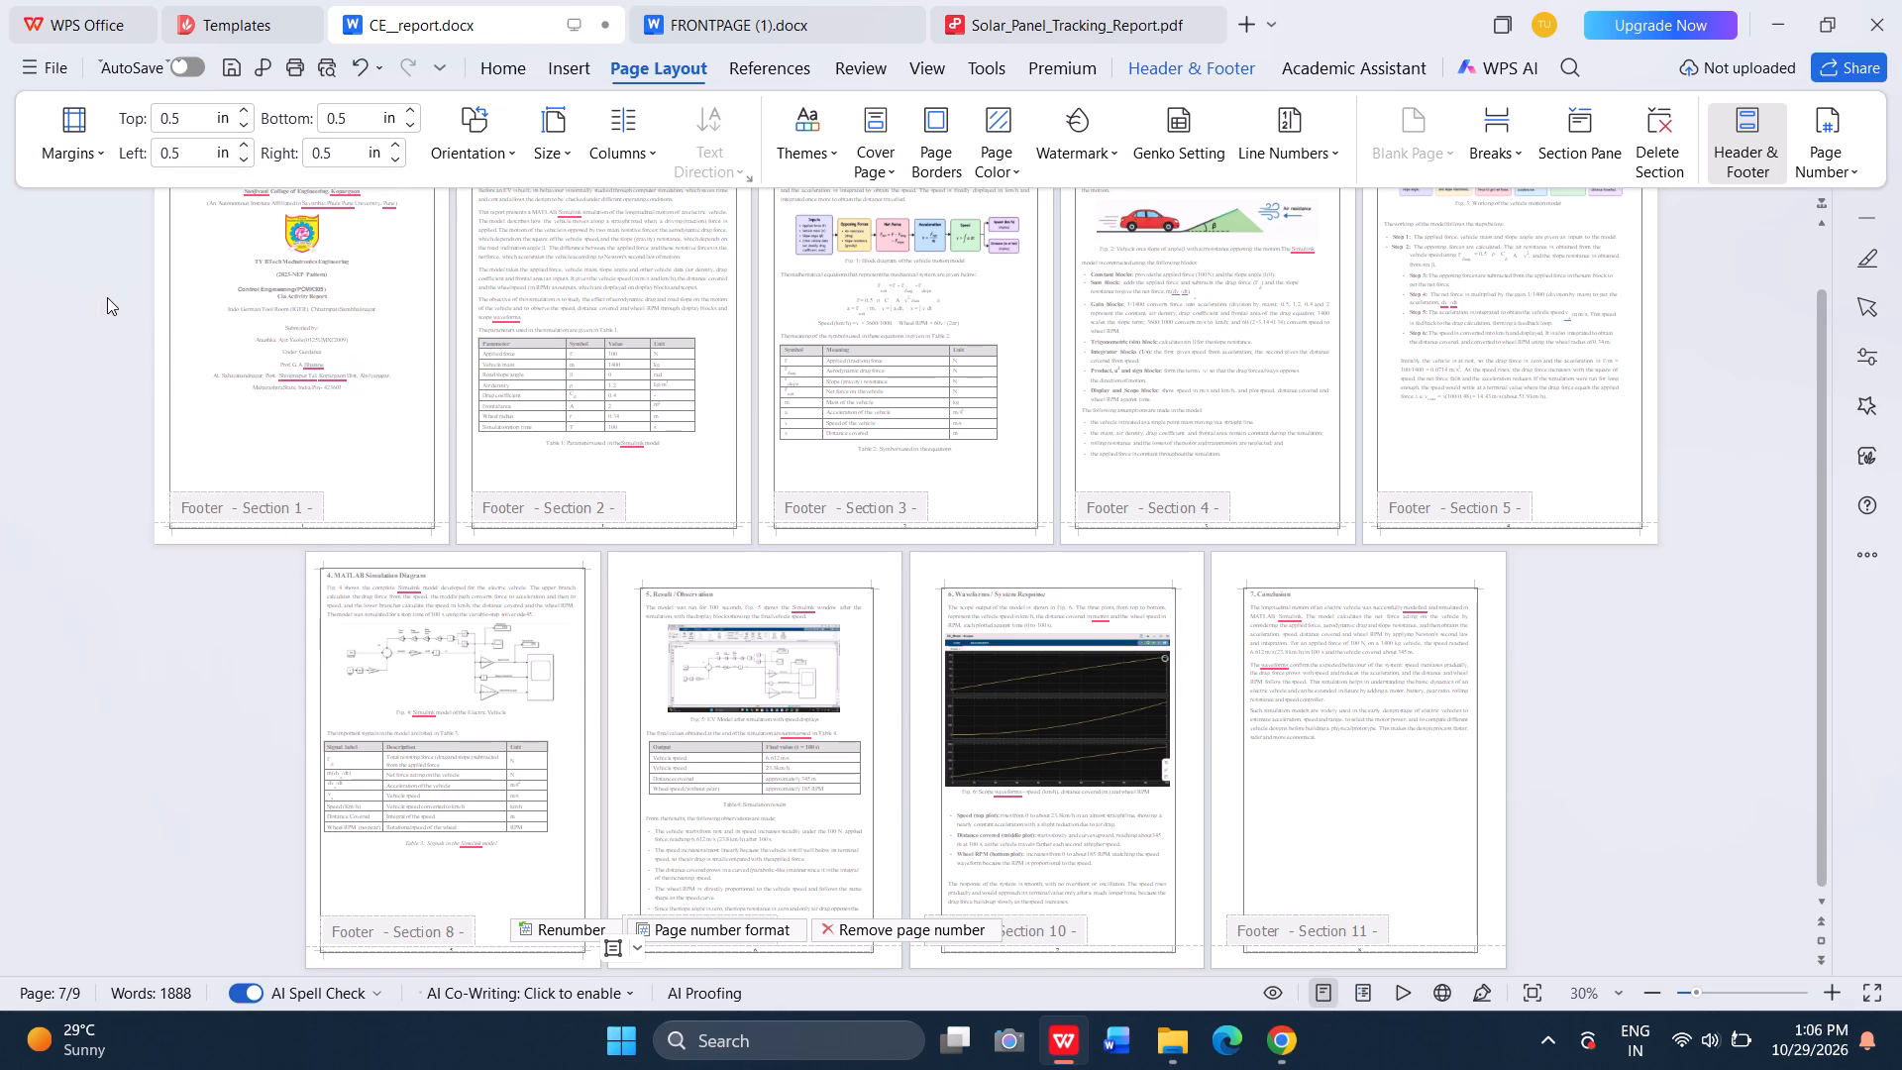
{"action": "left_click", "coordinate": [984, 708]}
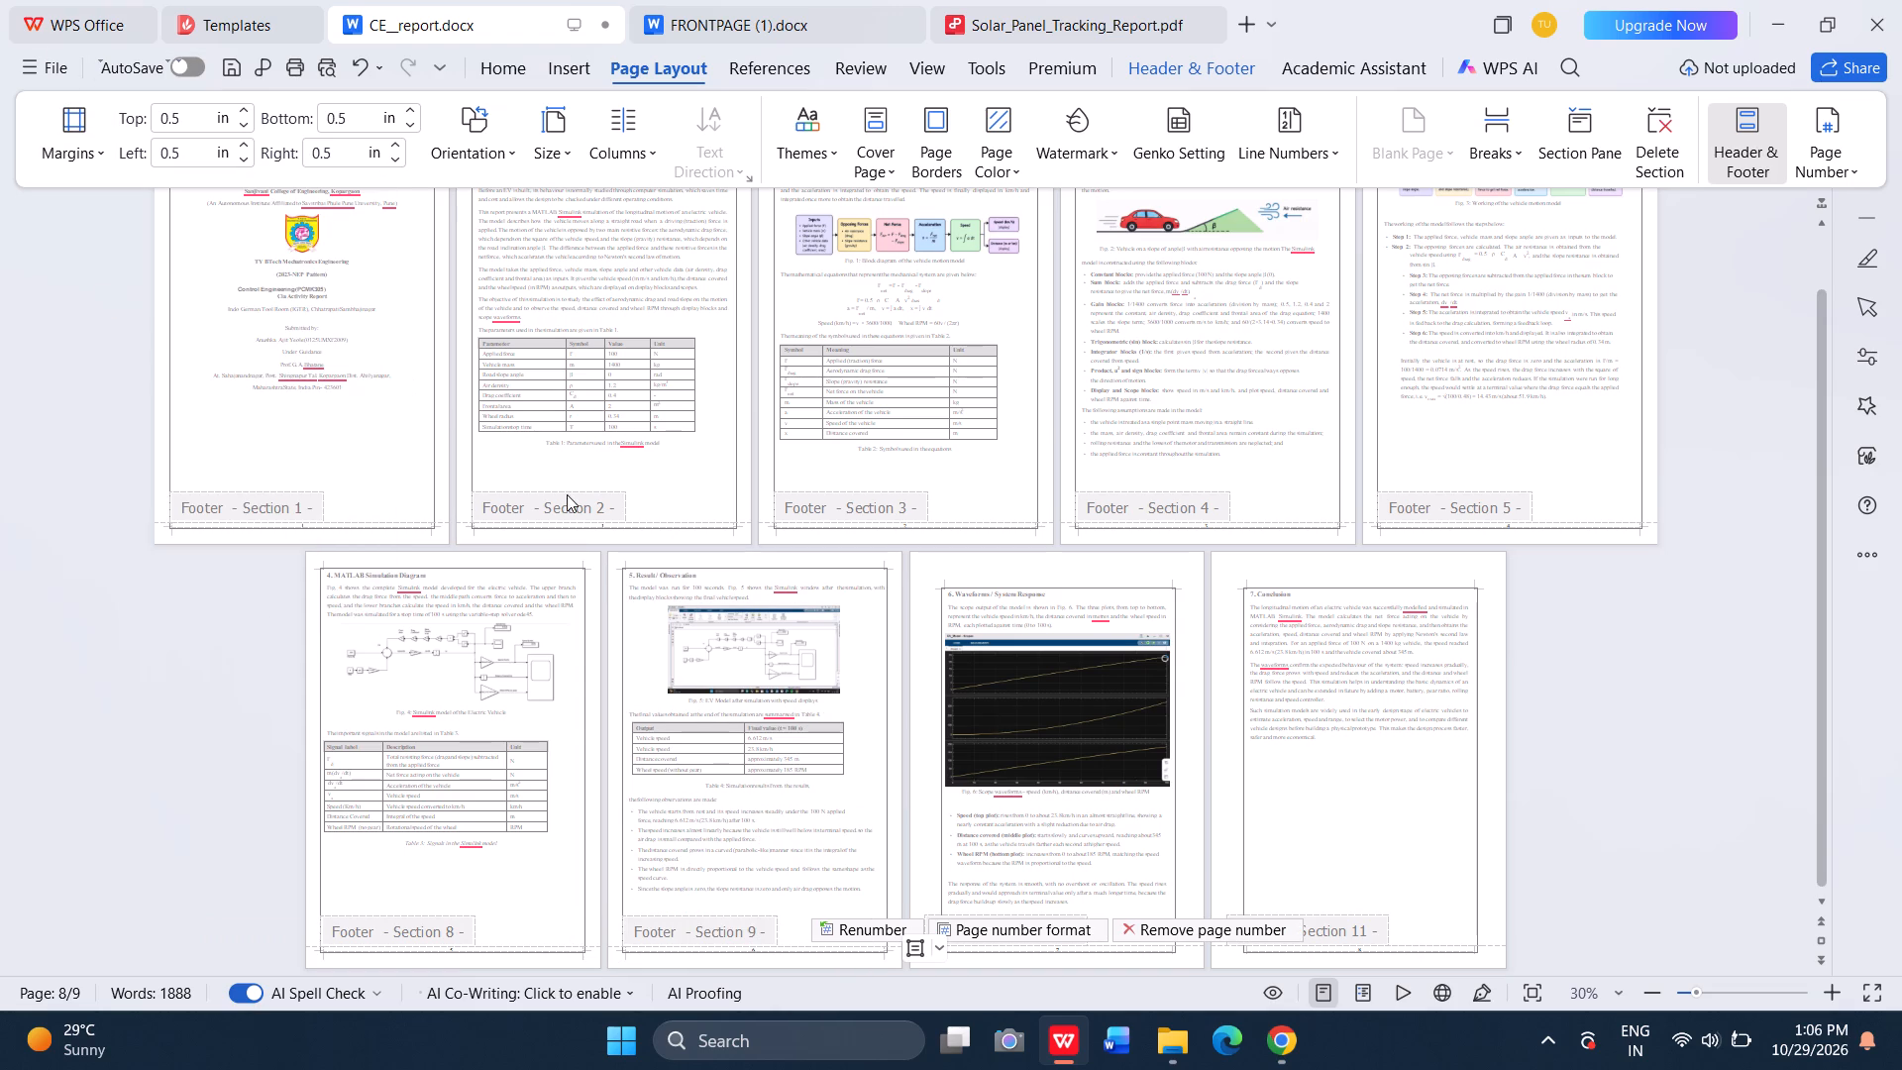
{"action": "left_click", "coordinate": [97, 145]}
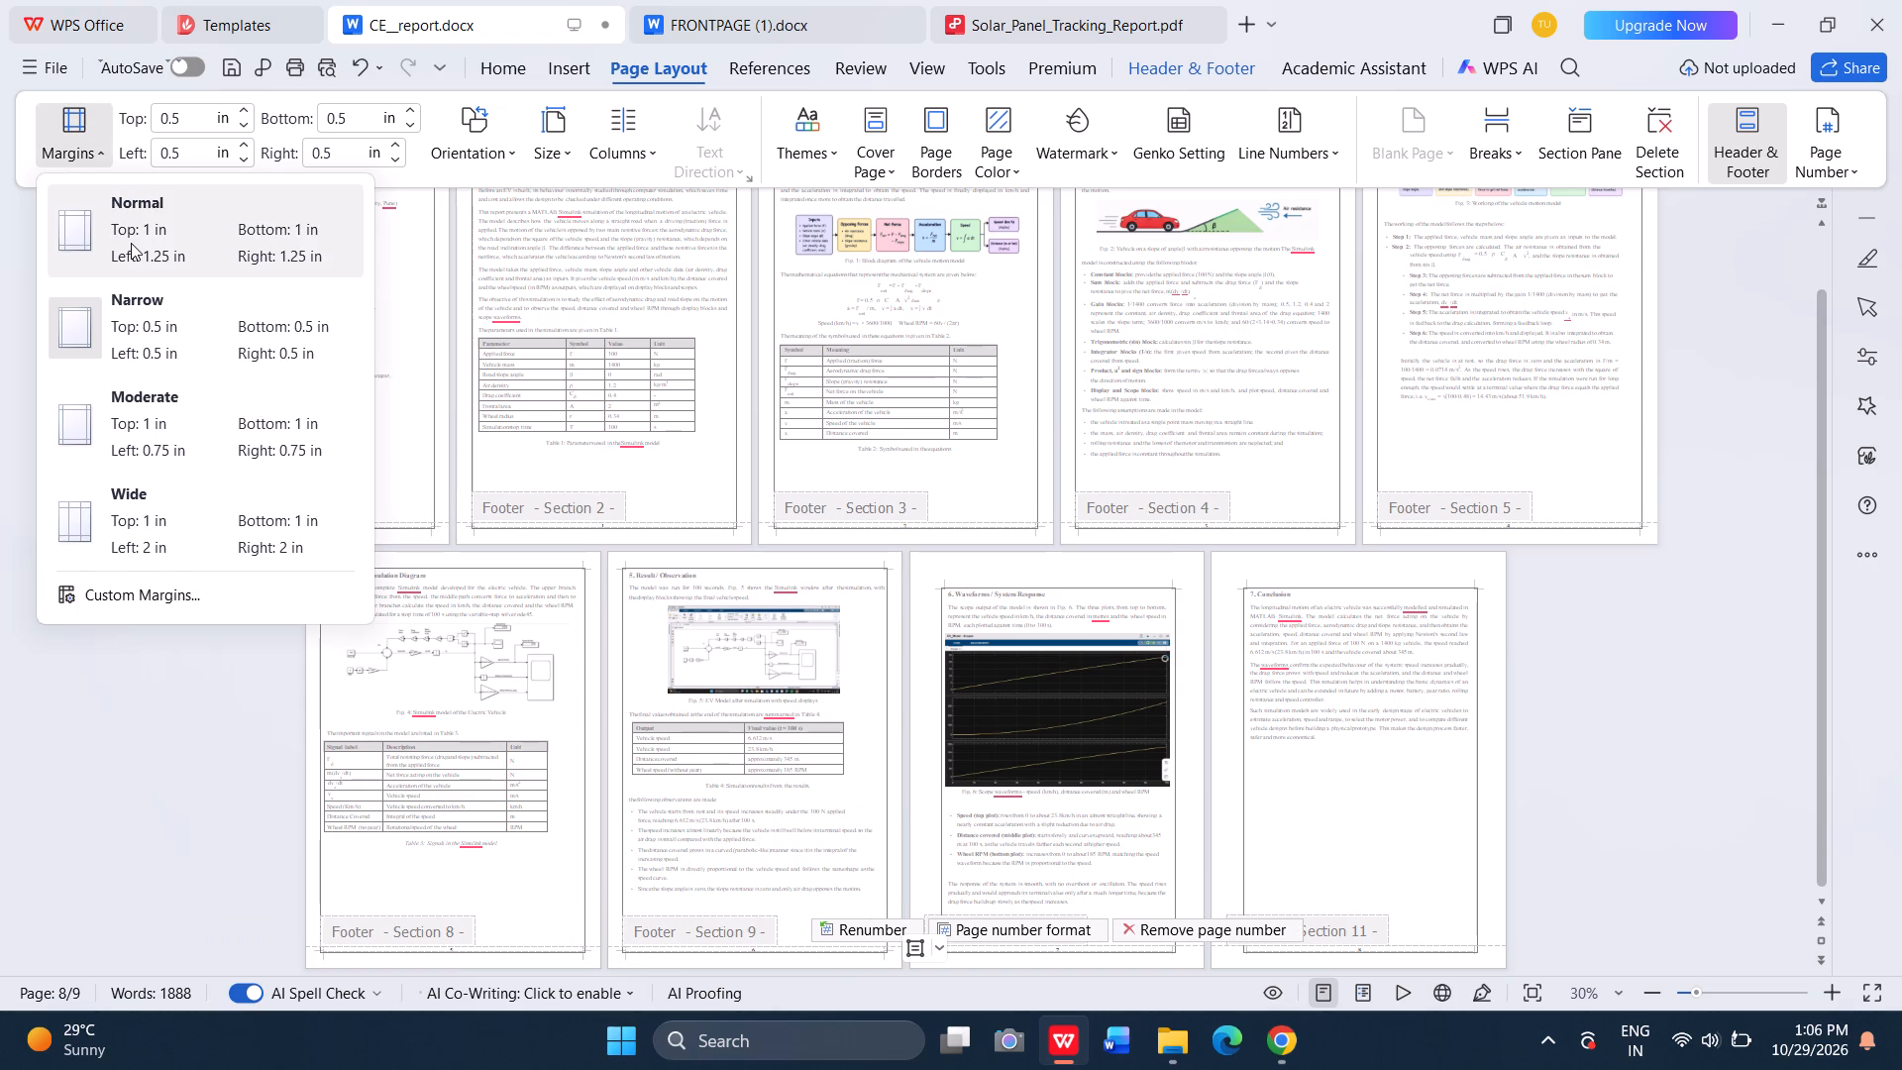
{"action": "left_click", "coordinate": [122, 309]}
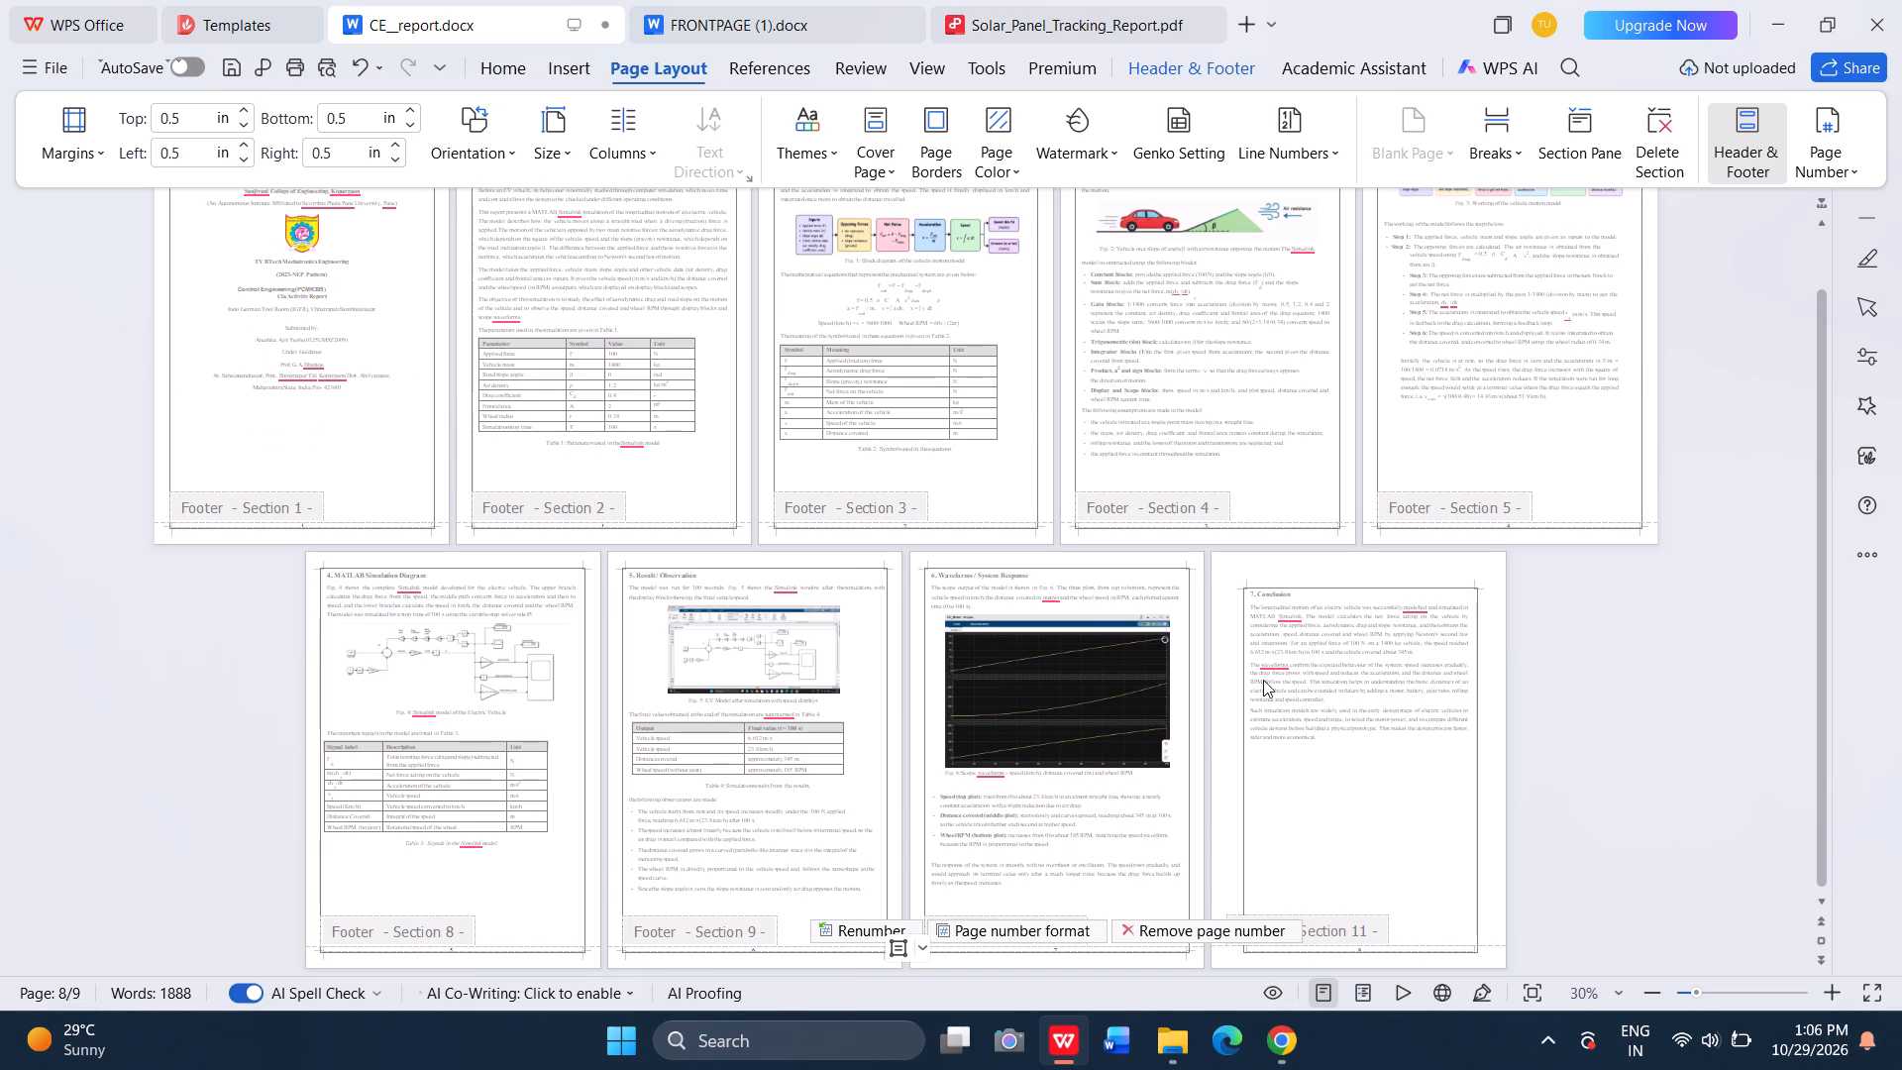
{"action": "left_click", "coordinate": [1439, 715]}
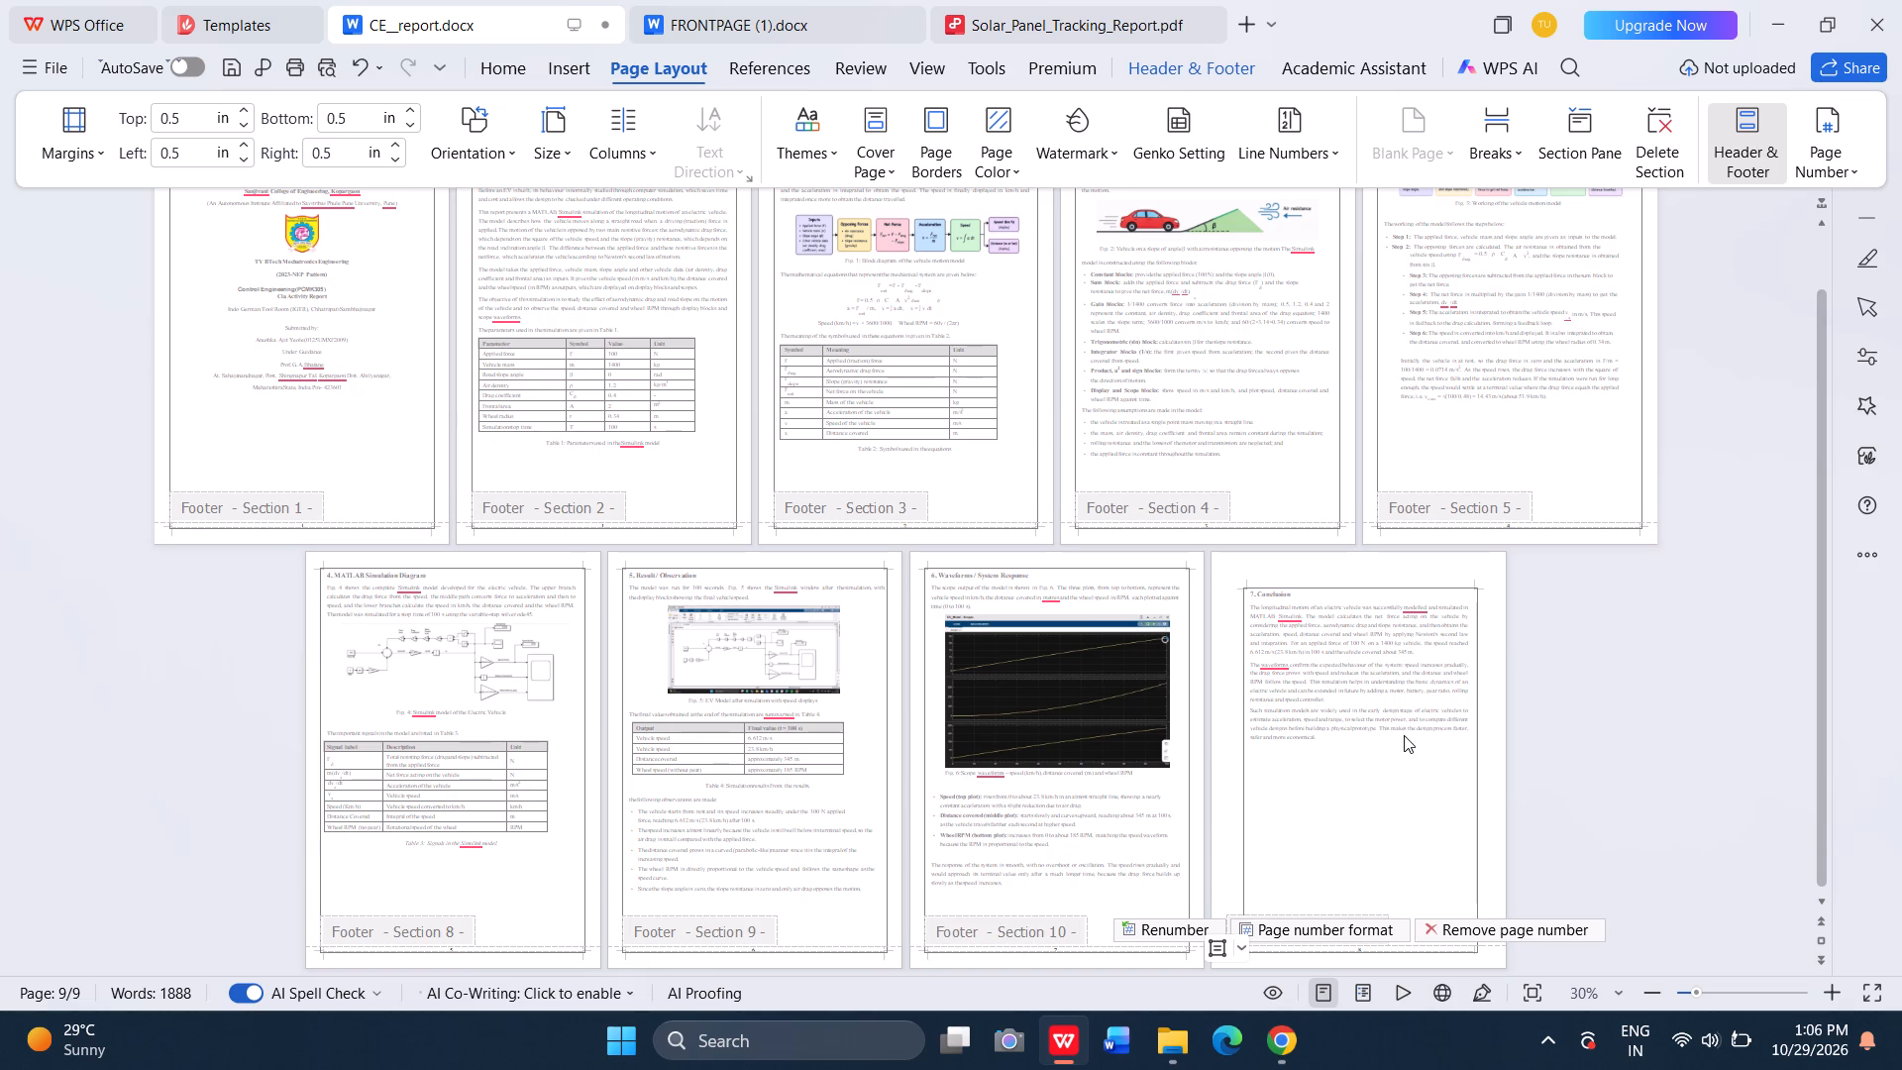
{"action": "left_click", "coordinate": [88, 158]}
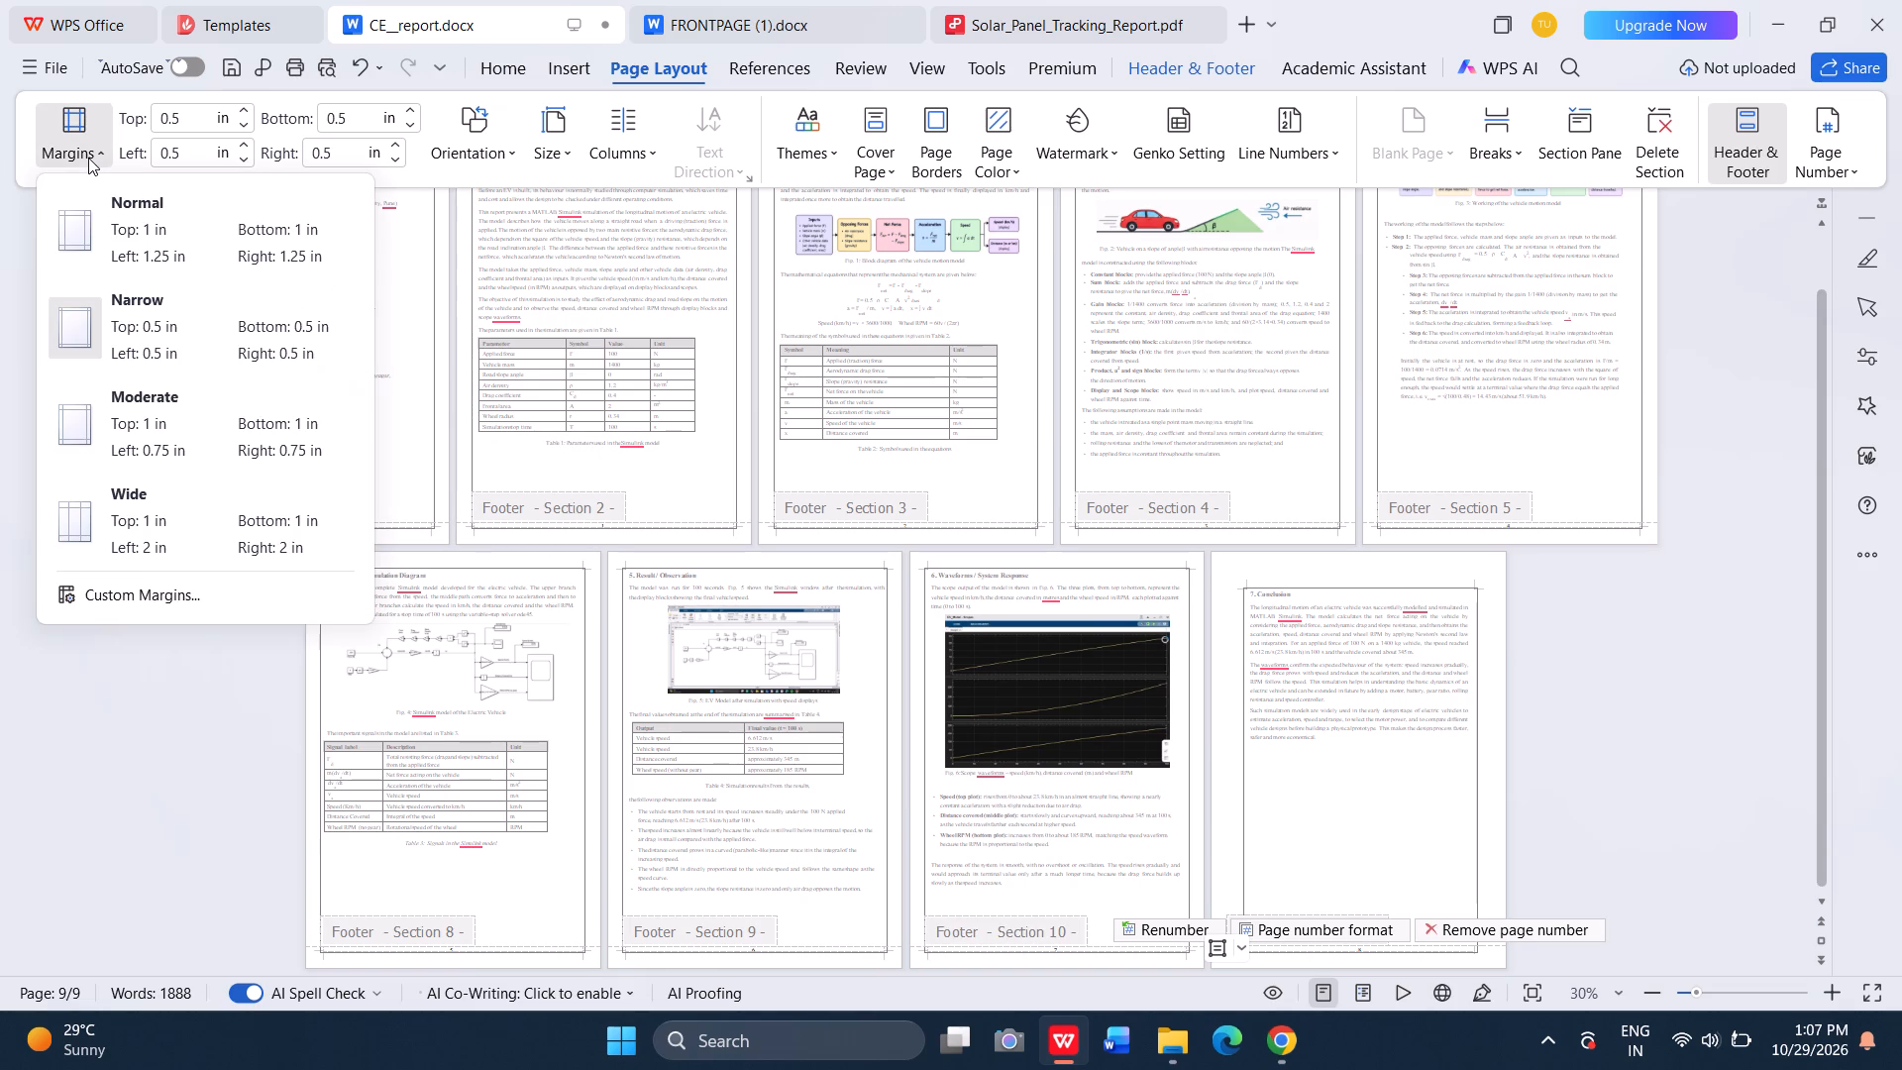
{"action": "left_click", "coordinate": [111, 314]}
{"action": "left_click", "coordinate": [645, 487]}
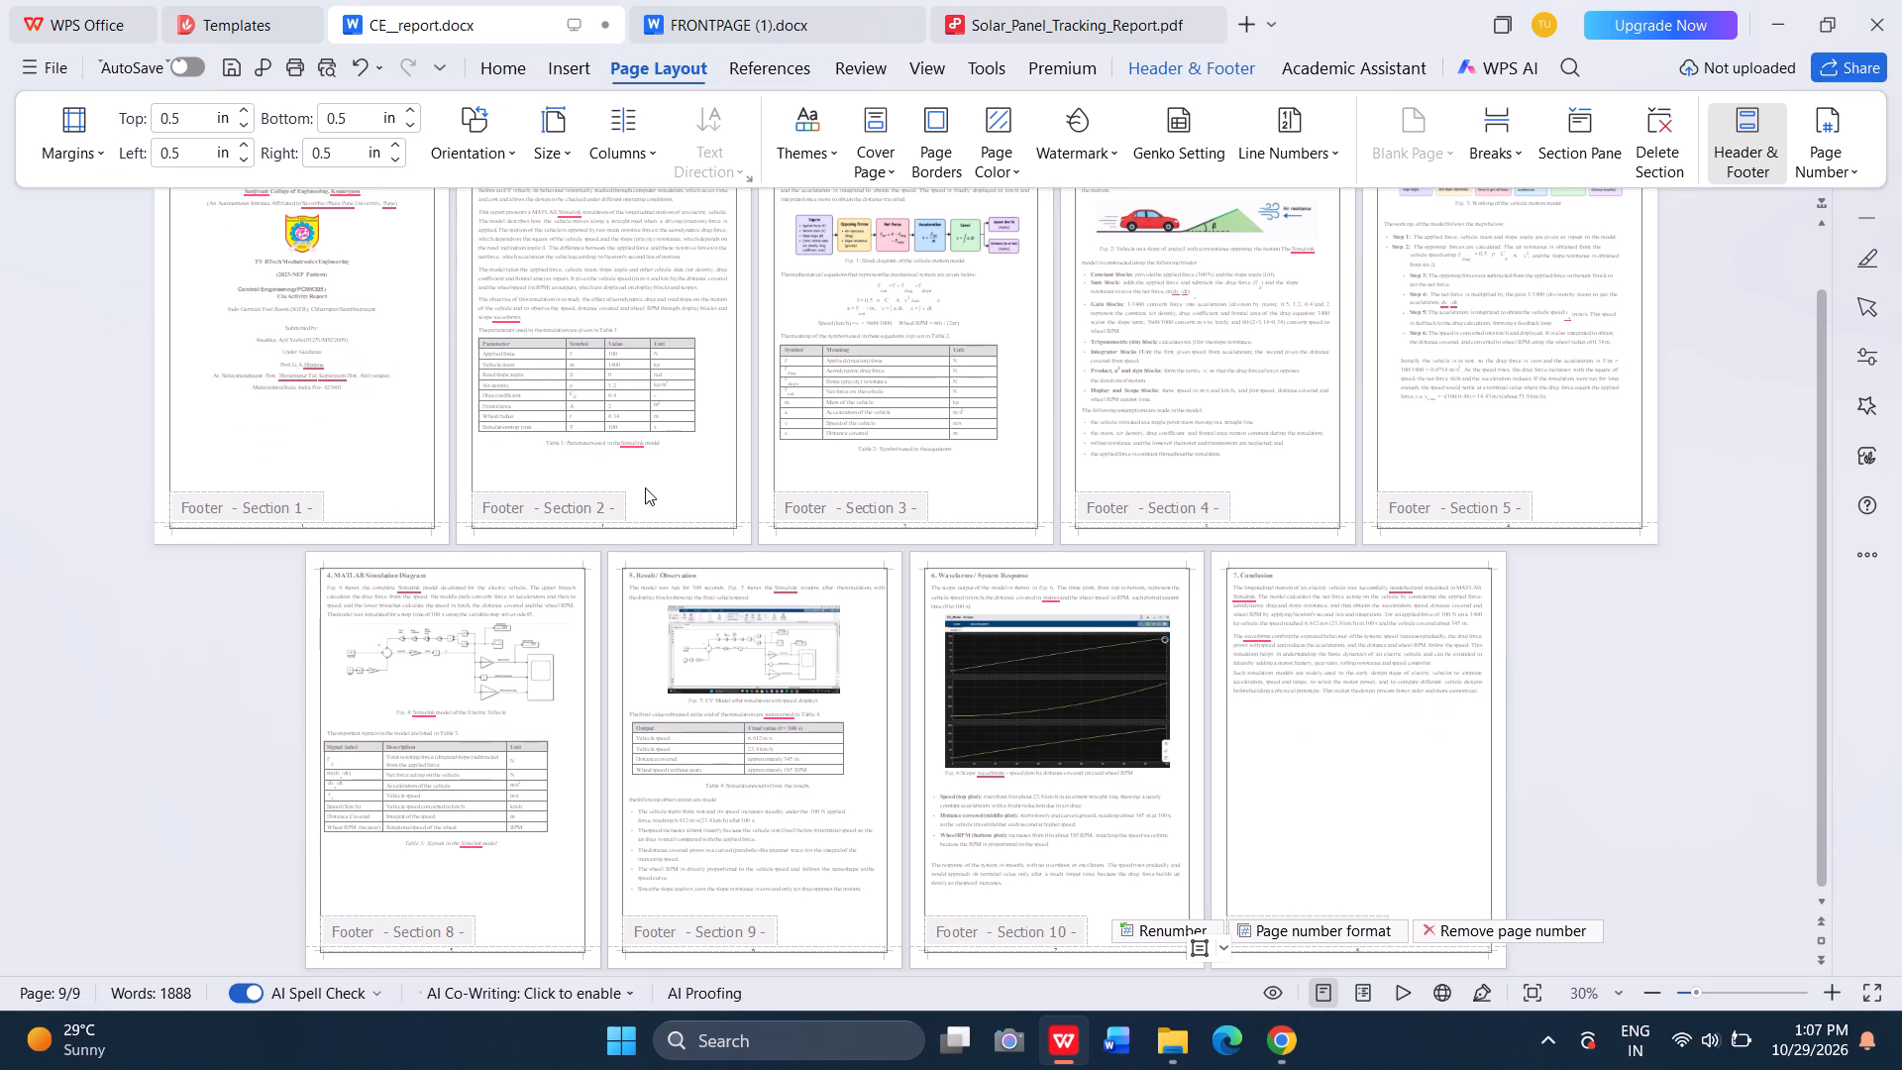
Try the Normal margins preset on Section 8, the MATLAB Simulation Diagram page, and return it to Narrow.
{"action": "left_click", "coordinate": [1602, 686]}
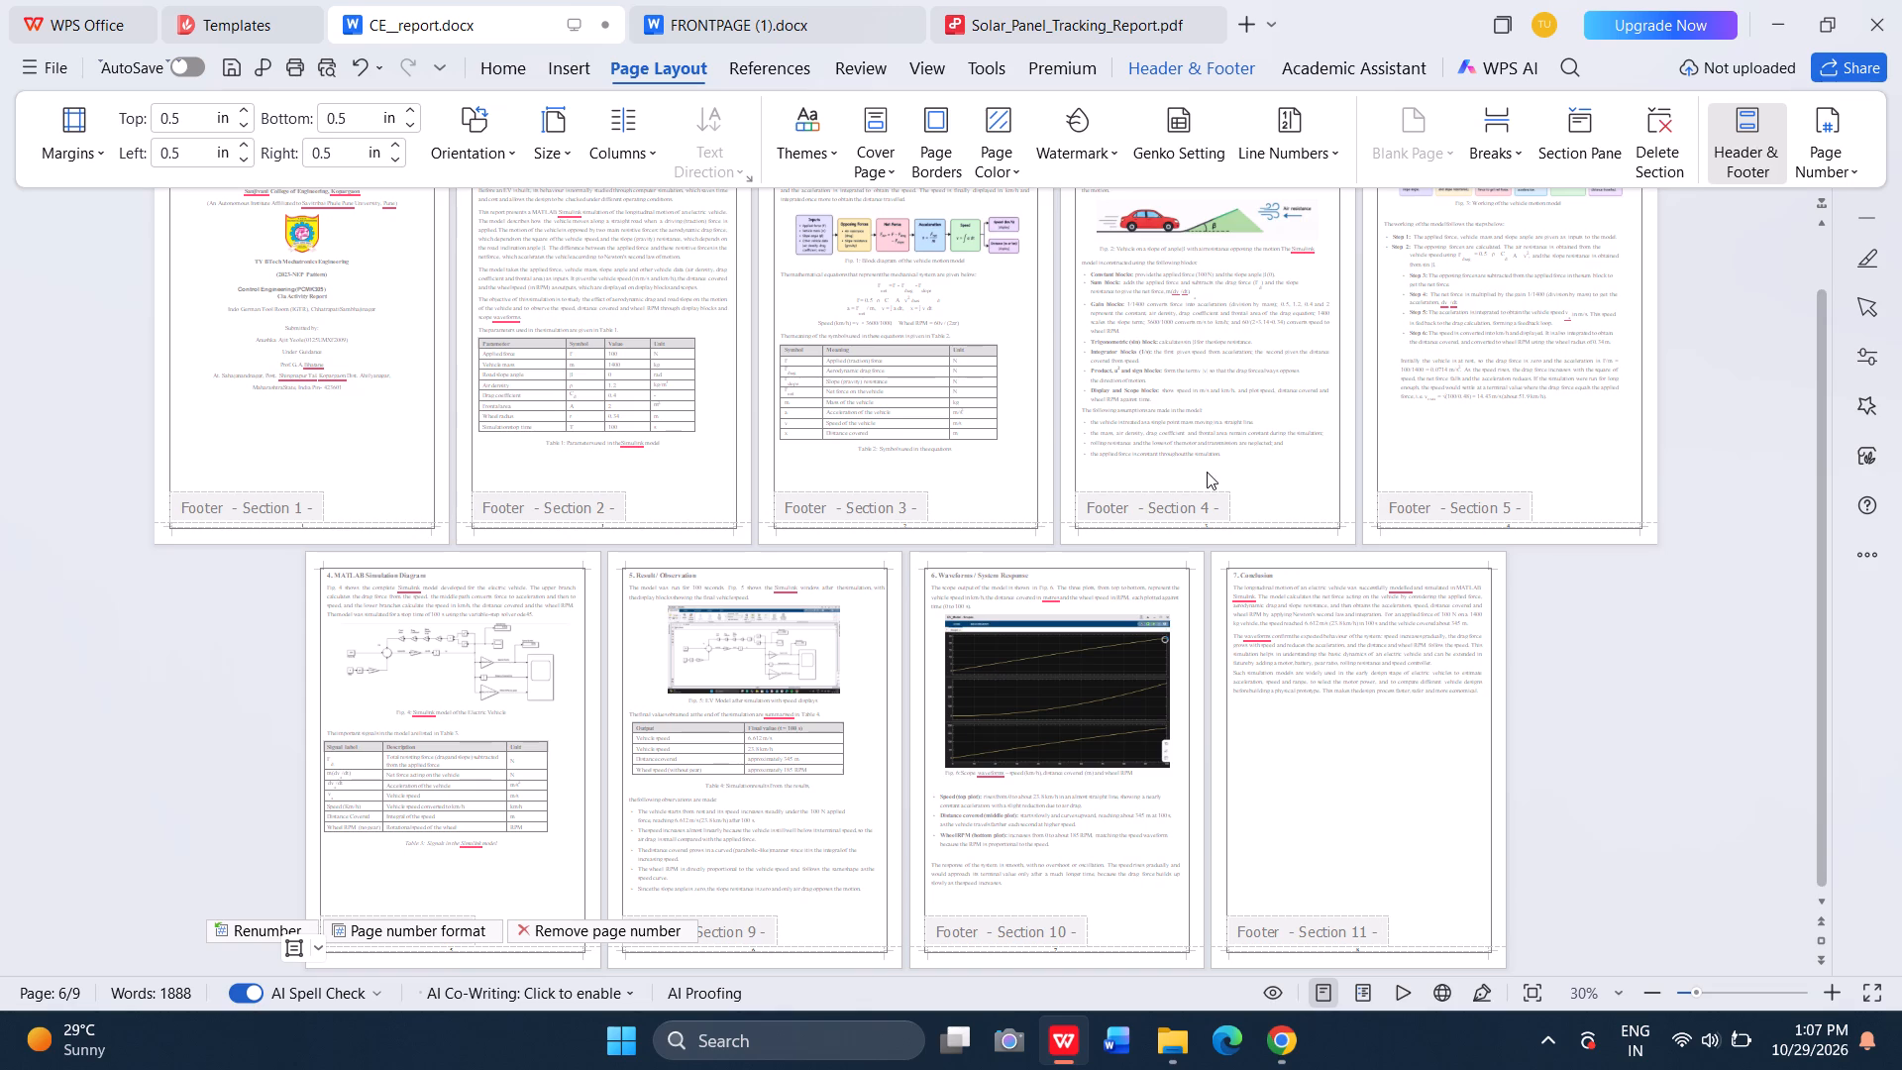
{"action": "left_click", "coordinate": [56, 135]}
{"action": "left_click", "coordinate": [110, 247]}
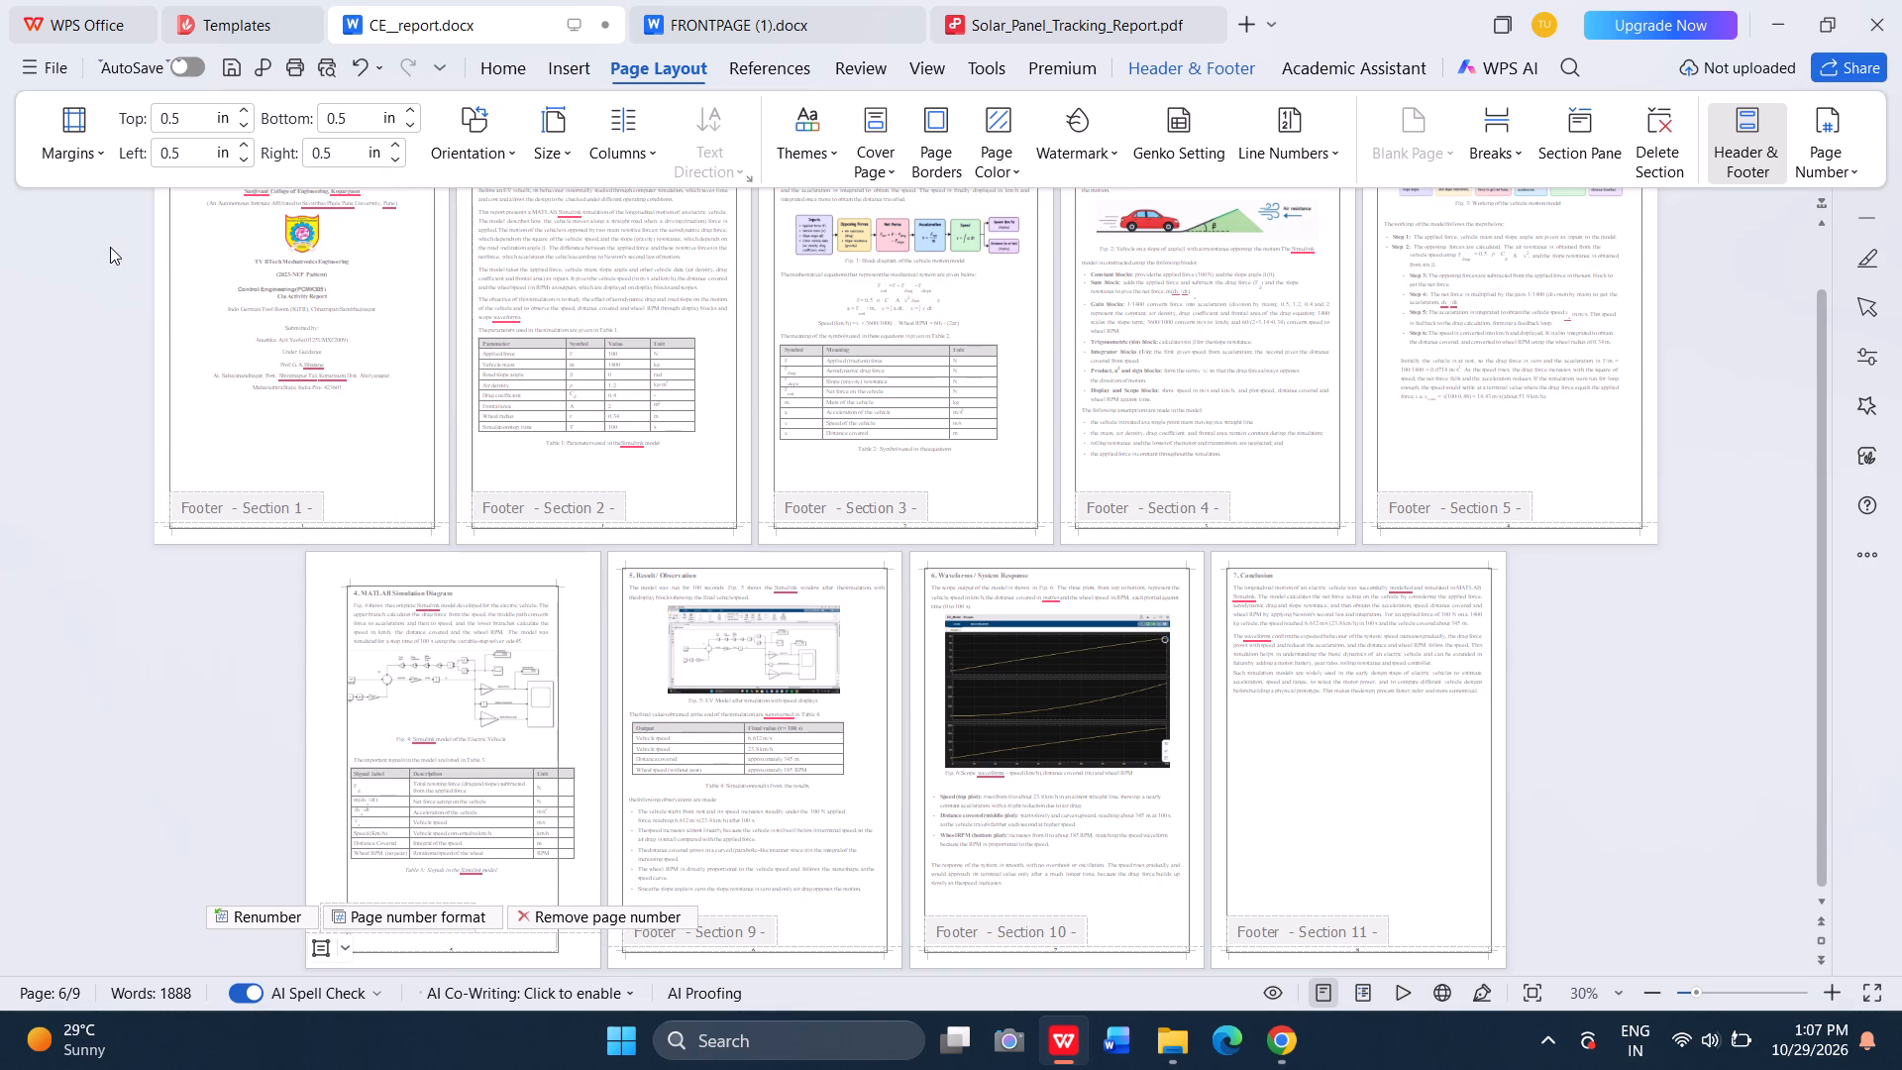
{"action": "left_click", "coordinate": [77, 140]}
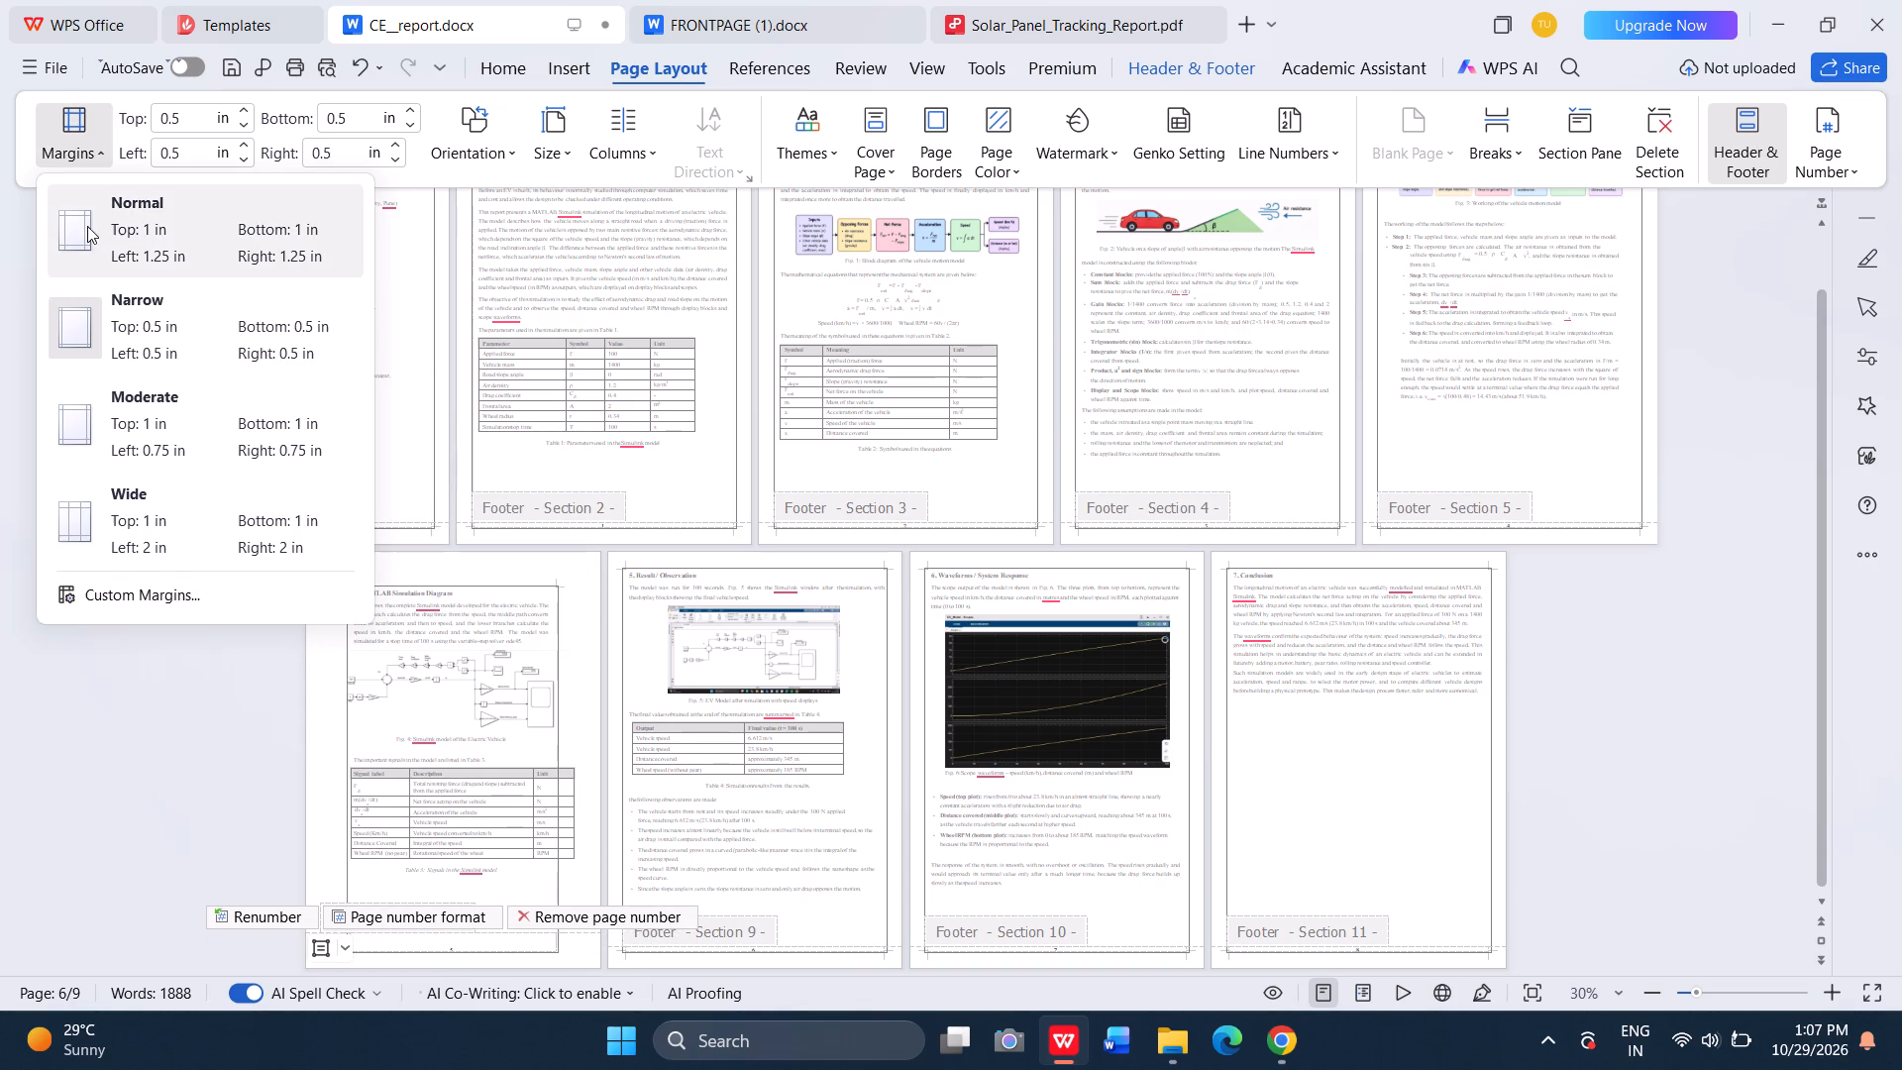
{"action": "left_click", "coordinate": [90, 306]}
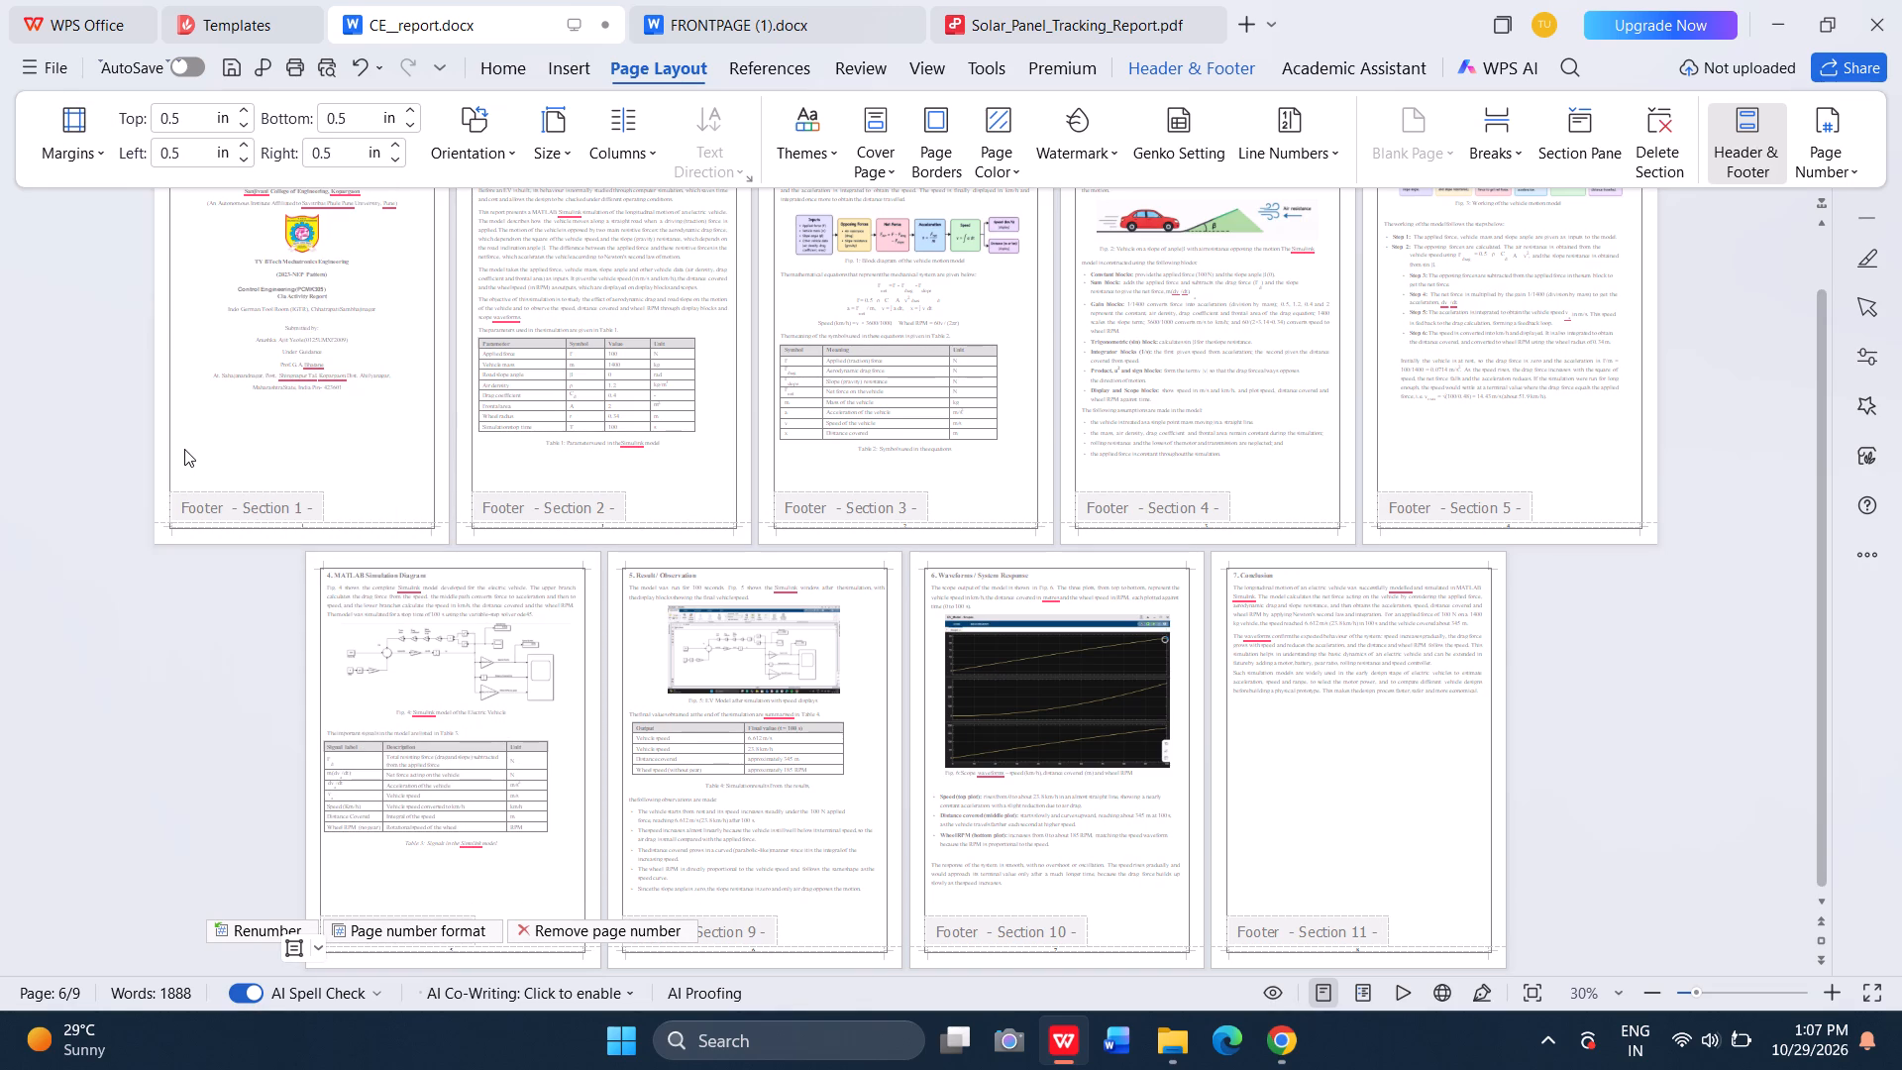
Leave footer editing and return to the body text of the report.
{"action": "left_click", "coordinate": [184, 449]}
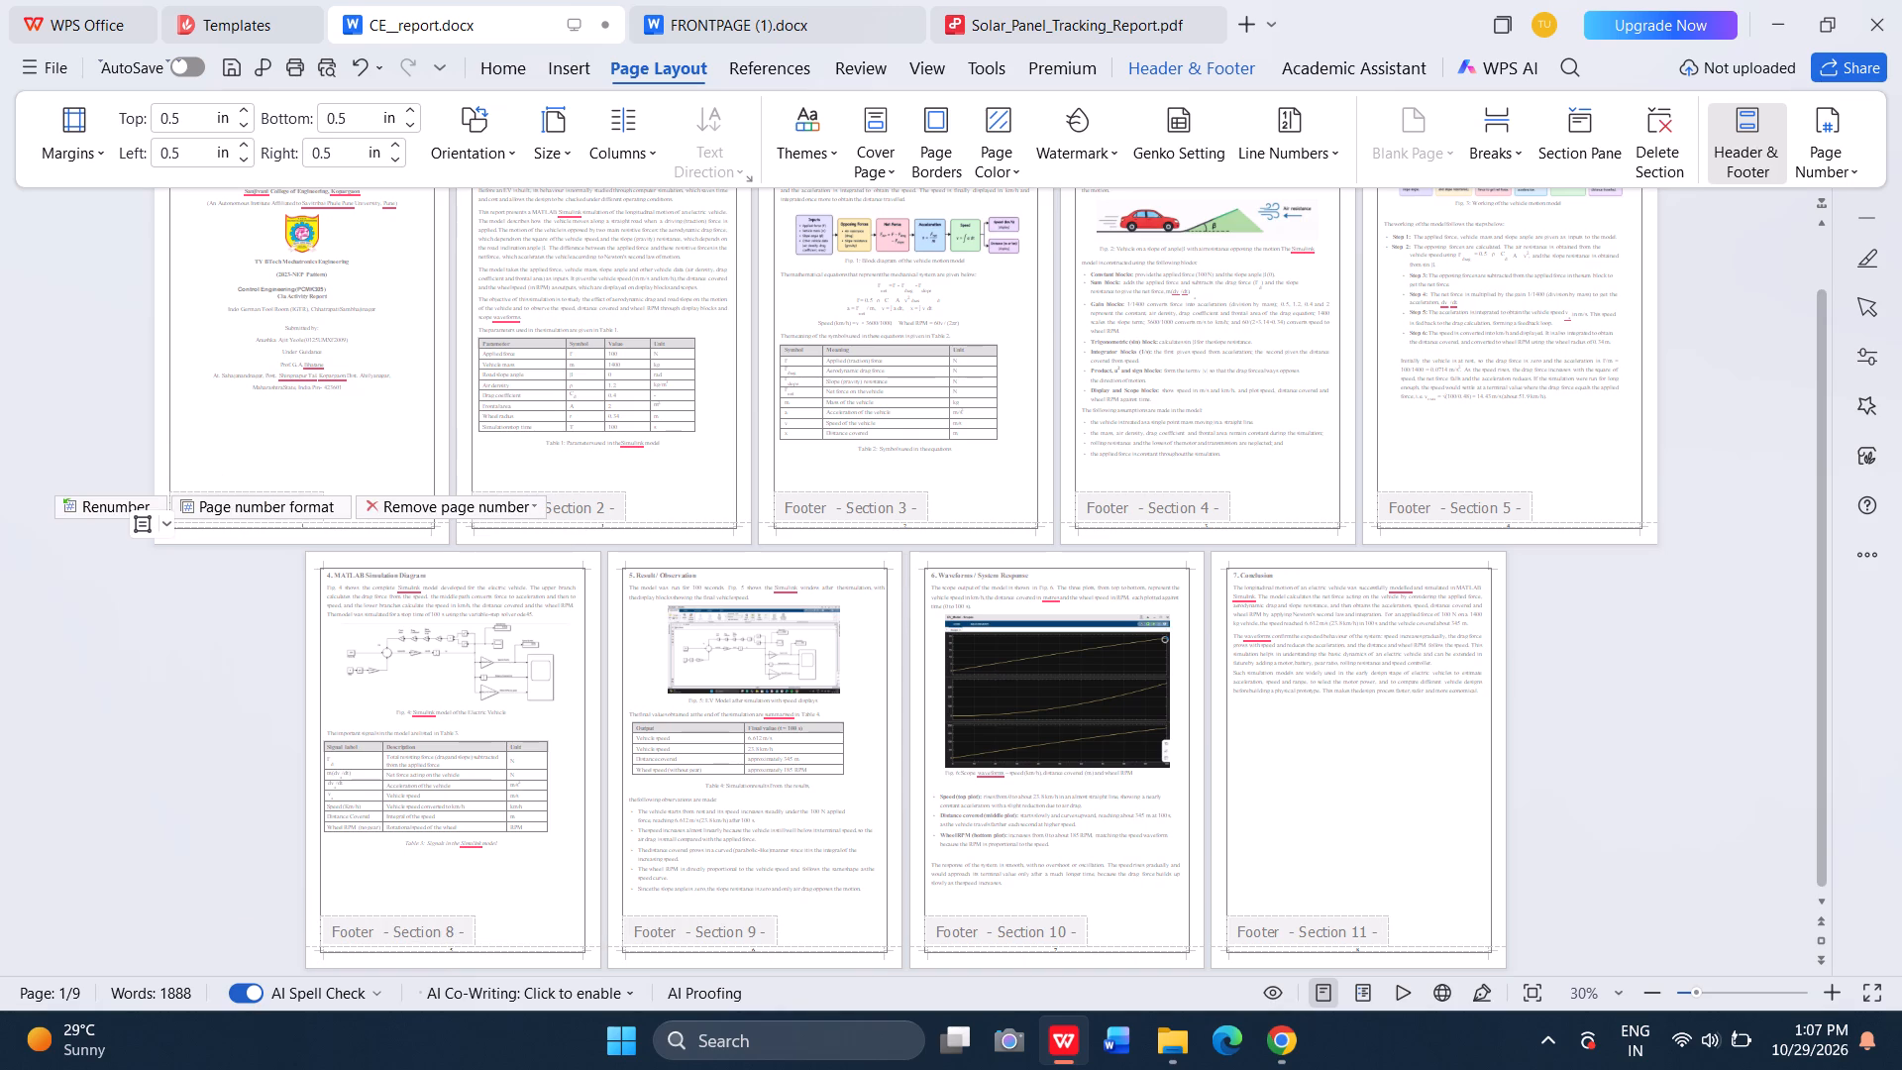
{"action": "left_click", "coordinate": [761, 466]}
{"action": "scroll", "coordinate": [761, 466], "scroll_direction": "up", "scroll_amount": 1}
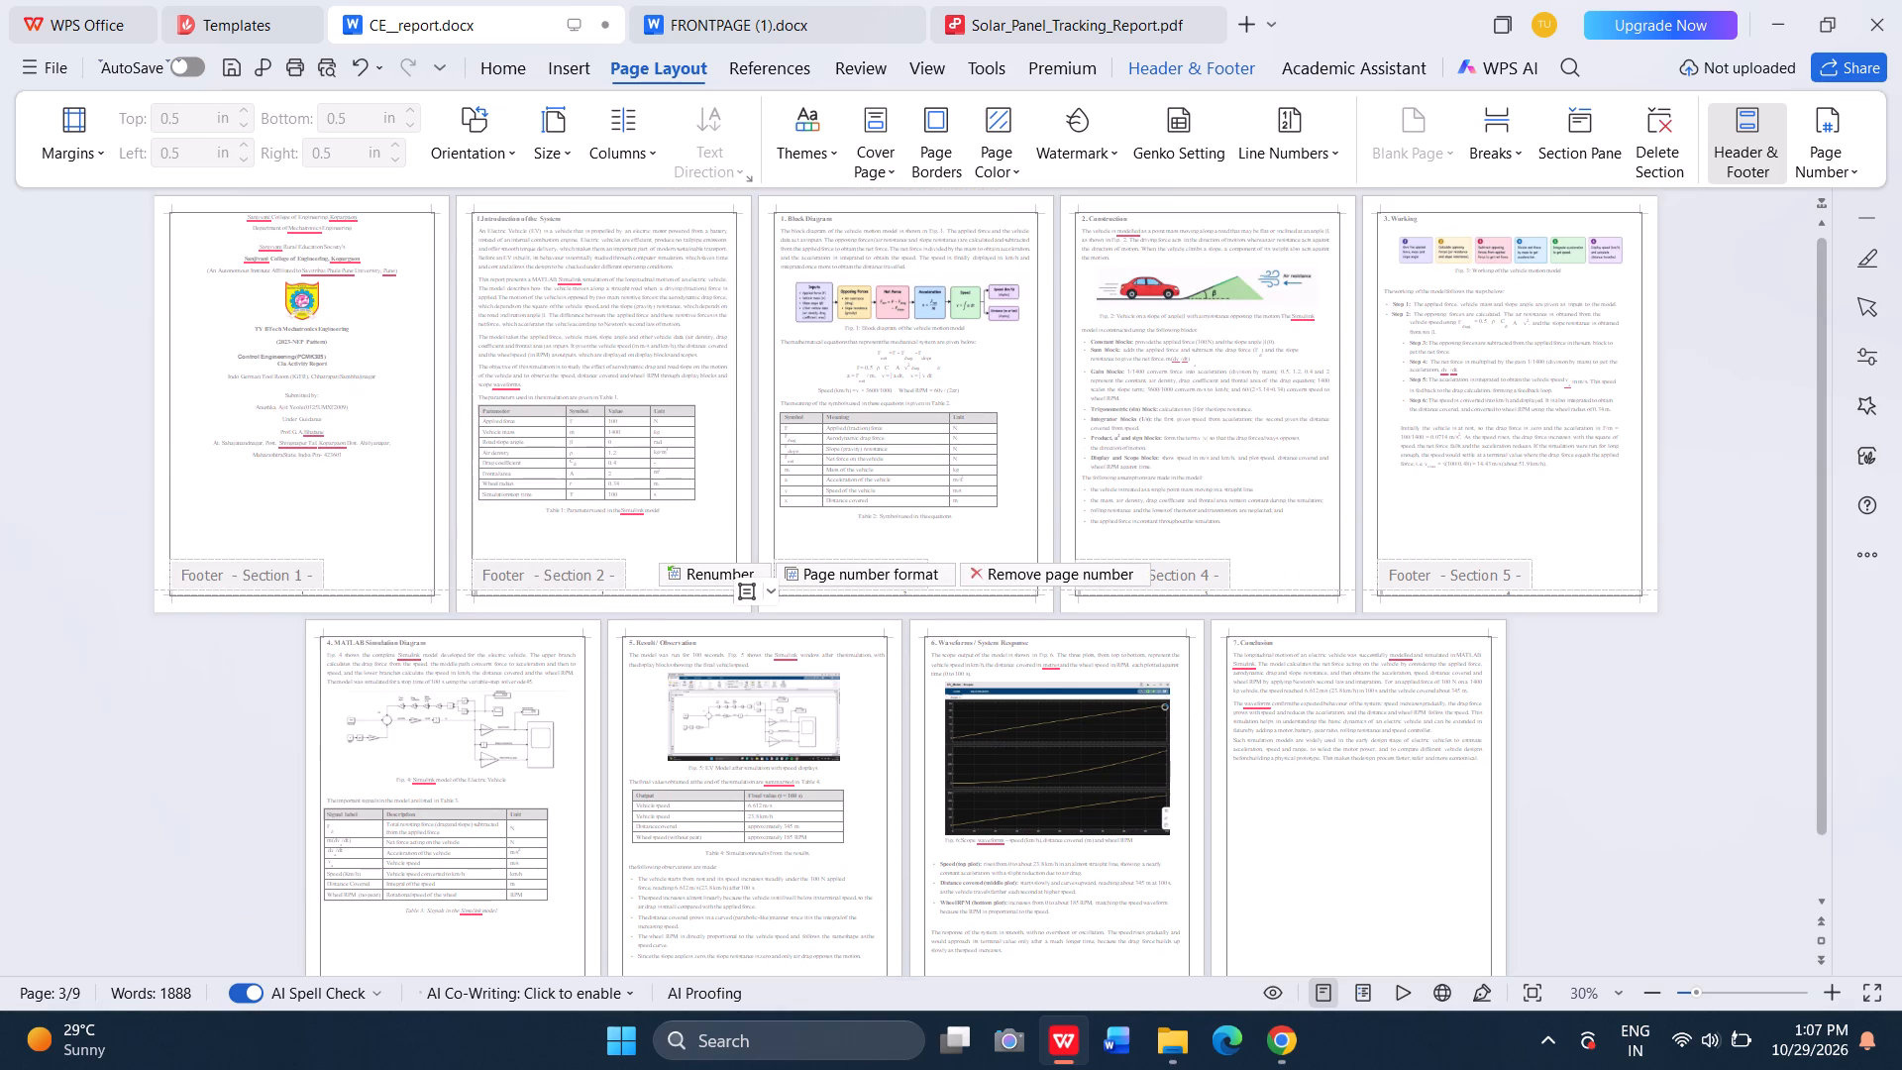
{"action": "left_click", "coordinate": [1462, 568]}
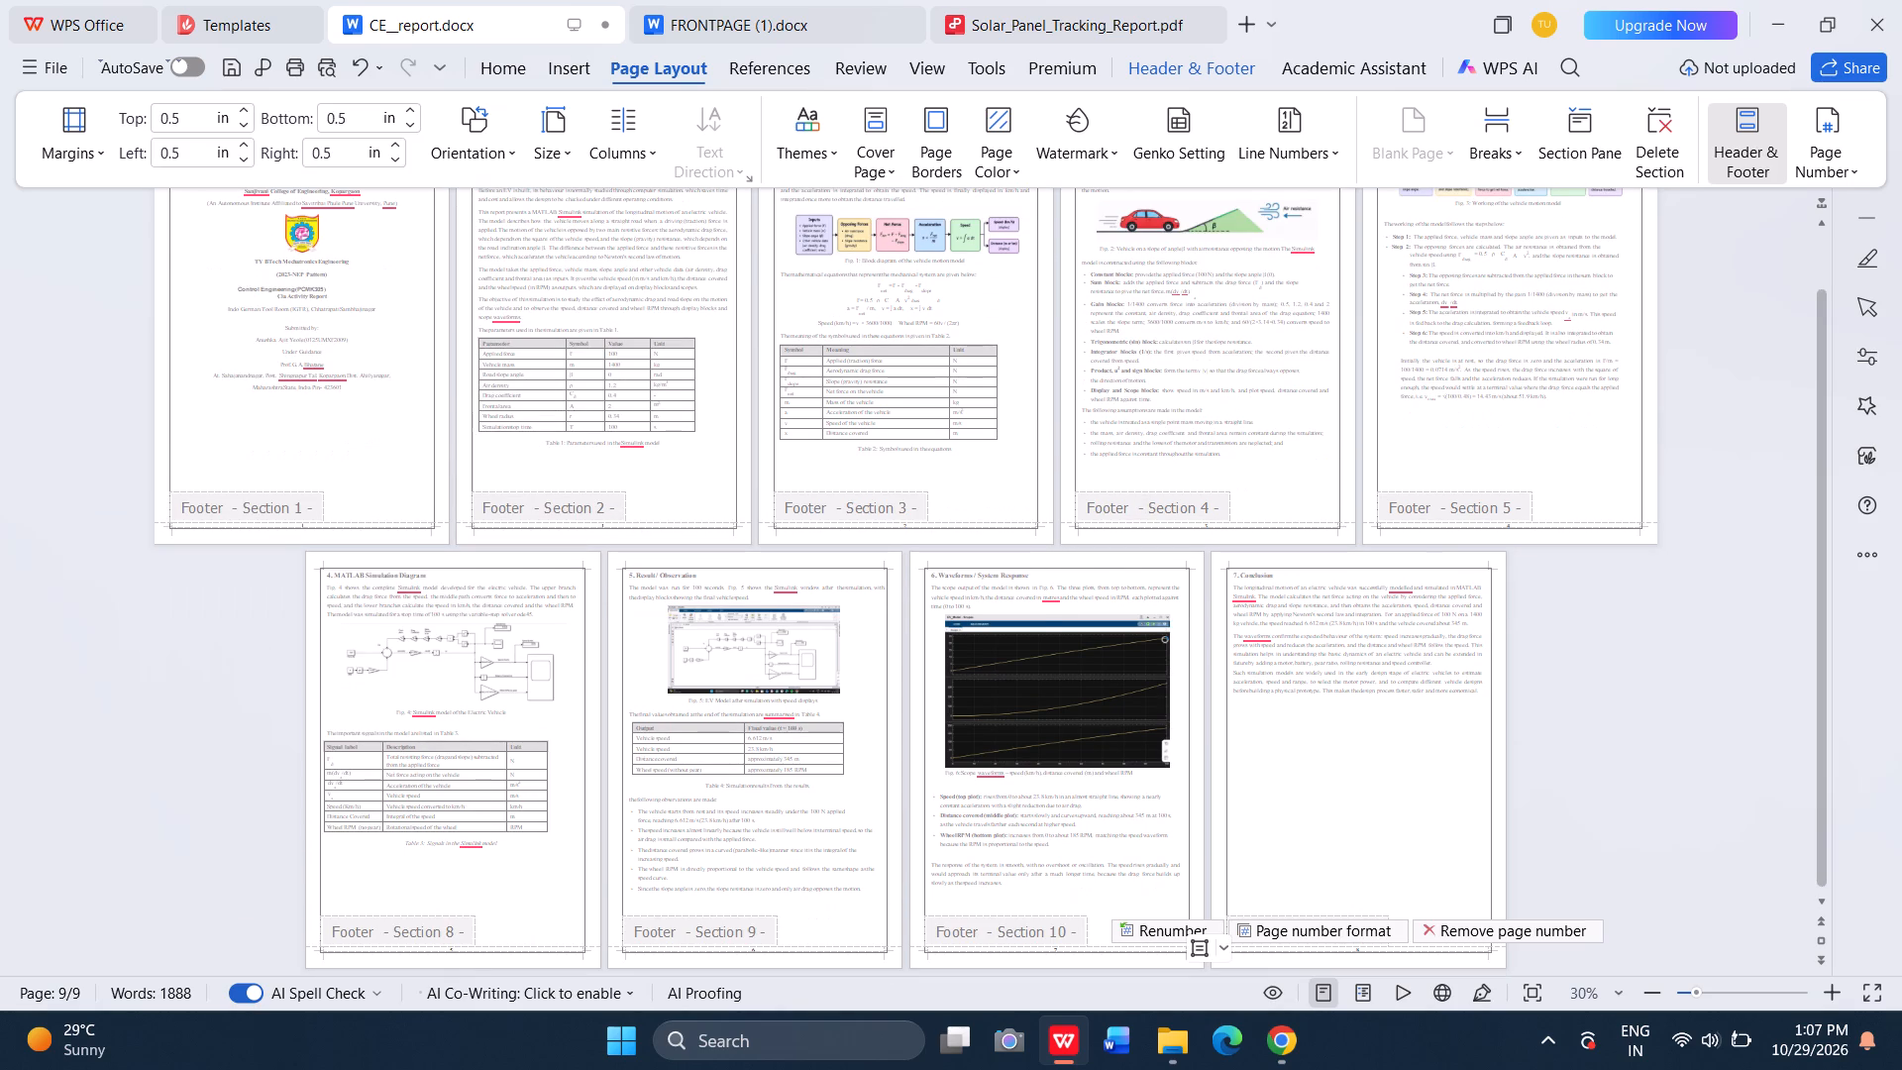
{"action": "triple_click", "coordinate": [1481, 446]}
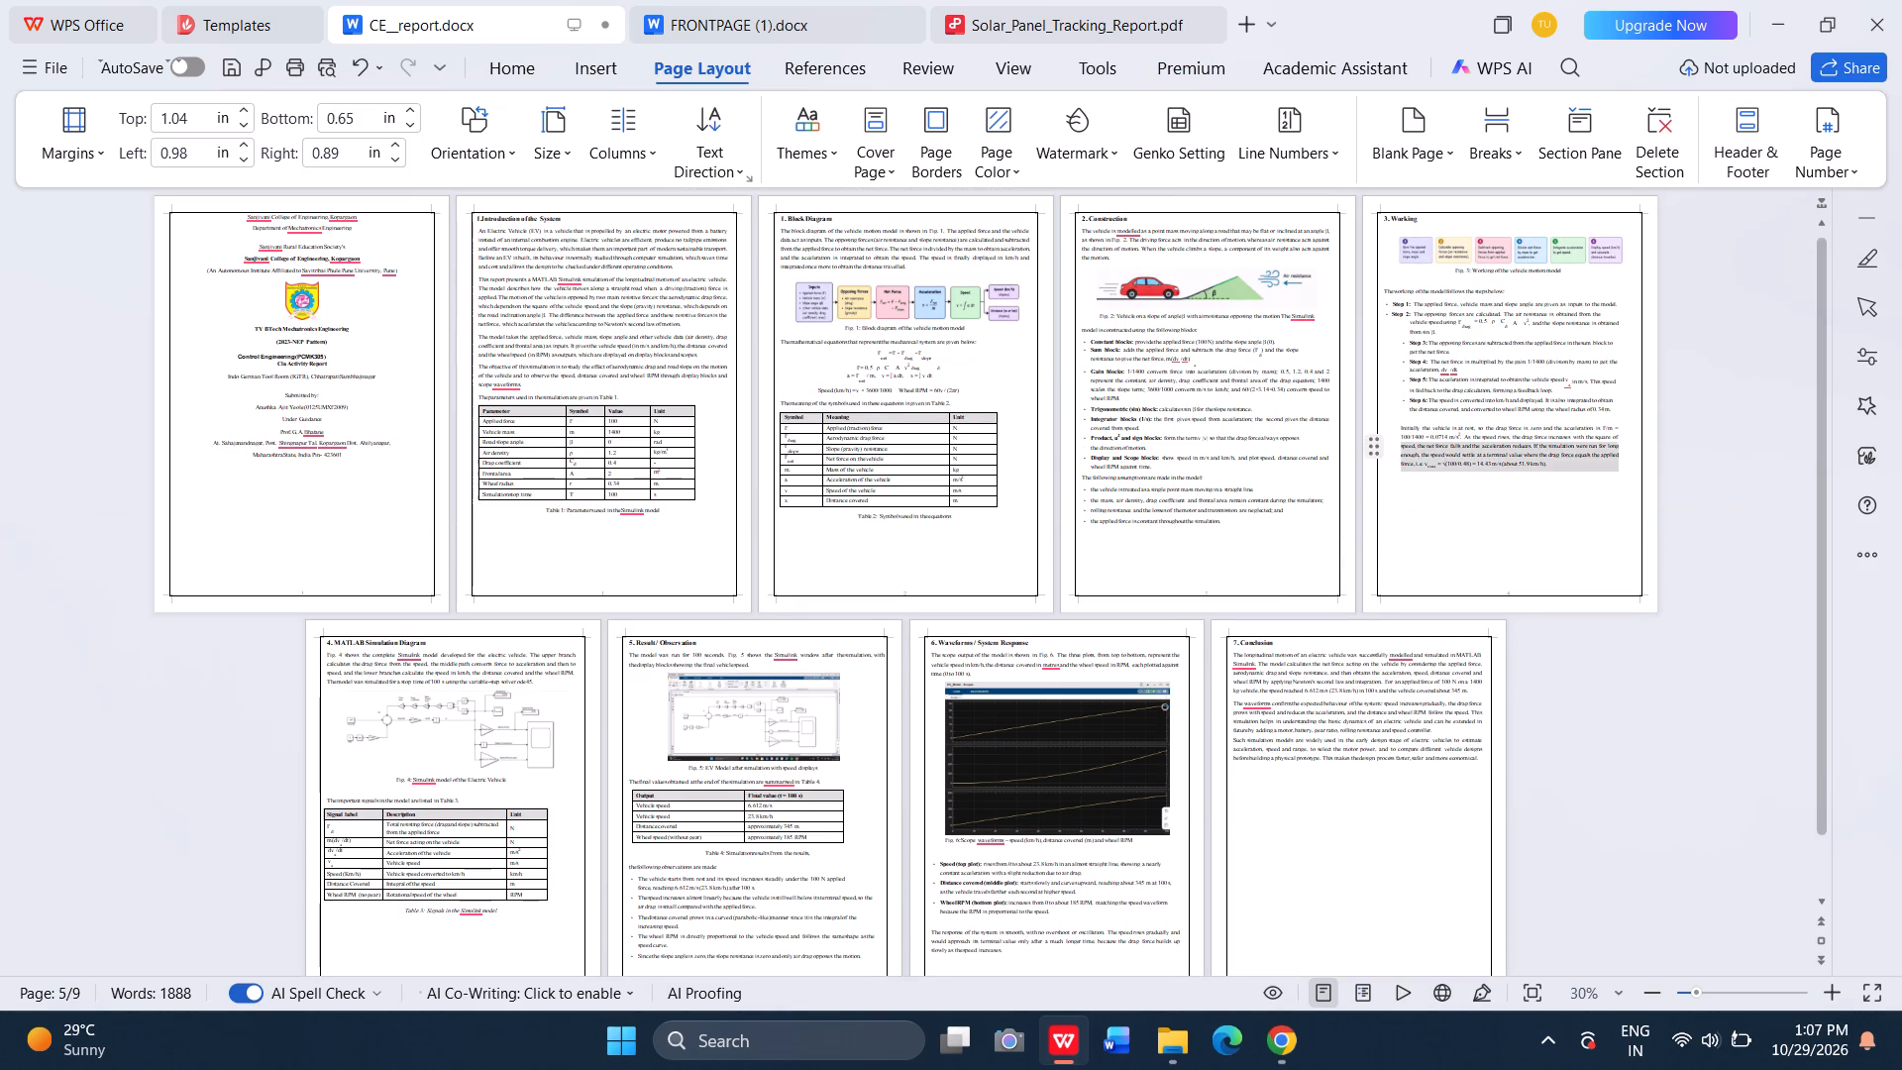
{"action": "left_click", "coordinate": [1248, 427]}
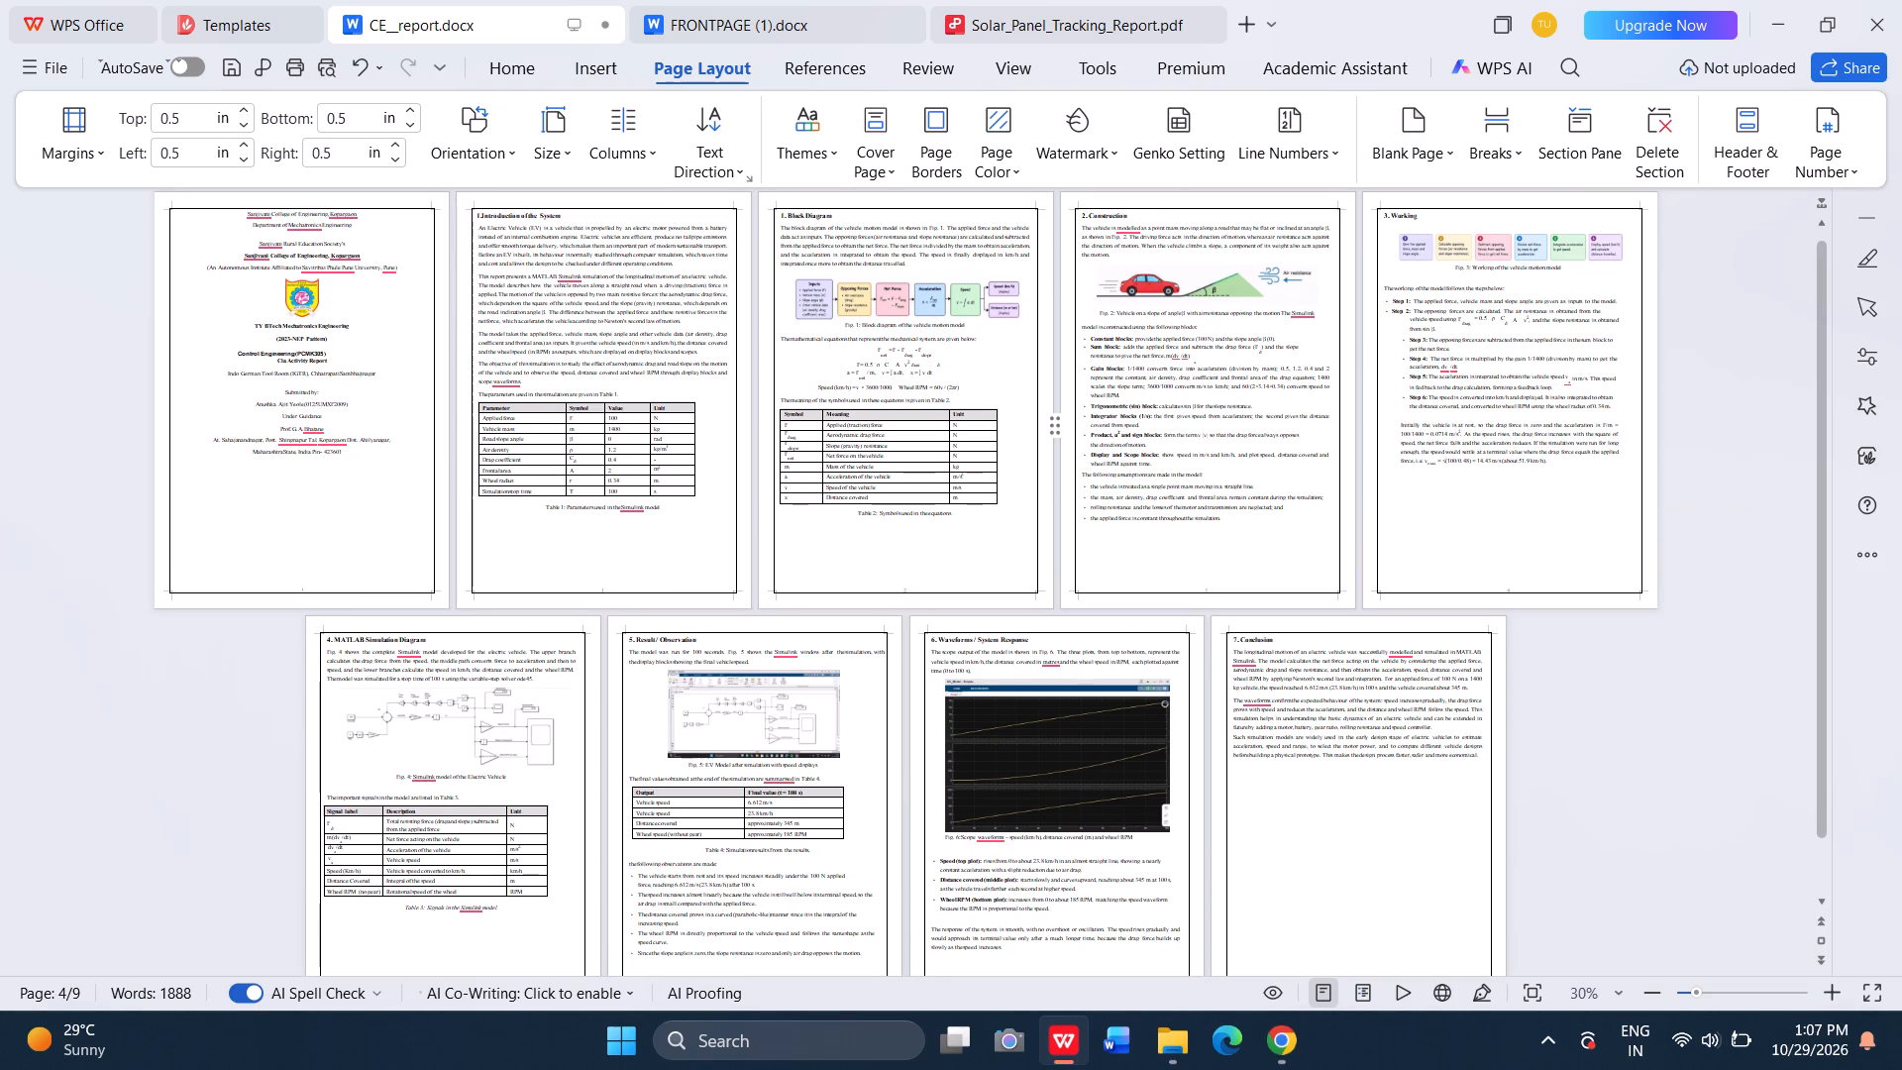
Ignore the dictionary suggestion for the first word of the college name on the cover page.
{"action": "left_click", "coordinate": [243, 219]}
{"action": "key", "text": "Down"}
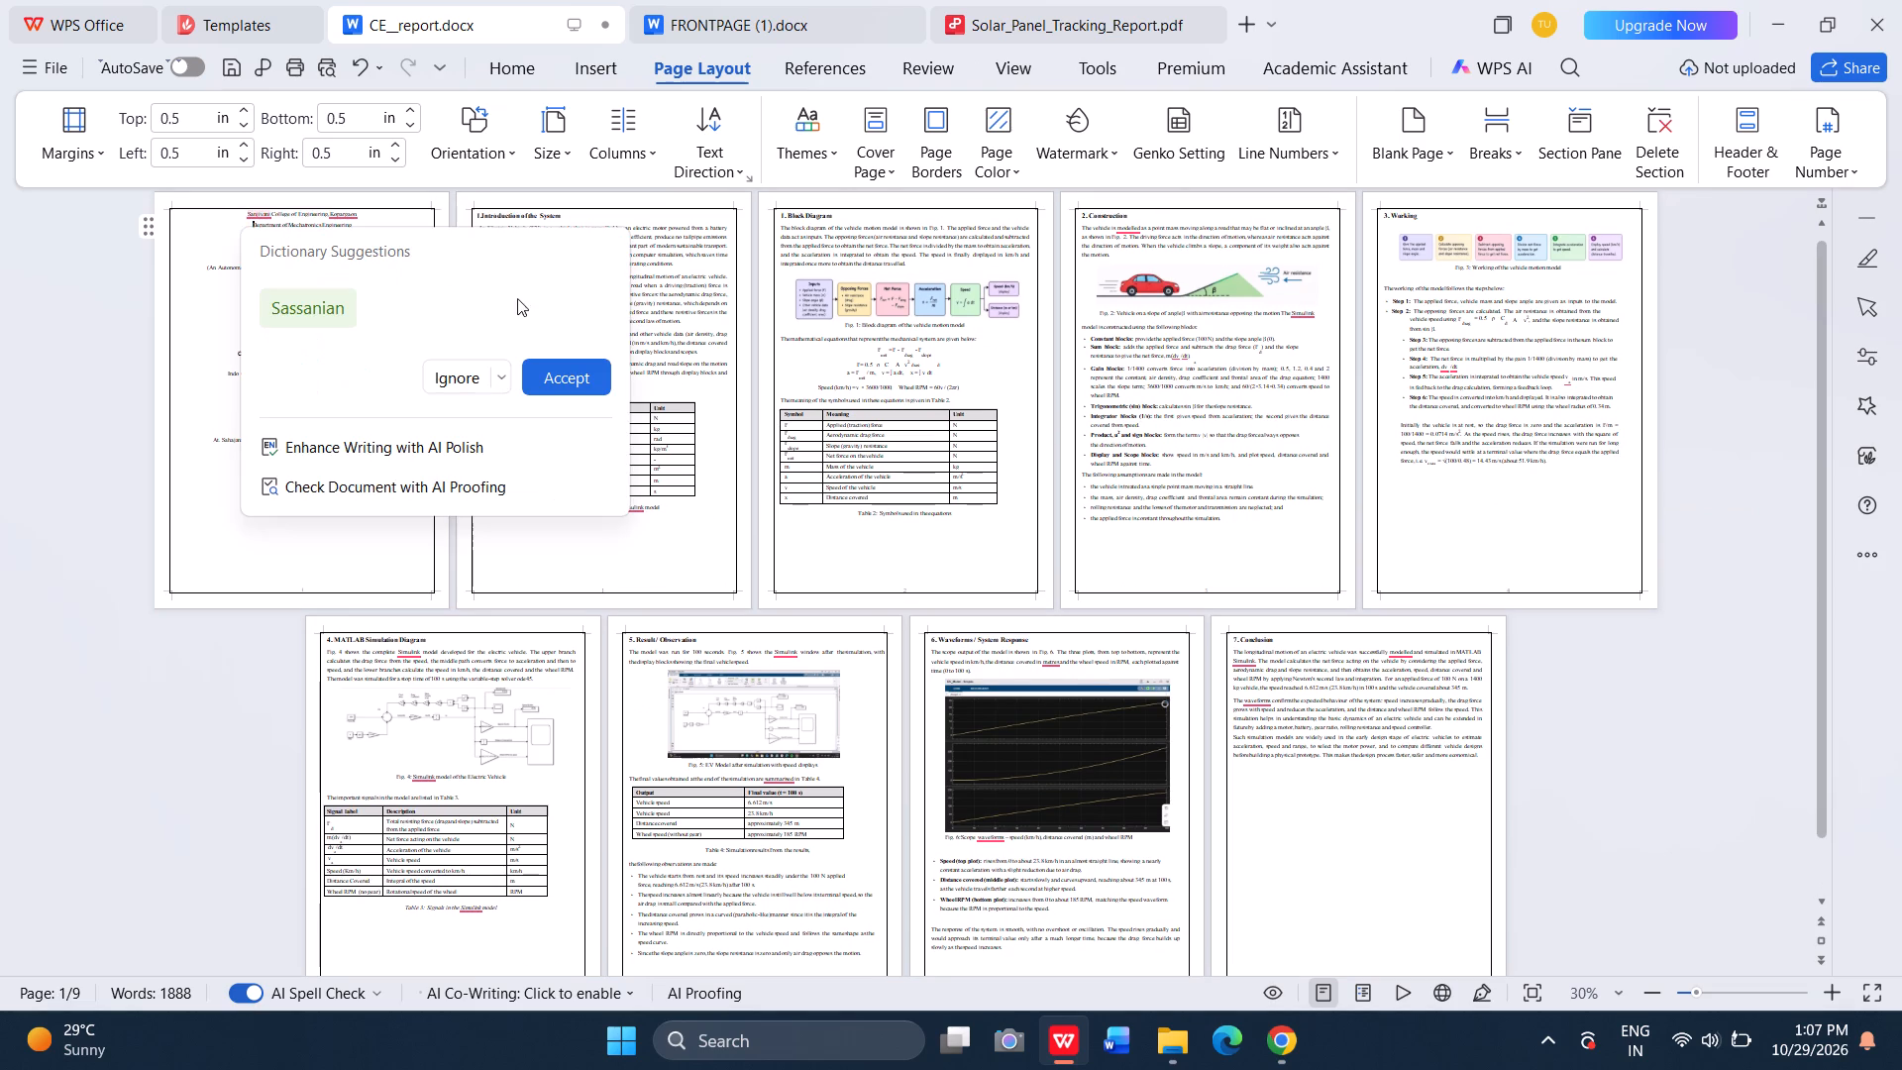
{"action": "left_click", "coordinate": [476, 382]}
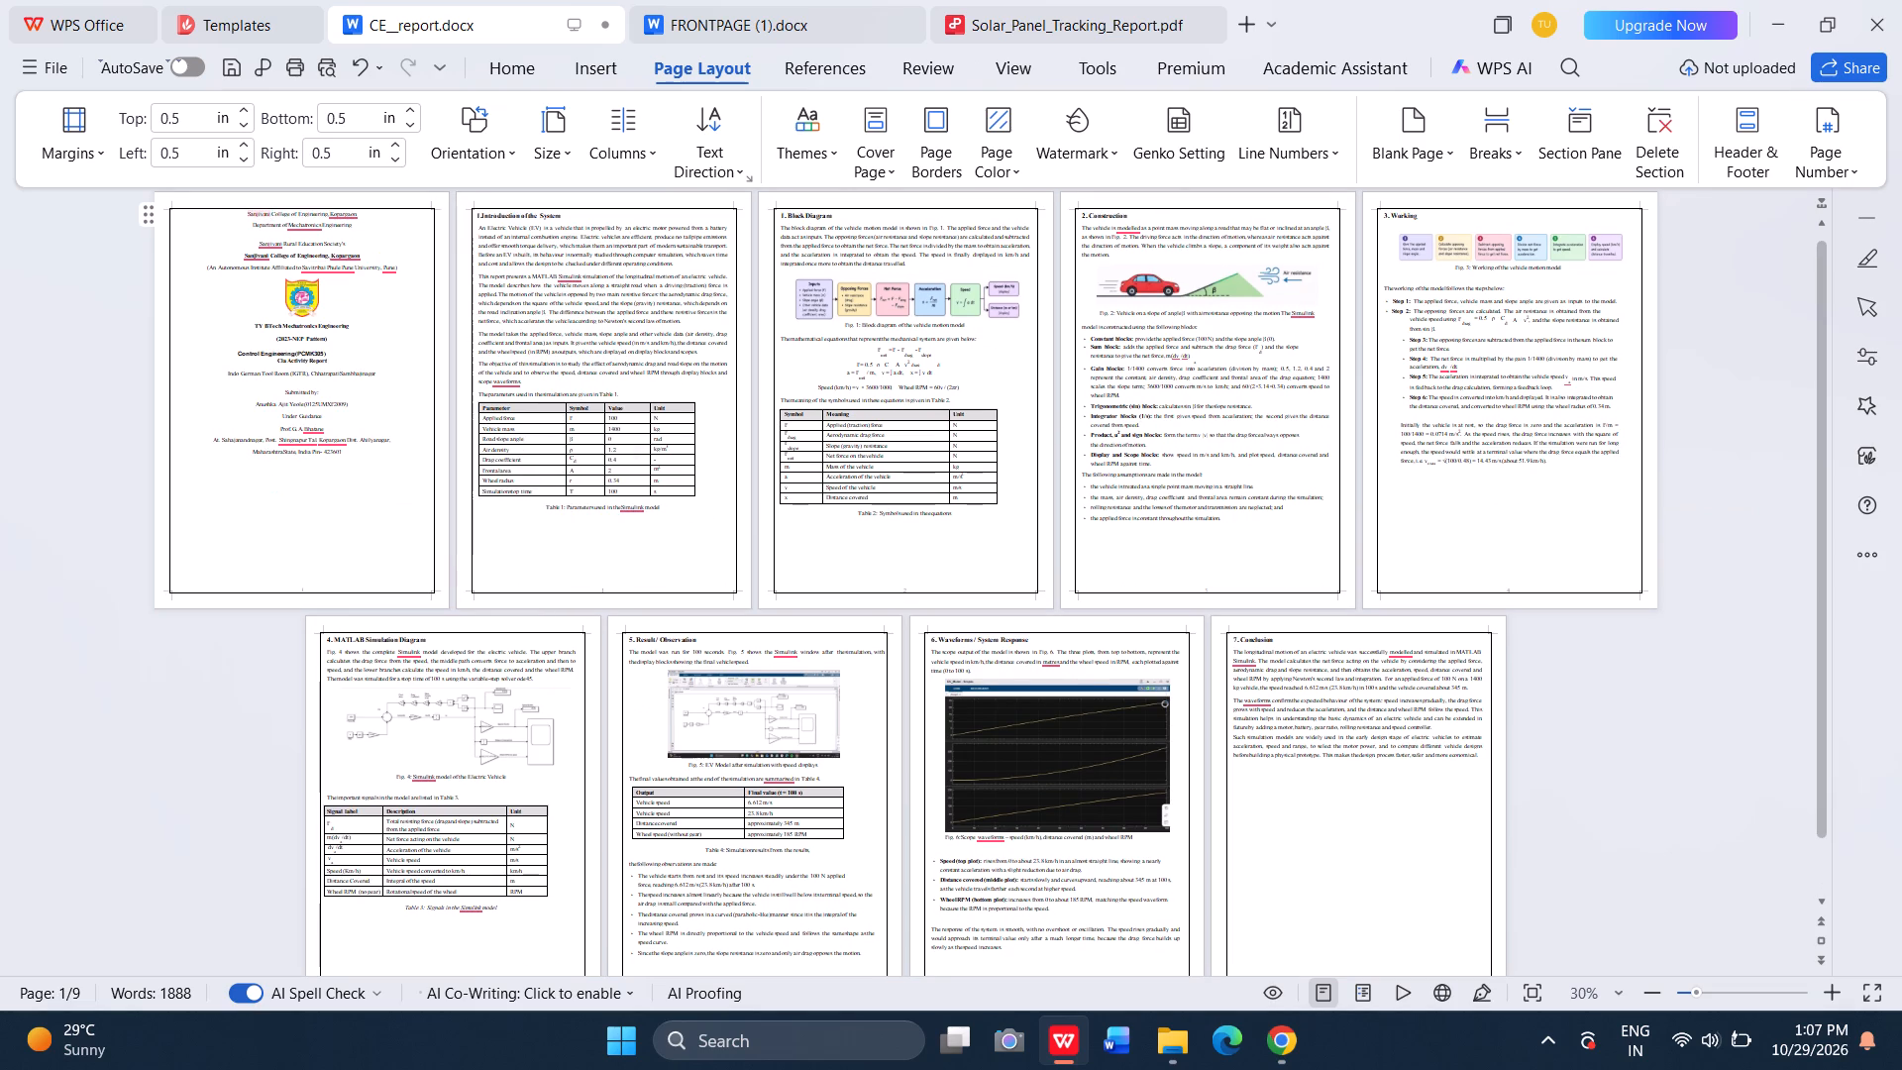
Move the cover page text down by inserting about four blank lines above the first college name line.
{"action": "key", "text": "Left"}
{"action": "key", "text": "Left"}
{"action": "key", "text": "Left"}
{"action": "key", "text": "Left"}
{"action": "key", "text": "Left"}
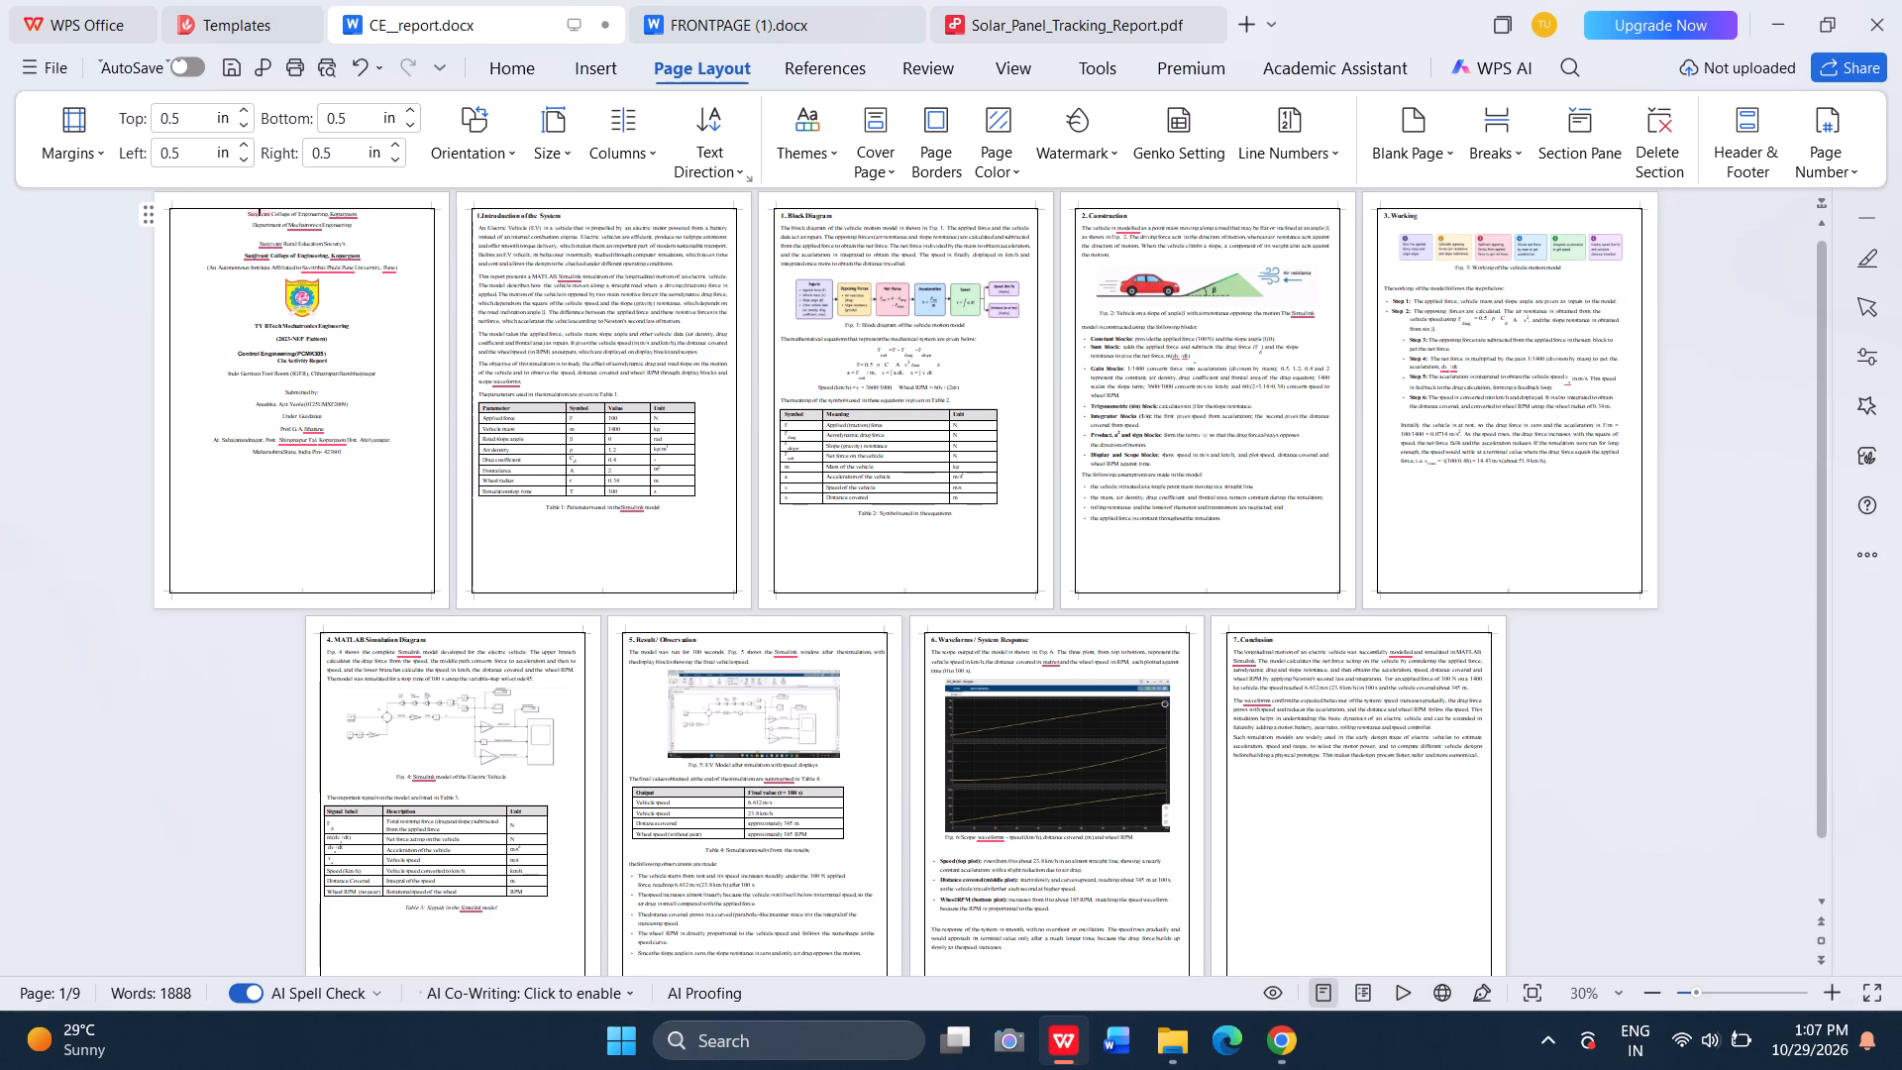
{"action": "key", "text": "Left"}
{"action": "key", "text": "Left"}
{"action": "key", "text": "Left"}
{"action": "key", "text": "Left"}
{"action": "key", "text": "Return"}
{"action": "key", "text": "Return"}
{"action": "key", "text": "Return"}
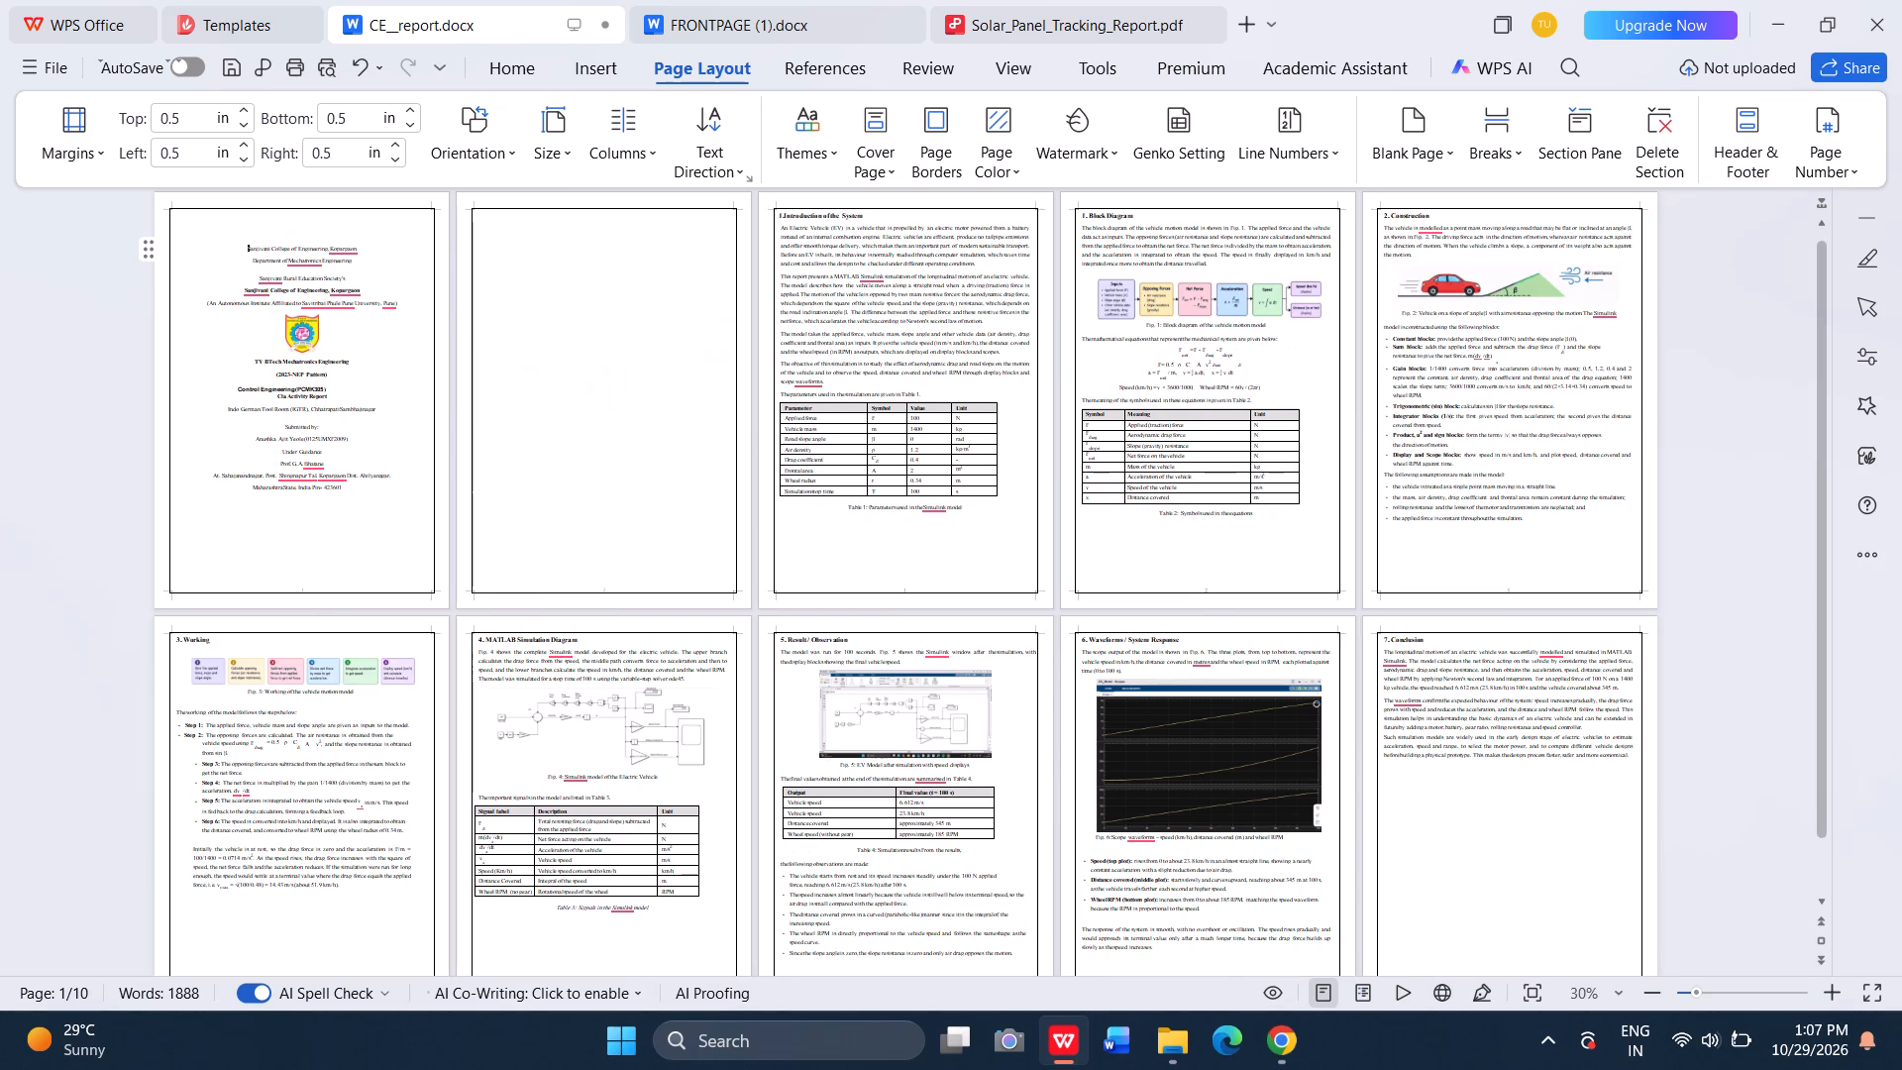
{"action": "key", "text": "Return"}
{"action": "key", "text": "Return"}
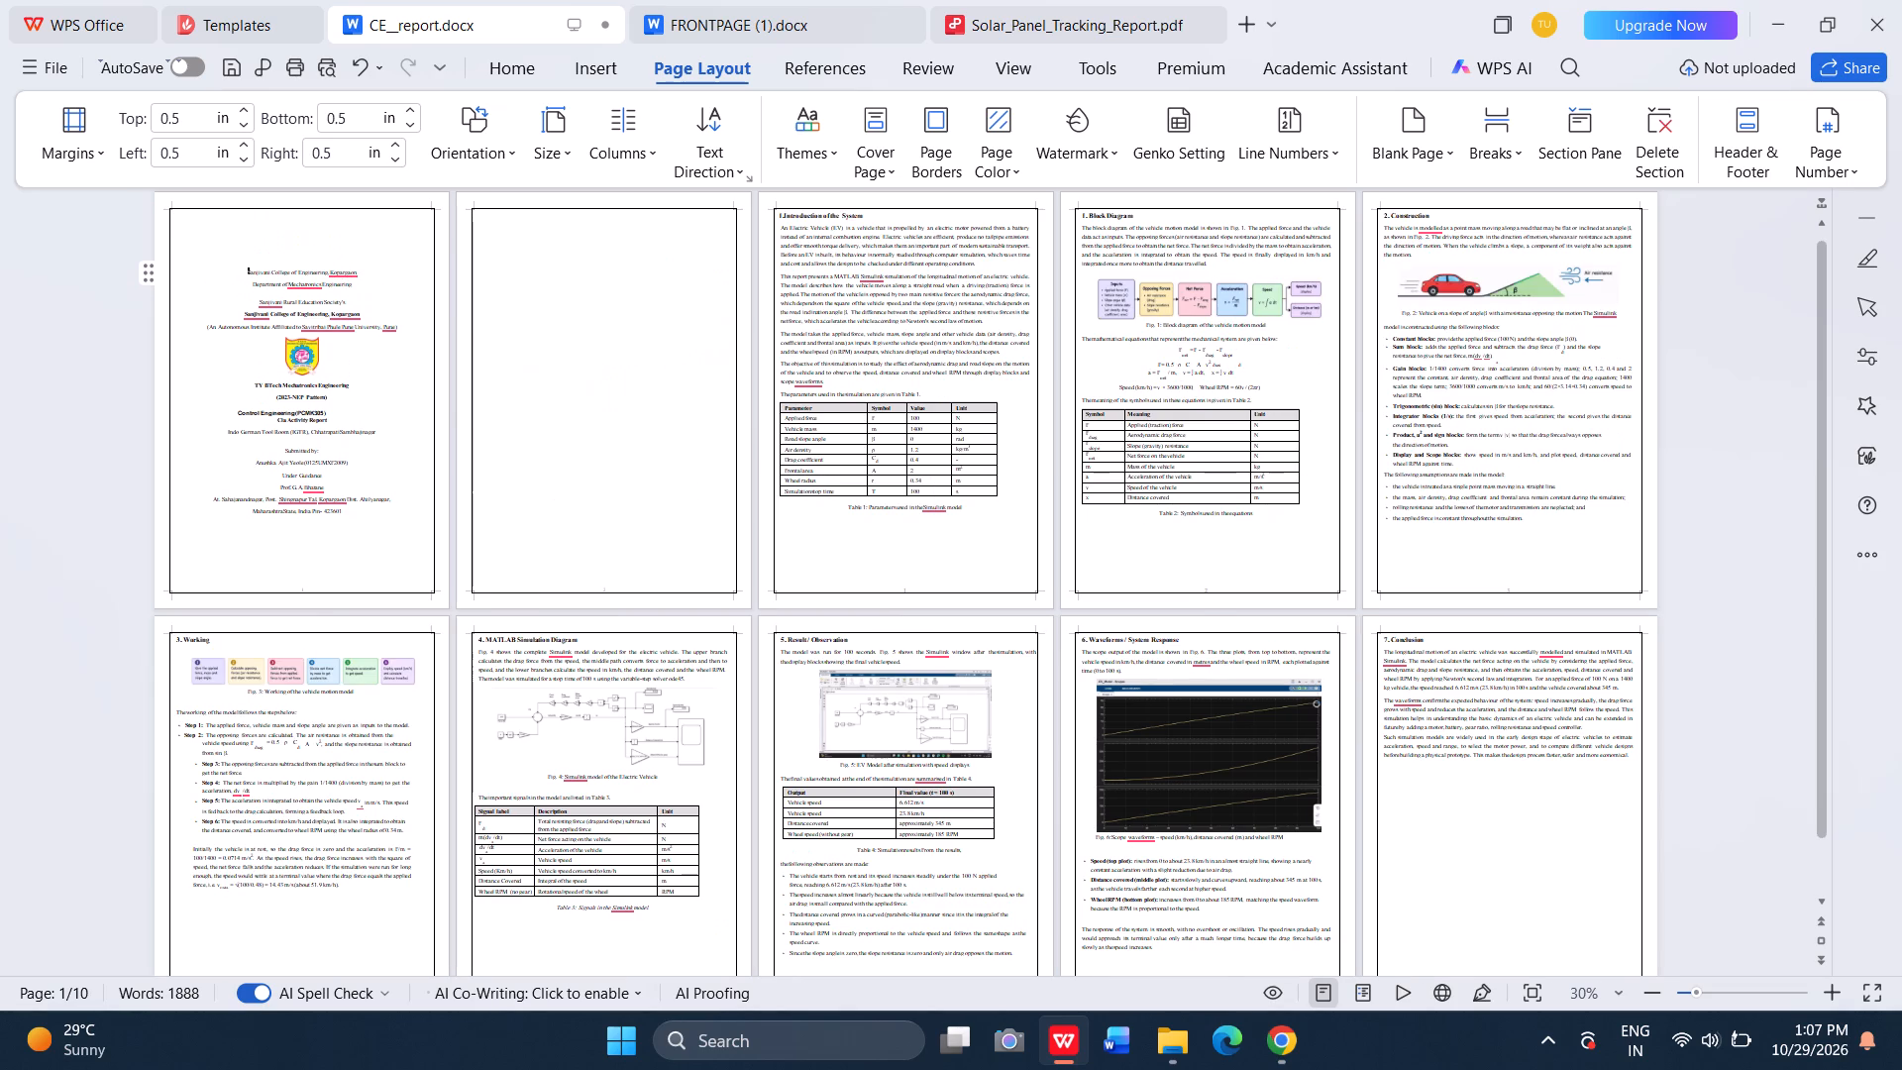
{"action": "key", "text": "Return"}
{"action": "key", "text": "BackSpace"}
{"action": "key", "text": "BackSpace"}
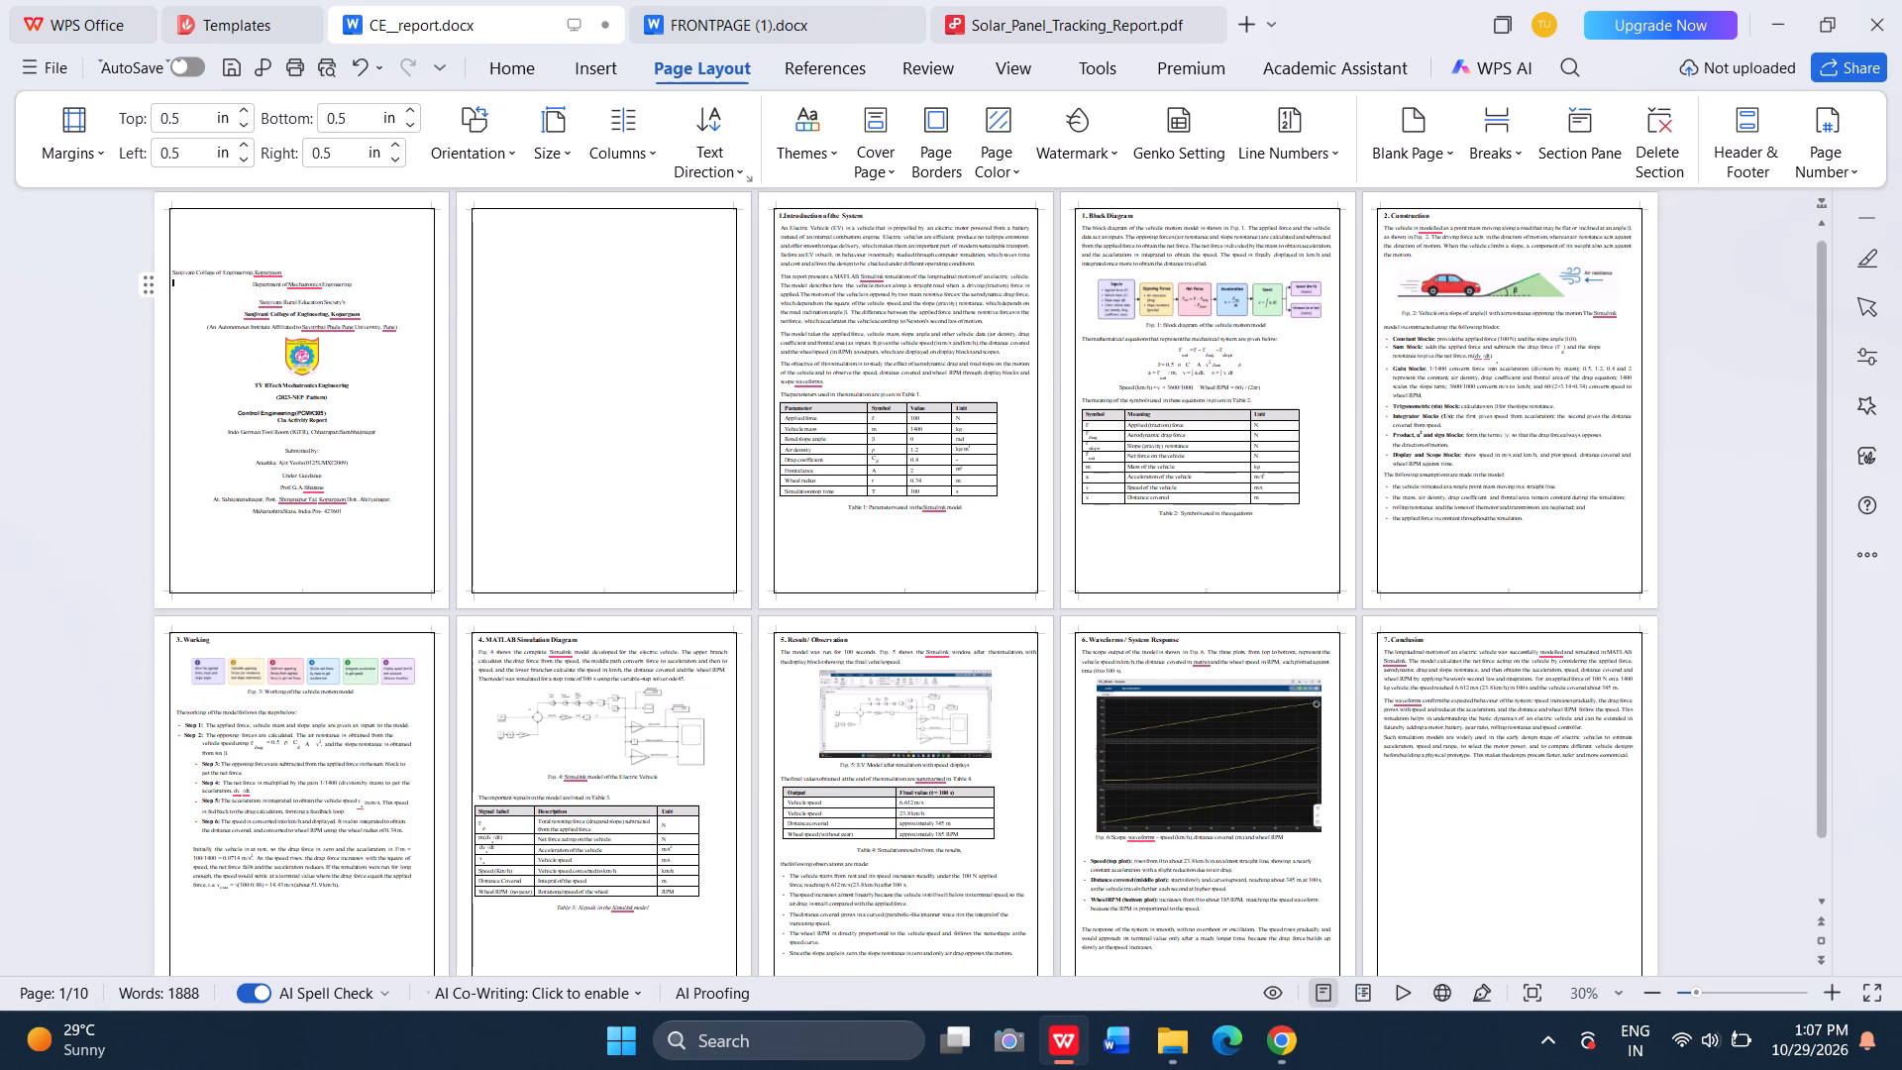
{"action": "key", "text": "BackSpace"}
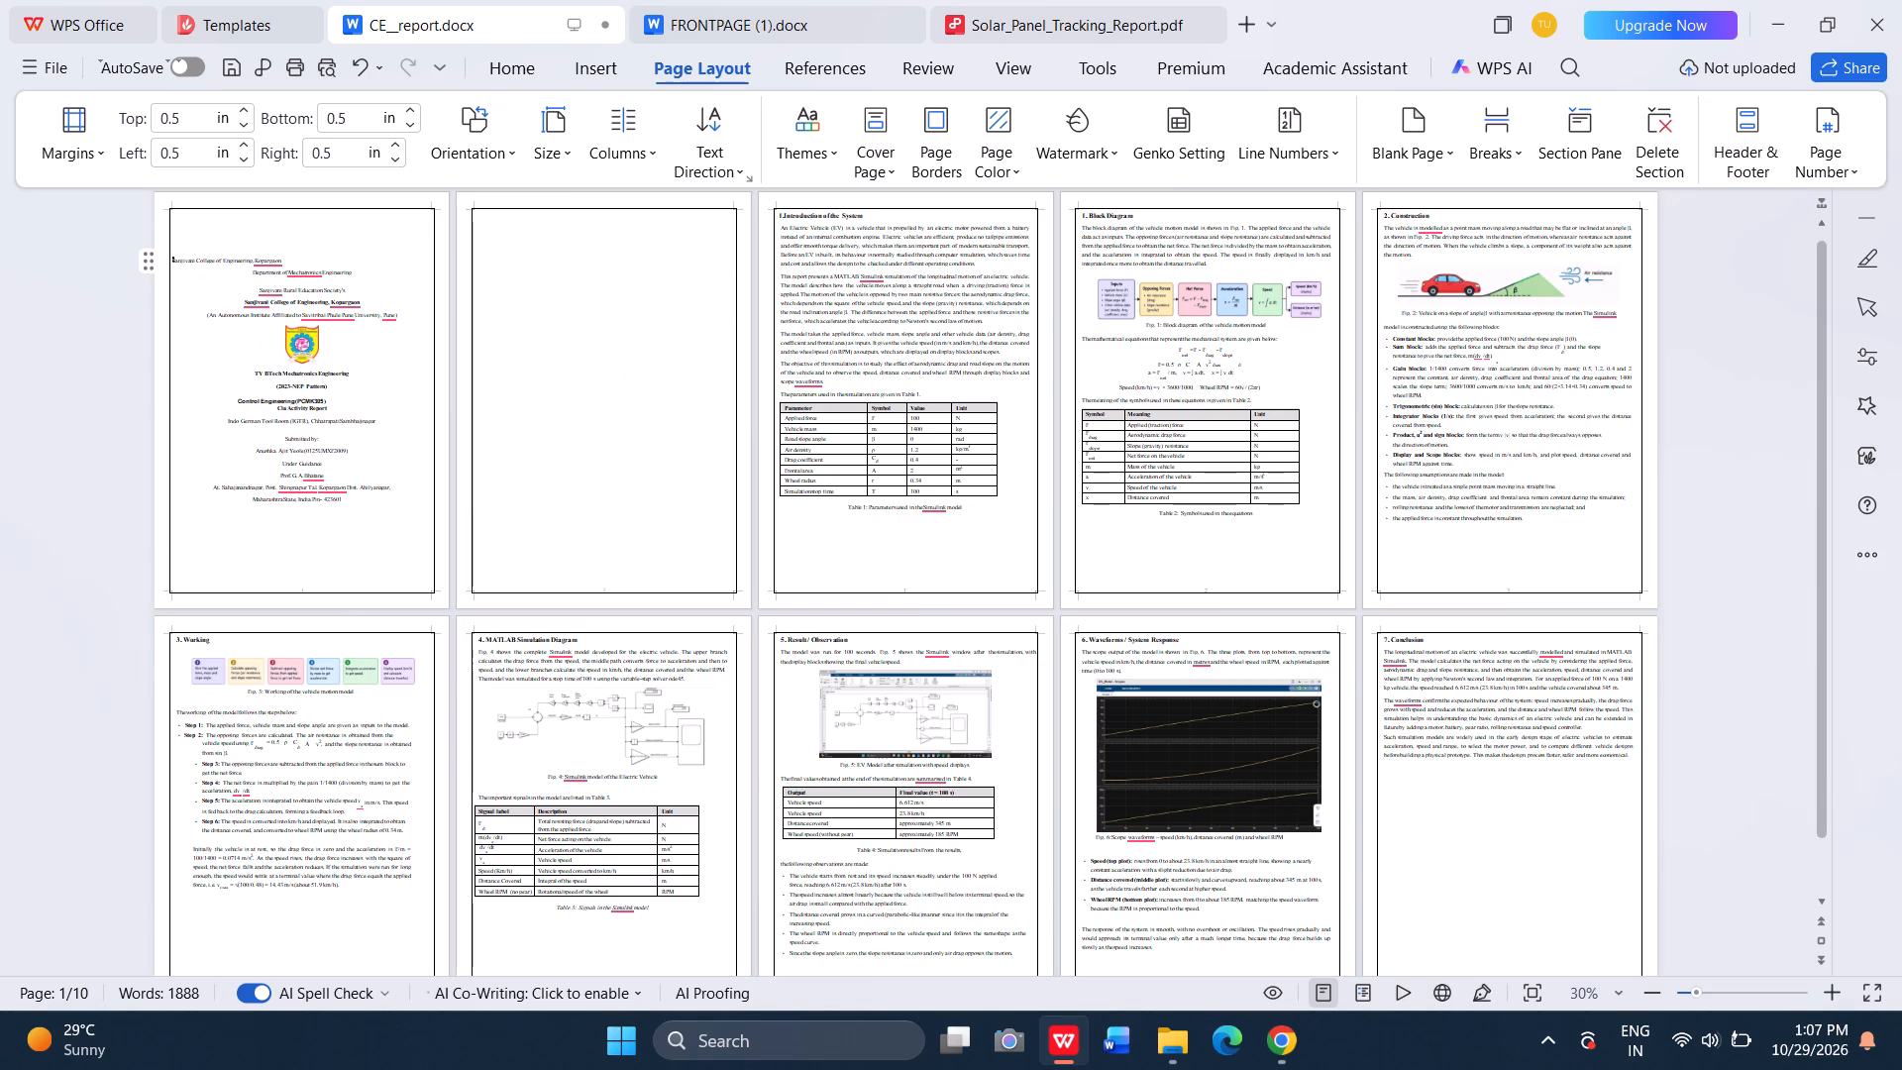
Bring the first line of the cover page back to the centre with leading spaces.
{"action": "key", "text": "space"}
{"action": "key", "text": "space"}
{"action": "key", "text": "space"}
{"action": "key", "text": "space"}
{"action": "key", "text": "space"}
{"action": "key", "text": "space"}
{"action": "key", "text": "space"}
{"action": "key", "text": "space"}
{"action": "key", "text": "space"}
{"action": "key", "text": "space"}
{"action": "key", "text": "space"}
{"action": "key", "text": "space"}
{"action": "key", "text": "space"}
{"action": "key", "text": "space"}
{"action": "key", "text": "space"}
{"action": "key", "text": "space"}
{"action": "key", "text": "space"}
{"action": "key", "text": "space"}
{"action": "key", "text": "space"}
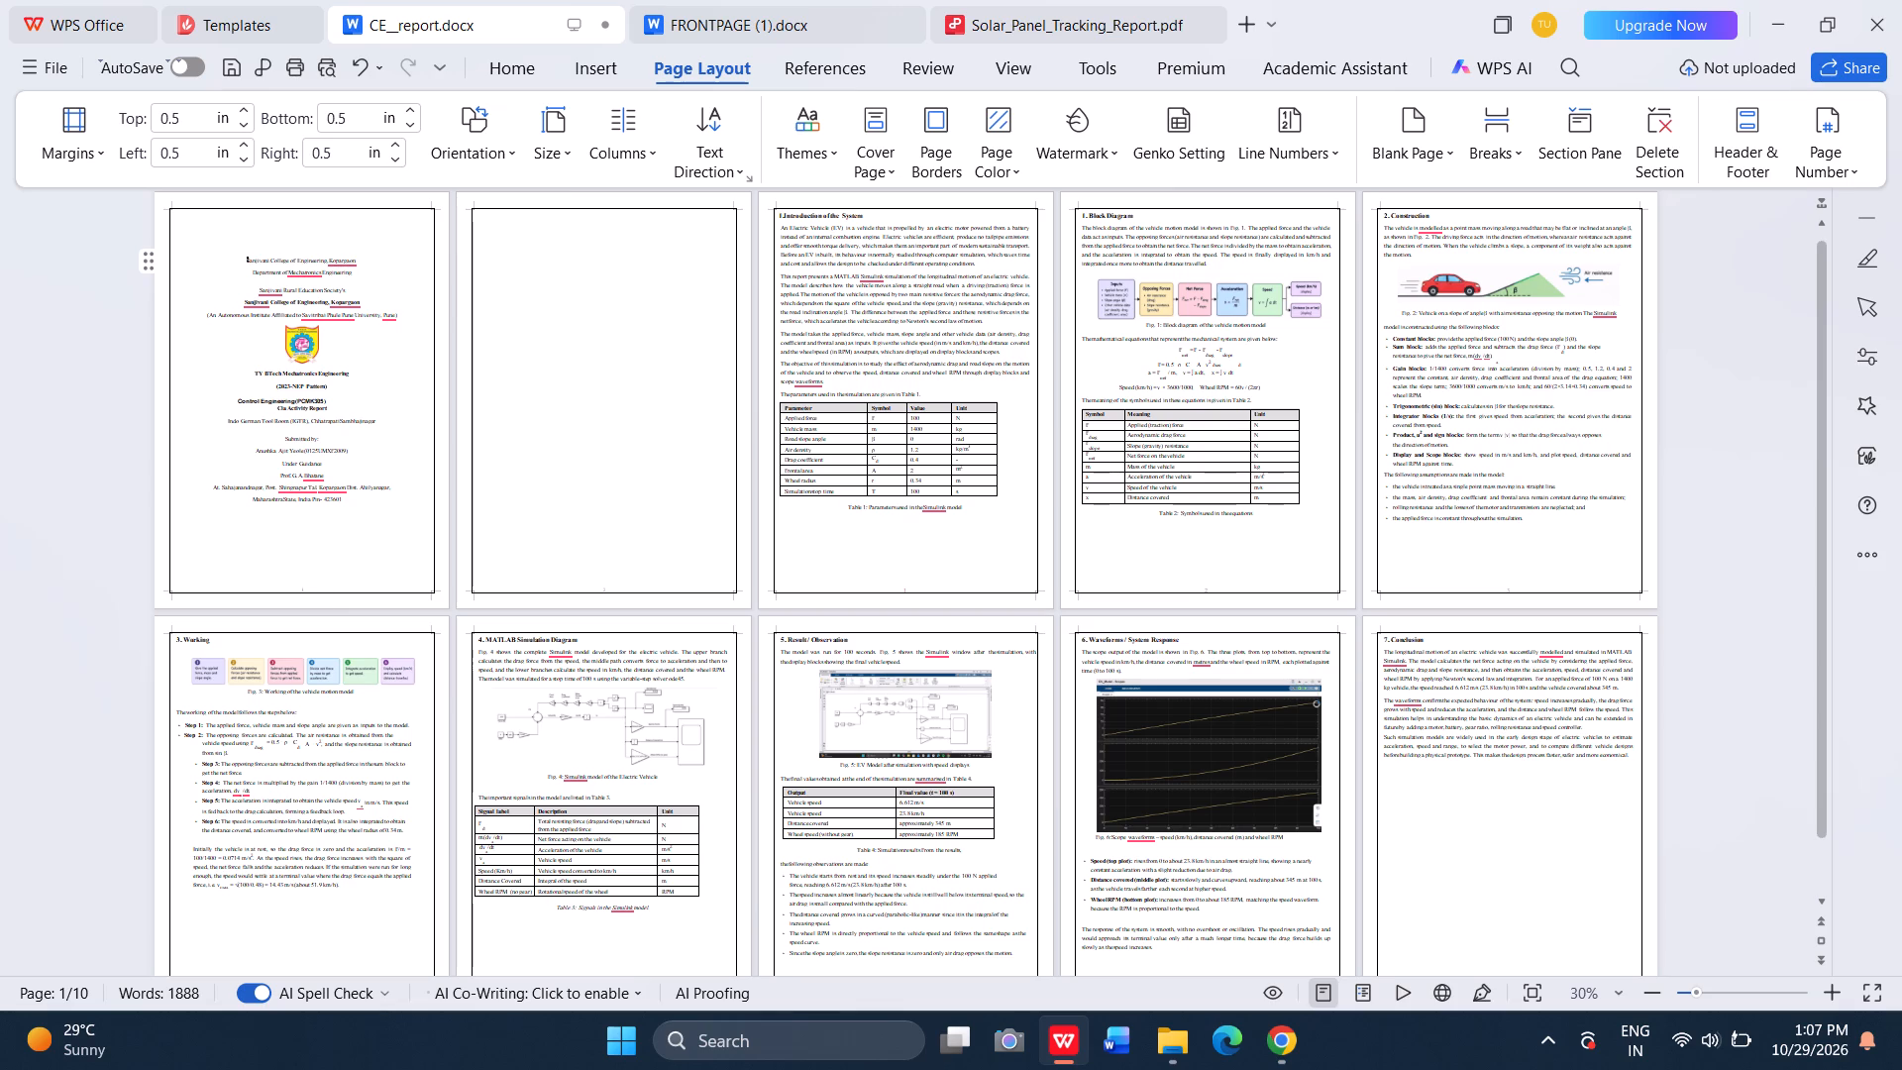
Delete the blank page between the cover page and the introduction page.
{"action": "scroll", "coordinate": [333, 579], "scroll_direction": "up", "scroll_amount": 1}
{"action": "left_click", "coordinate": [534, 576]}
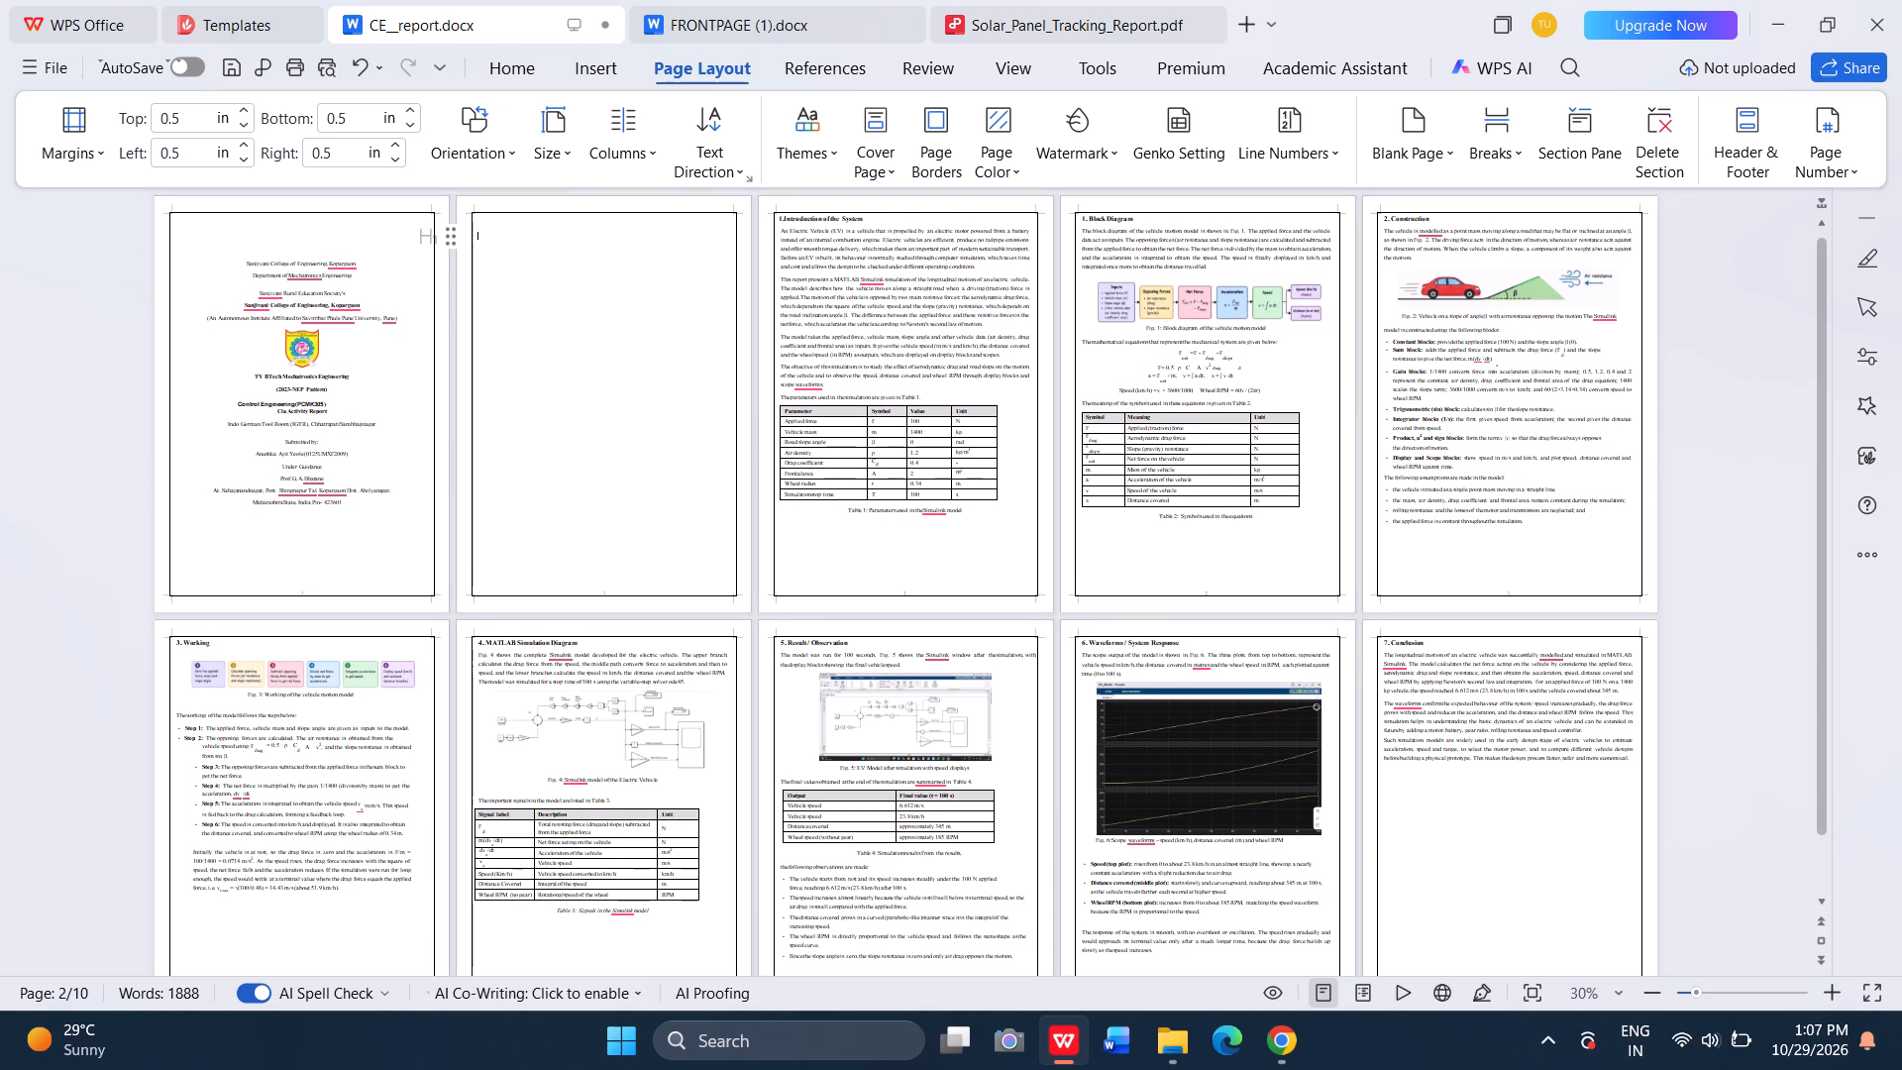
{"action": "key", "text": "BackSpace"}
{"action": "key", "text": "BackSpace"}
{"action": "key", "text": "BackSpace"}
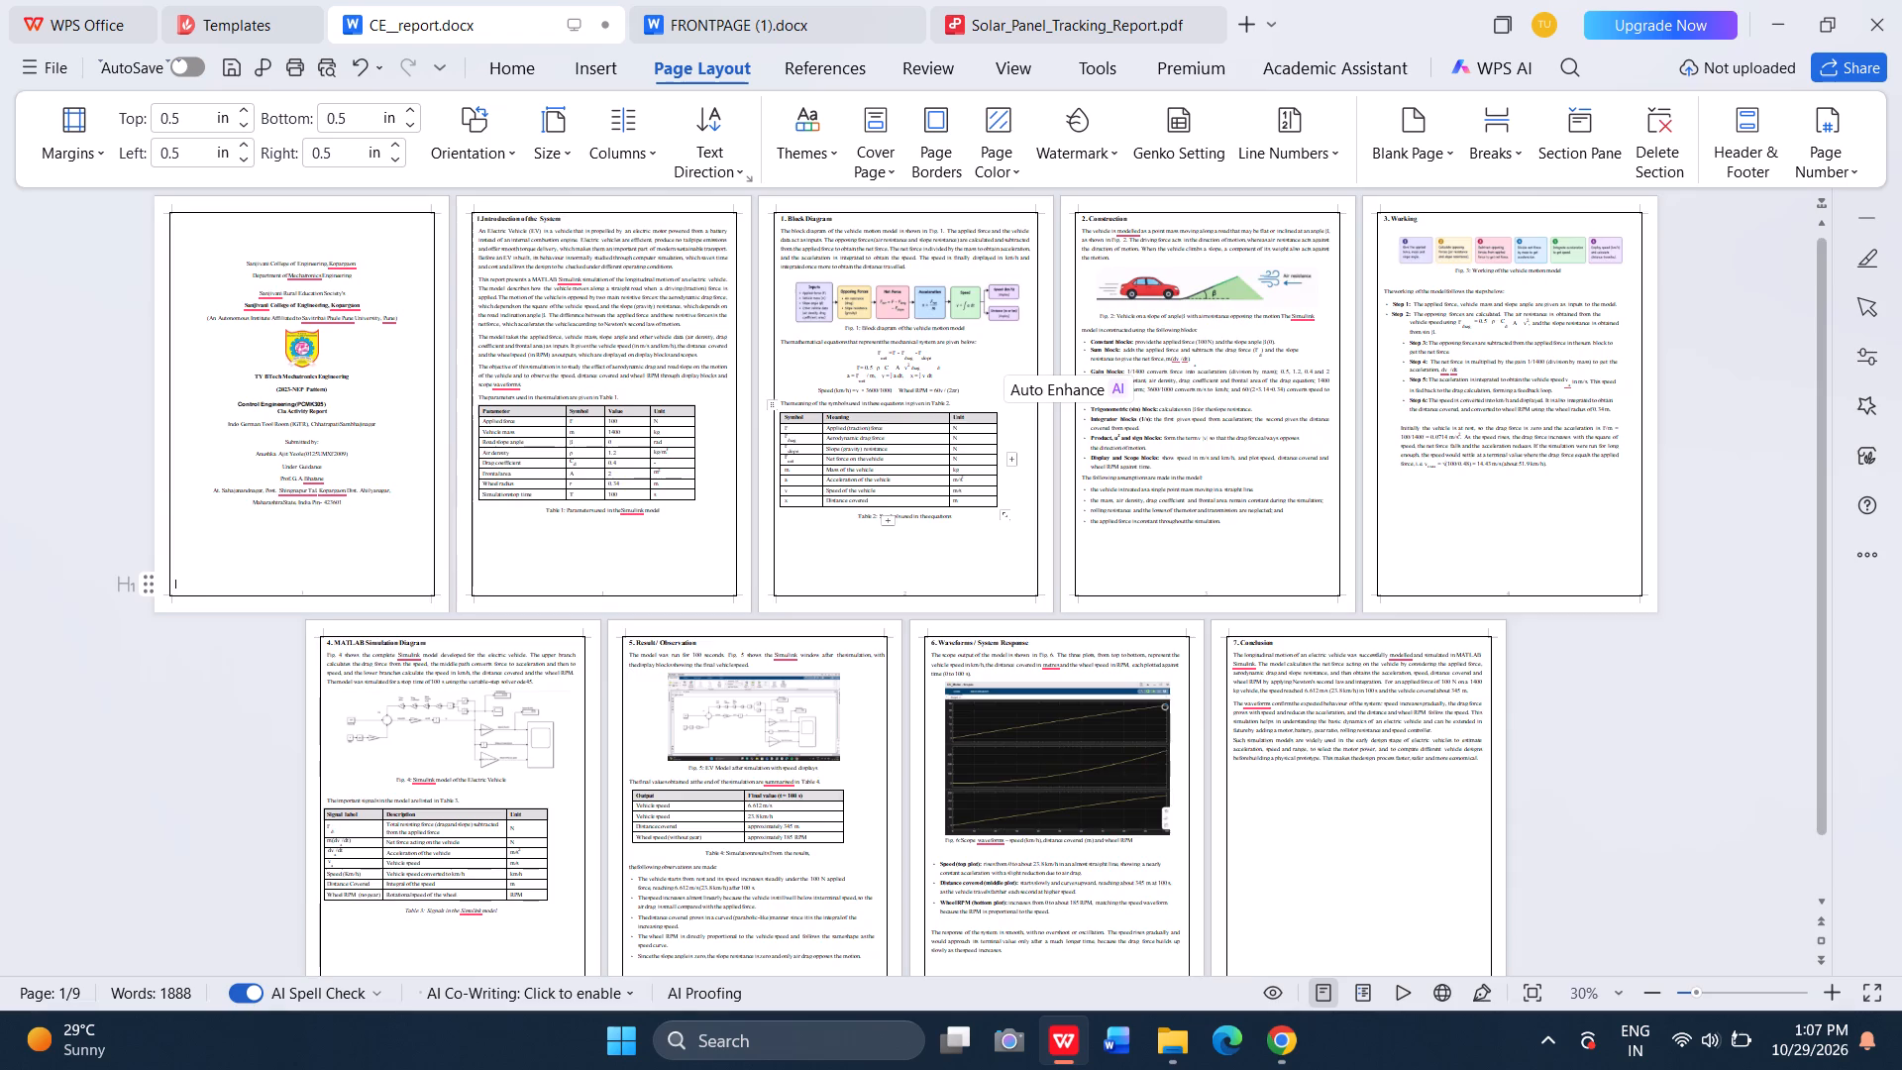
Insert two blank lines above the Introduction of the System heading on page 2.
{"action": "scroll", "coordinate": [759, 463], "scroll_direction": "up", "scroll_amount": 1}
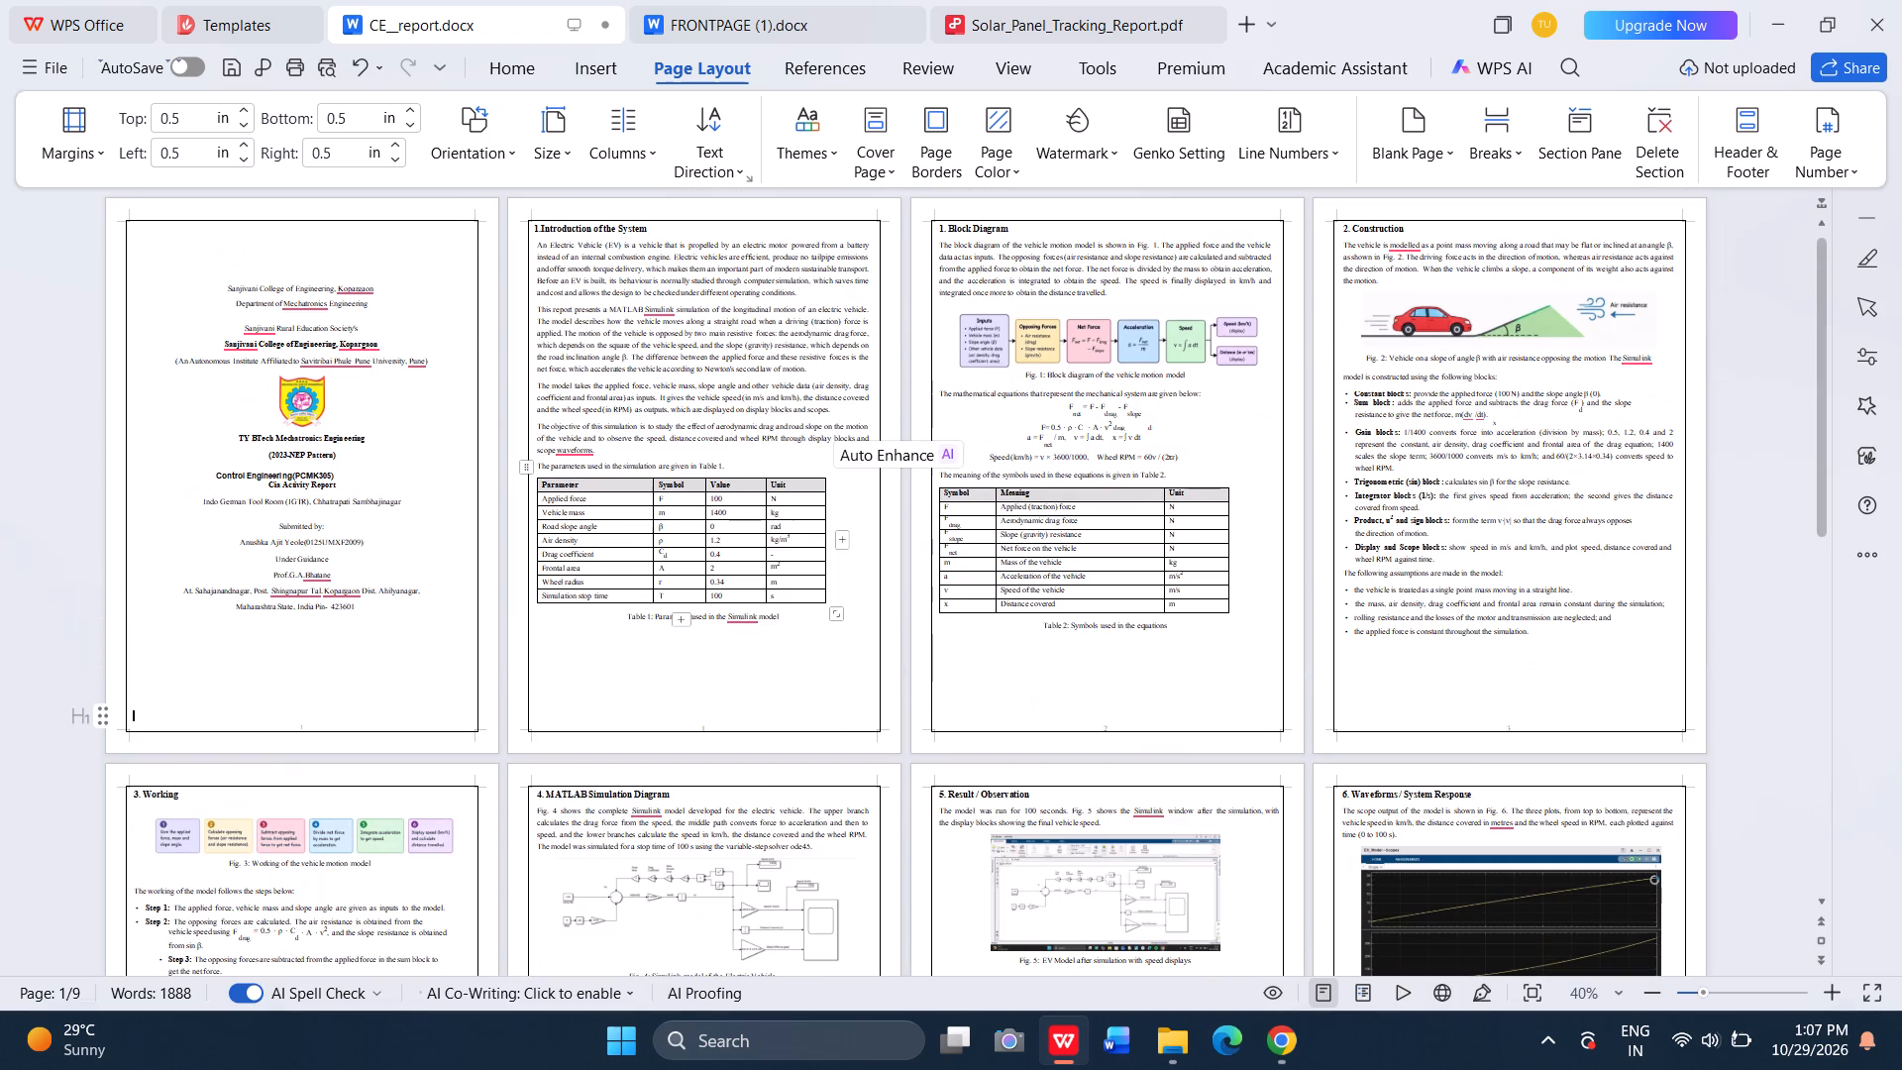
{"action": "left_click", "coordinate": [533, 229]}
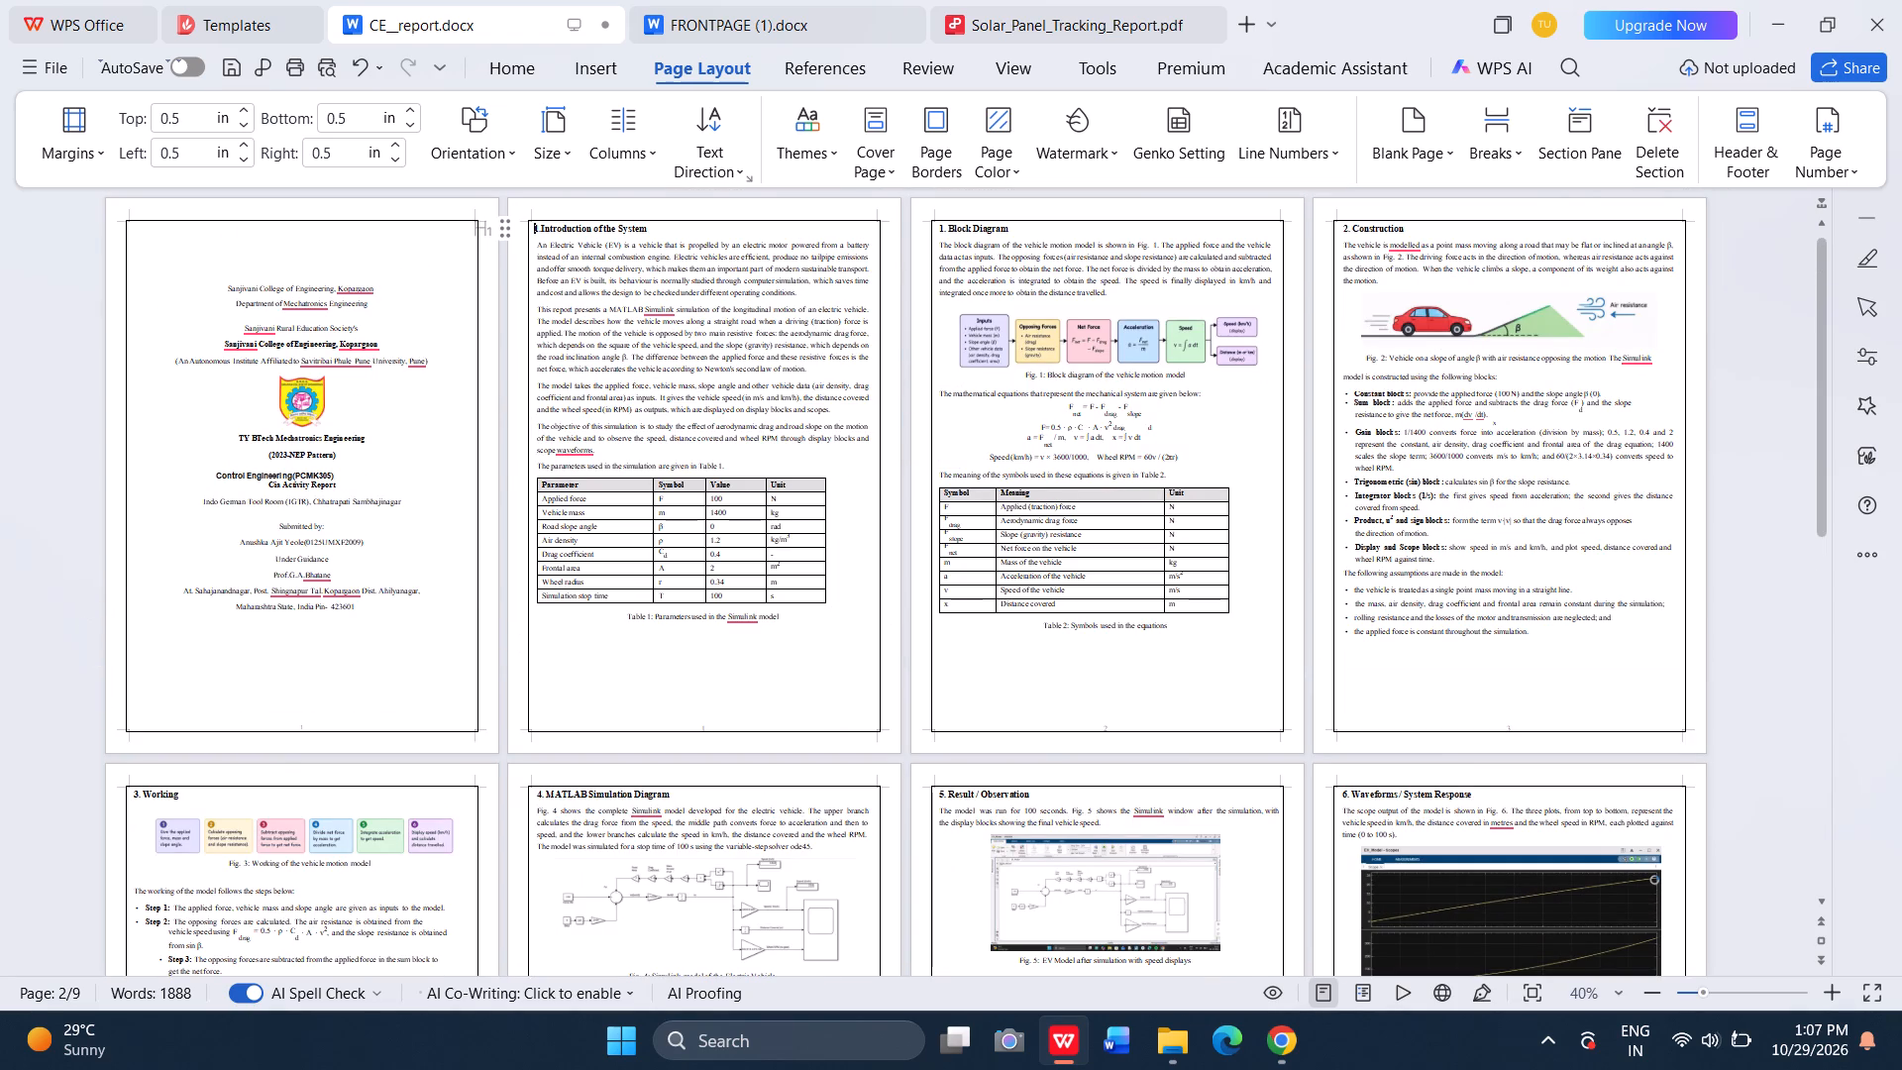
{"action": "key", "text": "Return"}
{"action": "key", "text": "Return"}
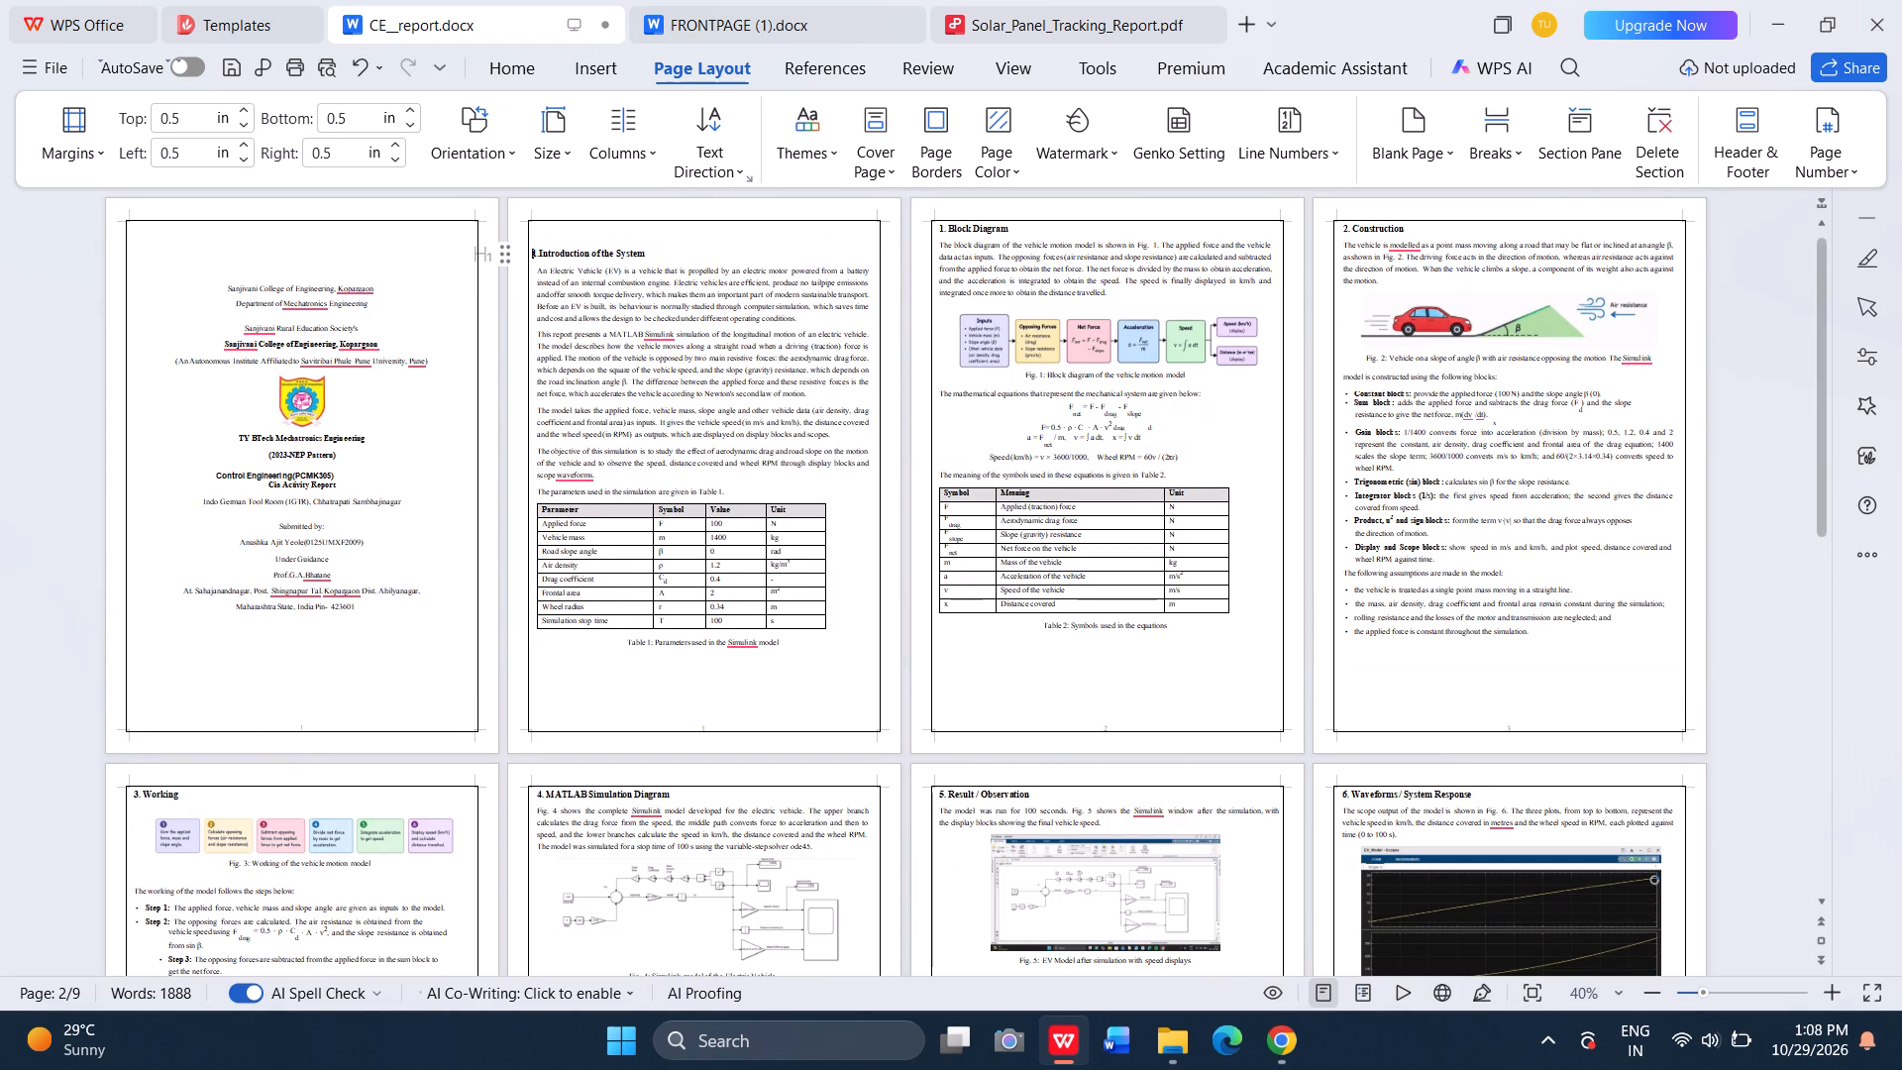
Place the insertion point at the start of the numbered Block Diagram heading on page 3.
{"action": "left_click", "coordinate": [933, 222]}
{"action": "key", "text": "Left"}
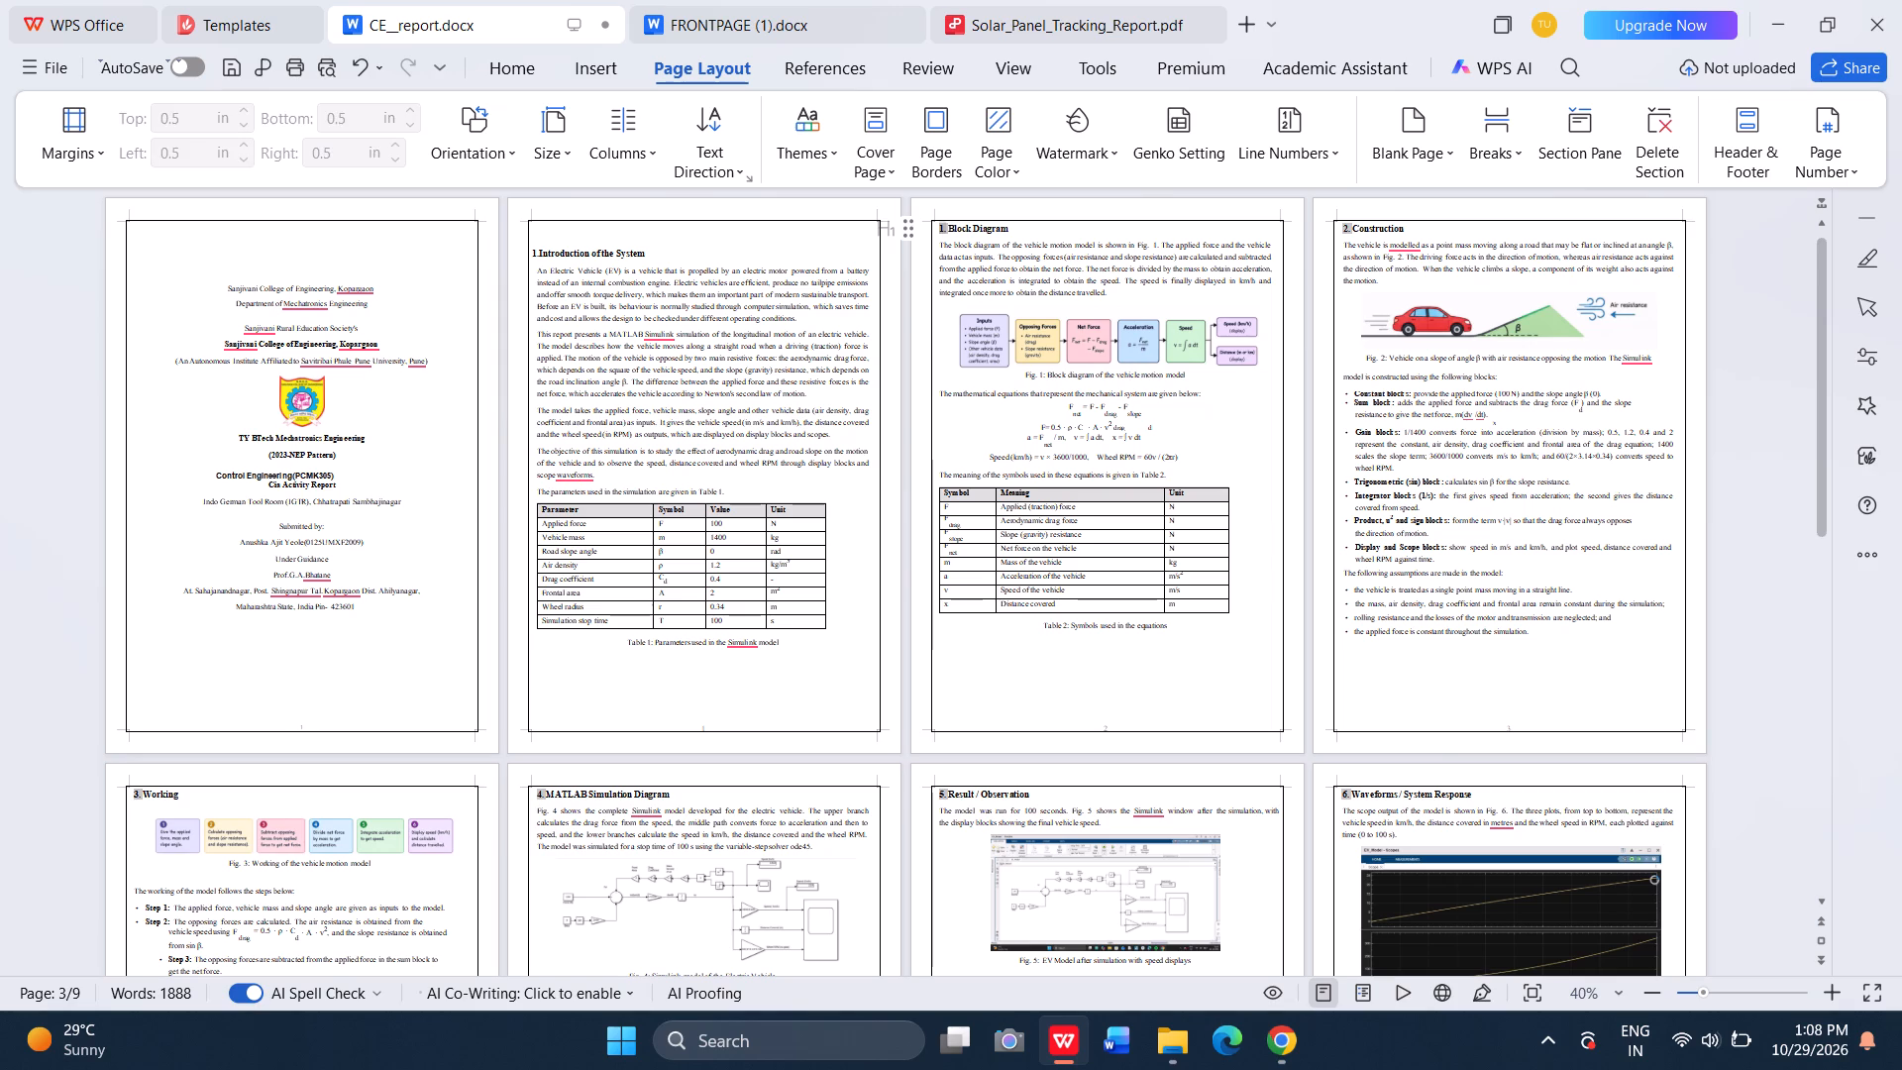
{"action": "left_click", "coordinate": [927, 324]}
{"action": "left_click", "coordinate": [1180, 226]}
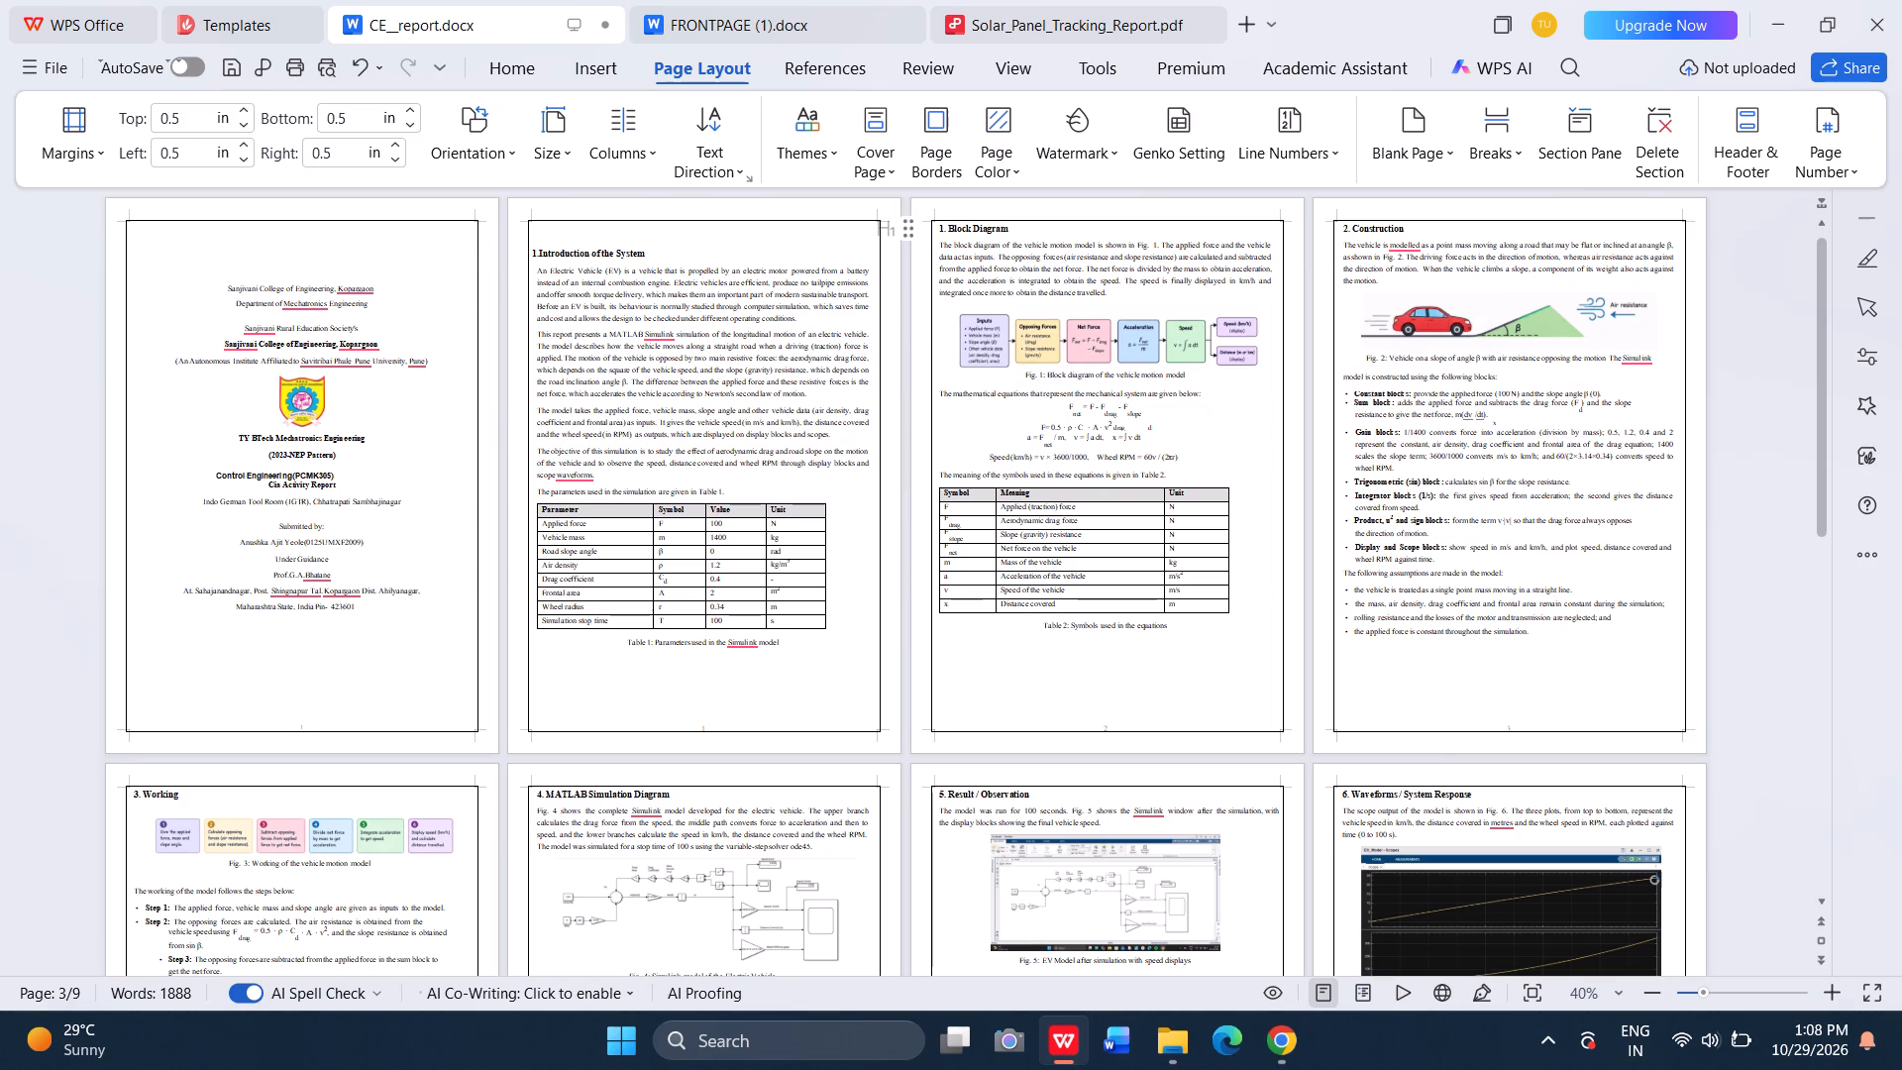
{"action": "left_click", "coordinate": [942, 228]}
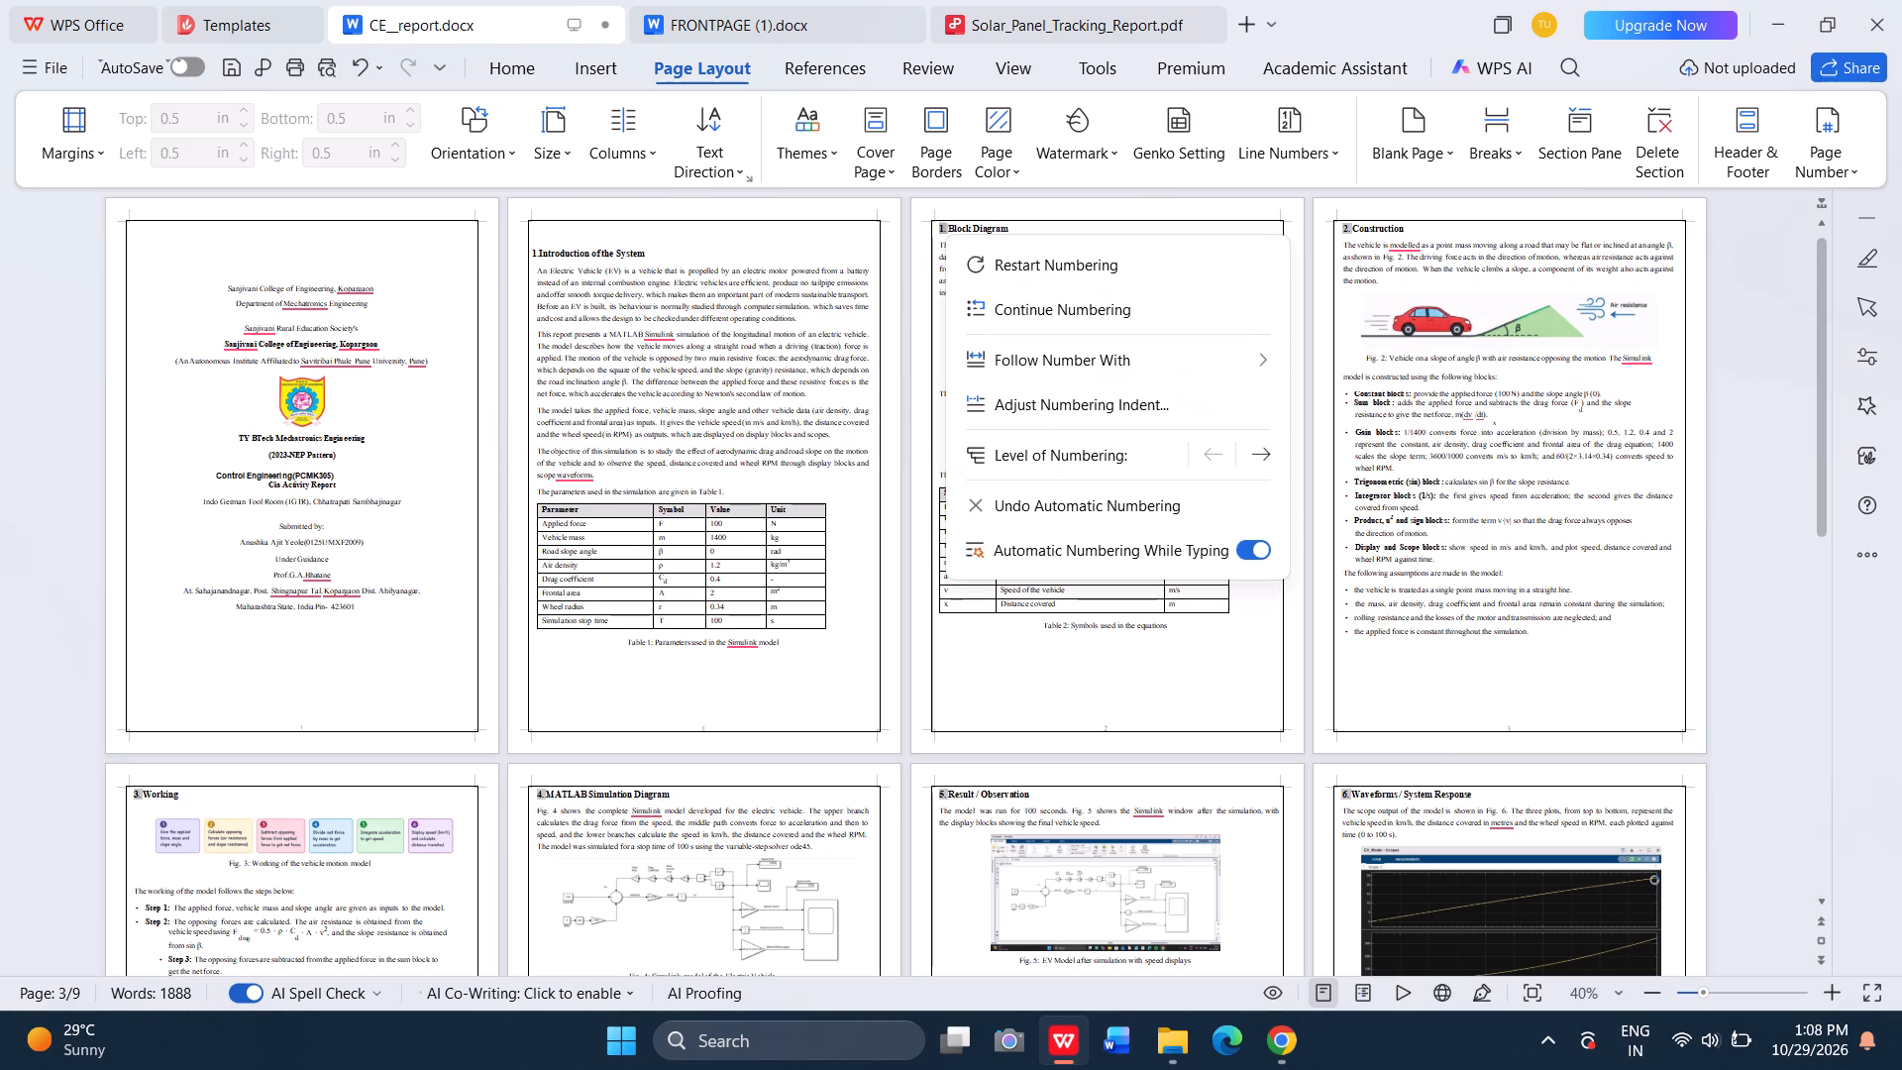
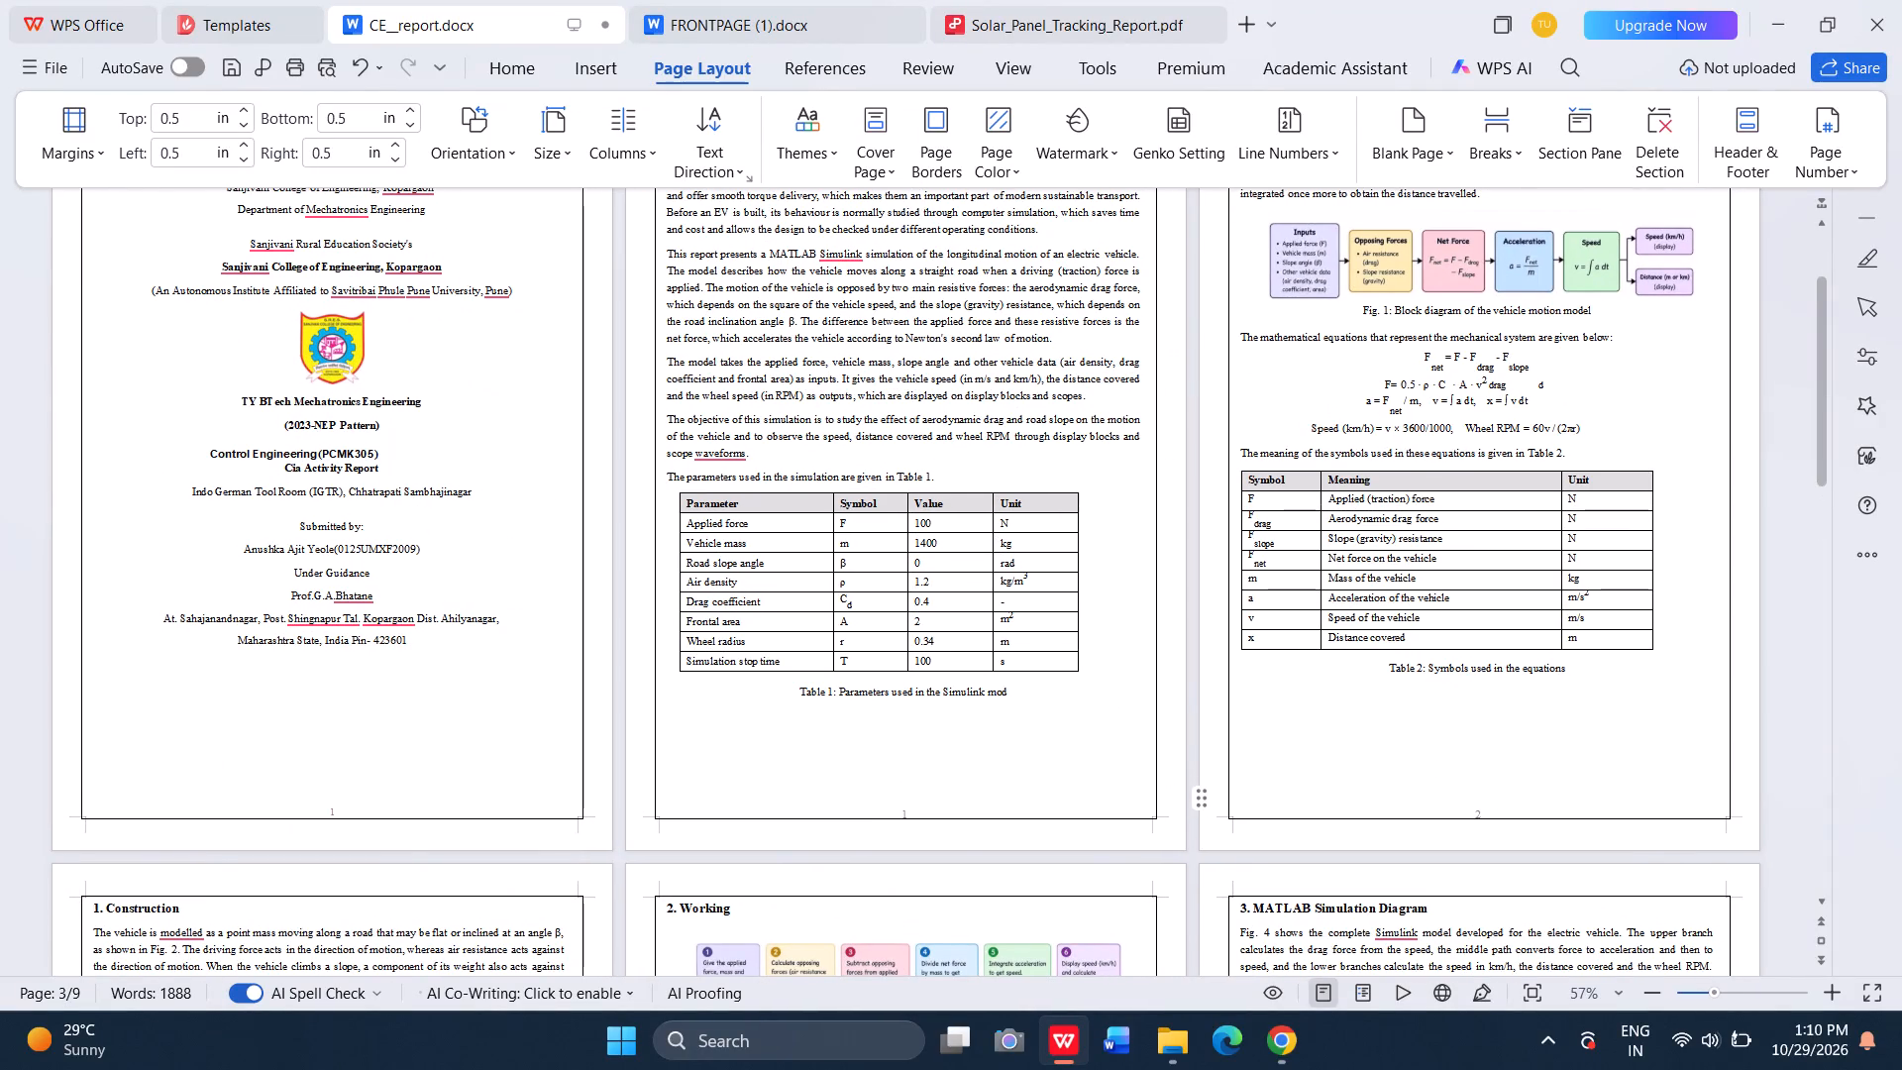
Paste the copied title "Matlab simulation of electric vehicle model" on a new line below "Cia Activity Report" on the cover page.
{"action": "left_click", "coordinate": [209, 445]}
{"action": "left_click", "coordinate": [389, 469]}
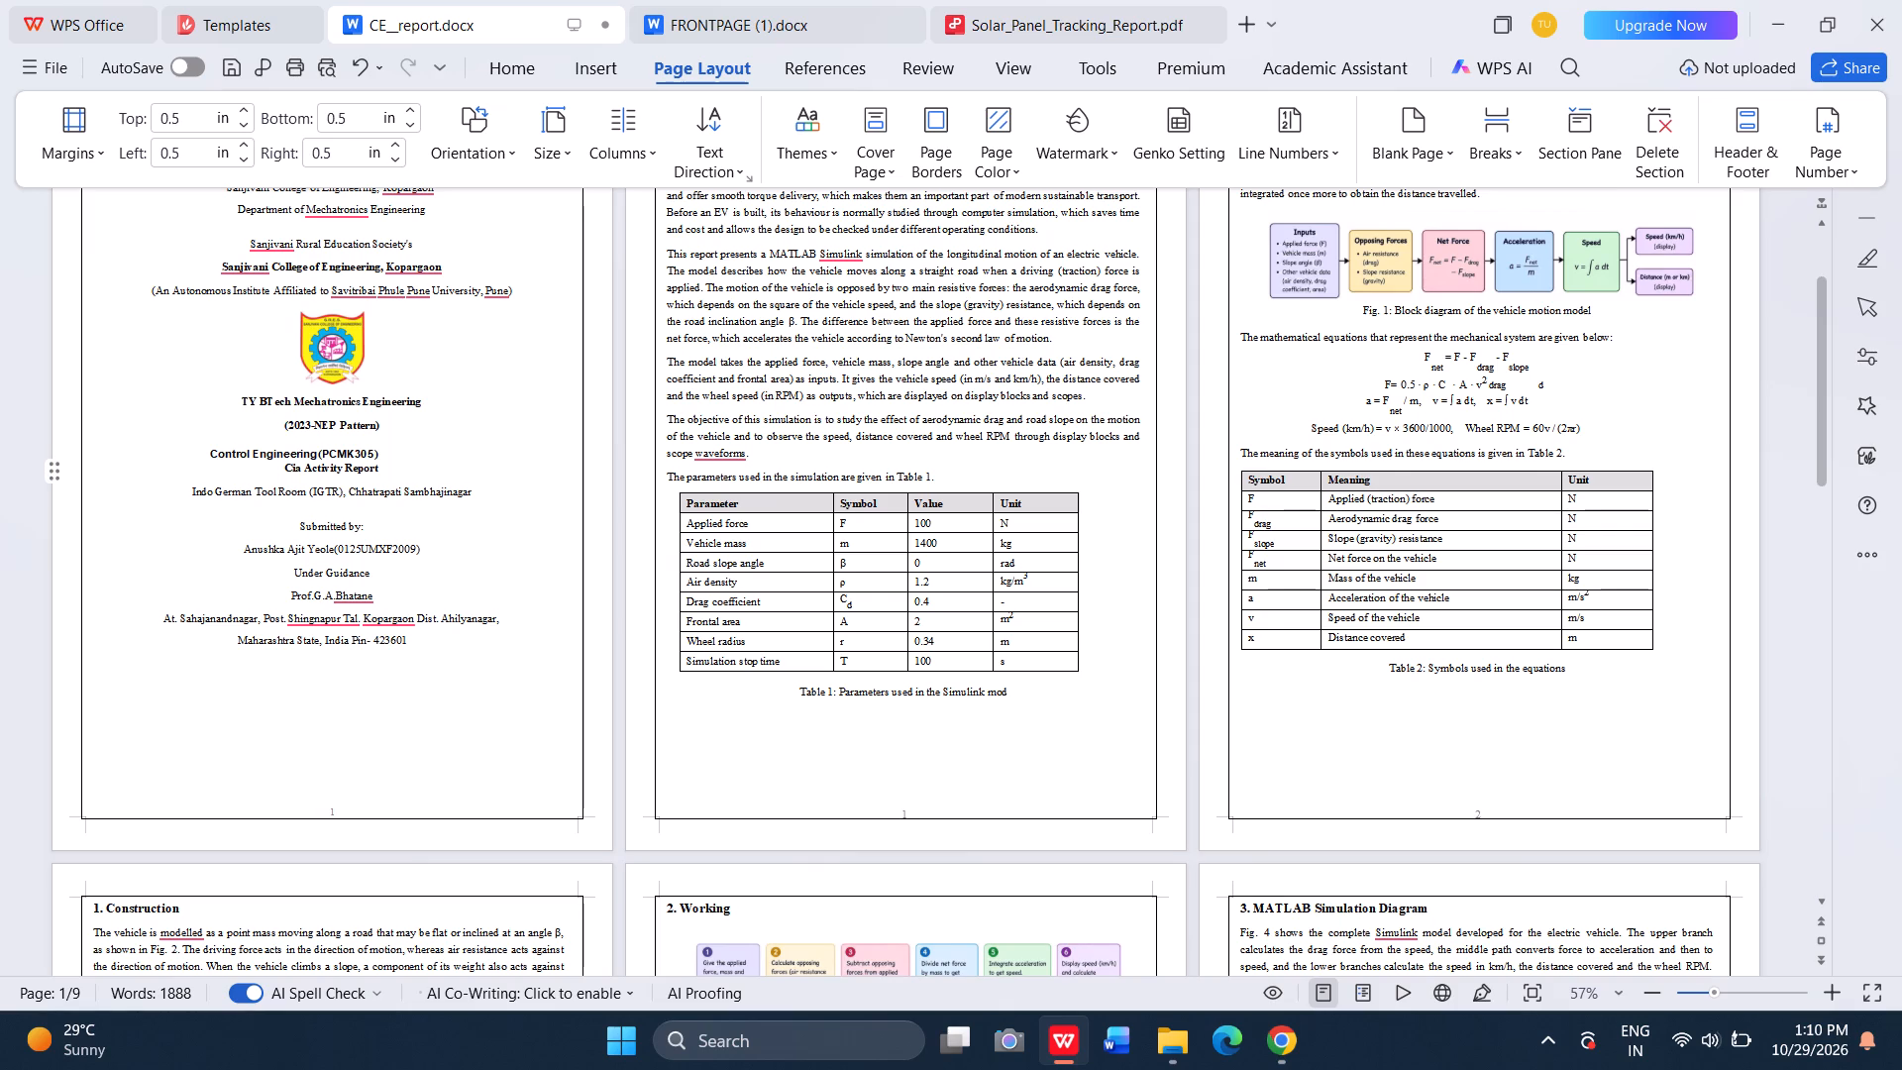
{"action": "key", "text": "space"}
{"action": "key", "text": "space"}
{"action": "key", "text": "Return"}
{"action": "key", "text": "Left"}
{"action": "key", "text": "Left"}
{"action": "key", "text": "Left"}
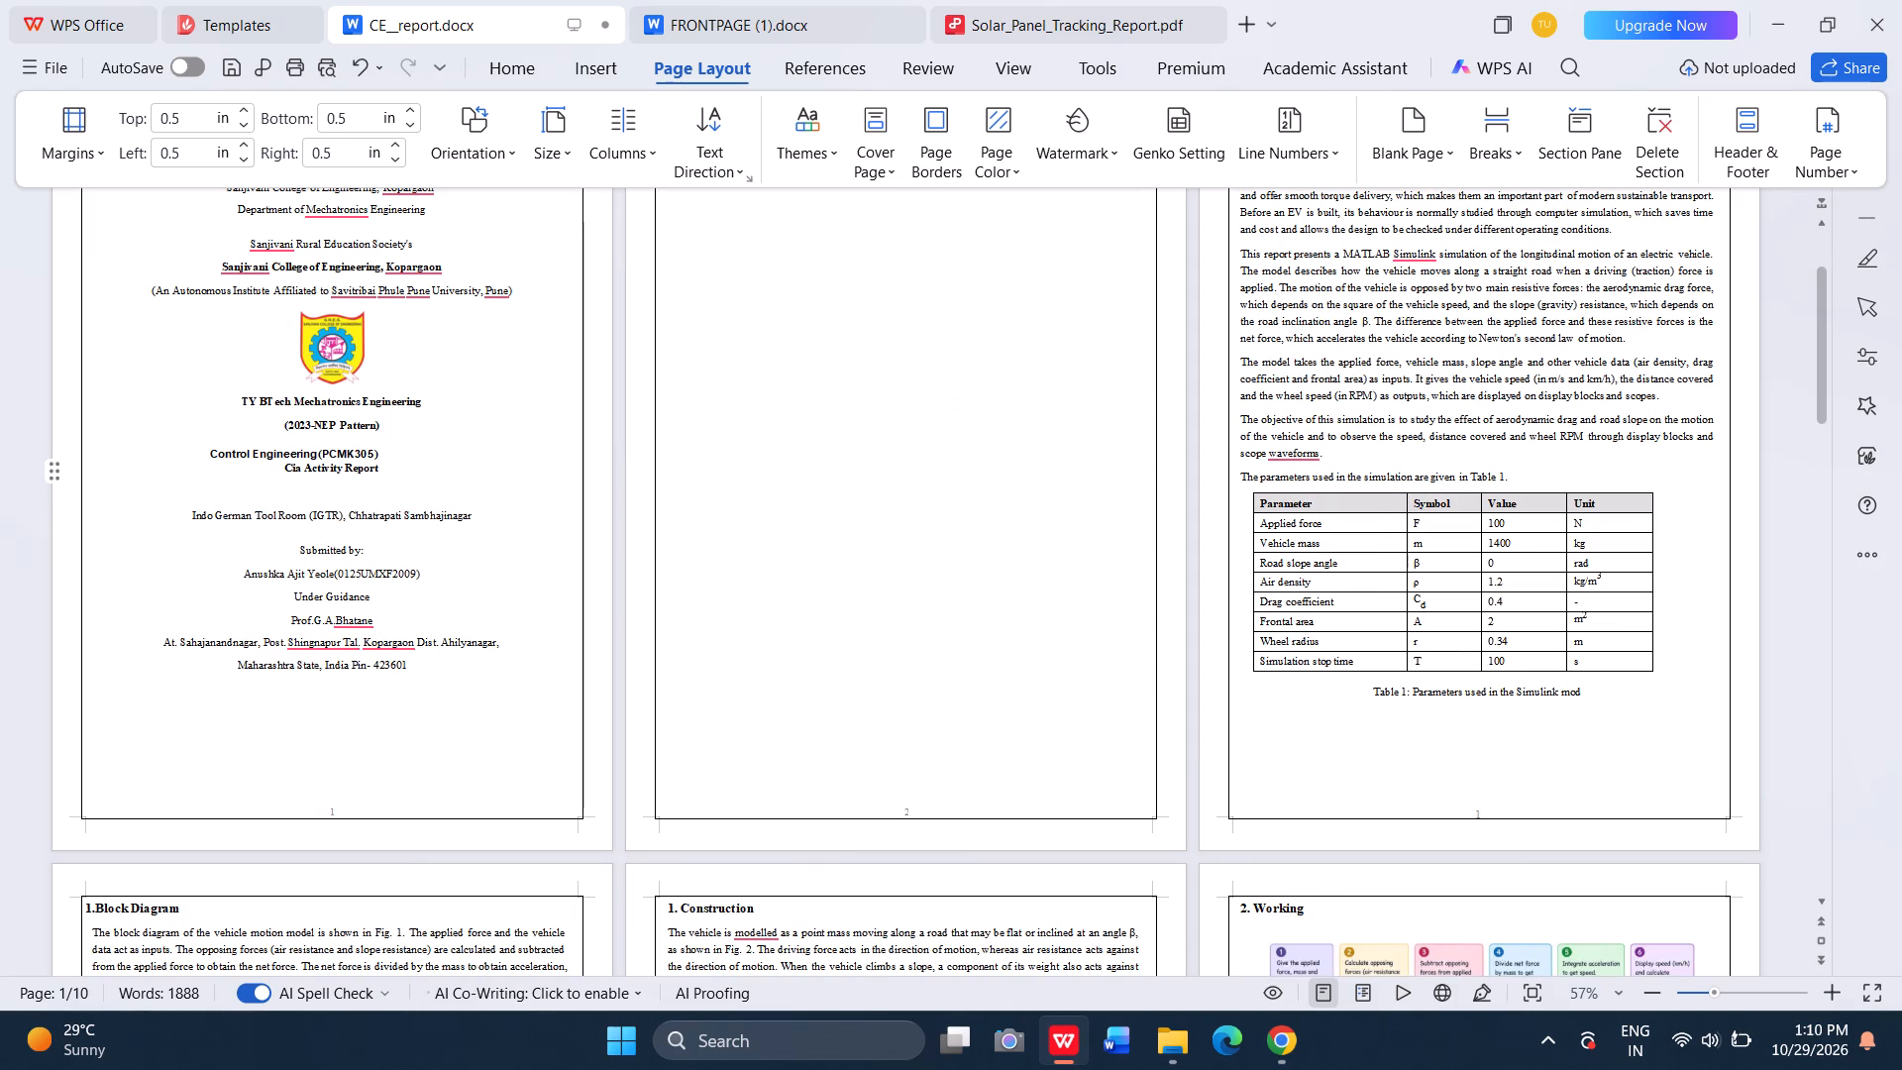
{"action": "left_click", "coordinate": [219, 484]}
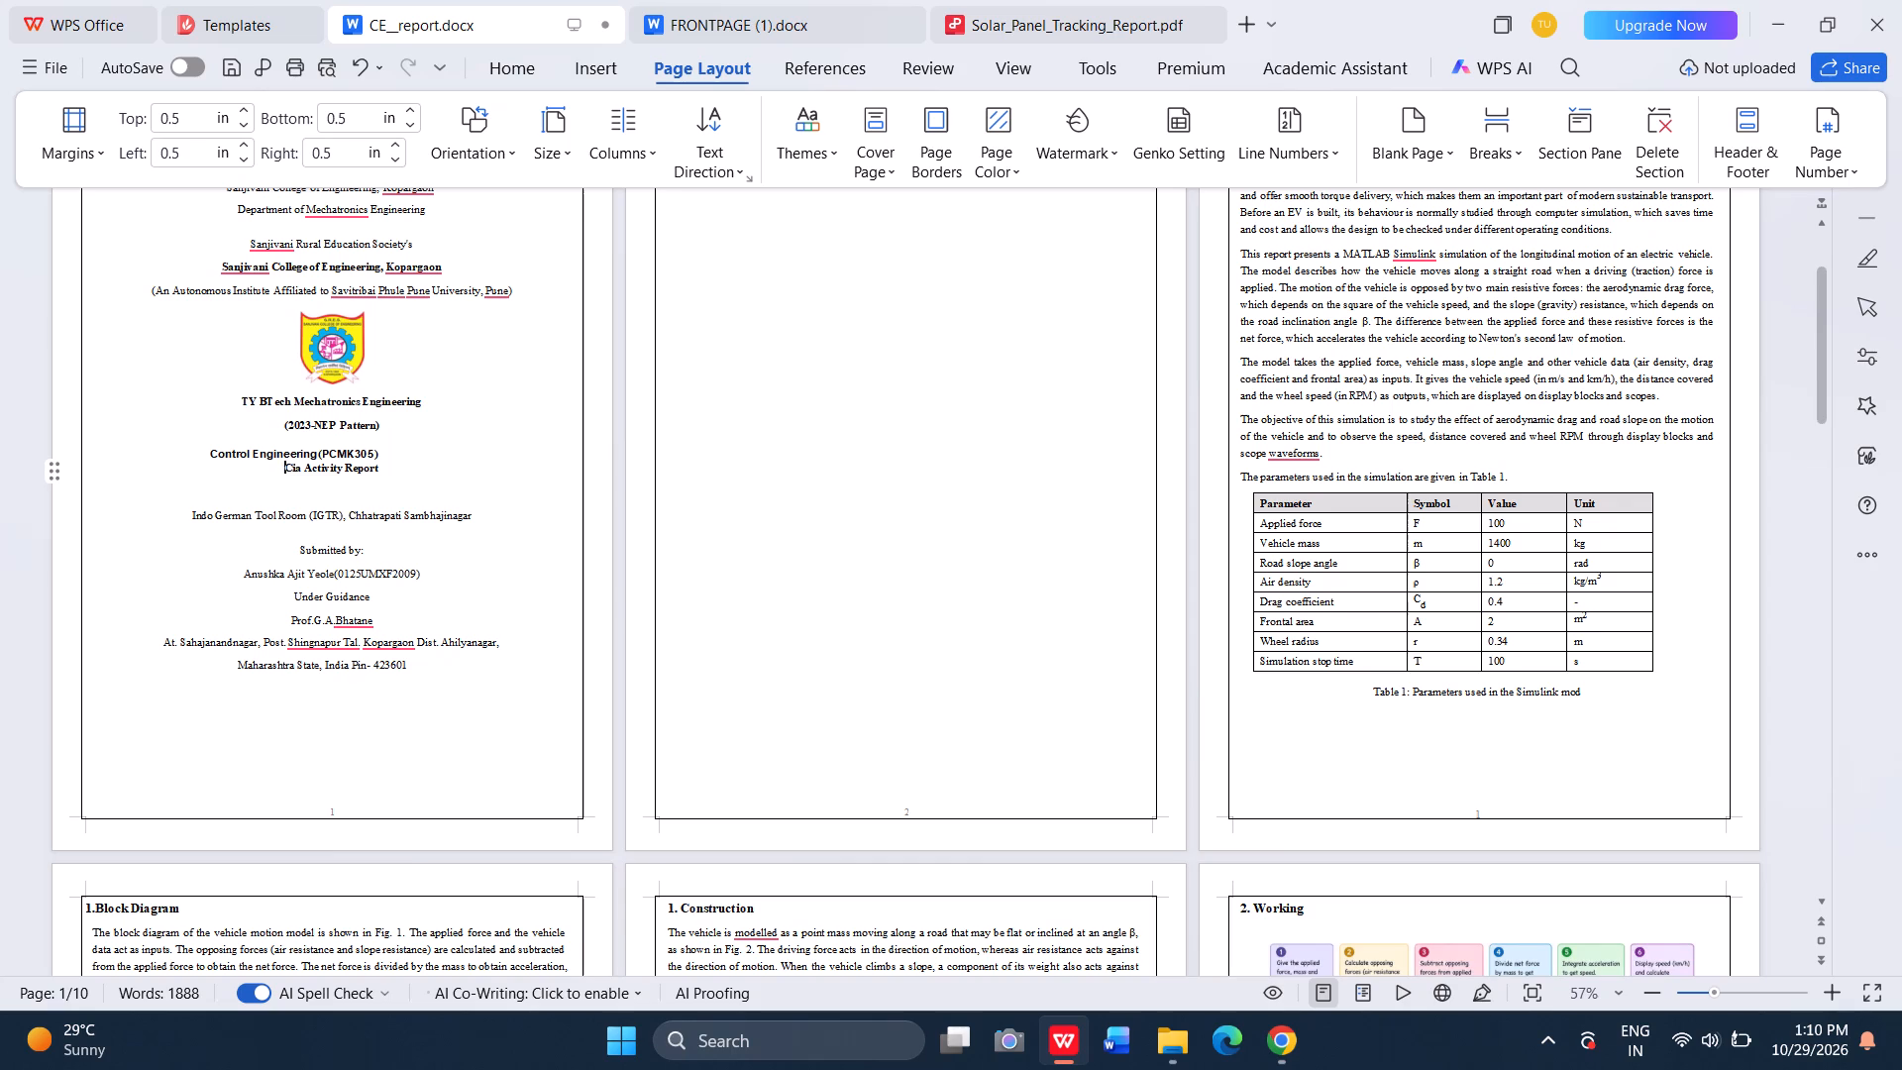
{"action": "left_click", "coordinate": [397, 467]}
{"action": "key", "text": "Return"}
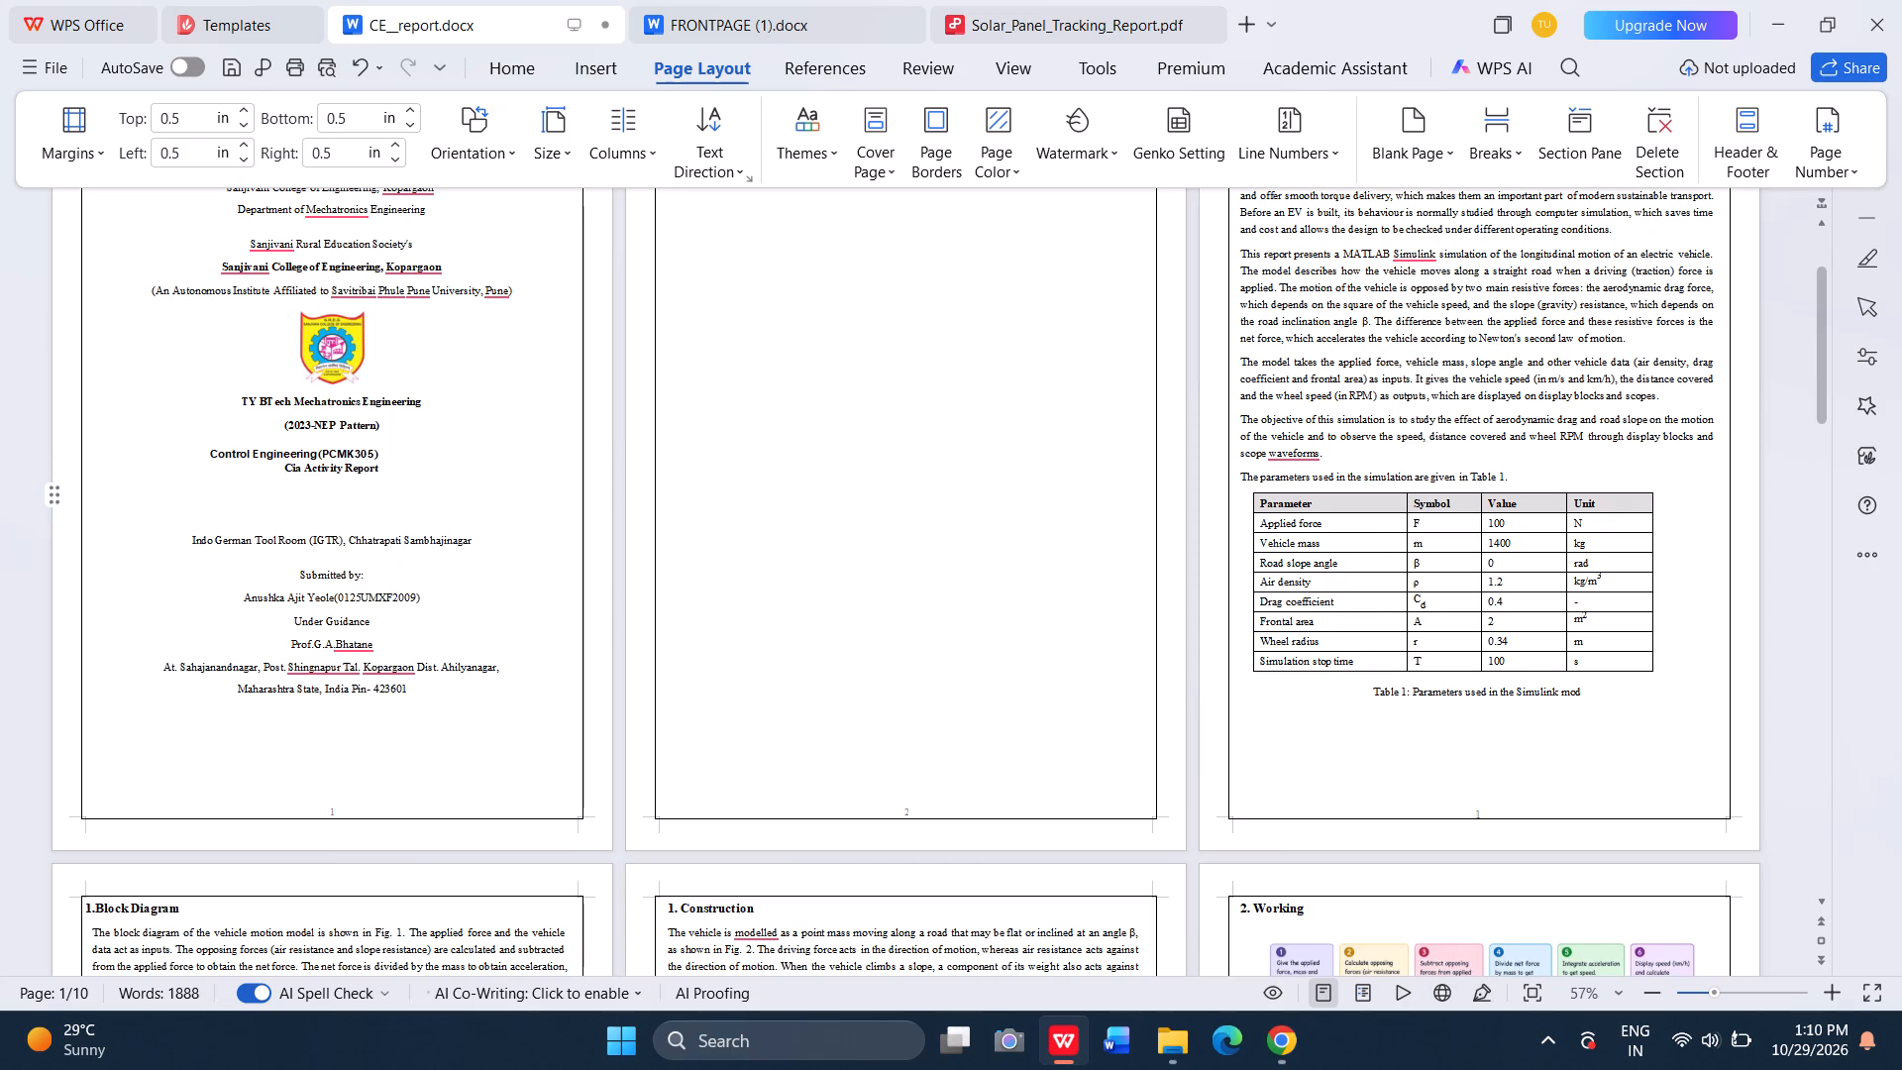
{"action": "key", "text": "ctrl+v"}
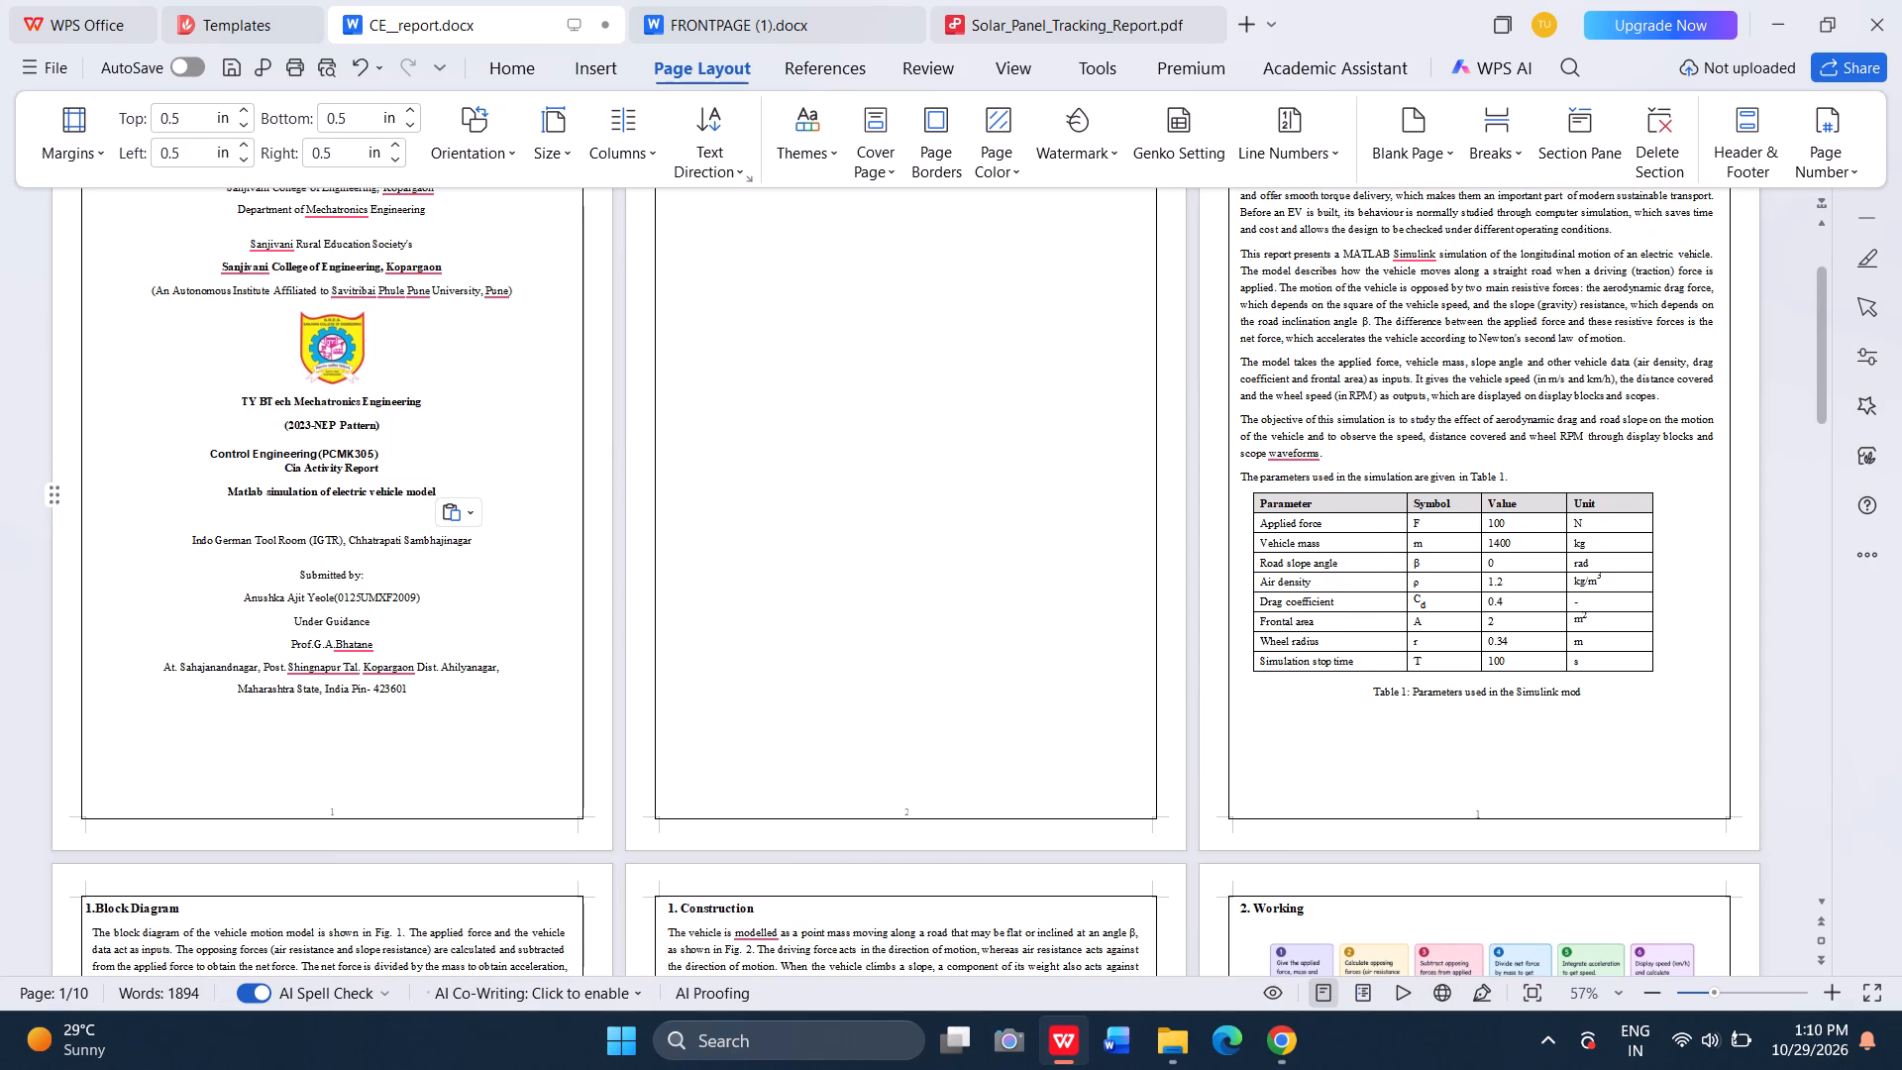
Position the pasted "Matlab simulation of electric vehicle model" line near the centre of the cover page using leading spaces.
{"action": "left_click", "coordinate": [220, 497]}
{"action": "key", "text": "BackSpace"}
{"action": "key", "text": "space"}
{"action": "key", "text": "space"}
{"action": "key", "text": "space"}
{"action": "key", "text": "space"}
{"action": "key", "text": "space"}
{"action": "key", "text": "space"}
{"action": "key", "text": "space"}
{"action": "key", "text": "space"}
{"action": "key", "text": "space"}
{"action": "key", "text": "space"}
{"action": "key", "text": "space"}
{"action": "key", "text": "space"}
{"action": "key", "text": "space"}
{"action": "key", "text": "space"}
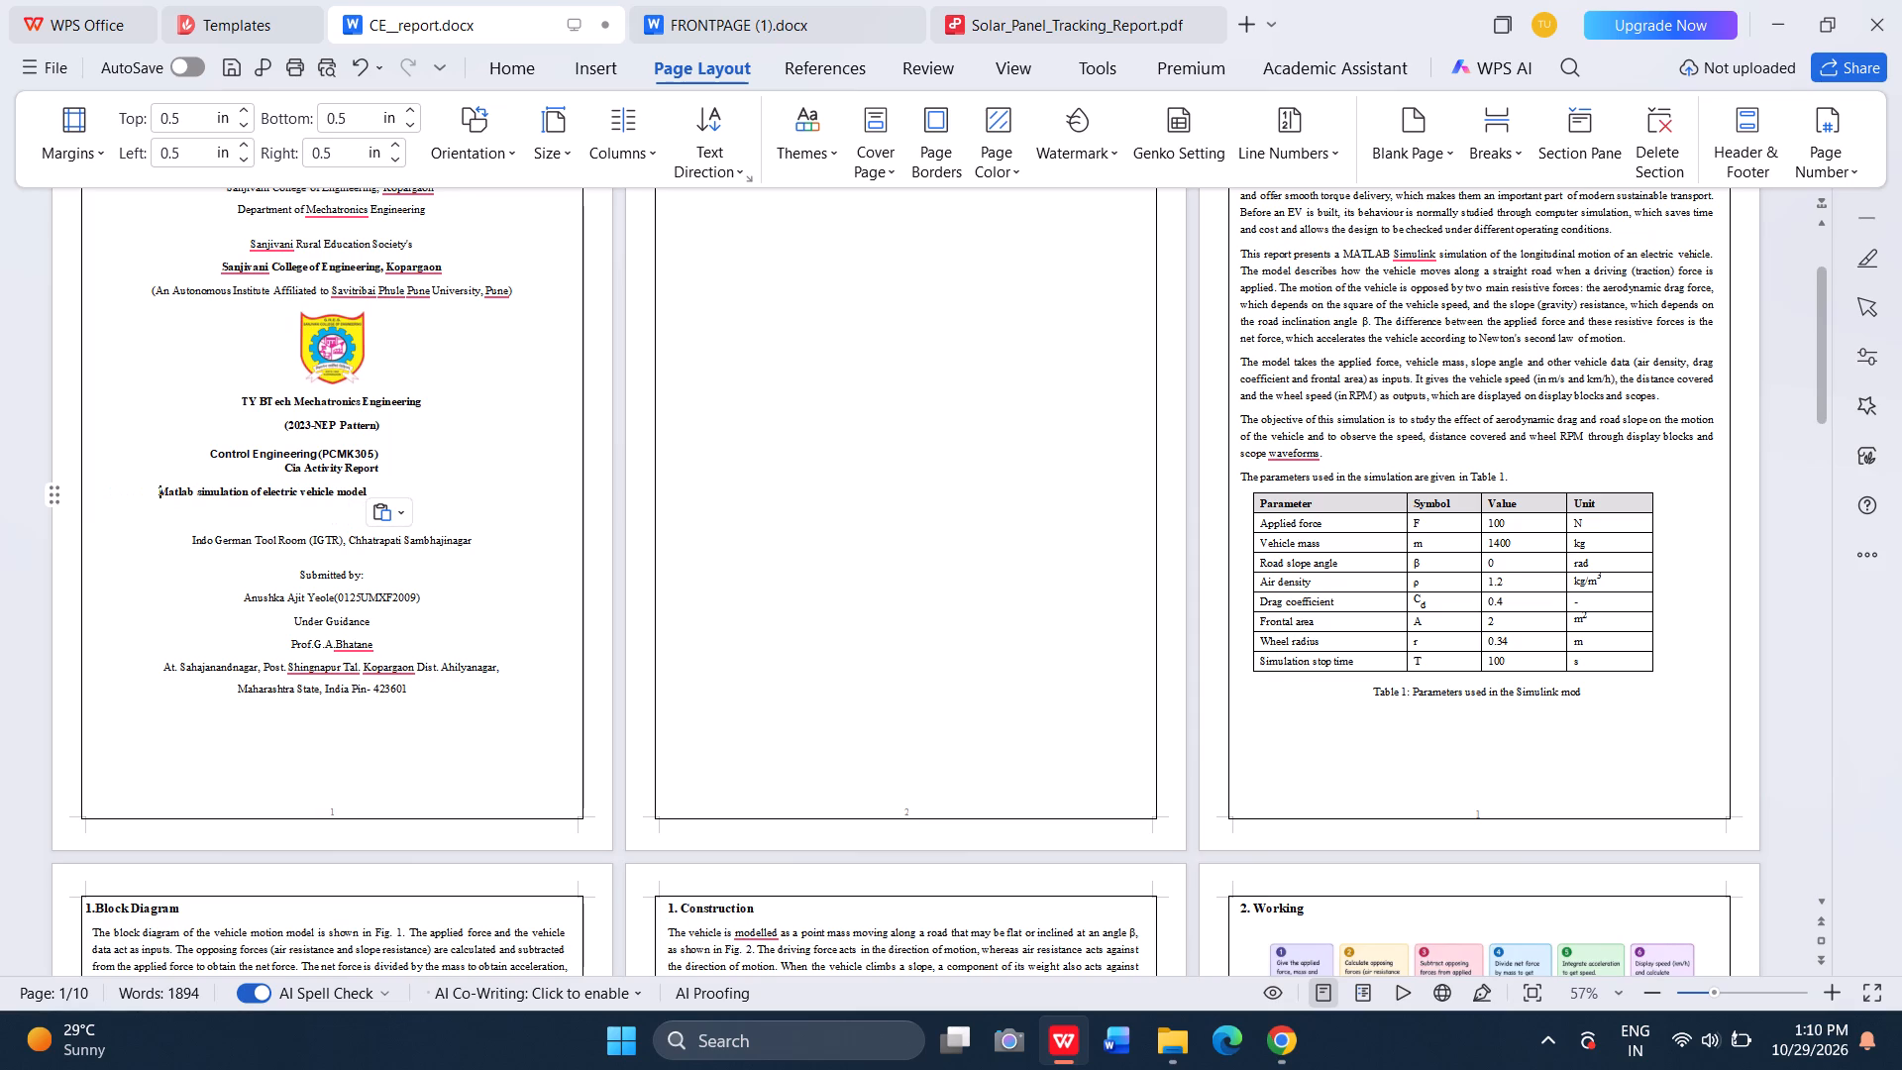
{"action": "key", "text": "space"}
{"action": "key", "text": "space"}
{"action": "key", "text": "space"}
{"action": "key", "text": "space"}
{"action": "key", "text": "space"}
{"action": "key", "text": "space"}
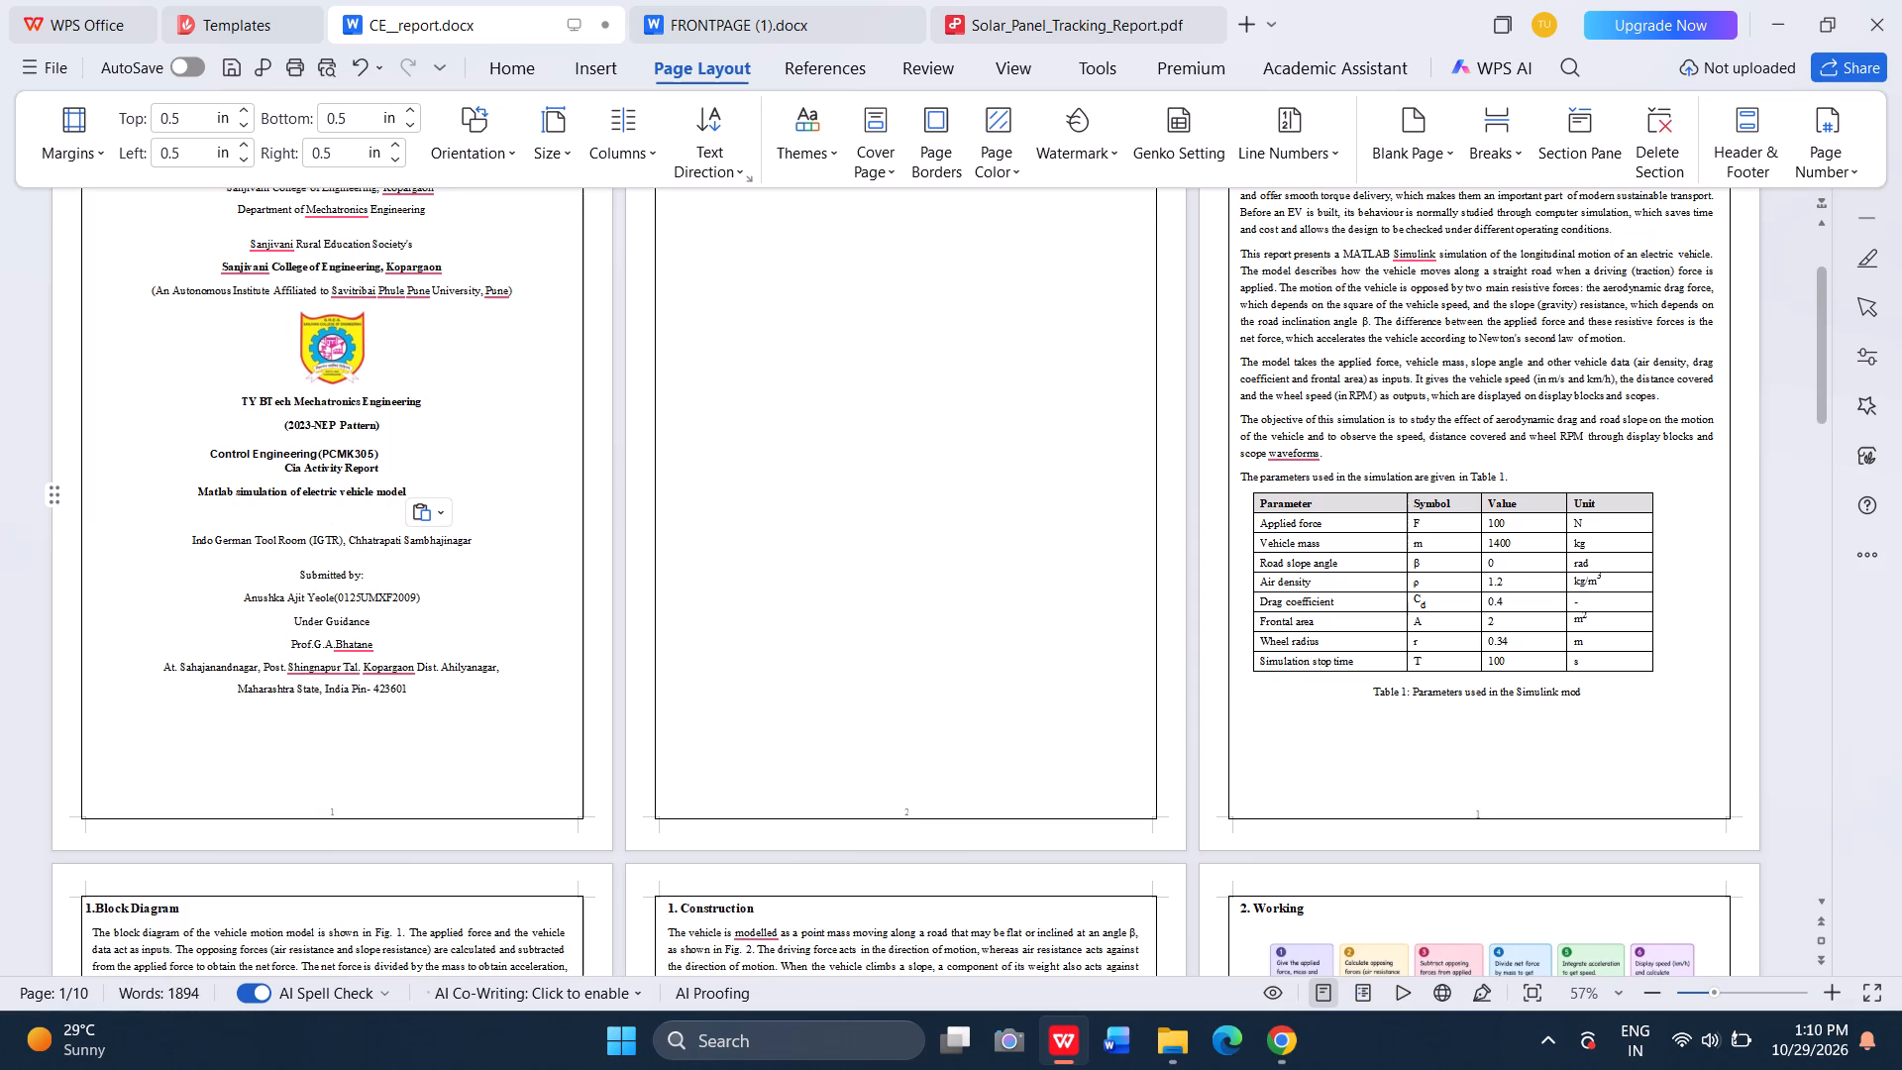
{"action": "left_click_drag", "start_coordinate": [194, 489], "coordinate": [410, 467]}
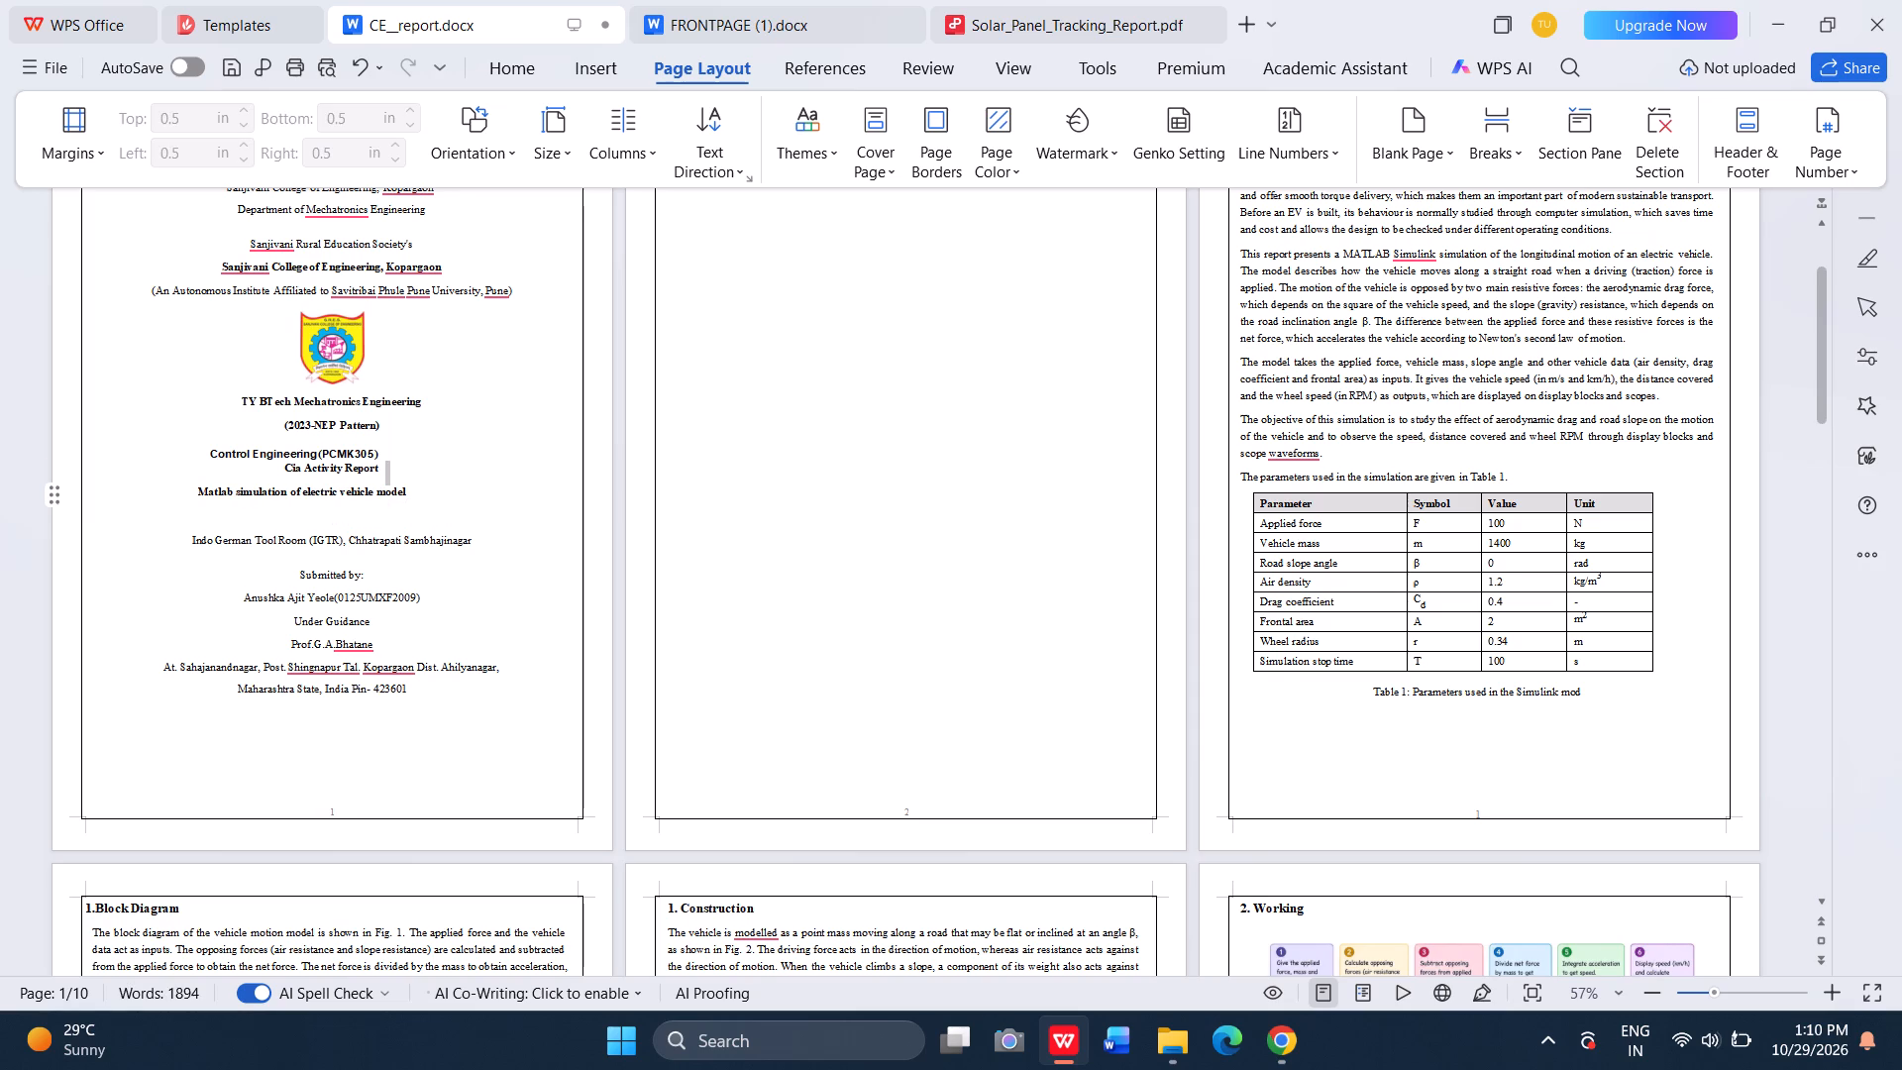
{"action": "left_click_drag", "start_coordinate": [410, 467], "coordinate": [410, 494]}
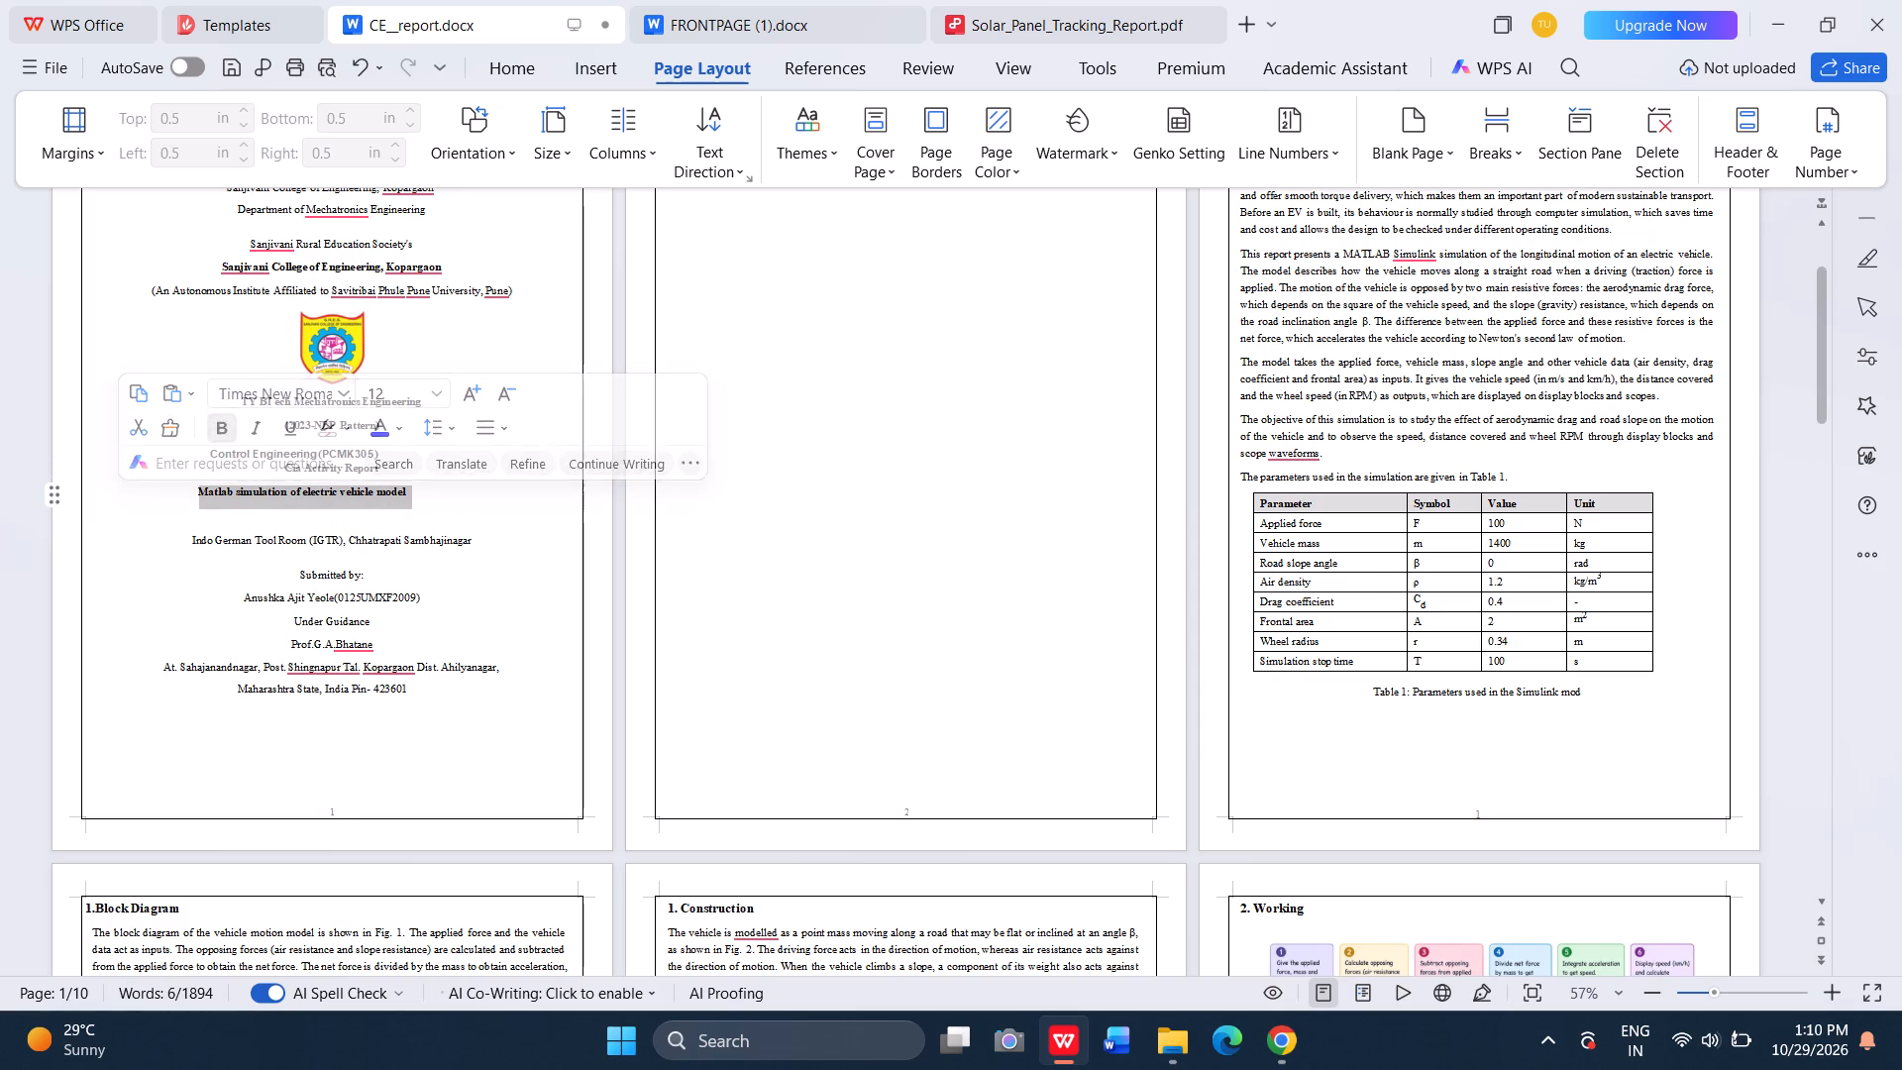
Delete the Indo German Tool Room (IGTR) line and the surrounding blank lines between the simulation title and "Submitted by:".
{"action": "left_click", "coordinate": [469, 548]}
{"action": "left_click_drag", "start_coordinate": [184, 534], "coordinate": [470, 543]}
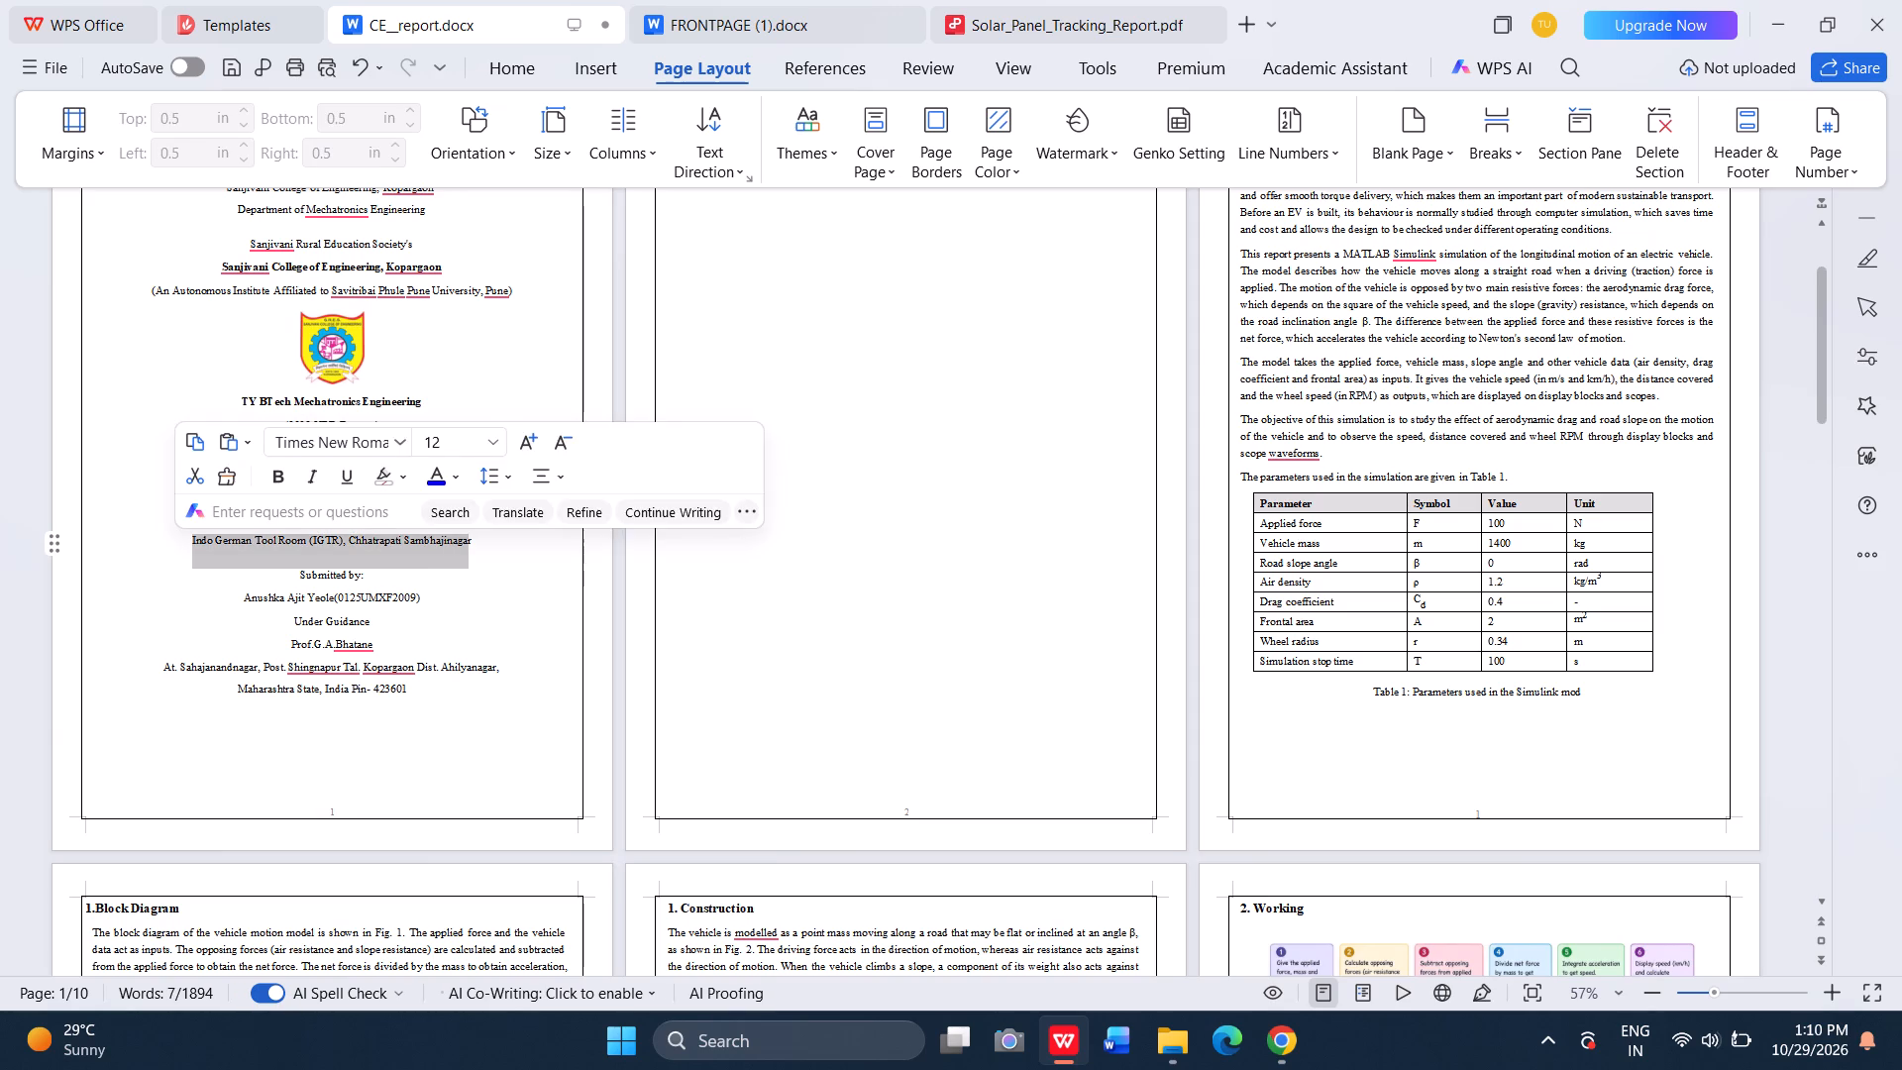
{"action": "key", "text": "BackSpace"}
{"action": "key", "text": "Right"}
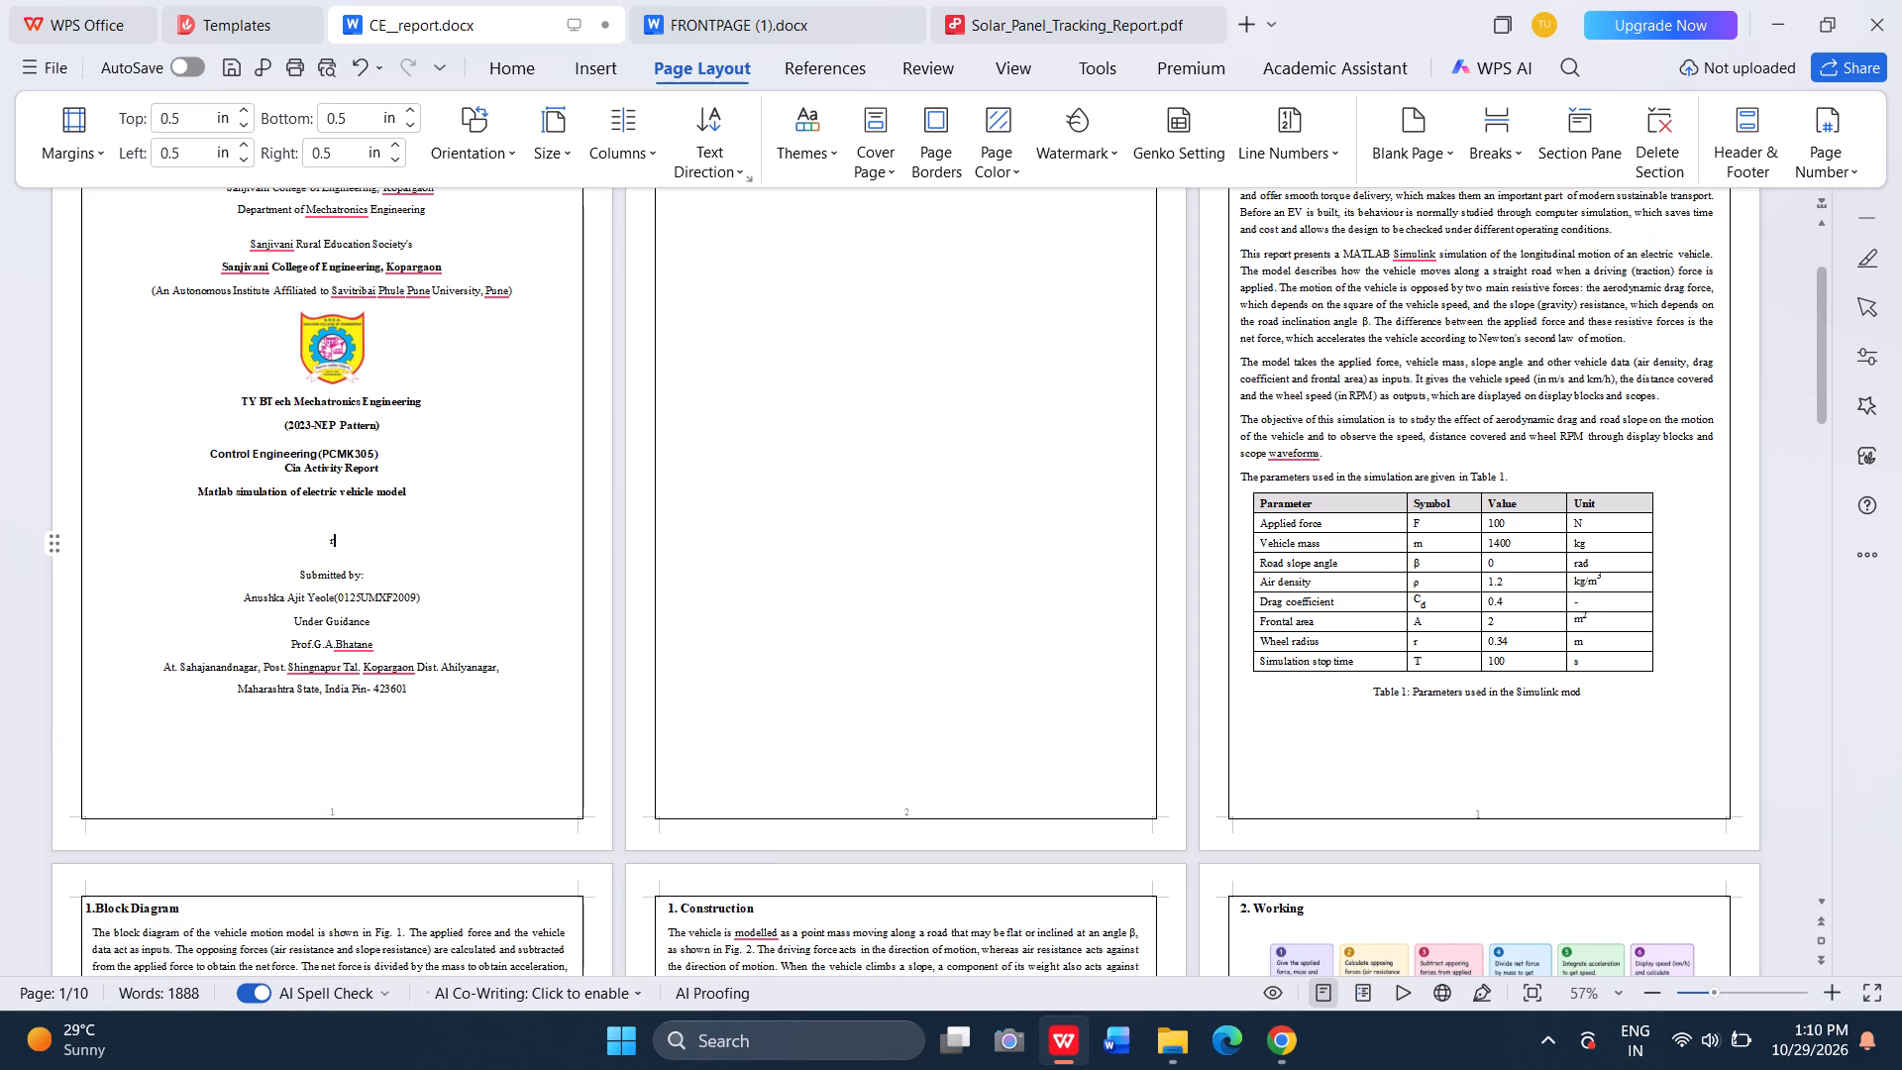
{"action": "key", "text": "BackSpace"}
{"action": "key", "text": "BackSpace"}
{"action": "key", "text": "BackSpace"}
{"action": "key", "text": "BackSpace"}
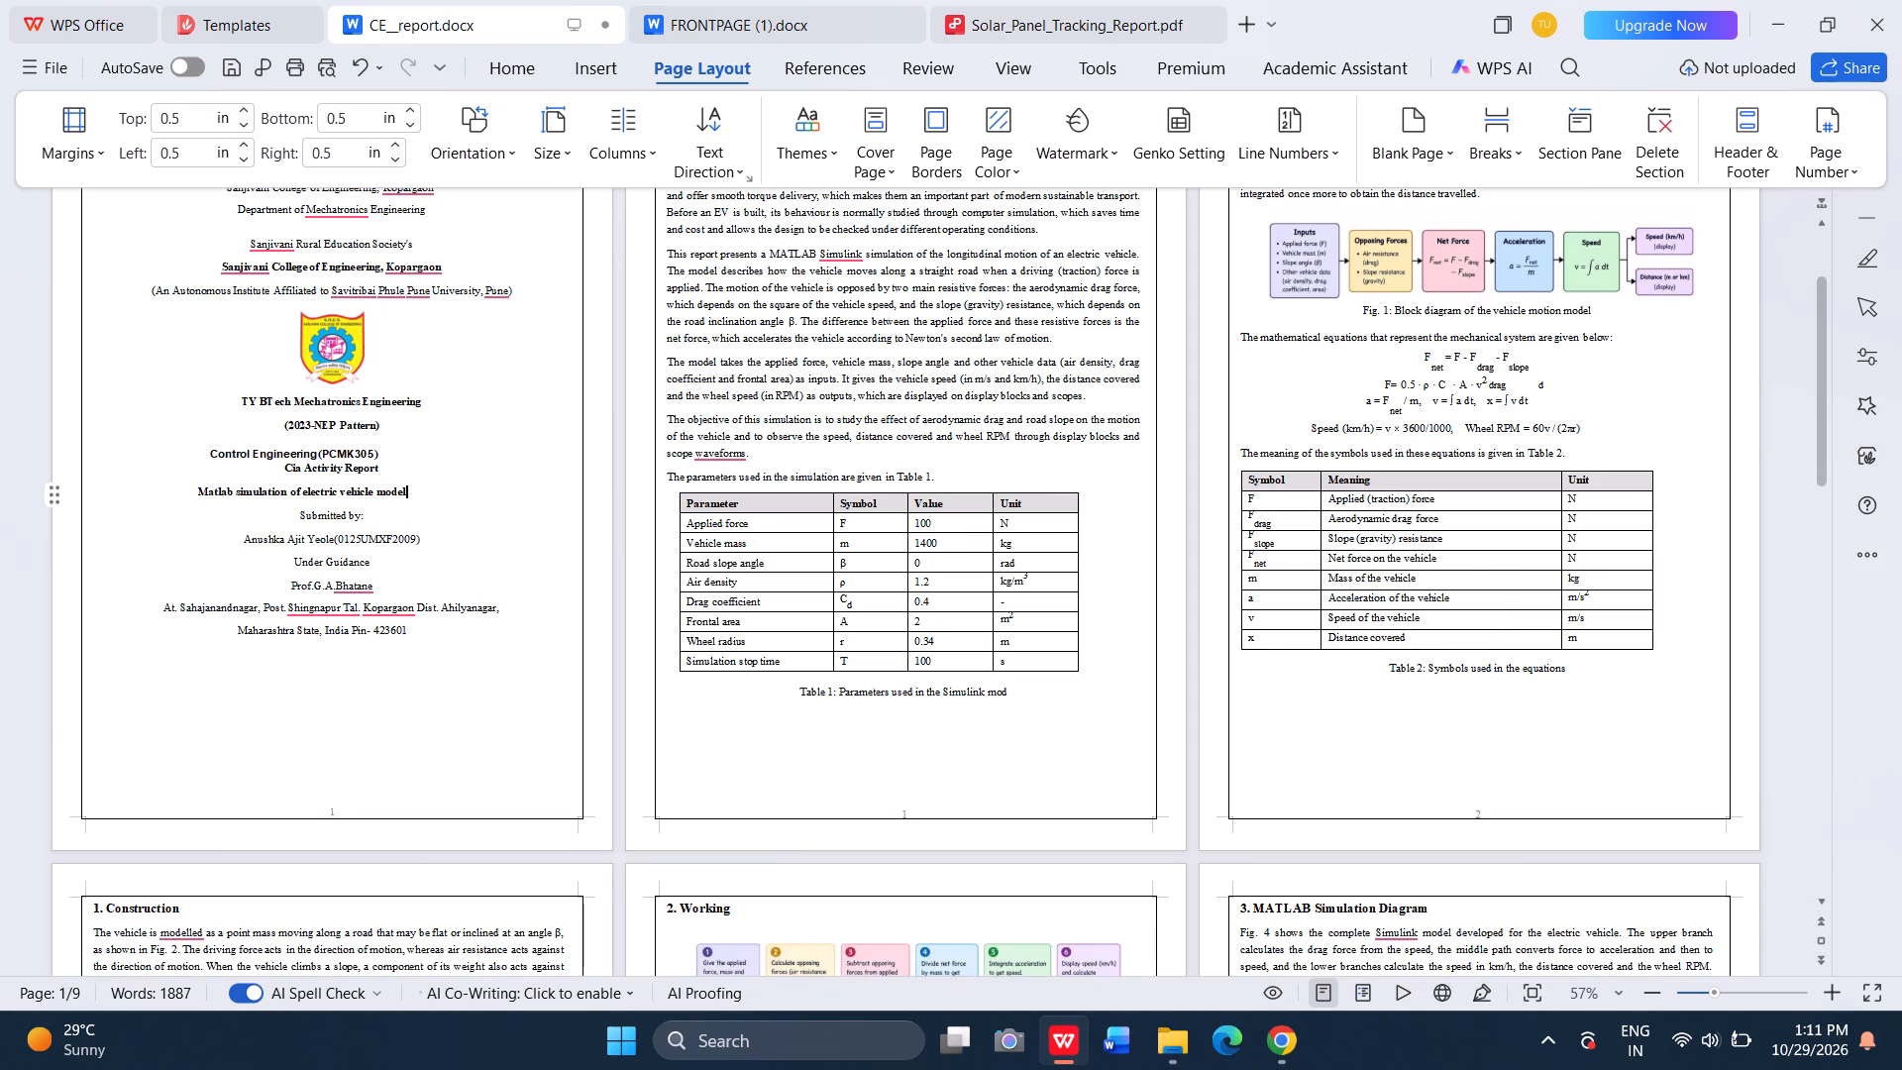
Select the cover page text from the blank line above the first college name down to the address lines.
{"action": "scroll", "coordinate": [217, 292], "scroll_direction": "up", "scroll_amount": 1}
{"action": "left_click_drag", "start_coordinate": [216, 304], "coordinate": [331, 617]}
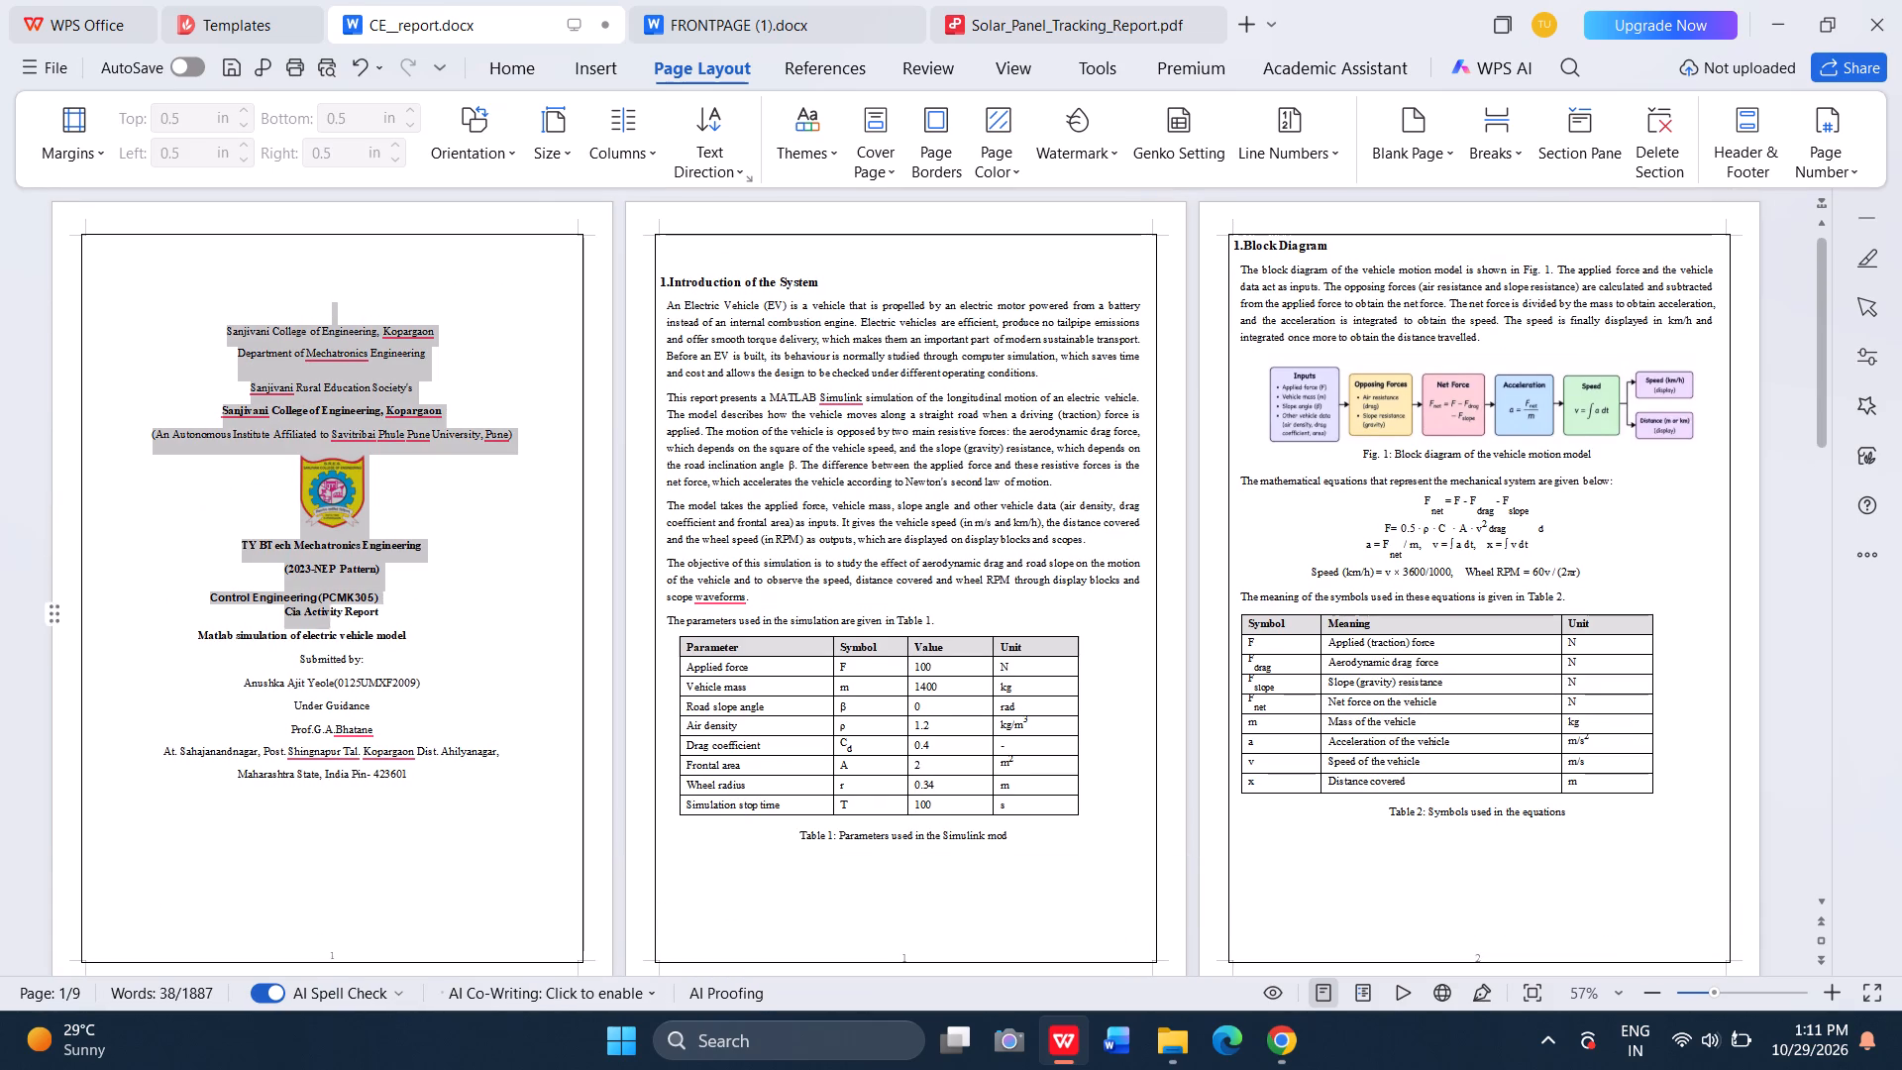
{"action": "left_click_drag", "start_coordinate": [331, 617], "coordinate": [378, 755]}
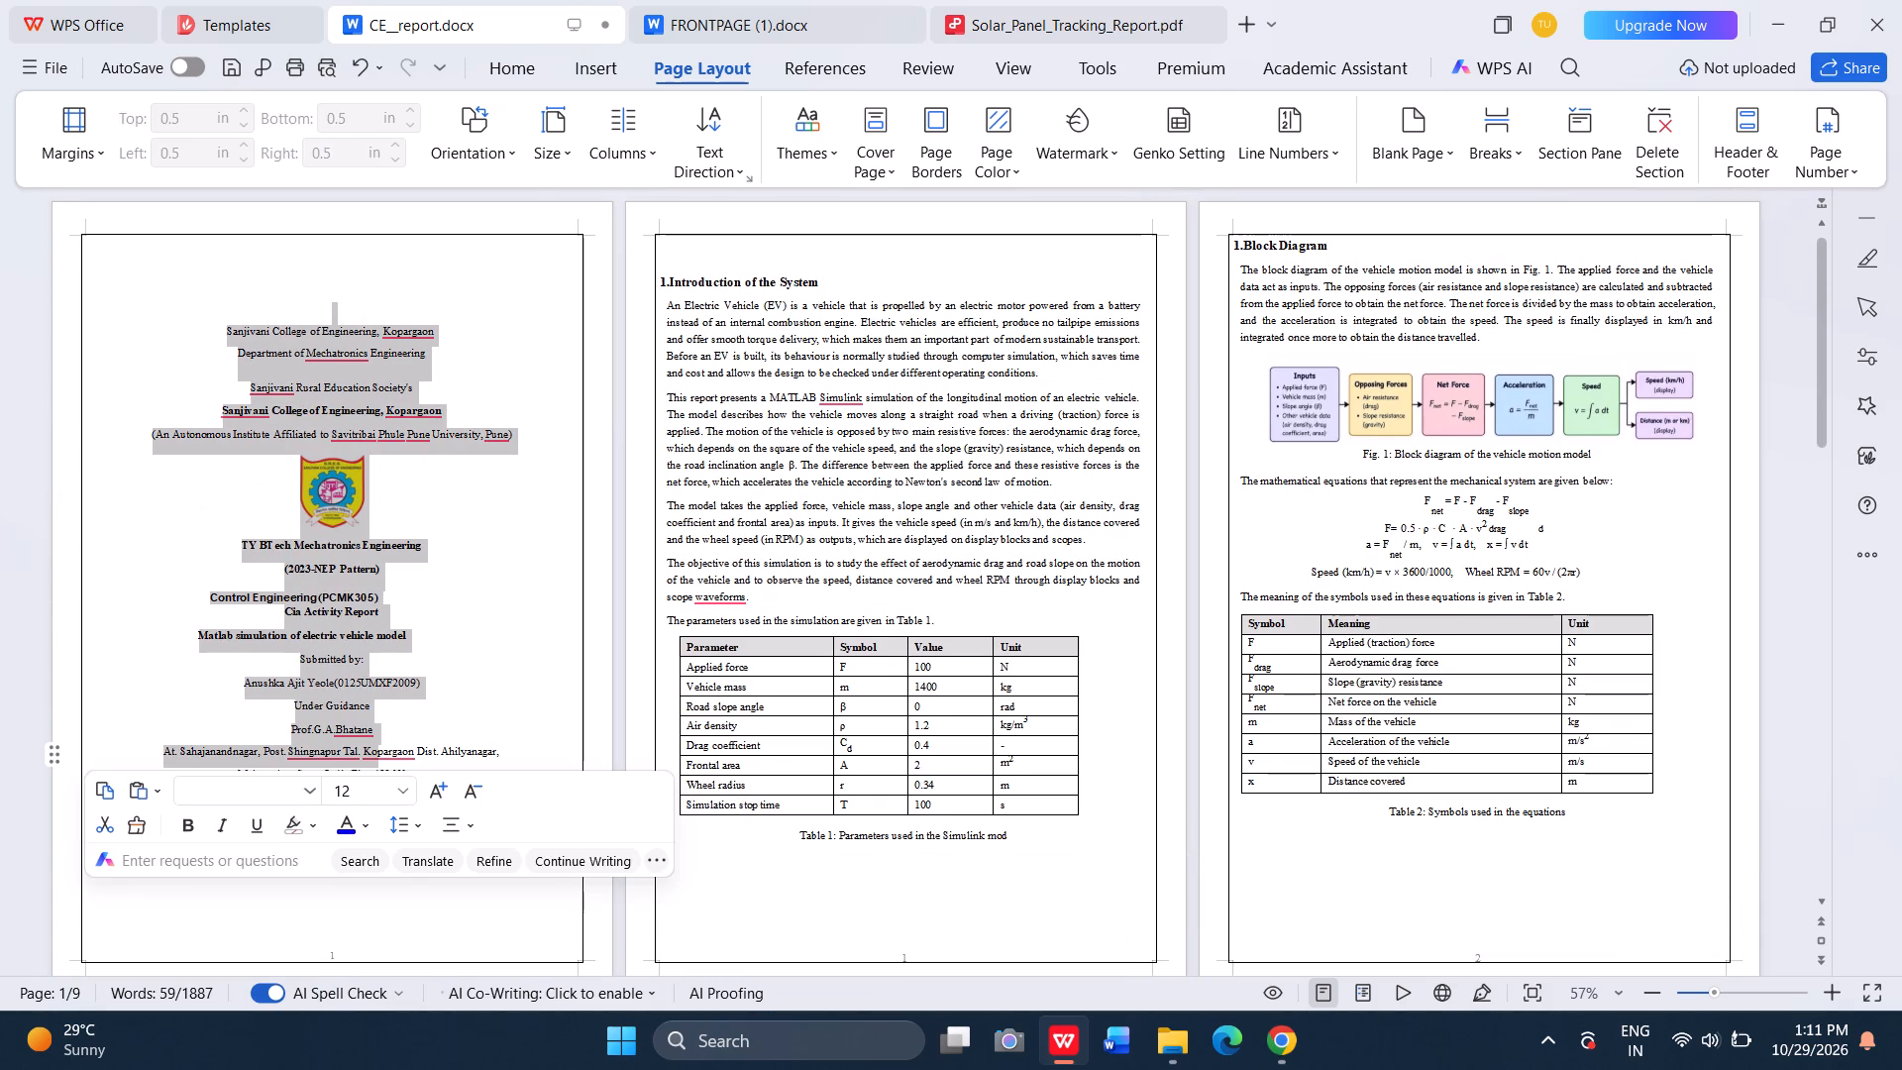
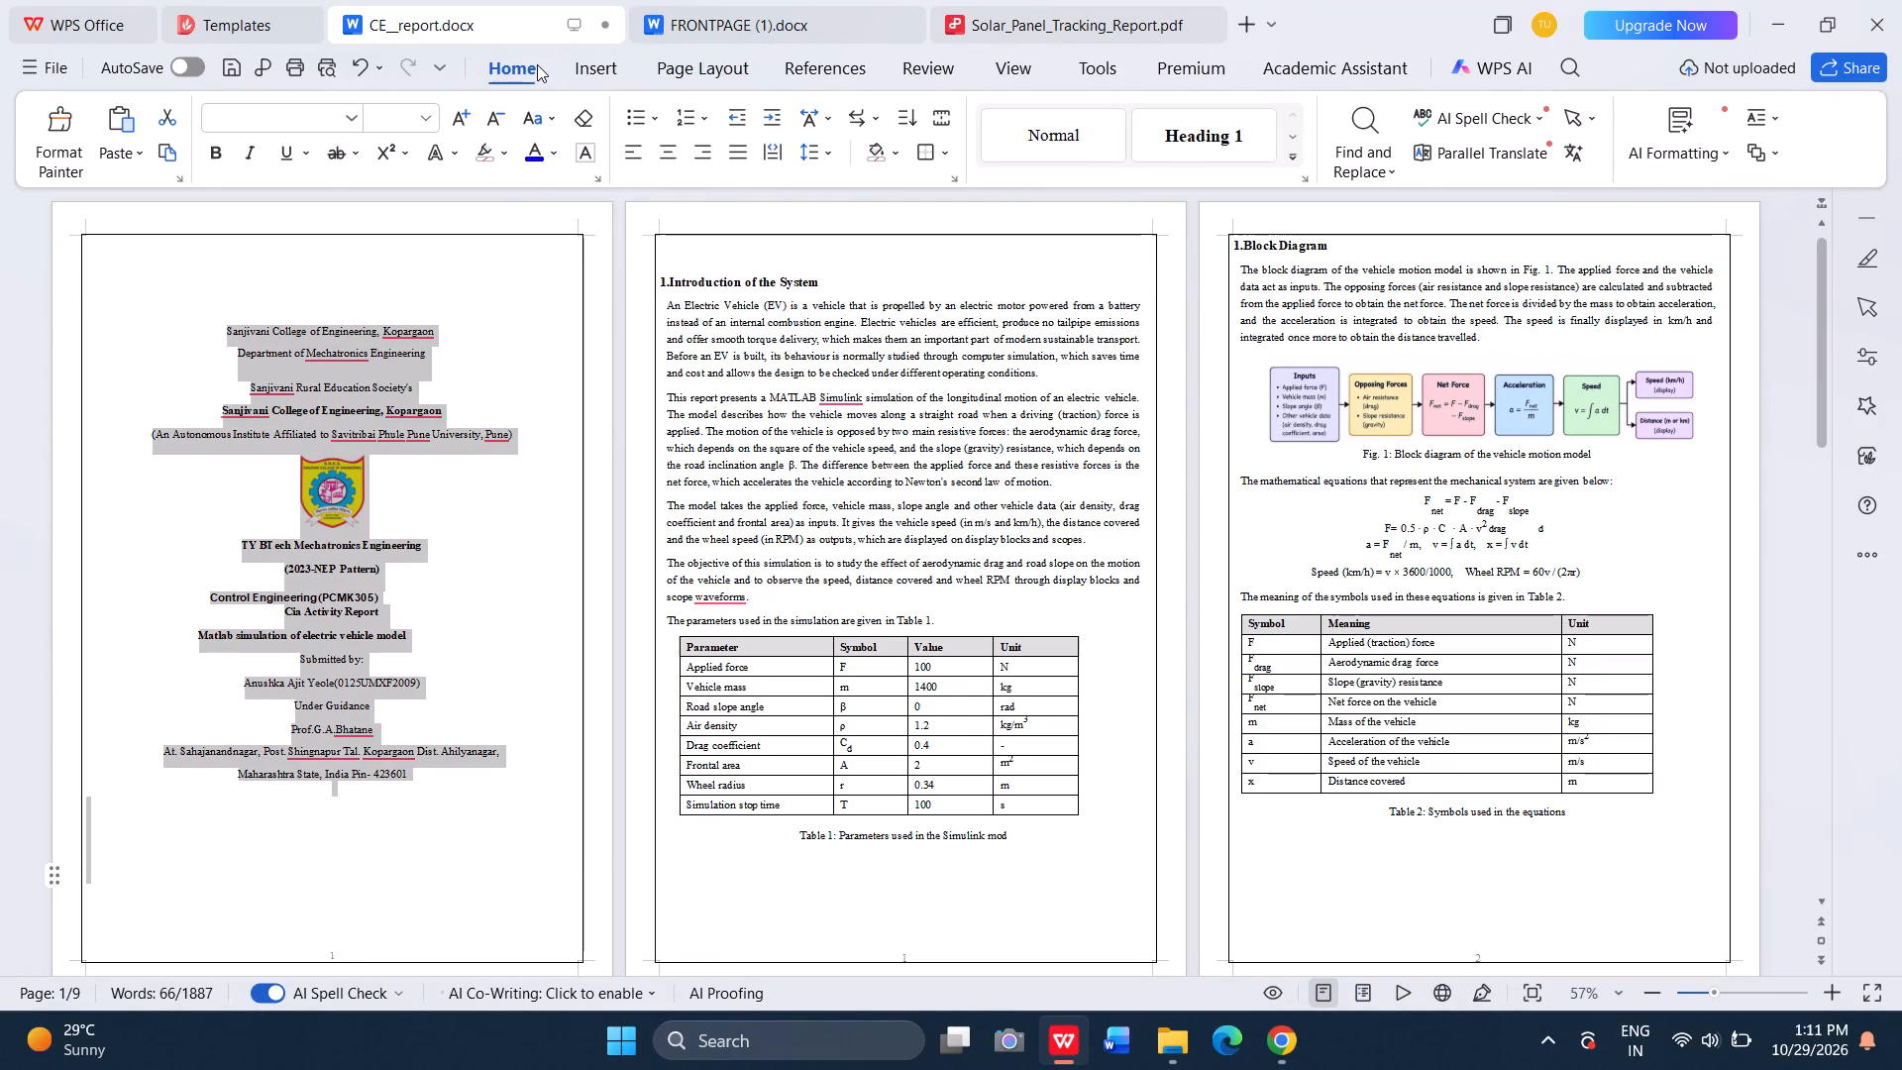
Centre-align the selected cover page text, from the first college name down to the address lines.
{"action": "left_click", "coordinate": [667, 151]}
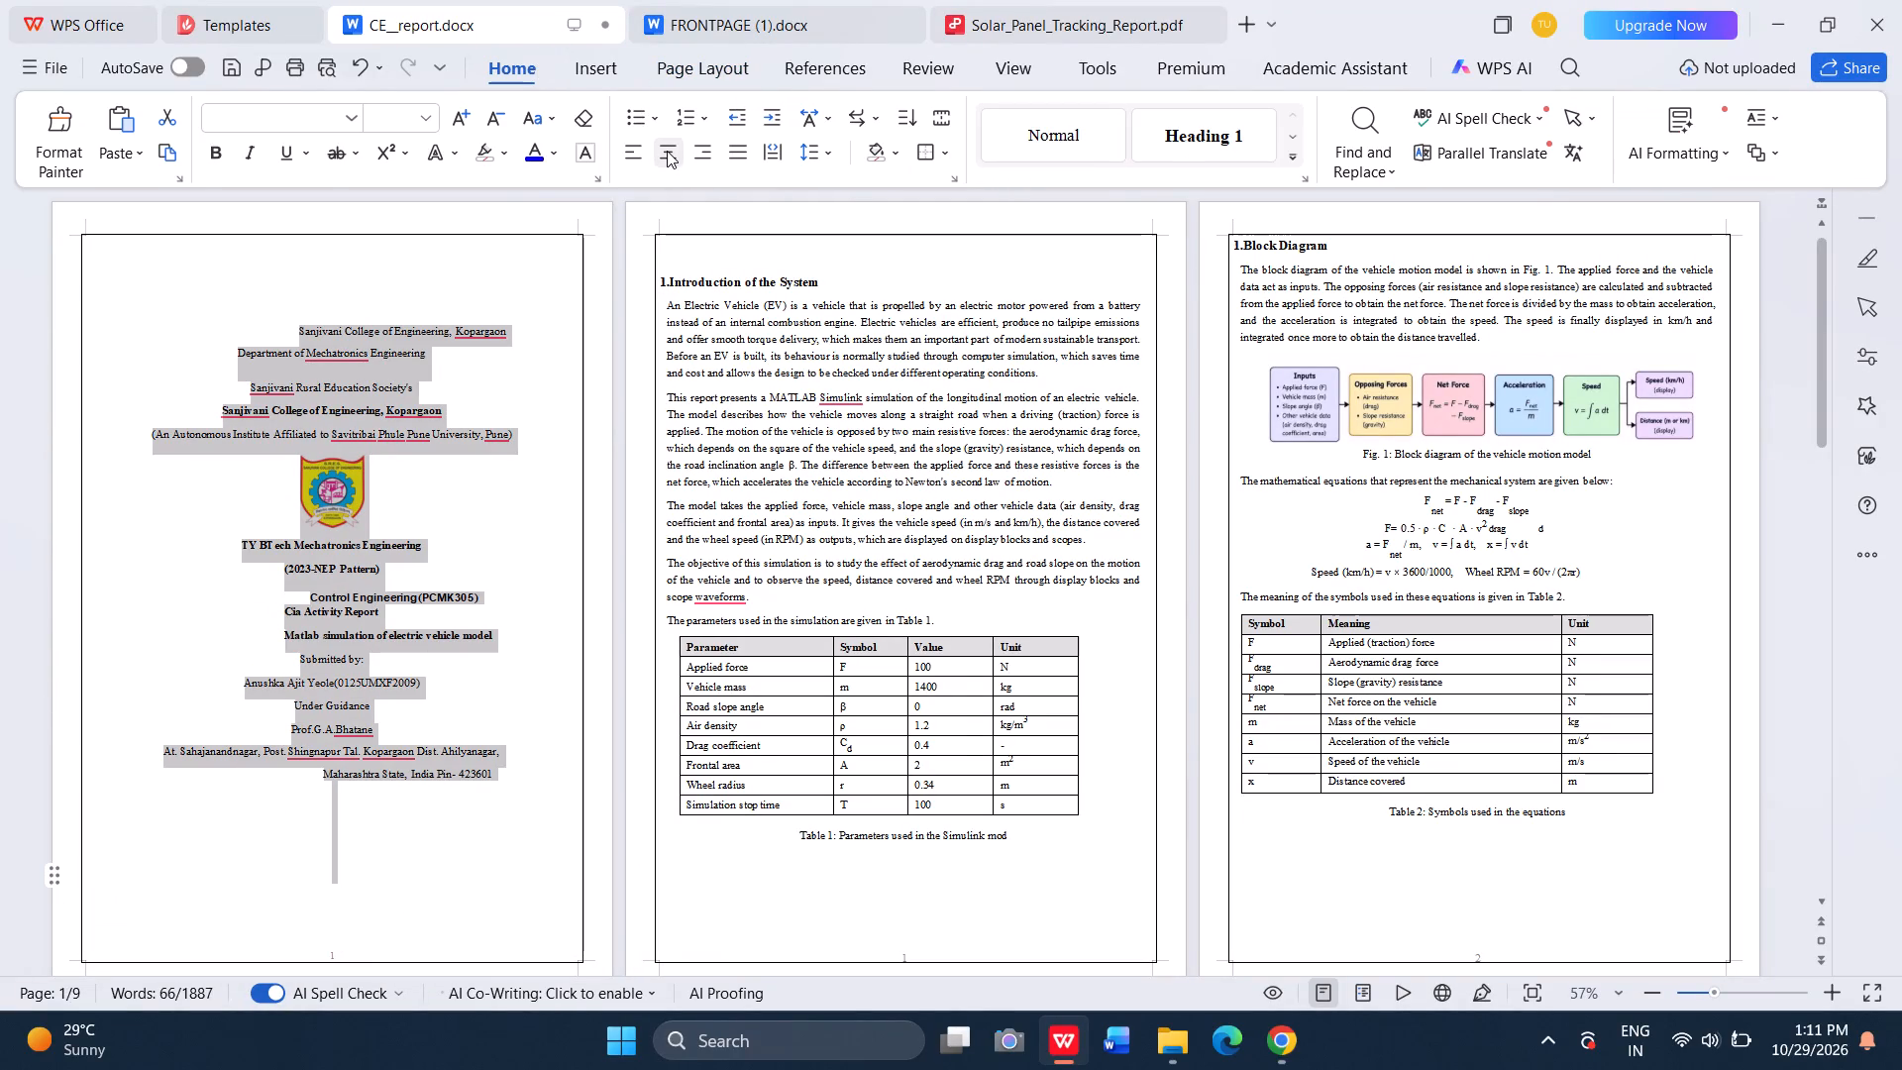
{"action": "left_click", "coordinate": [667, 151]}
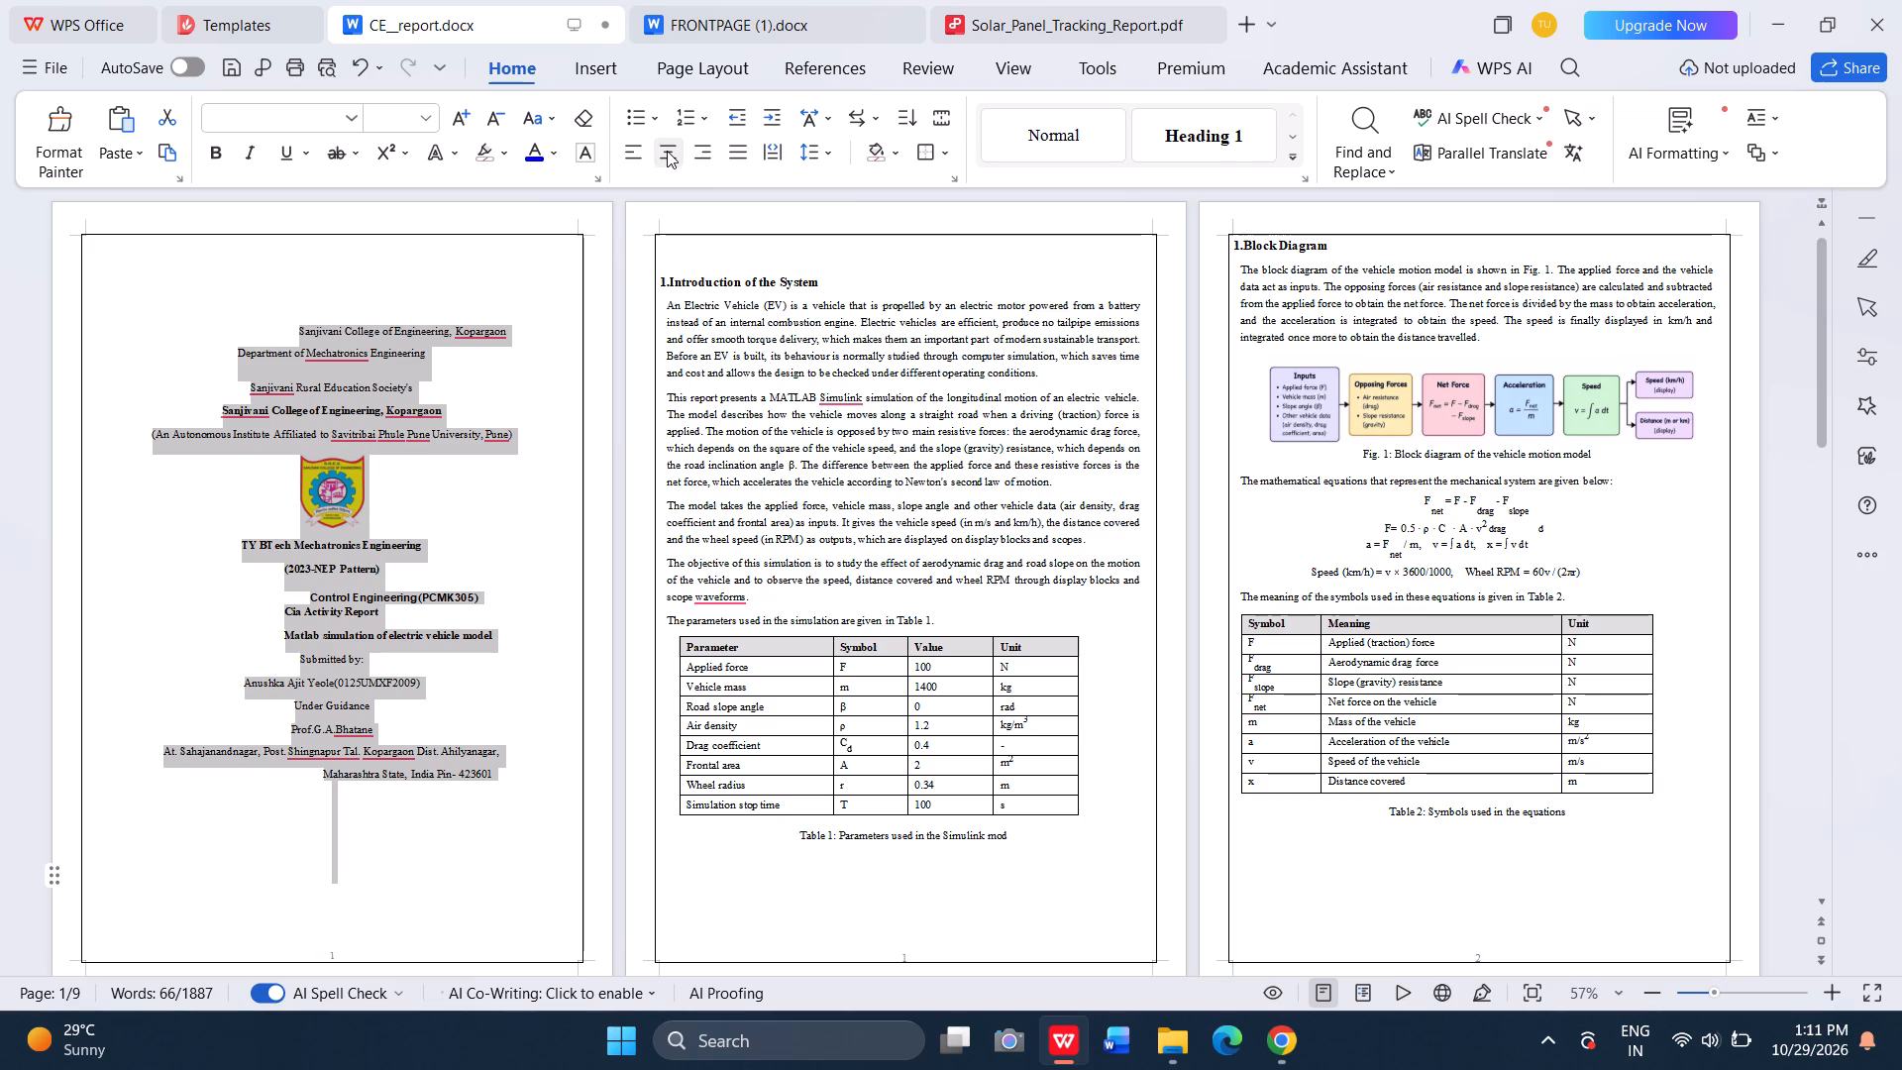
{"action": "left_click", "coordinate": [667, 151]}
{"action": "left_click", "coordinate": [570, 521]}
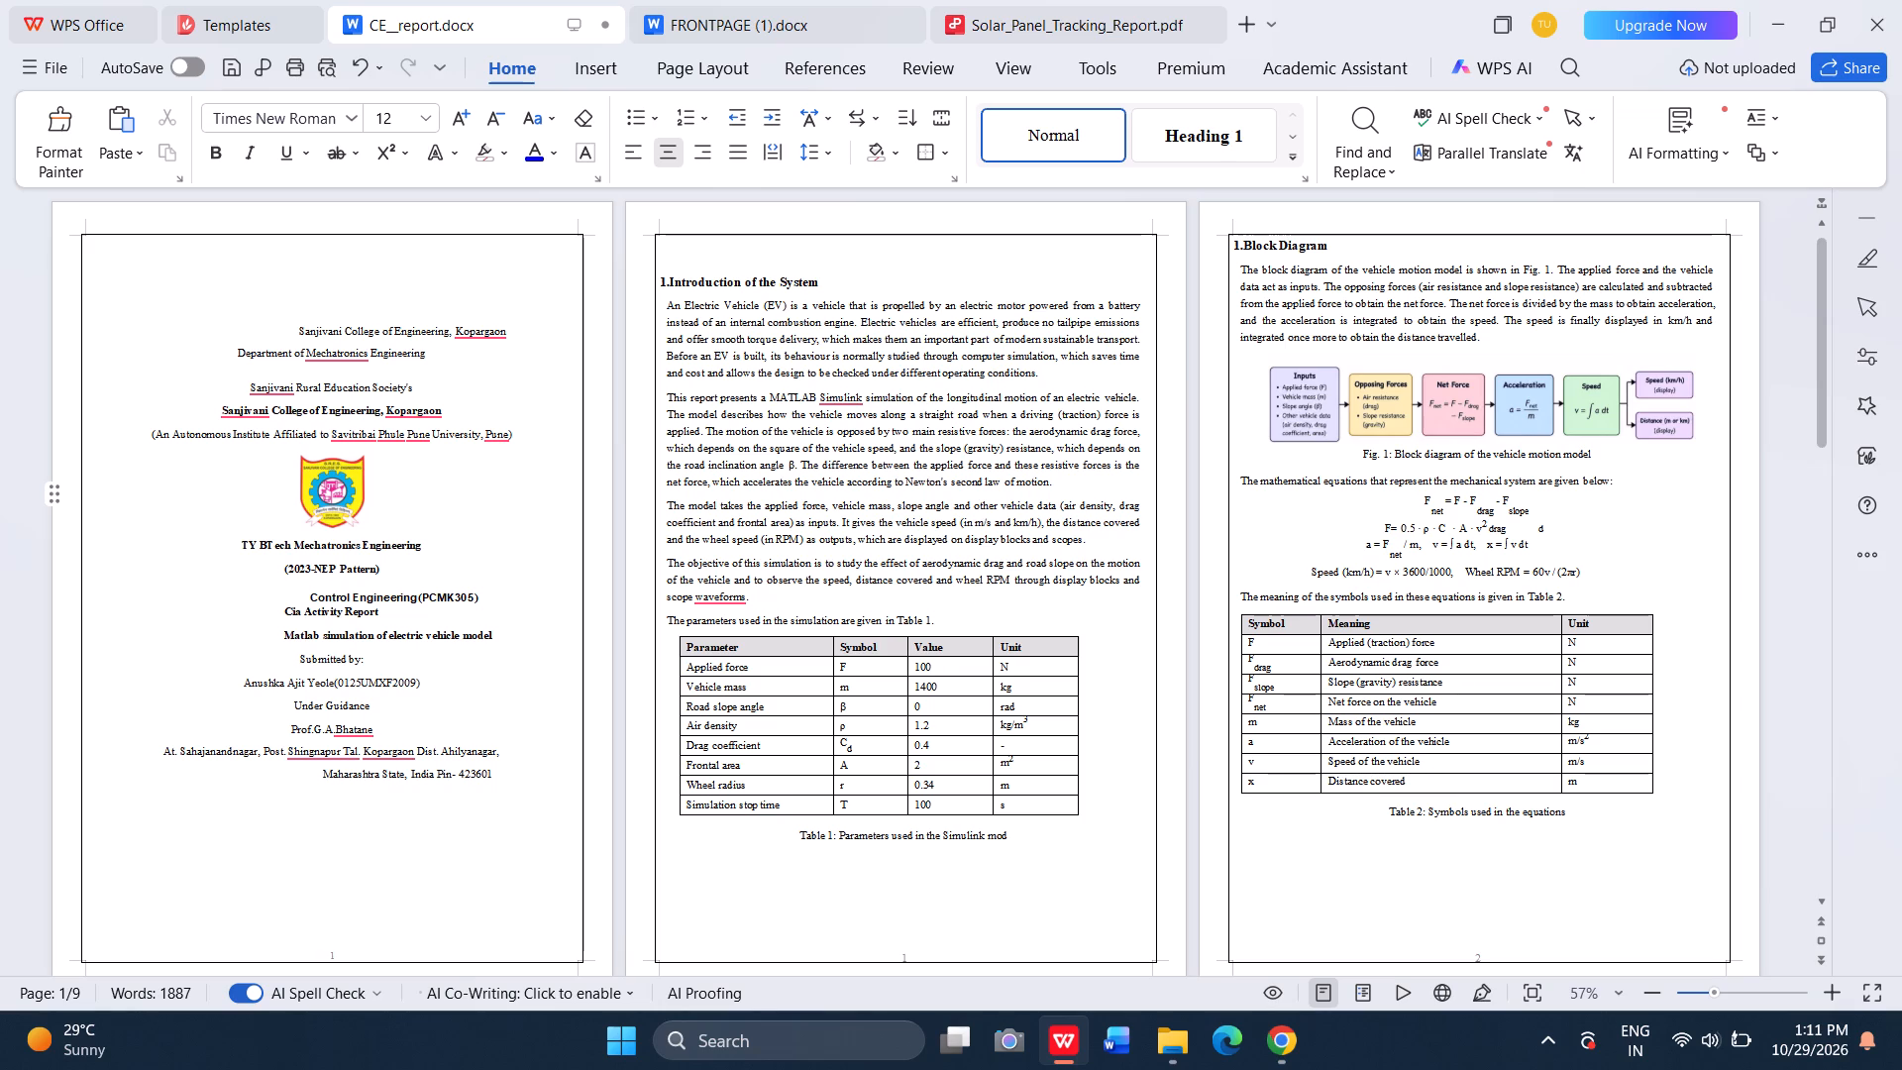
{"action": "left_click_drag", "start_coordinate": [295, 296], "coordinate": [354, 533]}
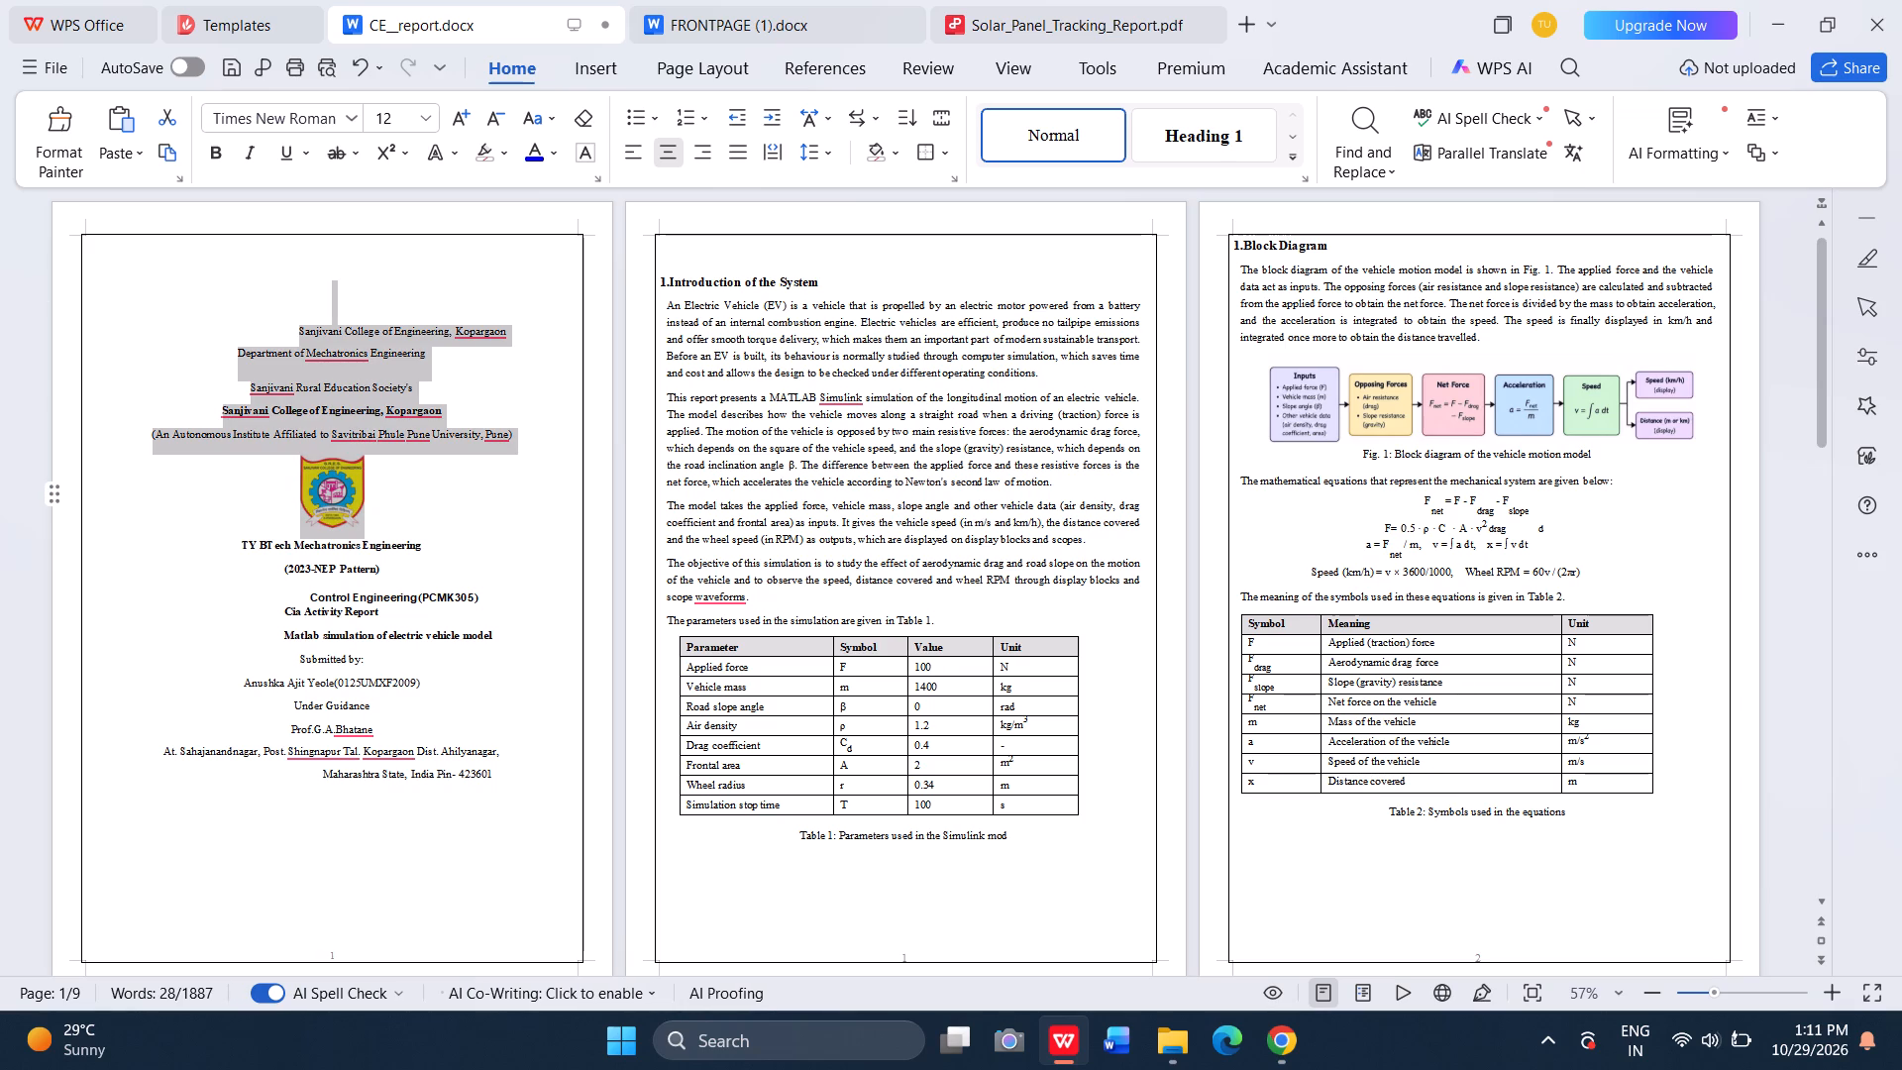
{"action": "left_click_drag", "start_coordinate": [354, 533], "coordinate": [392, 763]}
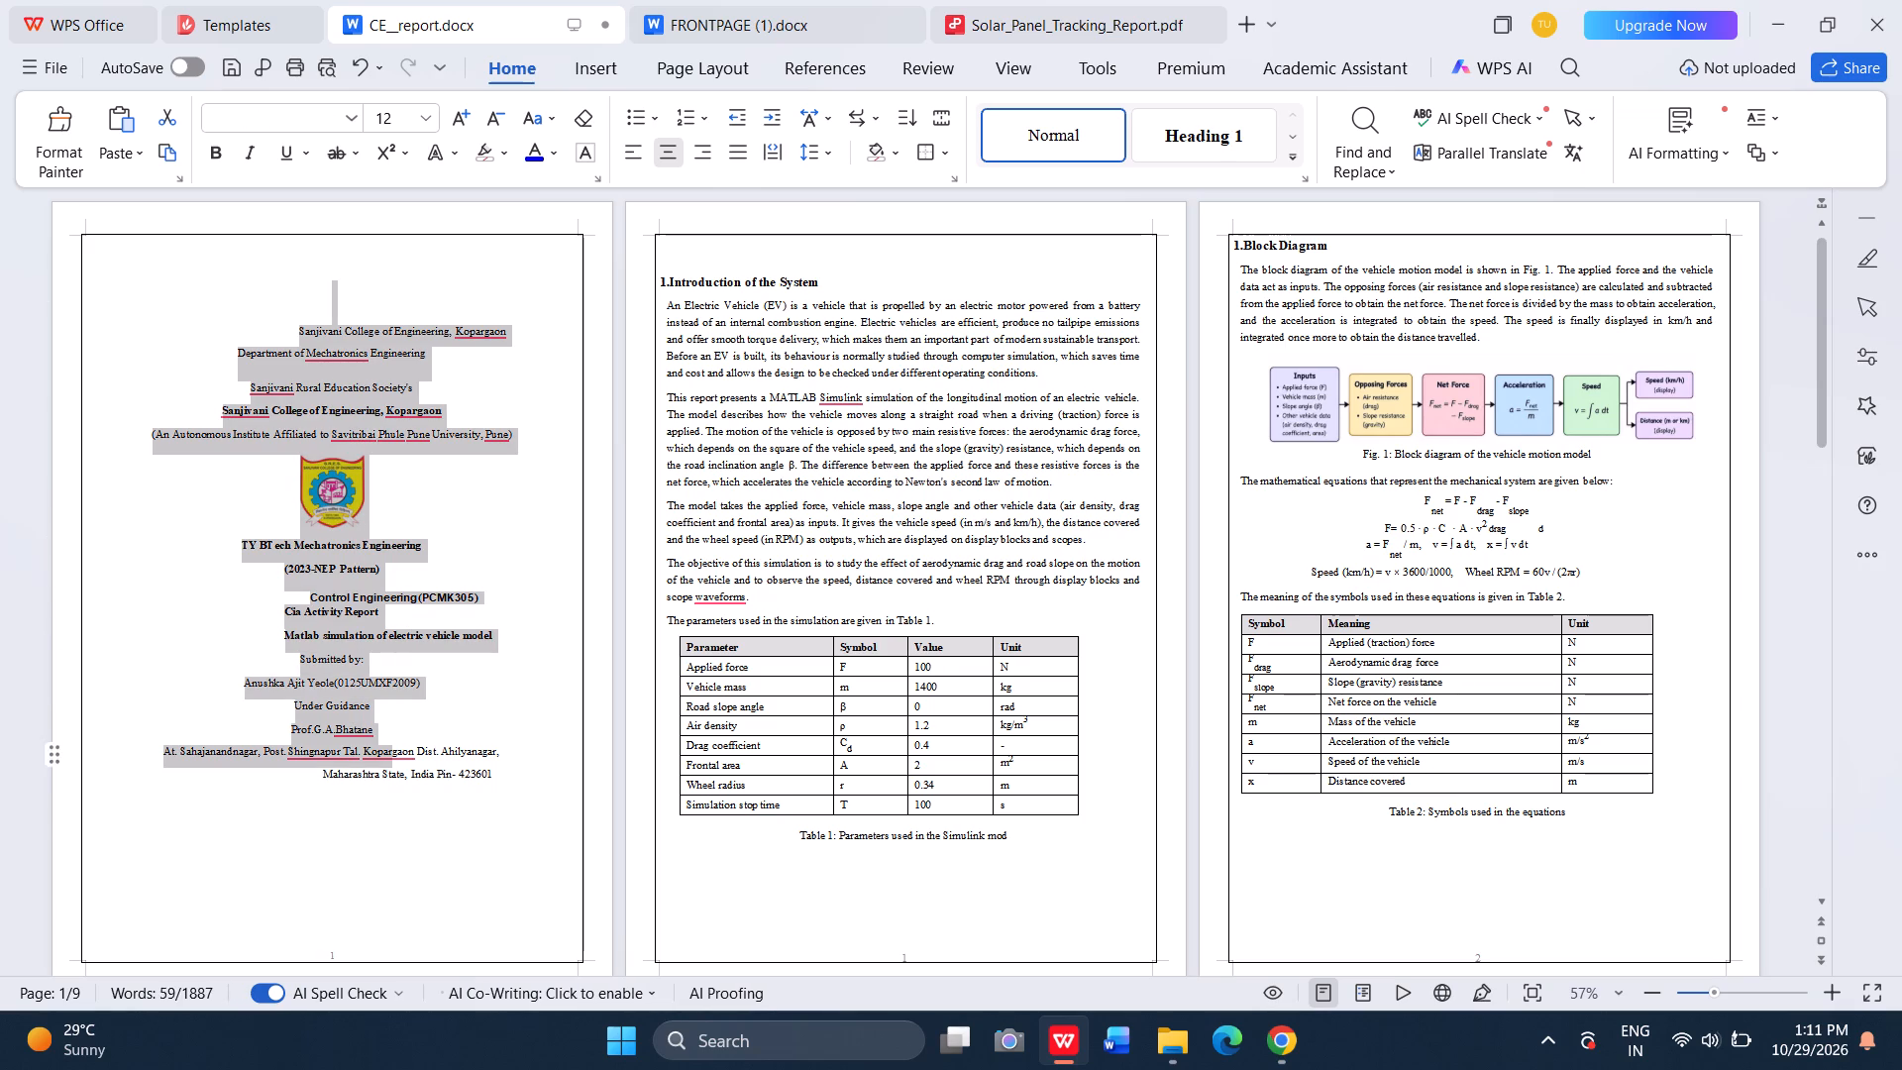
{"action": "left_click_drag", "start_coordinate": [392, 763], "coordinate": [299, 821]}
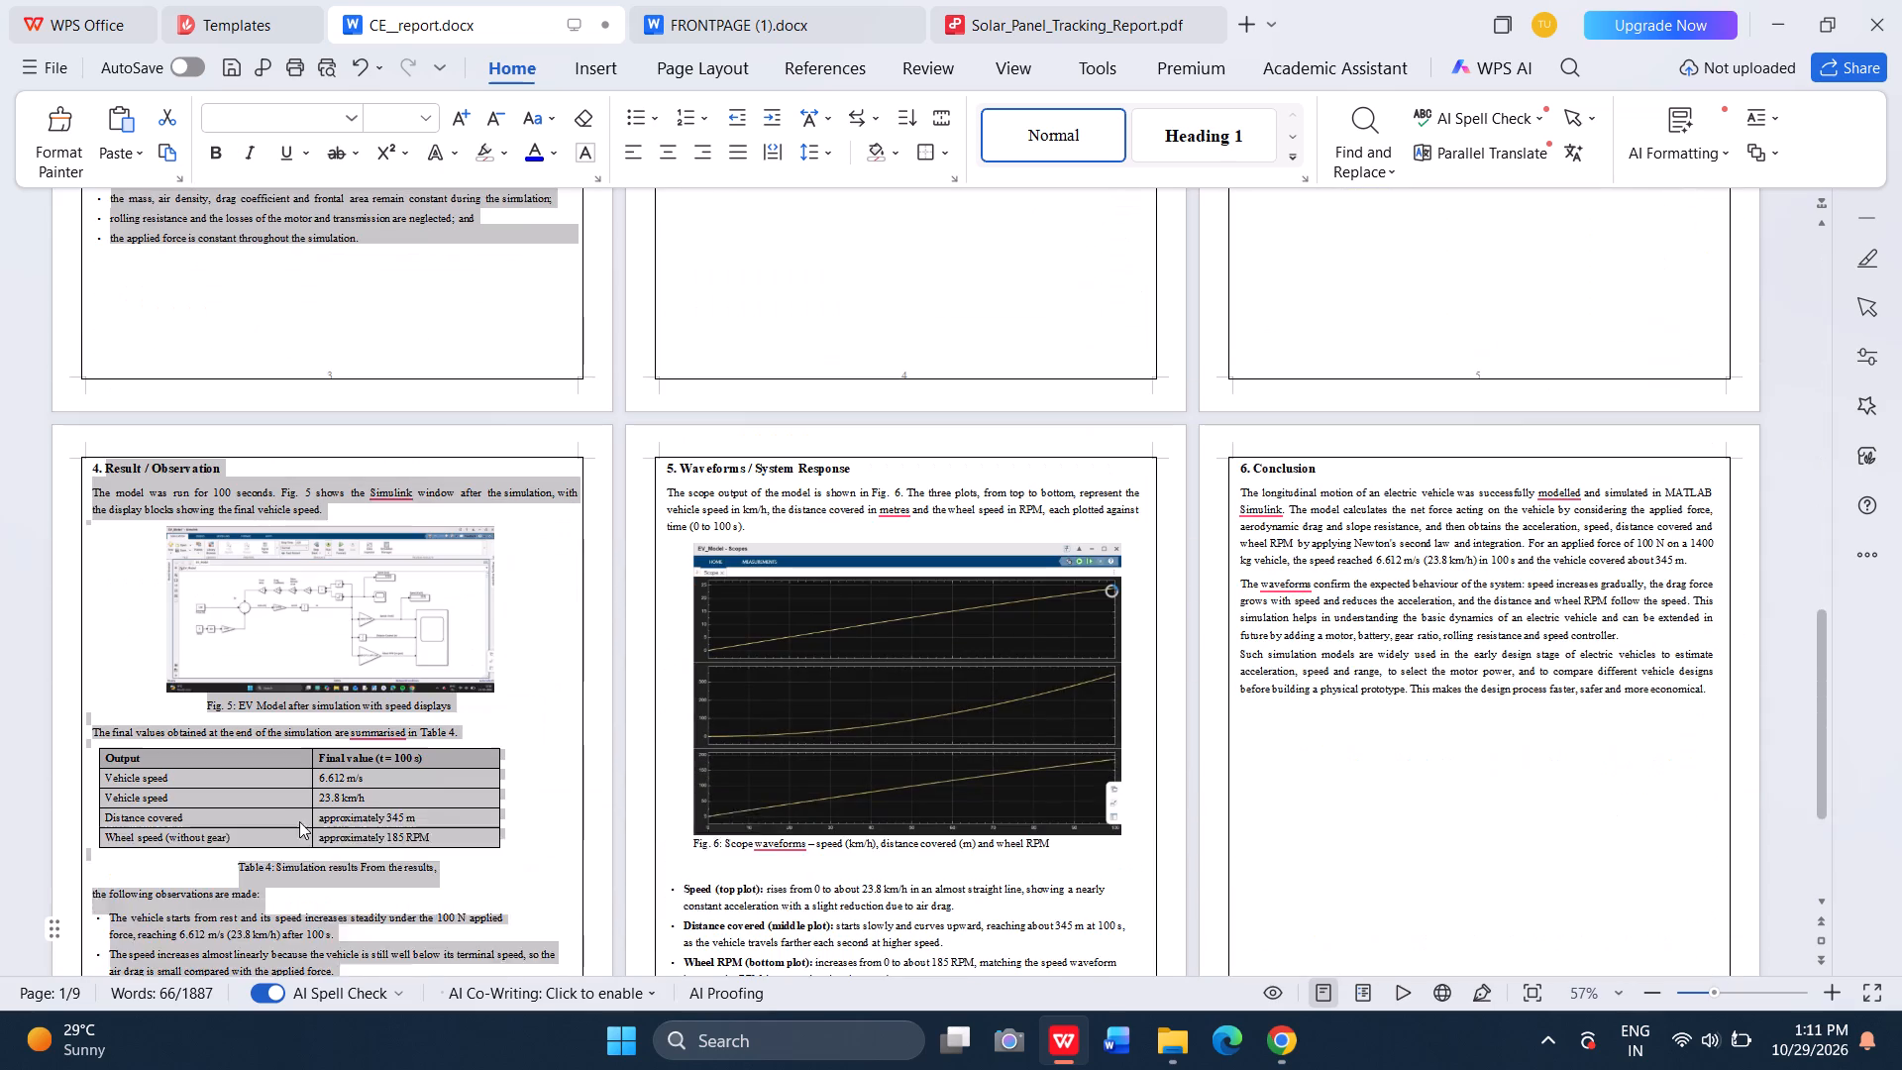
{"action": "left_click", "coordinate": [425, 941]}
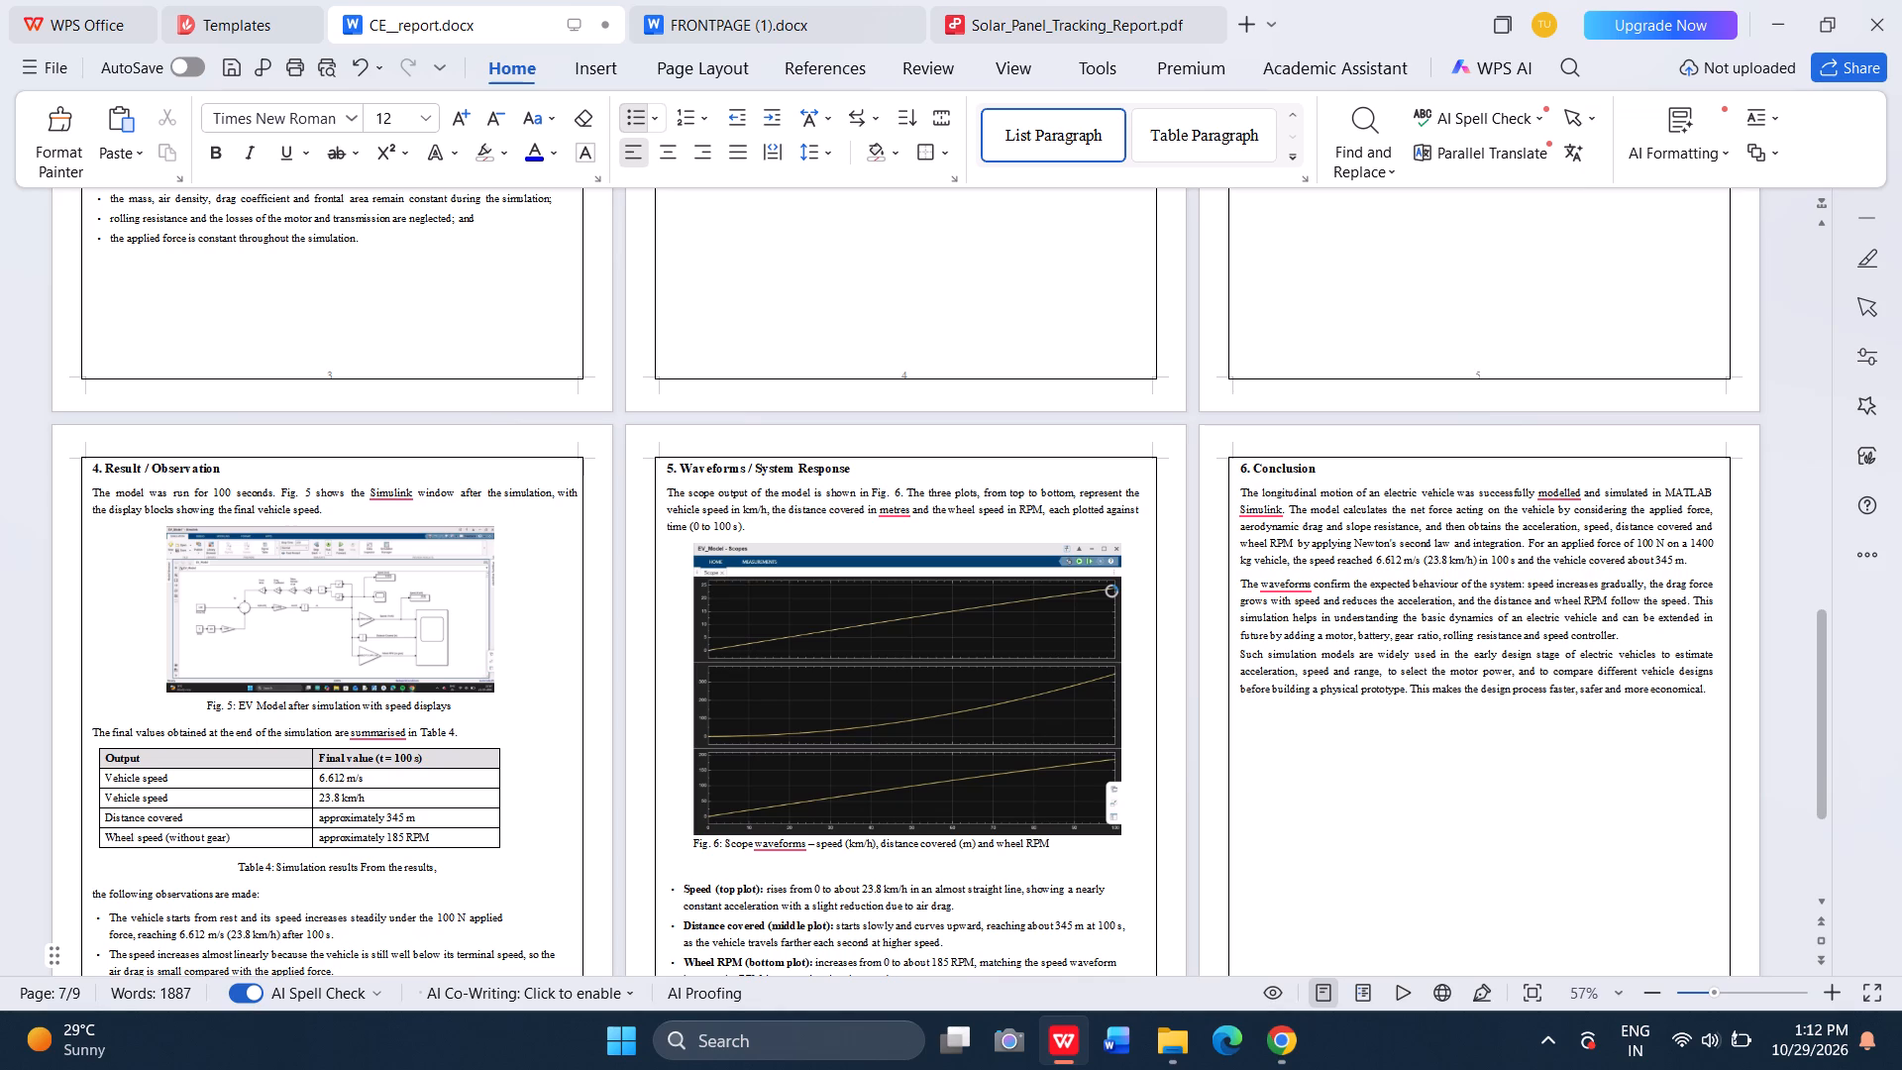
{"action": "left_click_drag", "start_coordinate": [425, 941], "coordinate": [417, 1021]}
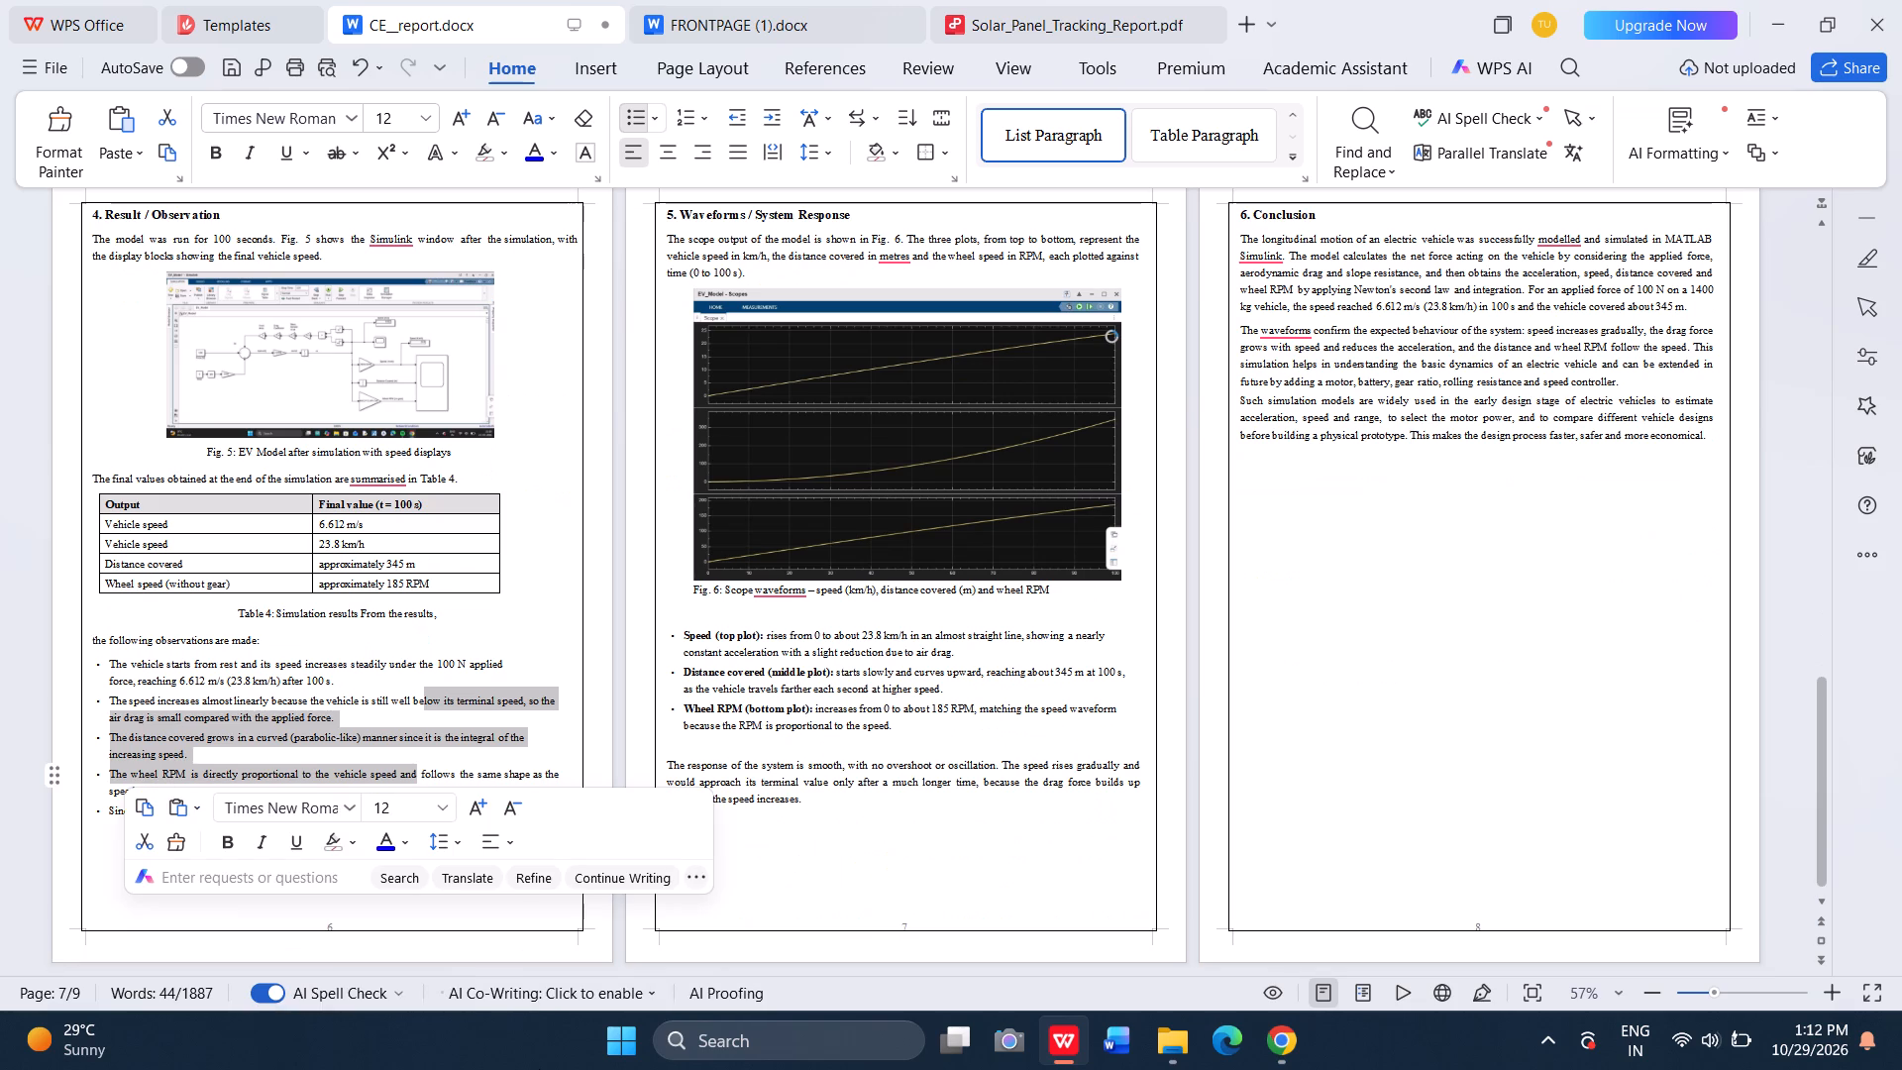
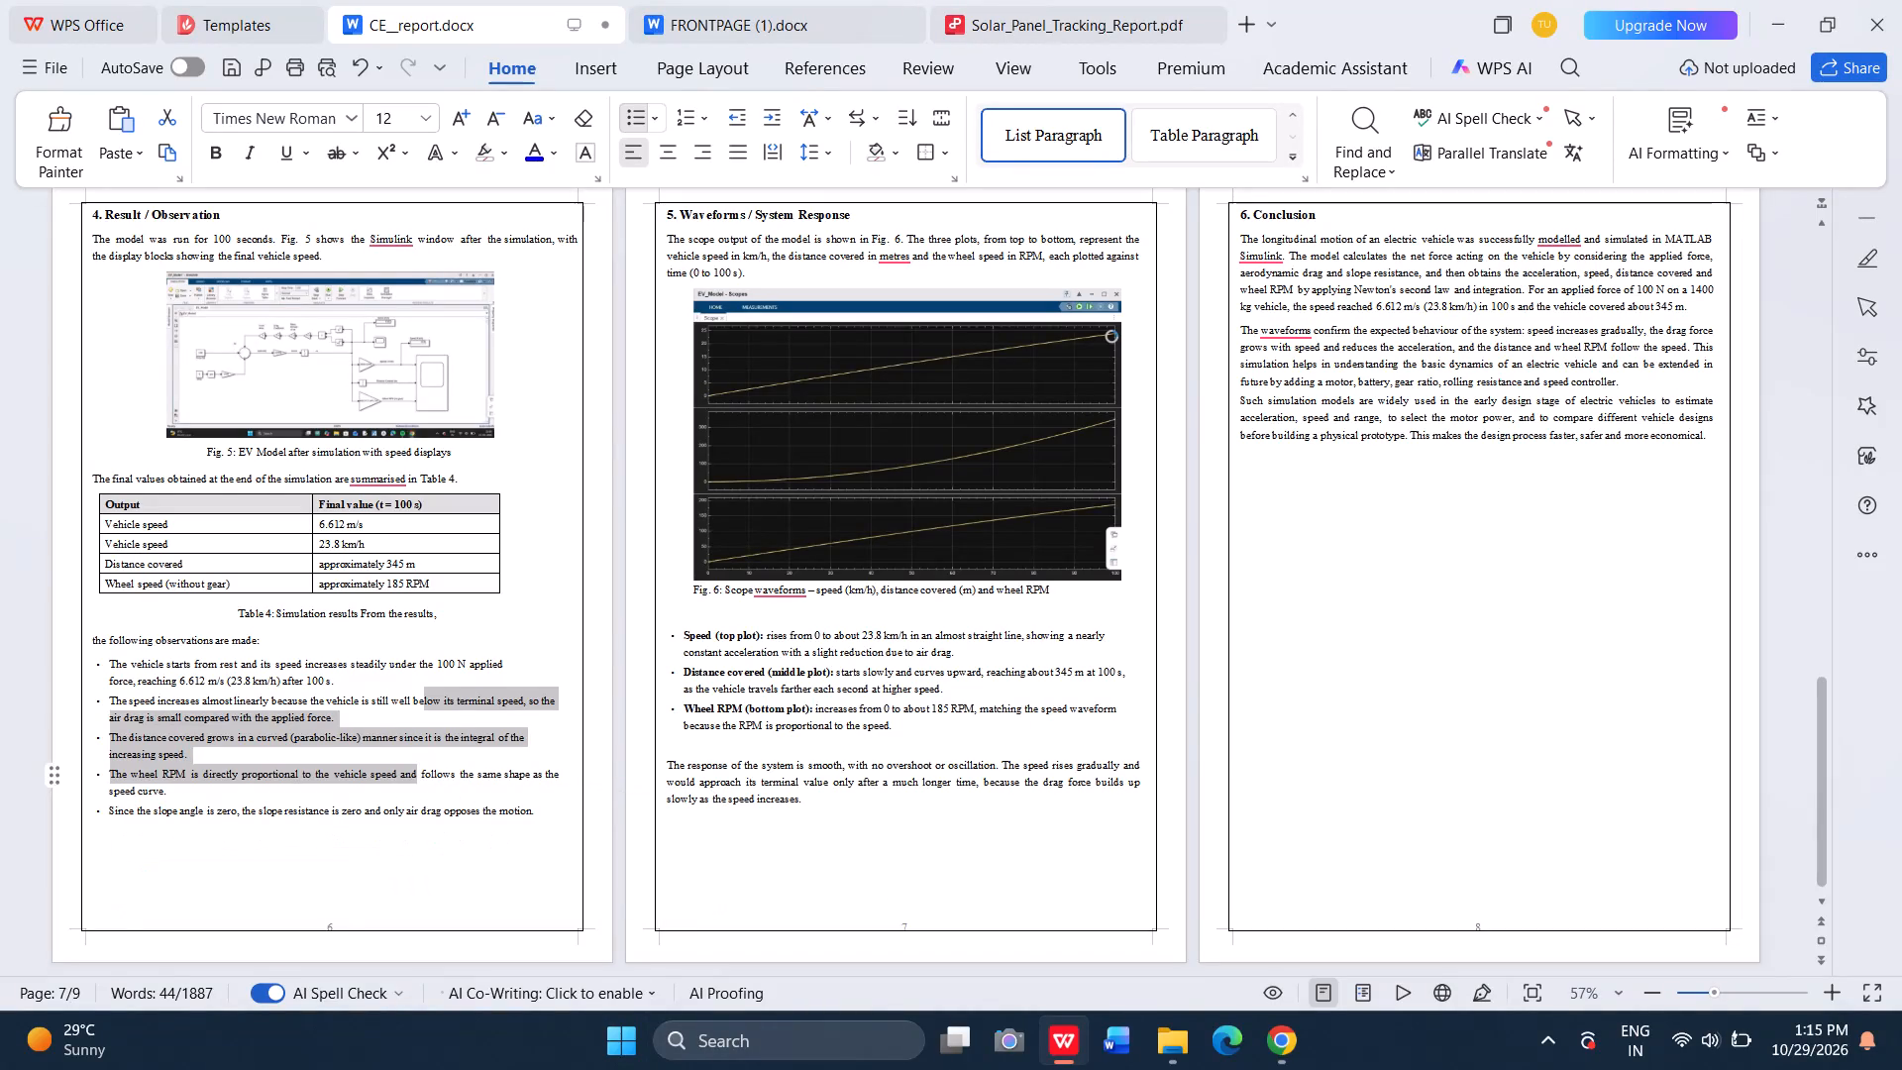
Delete the empty lines above the "1.Introduction of the System" heading on the page after the cover.
{"action": "left_click", "coordinate": [1336, 858]}
{"action": "scroll", "coordinate": [1336, 858], "scroll_direction": "up", "scroll_amount": 7}
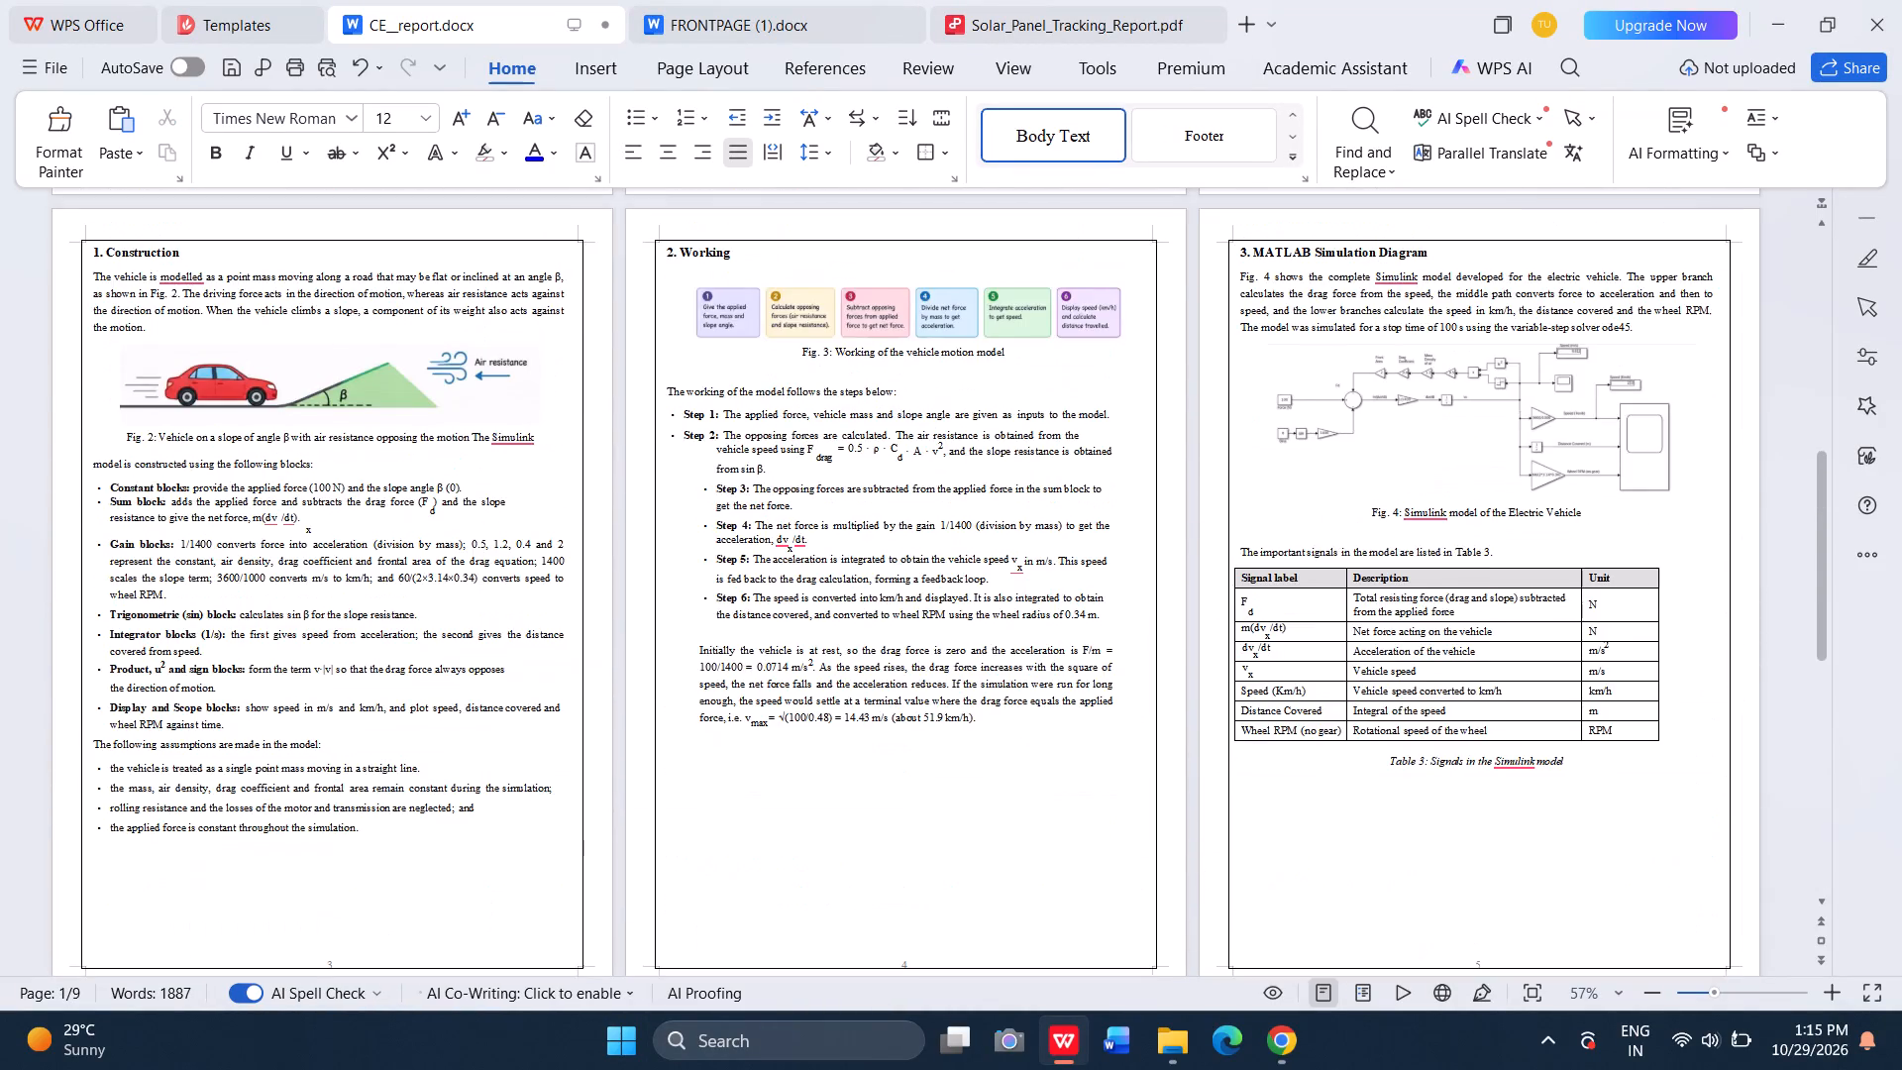
{"action": "scroll", "coordinate": [1336, 858], "scroll_direction": "up", "scroll_amount": 8}
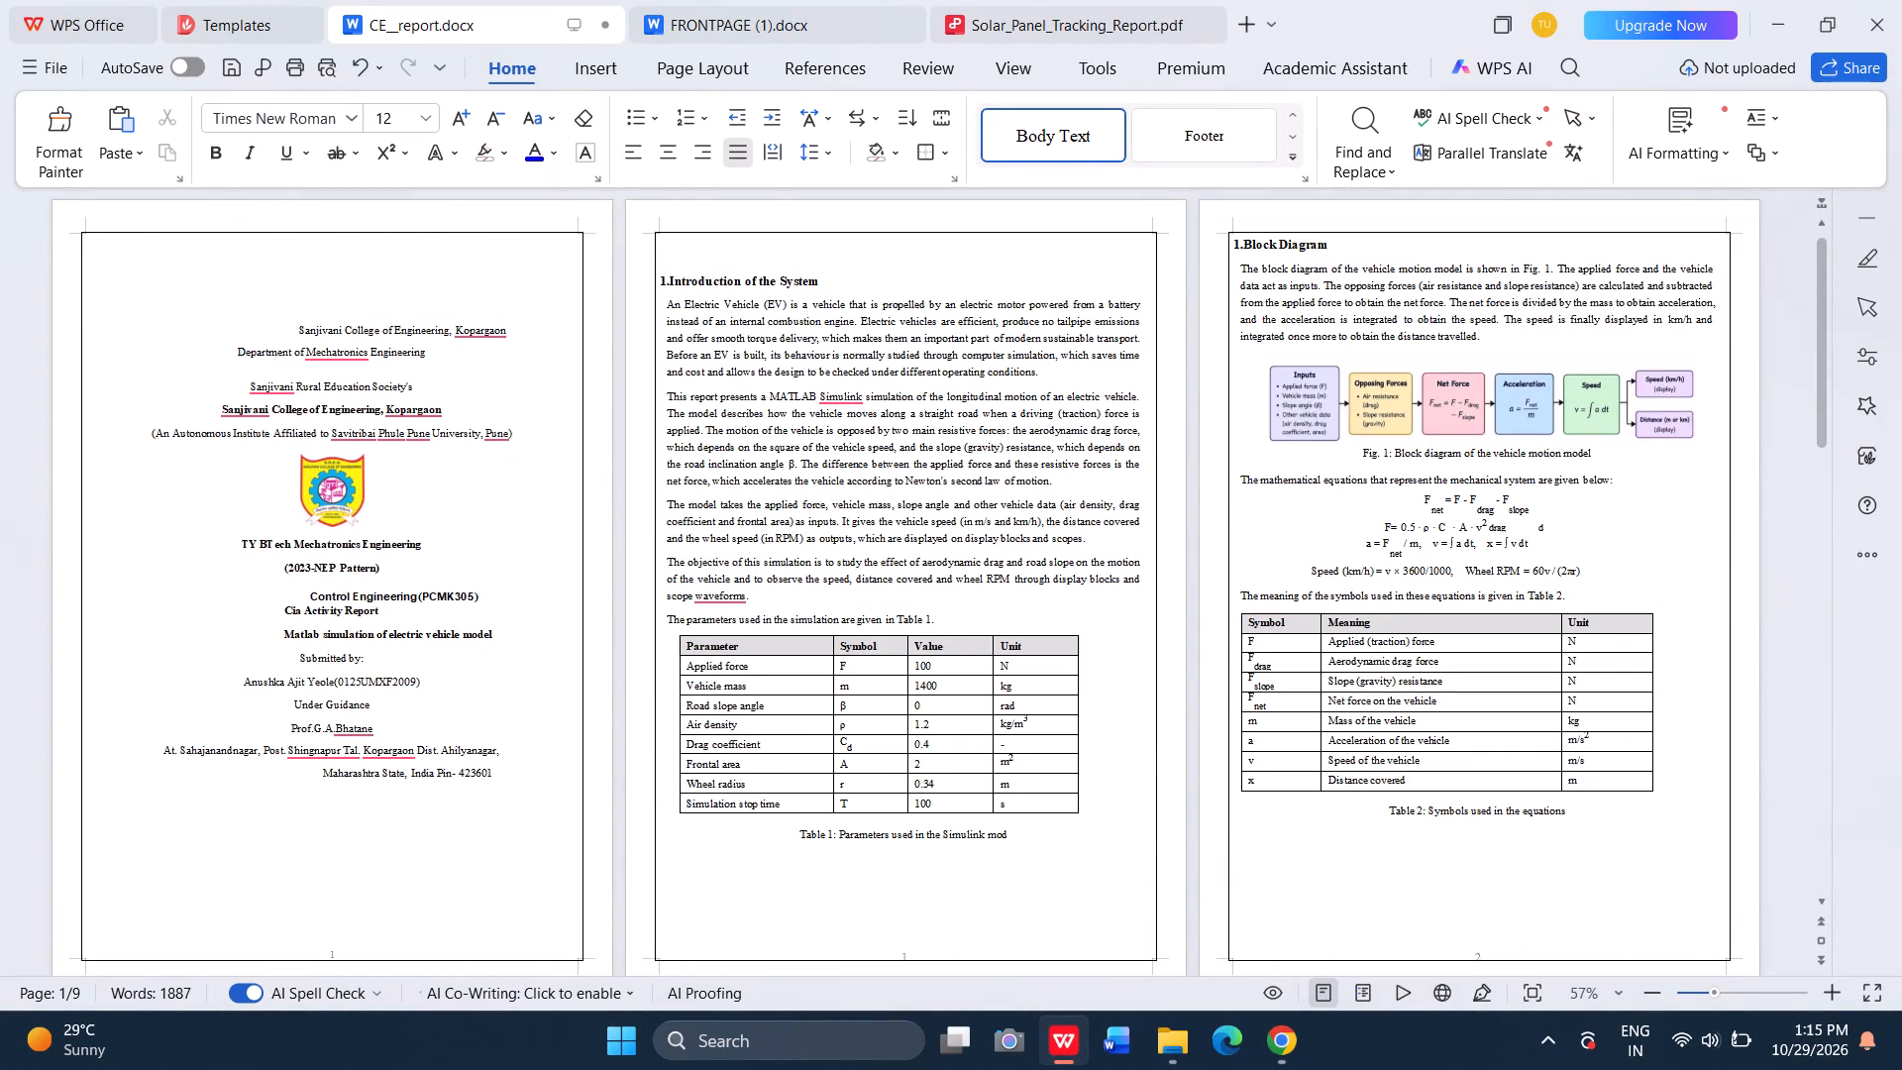
{"action": "left_click", "coordinate": [674, 251]}
{"action": "left_click", "coordinate": [666, 267]}
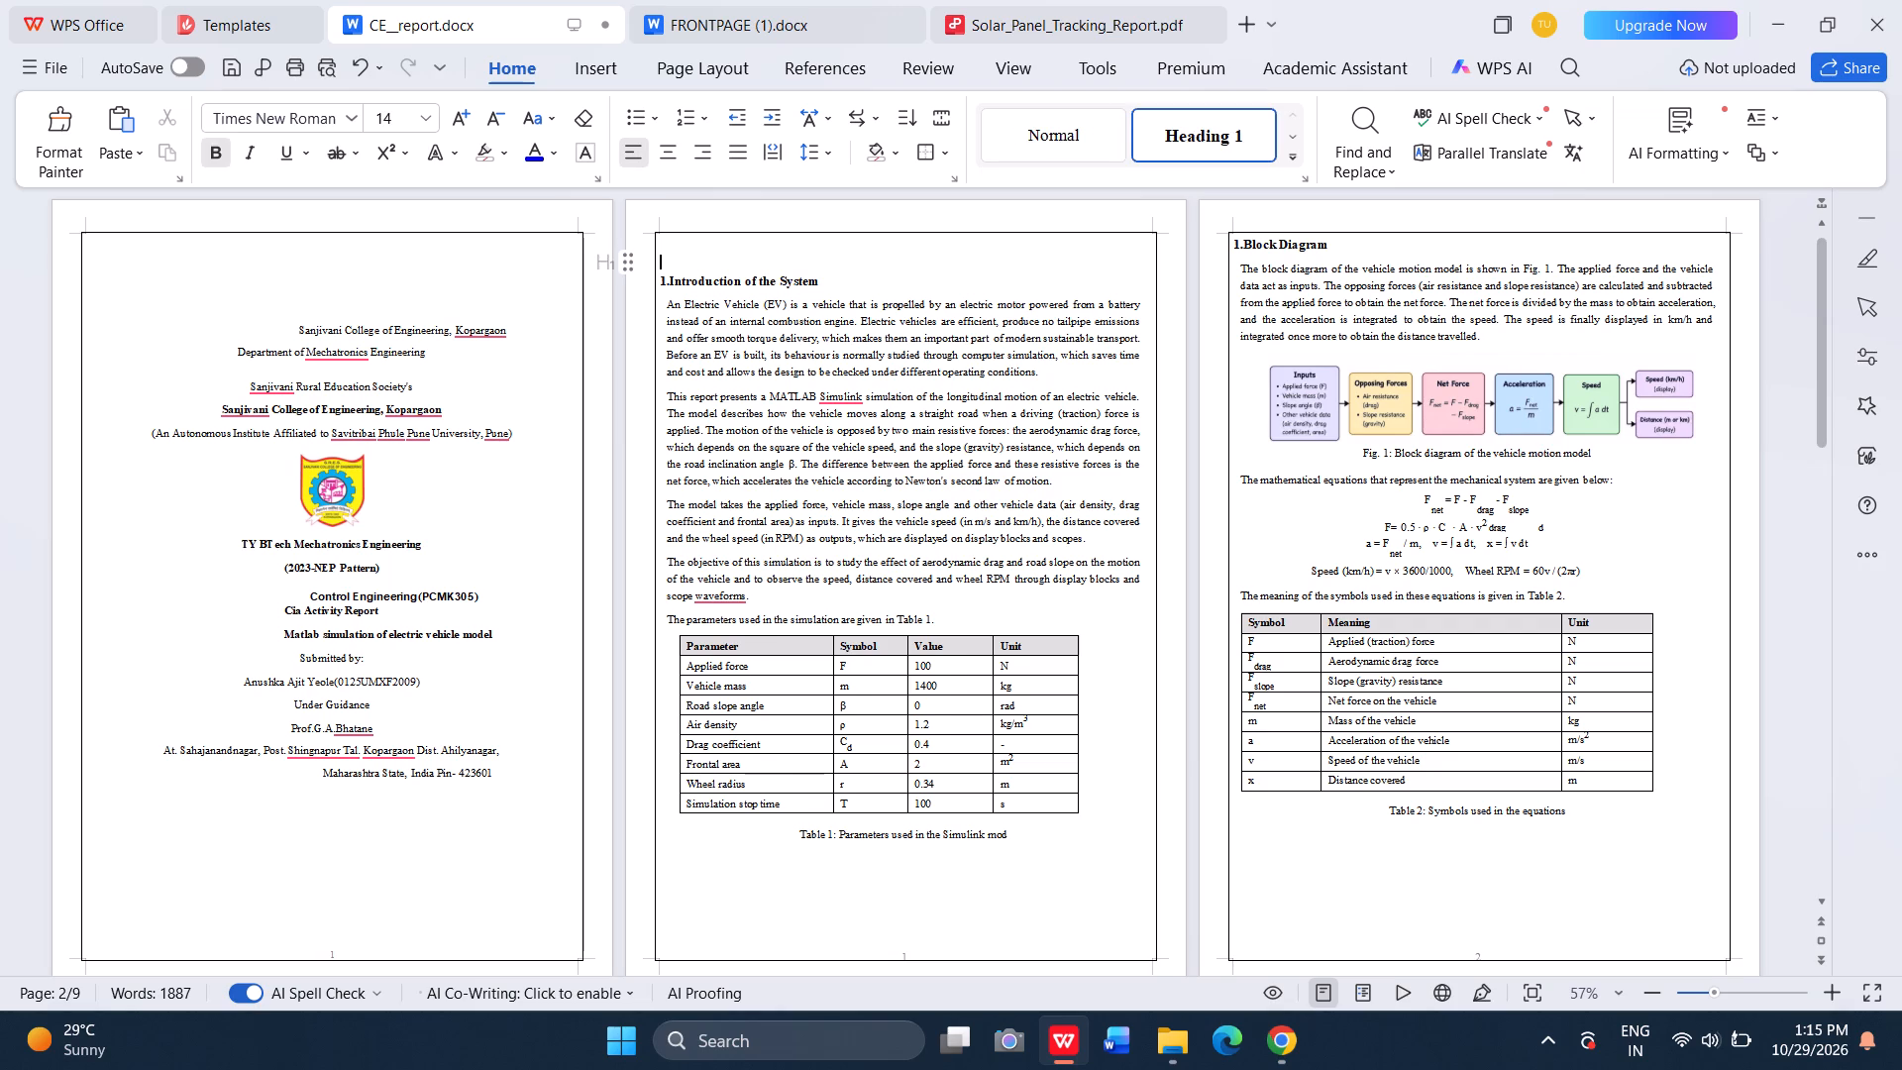
{"action": "key", "text": "BackSpace"}
{"action": "key", "text": "BackSpace"}
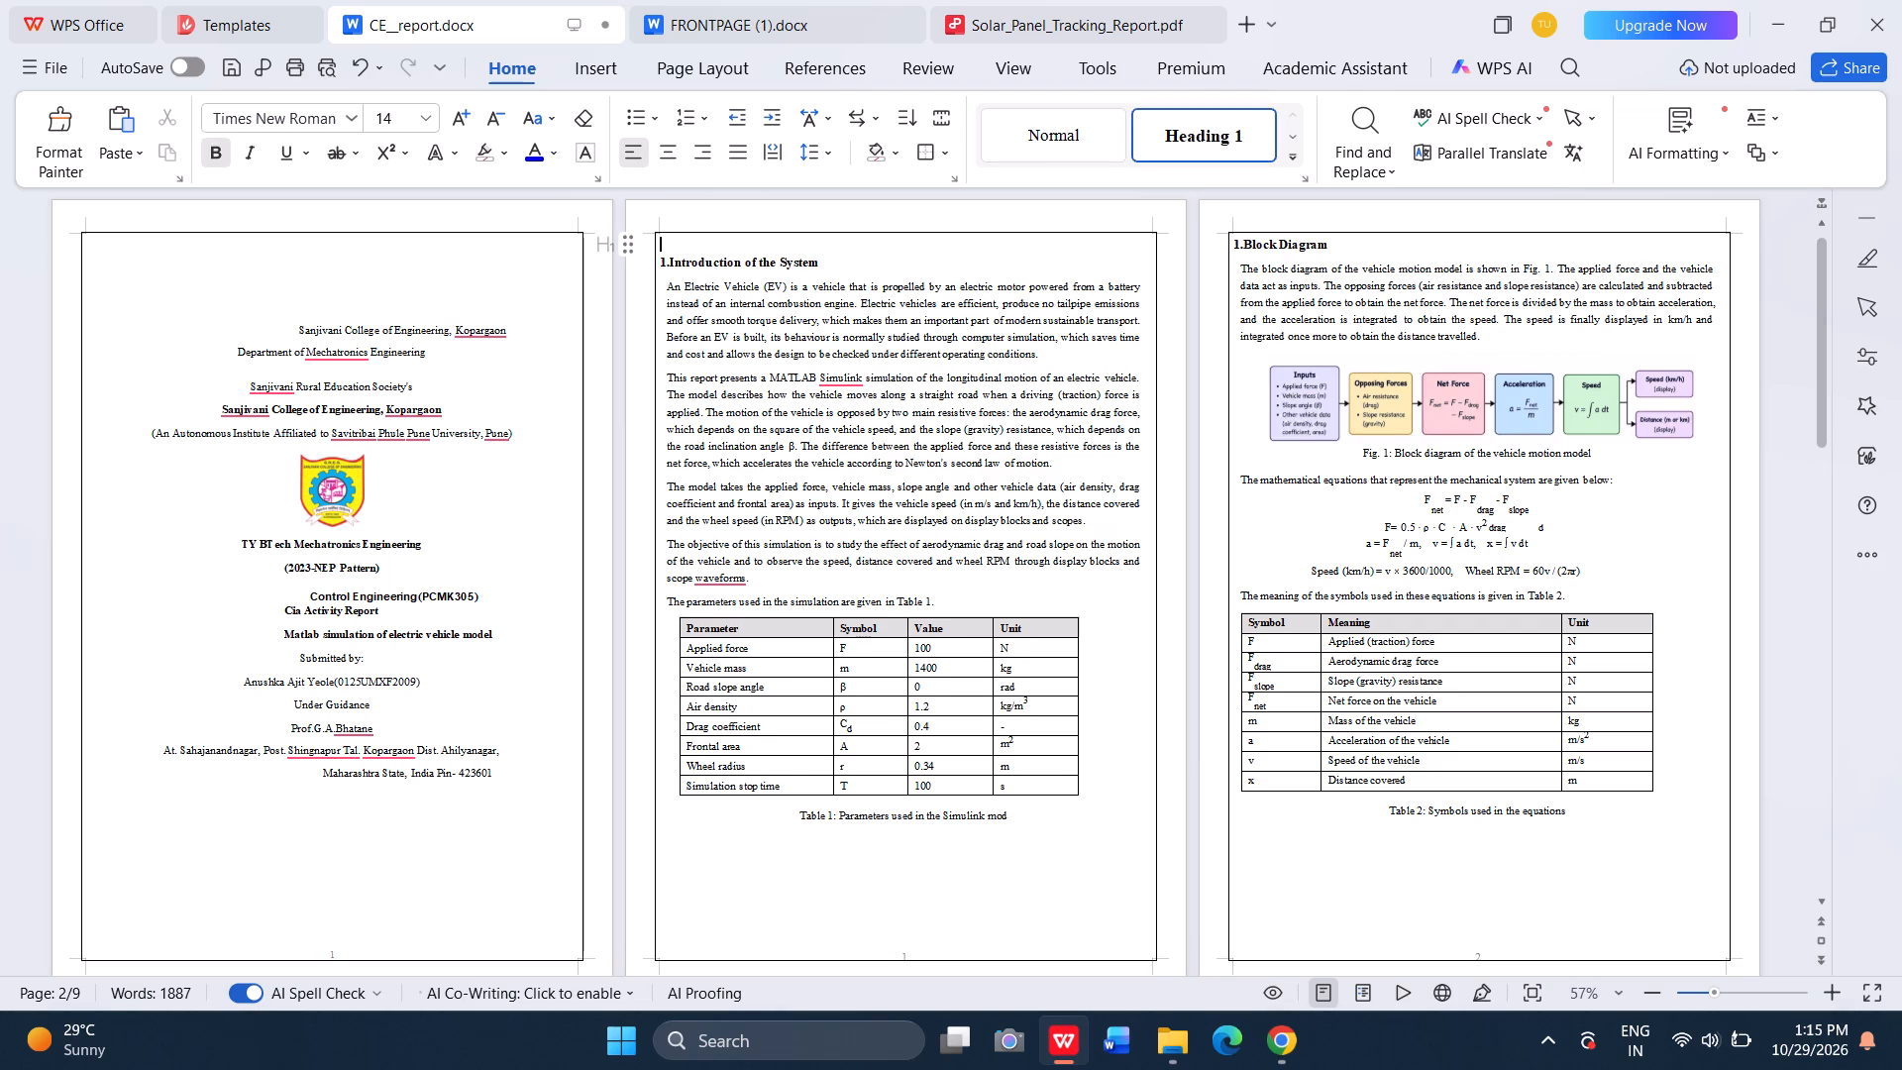
{"action": "key", "text": "BackSpace"}
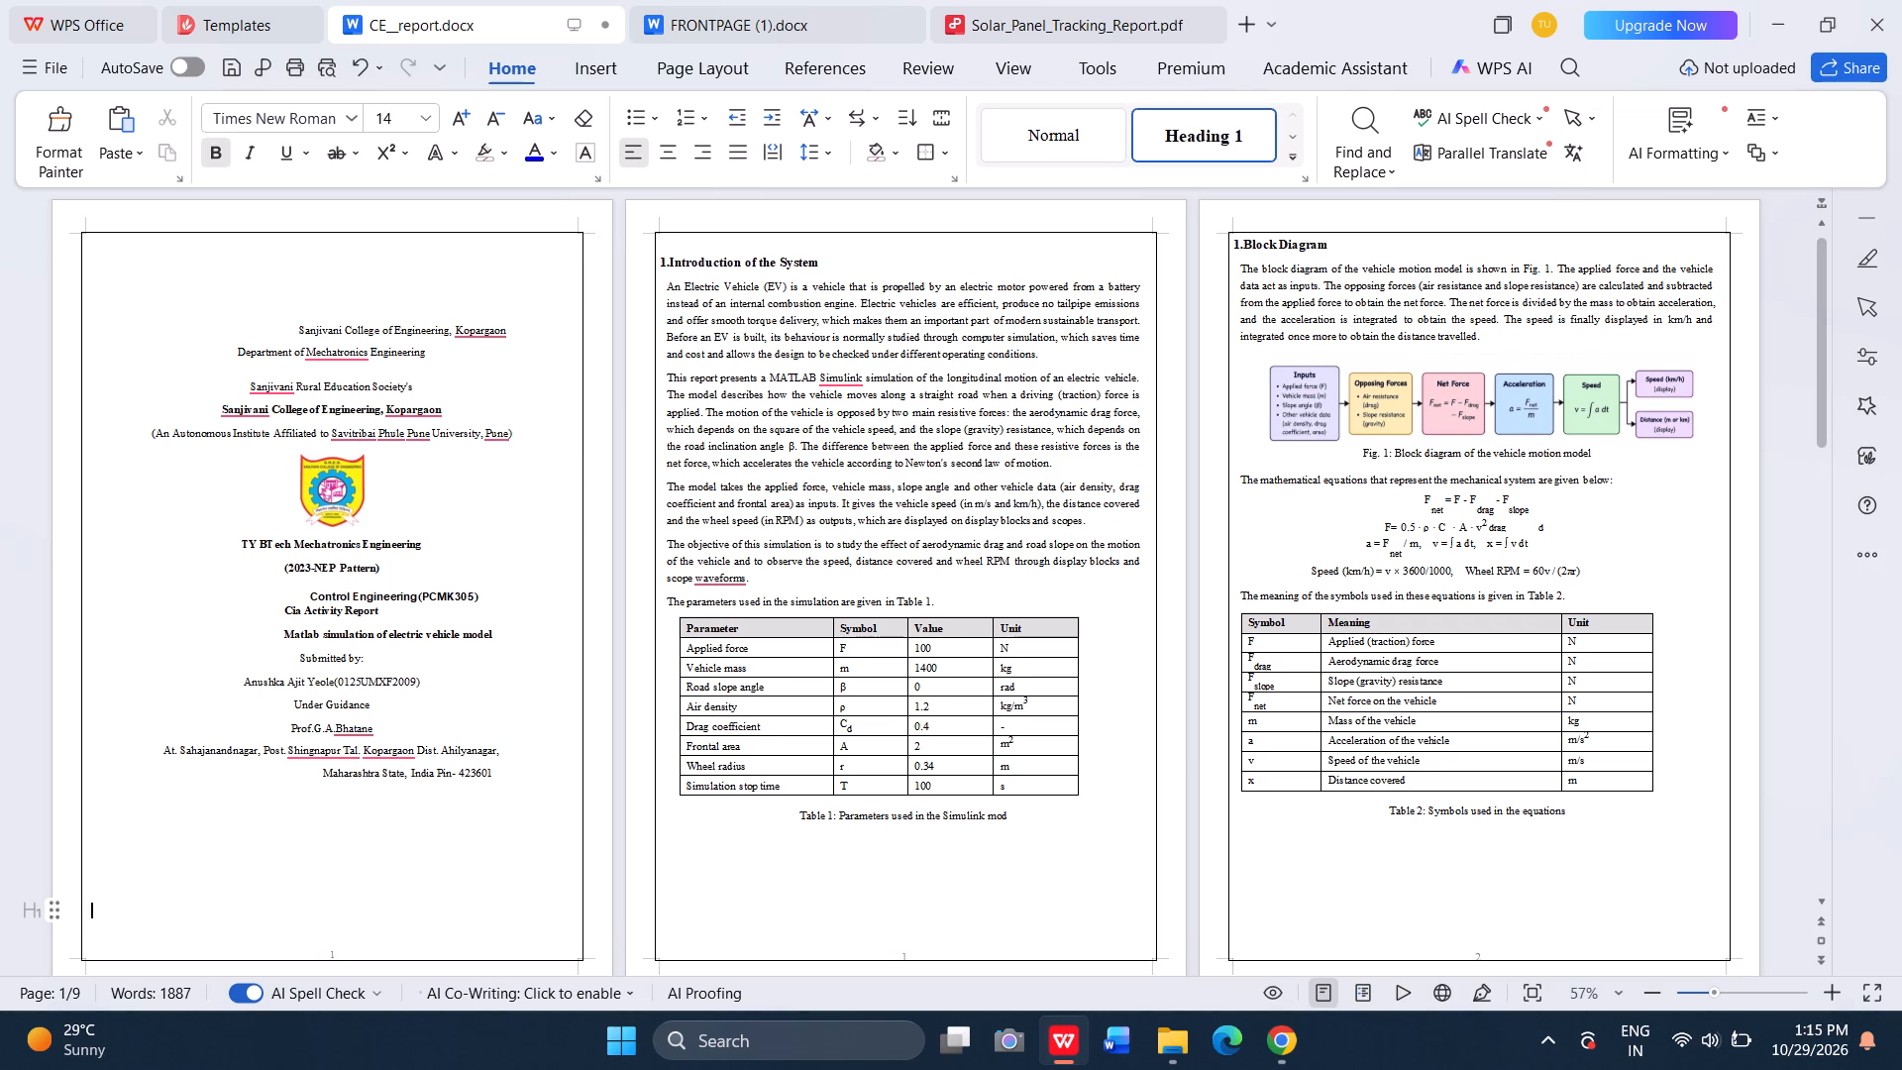
{"action": "left_click", "coordinate": [660, 265]}
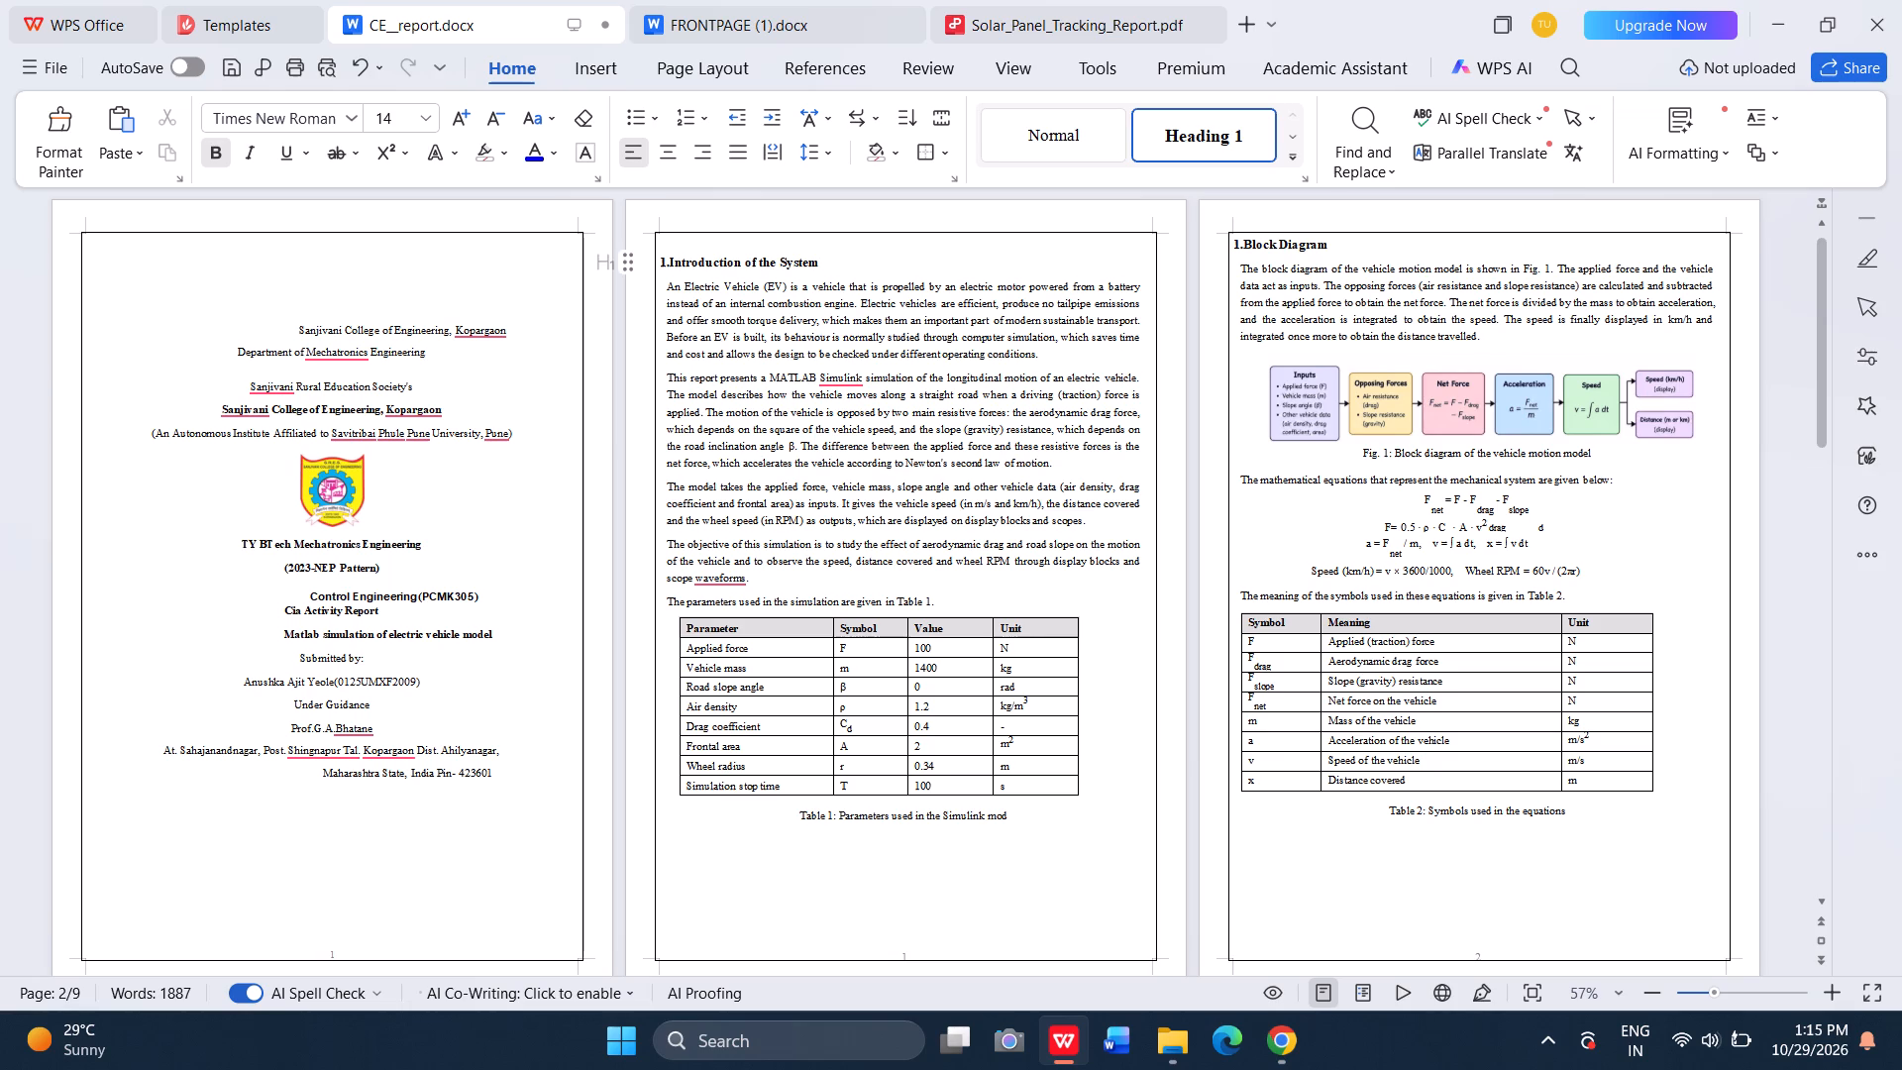
{"action": "key", "text": "BackSpace"}
Remove the indents before the cover page's "Maharashtra State" line, "Matlab simulation of electric vehicle model" title and "Control Engineering(PCMK305)" line.
{"action": "scroll", "coordinate": [660, 265], "scroll_direction": "down", "scroll_amount": 1}
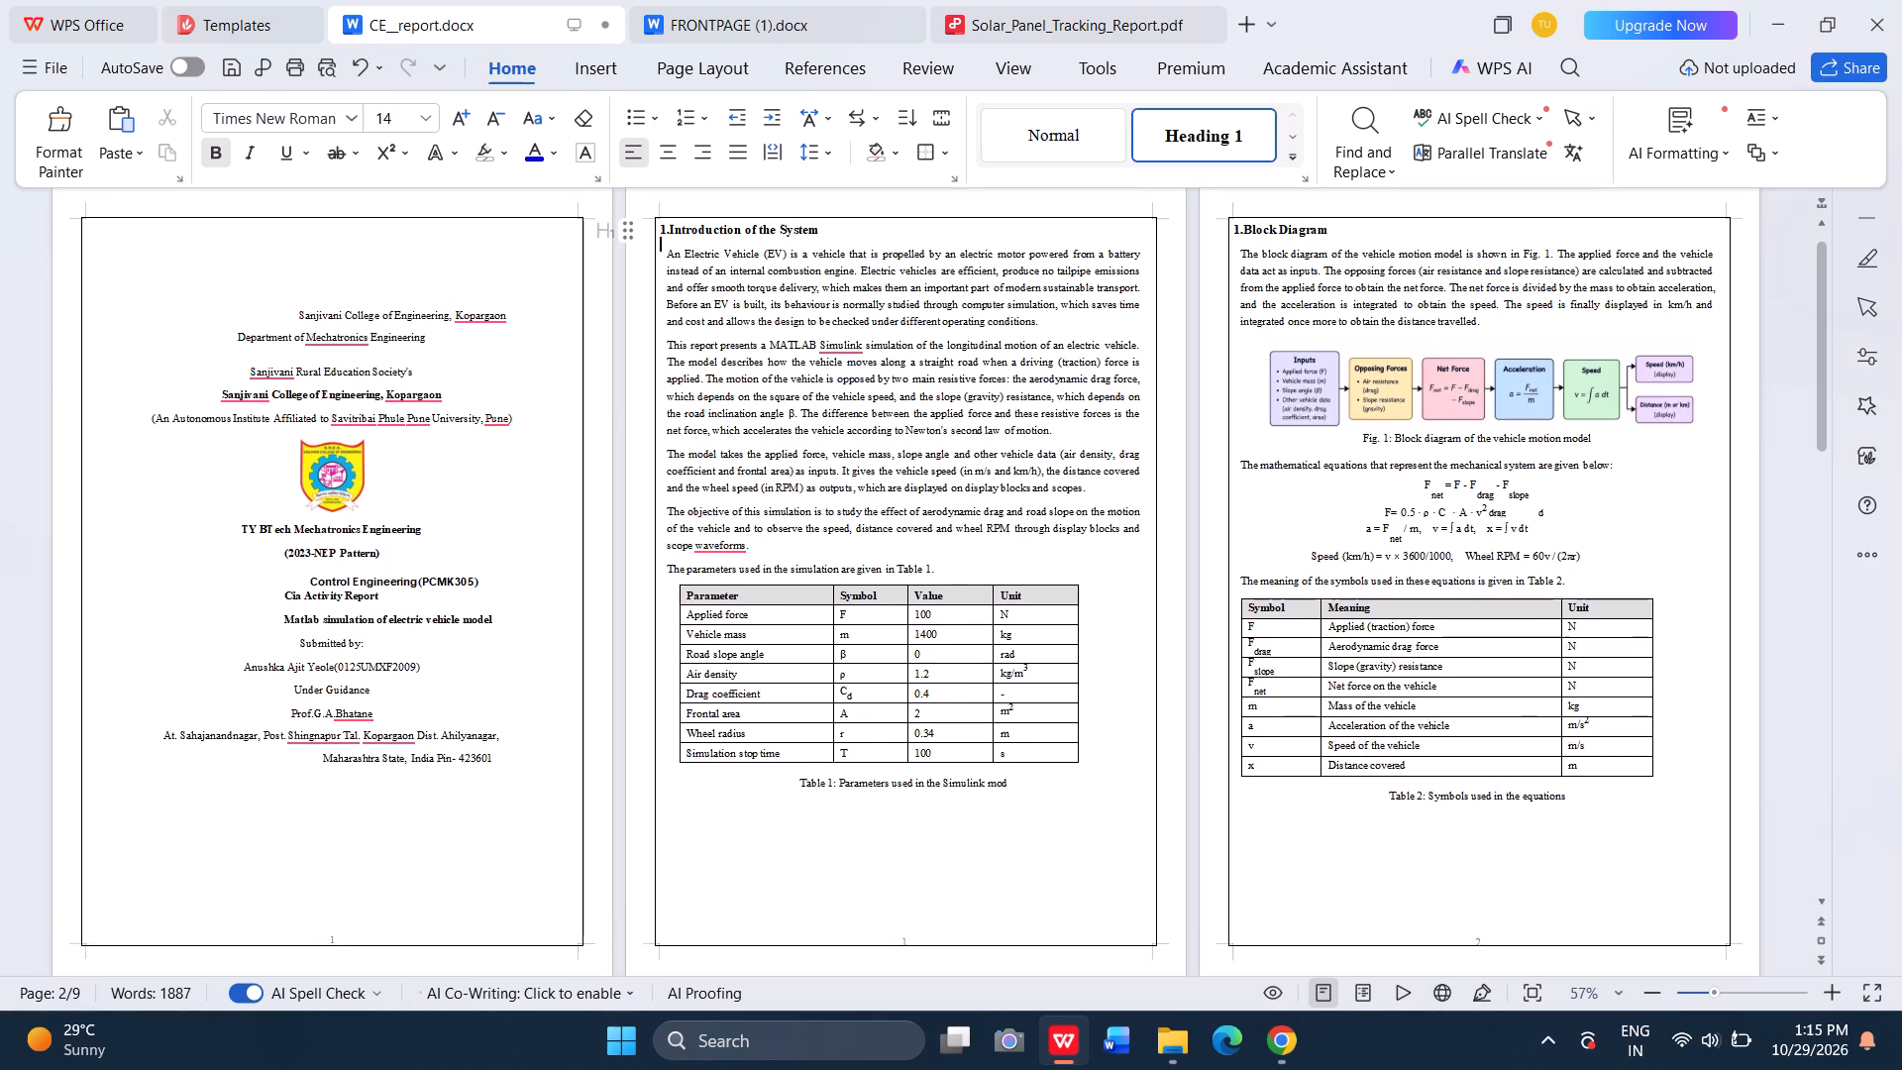
{"action": "scroll", "coordinate": [660, 265], "scroll_direction": "down", "scroll_amount": 1}
{"action": "scroll", "coordinate": [660, 265], "scroll_direction": "up", "scroll_amount": 2}
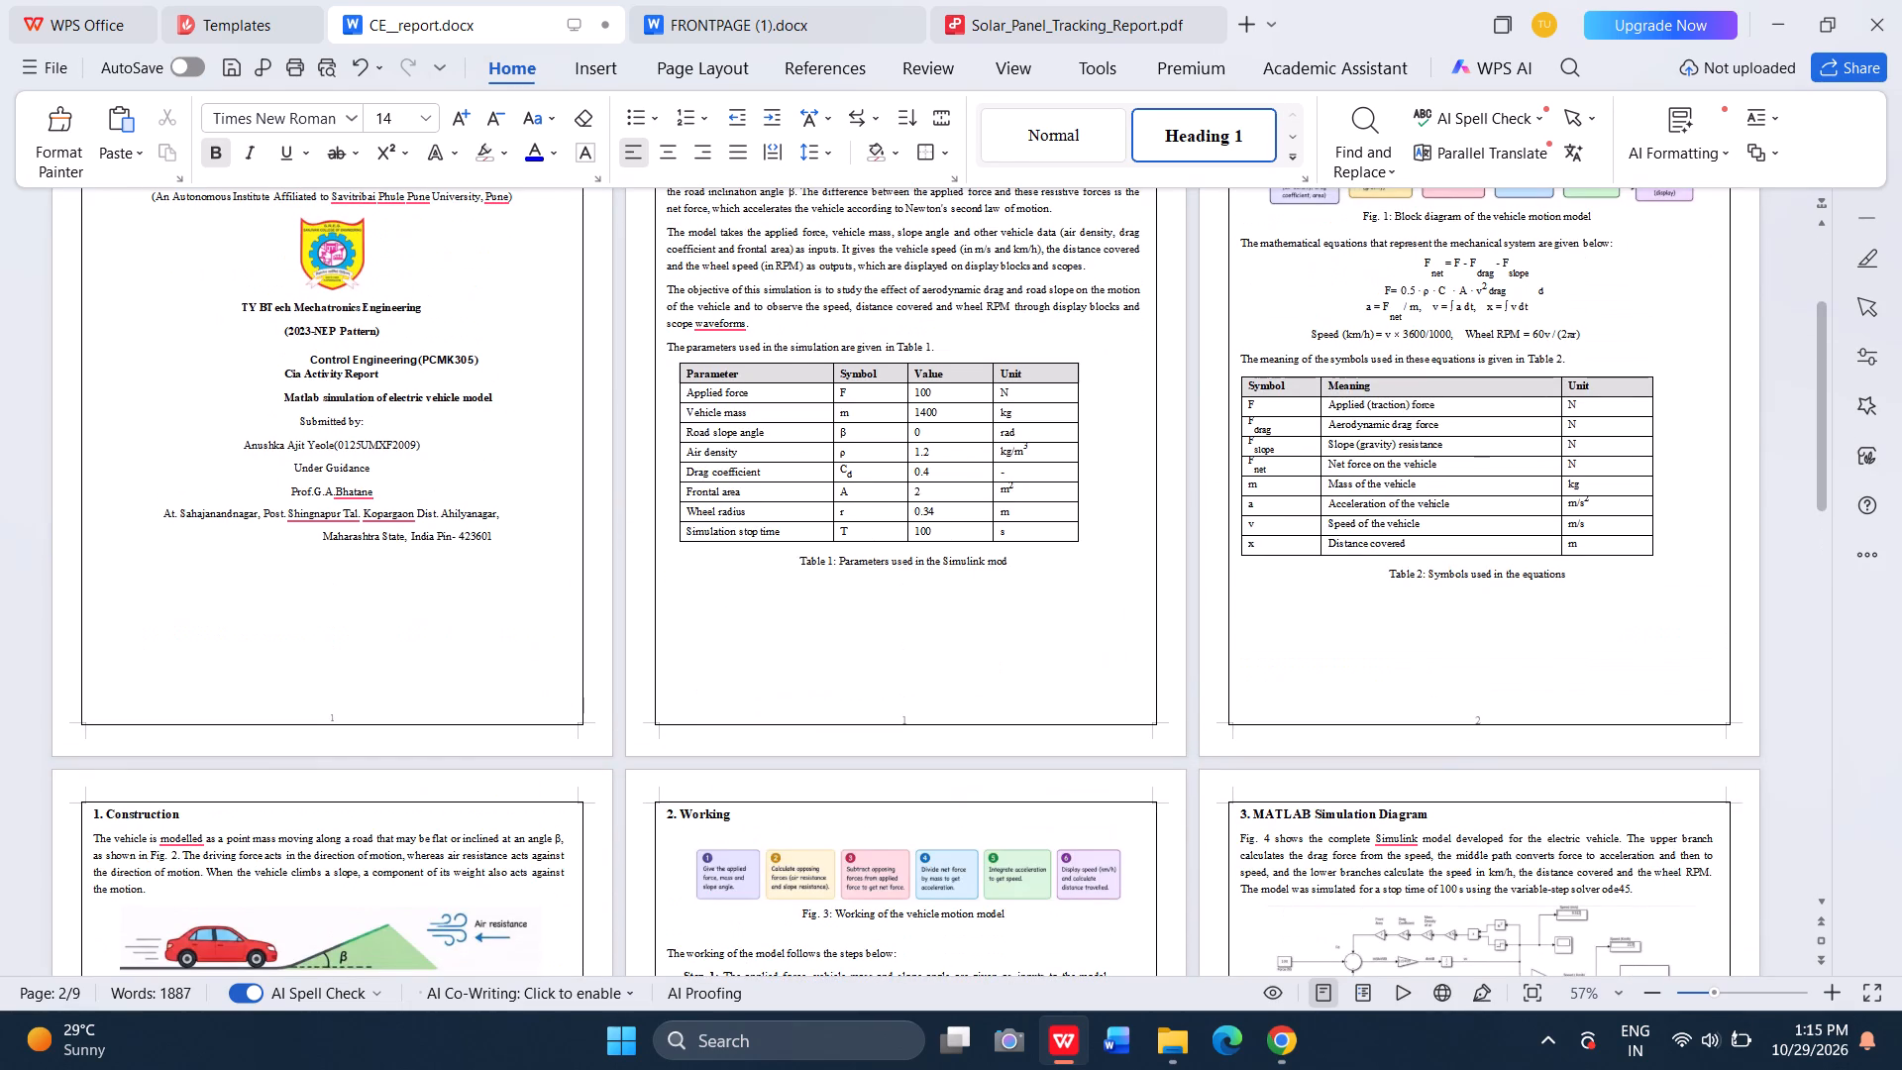
{"action": "left_click", "coordinate": [320, 541]}
{"action": "key", "text": "BackSpace"}
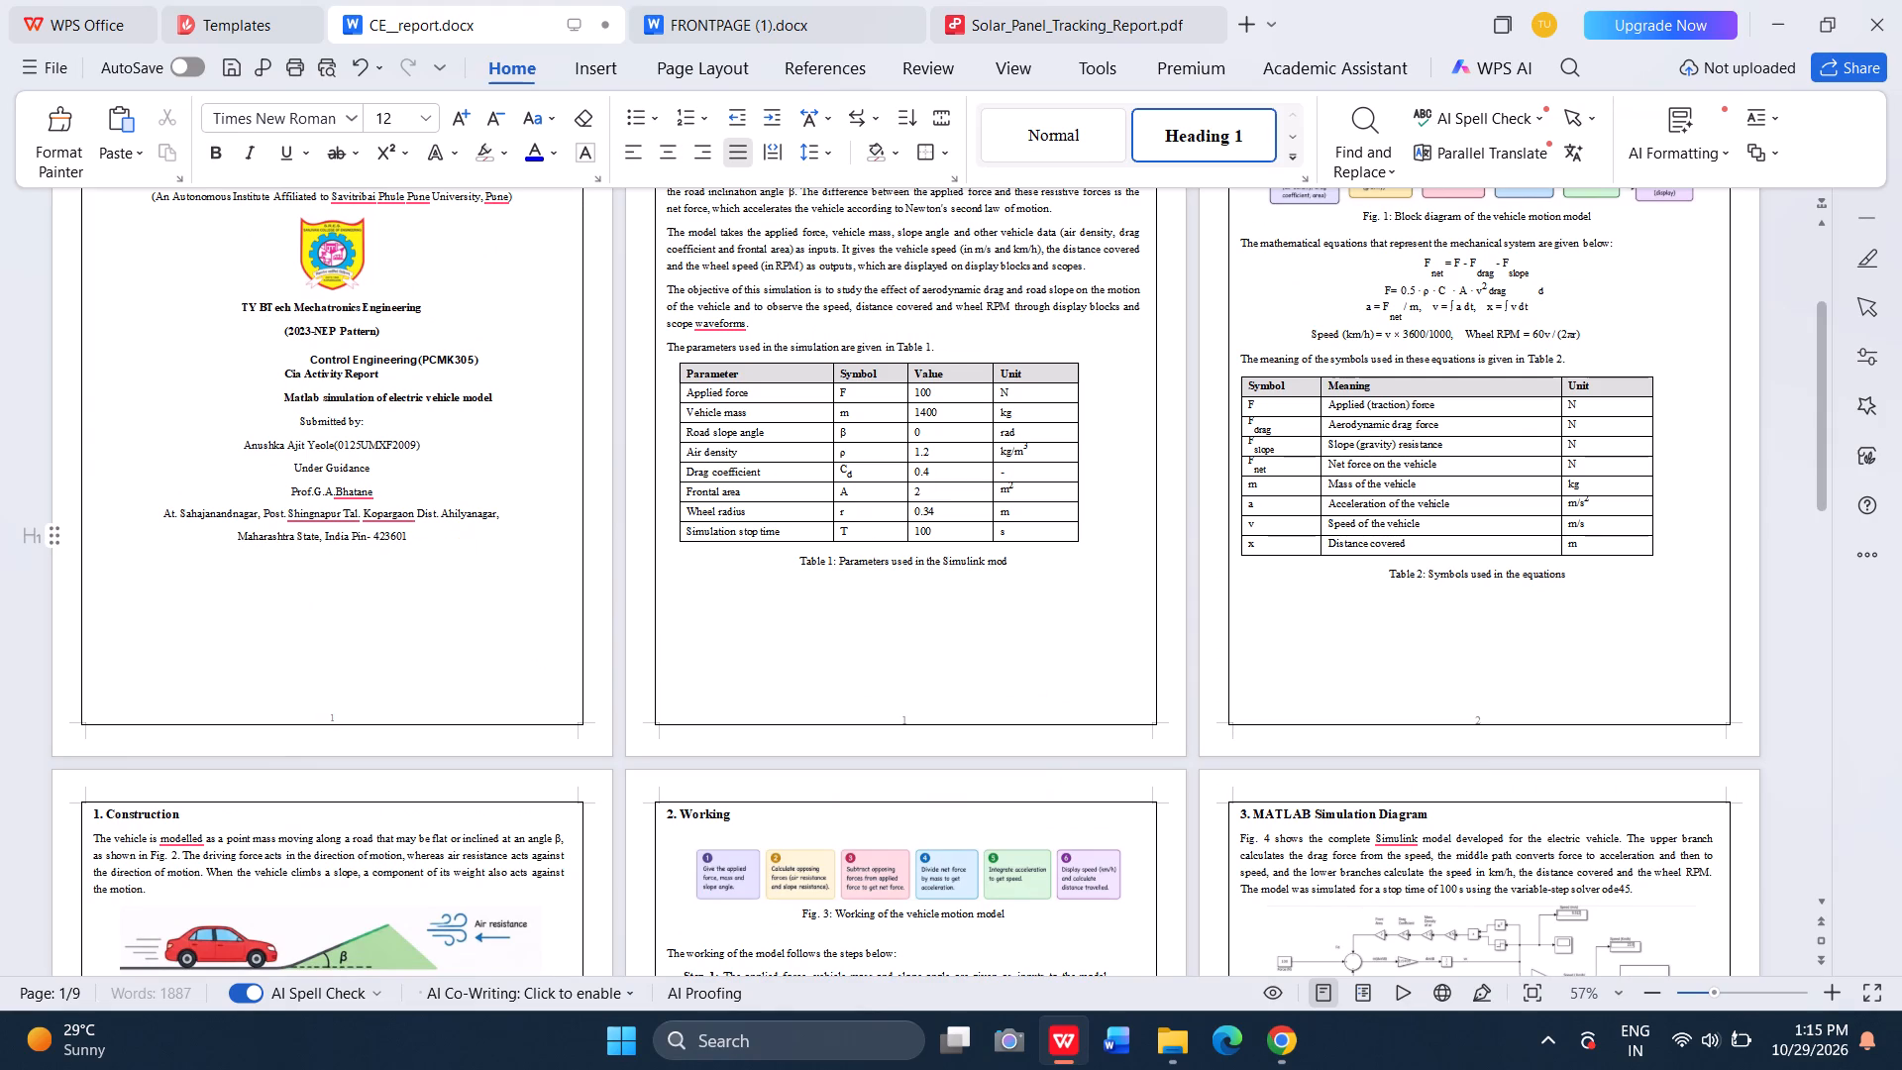
{"action": "left_click", "coordinate": [277, 404]}
{"action": "key", "text": "BackSpace"}
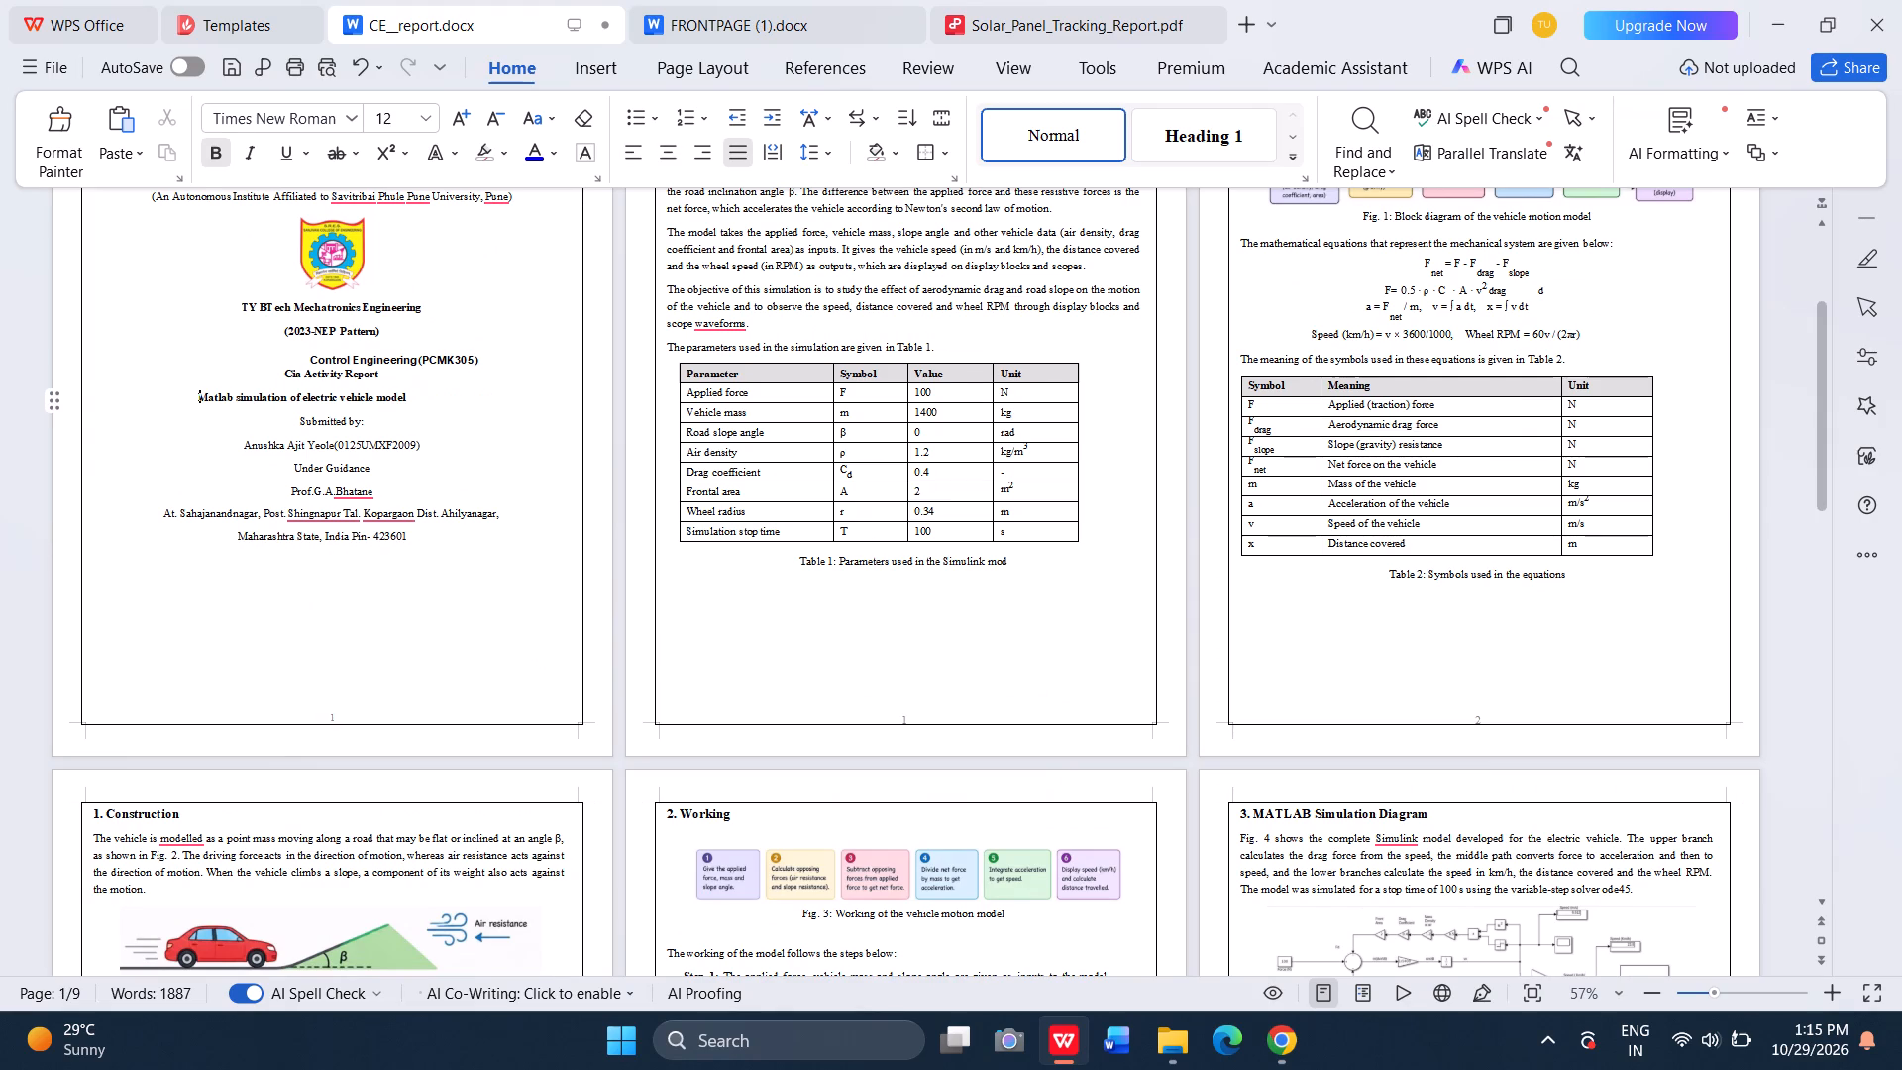
{"action": "scroll", "coordinate": [277, 404], "scroll_direction": "up", "scroll_amount": 1}
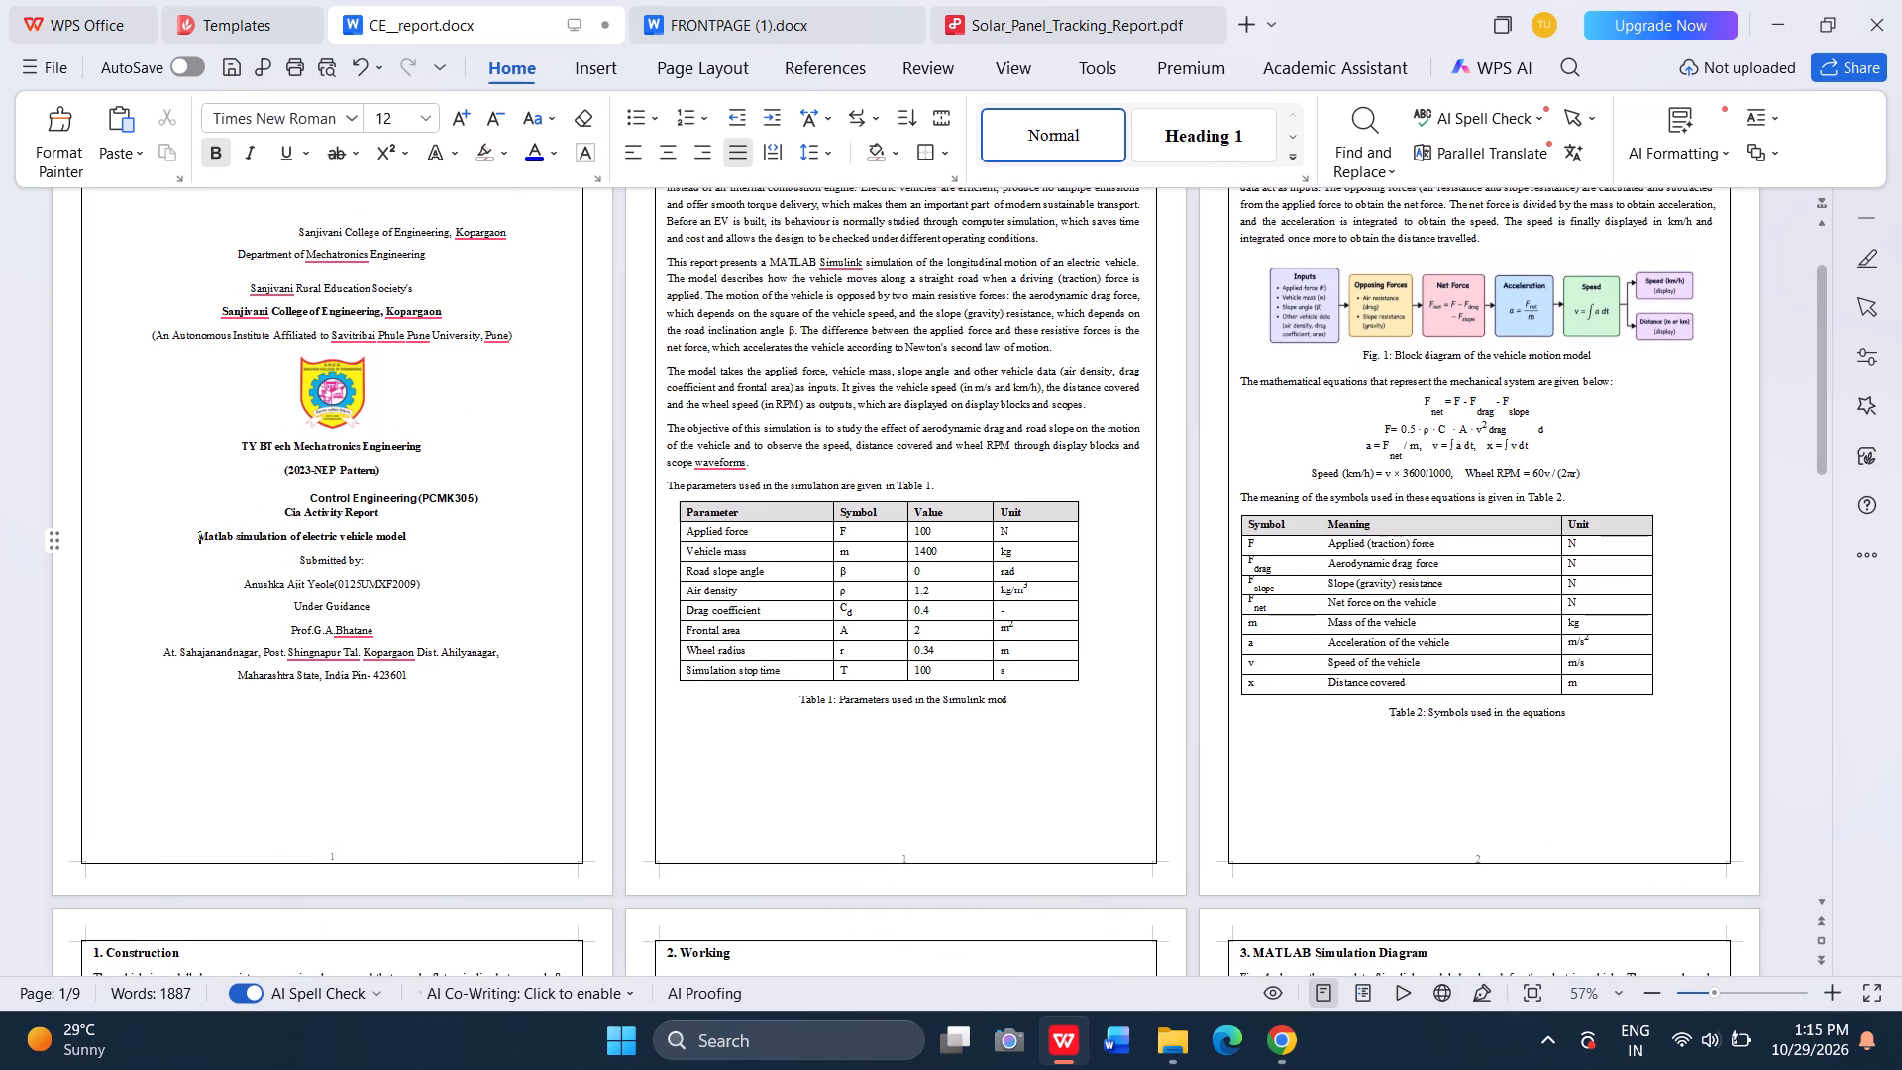
{"action": "left_click", "coordinate": [302, 499]}
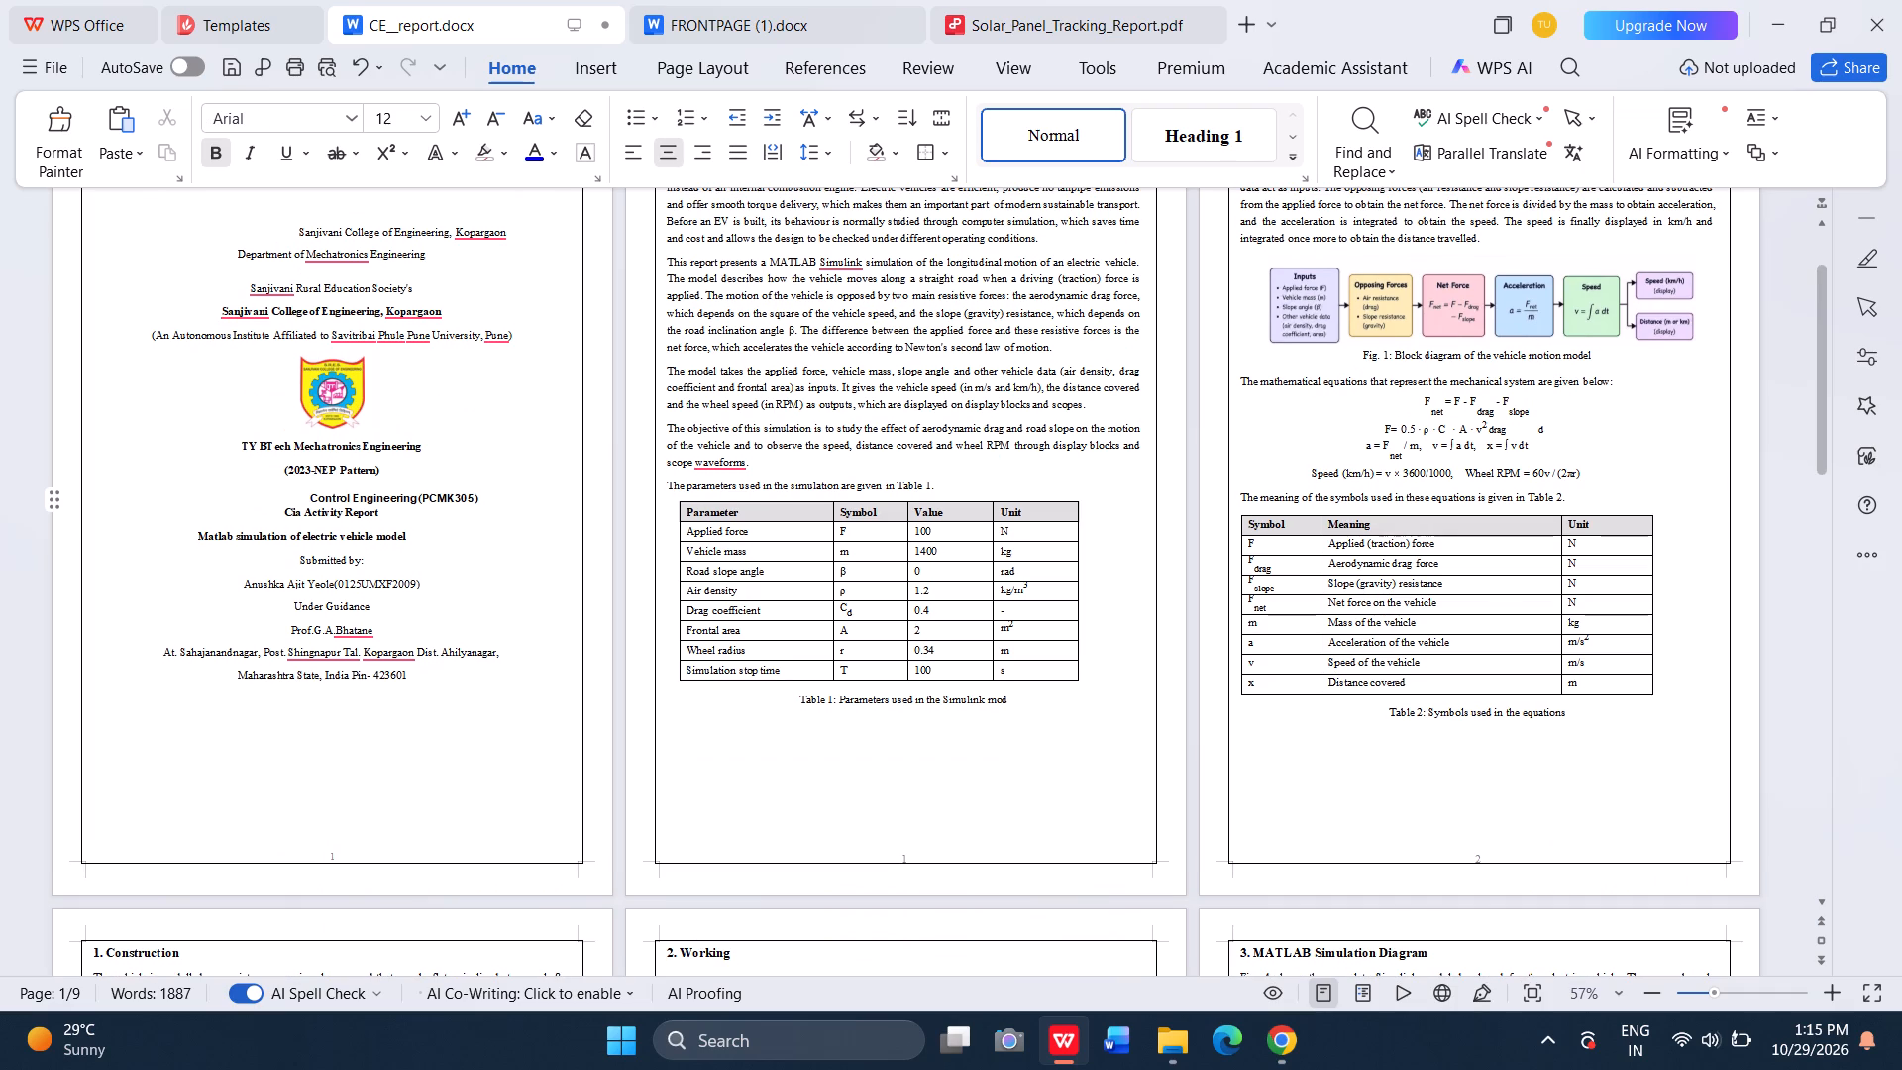
{"action": "key", "text": "BackSpace"}
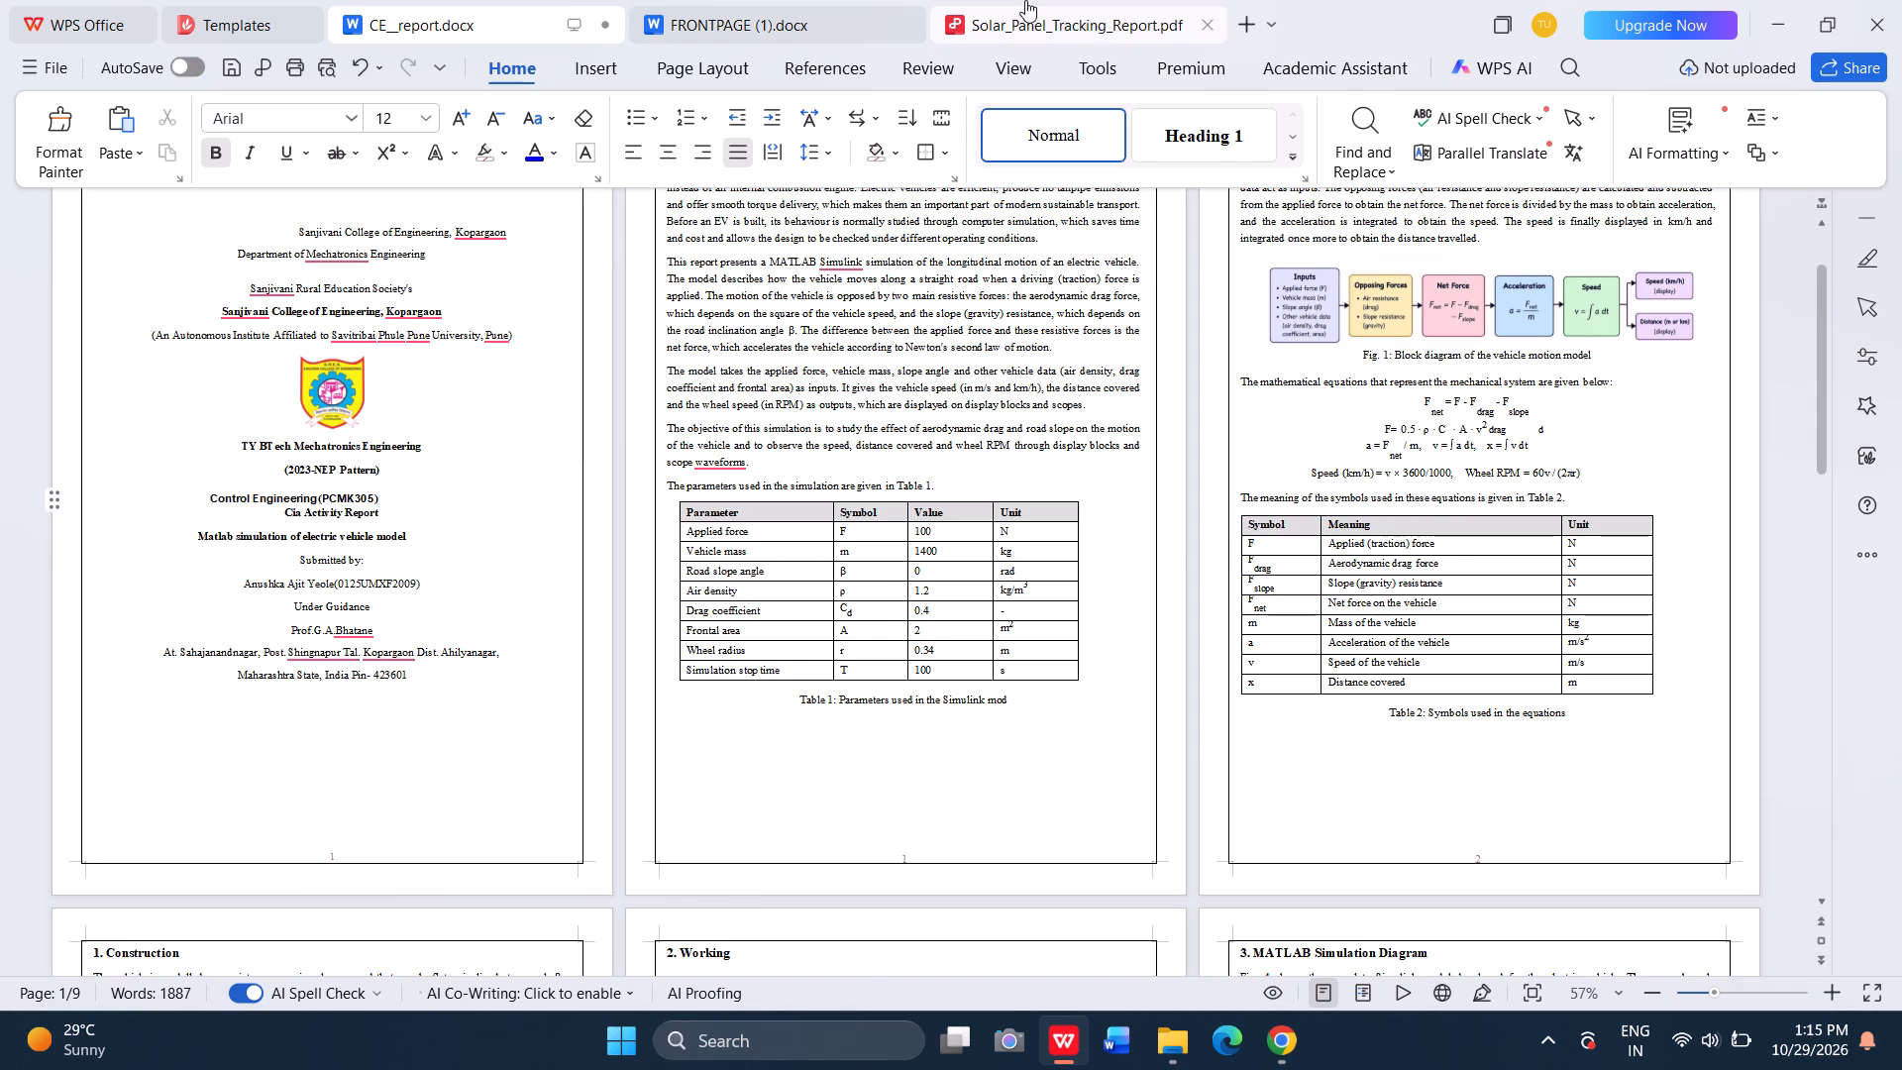
Examine the cover page, page numbering and section layout of Solar_Panel_Tracking_Report.pdf as a reference, and return to CE__report.docx.
{"action": "left_click", "coordinate": [1086, 2]}
{"action": "scroll", "coordinate": [956, 387], "scroll_direction": "down", "scroll_amount": 4, "text": "ctrl"}
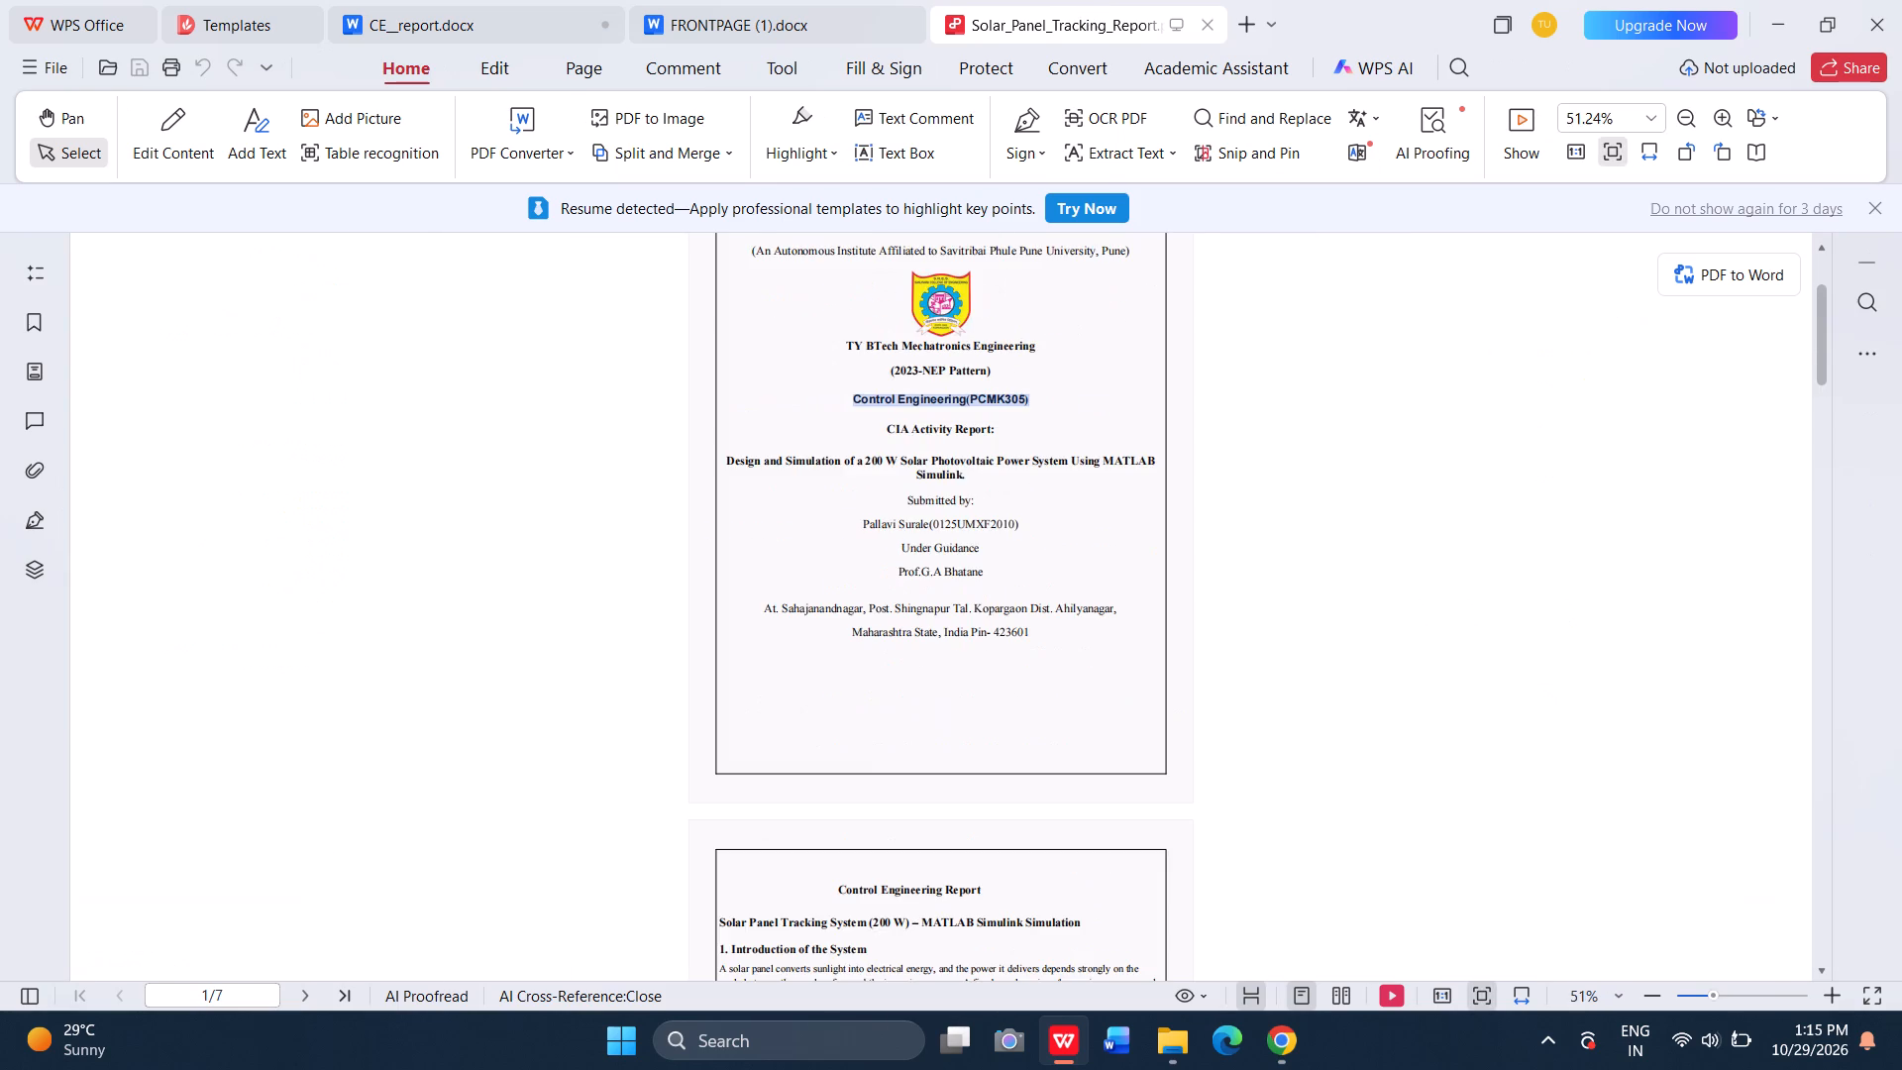
{"action": "scroll", "coordinate": [956, 387], "scroll_direction": "down", "scroll_amount": 3}
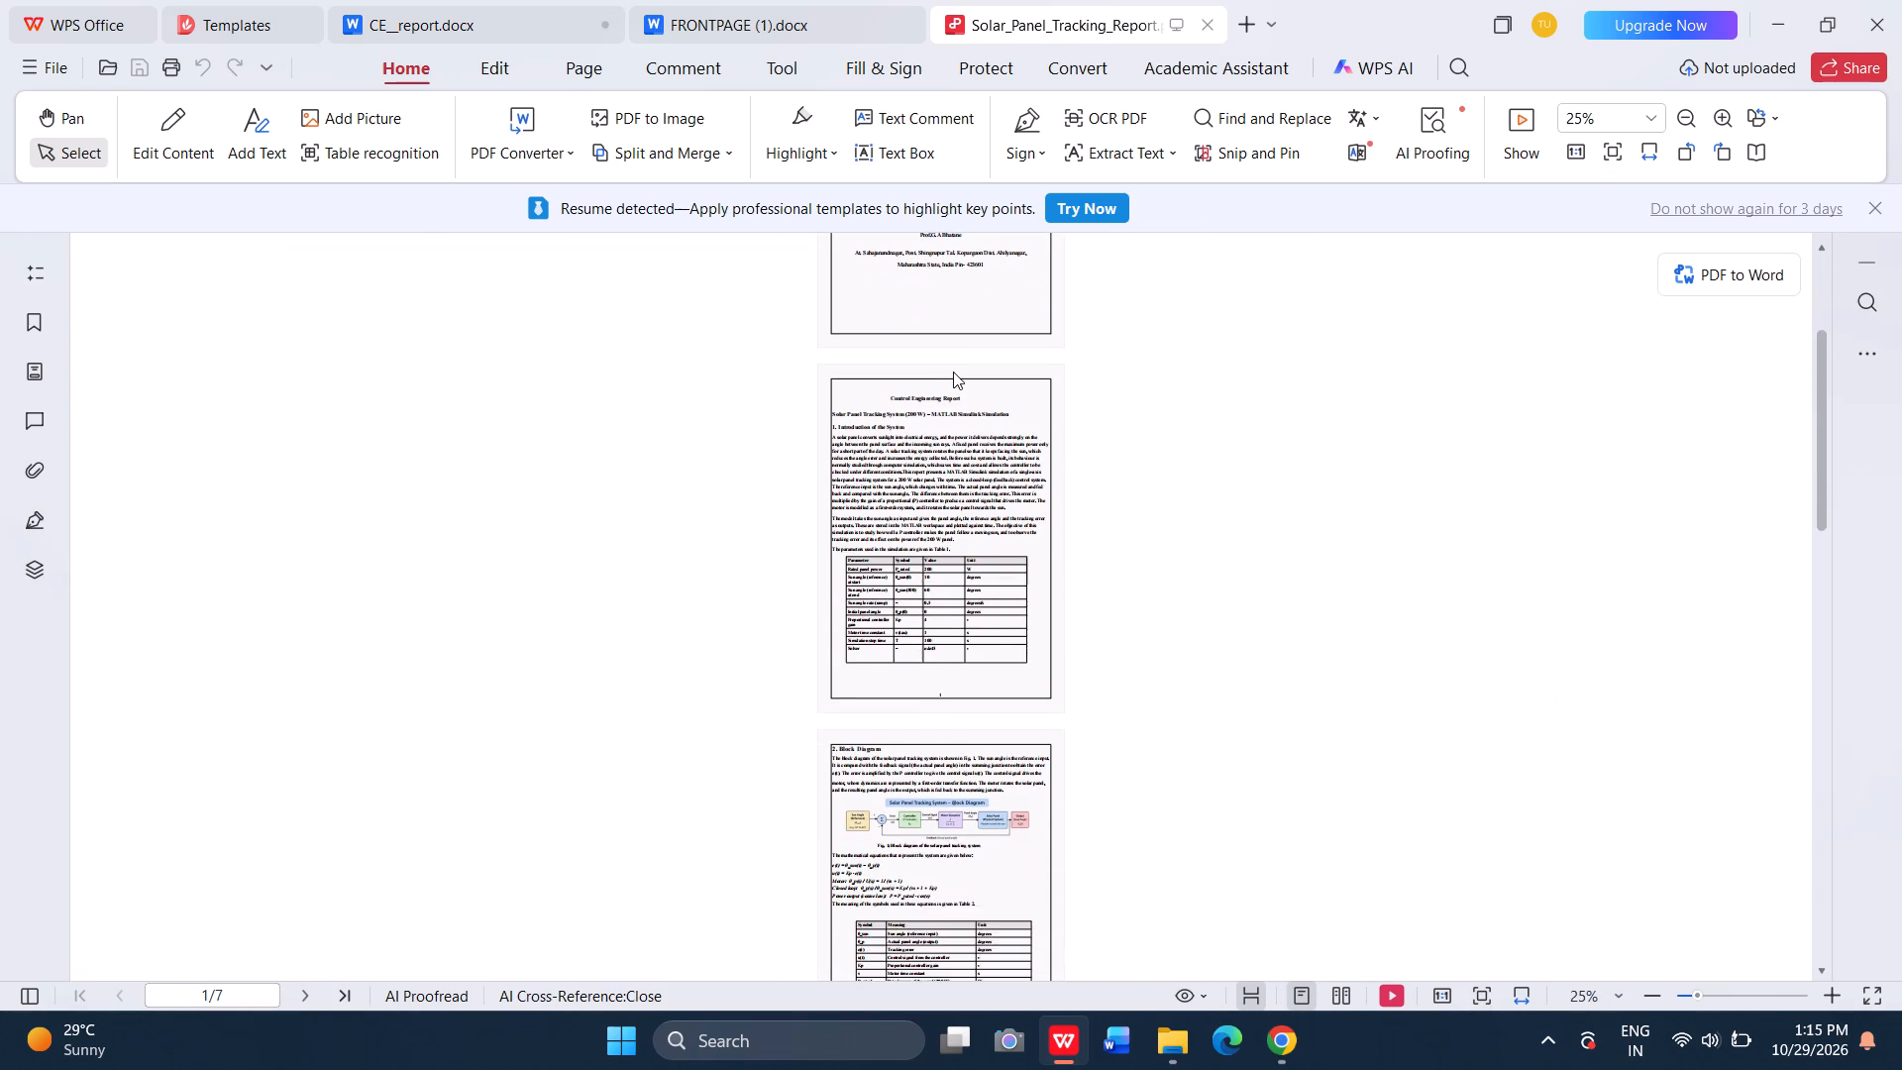
{"action": "scroll", "coordinate": [953, 372], "scroll_direction": "down", "scroll_amount": 10}
{"action": "scroll", "coordinate": [953, 372], "scroll_direction": "up", "scroll_amount": 1}
{"action": "scroll", "coordinate": [953, 372], "scroll_direction": "down", "scroll_amount": 12}
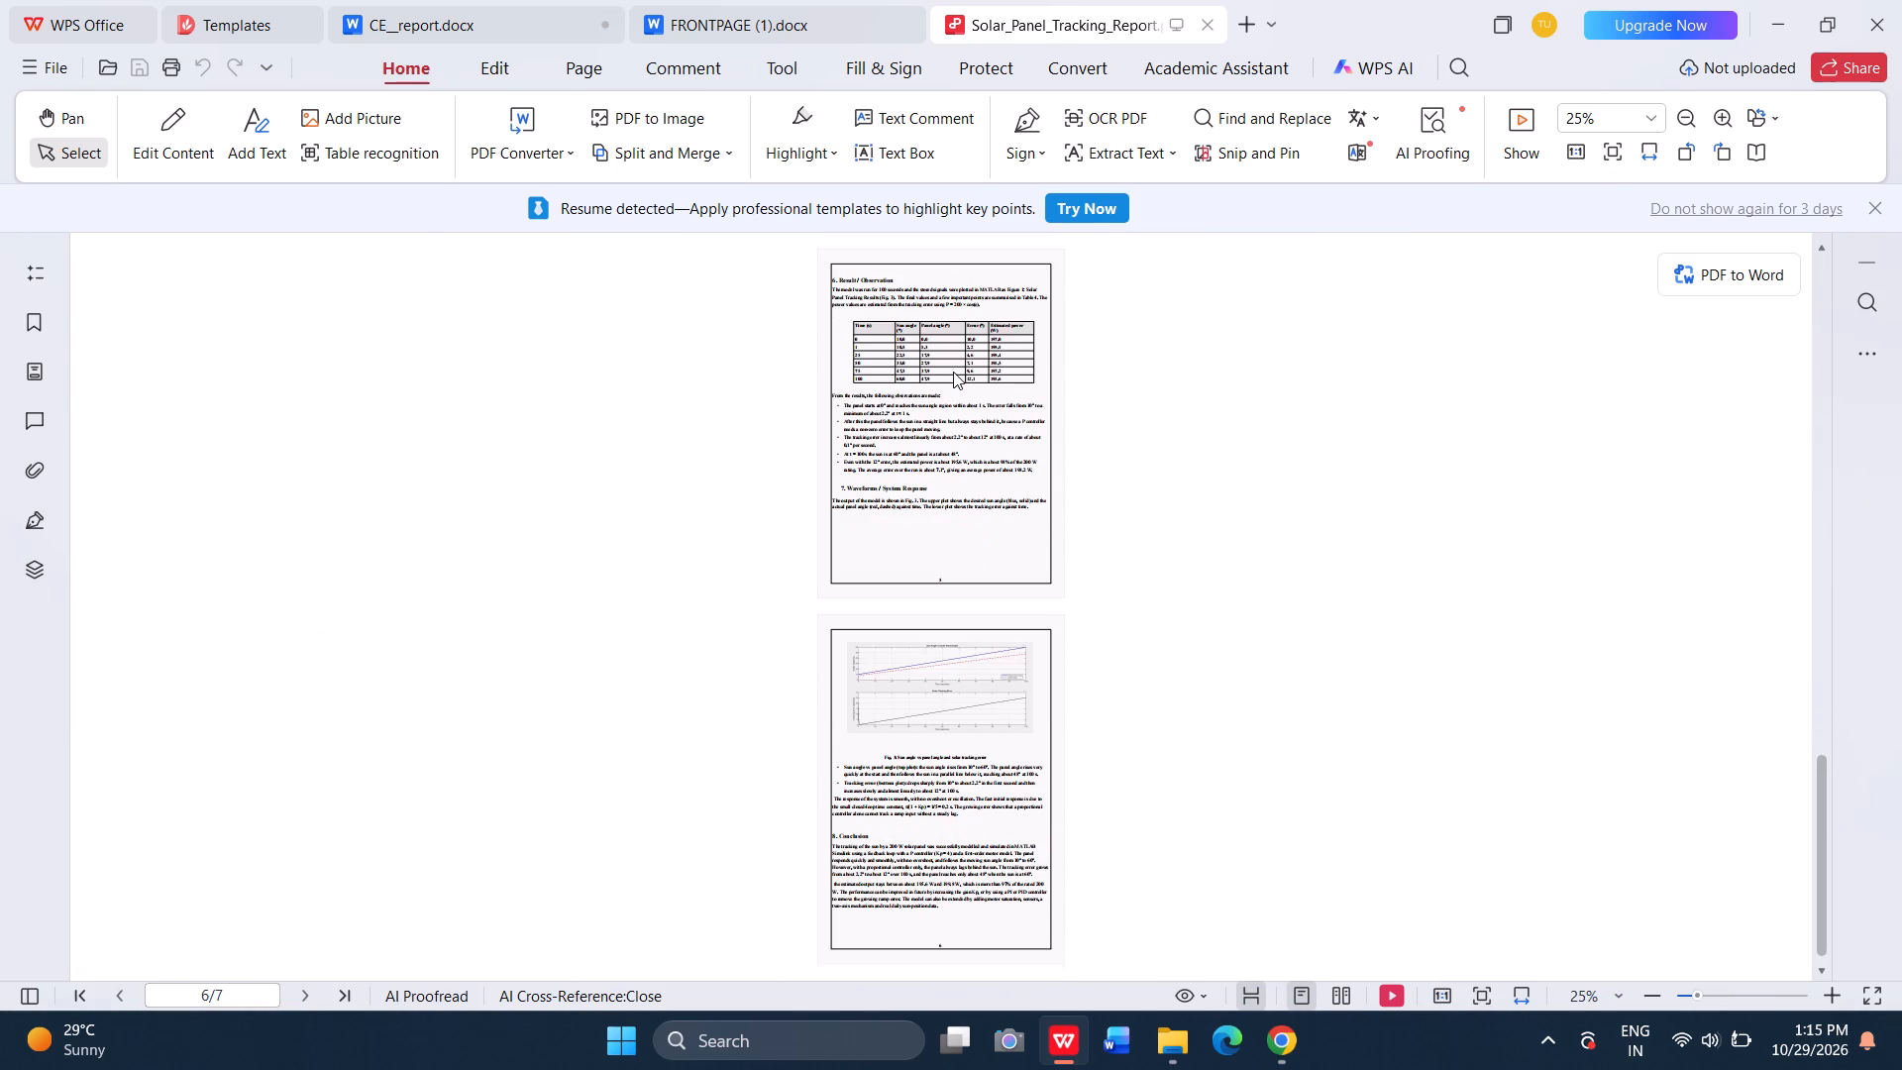
{"action": "scroll", "coordinate": [953, 372], "scroll_direction": "down", "scroll_amount": 4}
{"action": "scroll", "coordinate": [1123, 519], "scroll_direction": "up", "scroll_amount": 5}
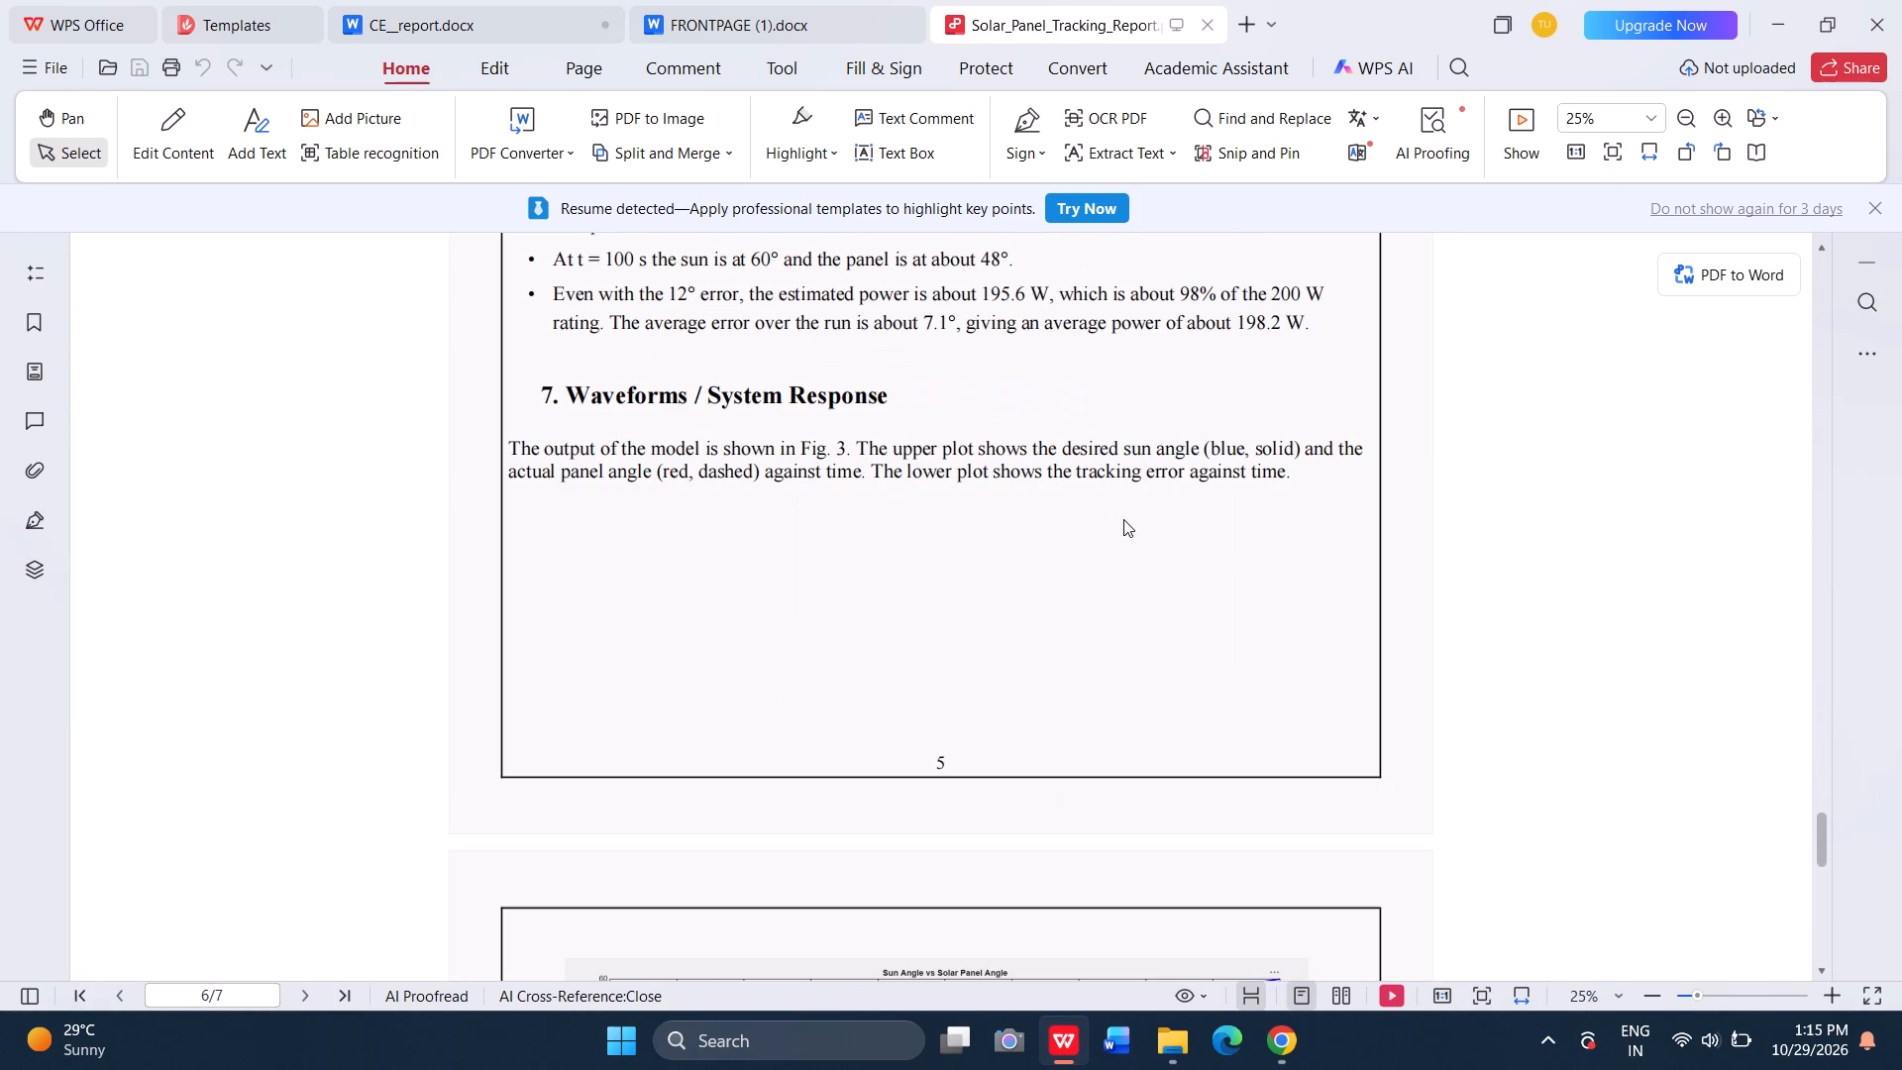
{"action": "scroll", "coordinate": [1123, 519], "scroll_direction": "up", "scroll_amount": 10}
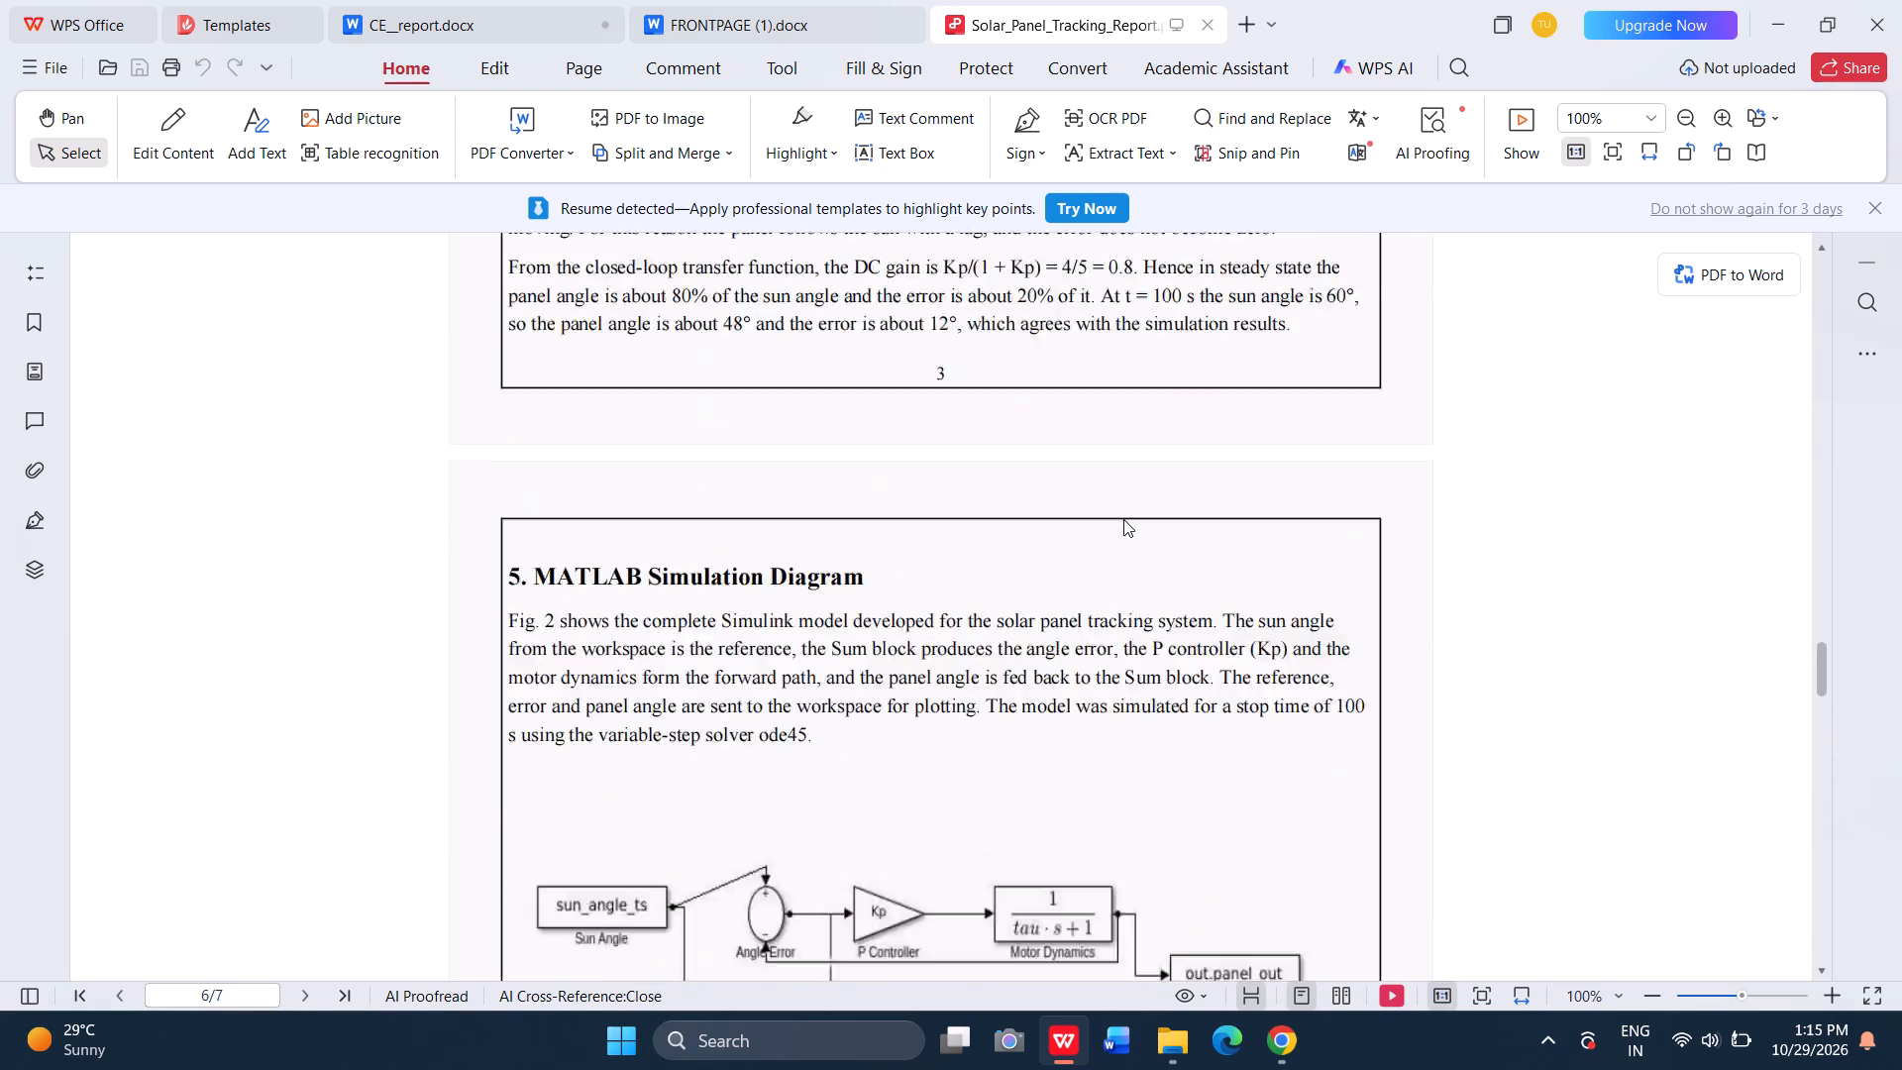
{"action": "scroll", "coordinate": [1123, 519], "scroll_direction": "up", "scroll_amount": 15}
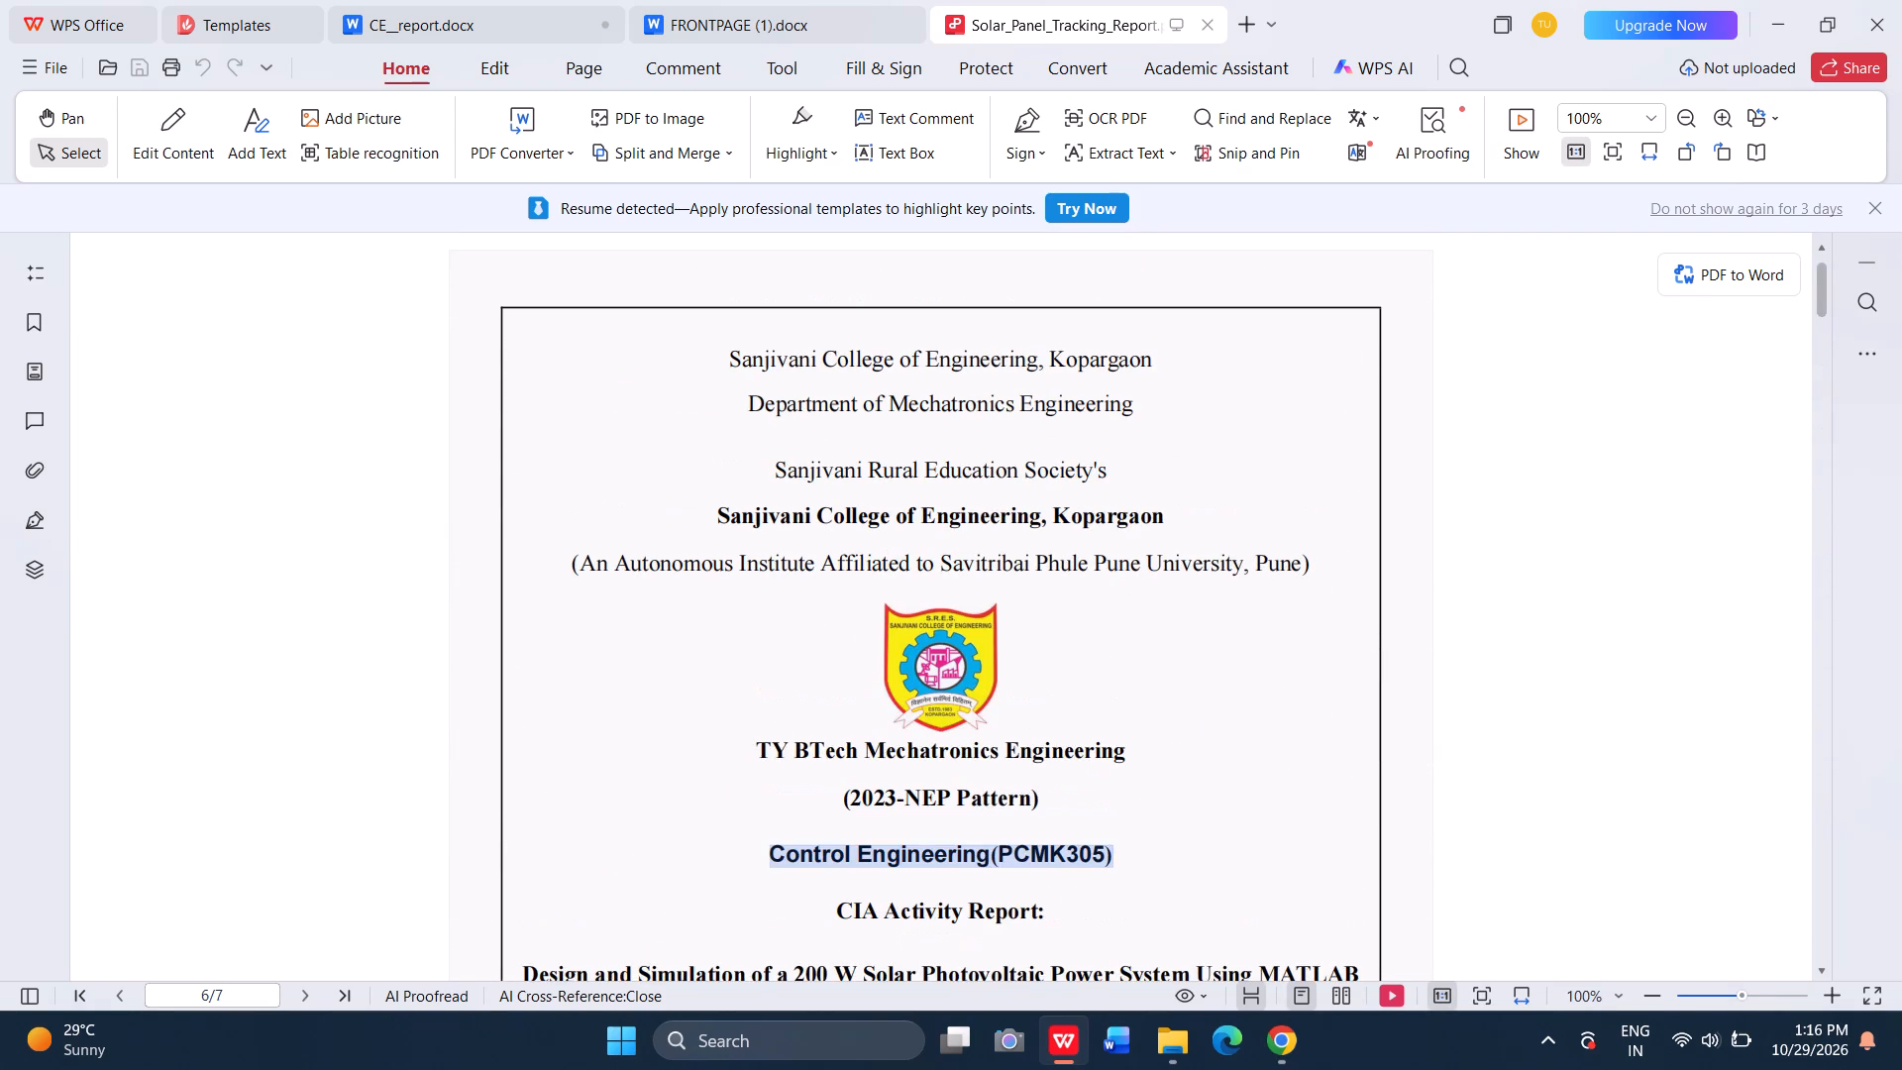
{"action": "scroll", "coordinate": [1123, 519], "scroll_direction": "down", "scroll_amount": 7}
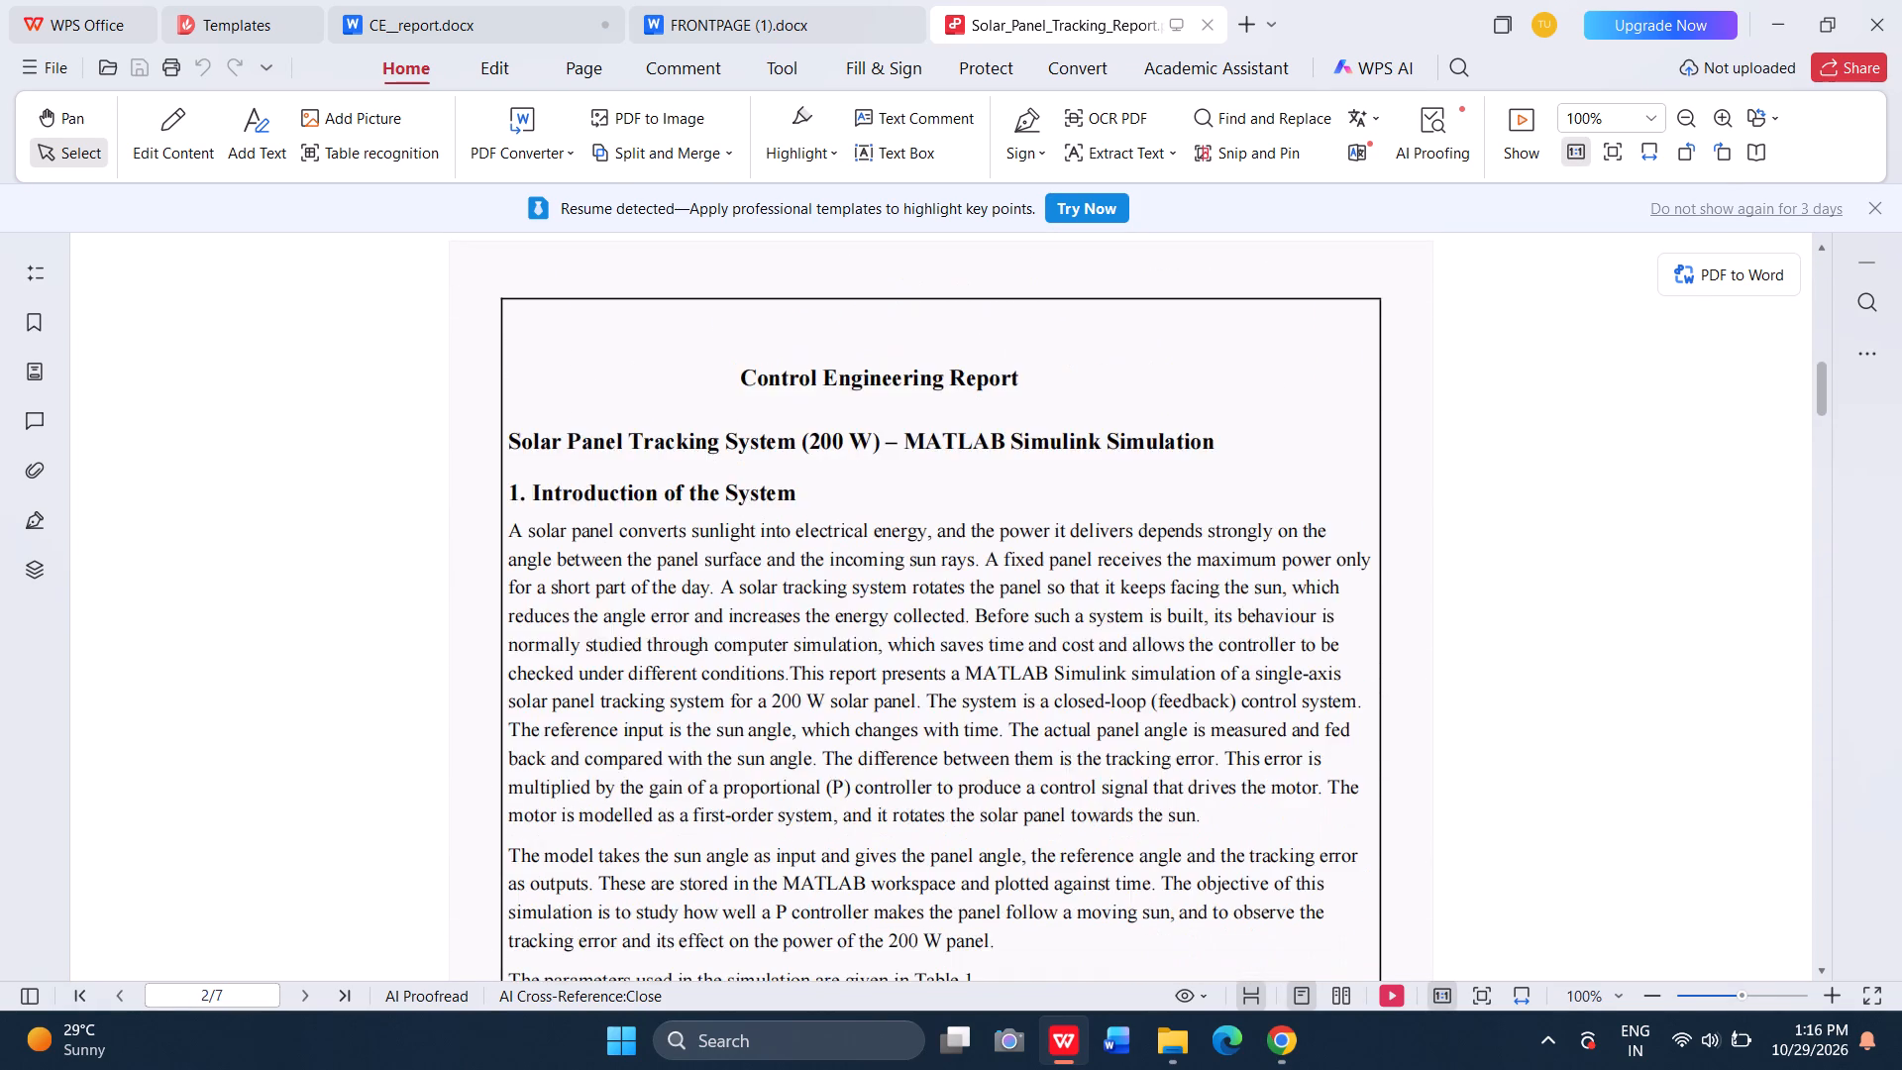
{"action": "scroll", "coordinate": [1123, 519], "scroll_direction": "up", "scroll_amount": 6}
{"action": "left_click", "coordinate": [515, 0]}
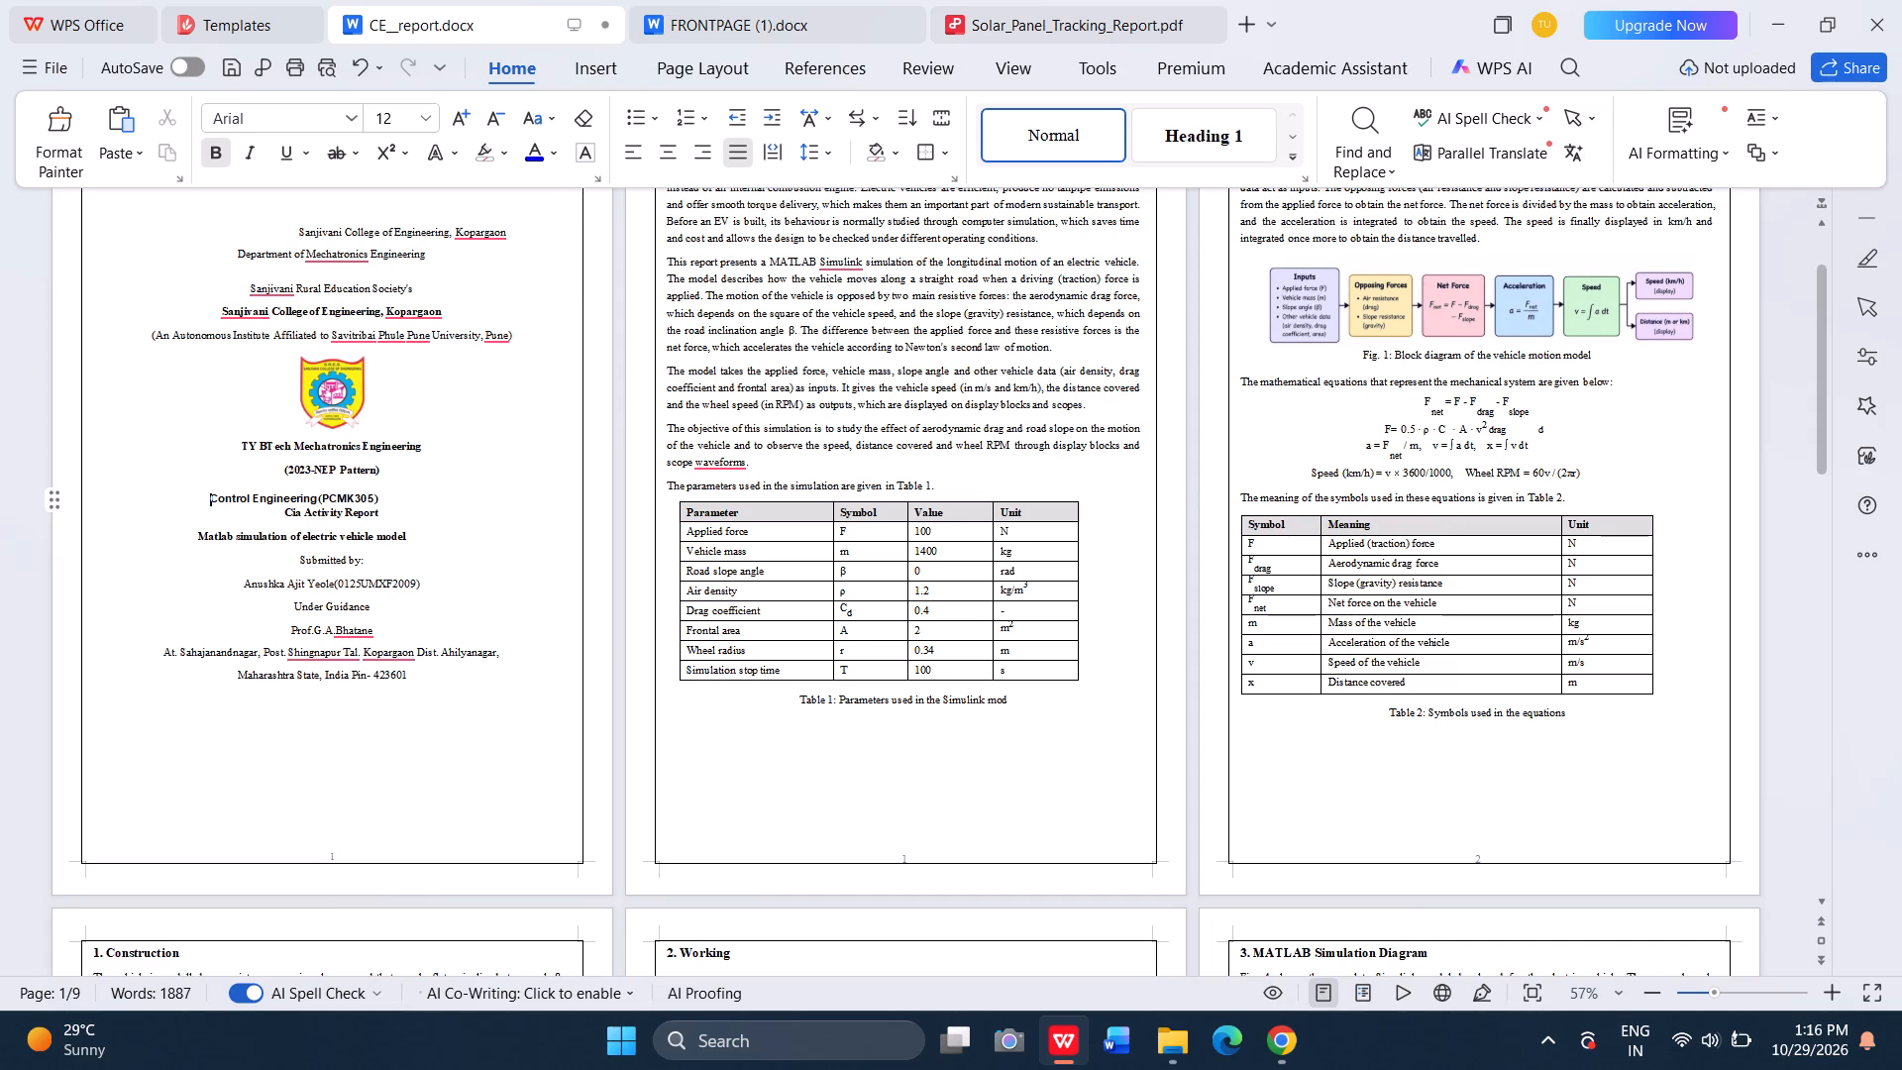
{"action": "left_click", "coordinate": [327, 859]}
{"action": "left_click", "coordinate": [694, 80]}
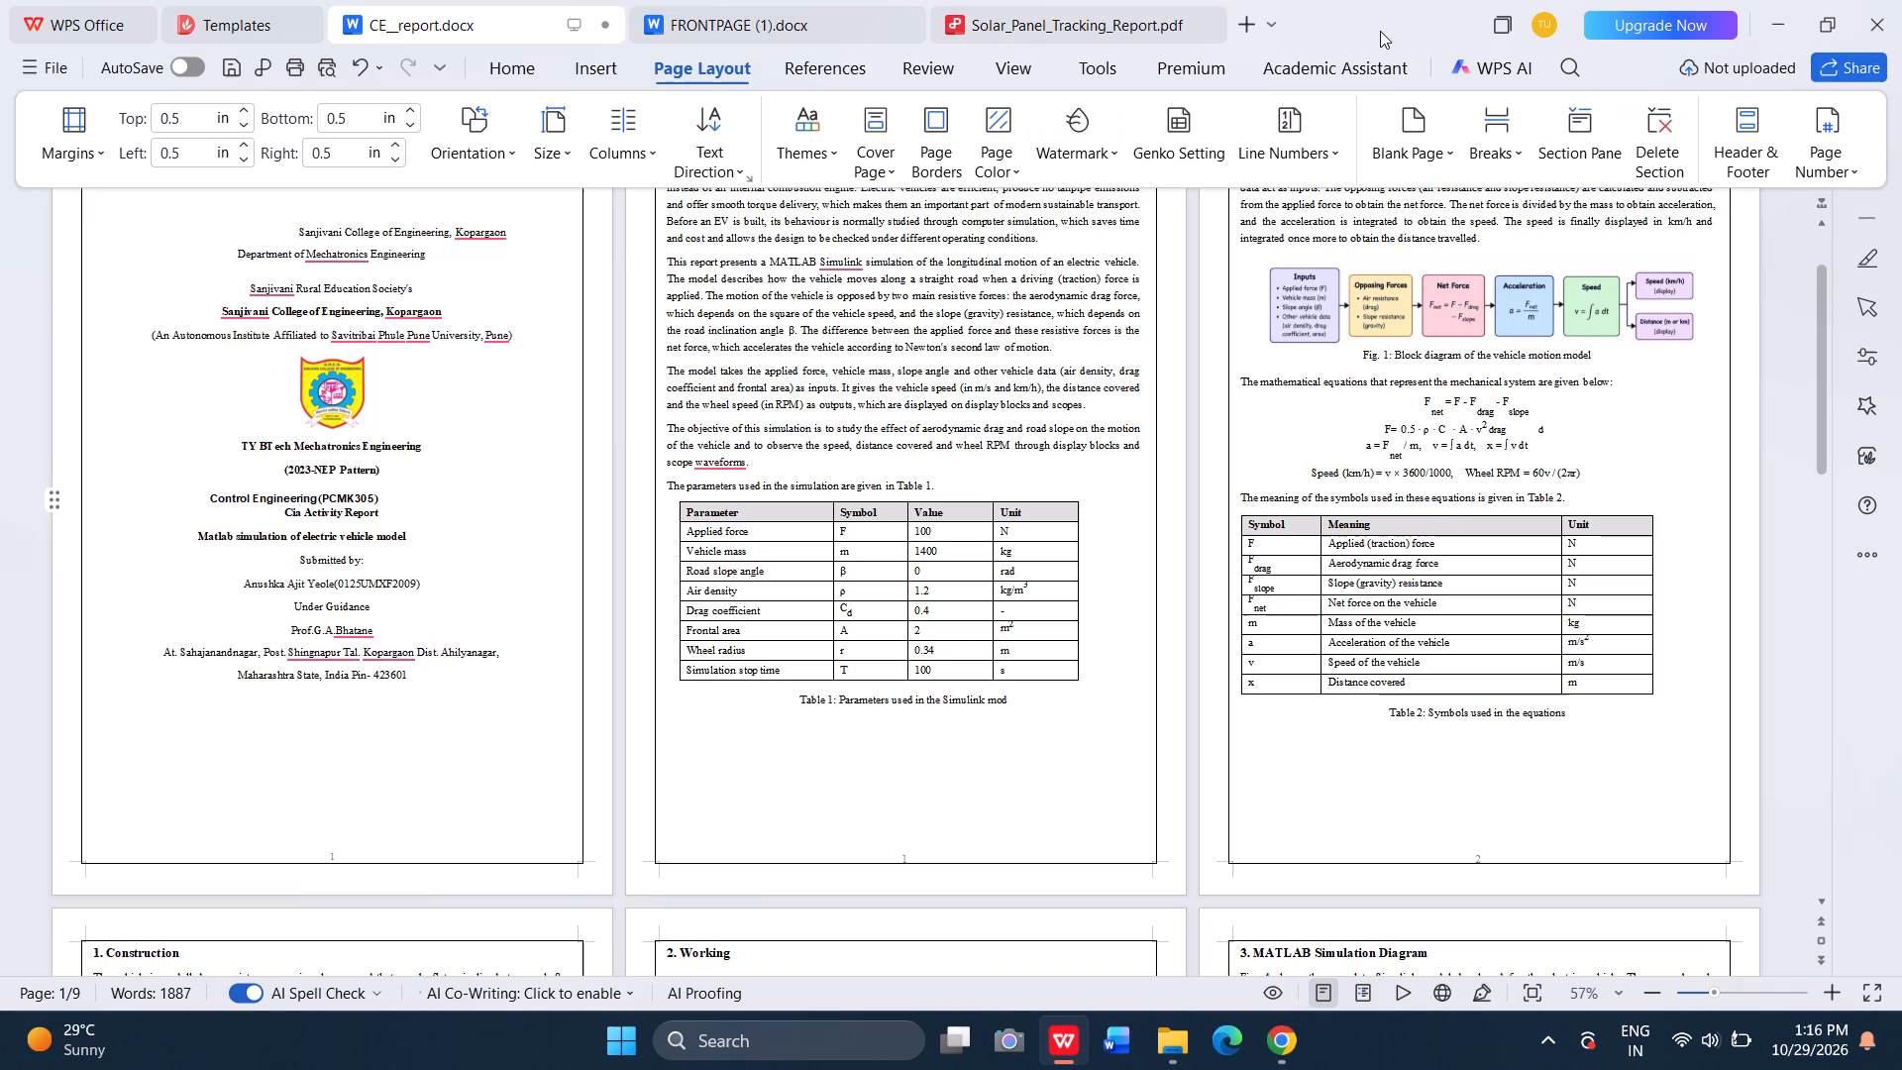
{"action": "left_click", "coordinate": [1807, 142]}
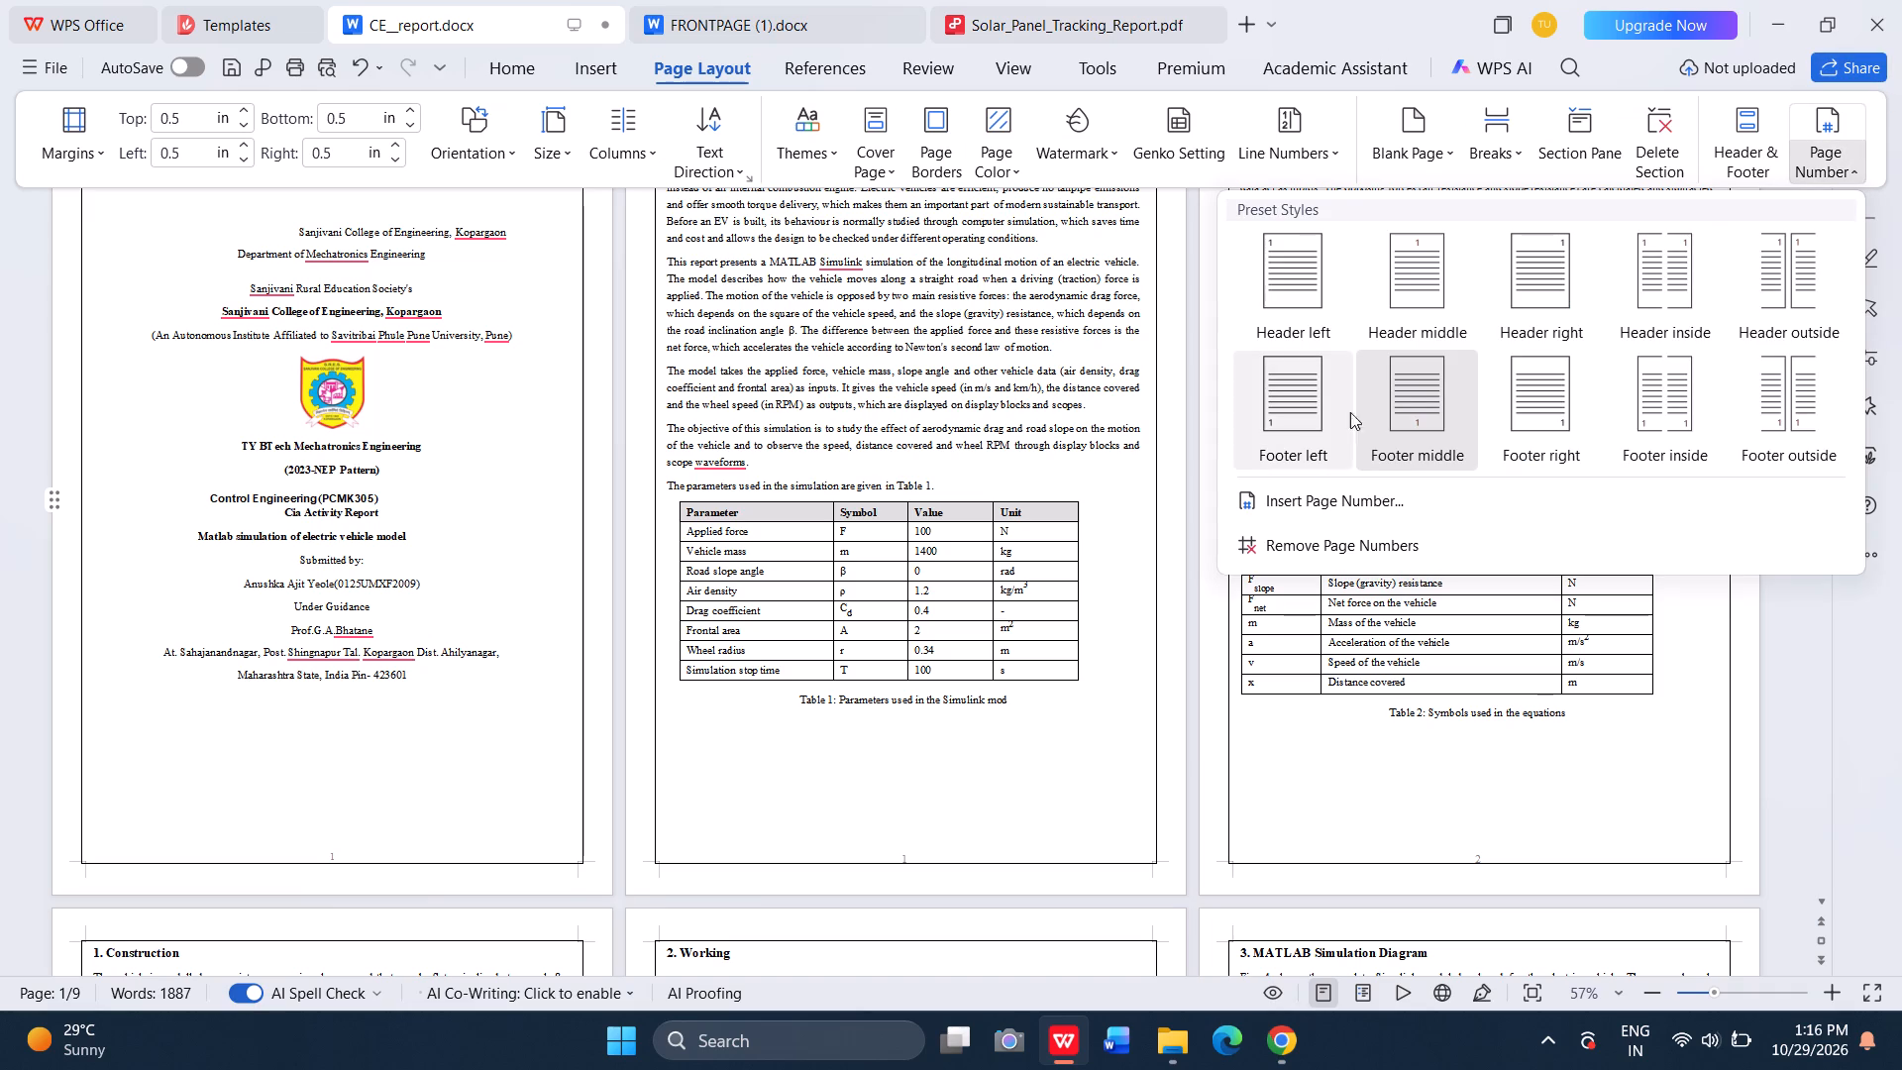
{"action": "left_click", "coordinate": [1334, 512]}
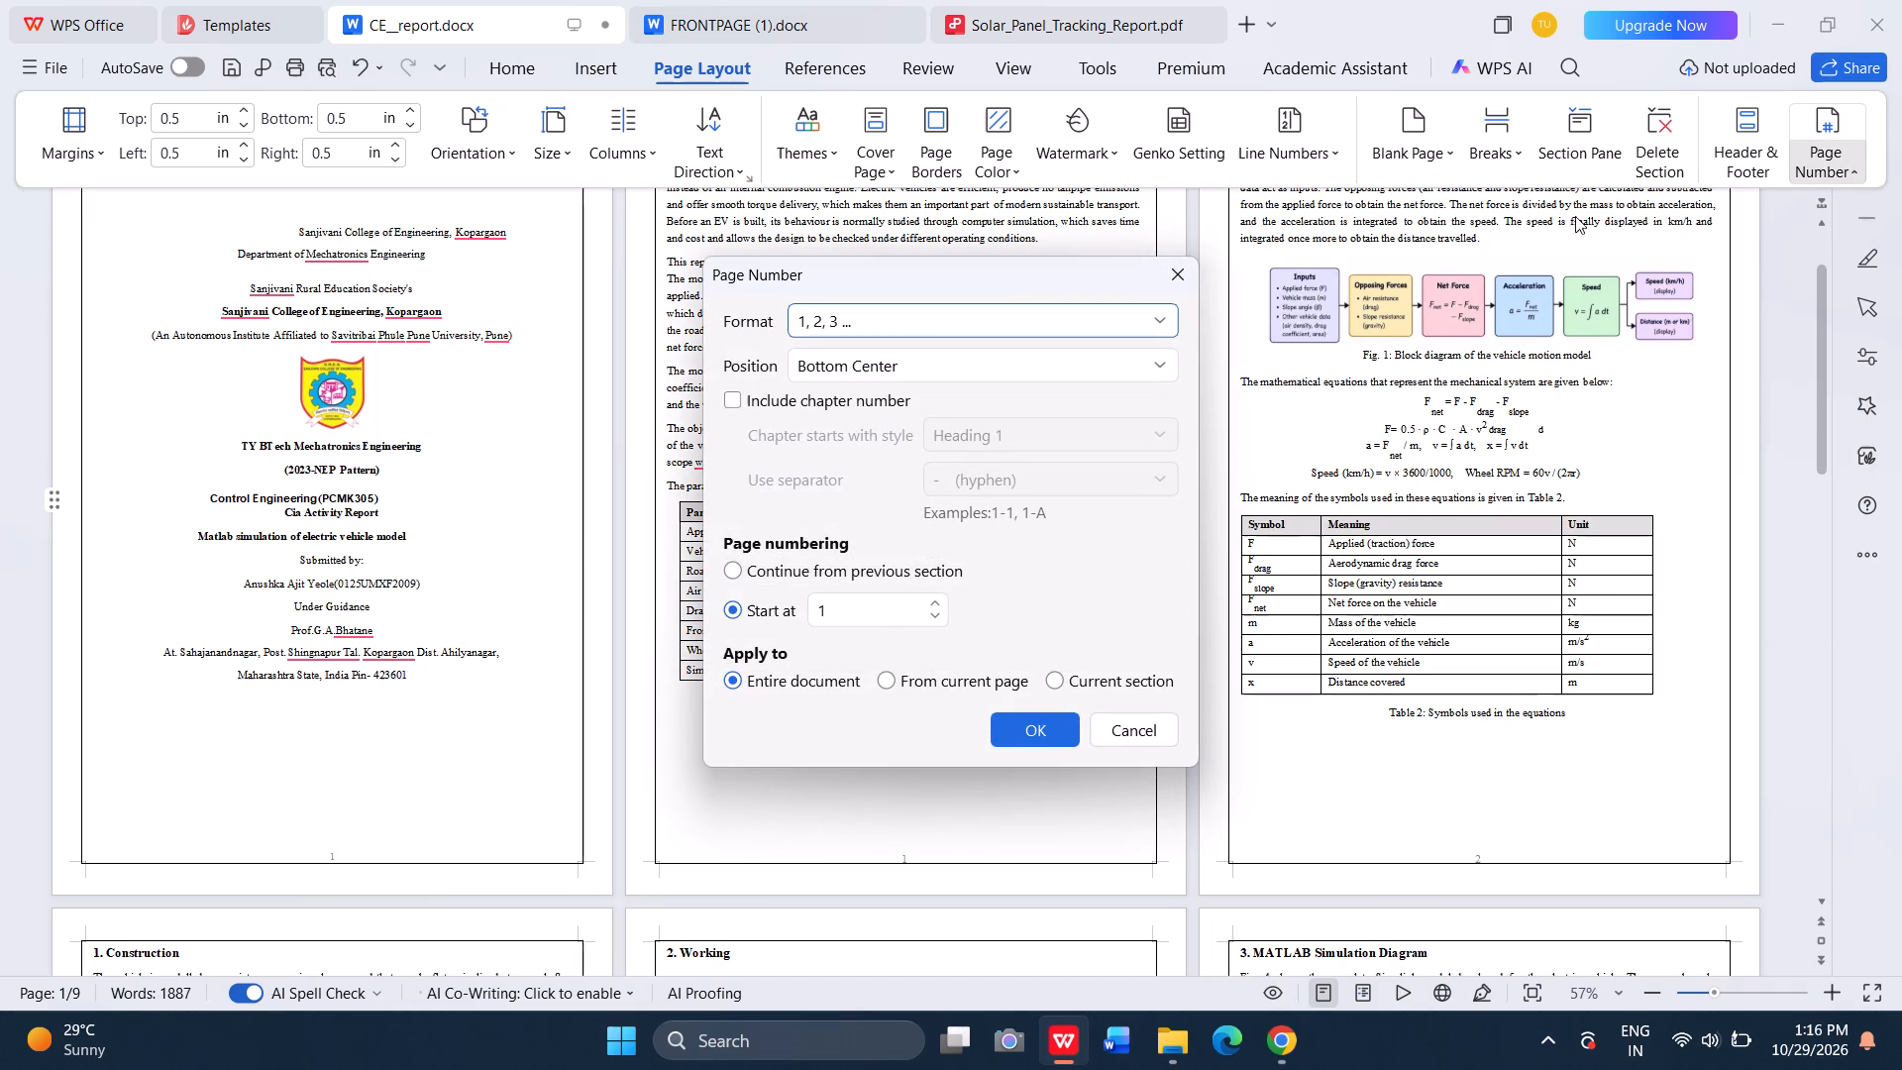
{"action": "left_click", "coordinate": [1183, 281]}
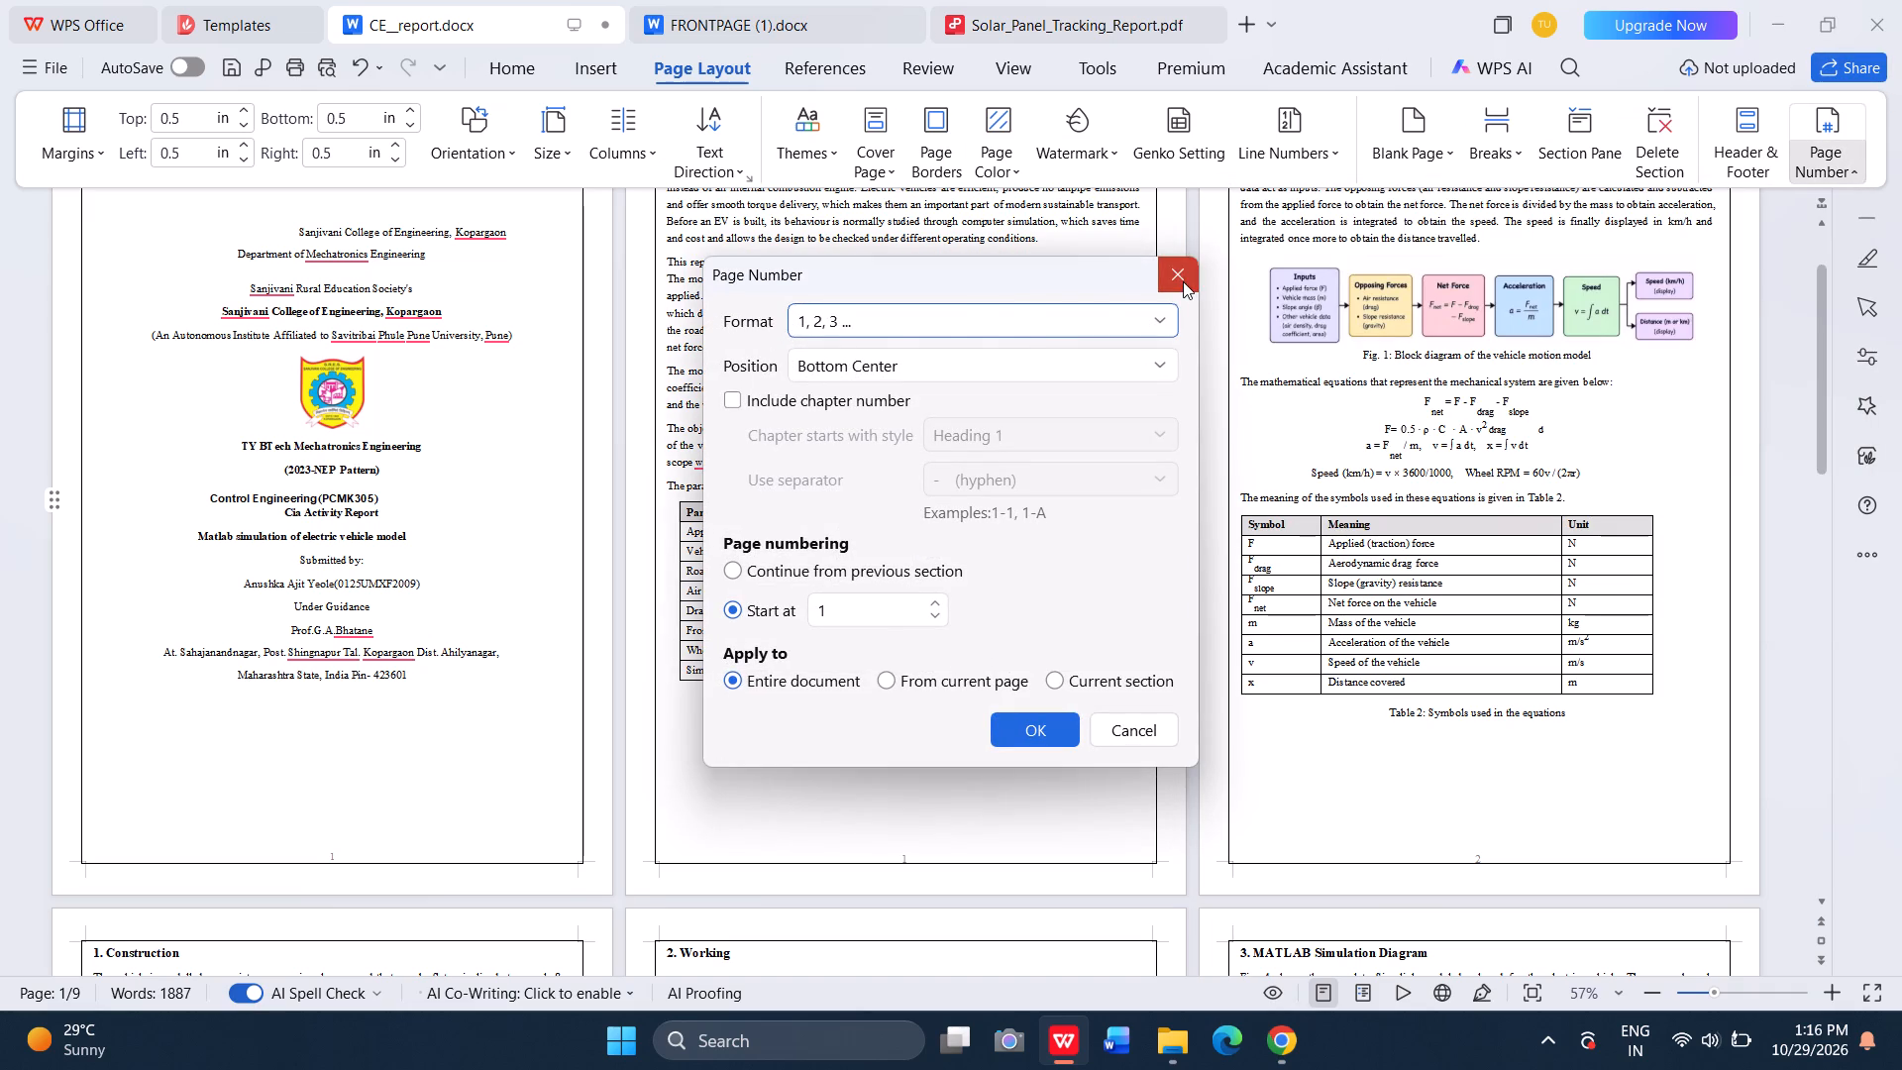
Remove the page number from the cover page's footer for the current page only, and leave footer editing.
{"action": "left_click", "coordinate": [1817, 115]}
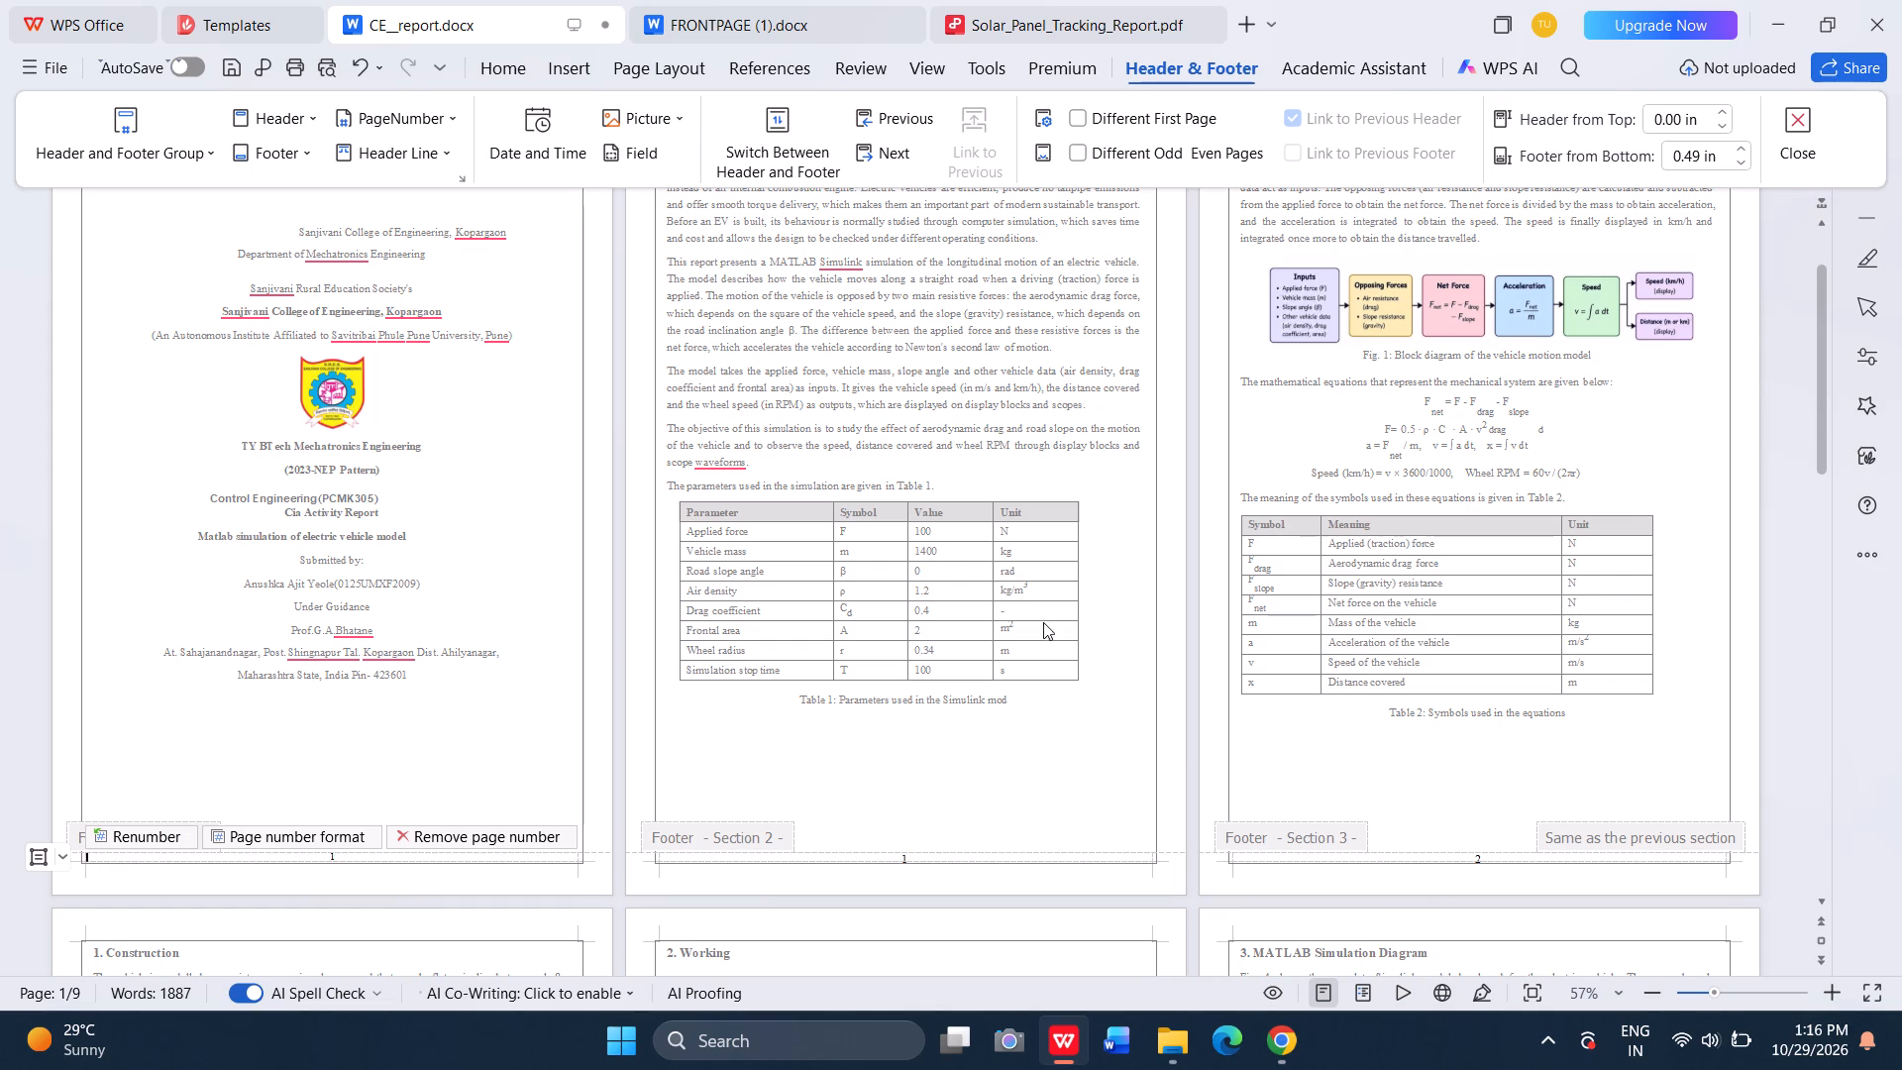
{"action": "left_click", "coordinate": [510, 839]}
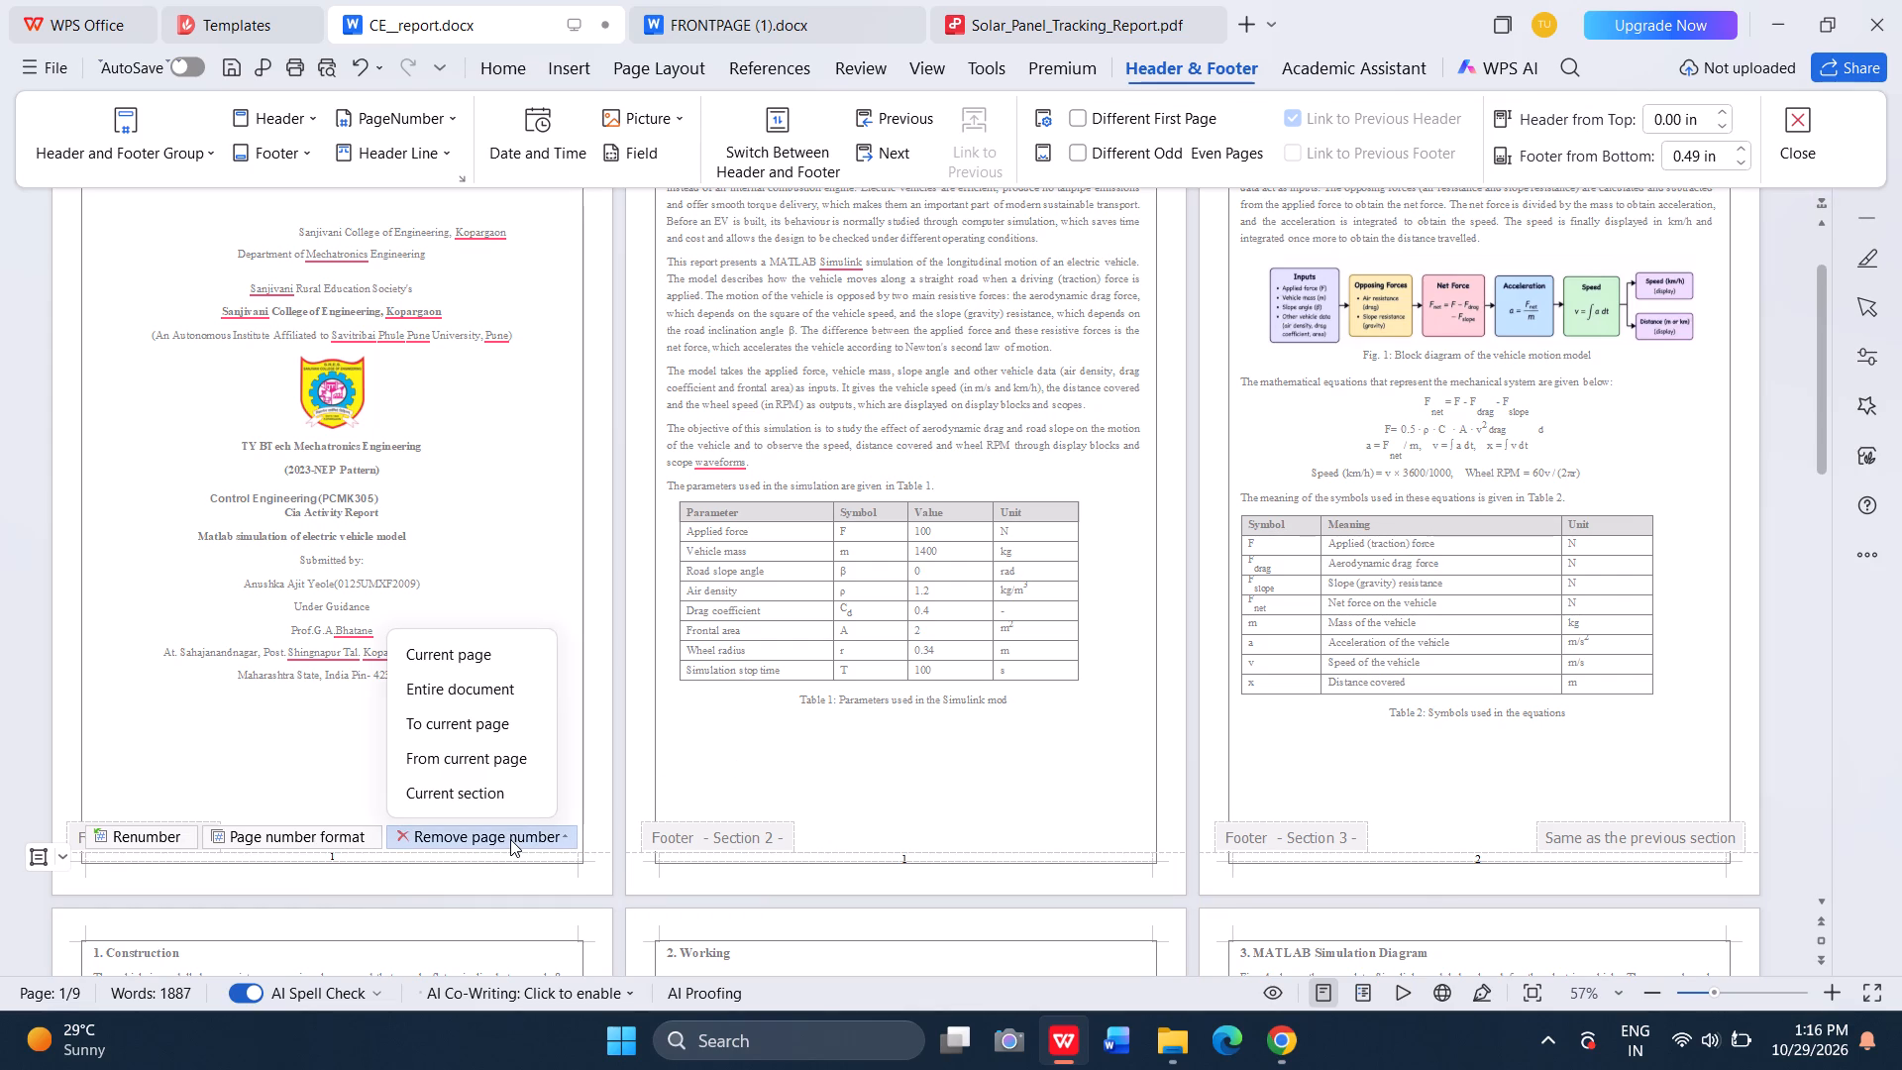
{"action": "left_click", "coordinate": [468, 657]}
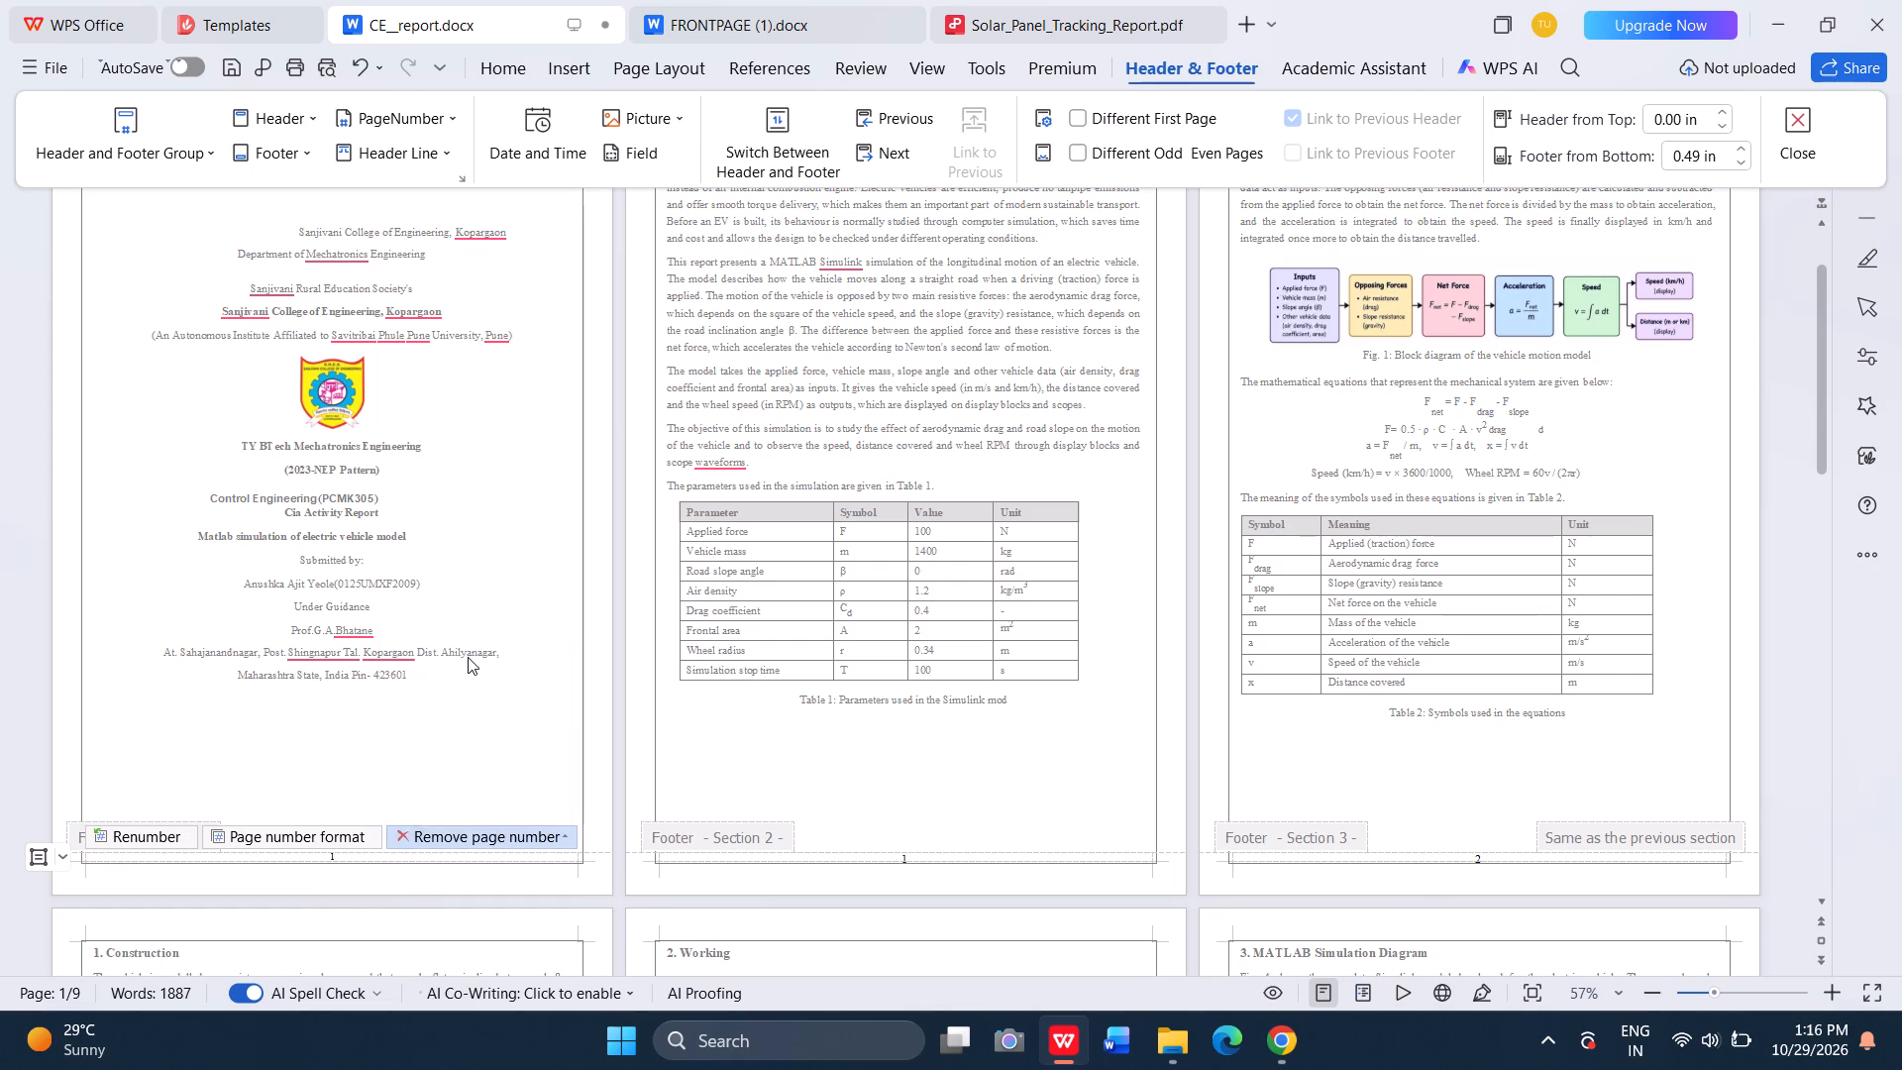
{"action": "left_click", "coordinate": [476, 740]}
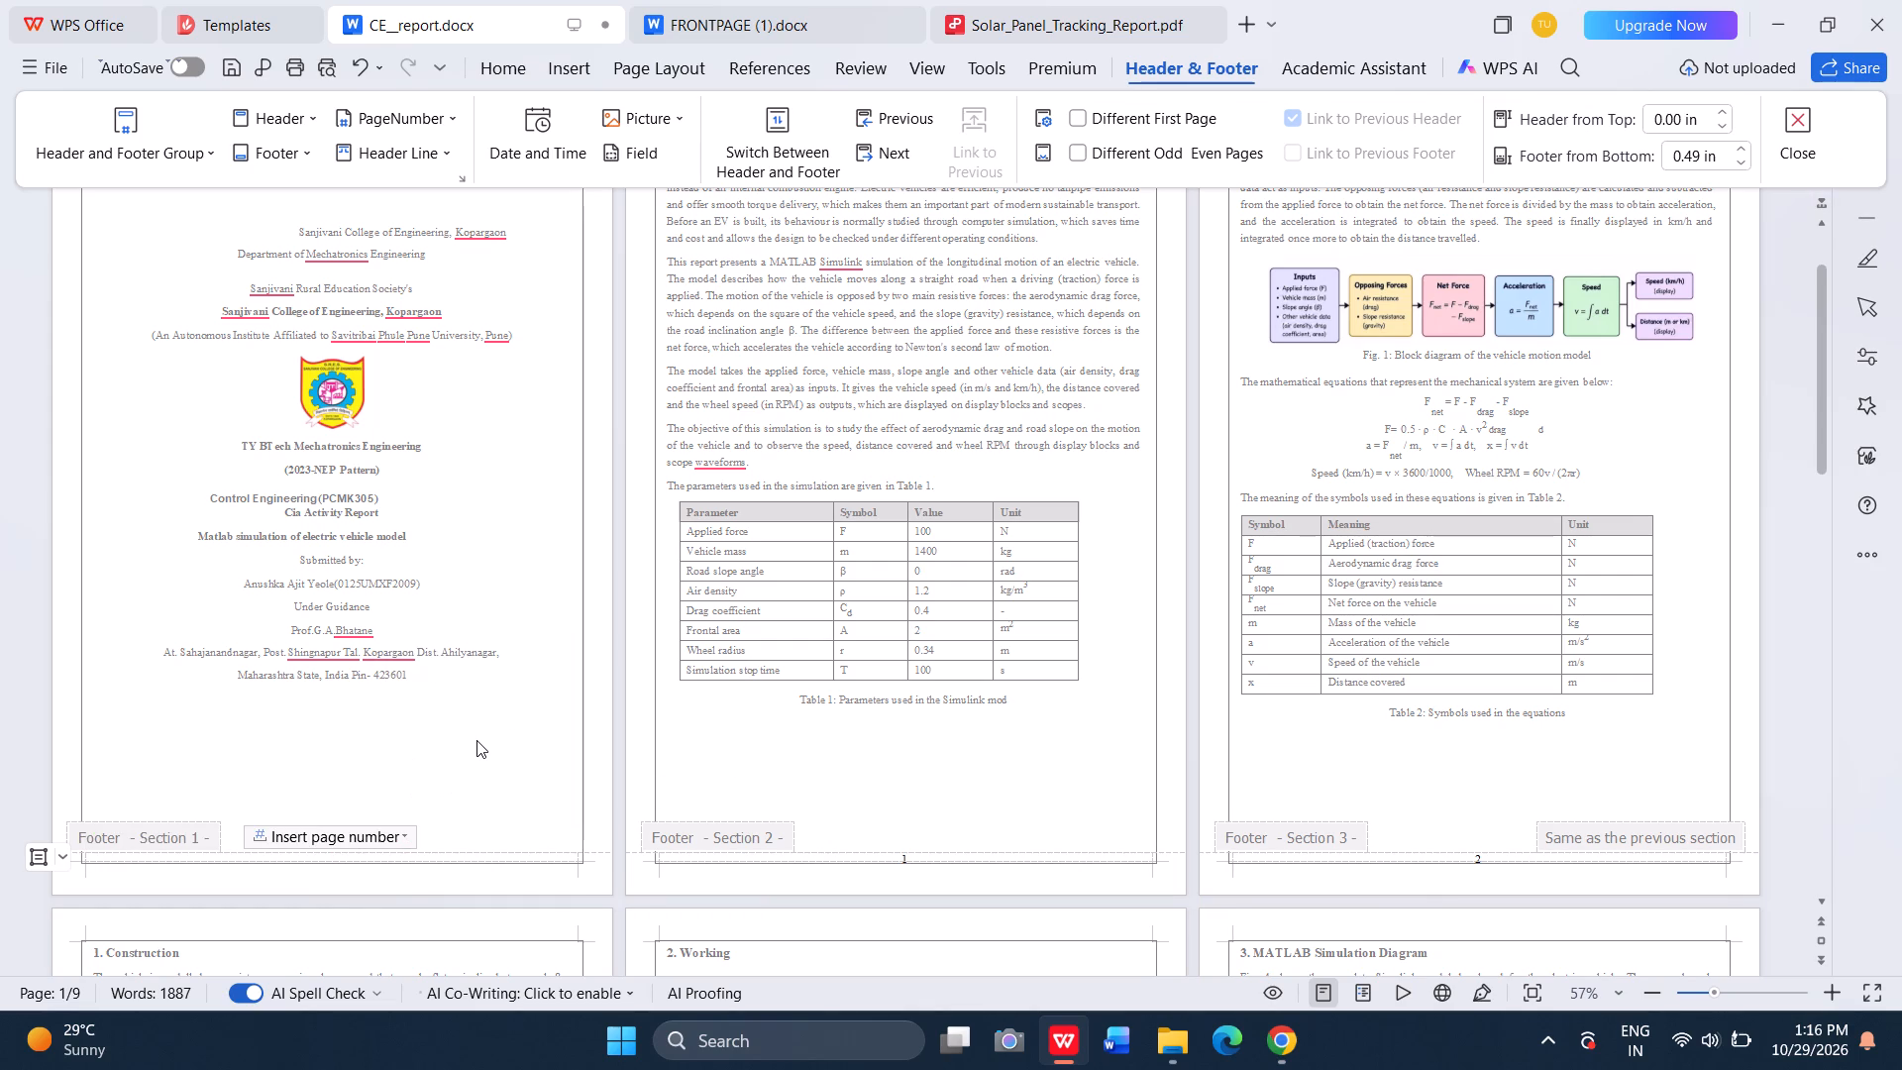
{"action": "left_click", "coordinate": [1799, 126]}
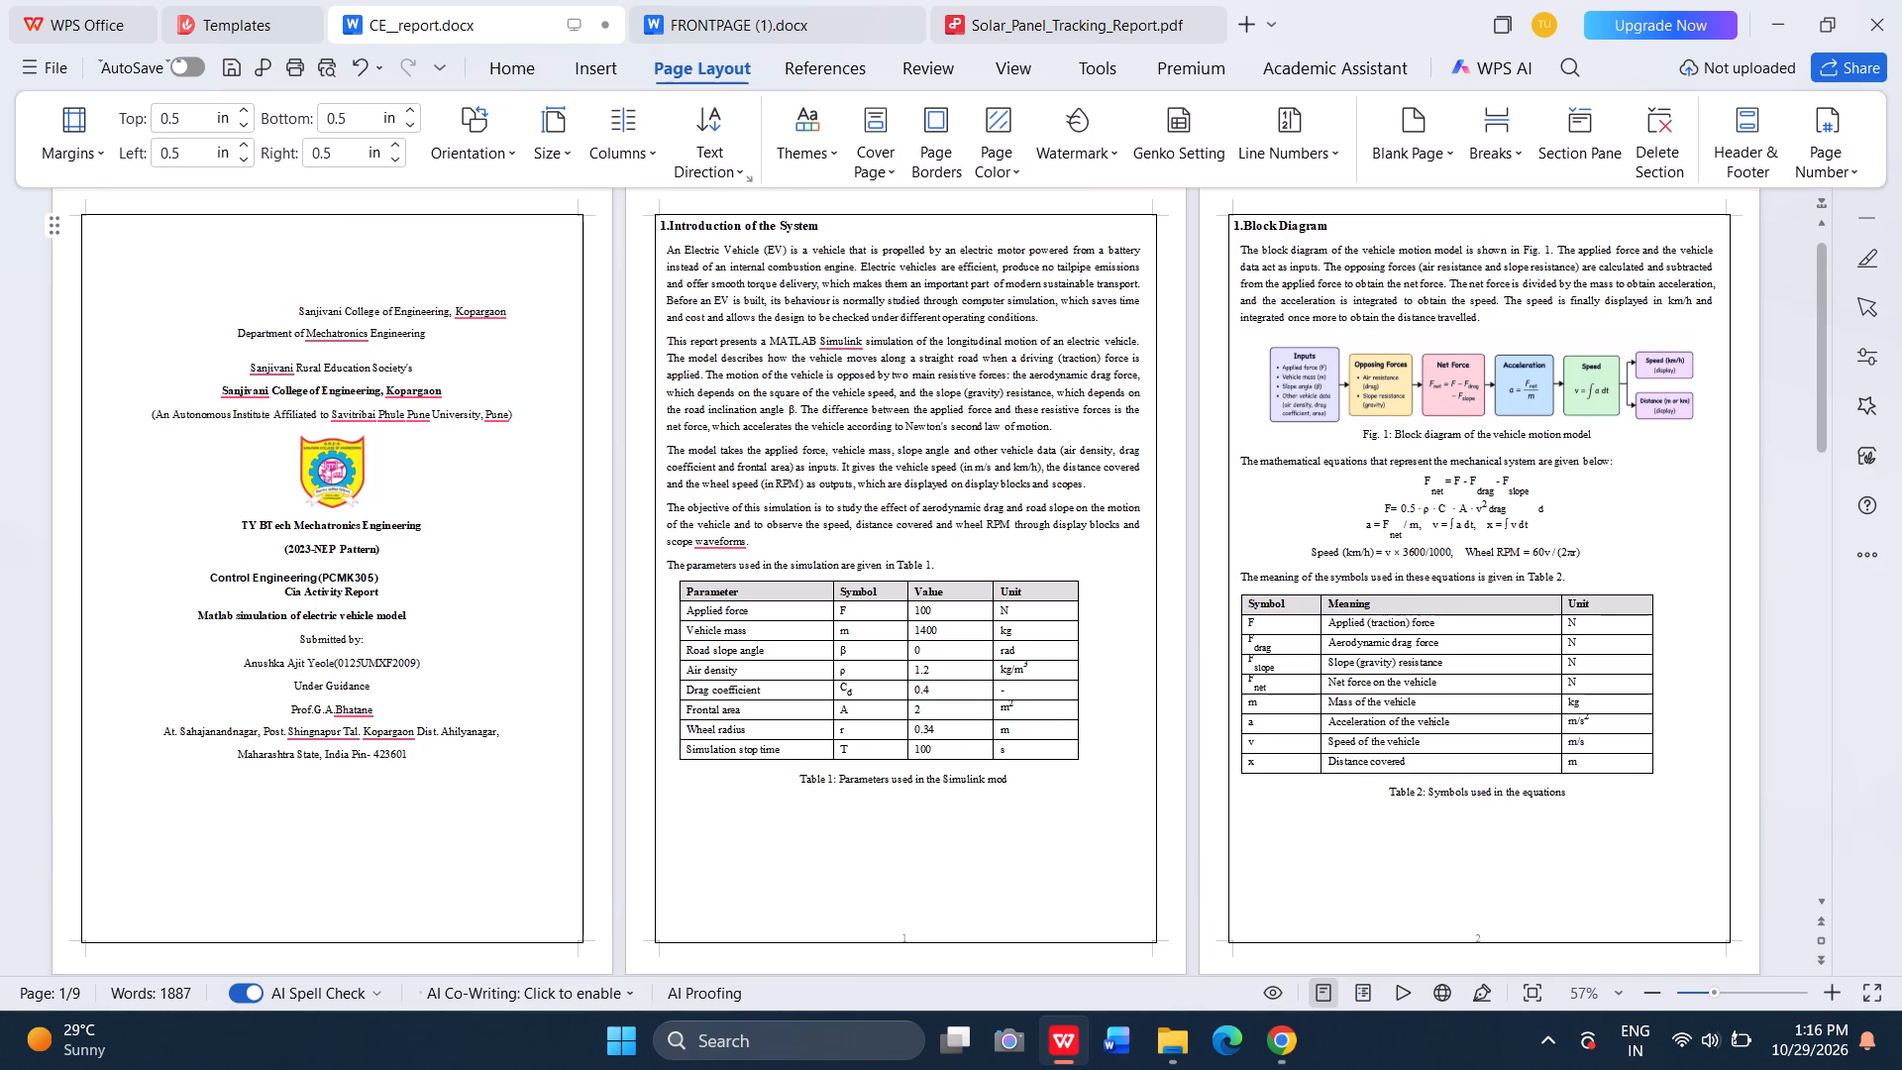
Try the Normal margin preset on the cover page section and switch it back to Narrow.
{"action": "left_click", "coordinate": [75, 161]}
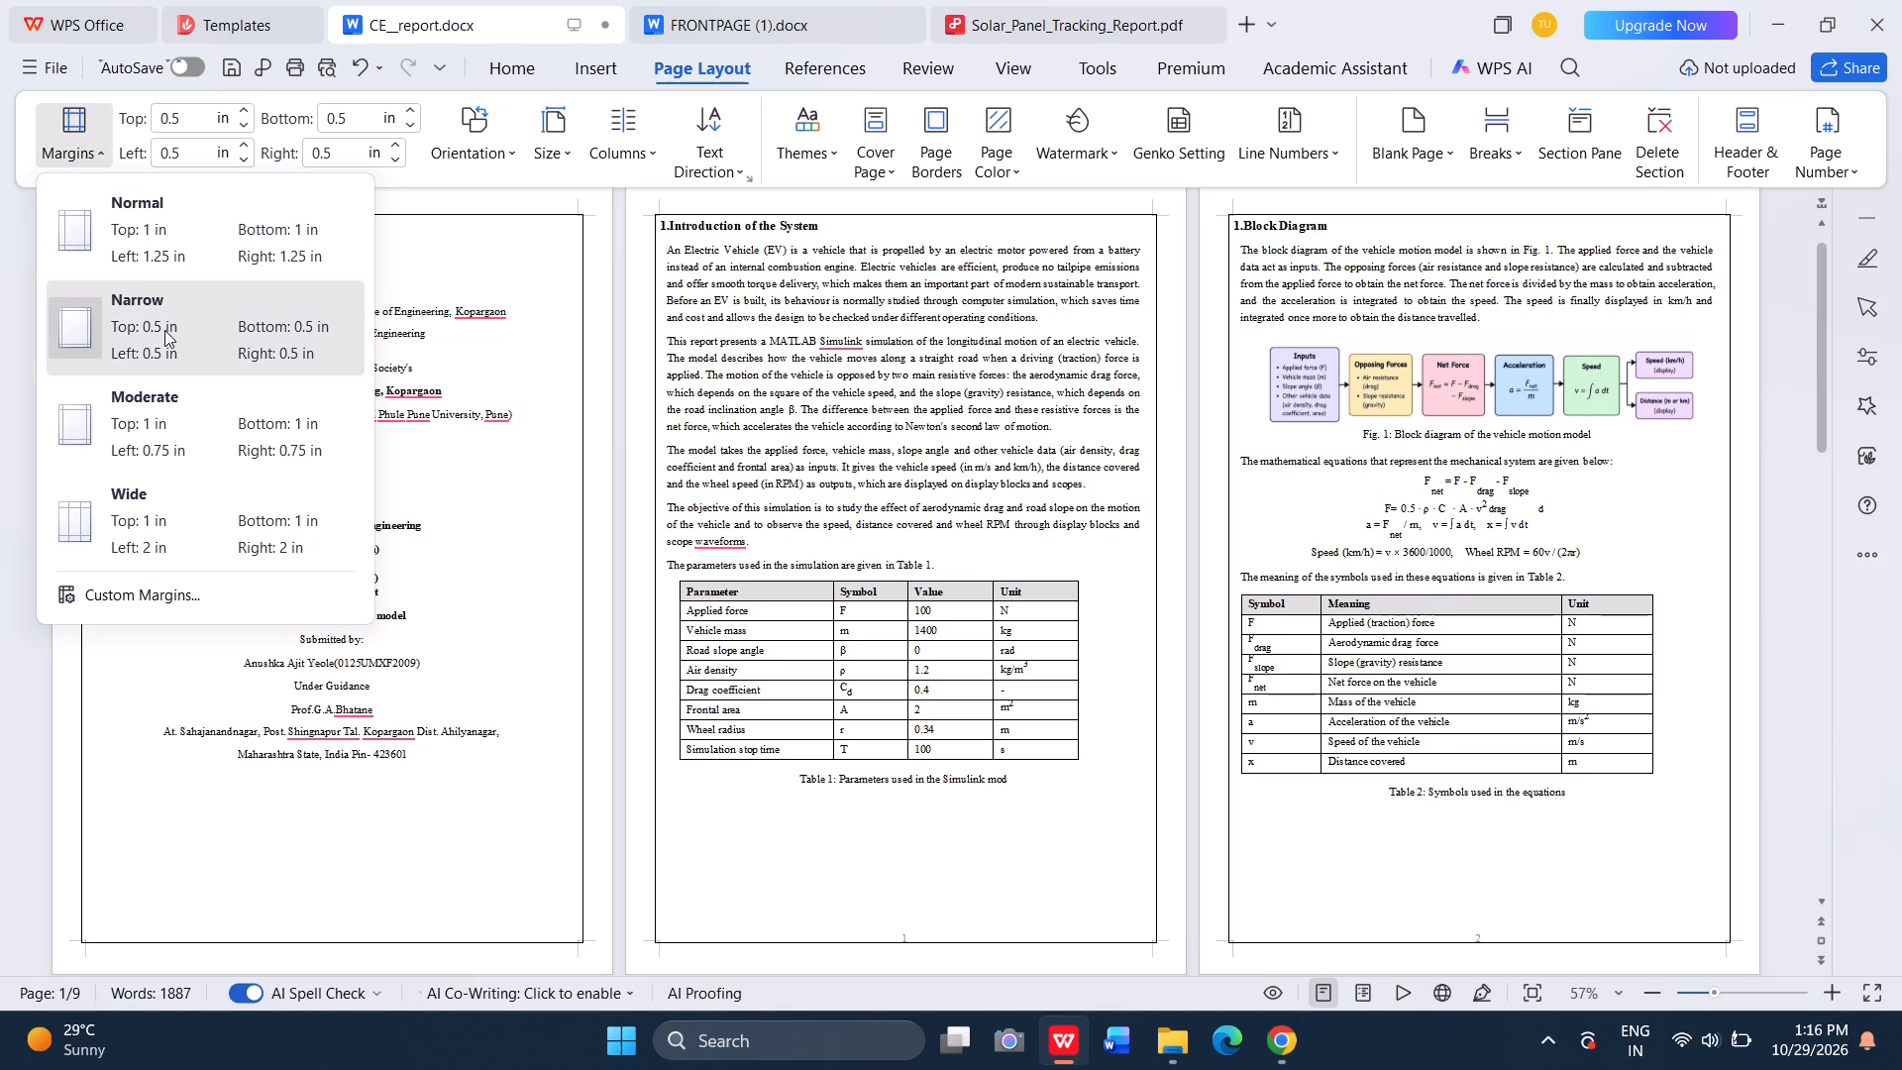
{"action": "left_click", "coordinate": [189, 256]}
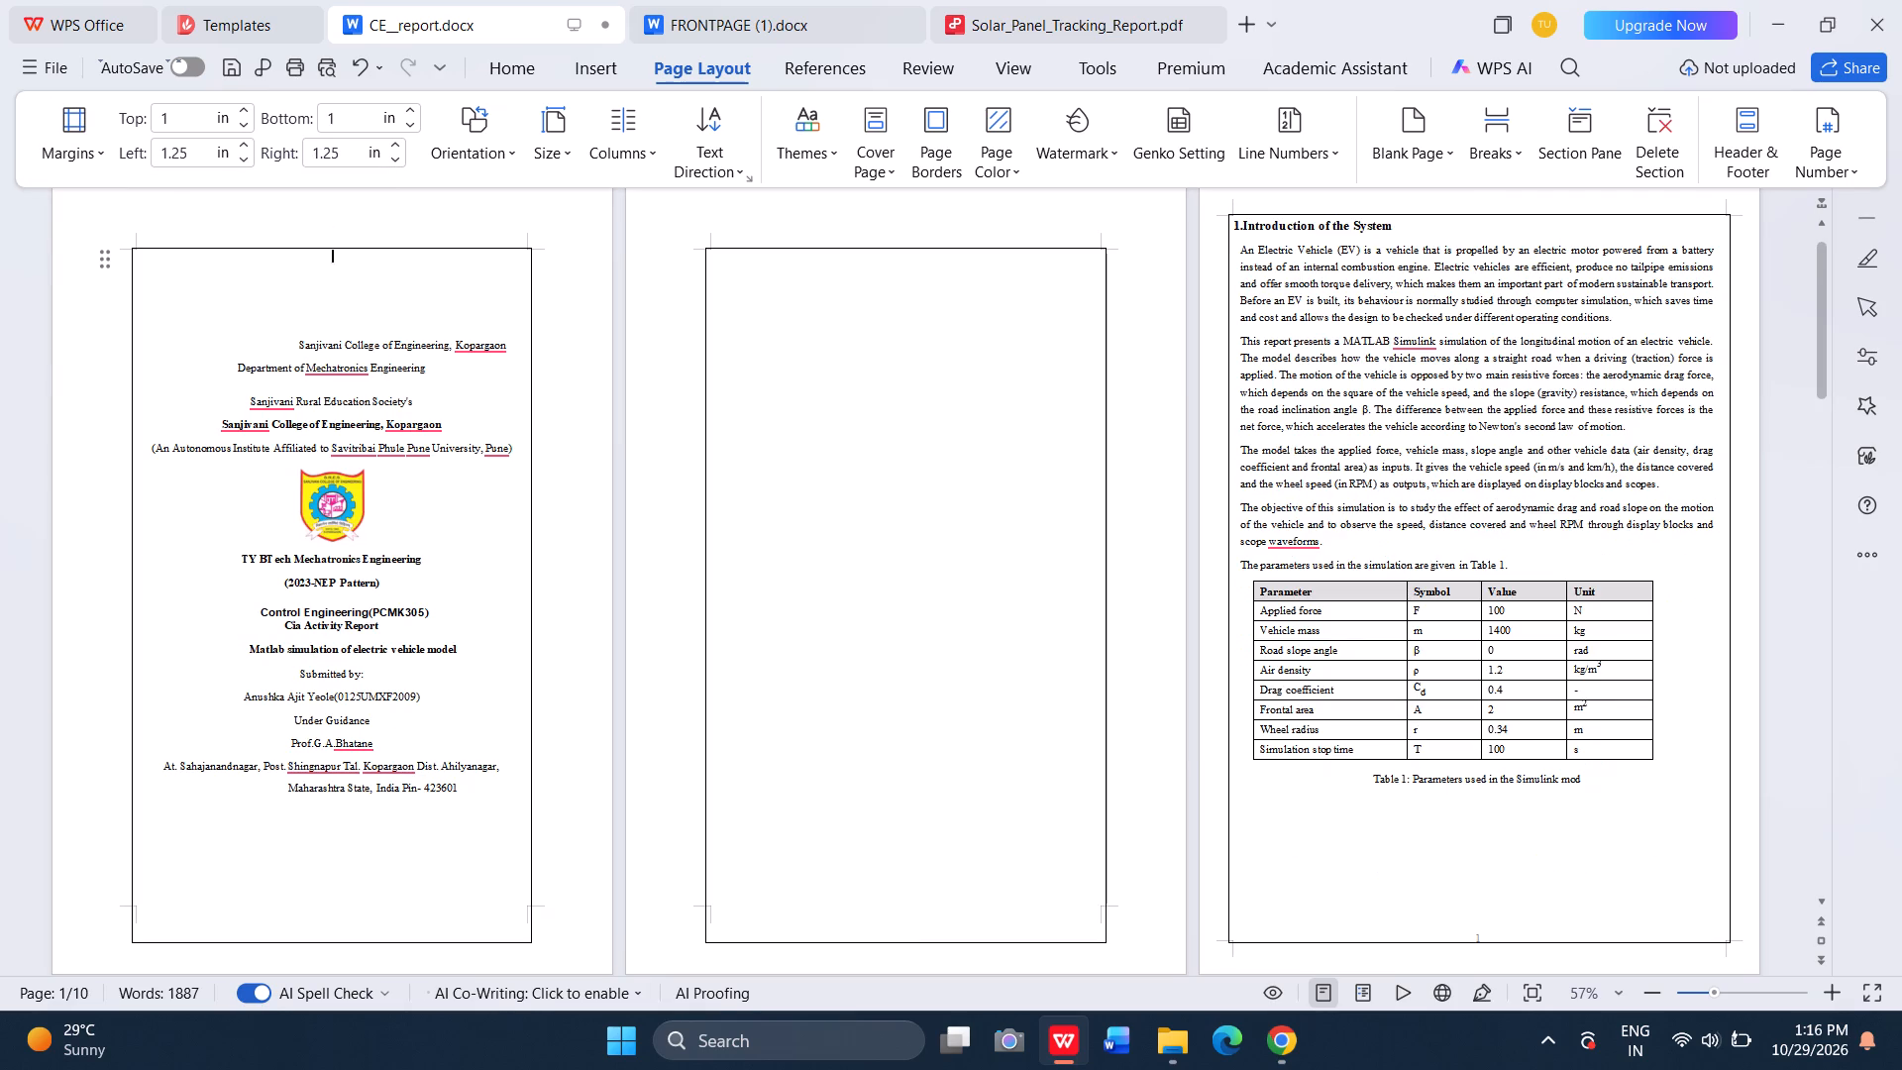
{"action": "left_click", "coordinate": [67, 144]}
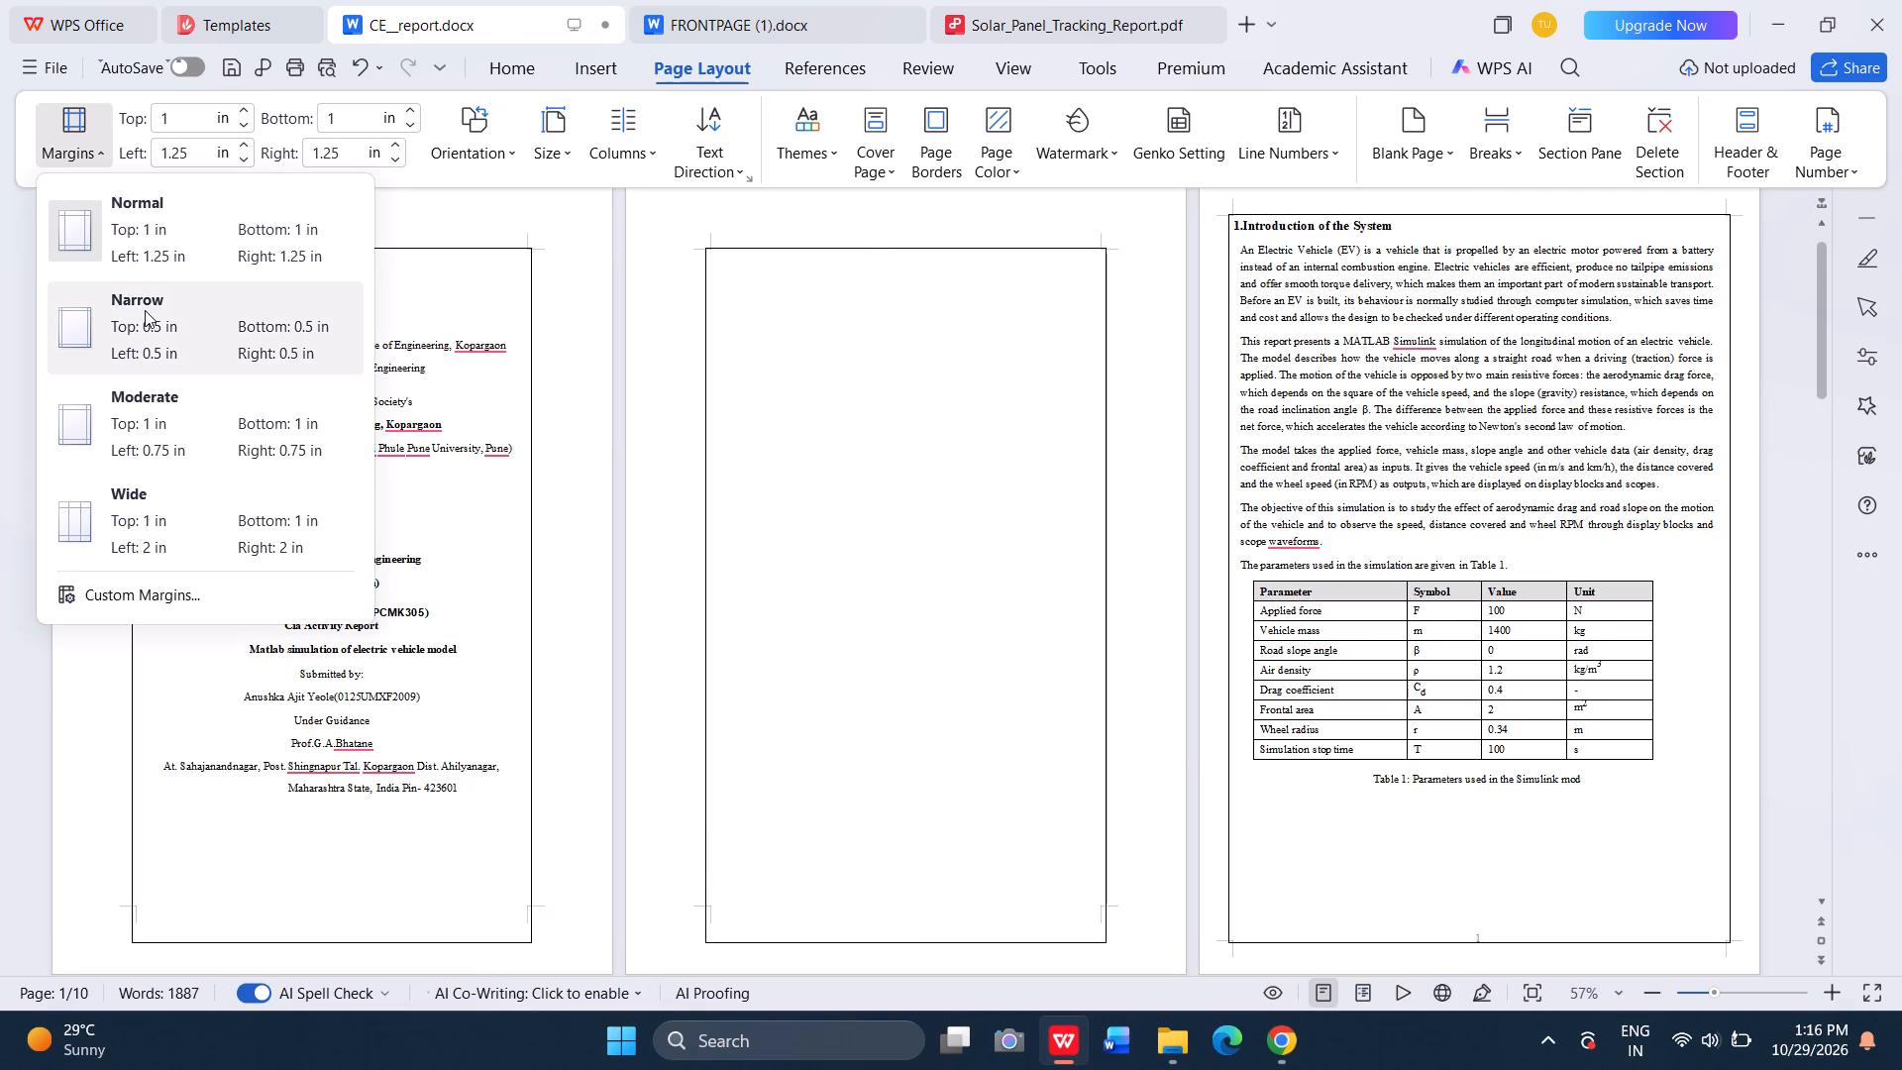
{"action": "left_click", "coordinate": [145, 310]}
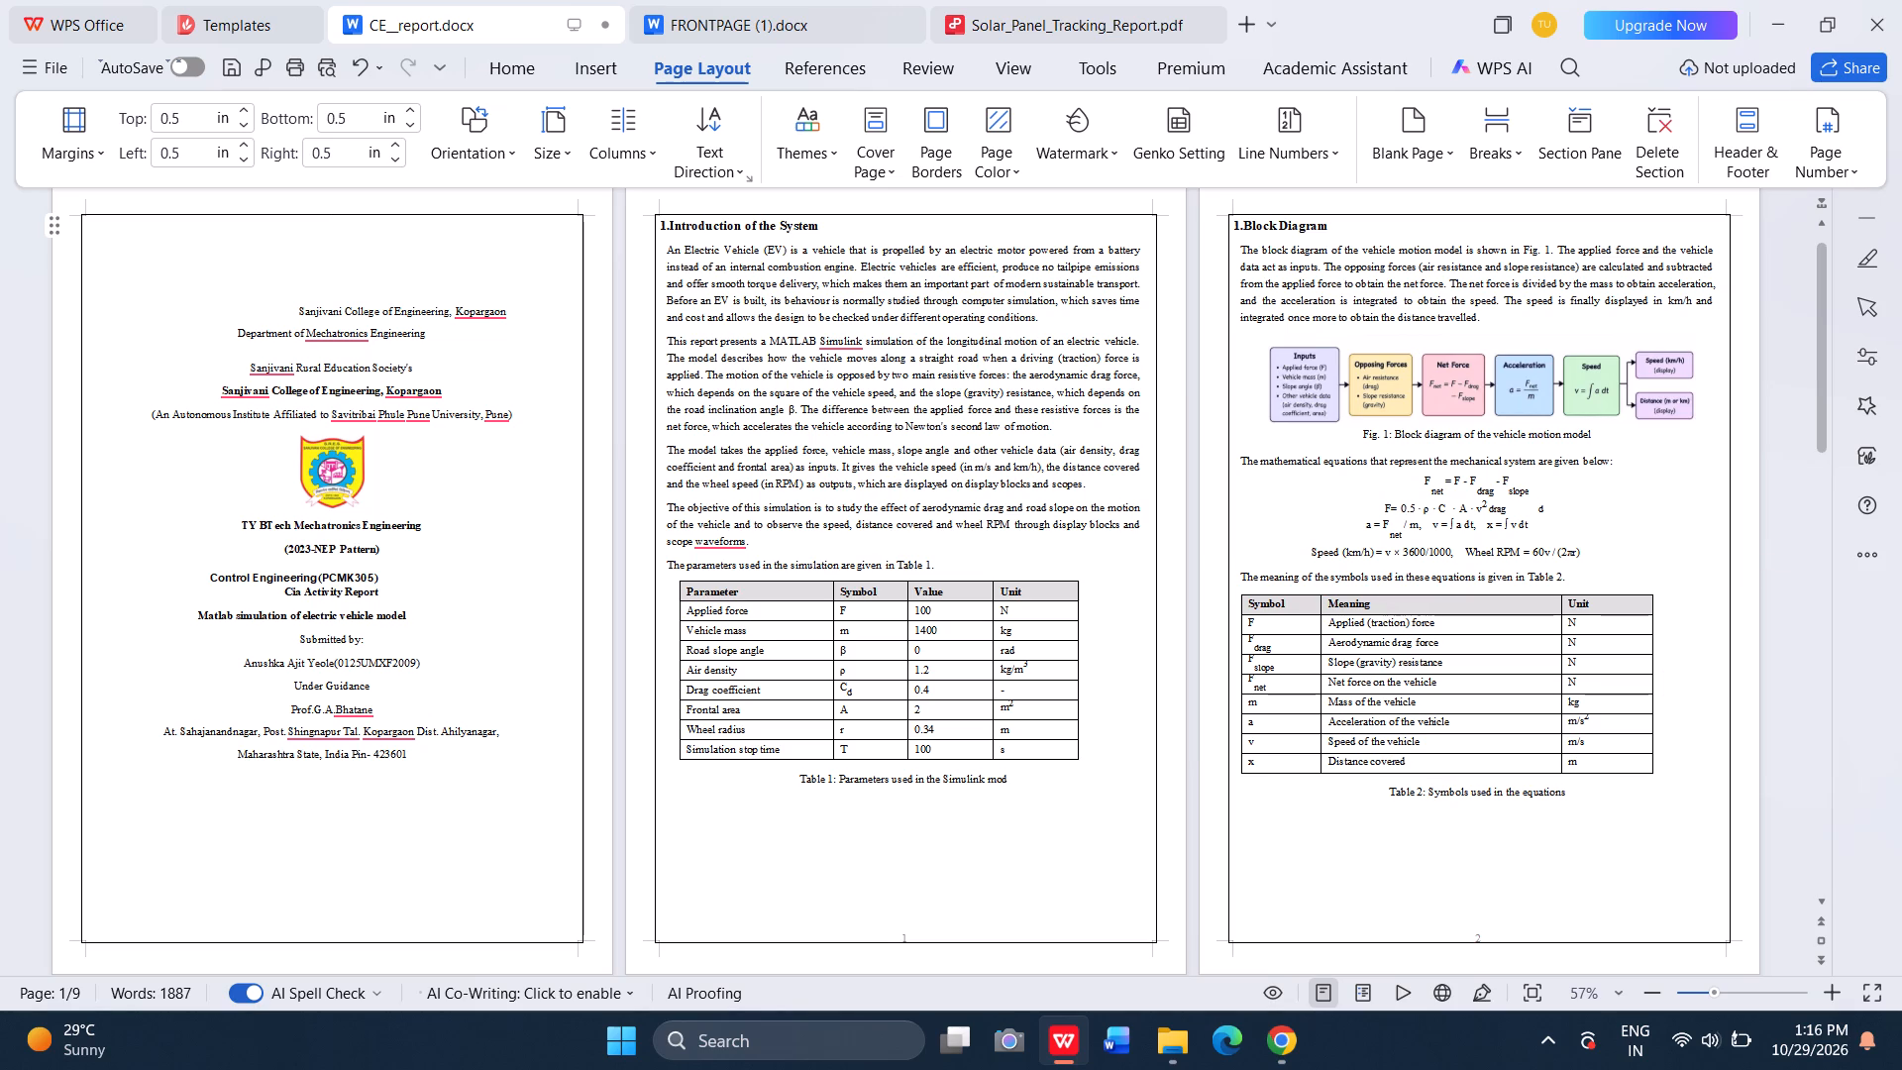
Review the layout of the report pages from Construction towards the Conclusion.
{"action": "scroll", "coordinate": [858, 541], "scroll_direction": "down", "scroll_amount": 3}
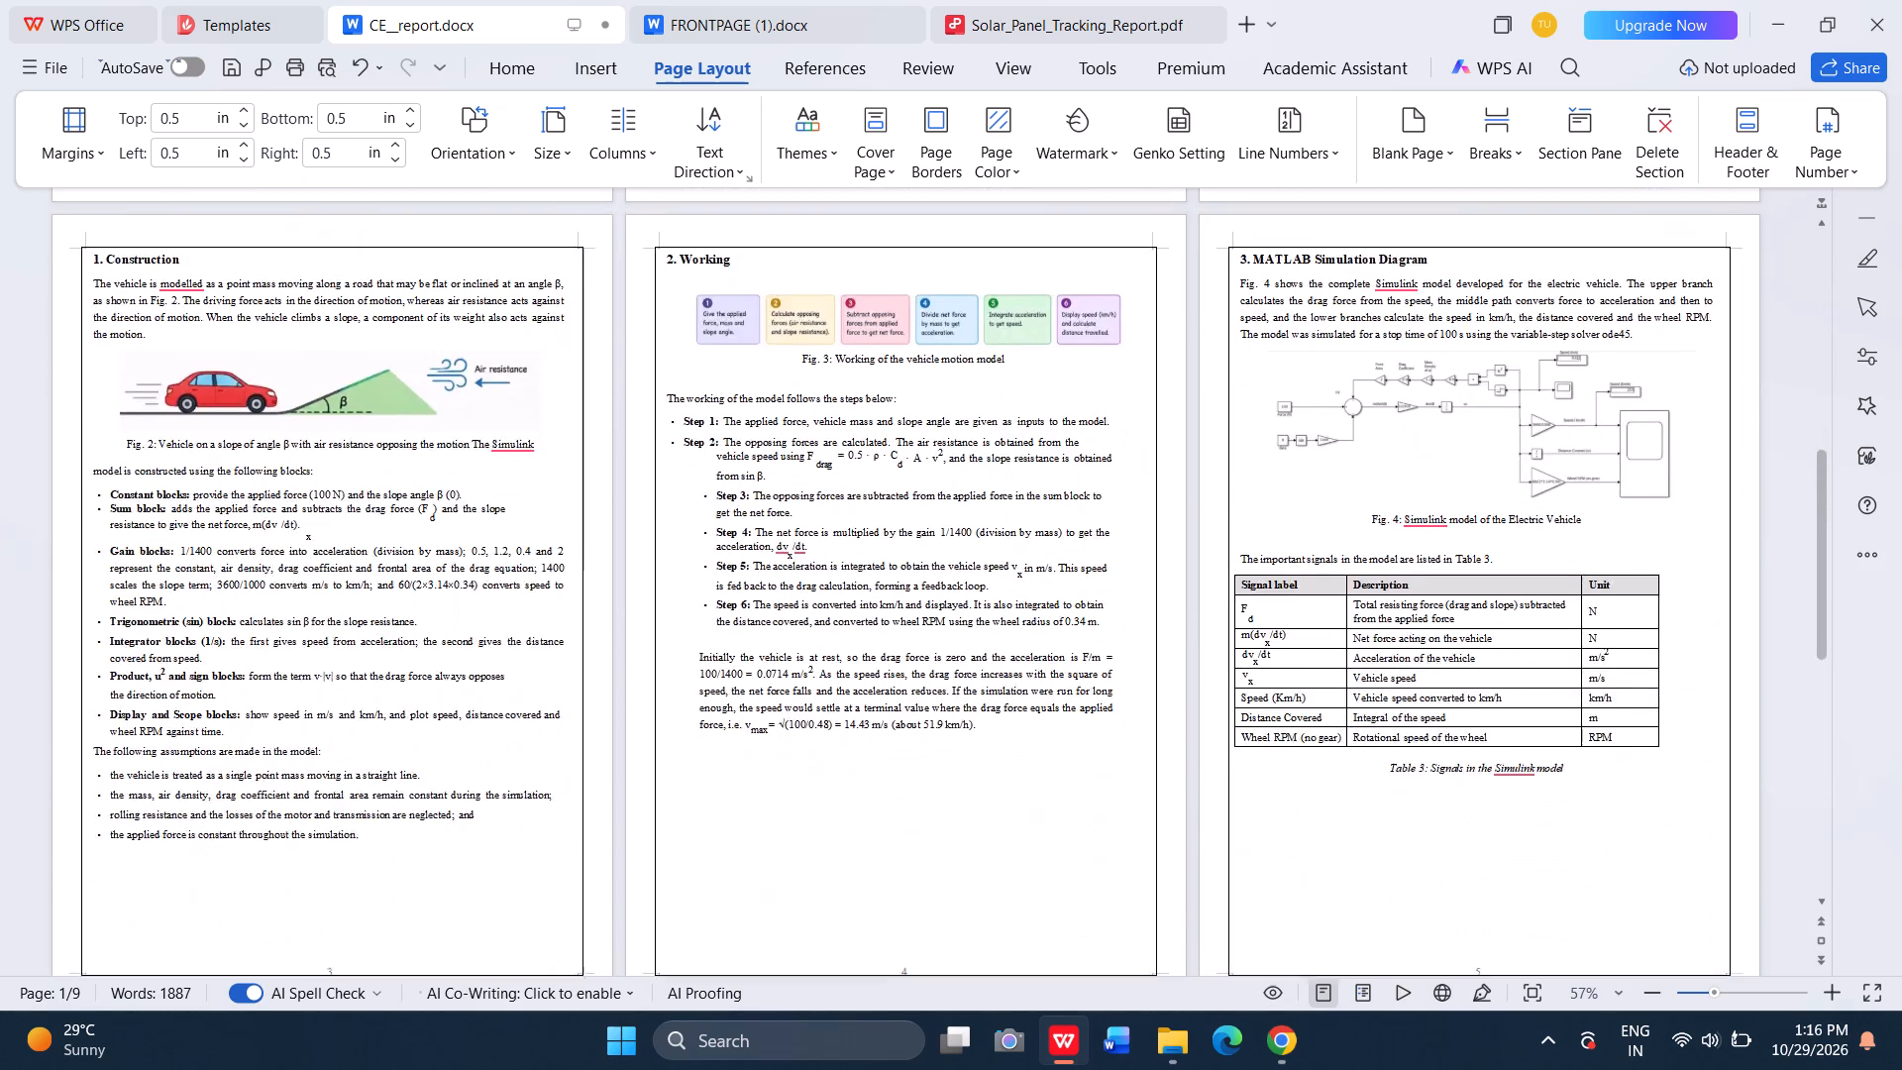
{"action": "scroll", "coordinate": [858, 541], "scroll_direction": "down", "scroll_amount": 4}
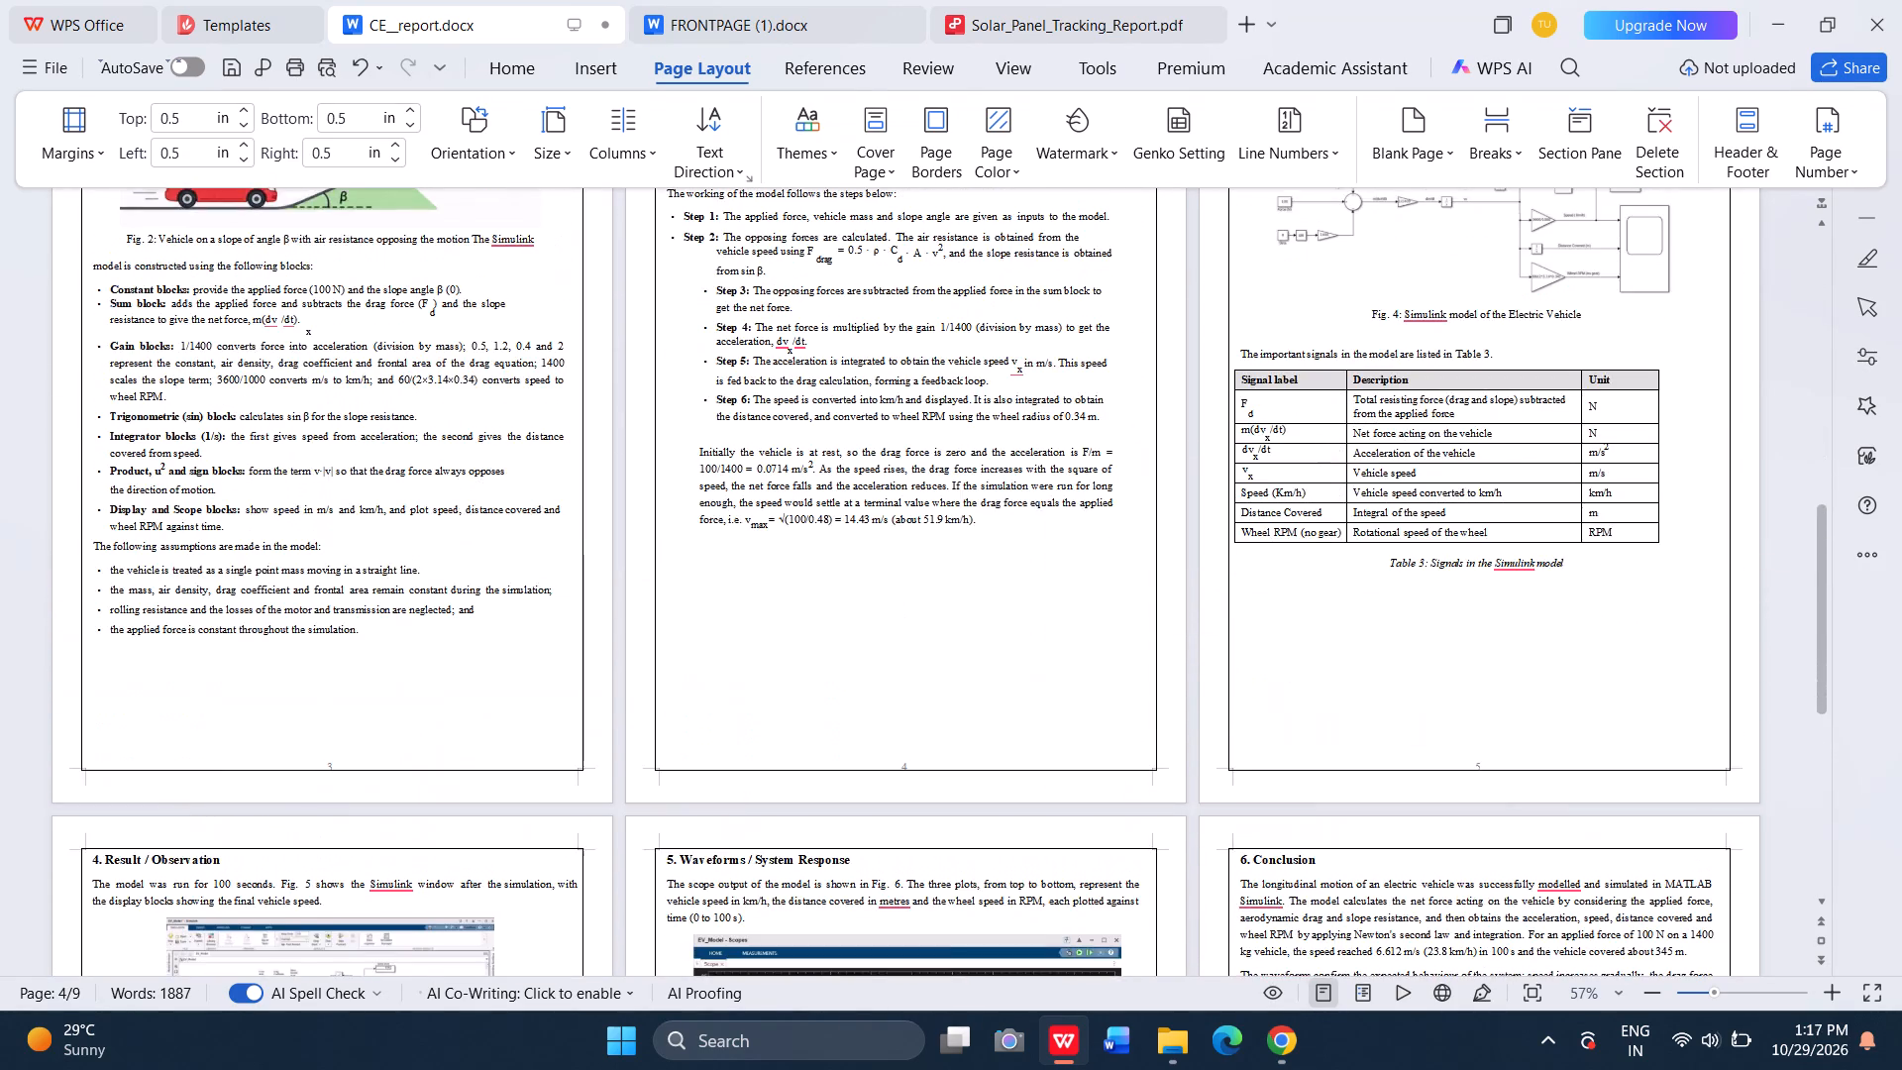
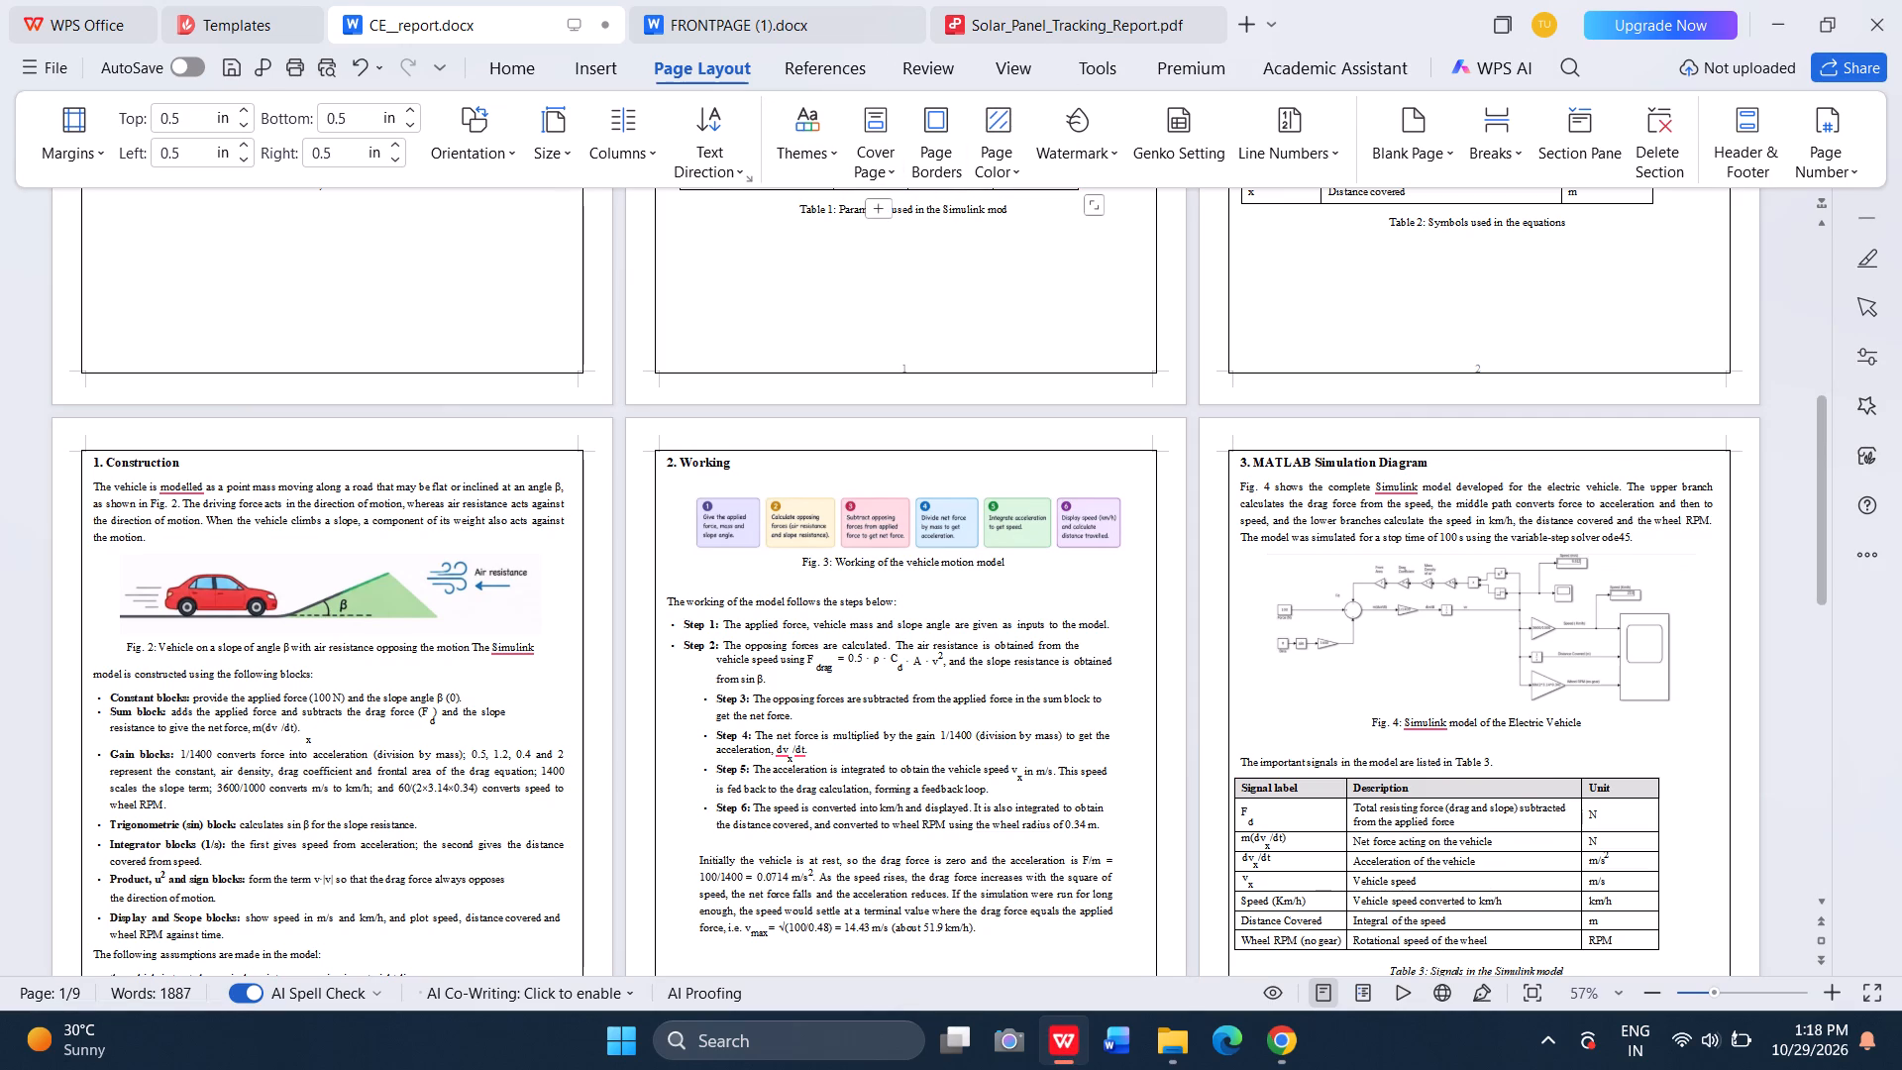
{"action": "scroll", "coordinate": [829, 224], "scroll_direction": "down", "scroll_amount": 3}
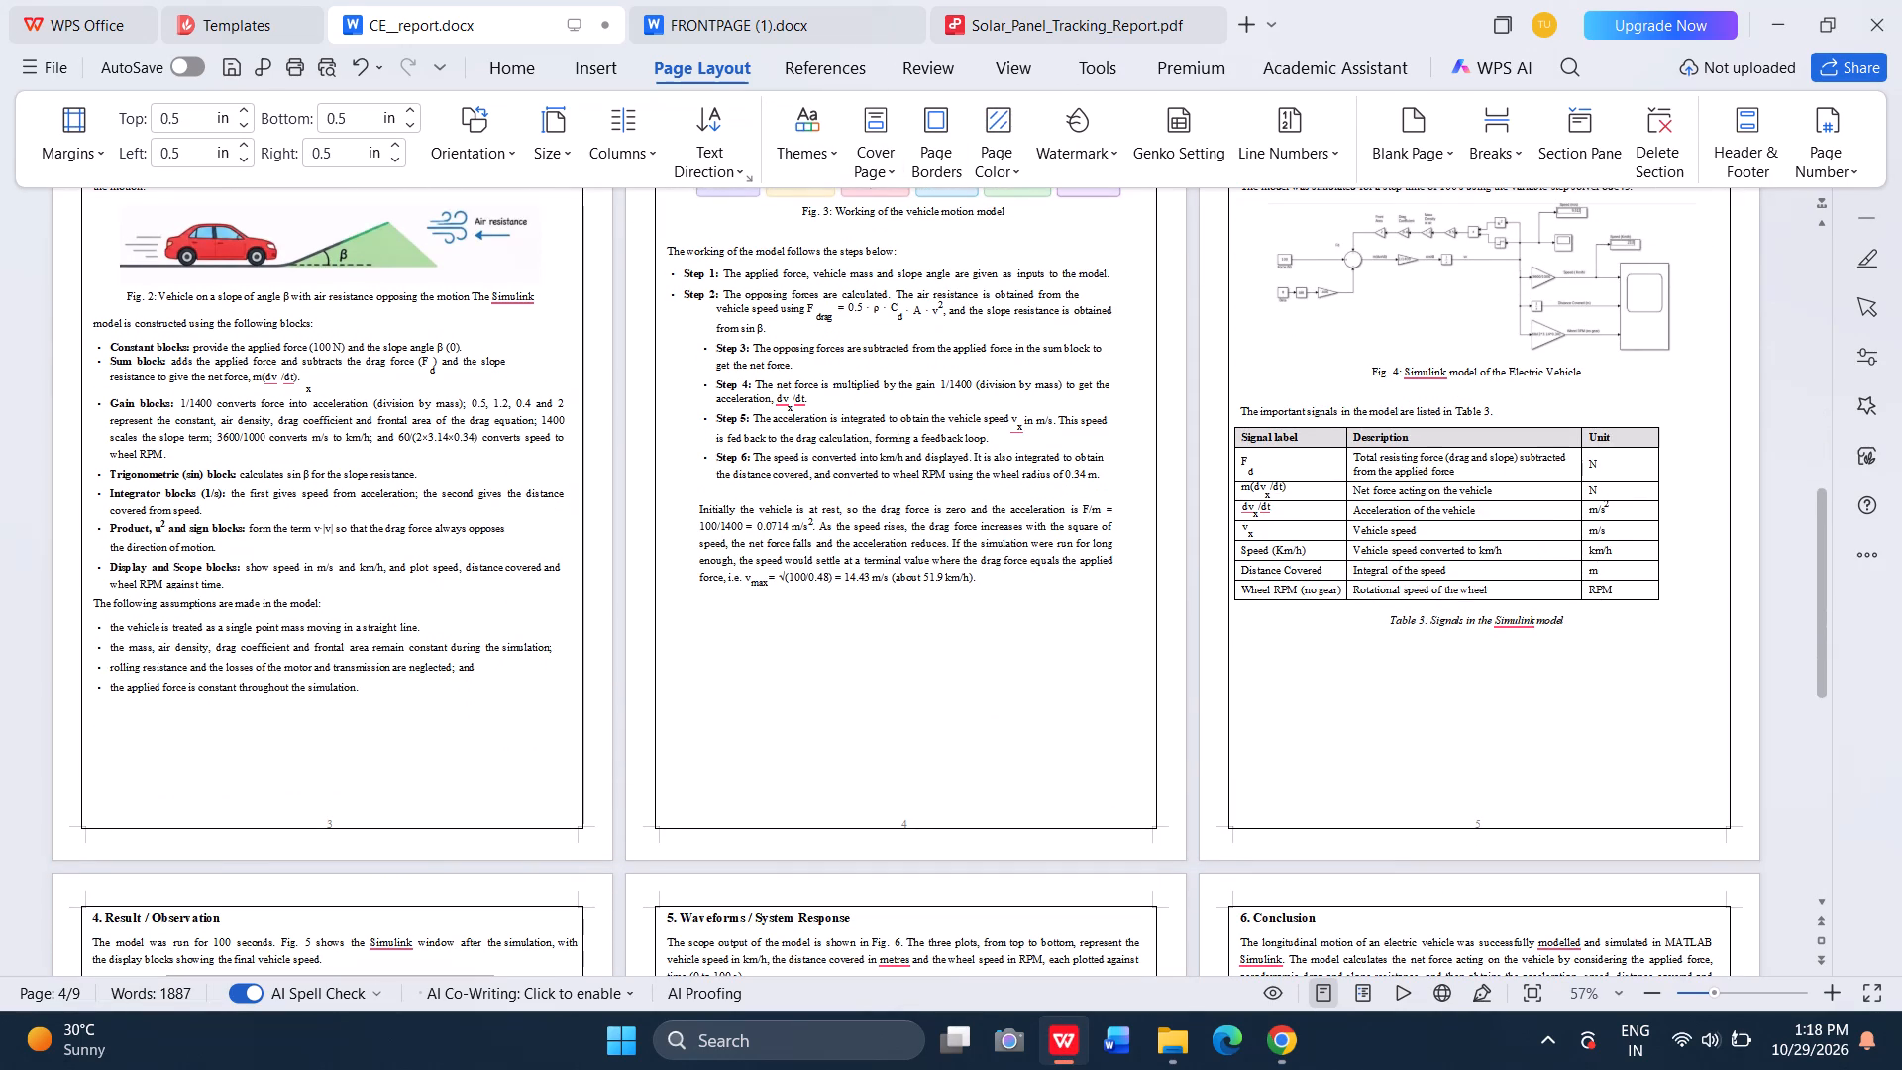
{"action": "left_click", "coordinate": [1844, 140]}
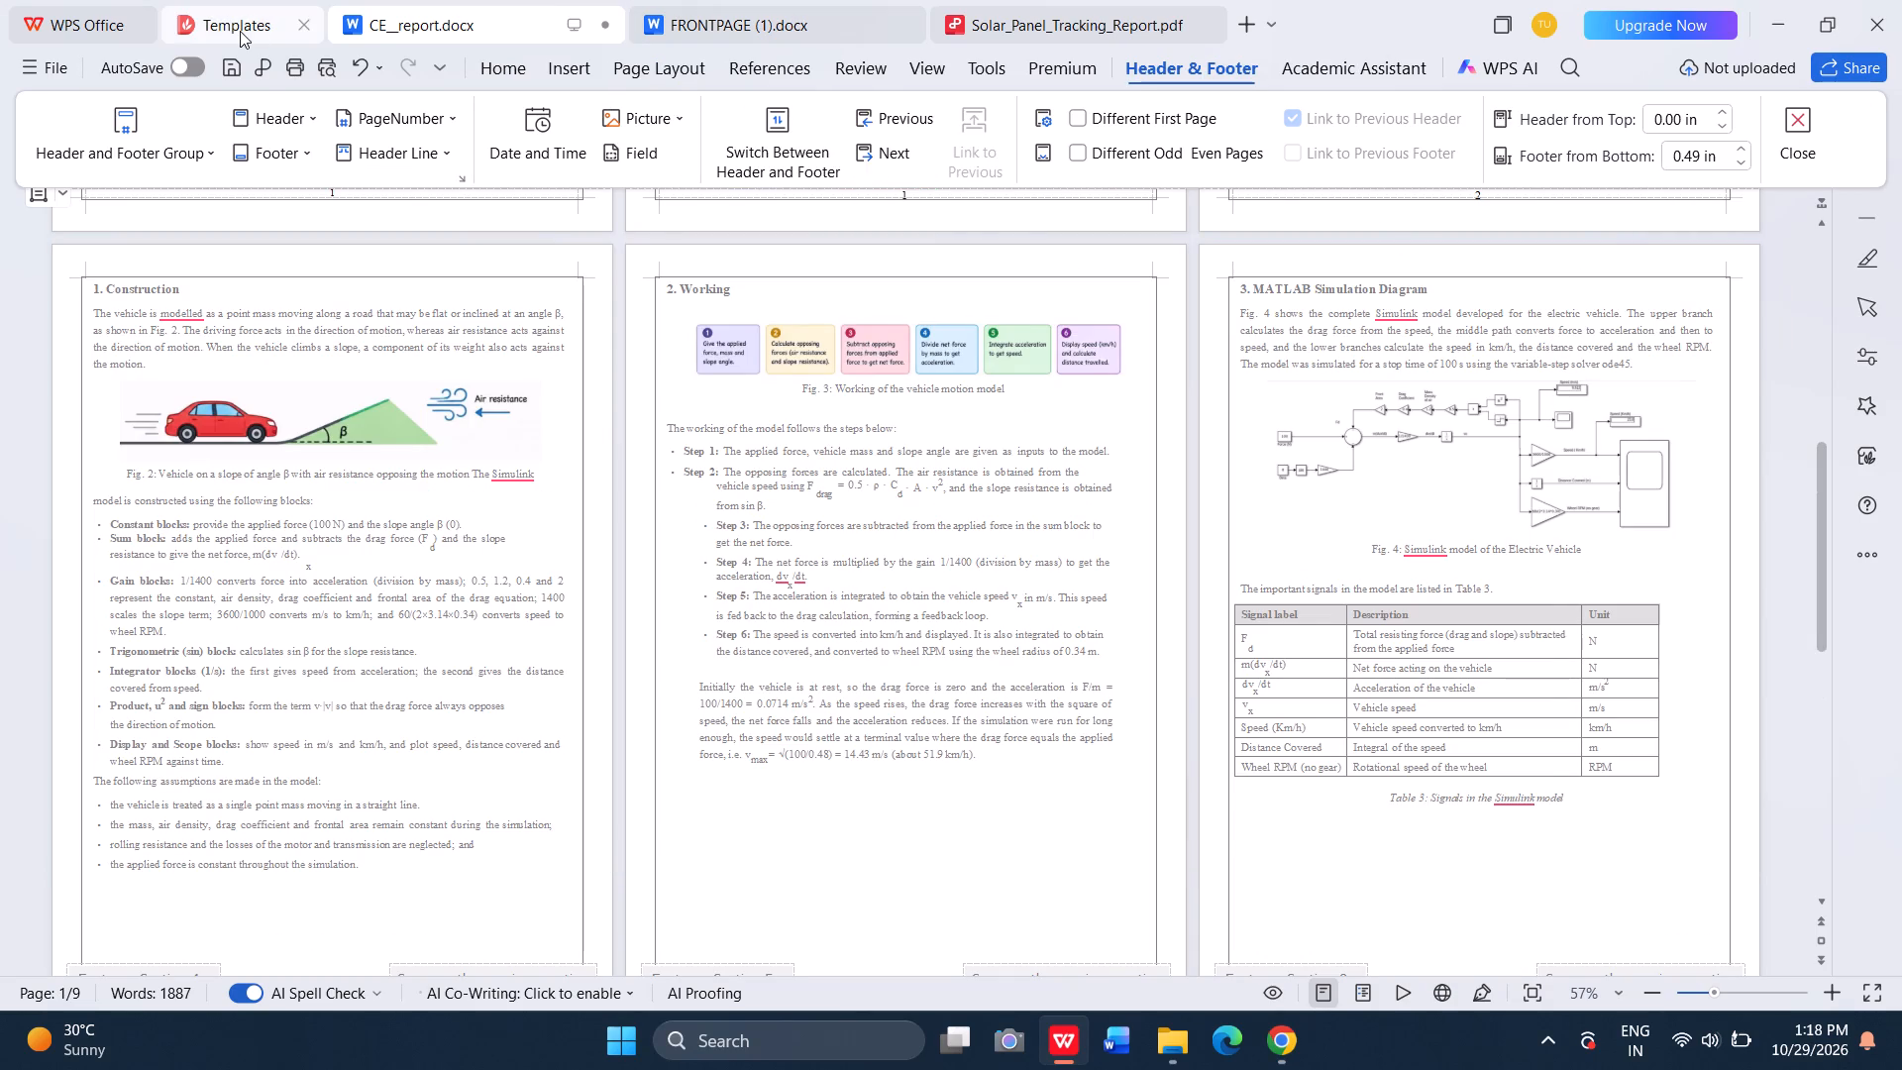
{"action": "left_click", "coordinate": [457, 126]}
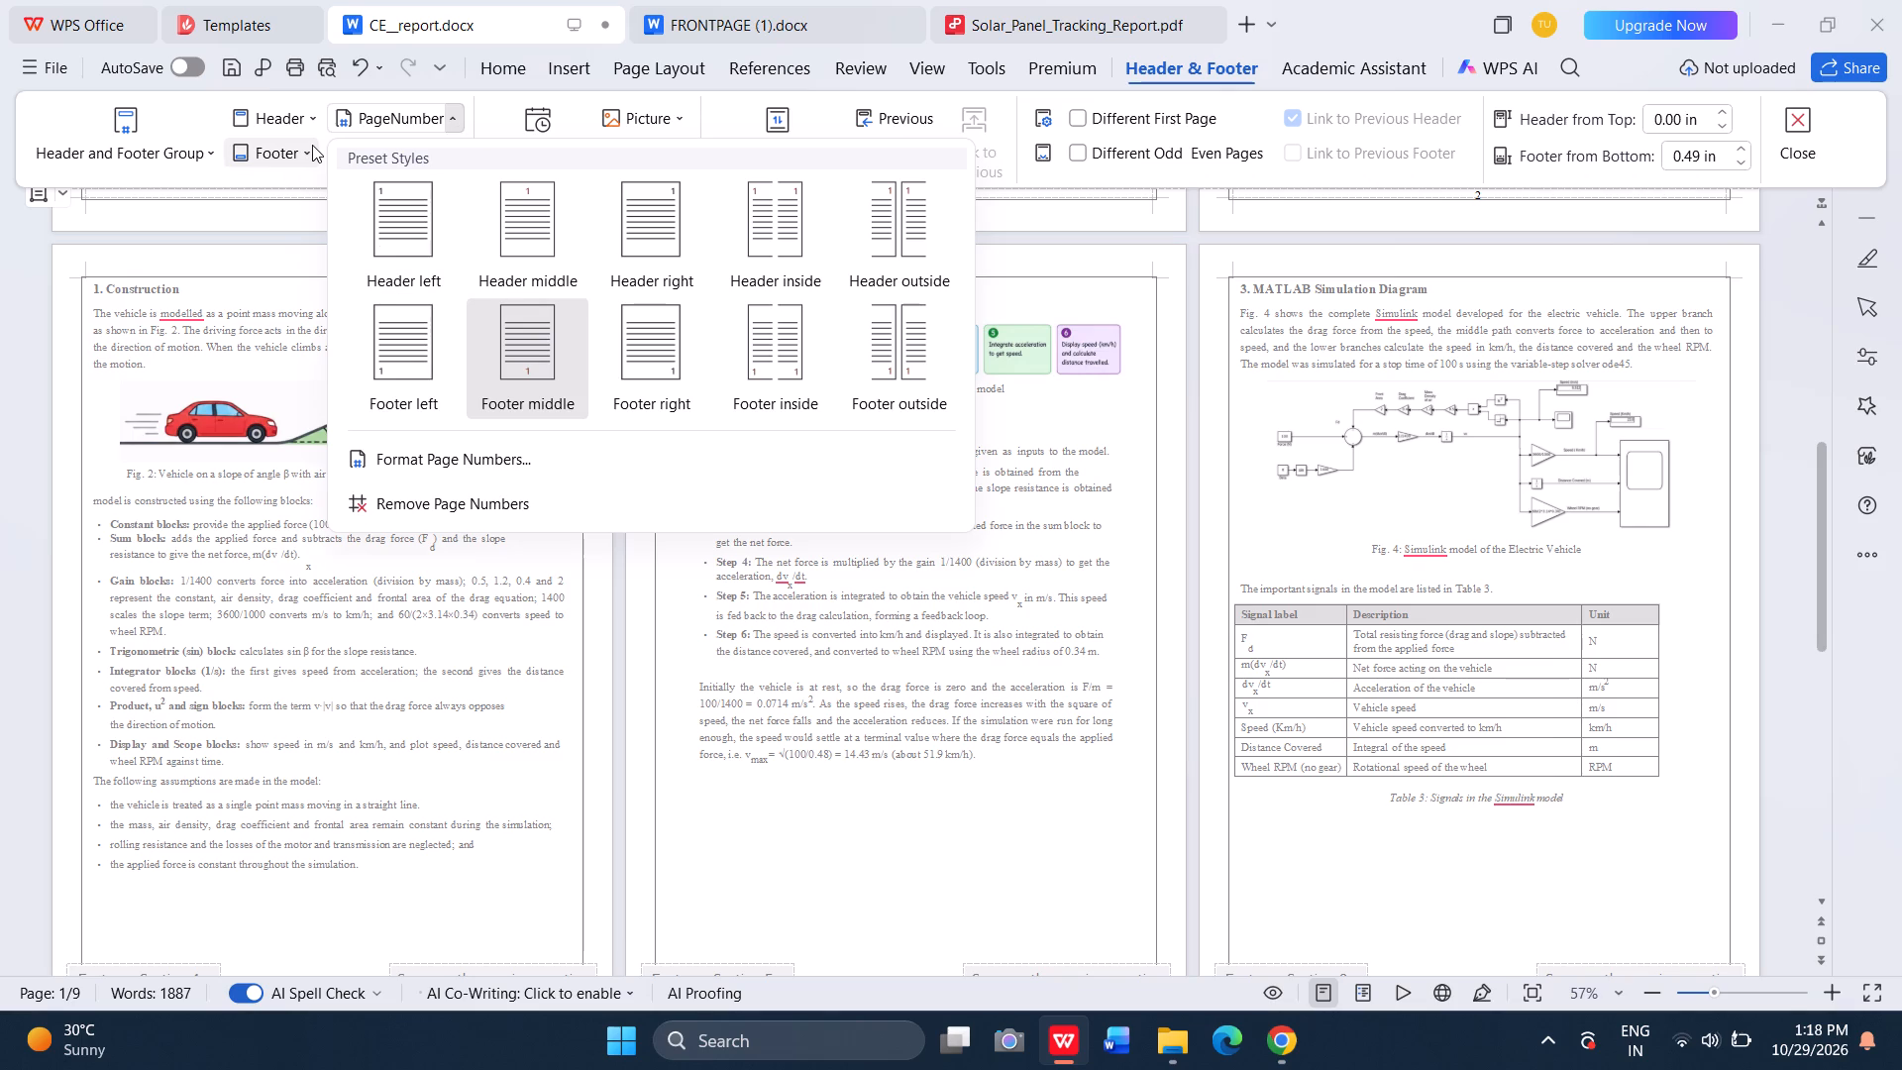
{"action": "left_click", "coordinate": [309, 148]}
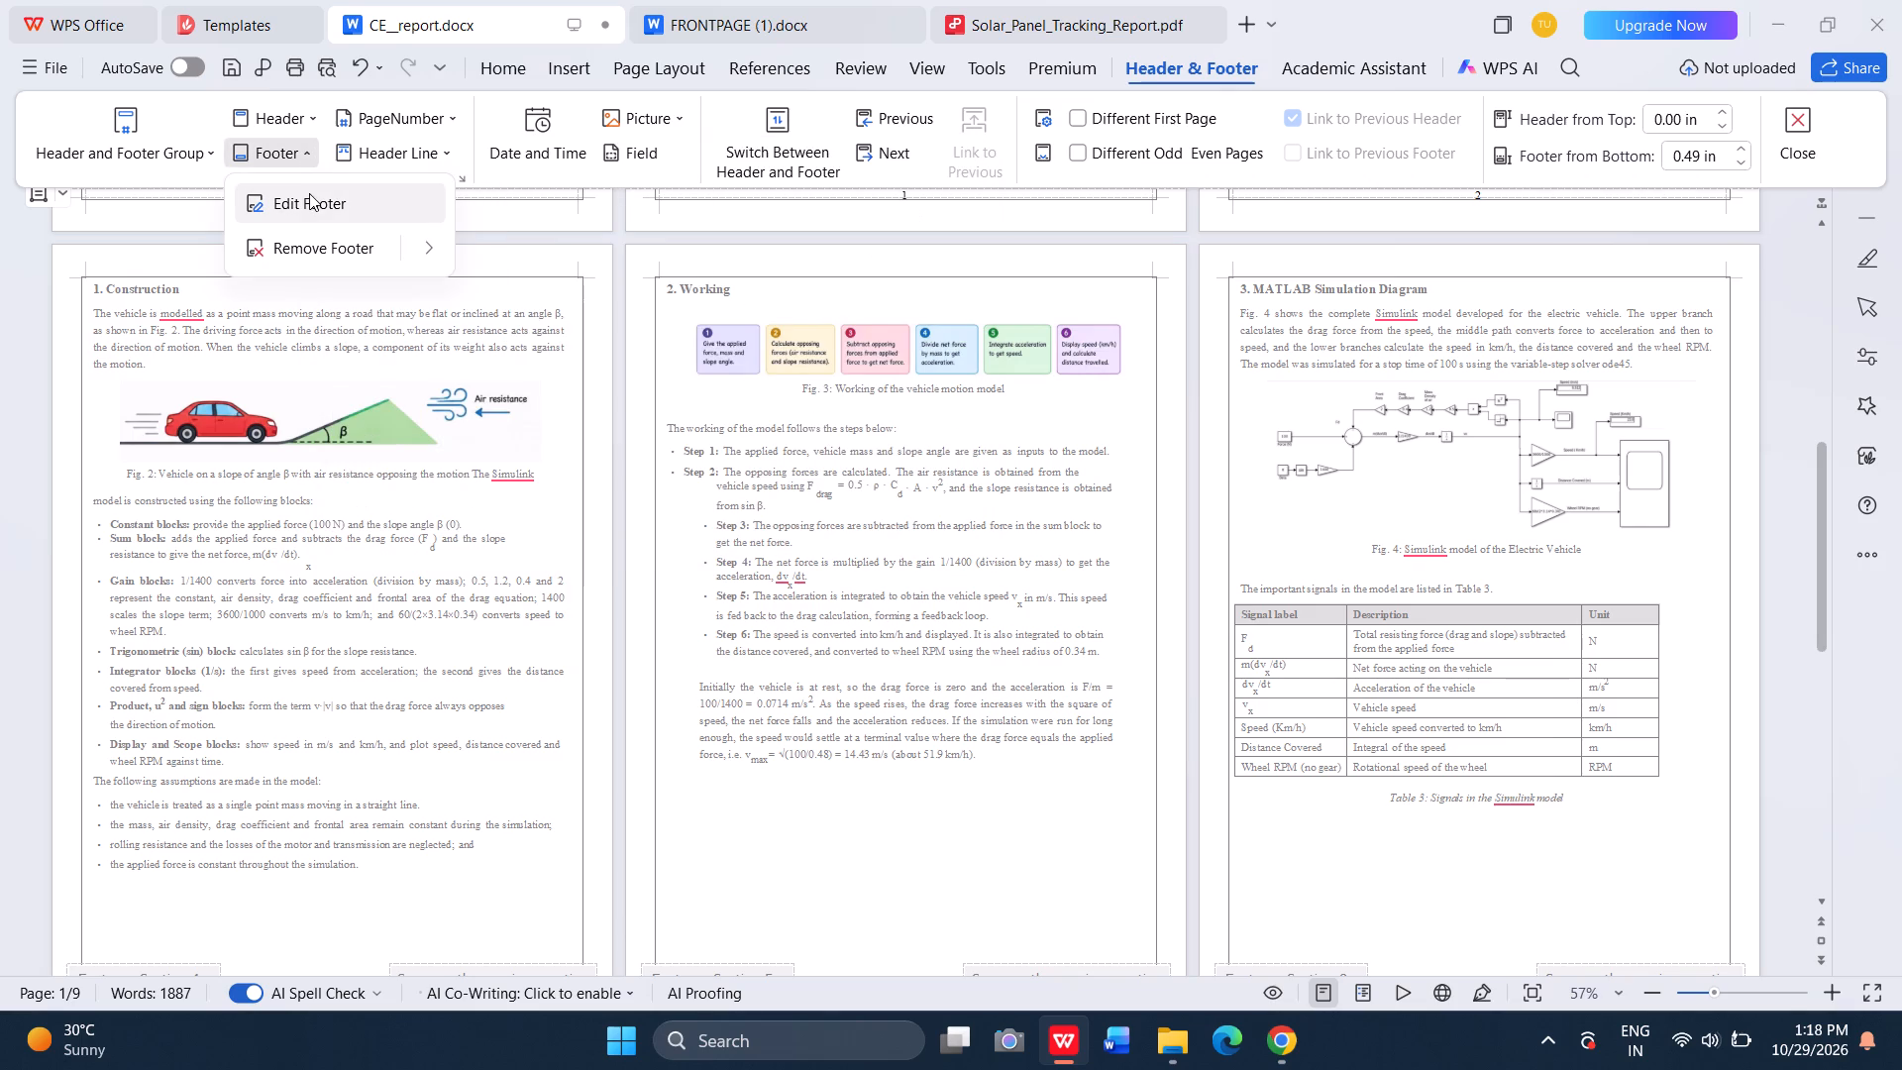
{"action": "left_click", "coordinate": [309, 193]}
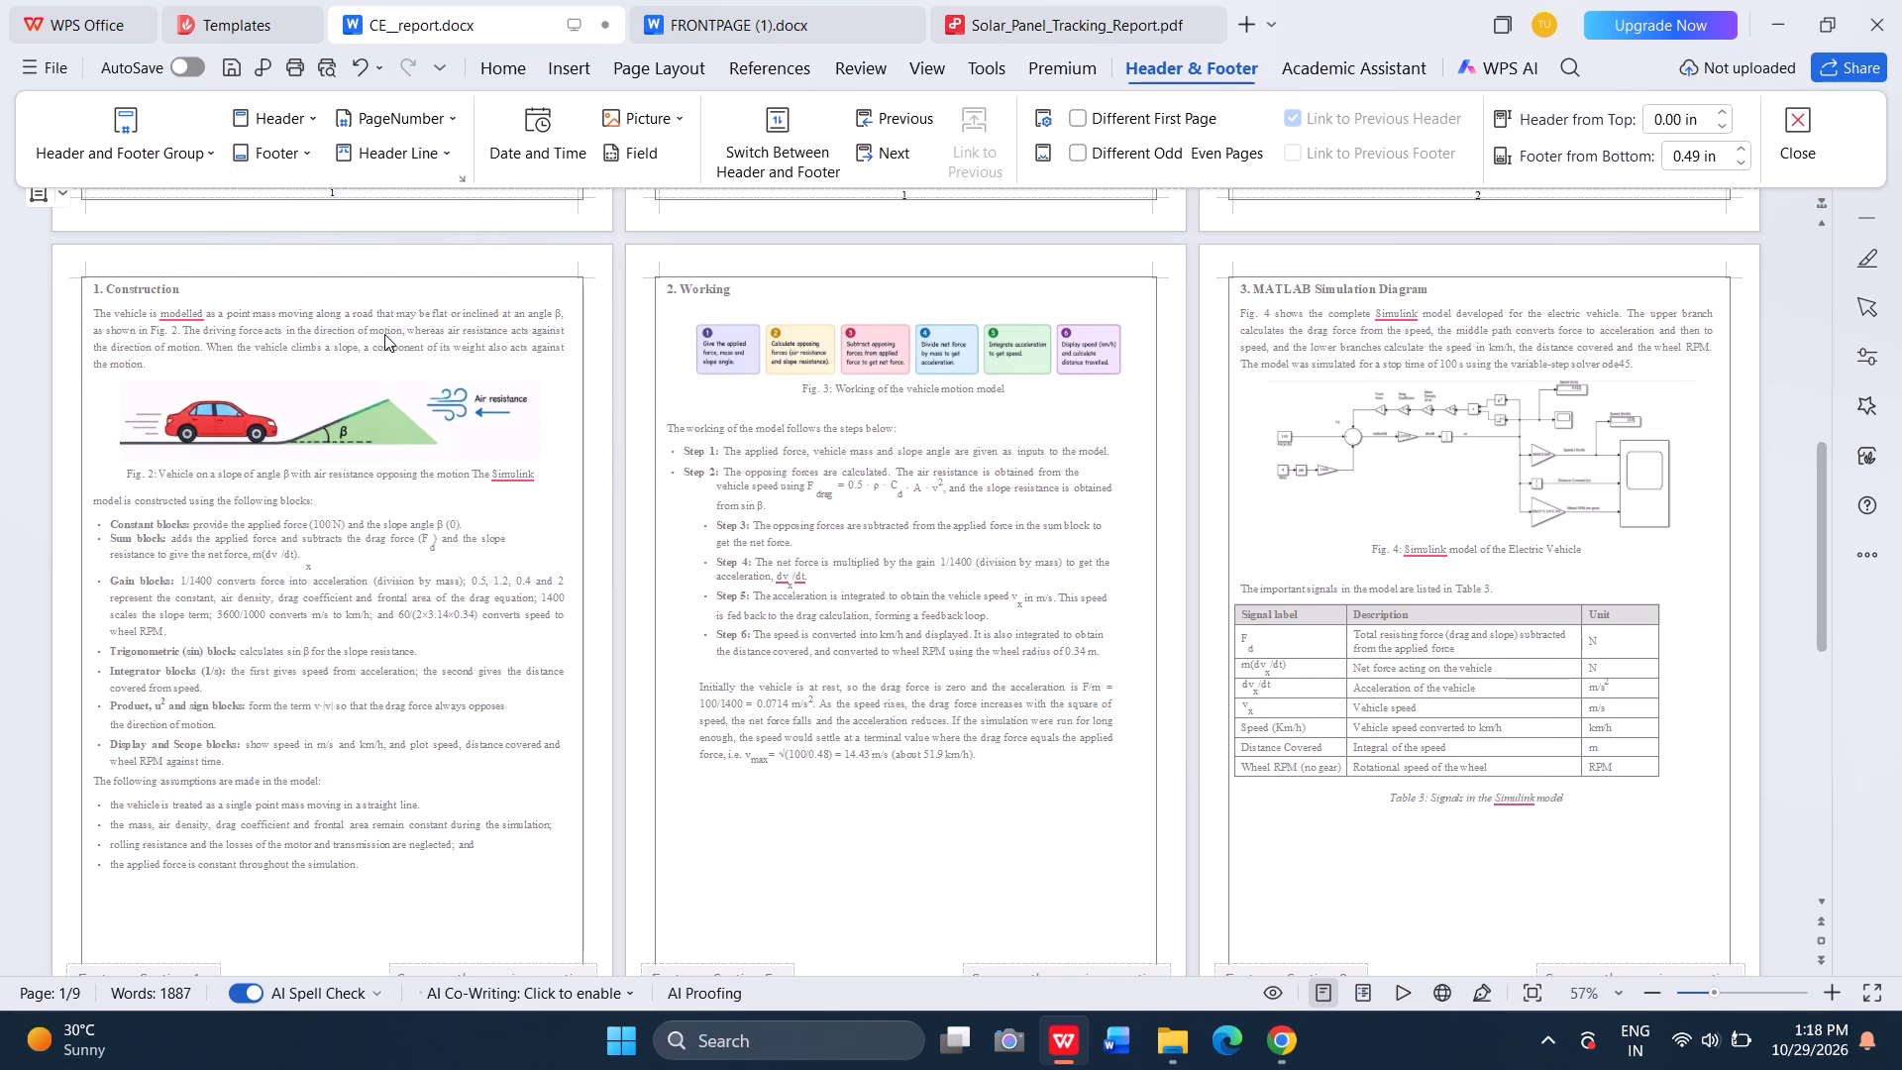
{"action": "scroll", "coordinate": [384, 334], "scroll_direction": "up", "scroll_amount": 1}
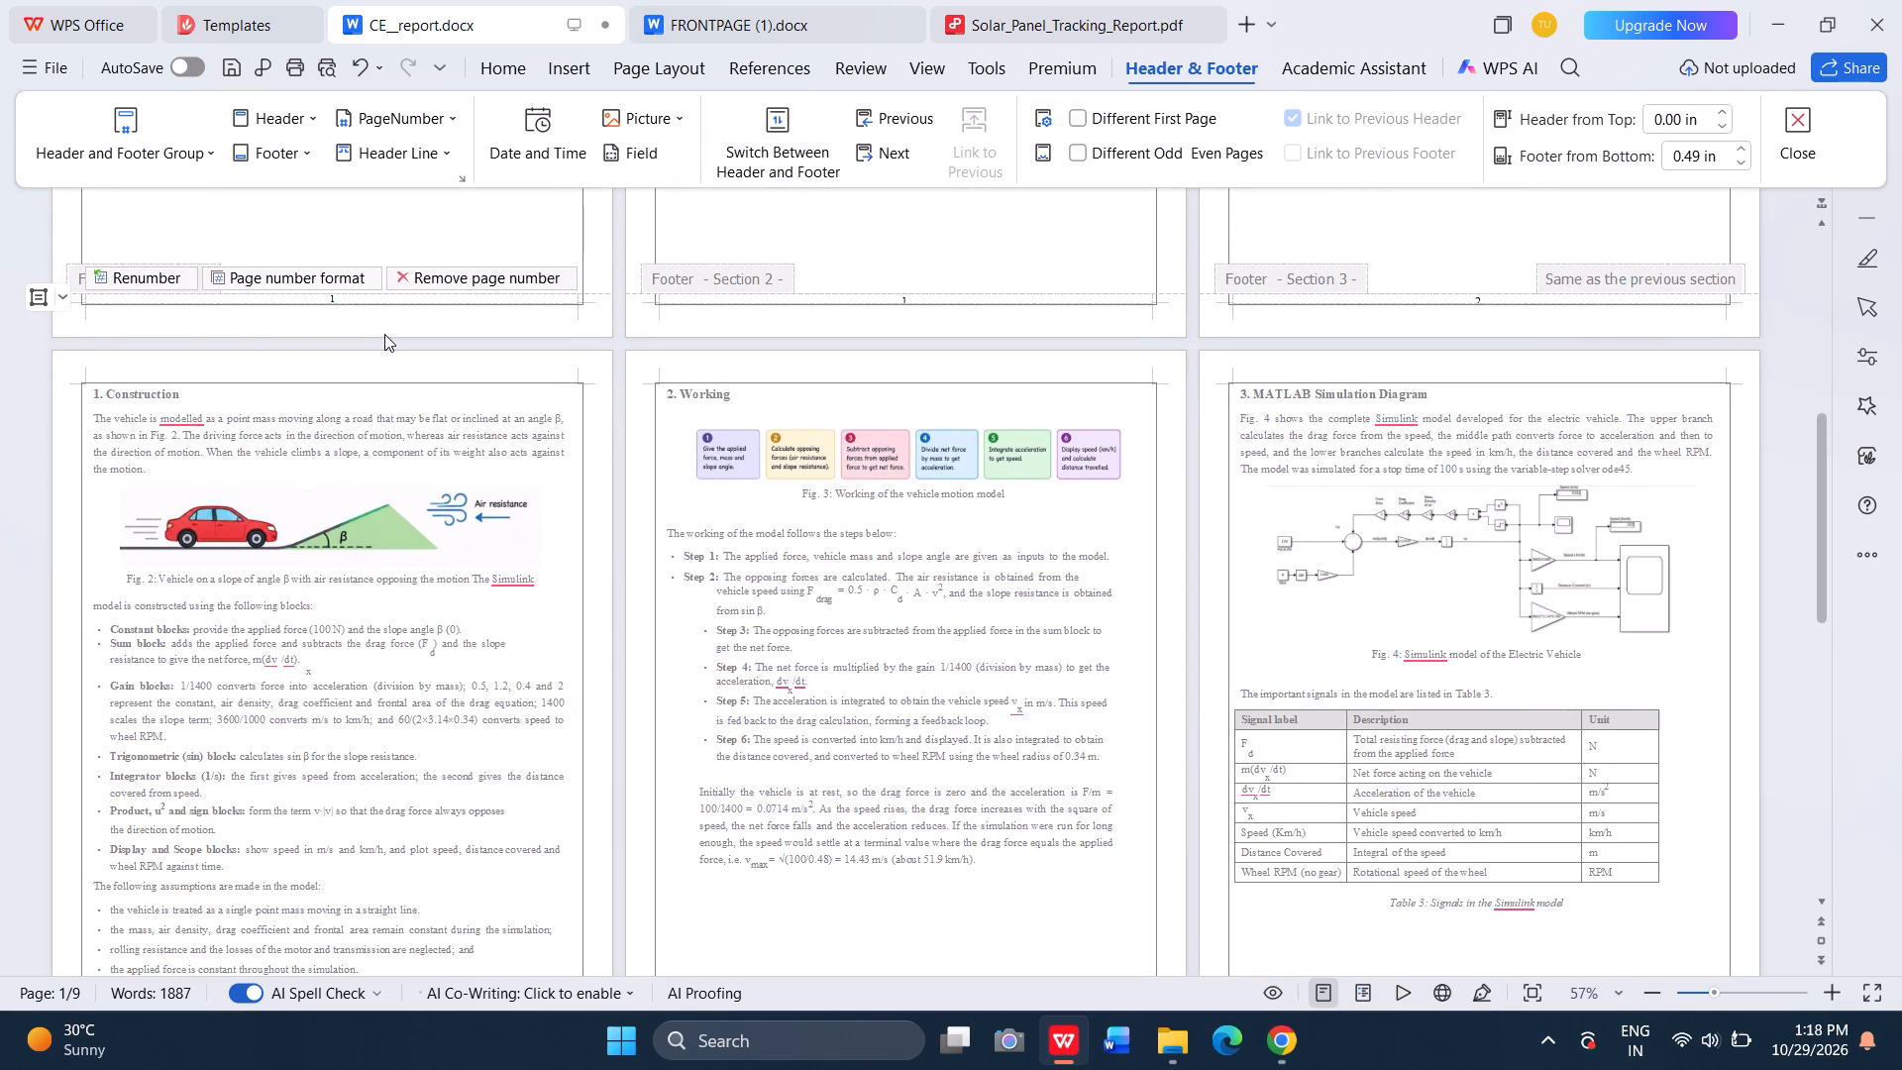
{"action": "scroll", "coordinate": [413, 292], "scroll_direction": "up", "scroll_amount": 2}
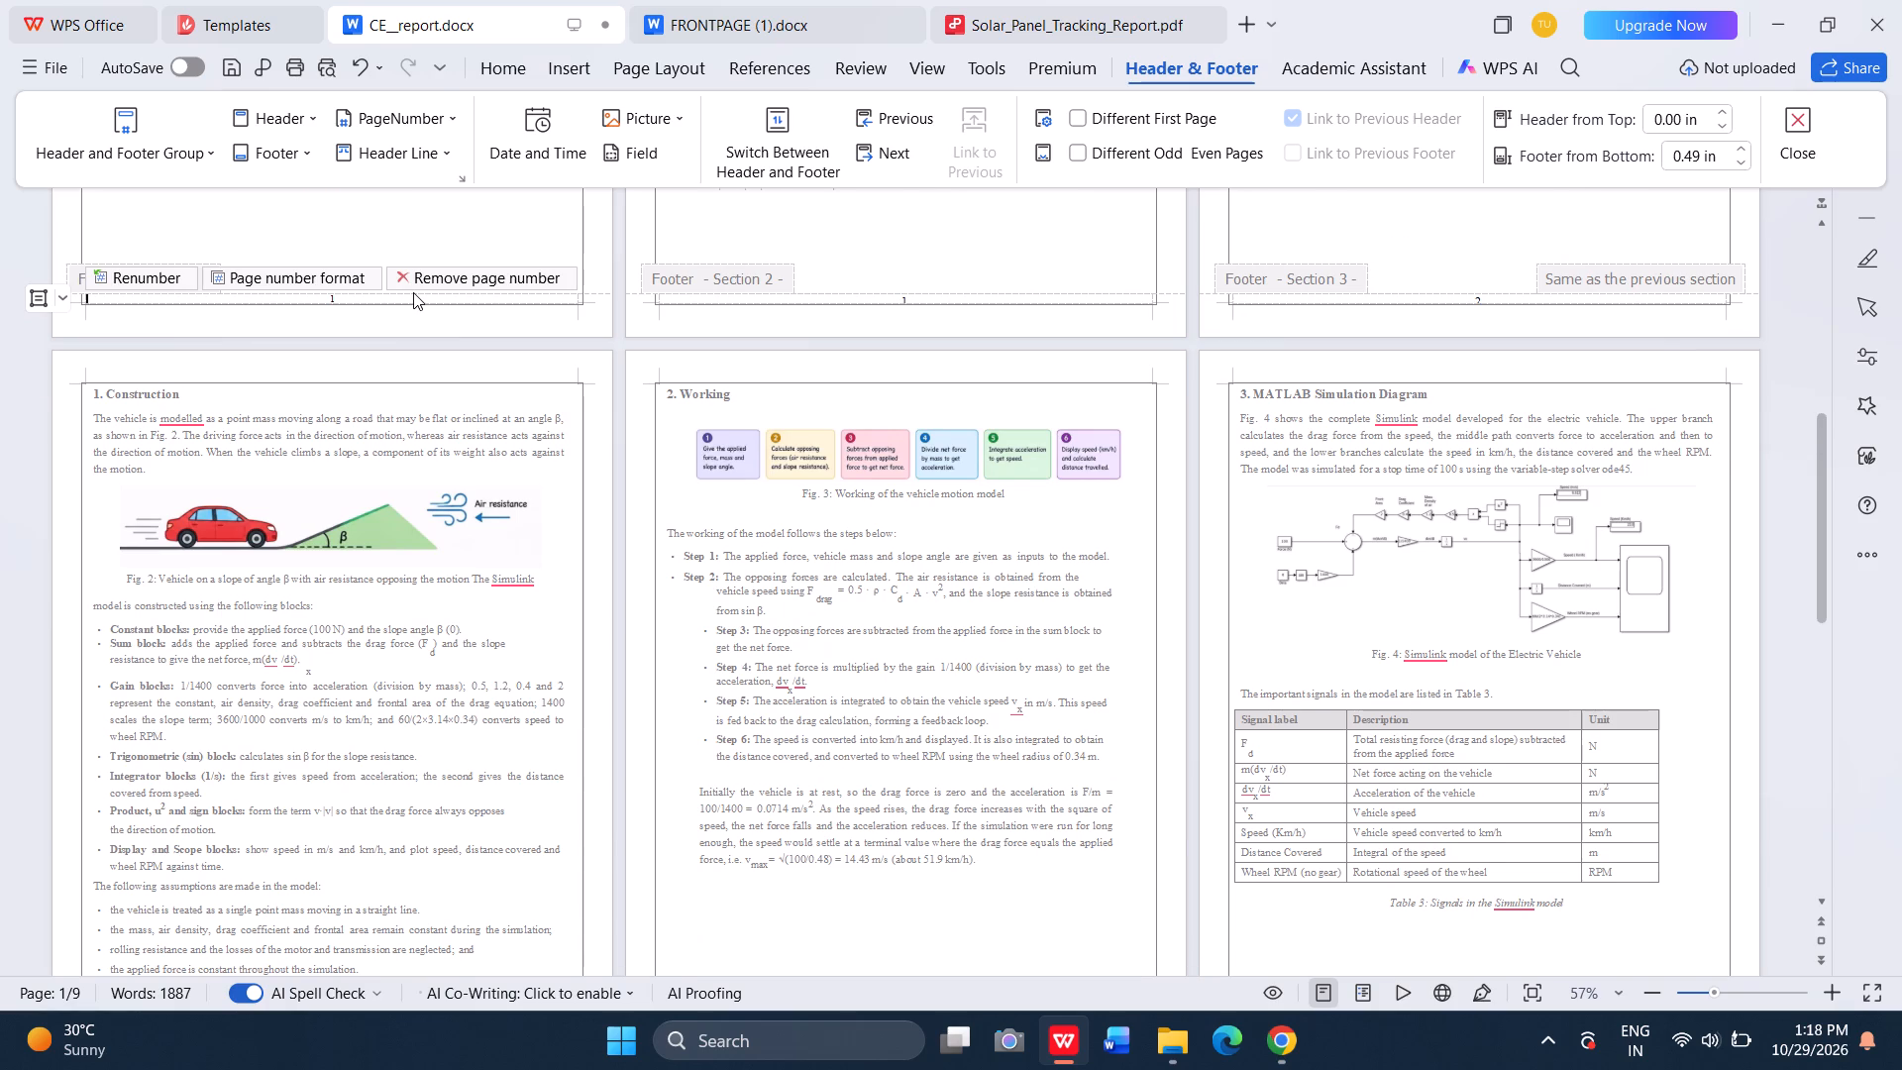
{"action": "scroll", "coordinate": [413, 292], "scroll_direction": "up", "scroll_amount": 2}
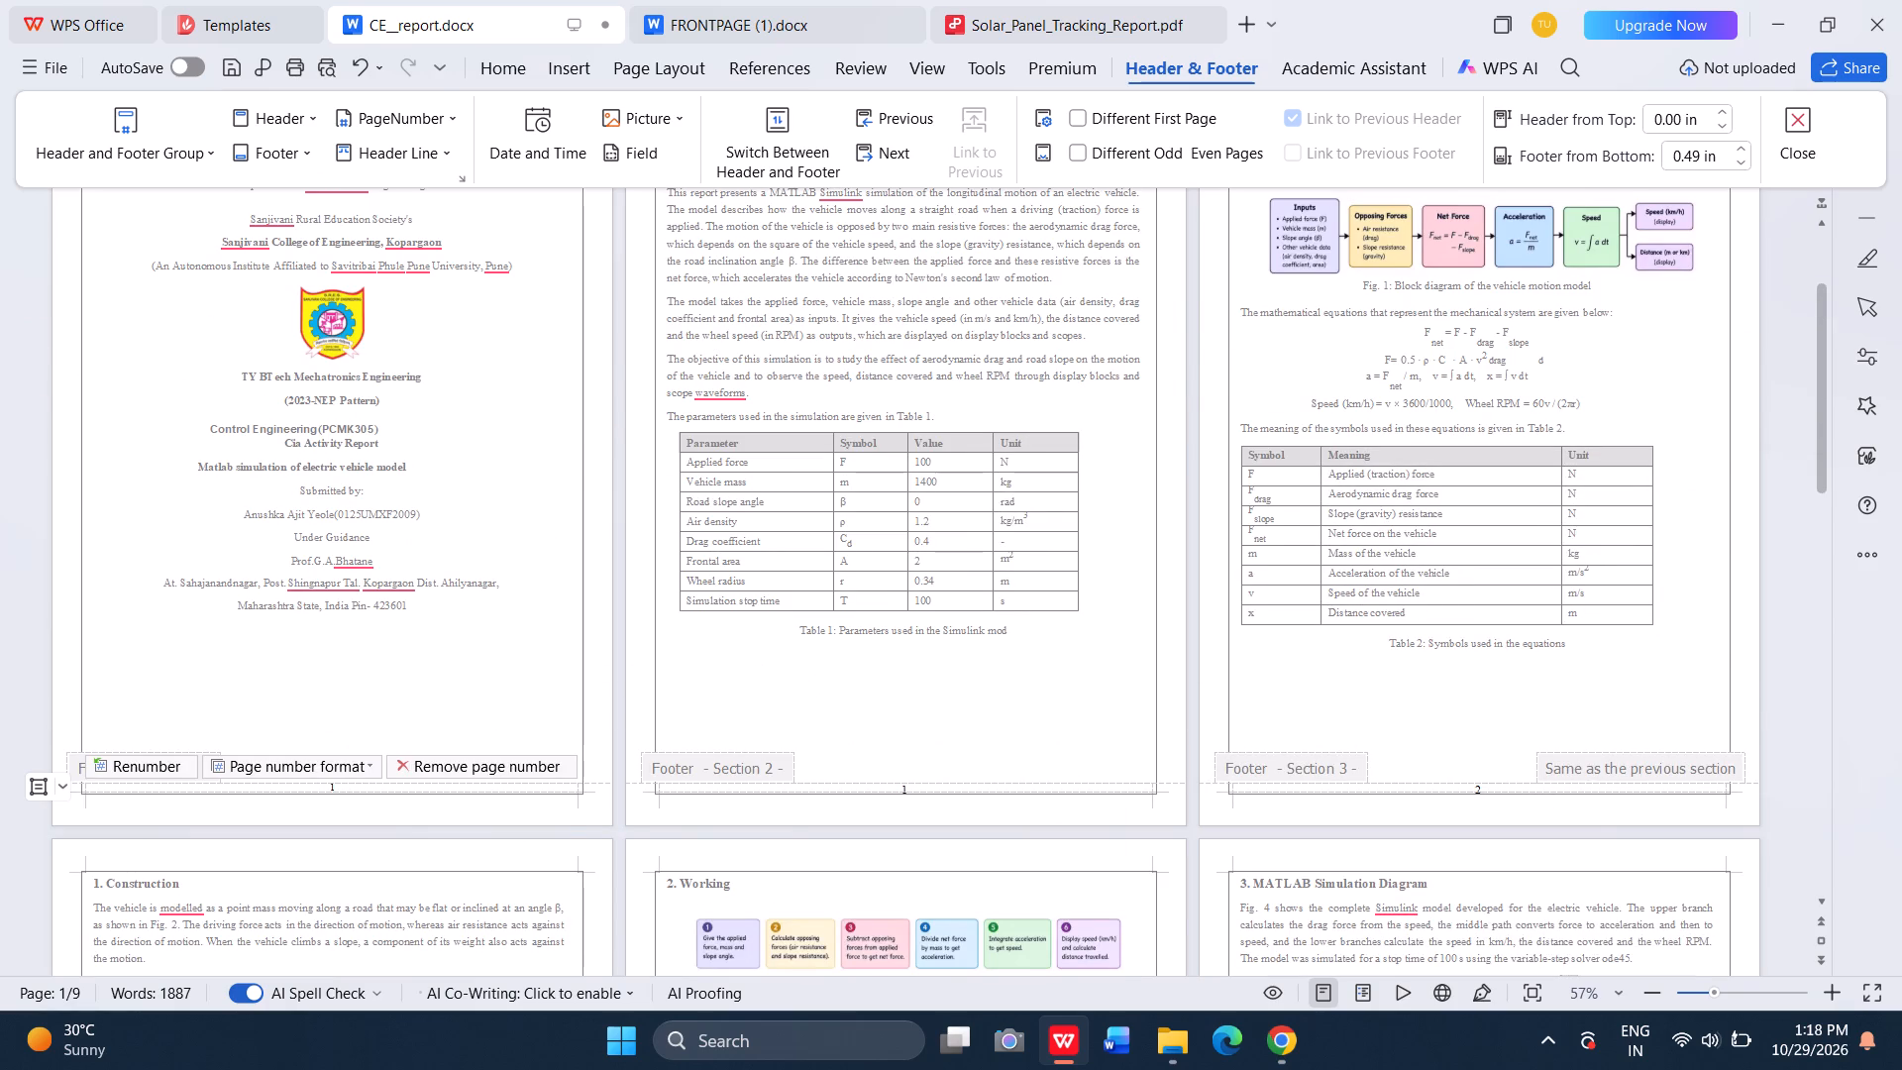
{"action": "left_click", "coordinate": [403, 756]}
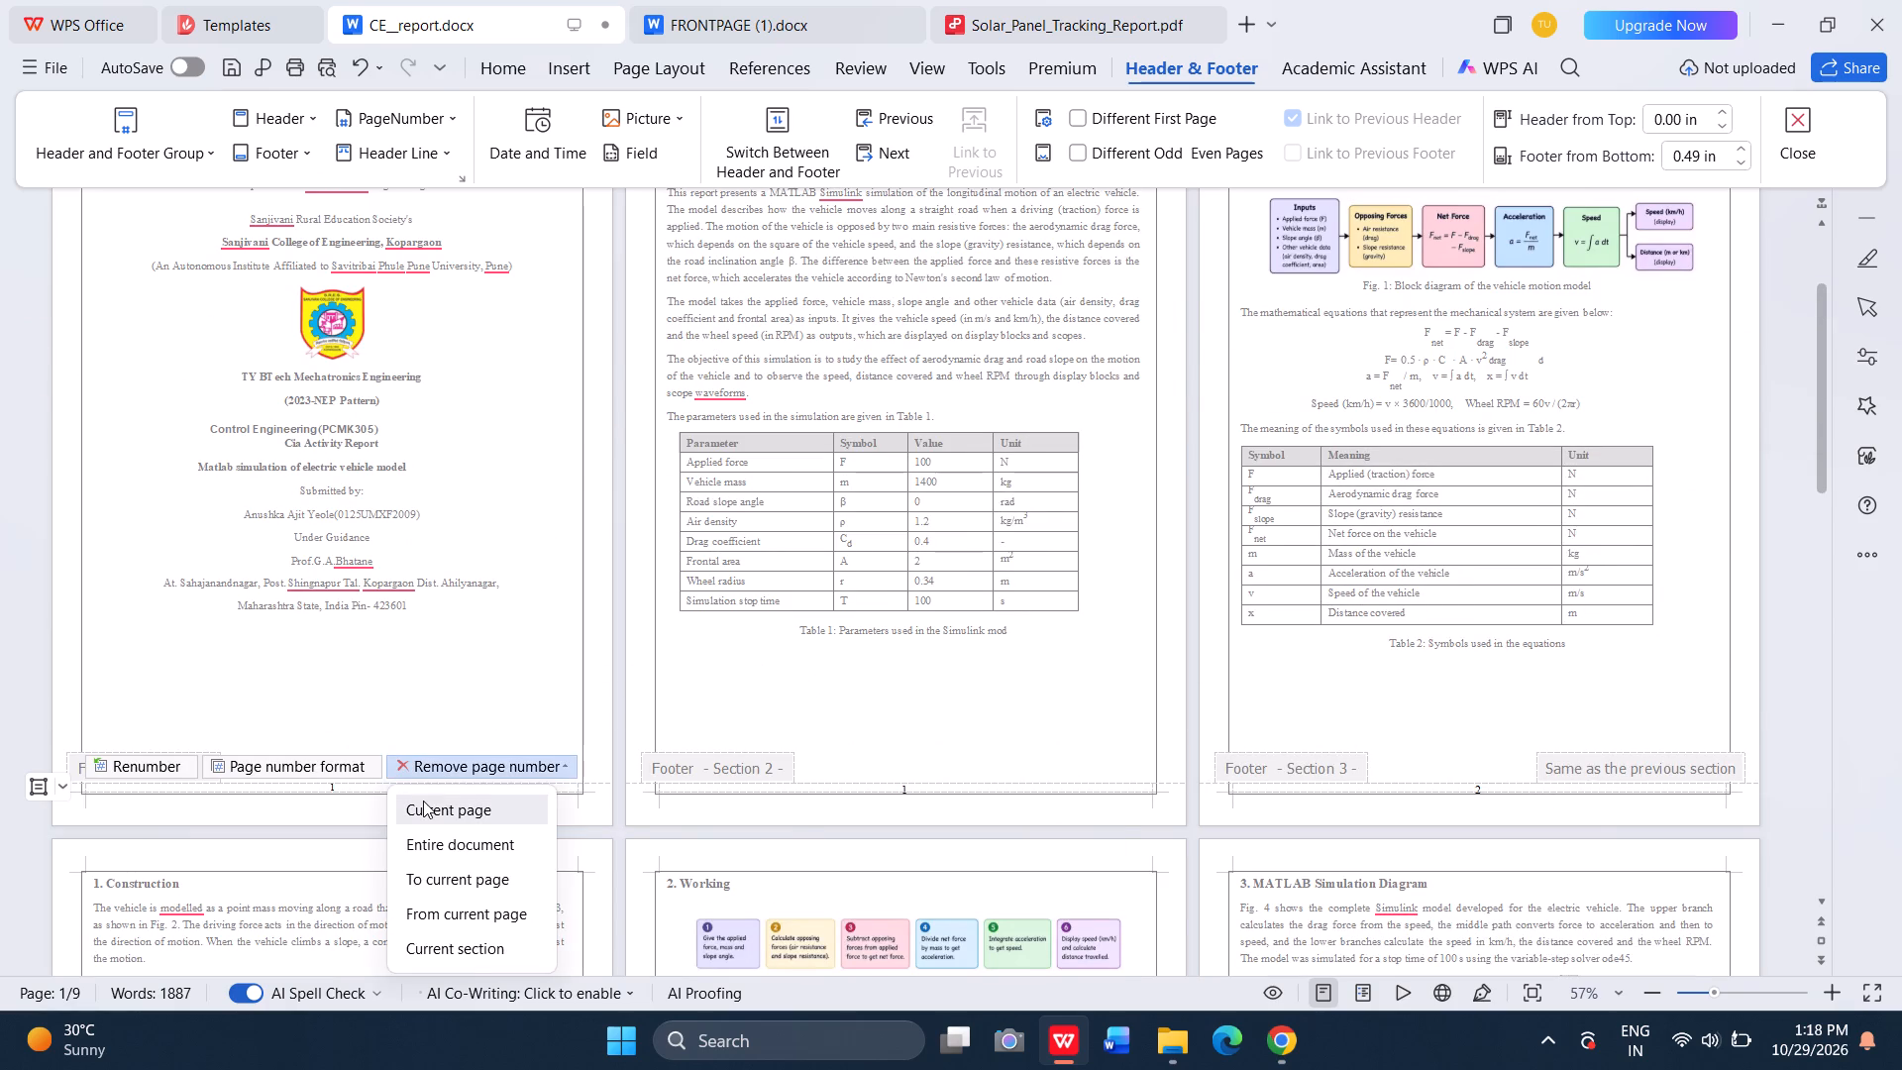
{"action": "left_click", "coordinate": [423, 802]}
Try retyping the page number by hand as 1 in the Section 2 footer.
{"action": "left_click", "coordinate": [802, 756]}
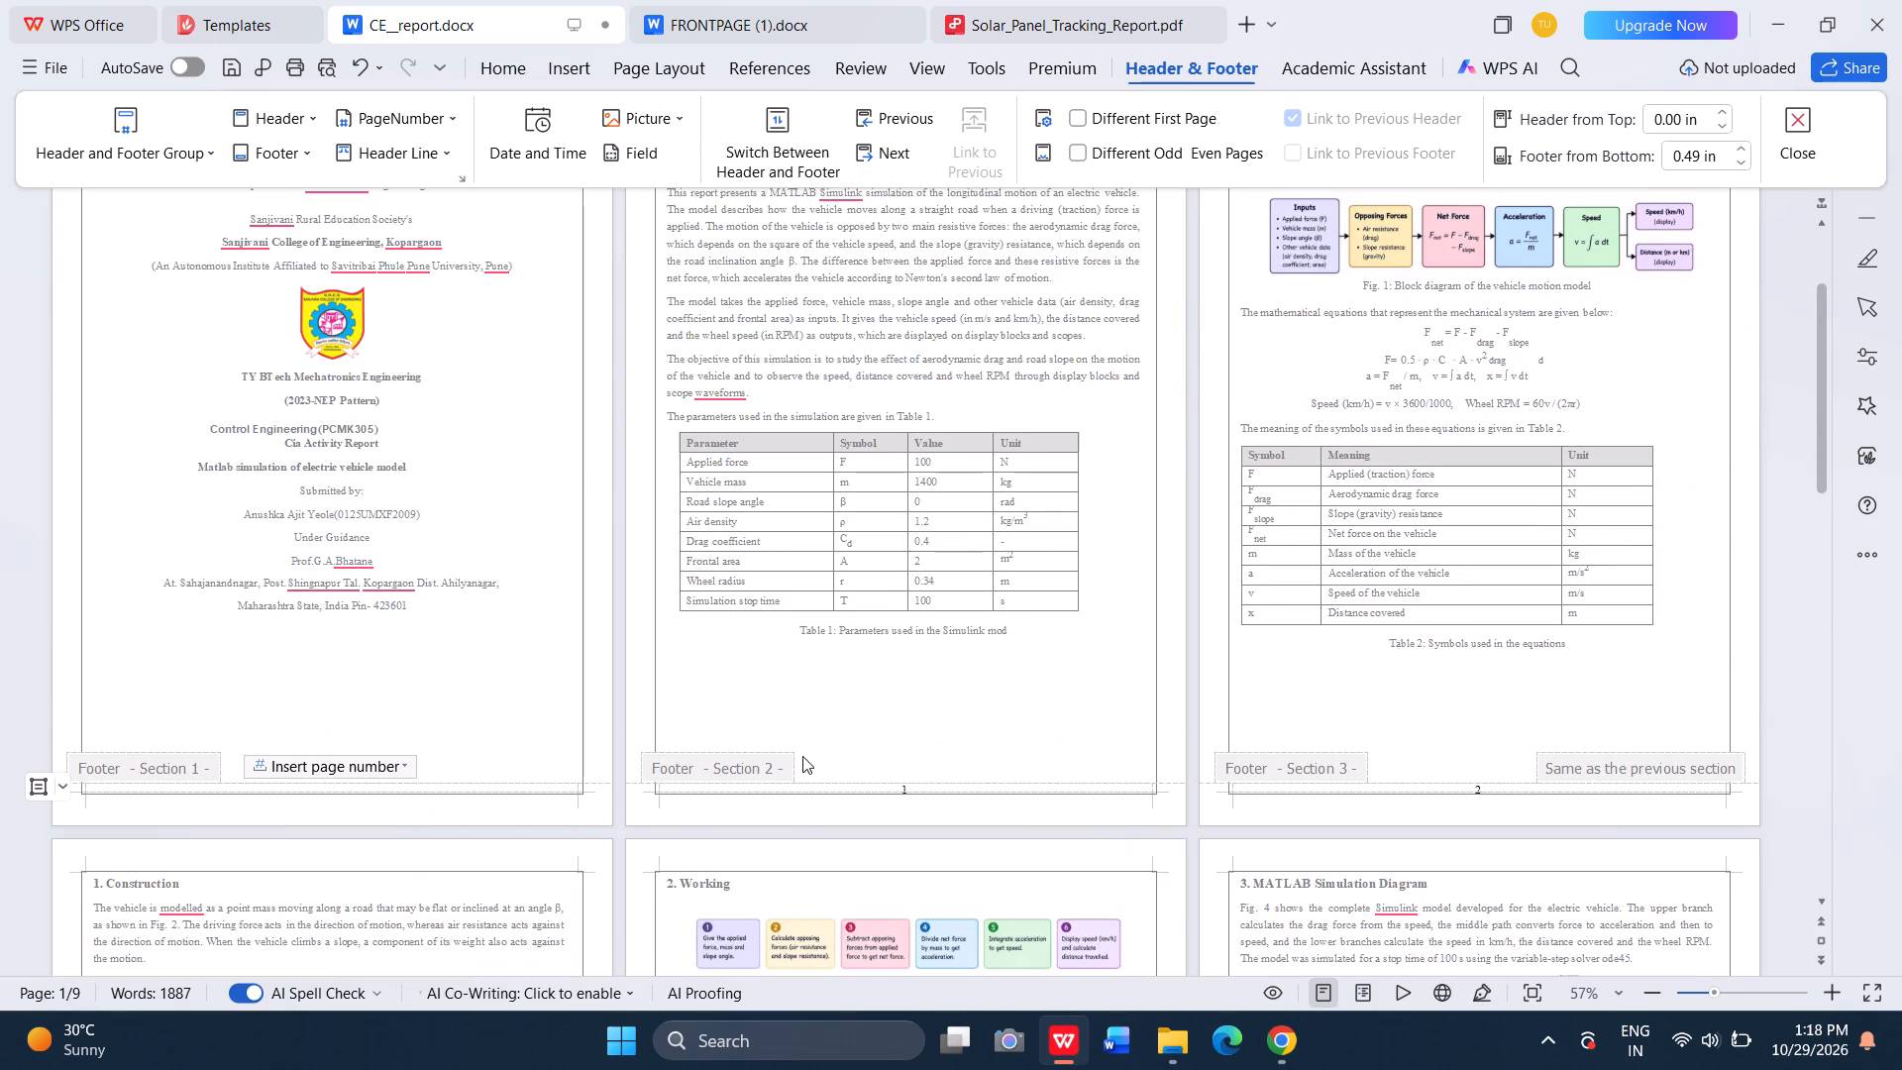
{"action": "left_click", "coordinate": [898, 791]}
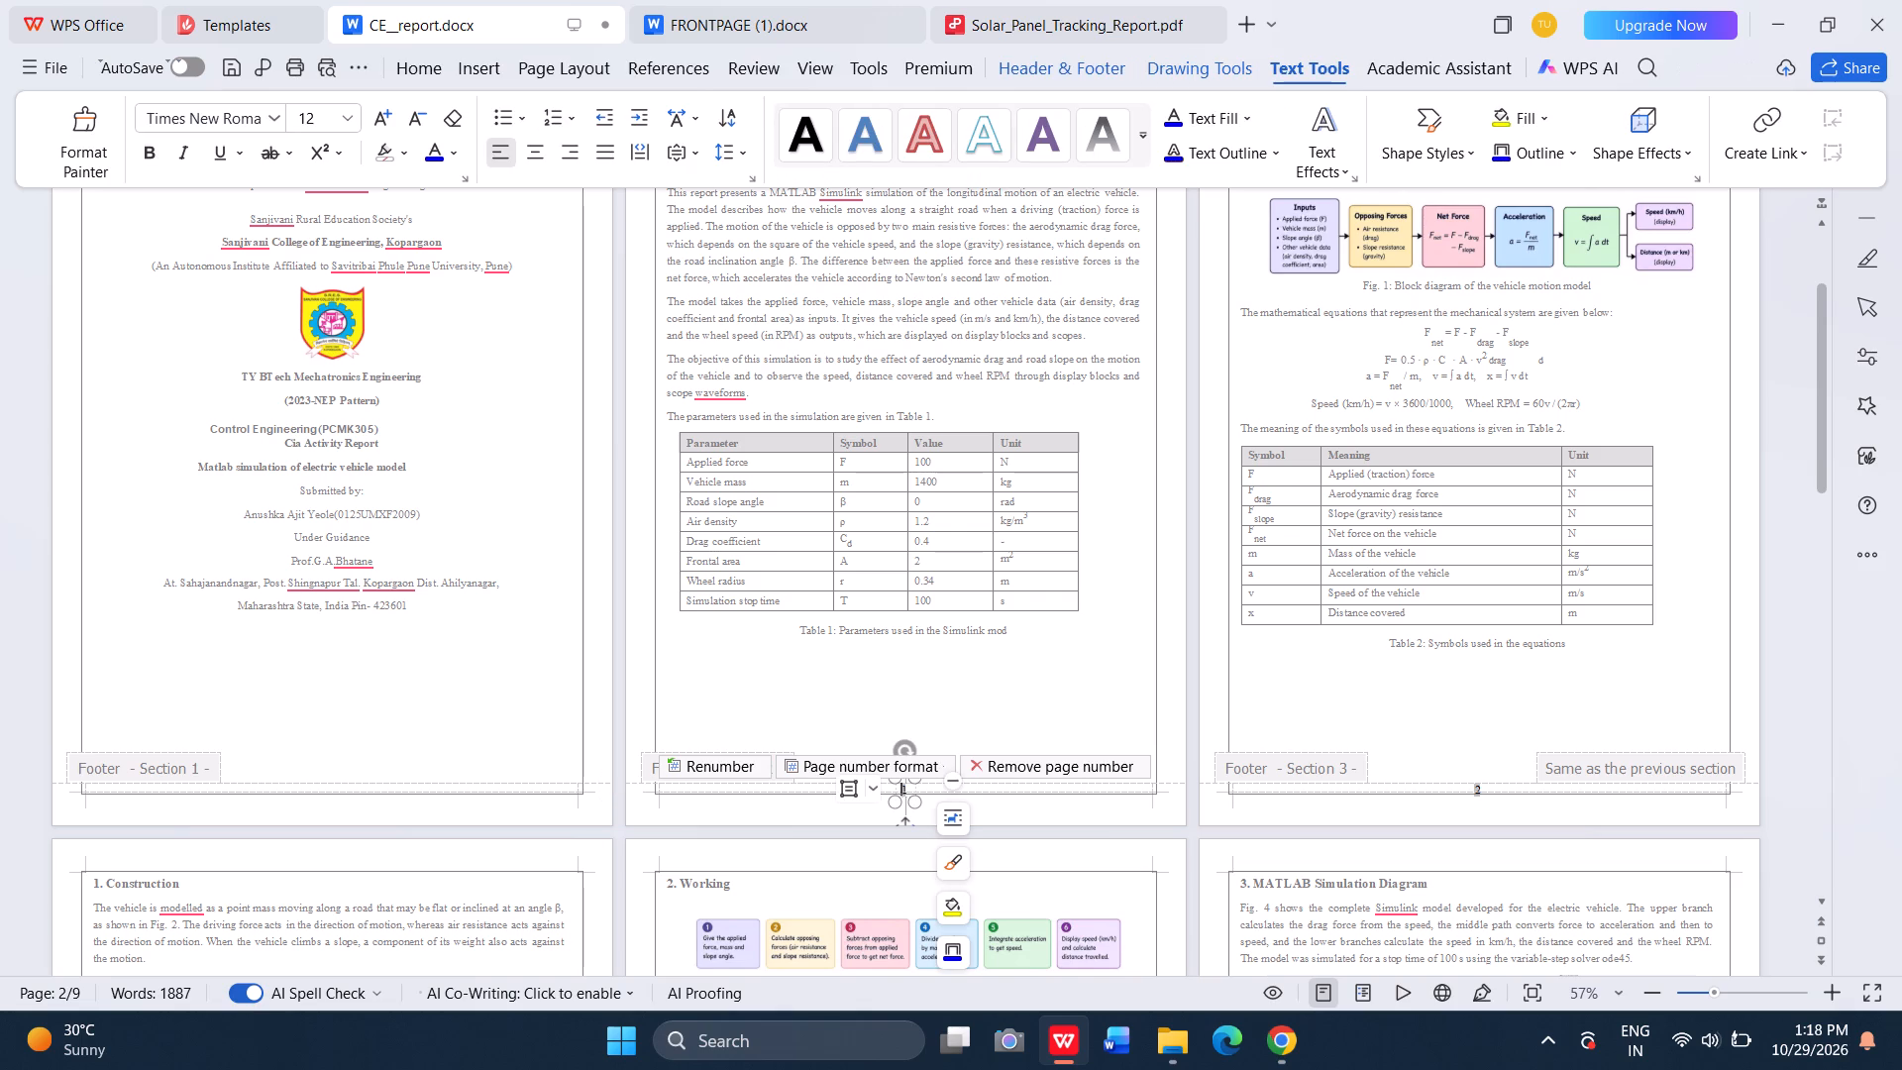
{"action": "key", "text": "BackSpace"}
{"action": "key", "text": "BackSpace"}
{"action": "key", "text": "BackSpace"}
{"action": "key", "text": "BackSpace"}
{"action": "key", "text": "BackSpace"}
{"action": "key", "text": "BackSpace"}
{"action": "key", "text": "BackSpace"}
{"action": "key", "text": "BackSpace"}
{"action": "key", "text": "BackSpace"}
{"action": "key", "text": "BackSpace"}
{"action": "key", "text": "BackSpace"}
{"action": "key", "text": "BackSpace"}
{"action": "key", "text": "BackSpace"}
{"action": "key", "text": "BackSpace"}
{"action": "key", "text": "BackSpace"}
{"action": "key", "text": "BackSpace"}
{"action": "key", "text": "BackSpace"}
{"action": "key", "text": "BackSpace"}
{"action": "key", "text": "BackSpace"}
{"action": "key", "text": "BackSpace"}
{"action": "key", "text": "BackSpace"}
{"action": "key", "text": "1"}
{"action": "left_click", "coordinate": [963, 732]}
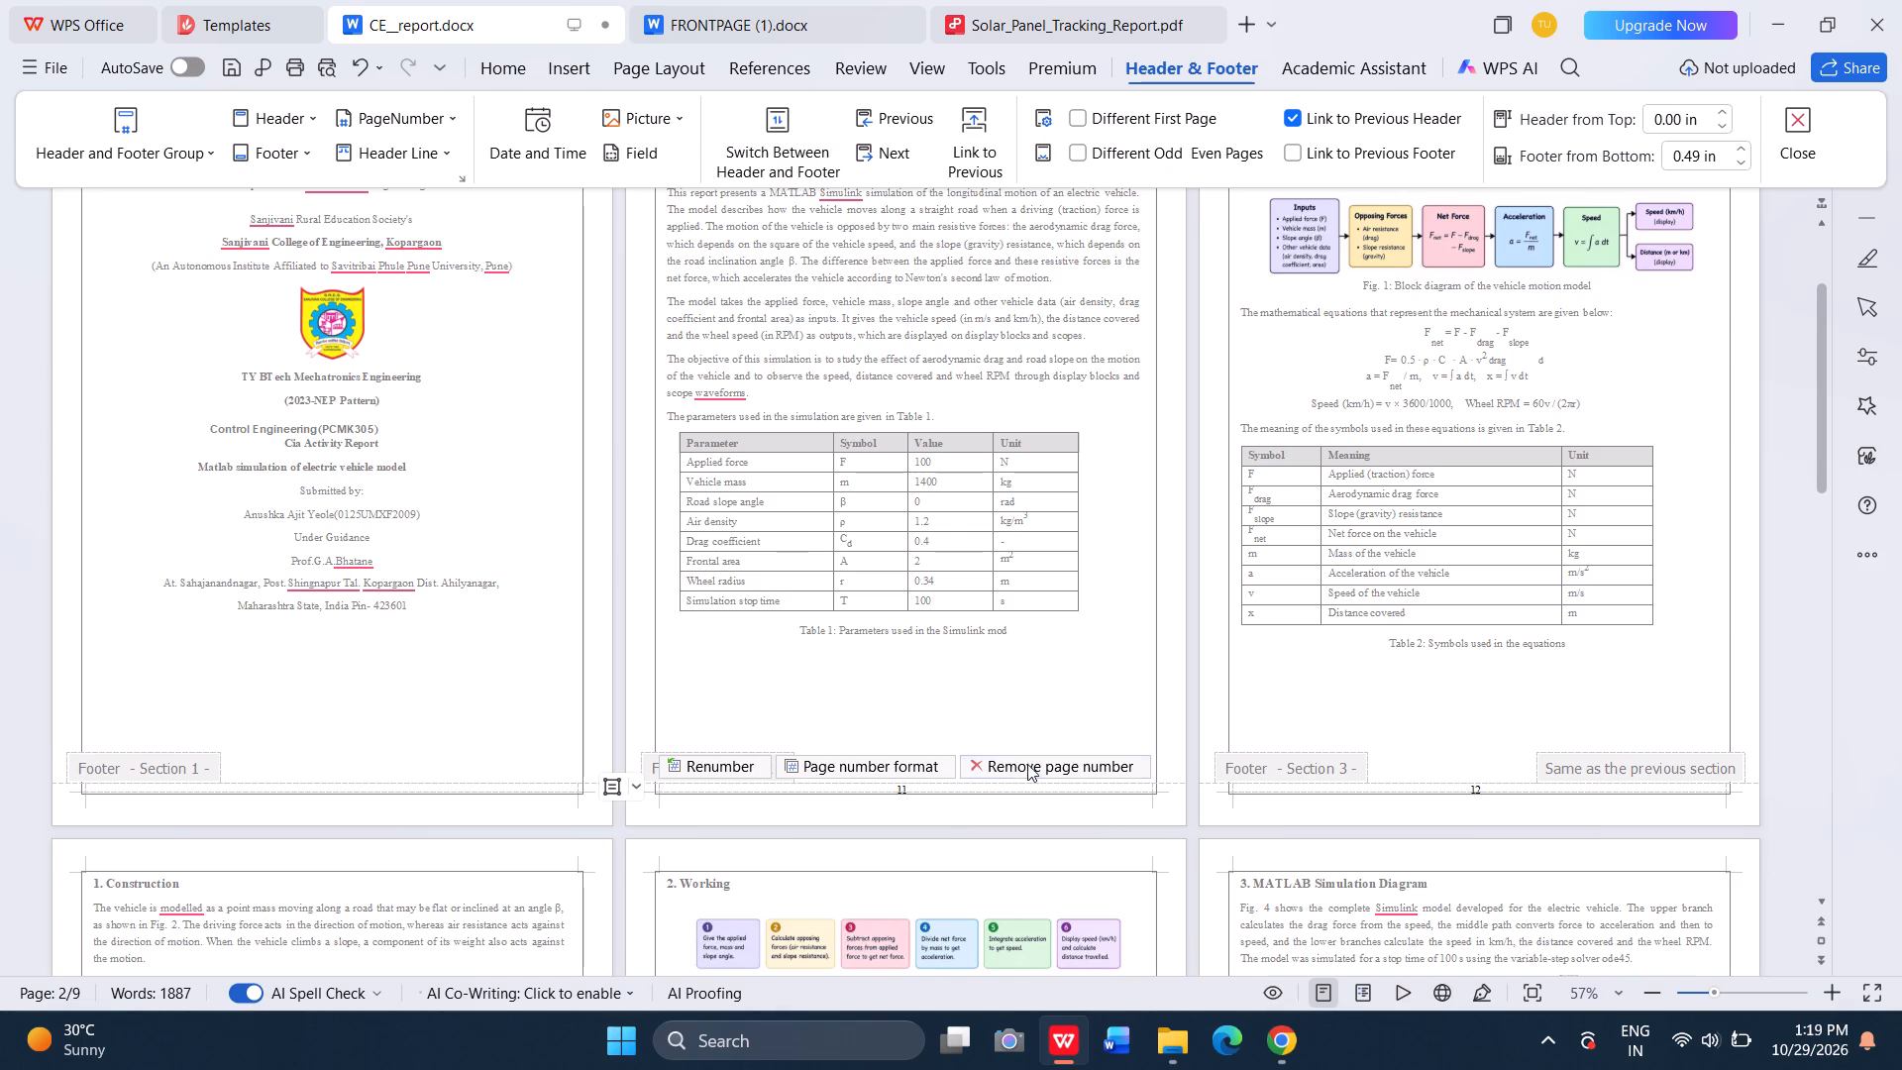
Remove the page numbers from the entire document, starting from the Section 2 footer.
{"action": "scroll", "coordinate": [1038, 727], "scroll_direction": "down", "scroll_amount": 1}
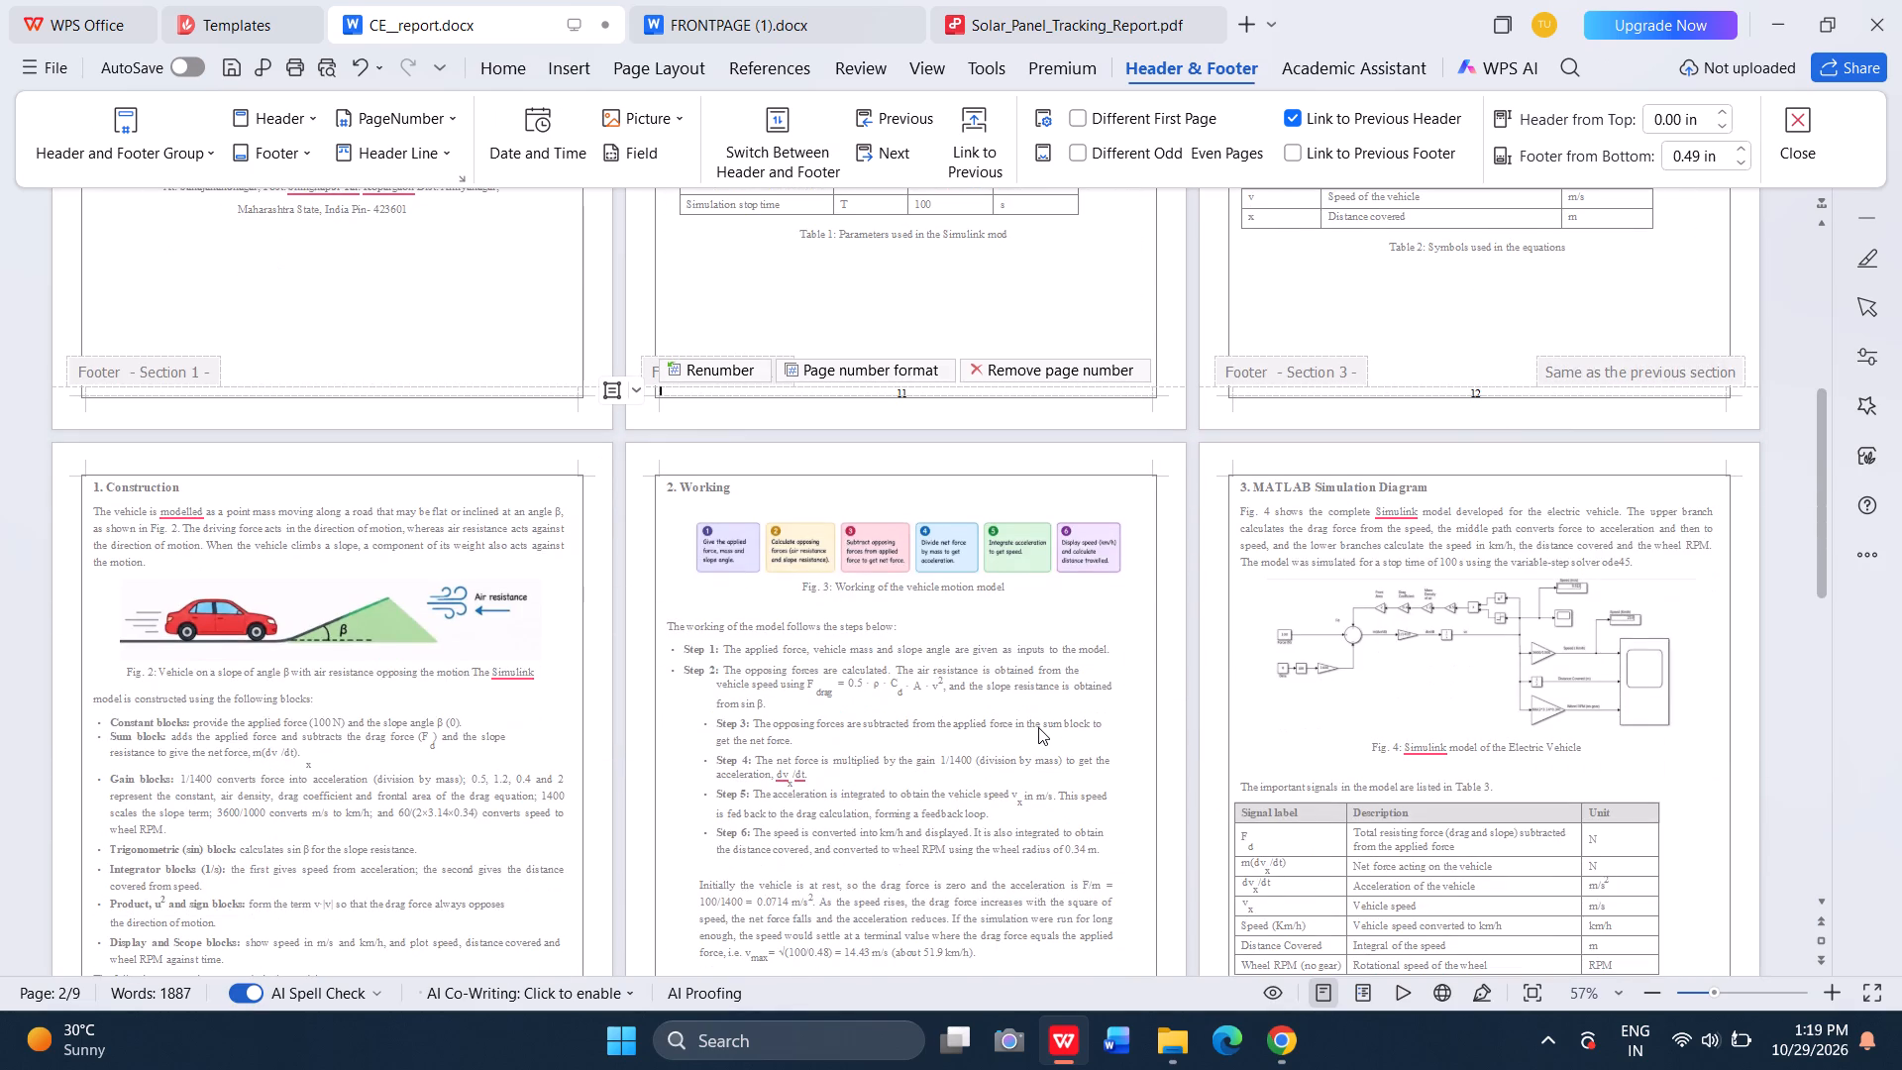
{"action": "scroll", "coordinate": [1038, 727], "scroll_direction": "down", "scroll_amount": 1}
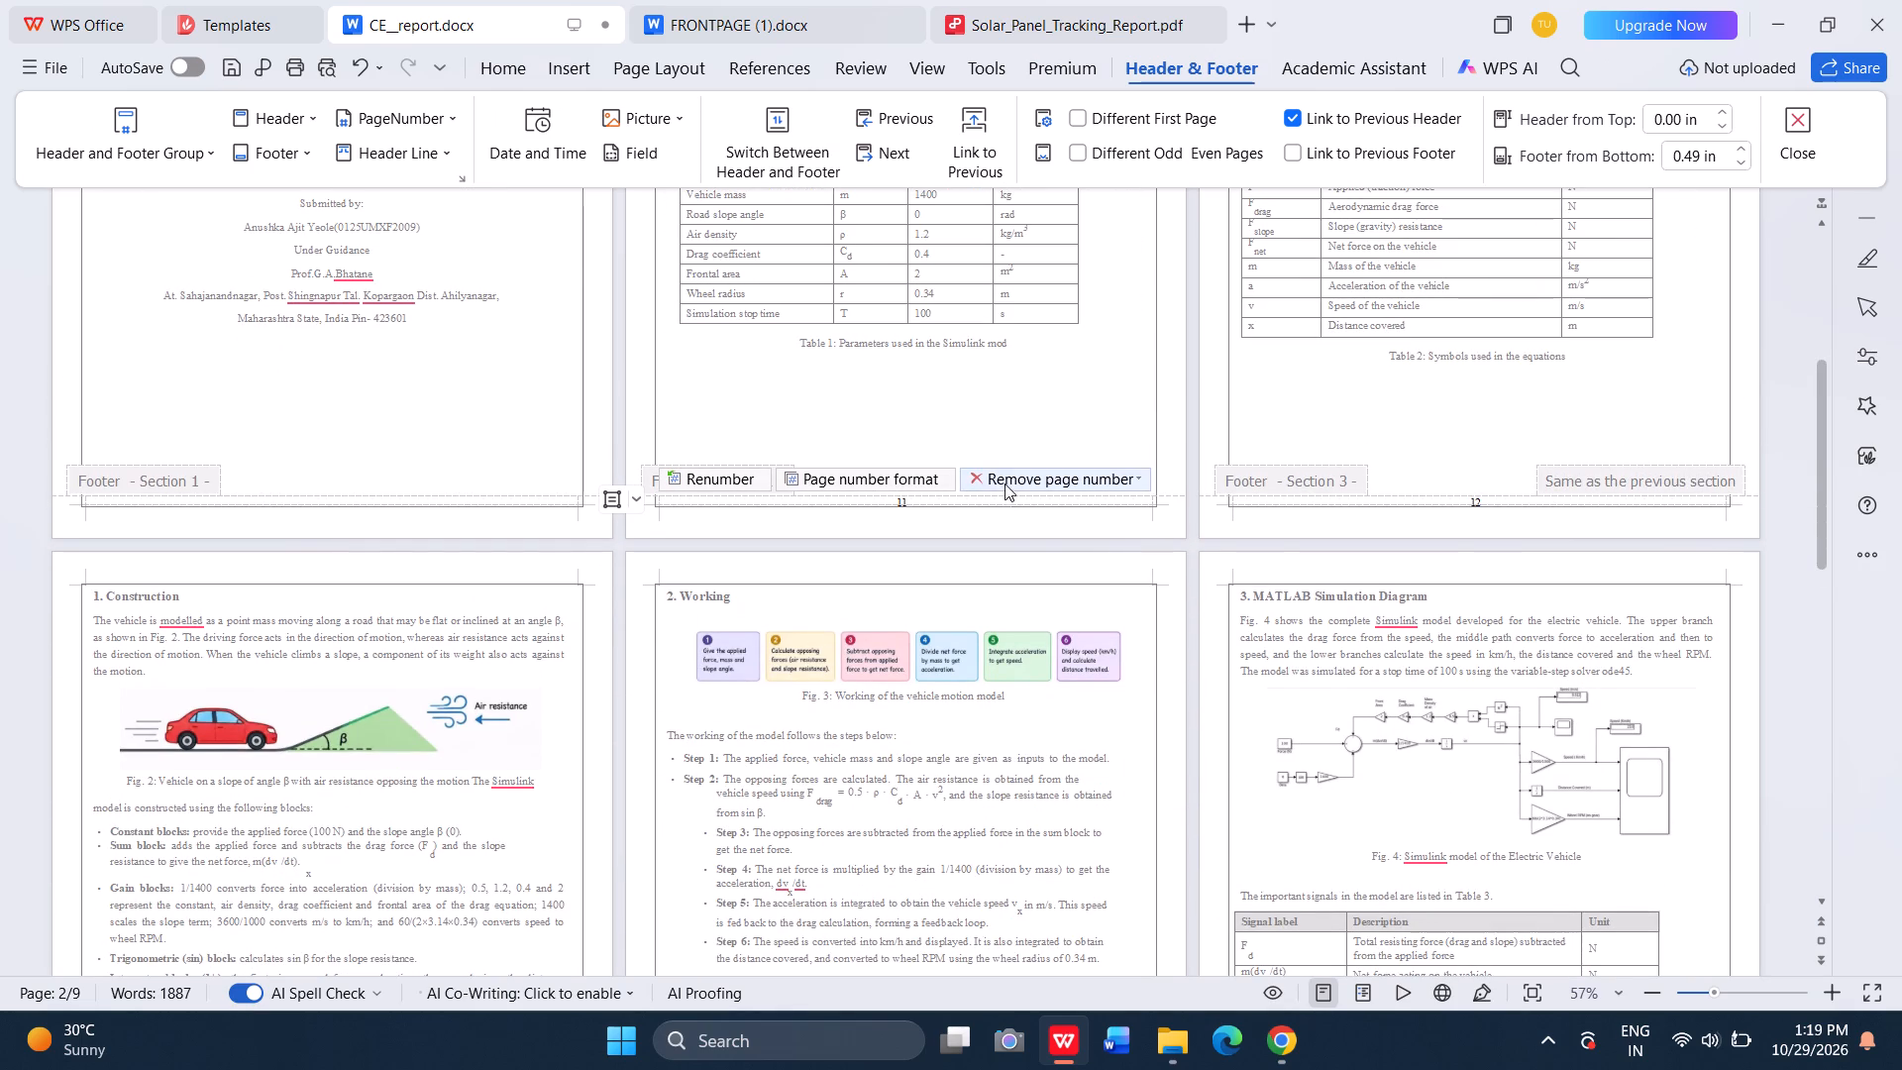
{"action": "left_click", "coordinate": [1004, 481]}
{"action": "left_click", "coordinate": [1006, 506]}
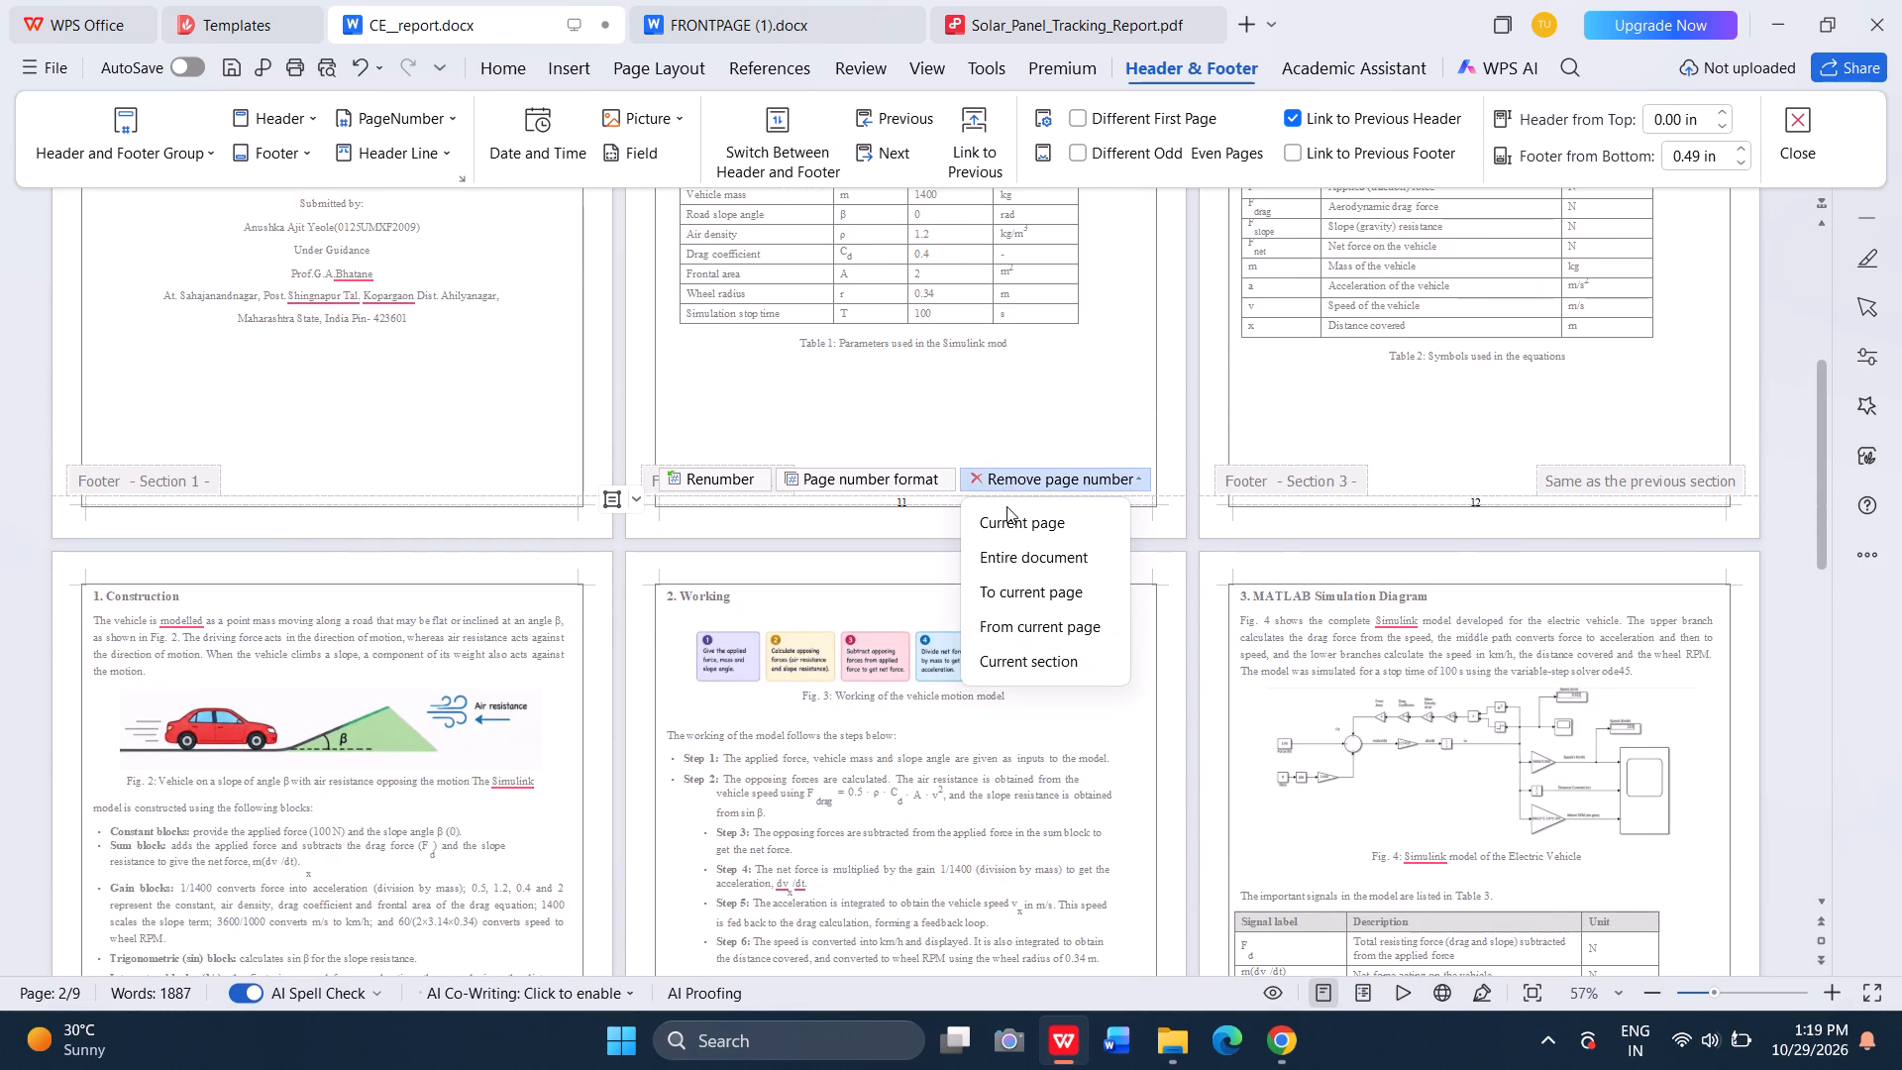
{"action": "left_click", "coordinate": [1011, 568]}
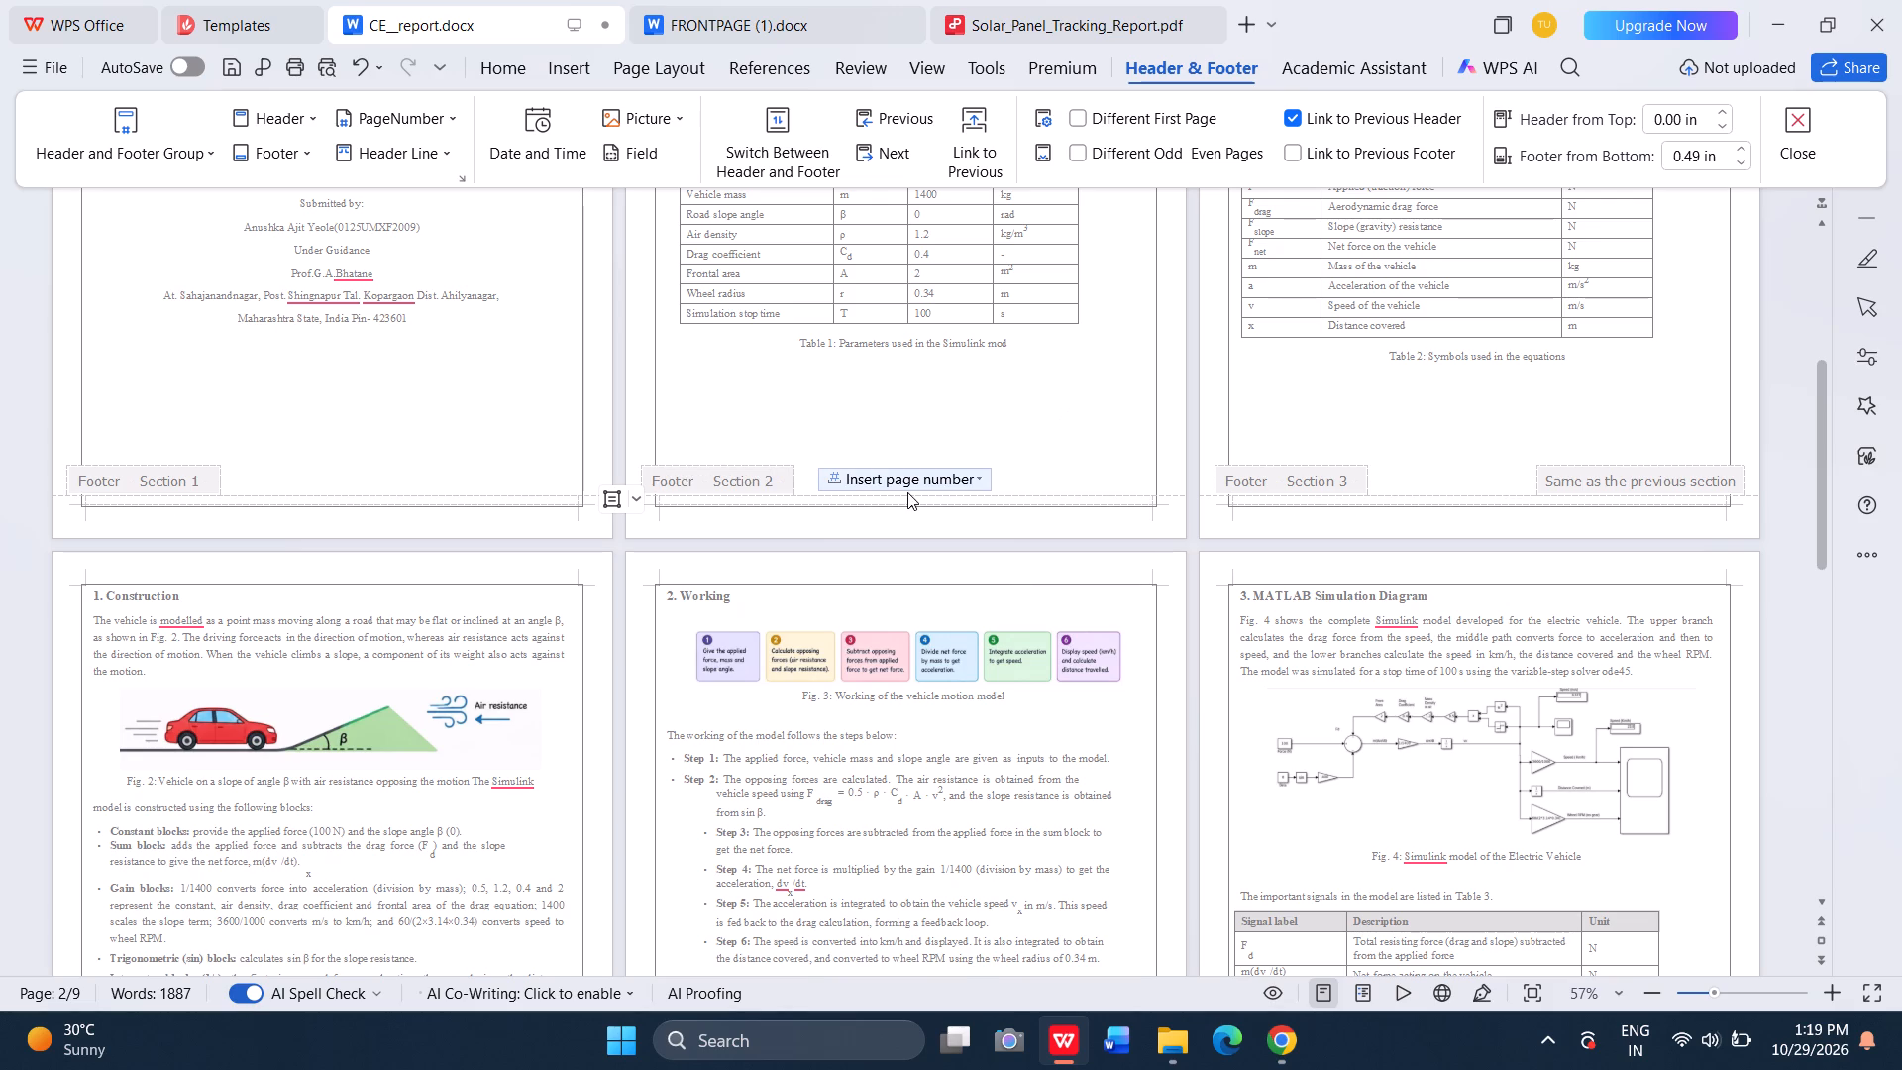
Insert centred page numbers in the 1, 2, 3 format in the Section 2 footer, applied from the current page, and check the following pages.
{"action": "left_click", "coordinate": [926, 470]}
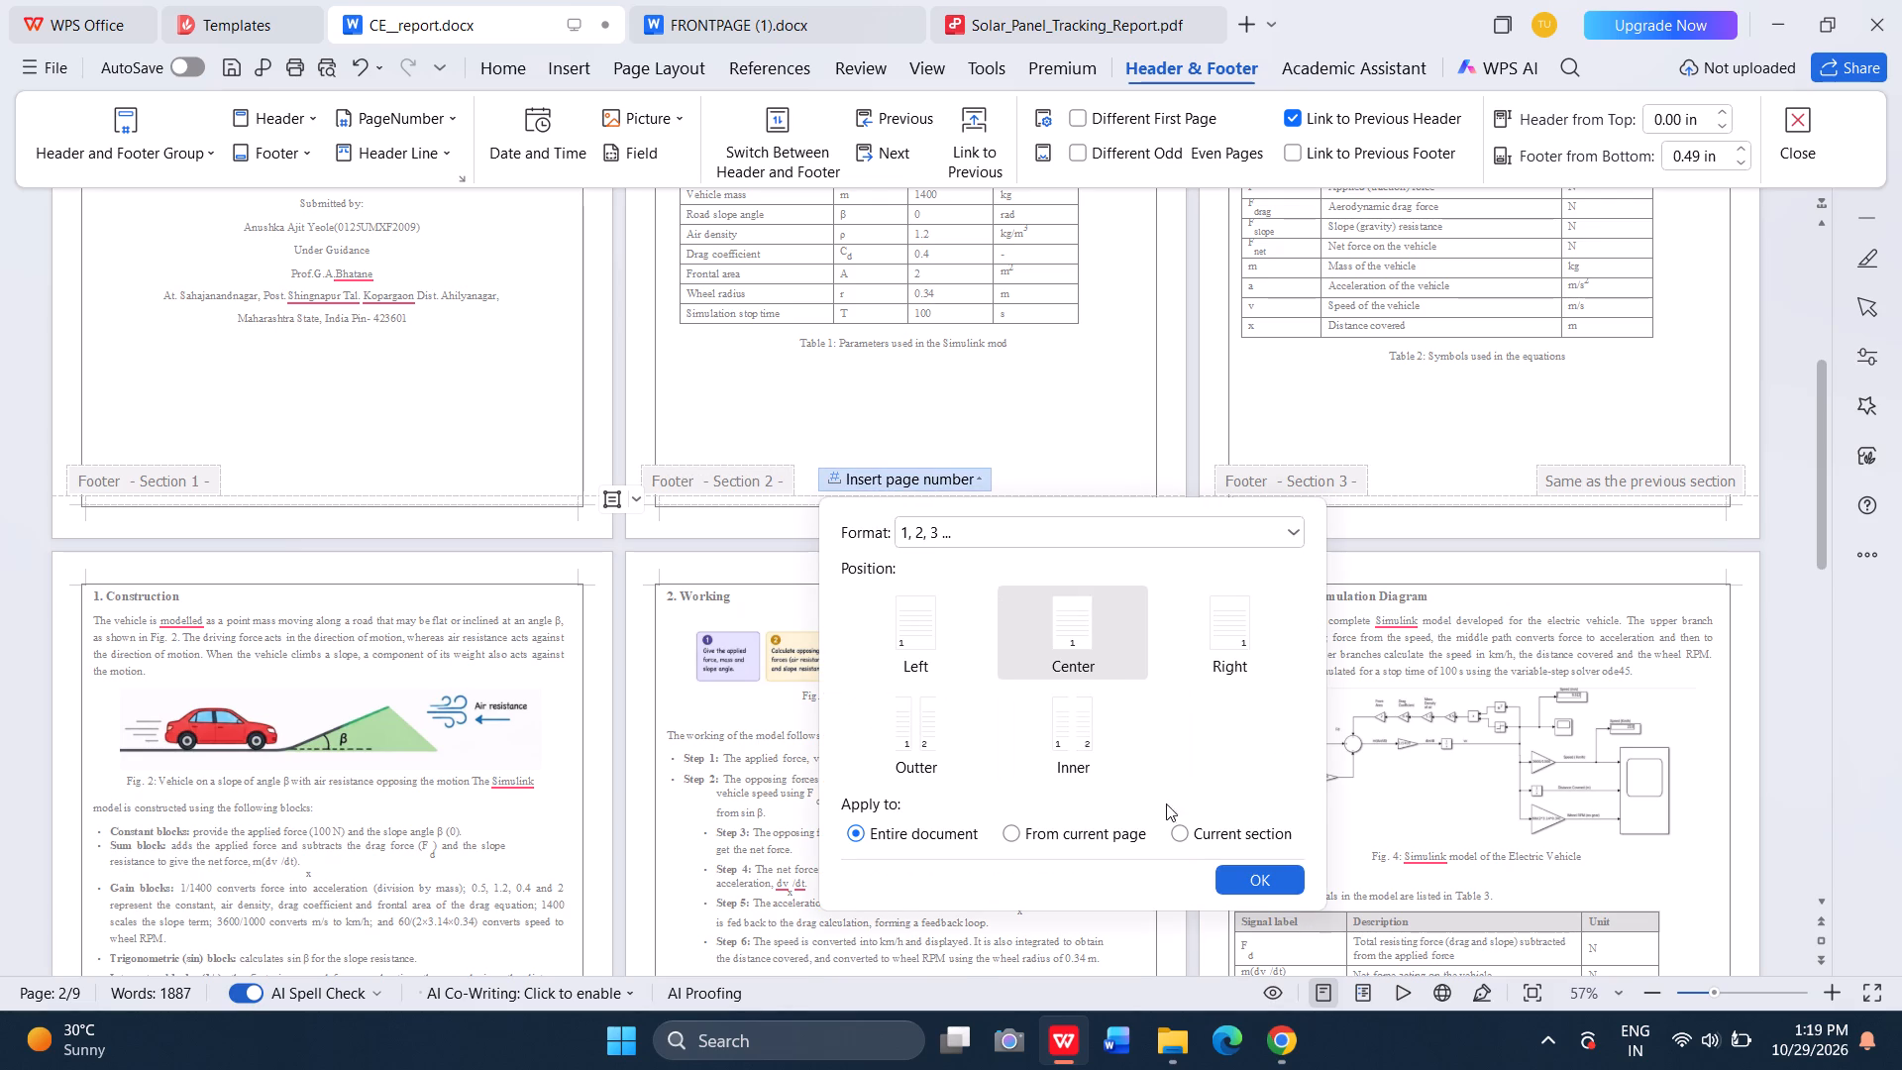
{"action": "left_click", "coordinate": [1096, 829]}
{"action": "left_click", "coordinate": [1254, 865]}
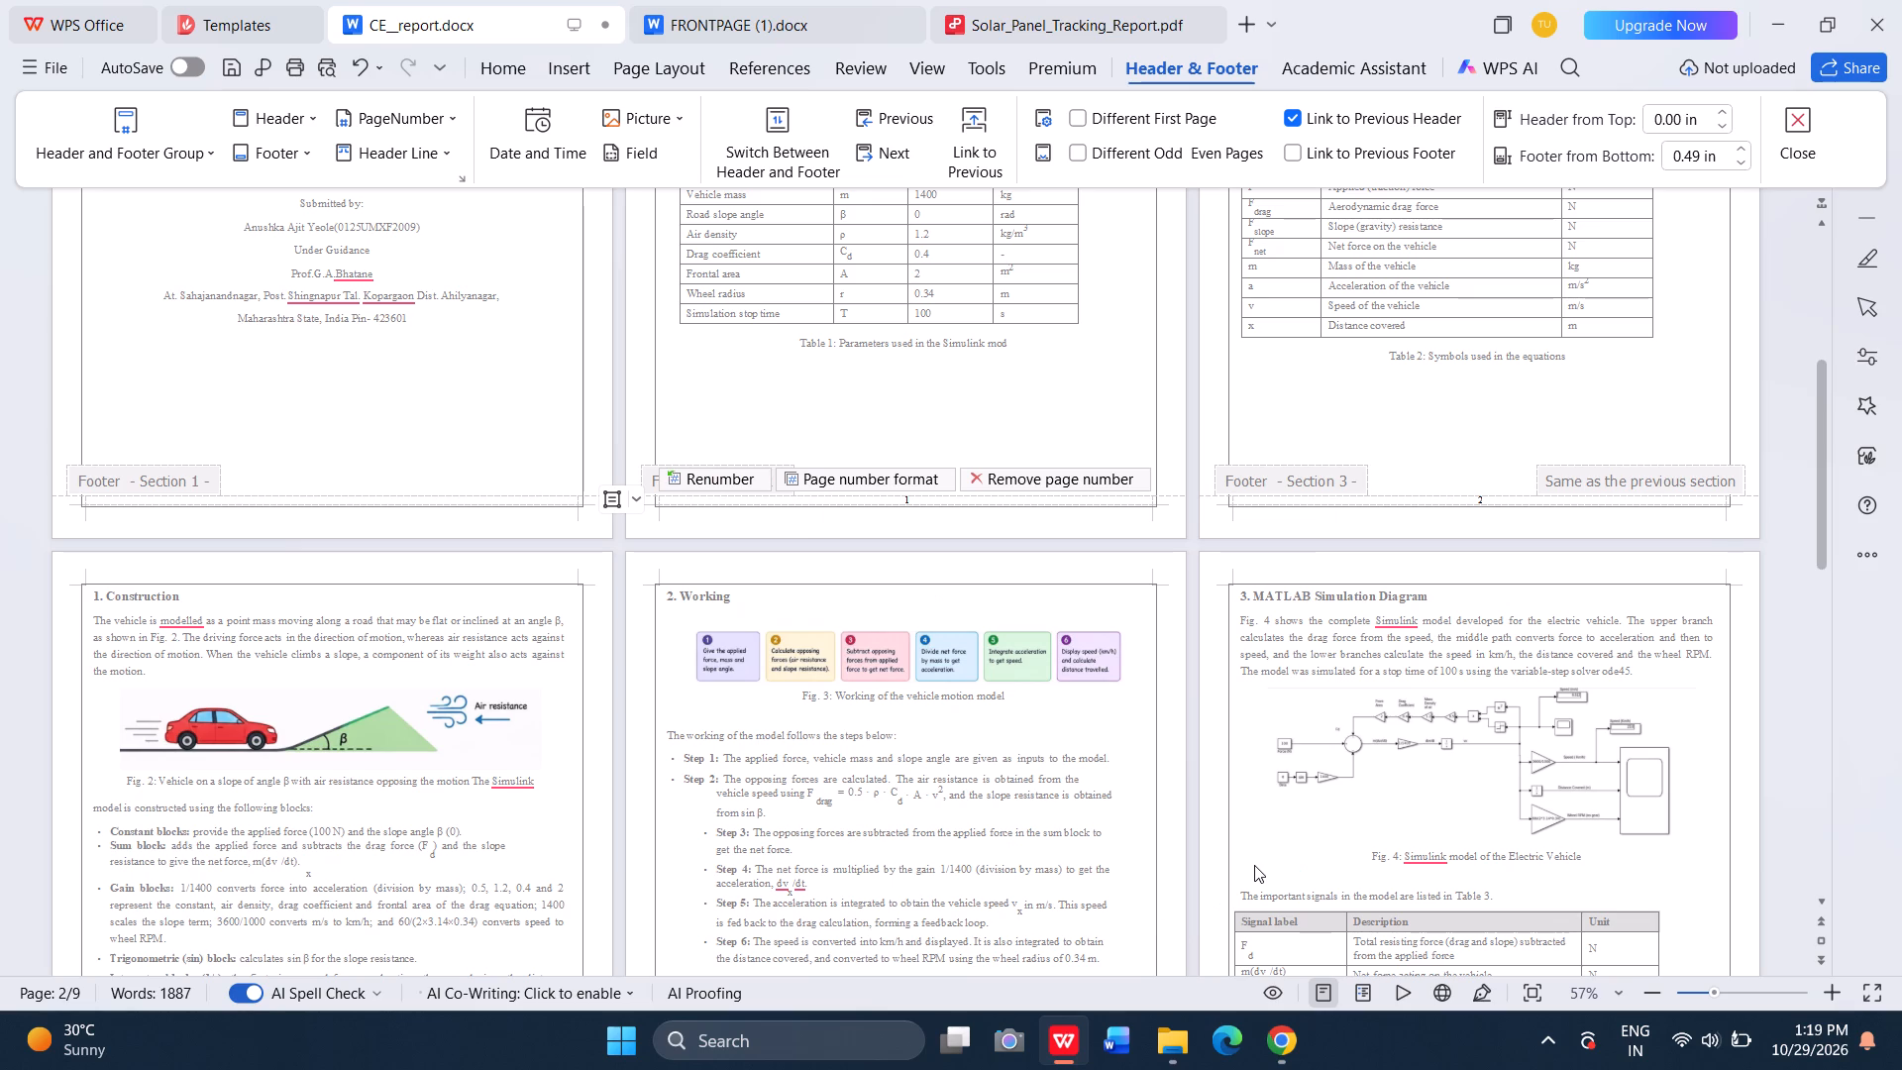
{"action": "scroll", "coordinate": [1177, 675], "scroll_direction": "down", "scroll_amount": 2}
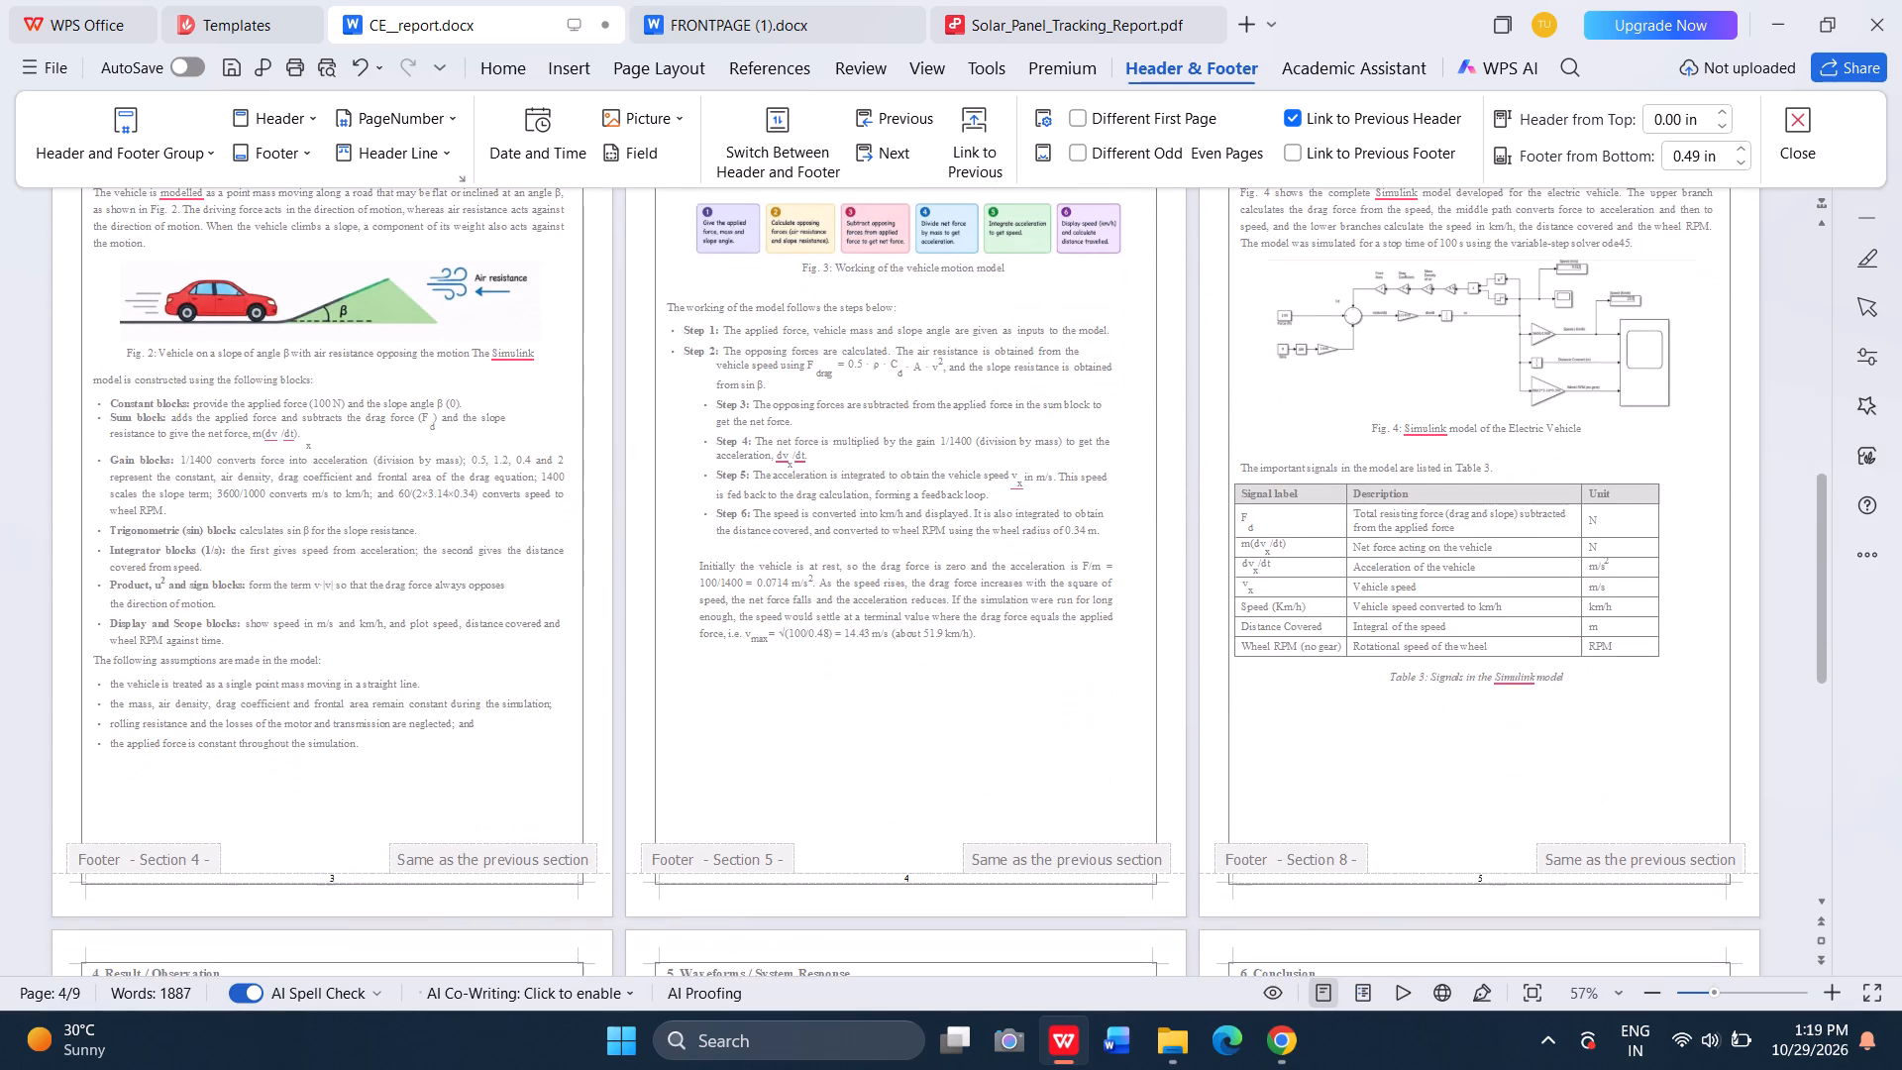
{"action": "scroll", "coordinate": [1177, 675], "scroll_direction": "down", "scroll_amount": 2}
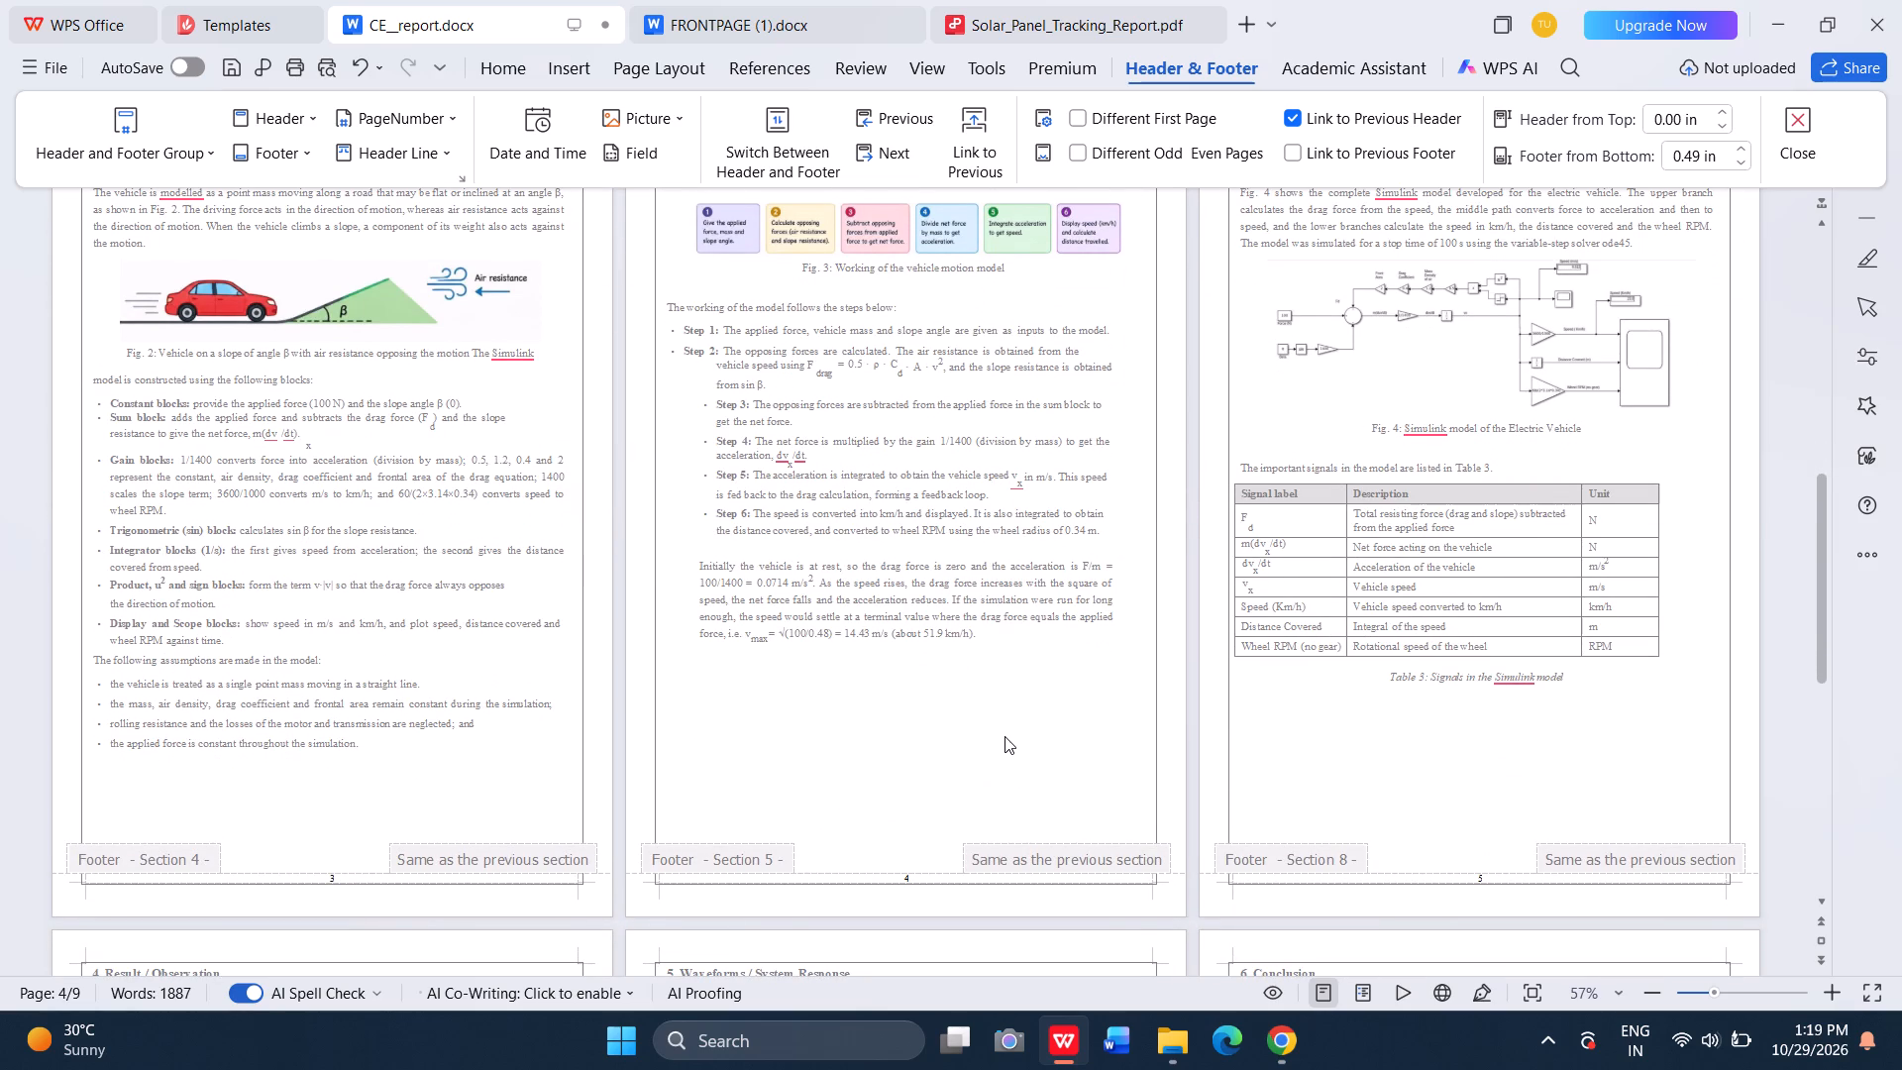
Set the Section 5 footer's distance from the bottom to 0.50 in.
{"action": "left_click", "coordinate": [1004, 736]}
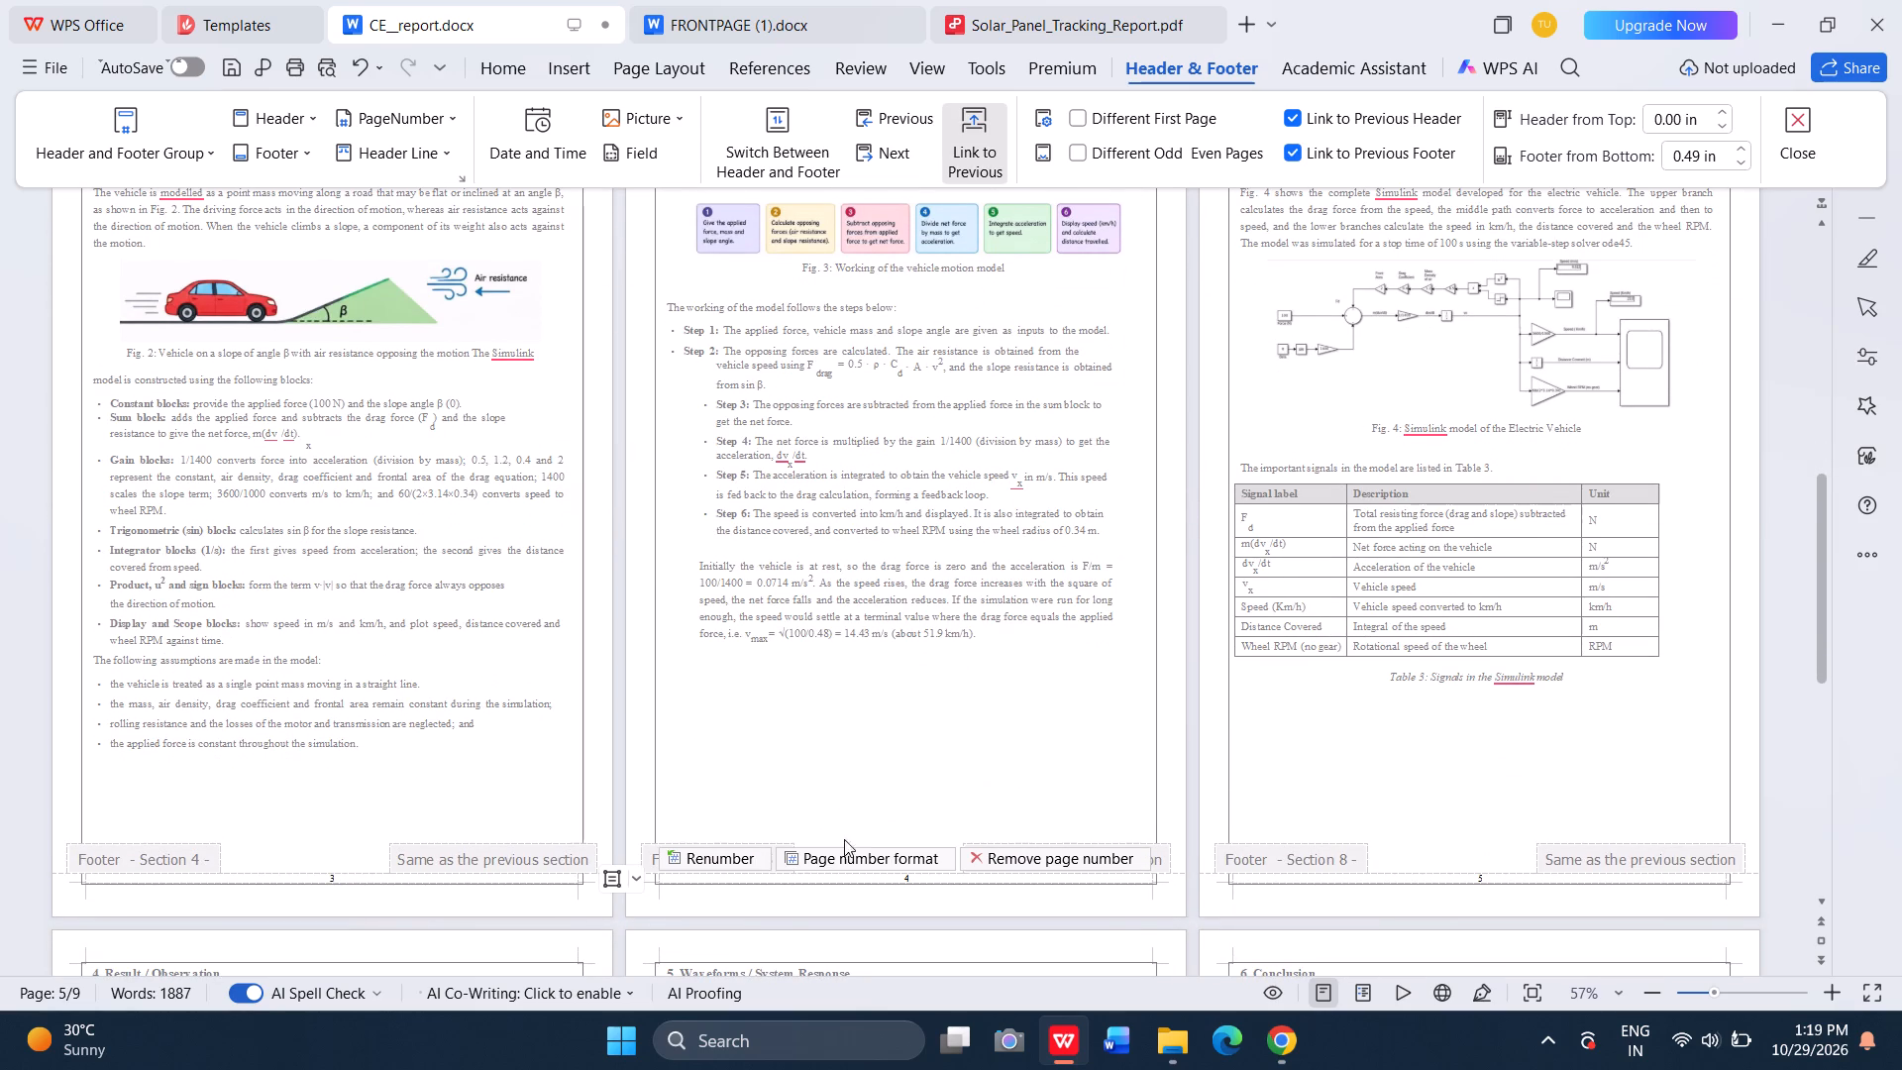
{"action": "scroll", "coordinate": [683, 869], "scroll_direction": "down", "scroll_amount": 9}
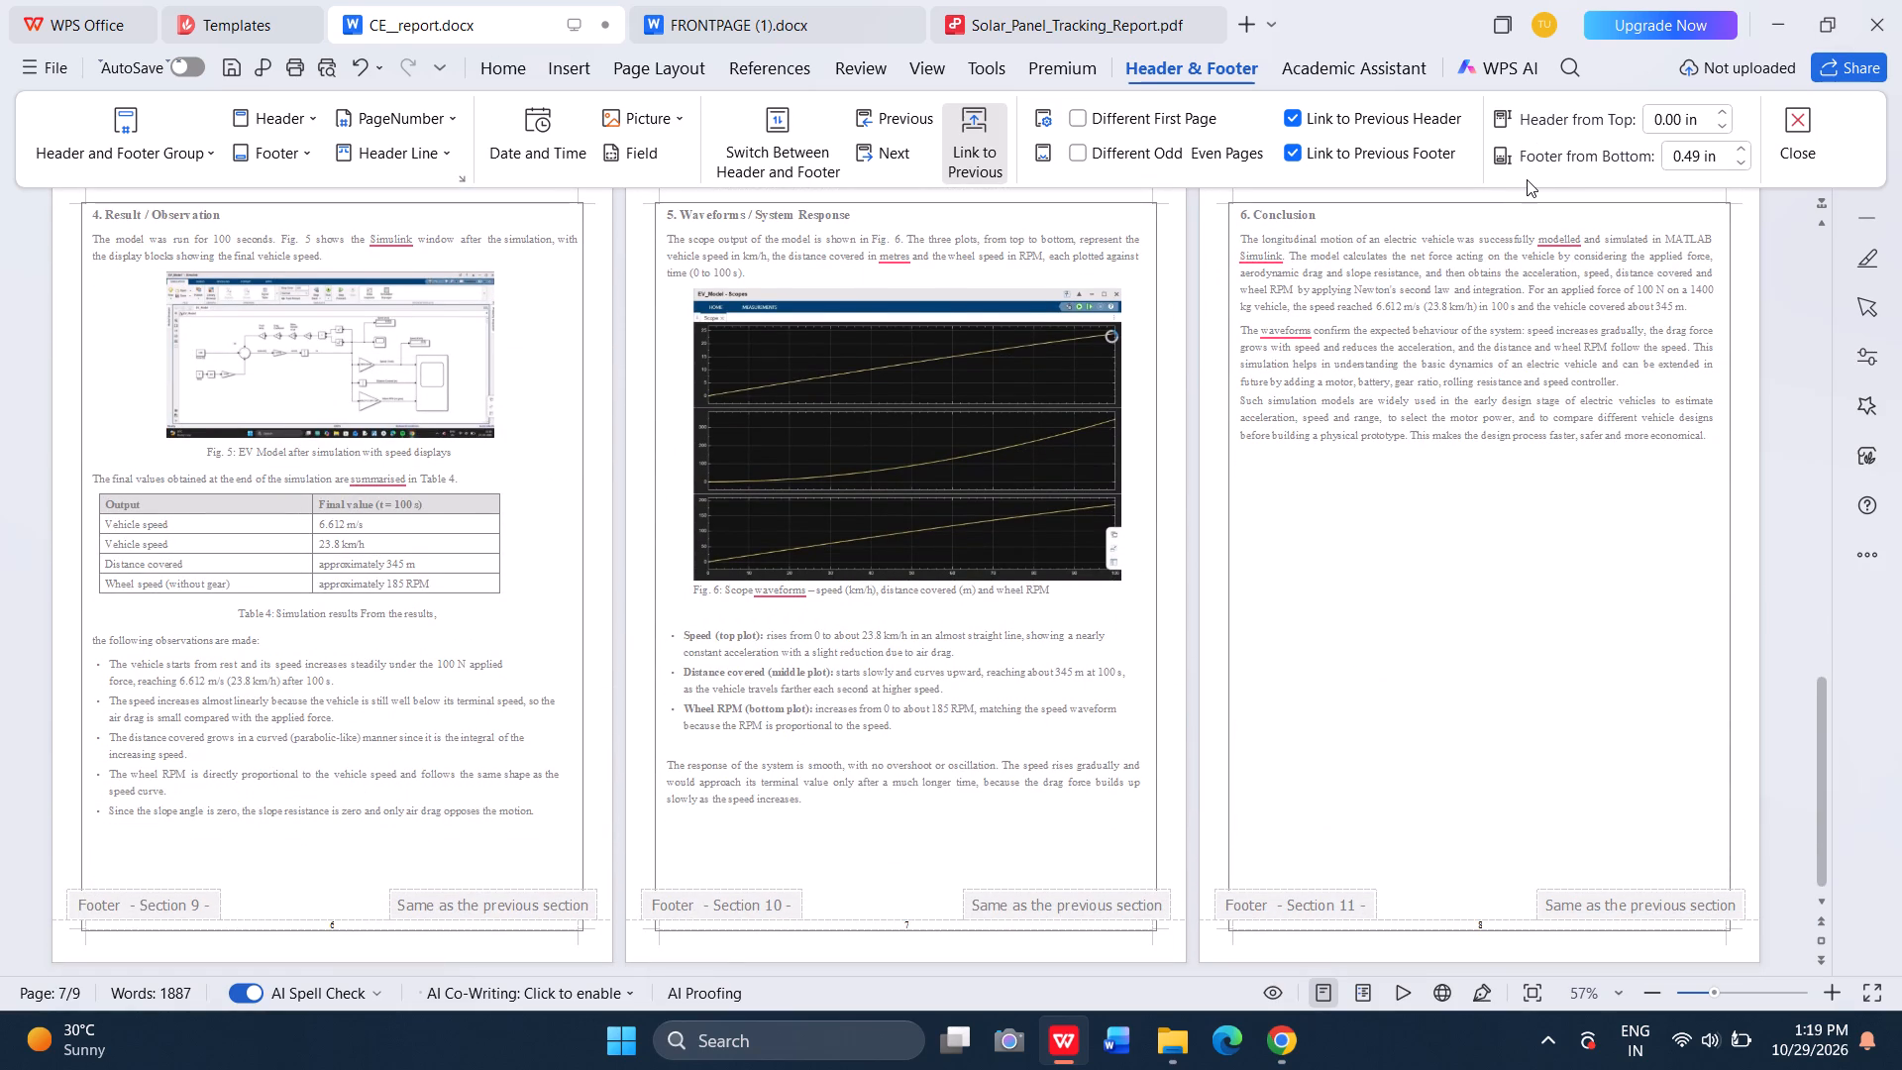
{"action": "left_click", "coordinate": [1746, 162]}
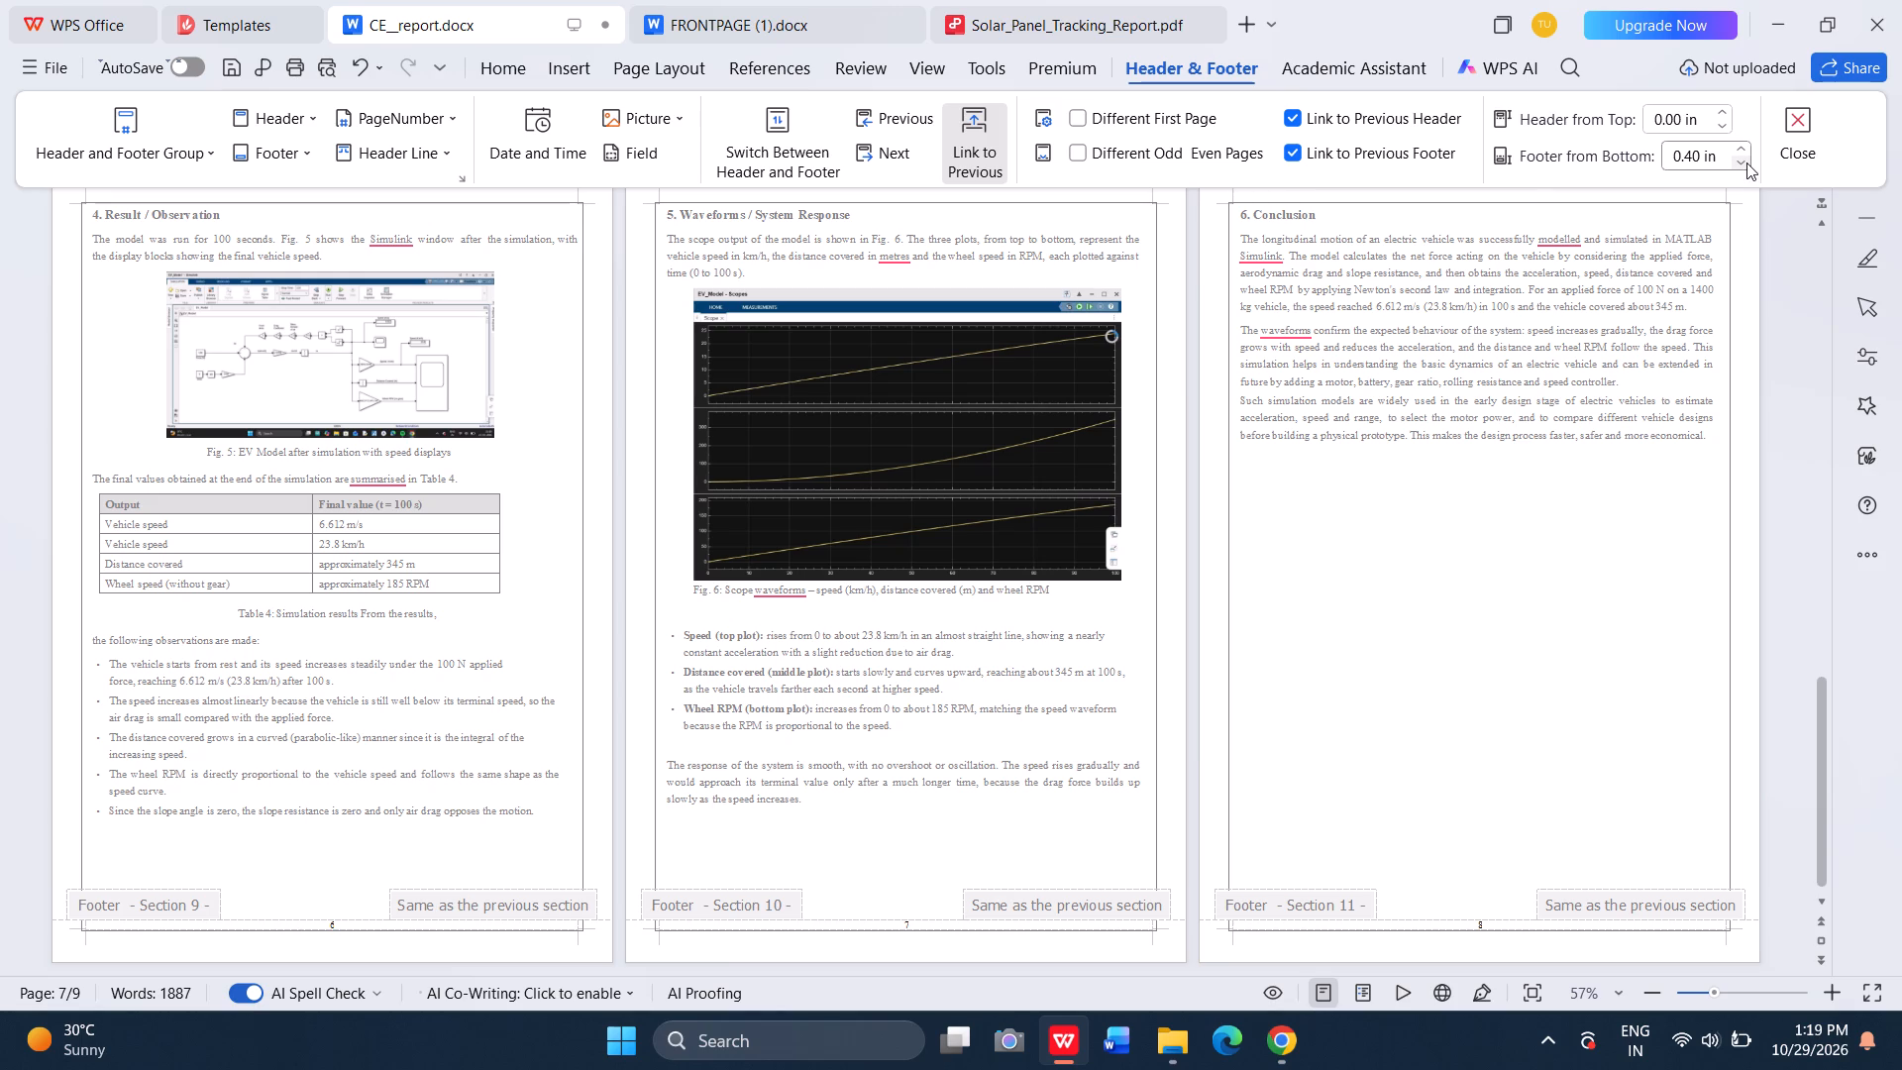
{"action": "left_click", "coordinate": [1746, 162]}
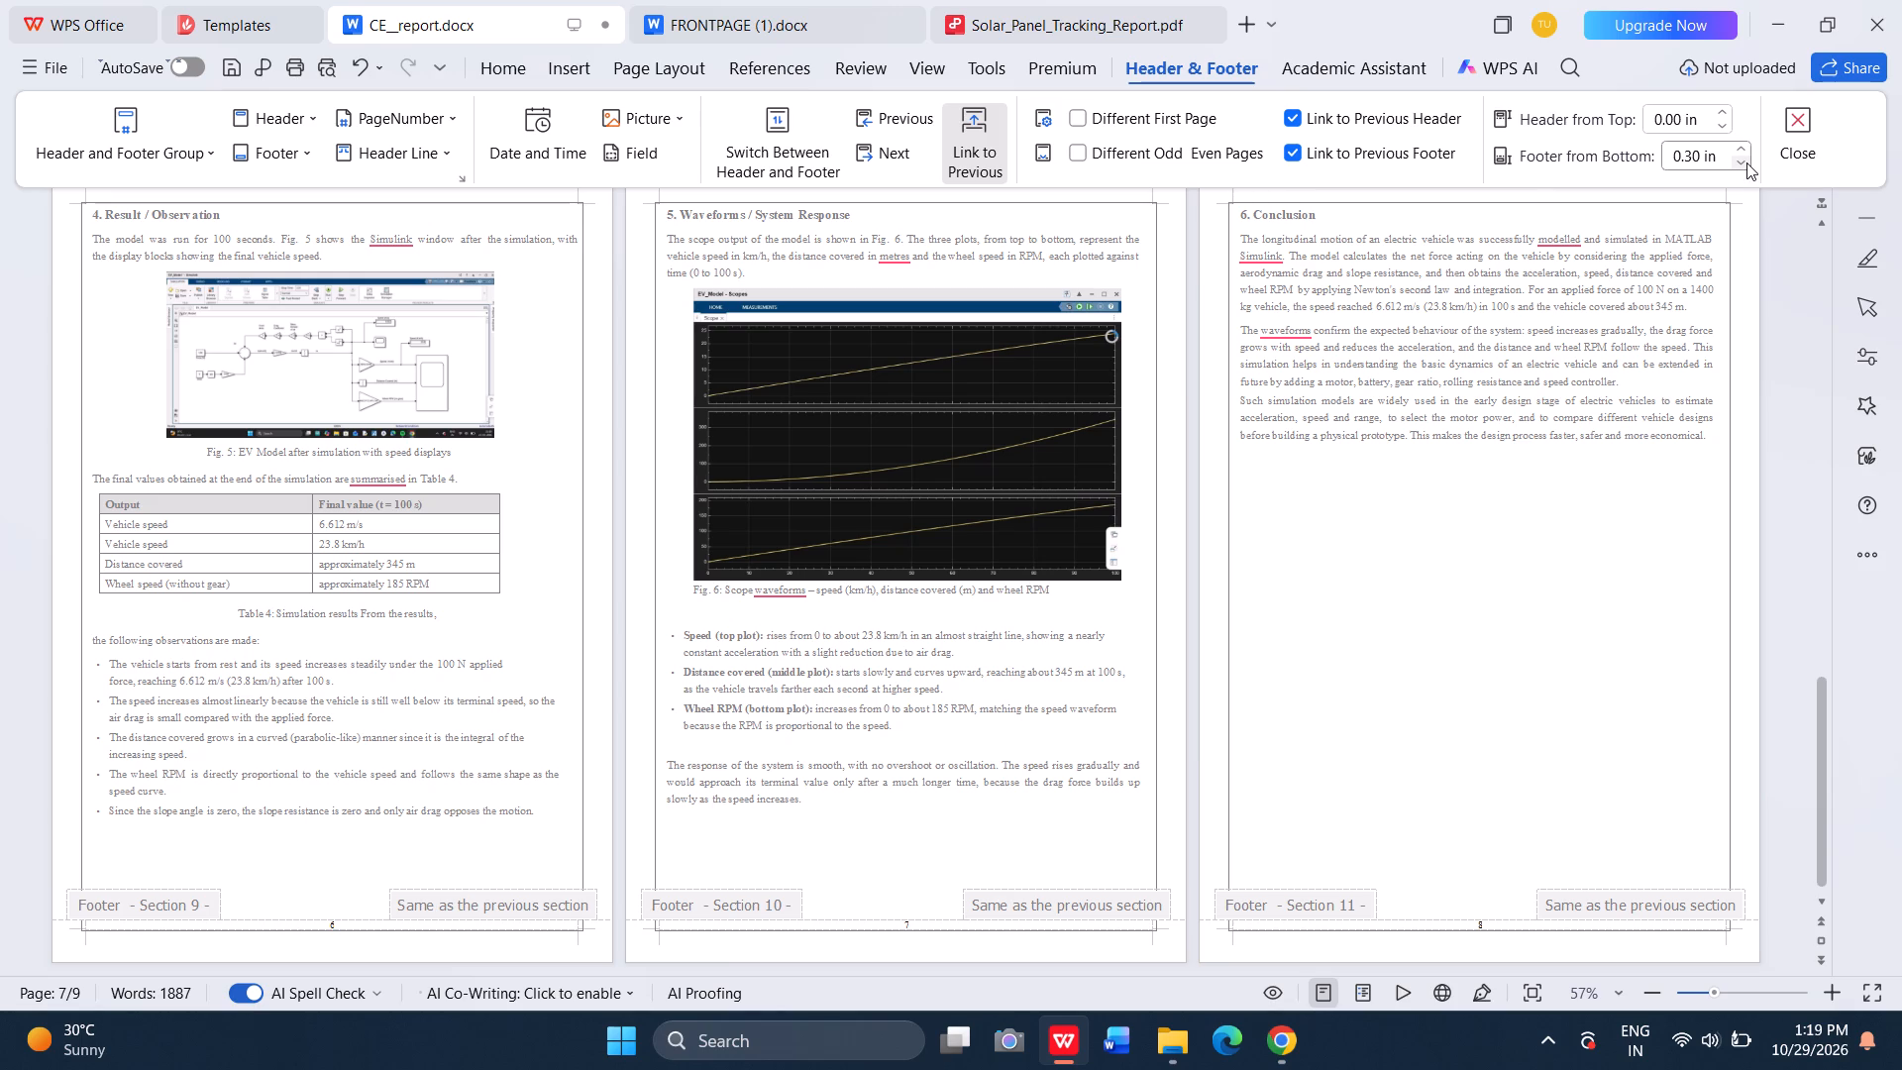
{"action": "left_click", "coordinate": [1744, 146]}
{"action": "left_click", "coordinate": [1744, 146]}
Set the Section 9 footer's distance from the bottom to 0.60 in.
{"action": "left_click", "coordinate": [1799, 225]}
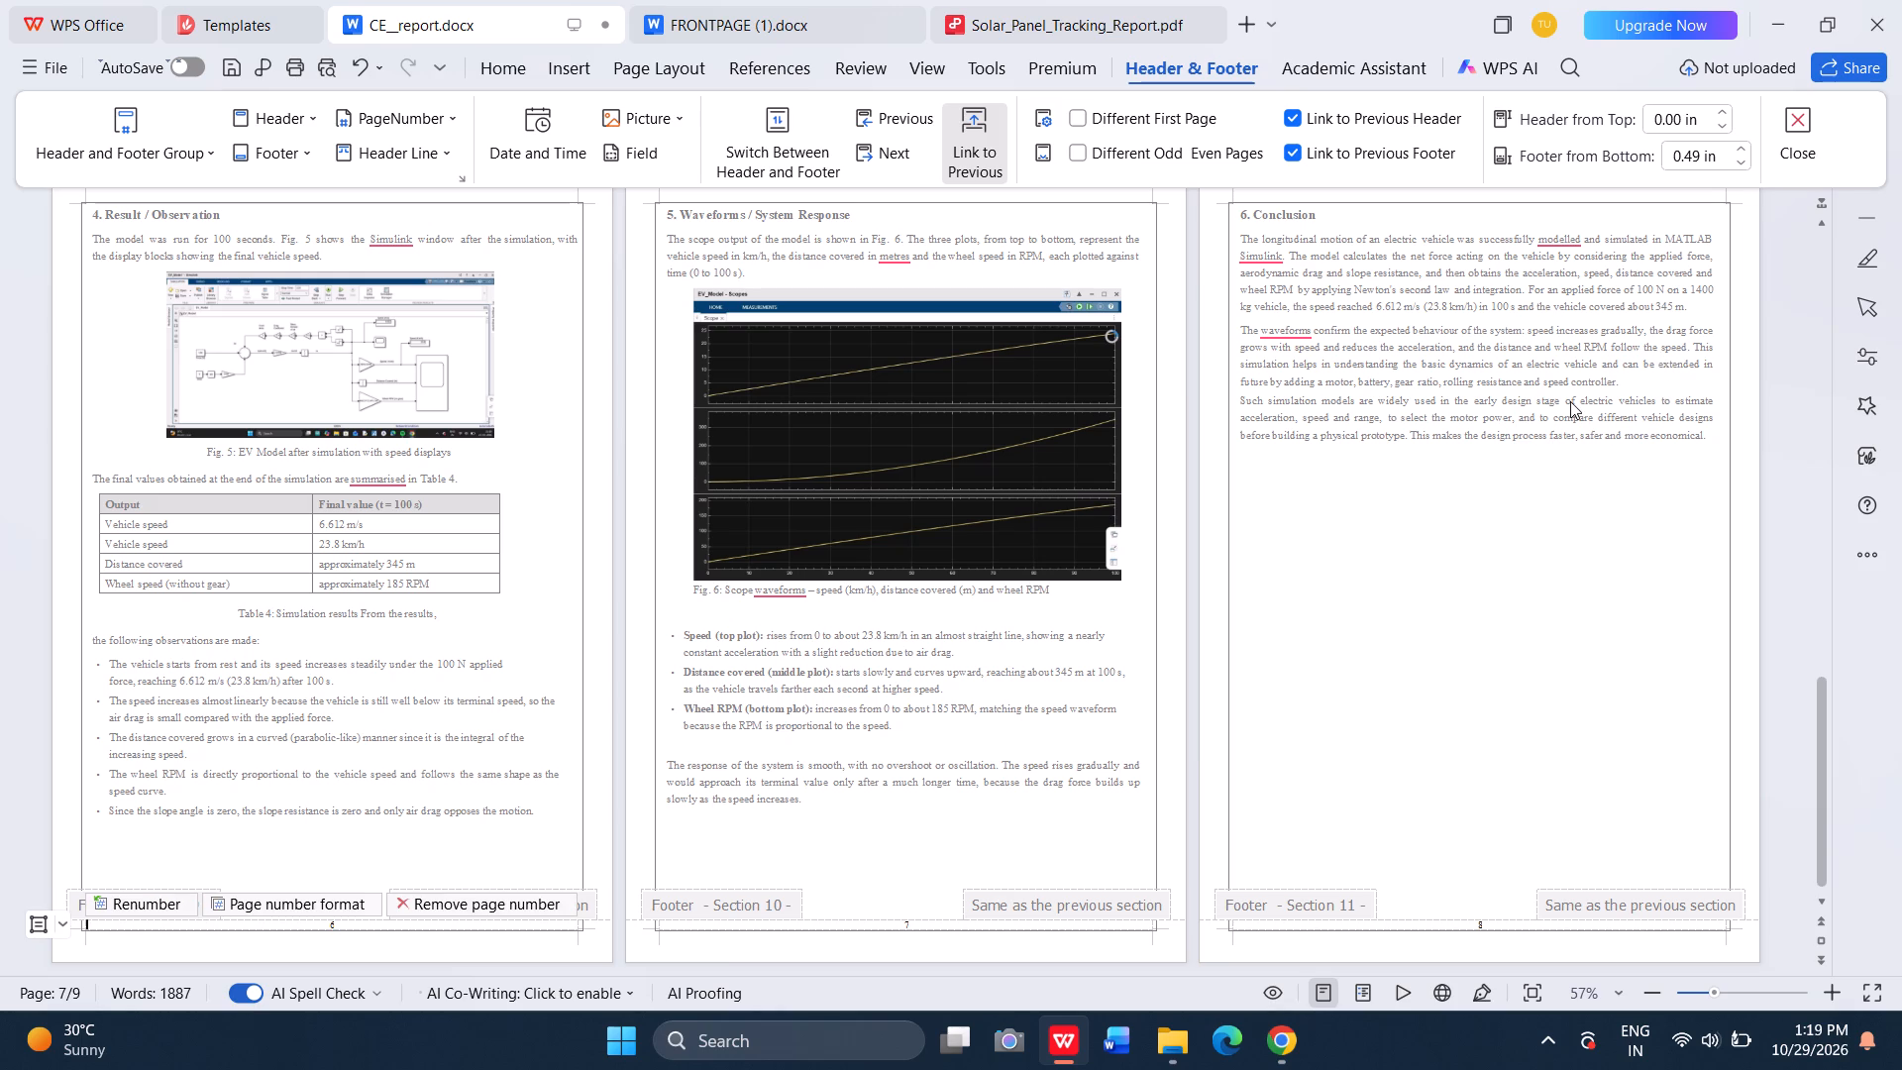
{"action": "left_click", "coordinate": [1737, 146]}
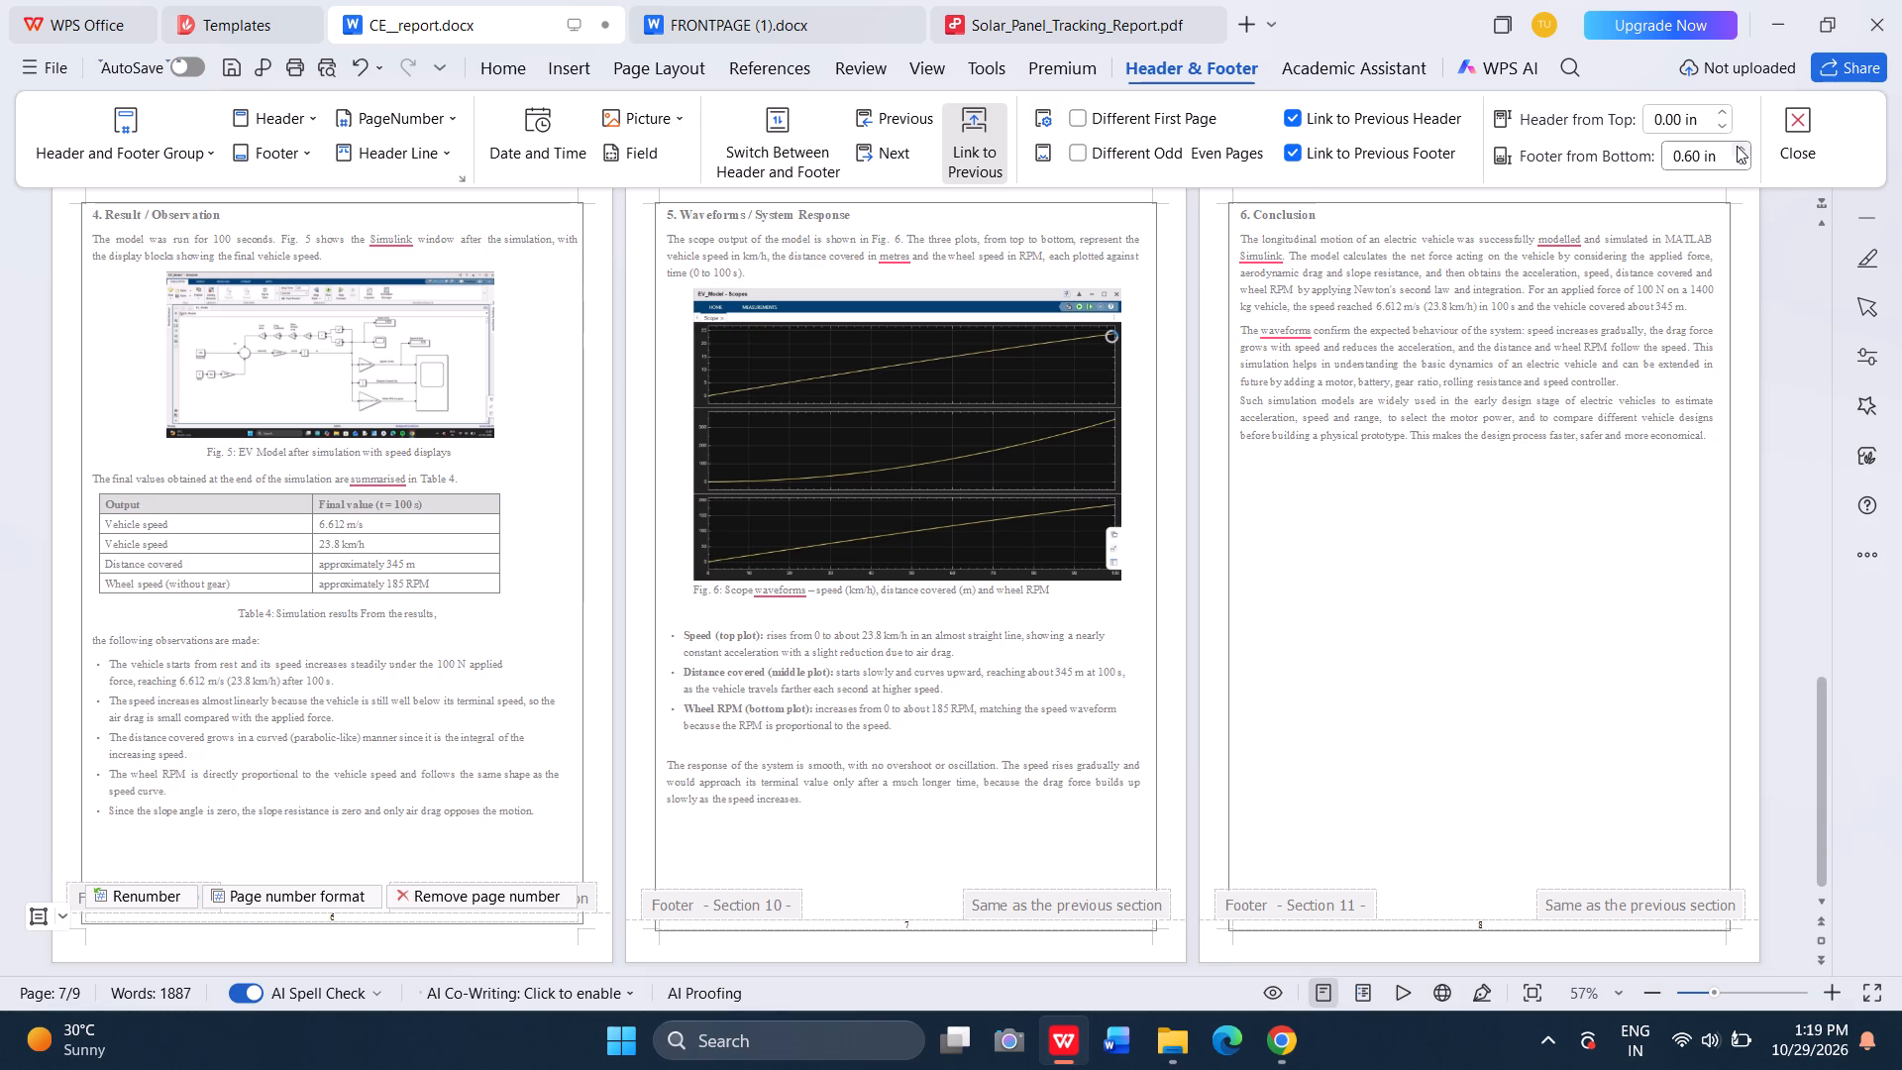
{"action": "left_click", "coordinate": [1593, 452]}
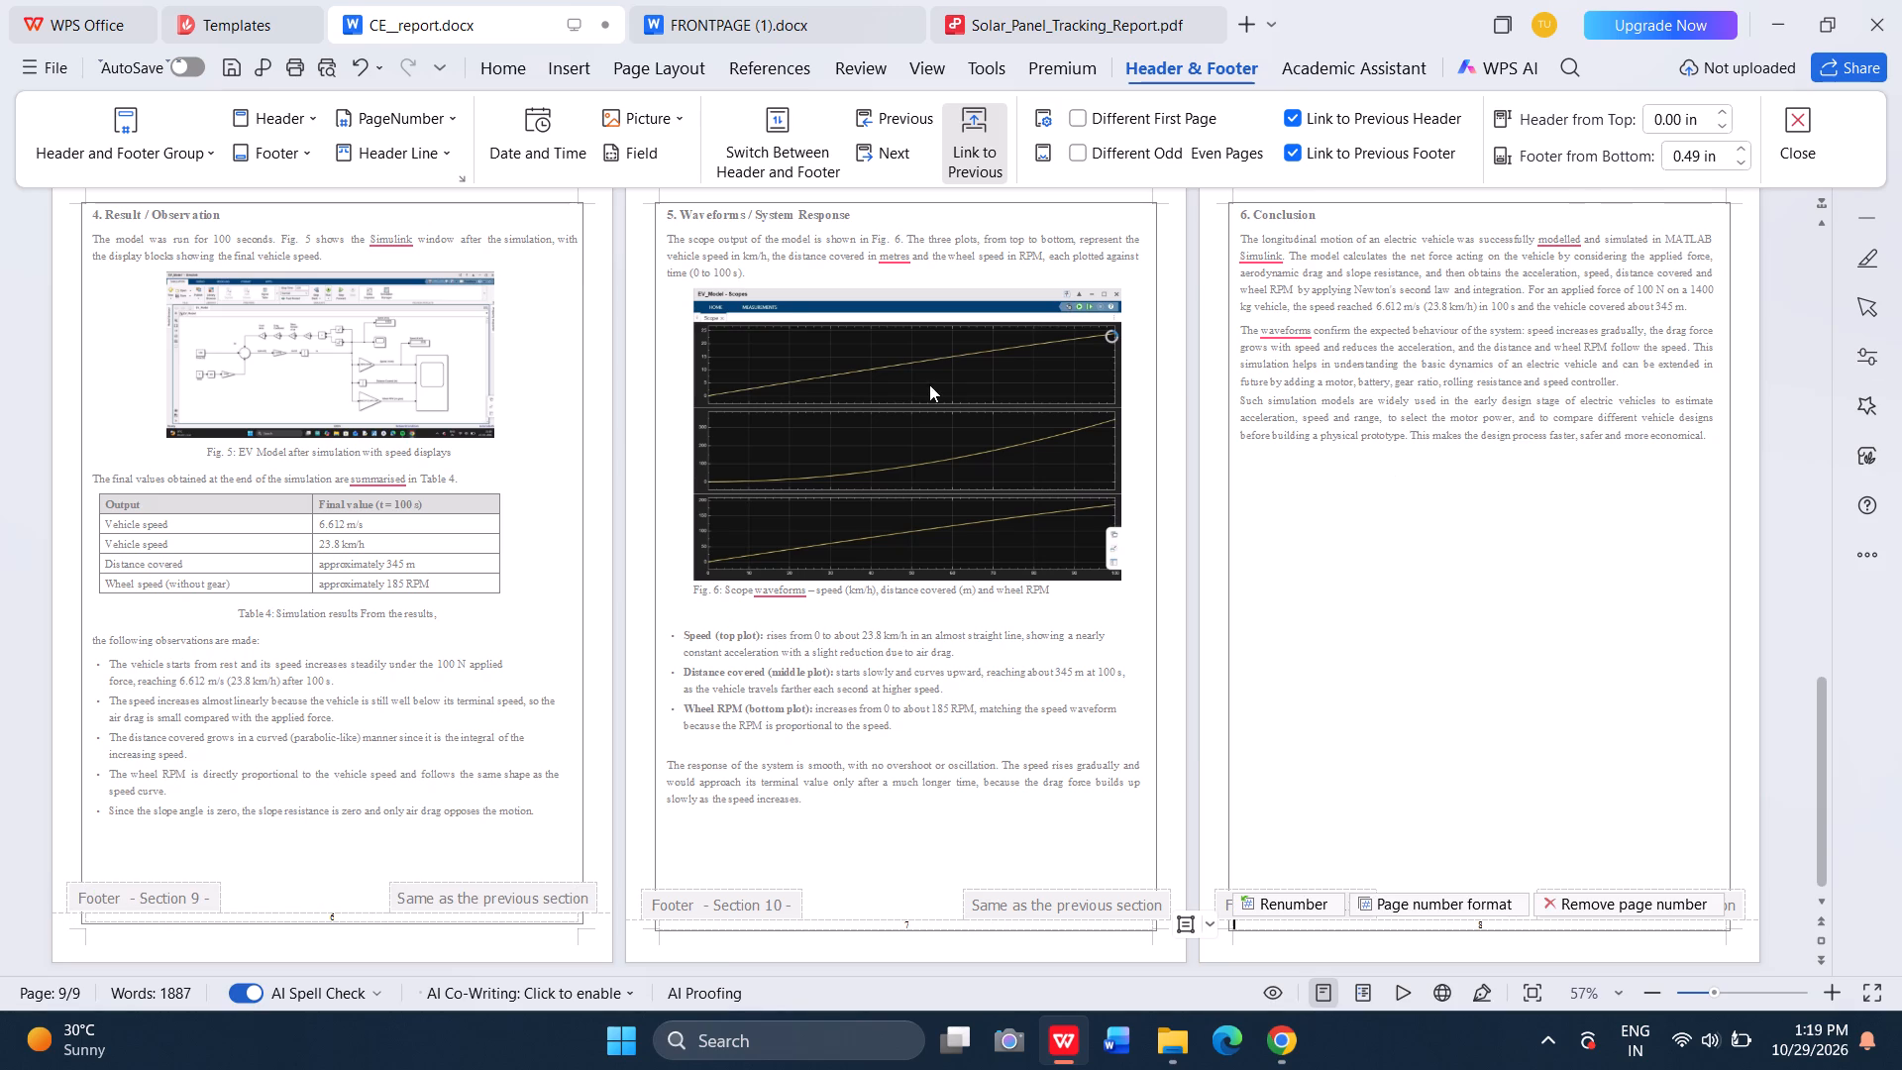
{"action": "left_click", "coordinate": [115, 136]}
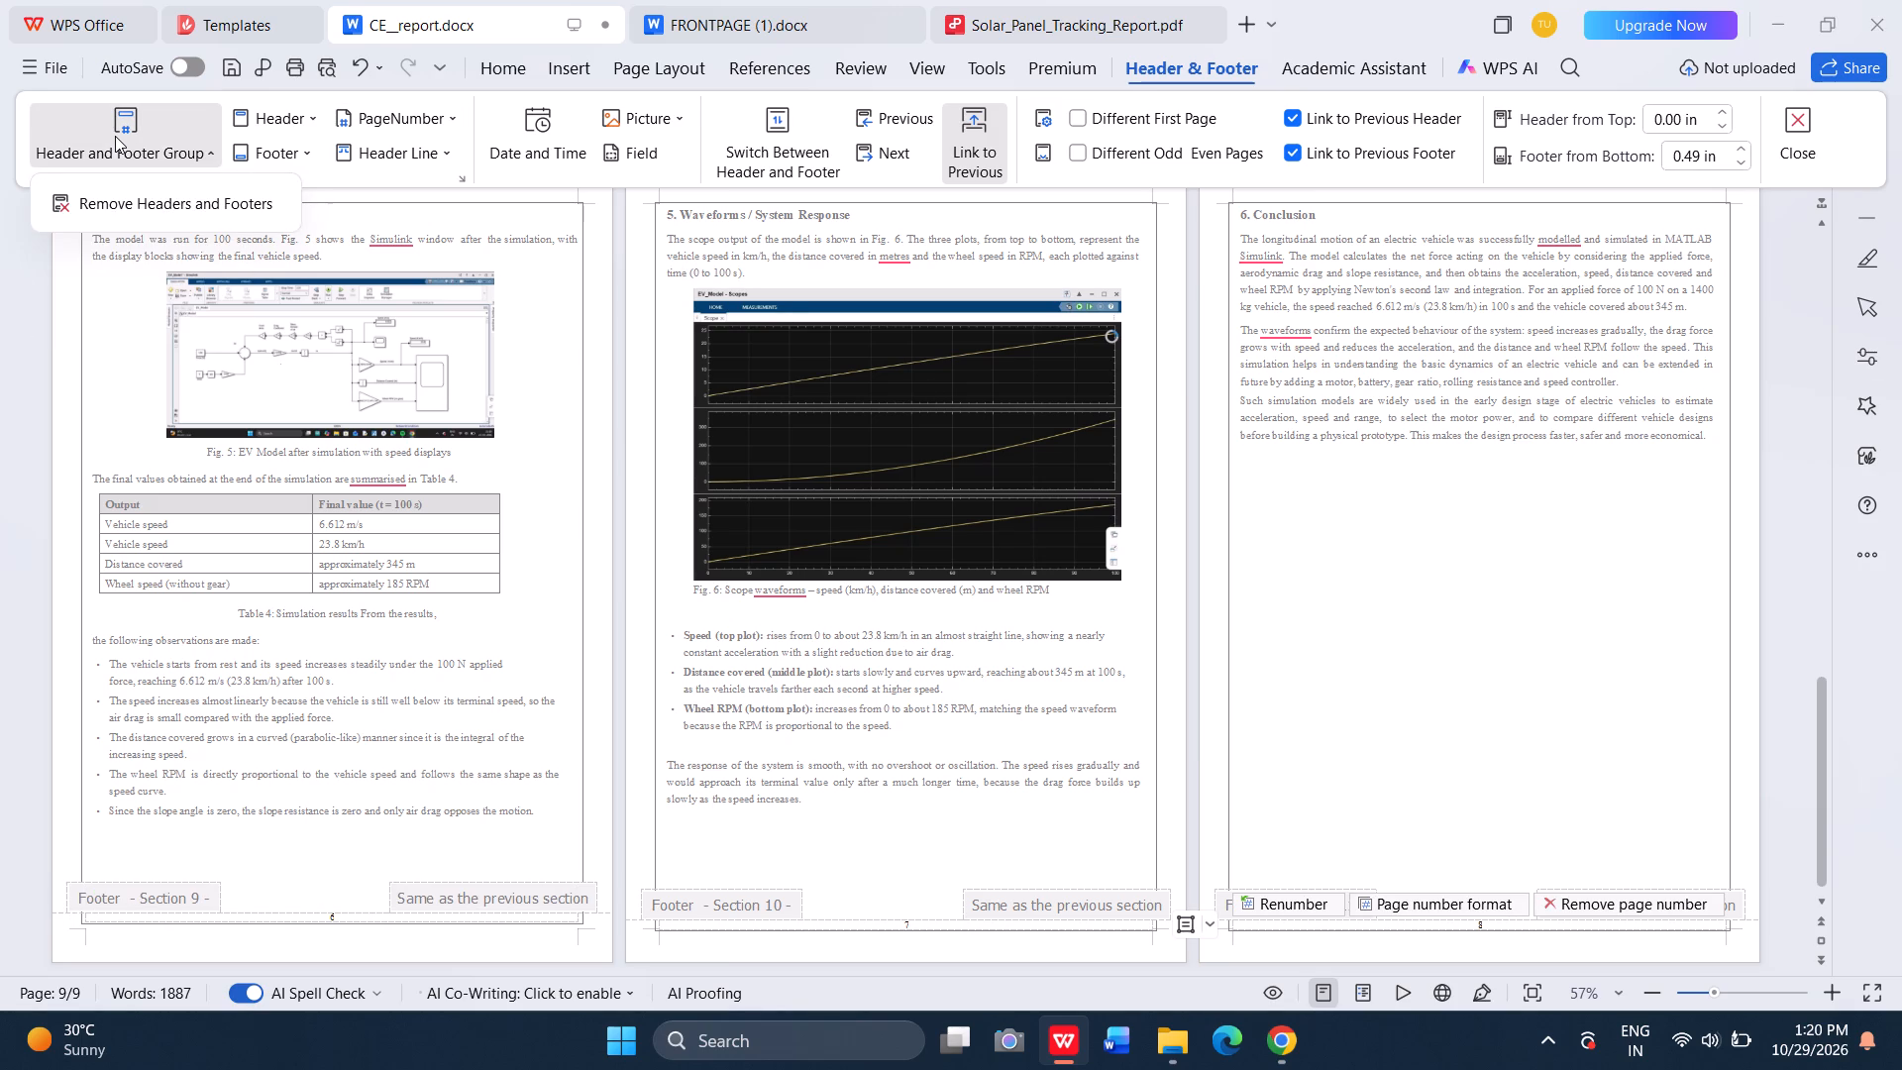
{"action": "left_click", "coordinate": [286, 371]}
Leave footer editing and return to the body text of the cover page, enlarged to 85%.
{"action": "scroll", "coordinate": [286, 371], "scroll_direction": "down", "scroll_amount": 3}
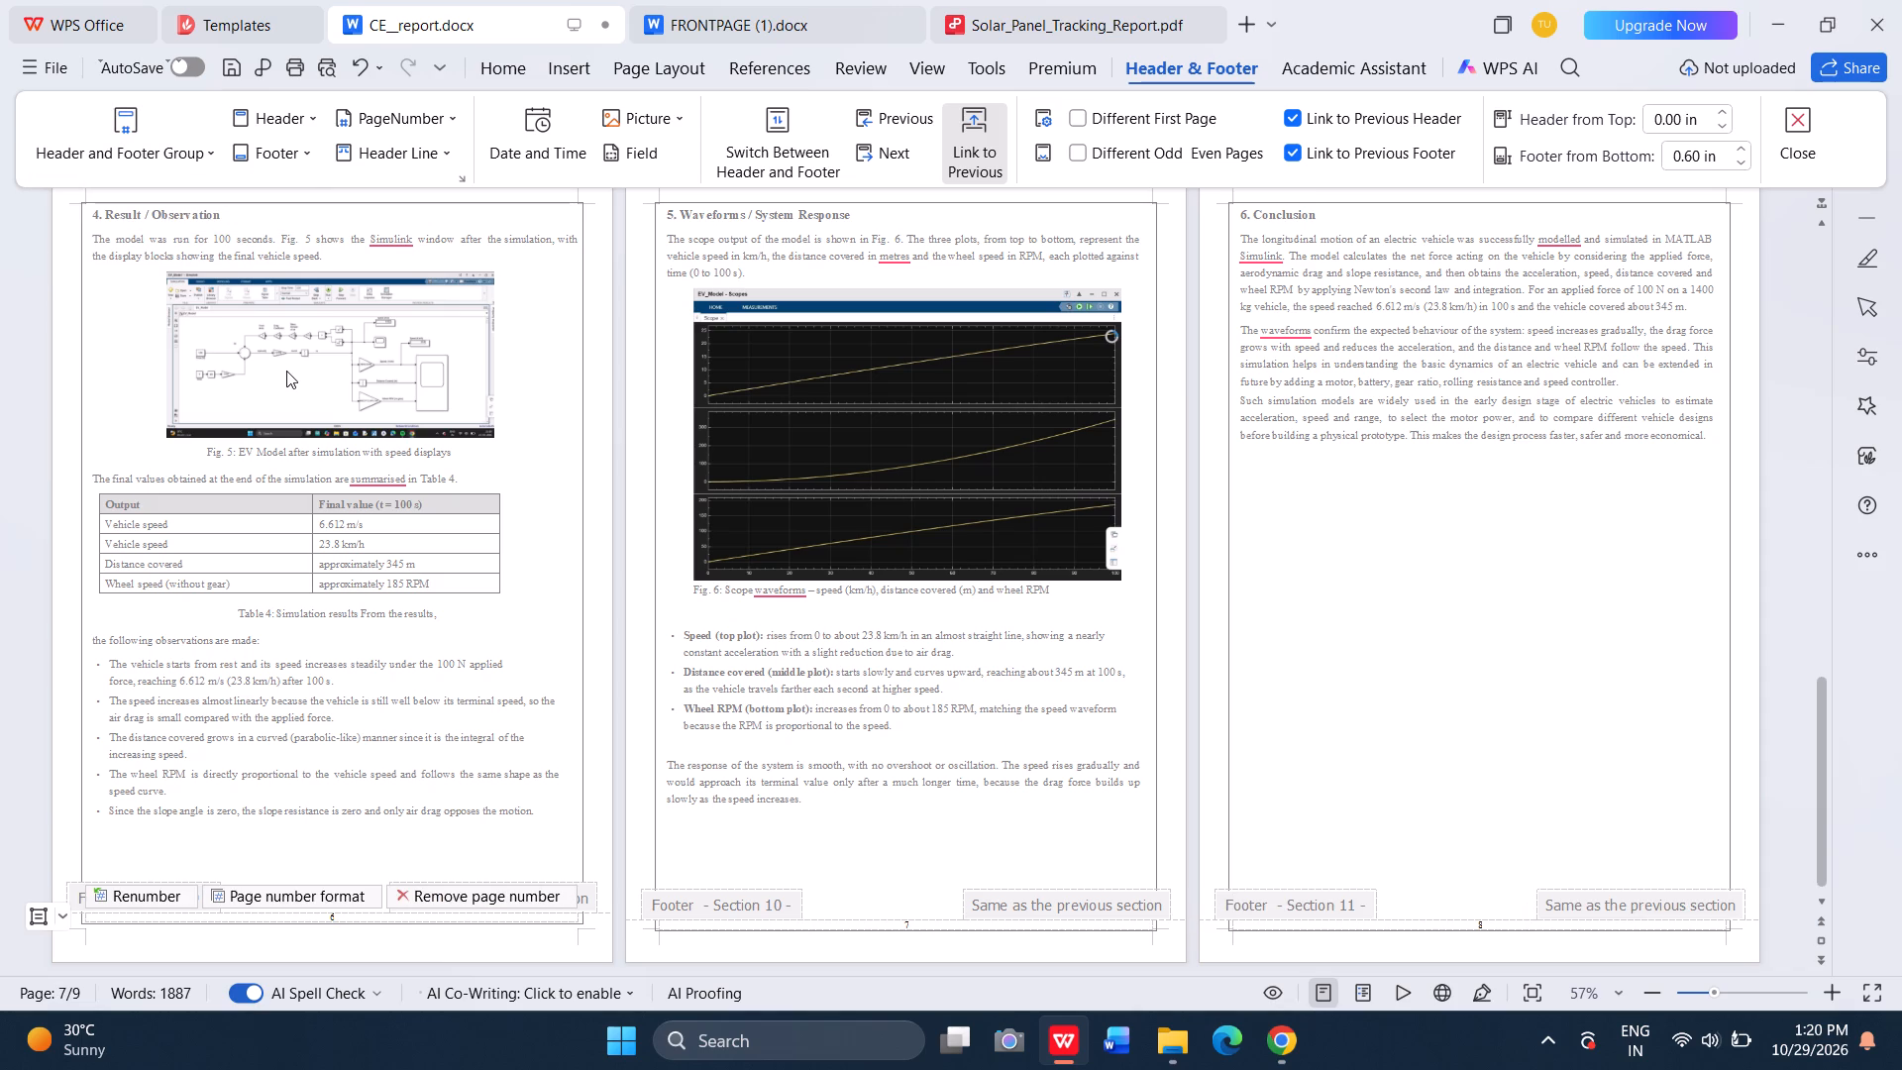
{"action": "scroll", "coordinate": [286, 371], "scroll_direction": "up", "scroll_amount": 12}
{"action": "scroll", "coordinate": [286, 371], "scroll_direction": "down", "scroll_amount": 1}
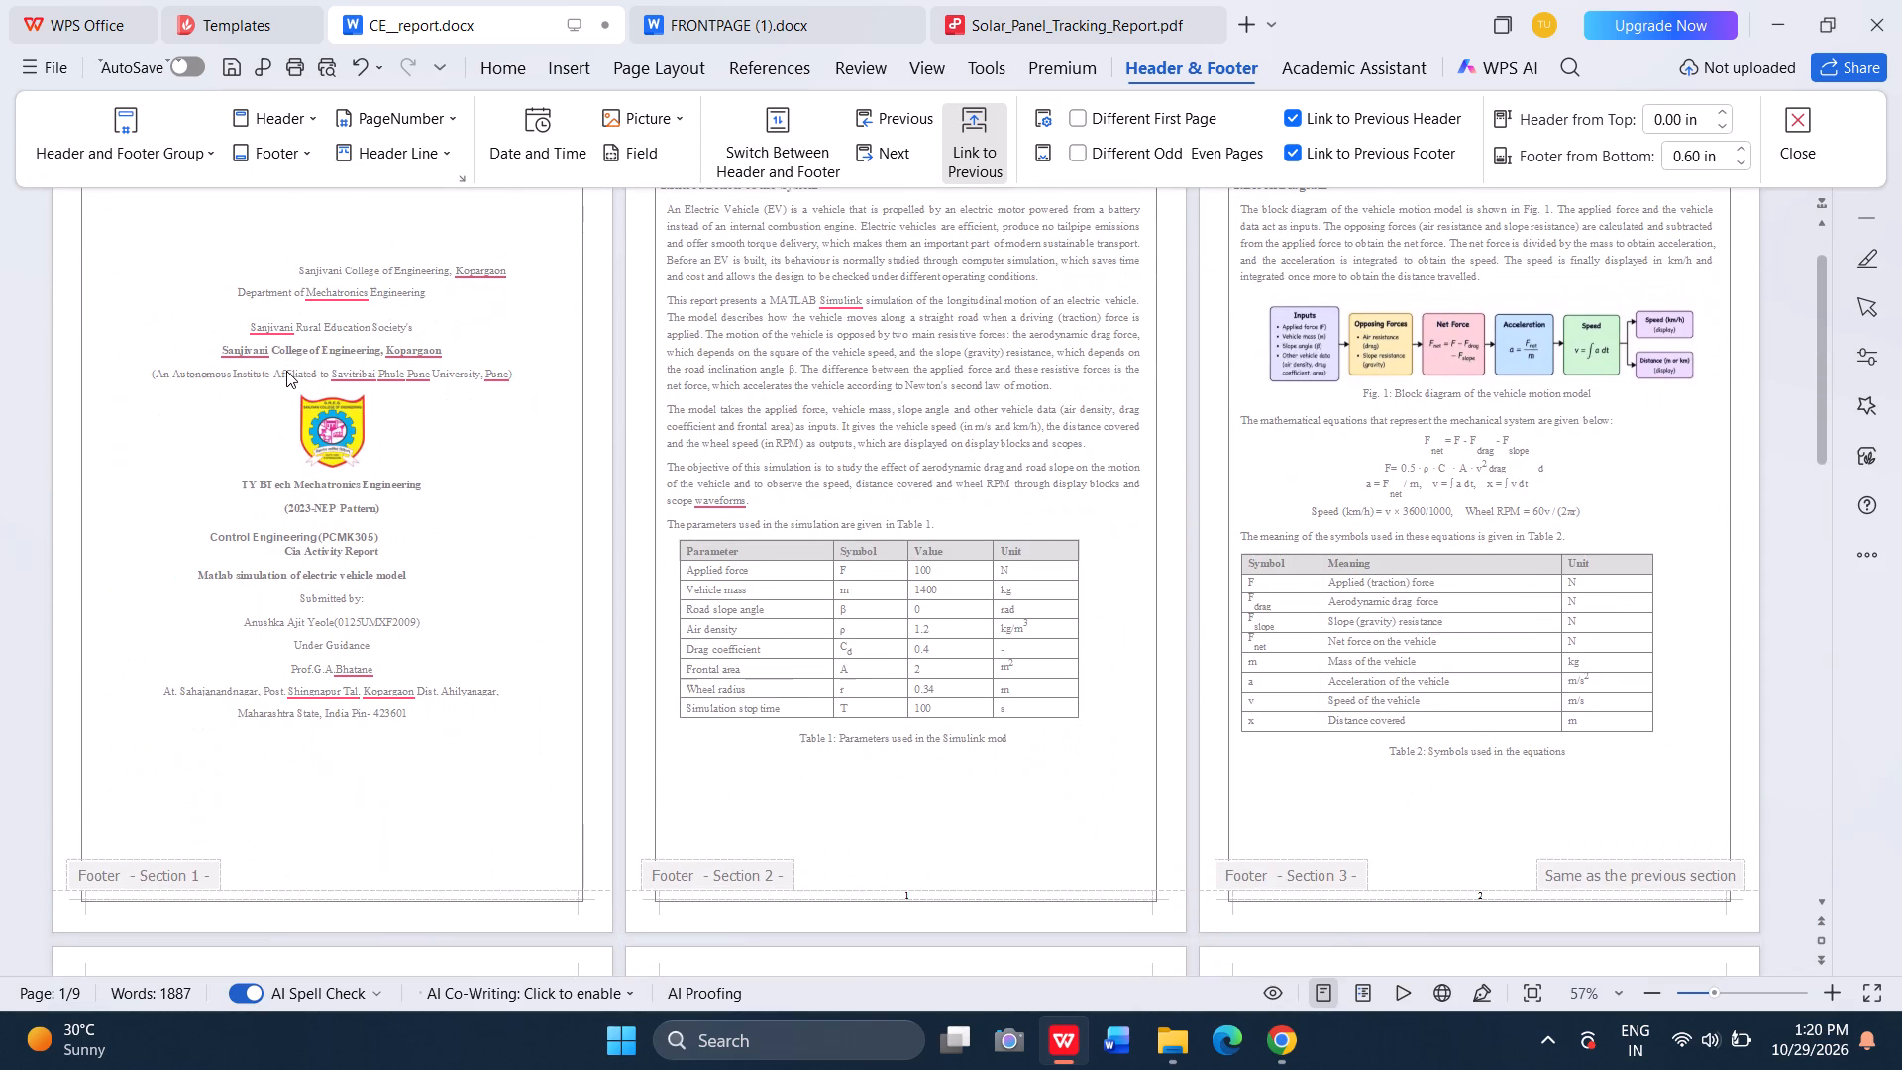
{"action": "left_click", "coordinate": [556, 480]}
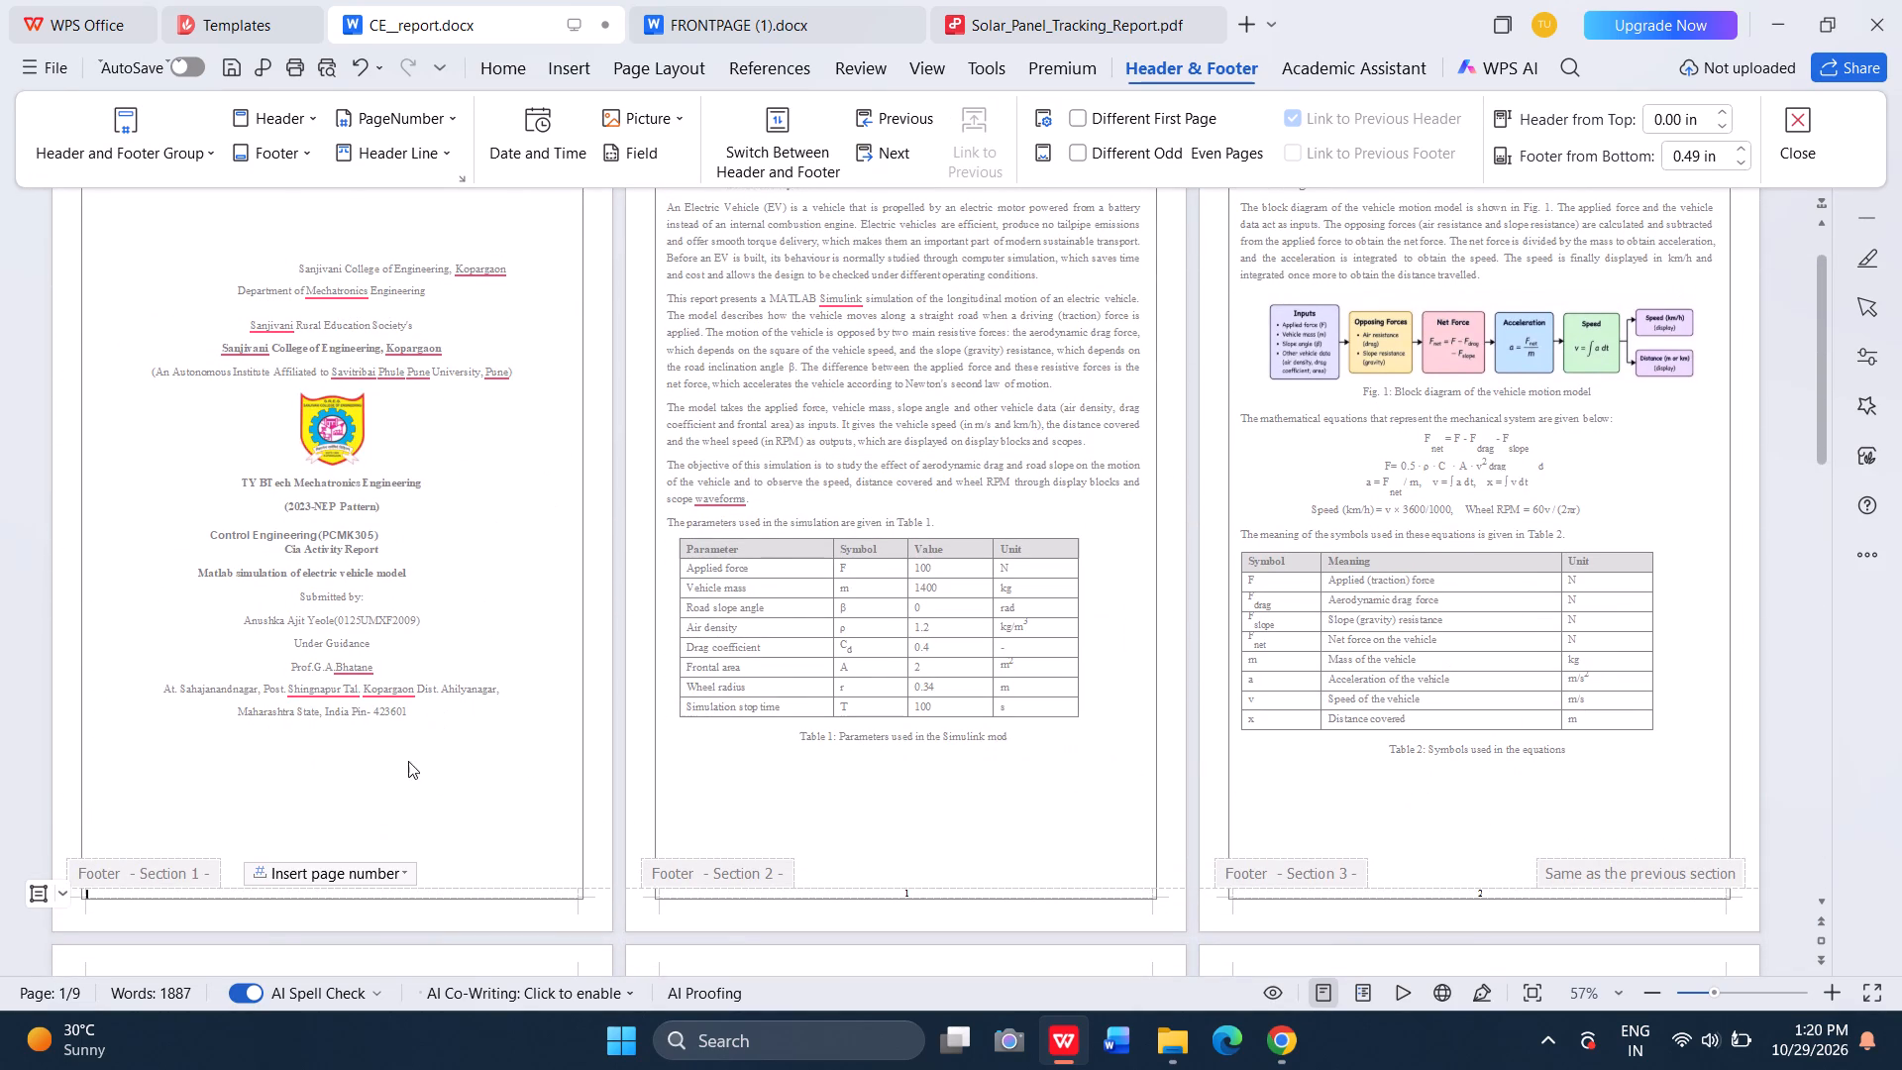
{"action": "left_click", "coordinate": [372, 818]}
{"action": "left_click", "coordinate": [419, 434]}
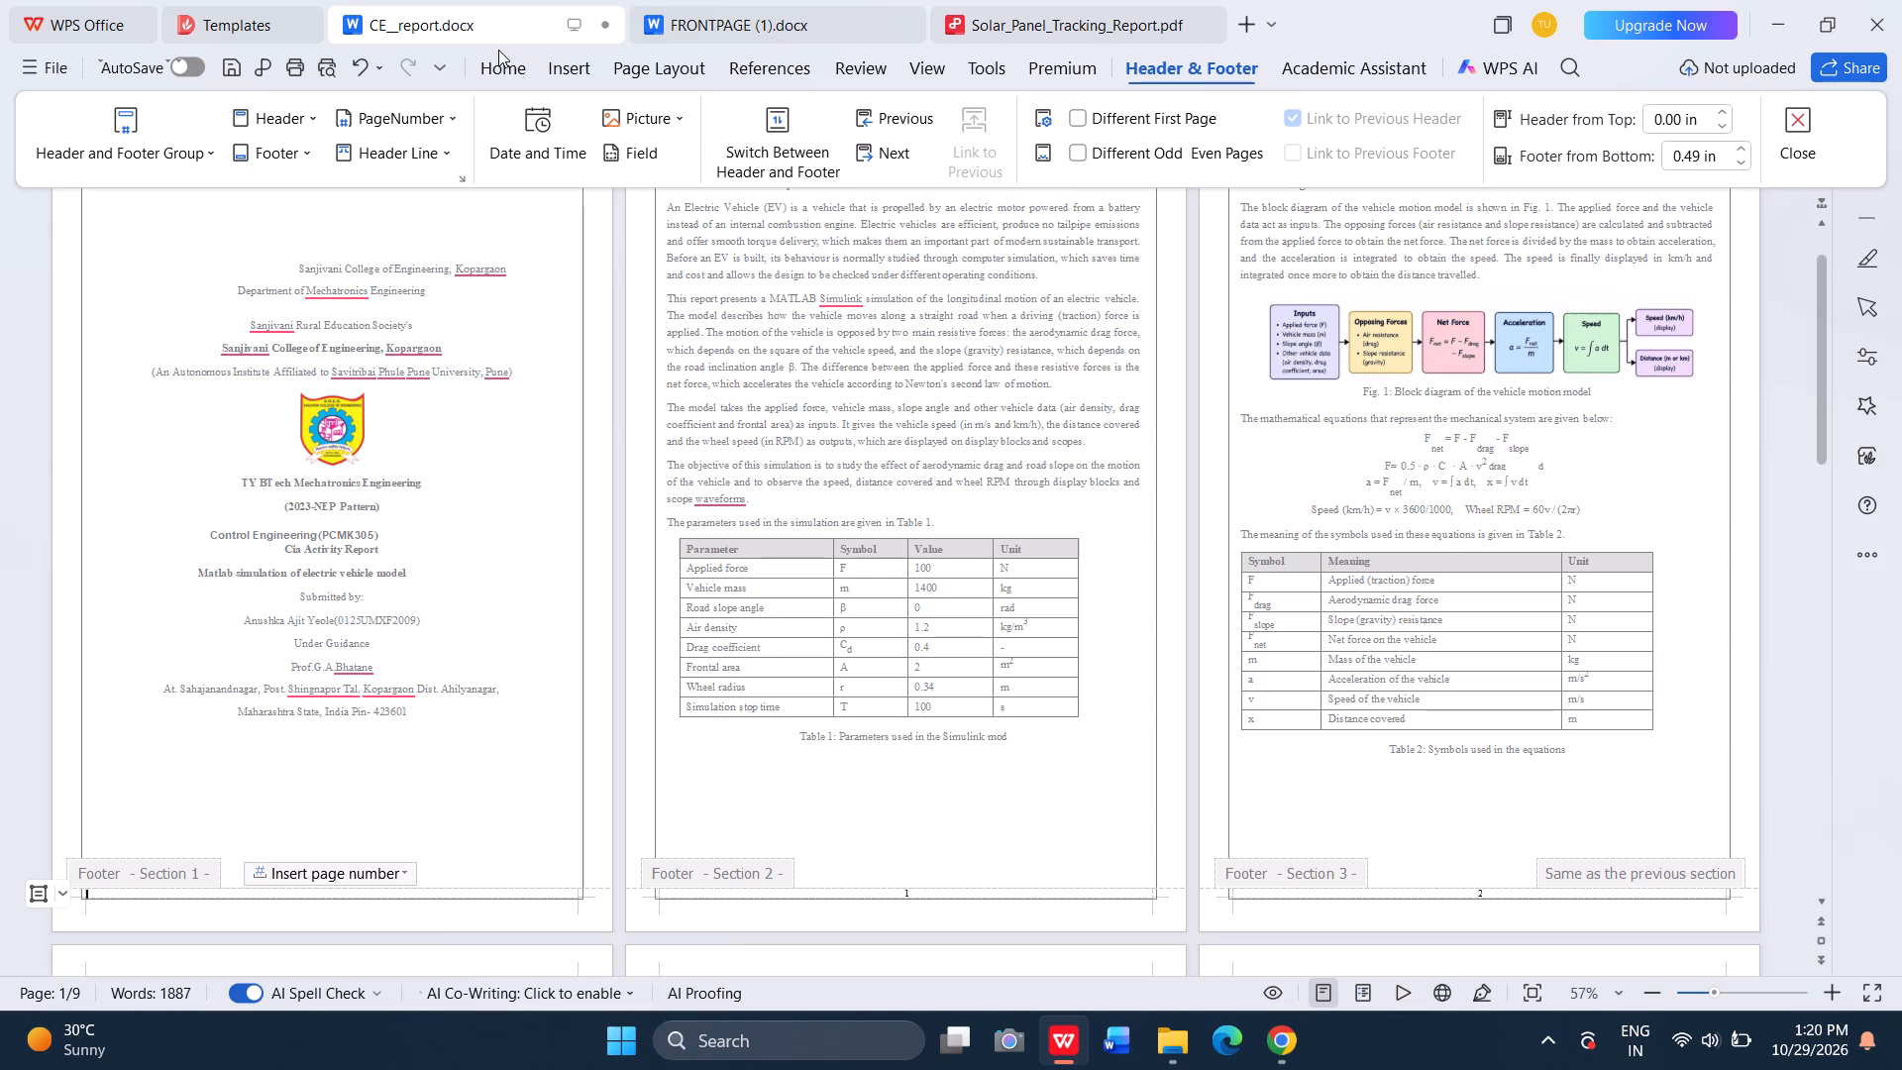
{"action": "left_click", "coordinate": [498, 50]}
{"action": "left_click", "coordinate": [496, 69]}
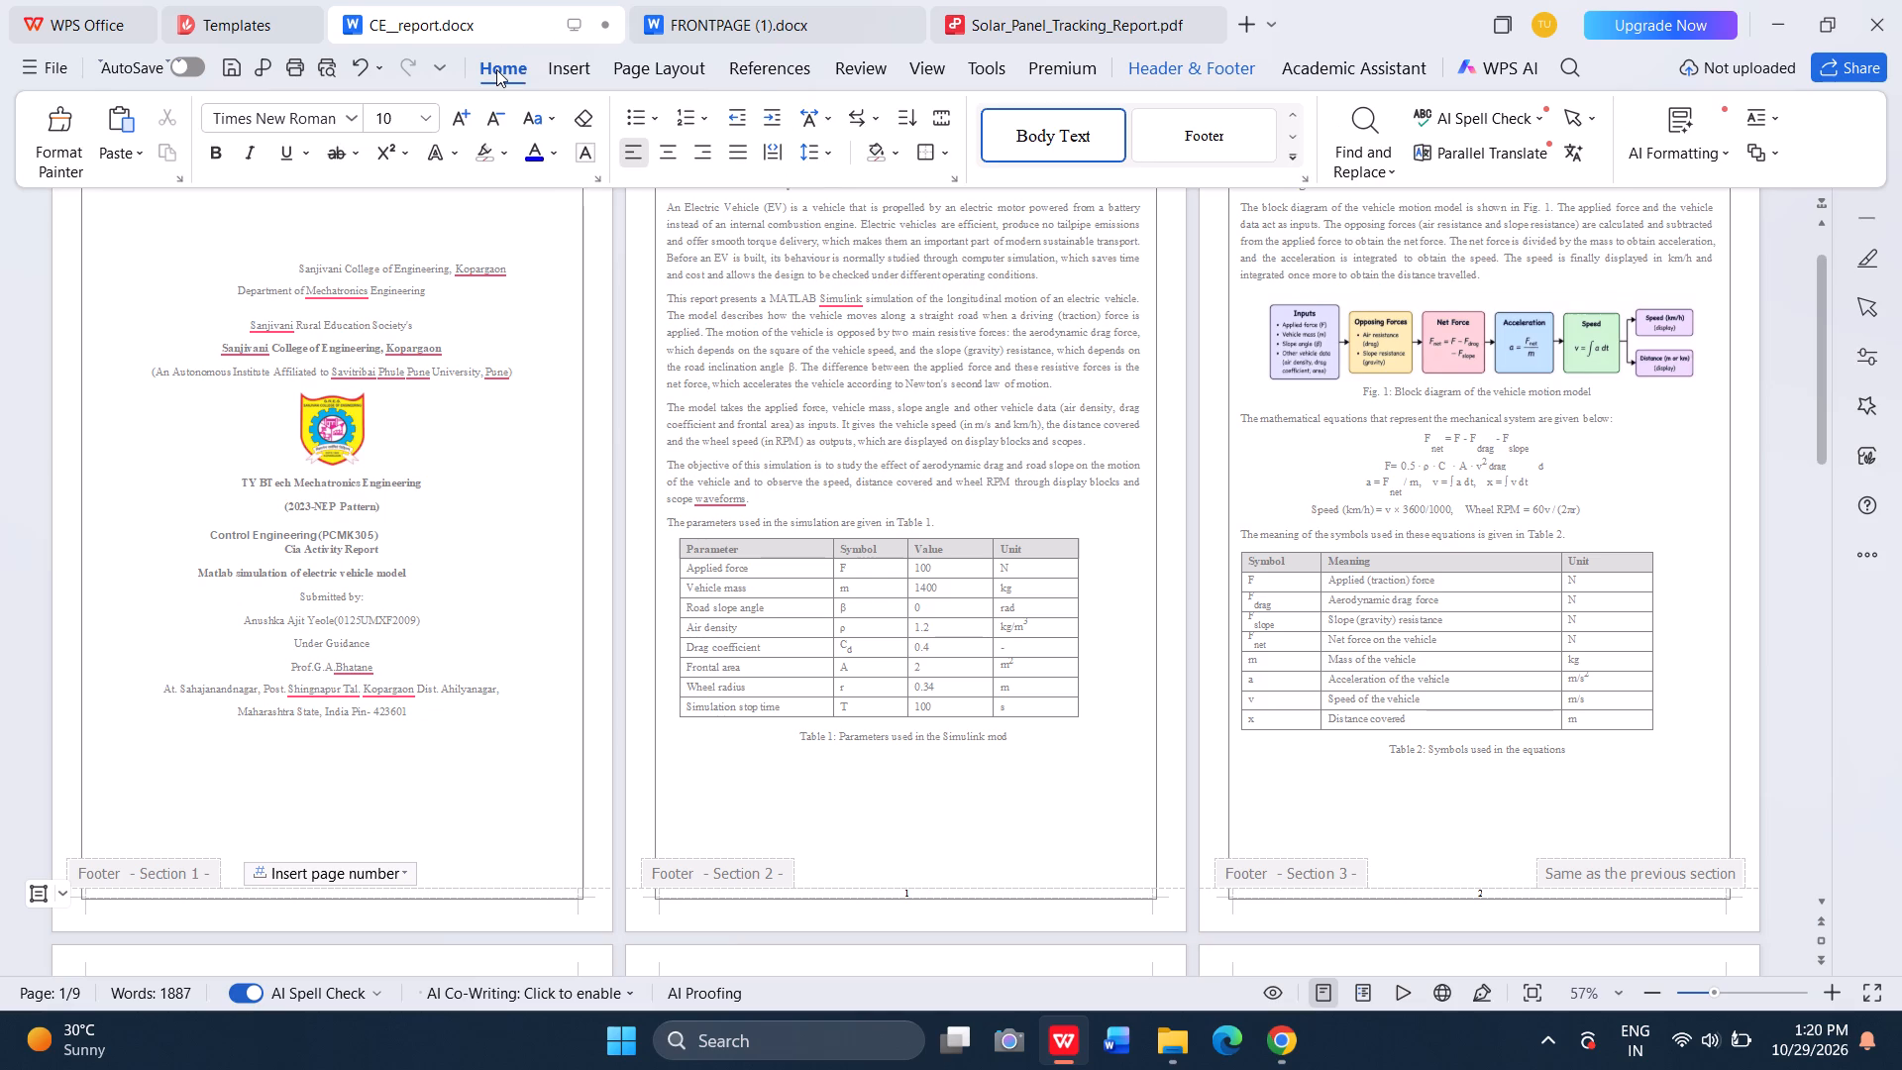
{"action": "double_click", "coordinate": [609, 211]}
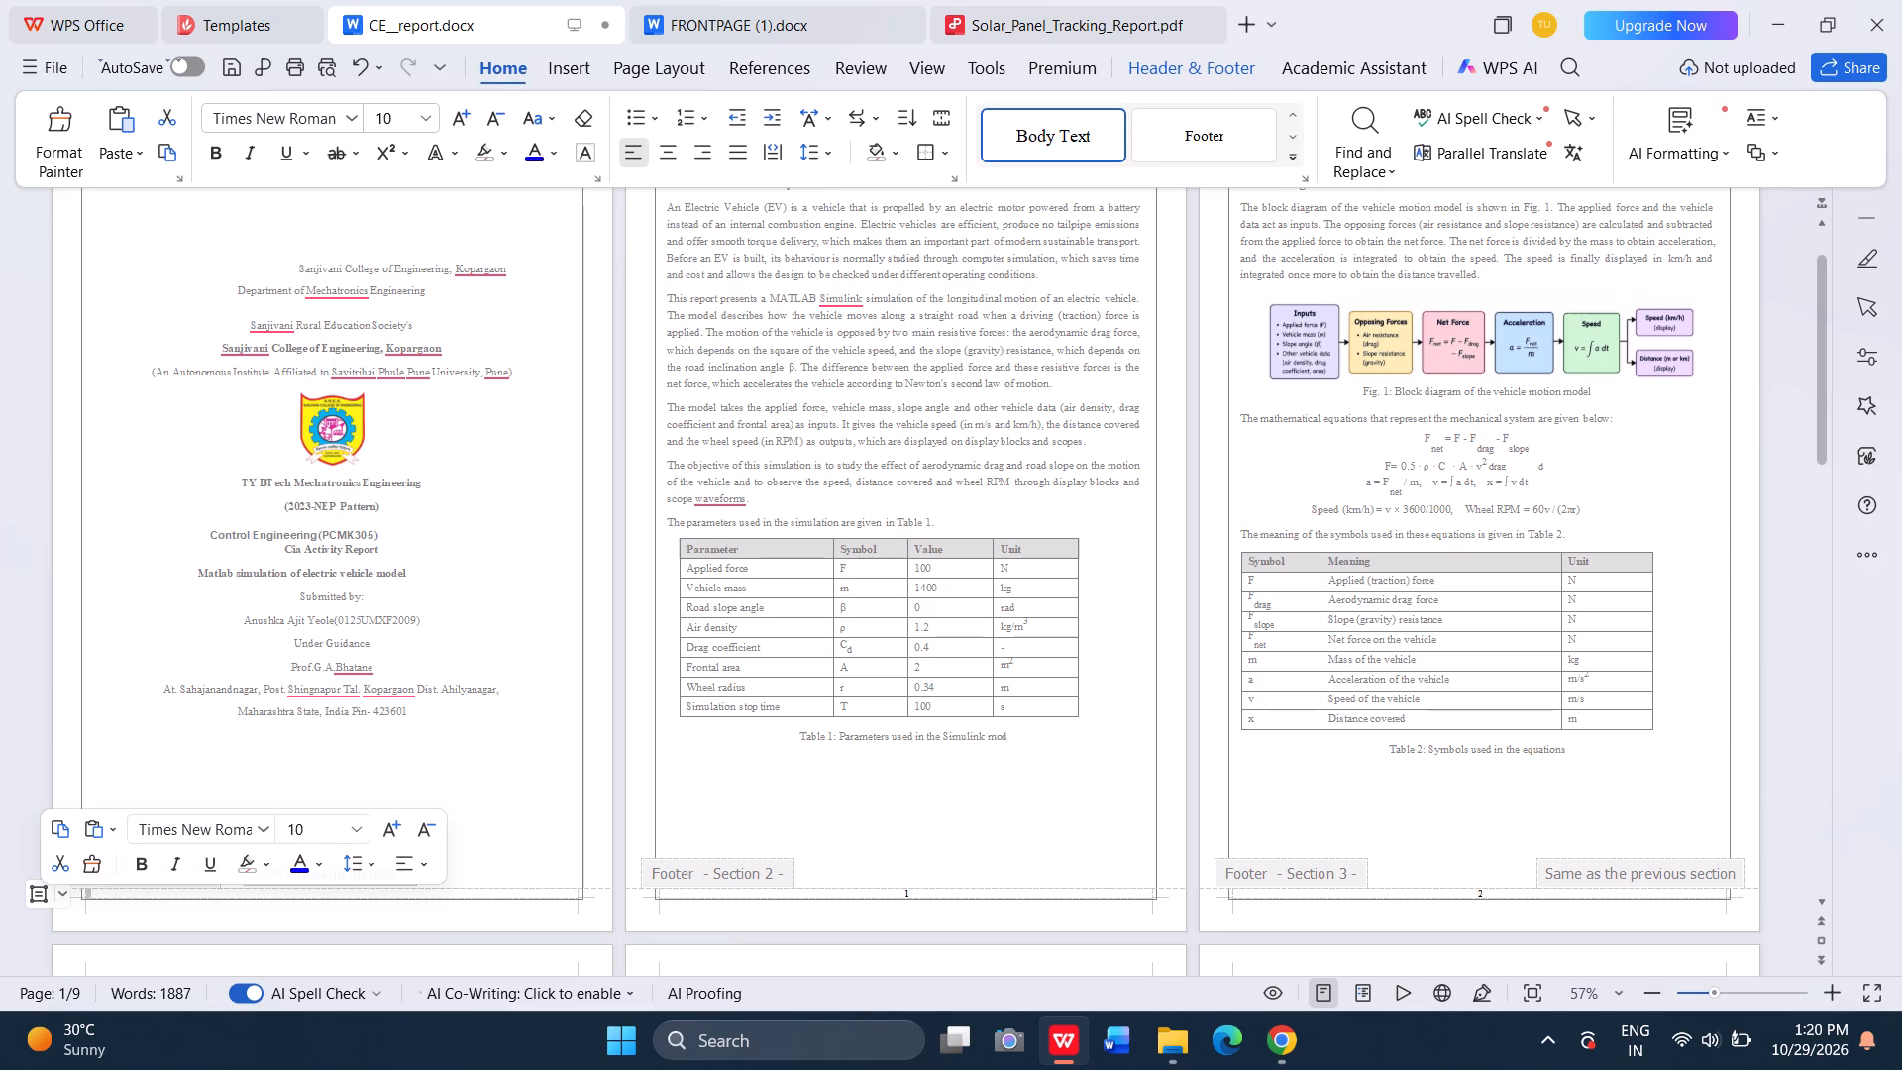
{"action": "right_click", "coordinate": [618, 254]}
{"action": "scroll", "coordinate": [618, 254], "scroll_direction": "up", "scroll_amount": 2, "text": "ctrl"}
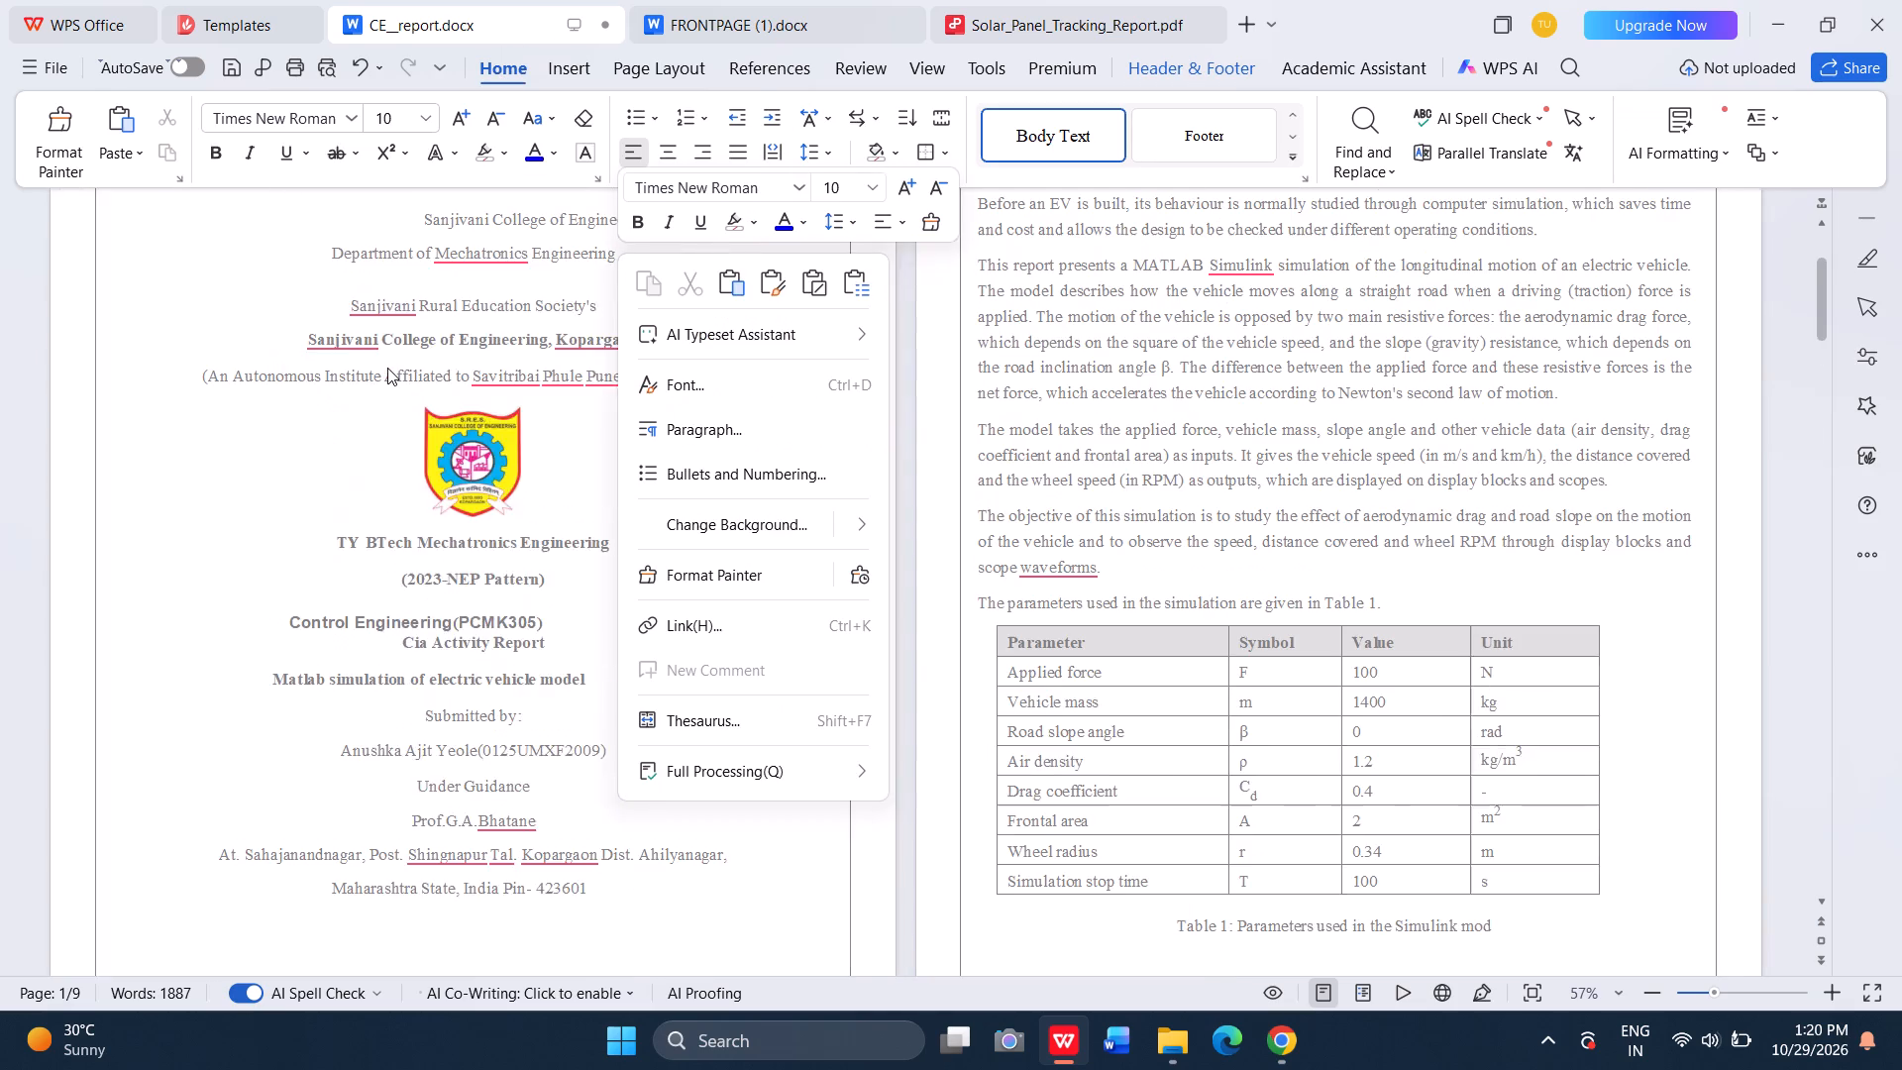
{"action": "right_click", "coordinate": [387, 368]}
{"action": "triple_click", "coordinate": [387, 368]}
{"action": "left_click", "coordinate": [387, 368]}
{"action": "triple_click", "coordinate": [287, 404]}
{"action": "left_click", "coordinate": [287, 404]}
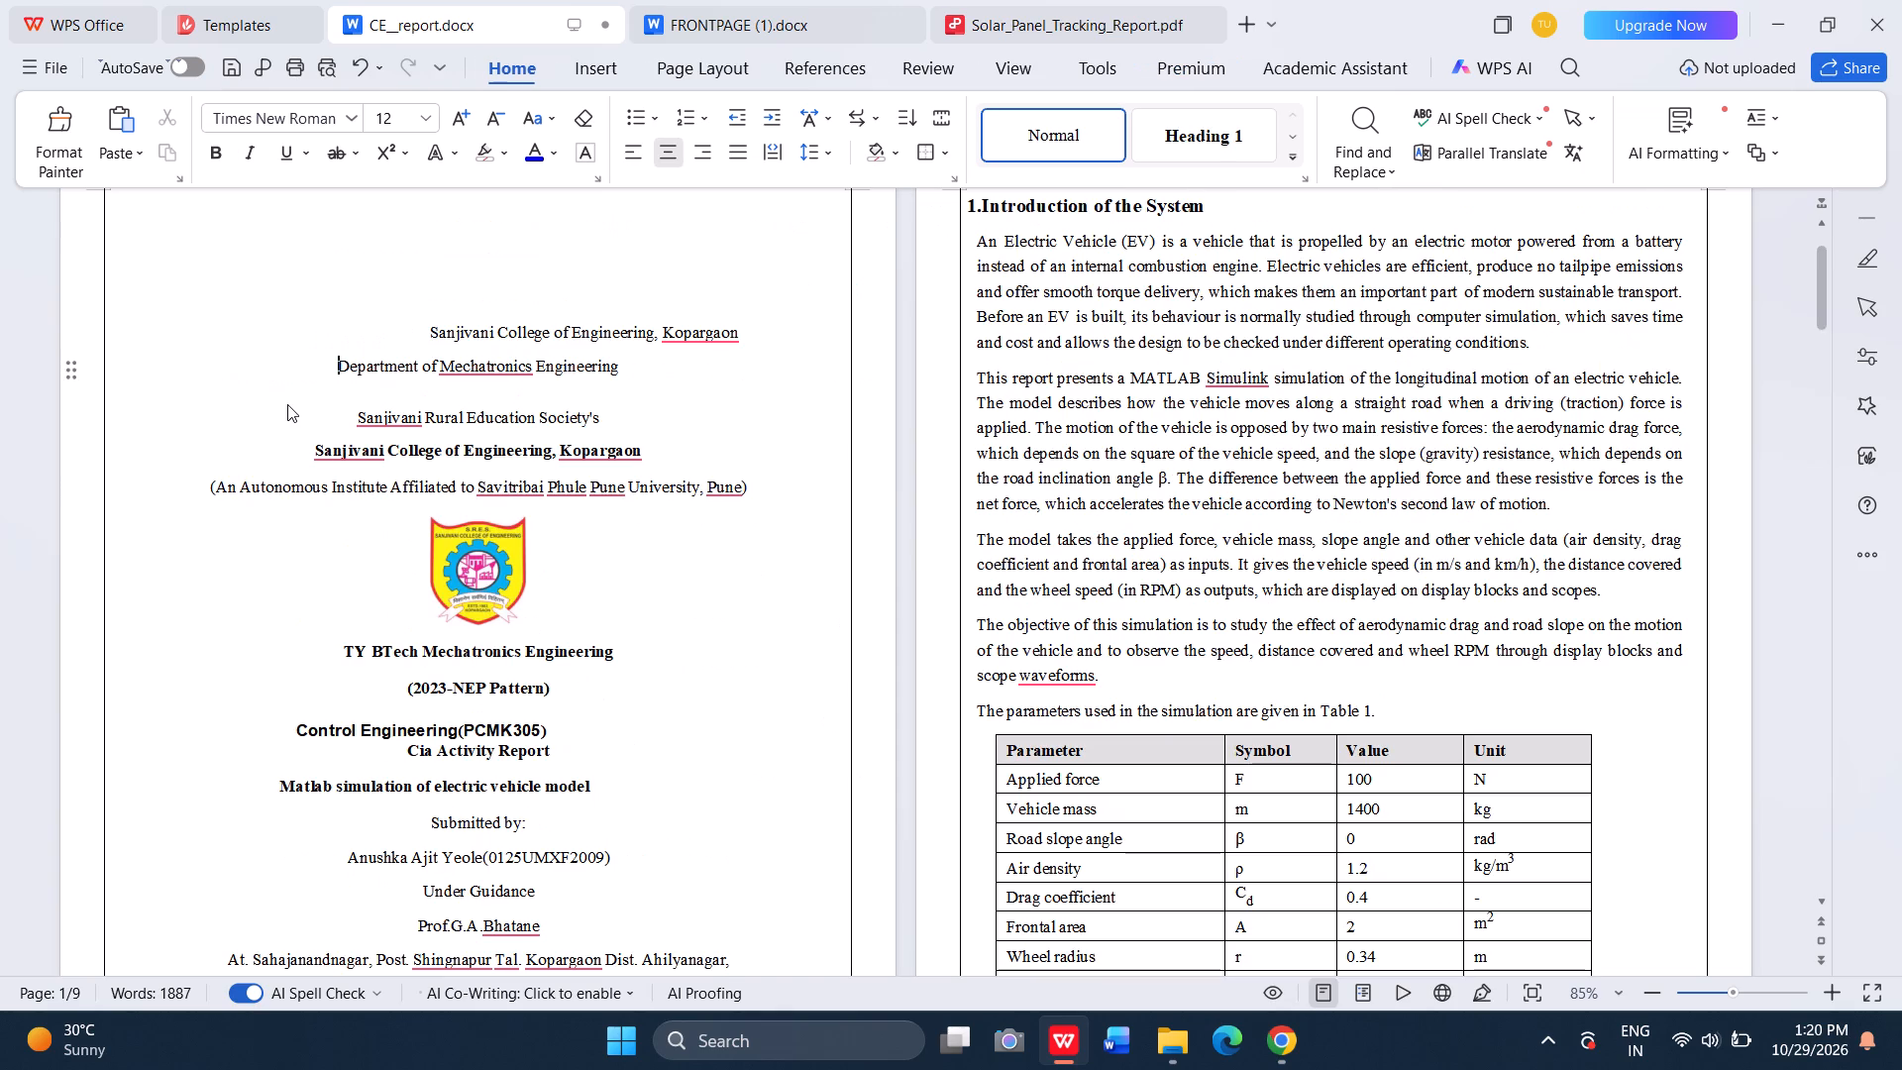
Remove the indent before the first "Sanjivani College of Engineering, Kopargaon" line on the cover and the blank line above it.
{"action": "scroll", "coordinate": [287, 404], "scroll_direction": "down", "scroll_amount": 6}
{"action": "scroll", "coordinate": [287, 404], "scroll_direction": "up", "scroll_amount": 1}
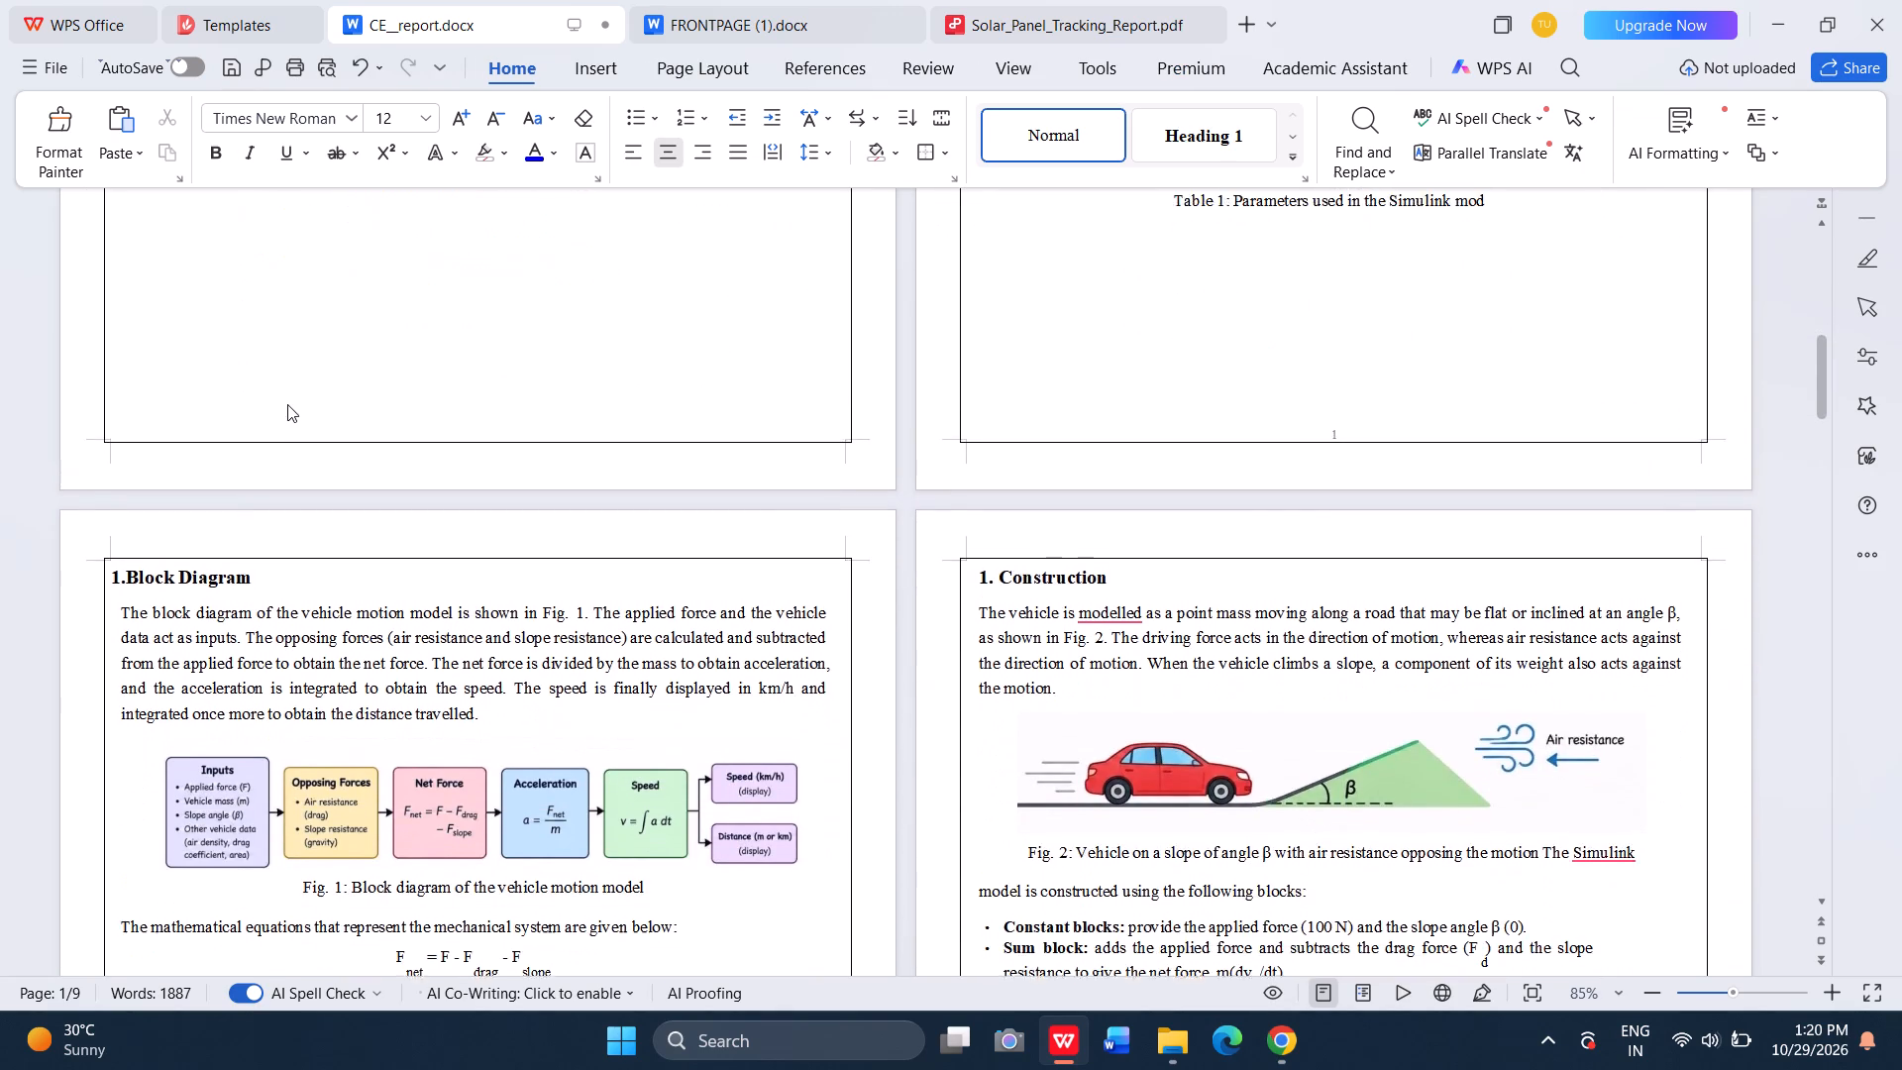
{"action": "scroll", "coordinate": [287, 404], "scroll_direction": "up", "scroll_amount": 4}
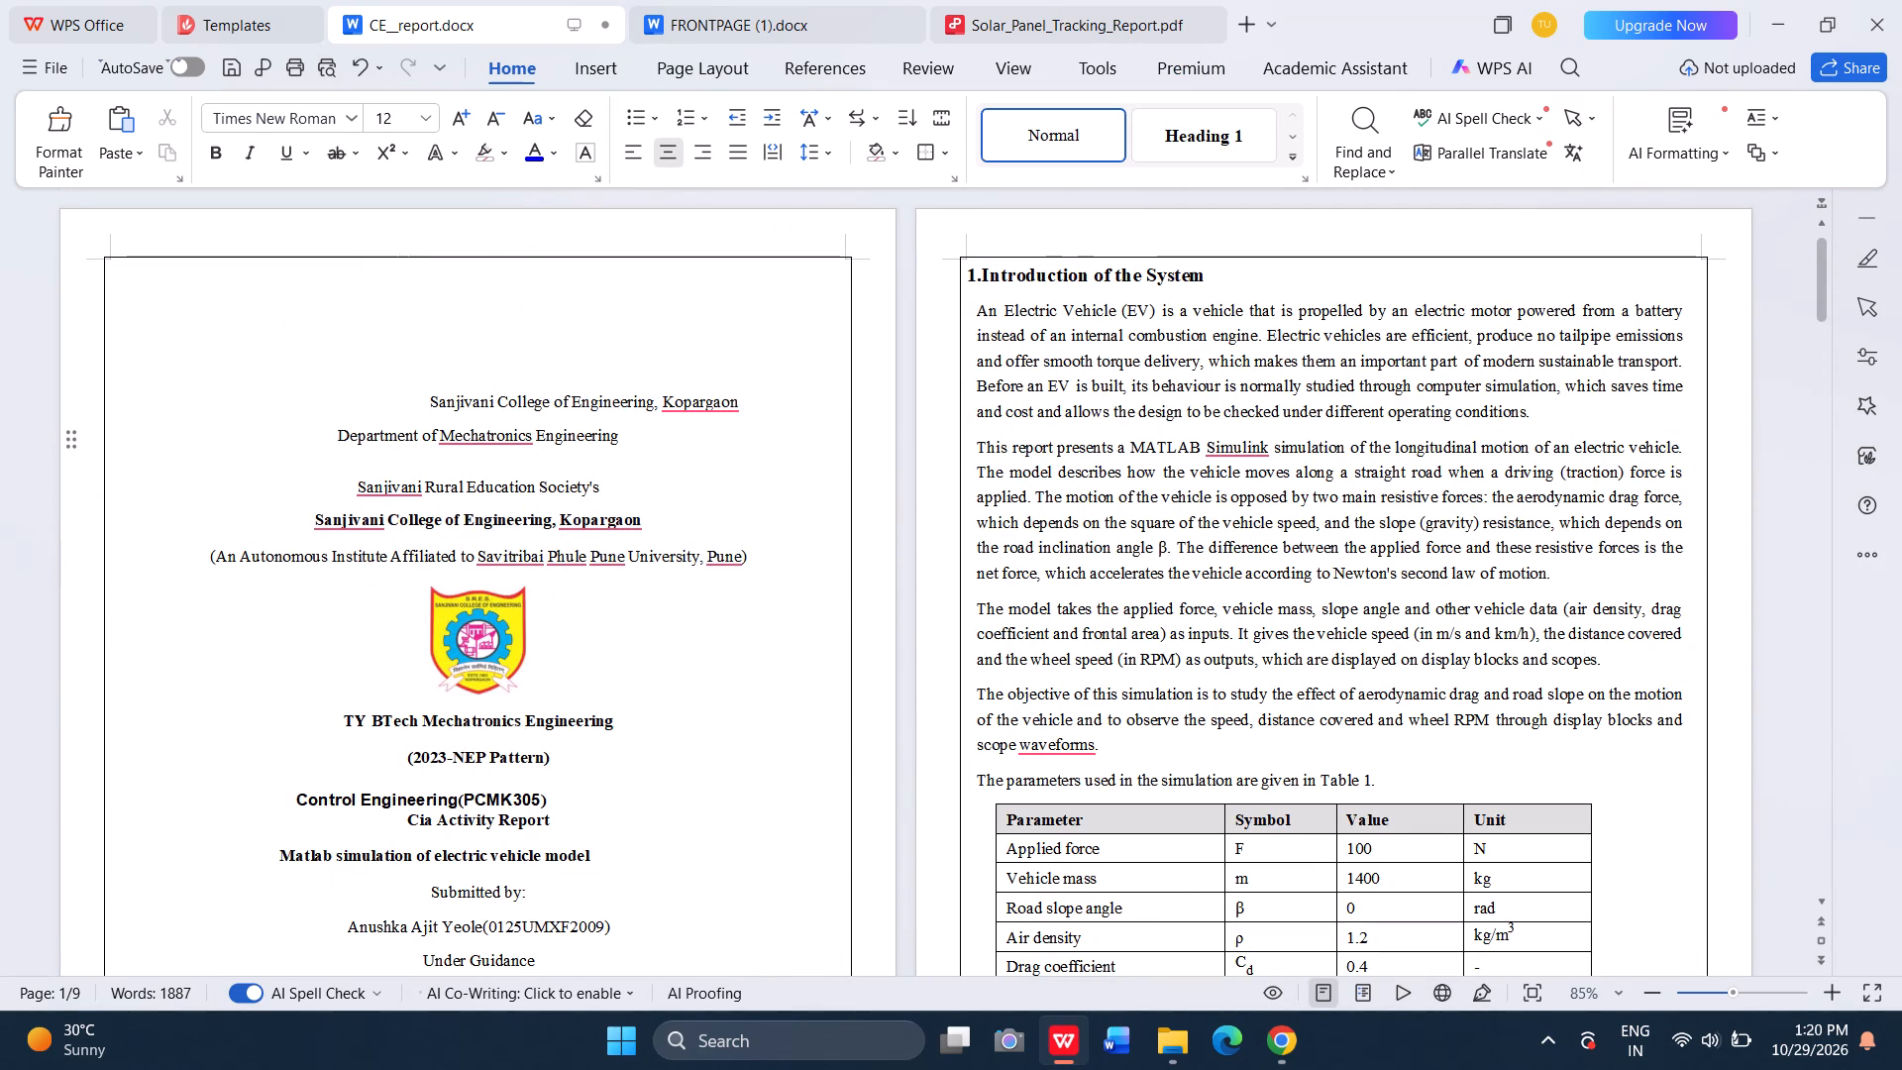
{"action": "left_click", "coordinate": [428, 395]}
{"action": "key", "text": "BackSpace"}
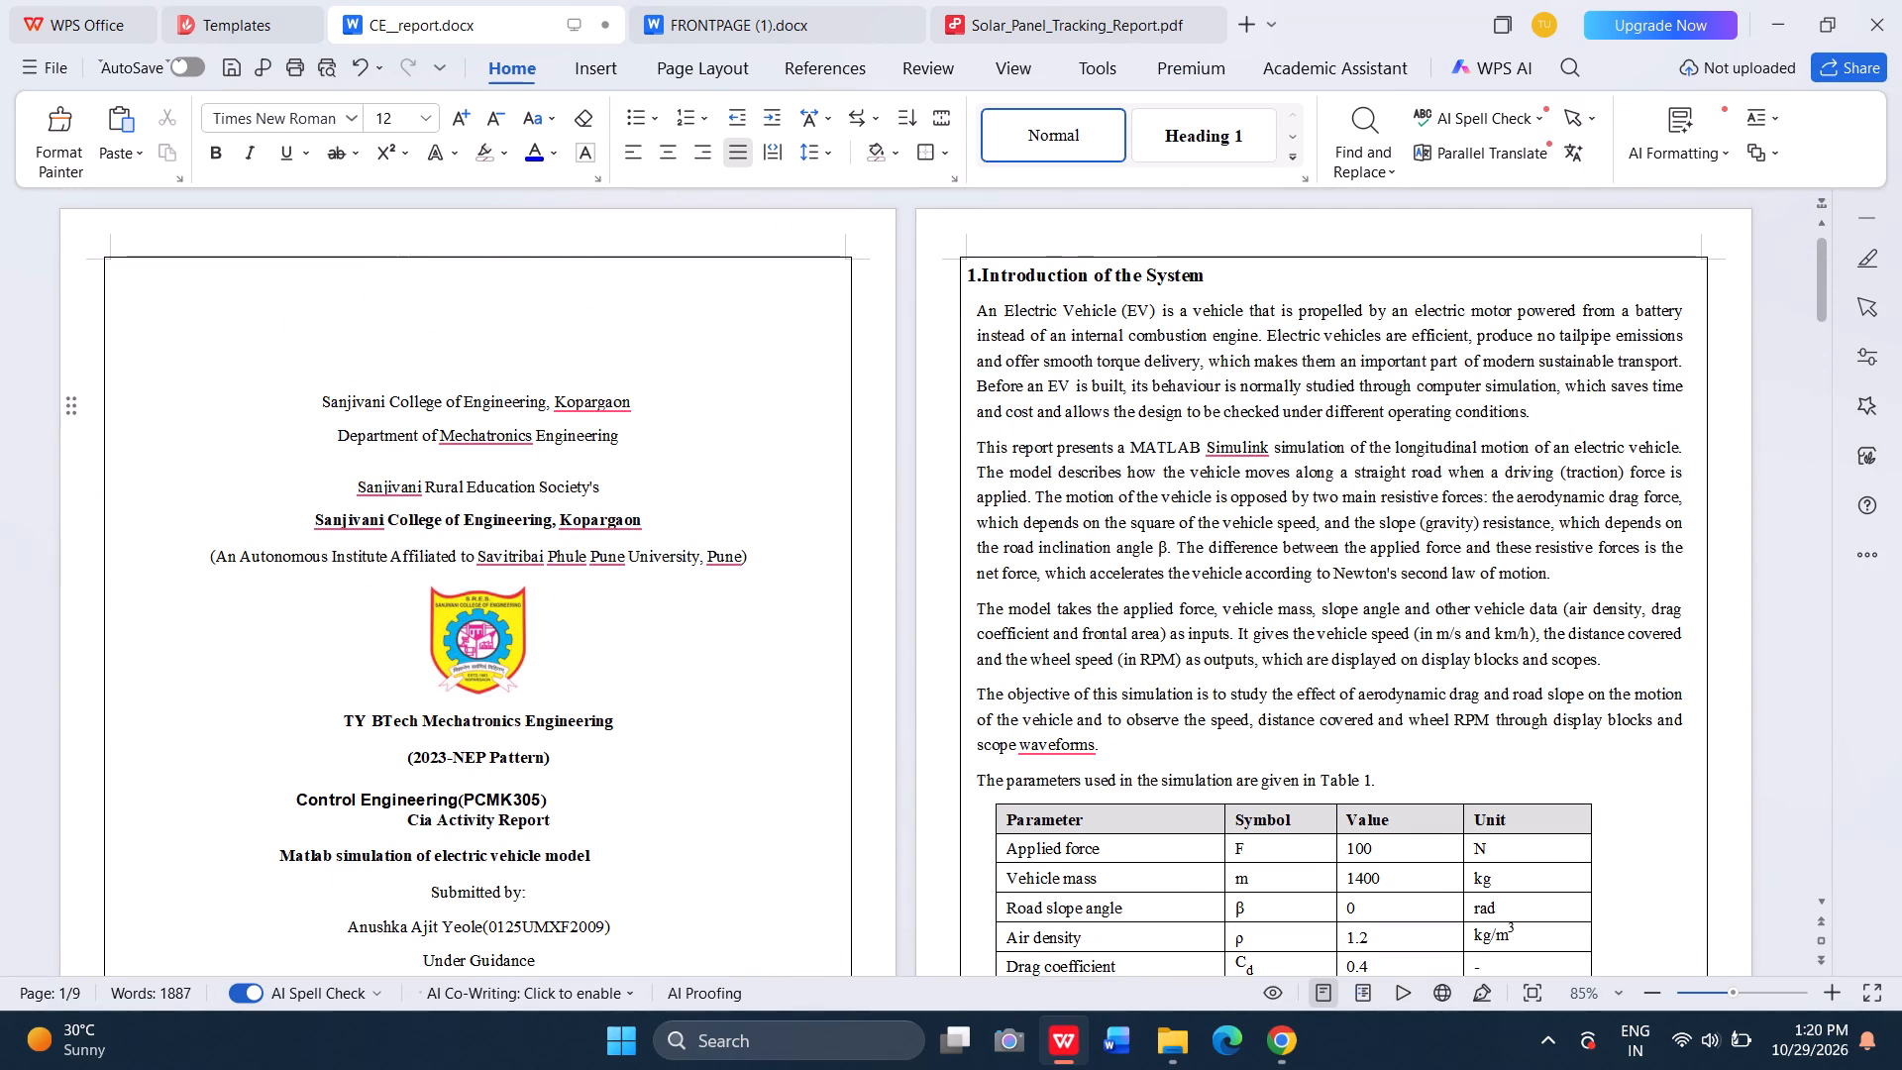
{"action": "key", "text": "BackSpace"}
{"action": "key", "text": "BackSpace"}
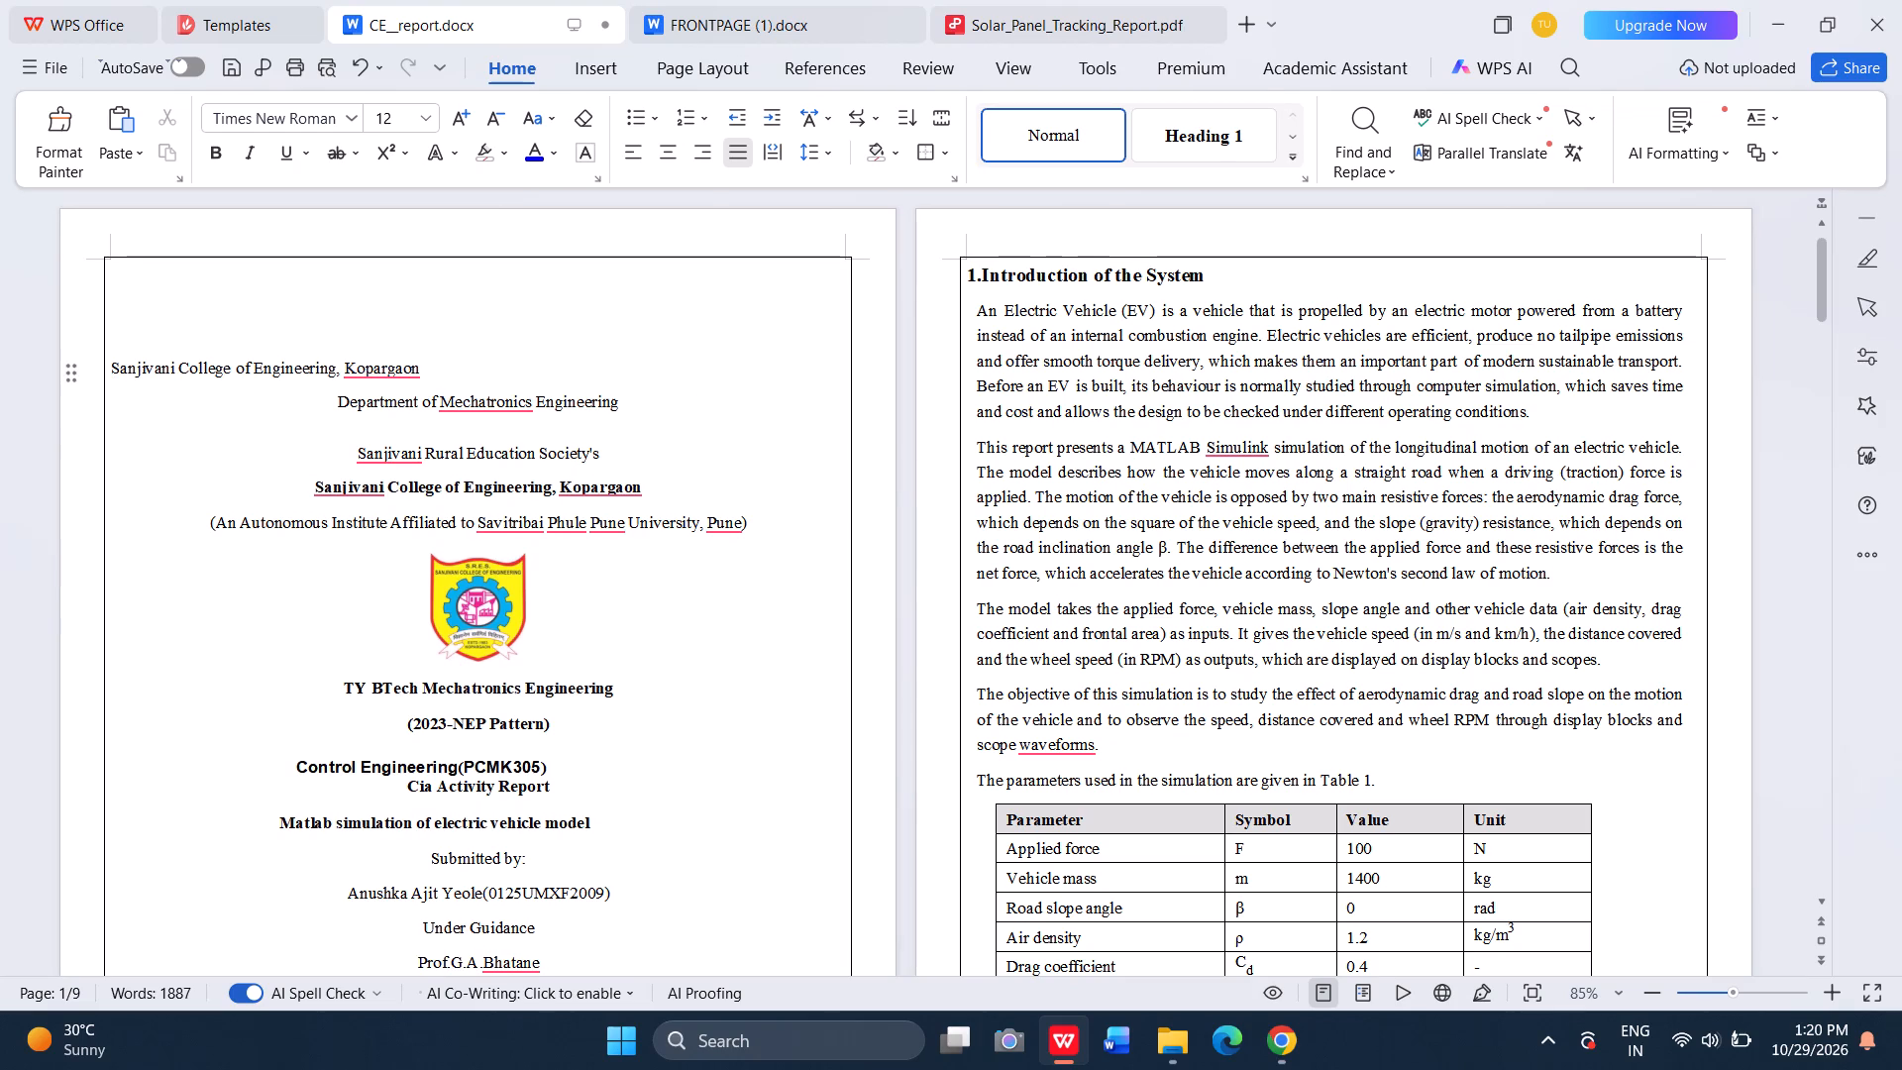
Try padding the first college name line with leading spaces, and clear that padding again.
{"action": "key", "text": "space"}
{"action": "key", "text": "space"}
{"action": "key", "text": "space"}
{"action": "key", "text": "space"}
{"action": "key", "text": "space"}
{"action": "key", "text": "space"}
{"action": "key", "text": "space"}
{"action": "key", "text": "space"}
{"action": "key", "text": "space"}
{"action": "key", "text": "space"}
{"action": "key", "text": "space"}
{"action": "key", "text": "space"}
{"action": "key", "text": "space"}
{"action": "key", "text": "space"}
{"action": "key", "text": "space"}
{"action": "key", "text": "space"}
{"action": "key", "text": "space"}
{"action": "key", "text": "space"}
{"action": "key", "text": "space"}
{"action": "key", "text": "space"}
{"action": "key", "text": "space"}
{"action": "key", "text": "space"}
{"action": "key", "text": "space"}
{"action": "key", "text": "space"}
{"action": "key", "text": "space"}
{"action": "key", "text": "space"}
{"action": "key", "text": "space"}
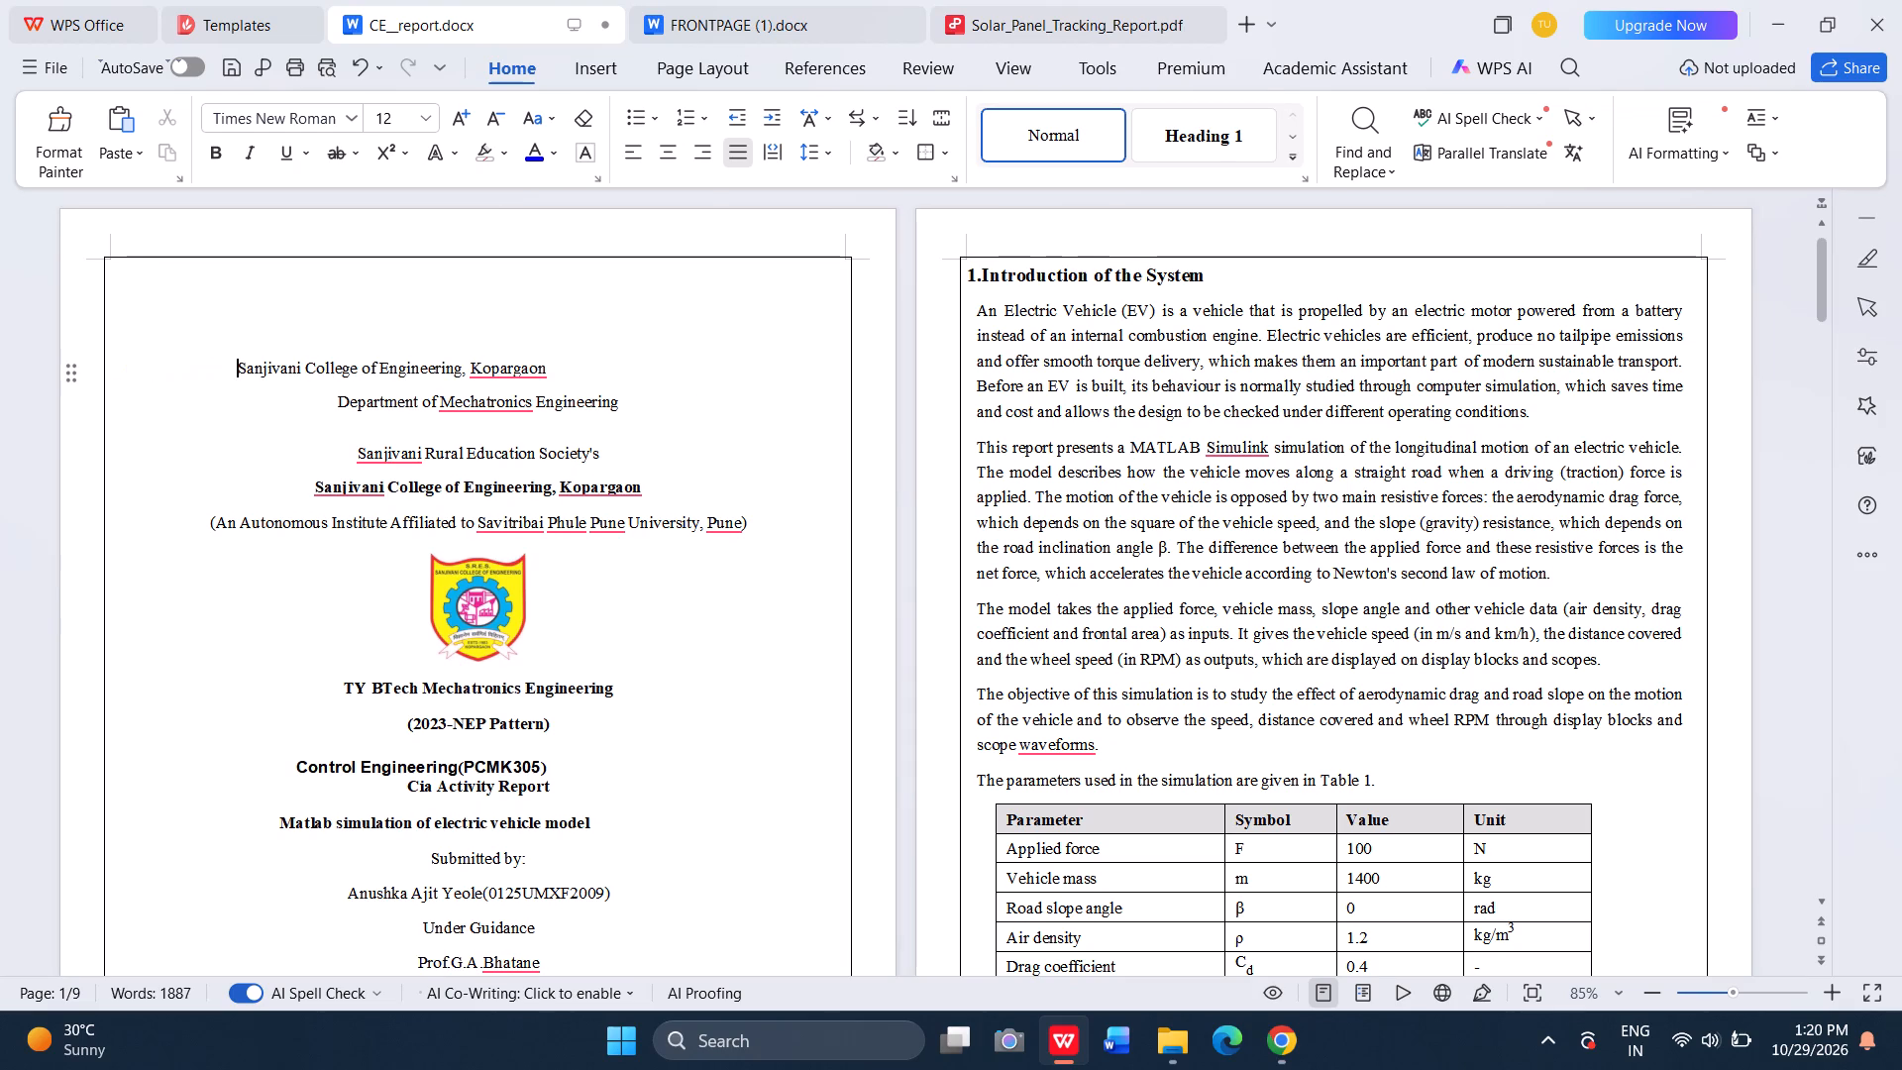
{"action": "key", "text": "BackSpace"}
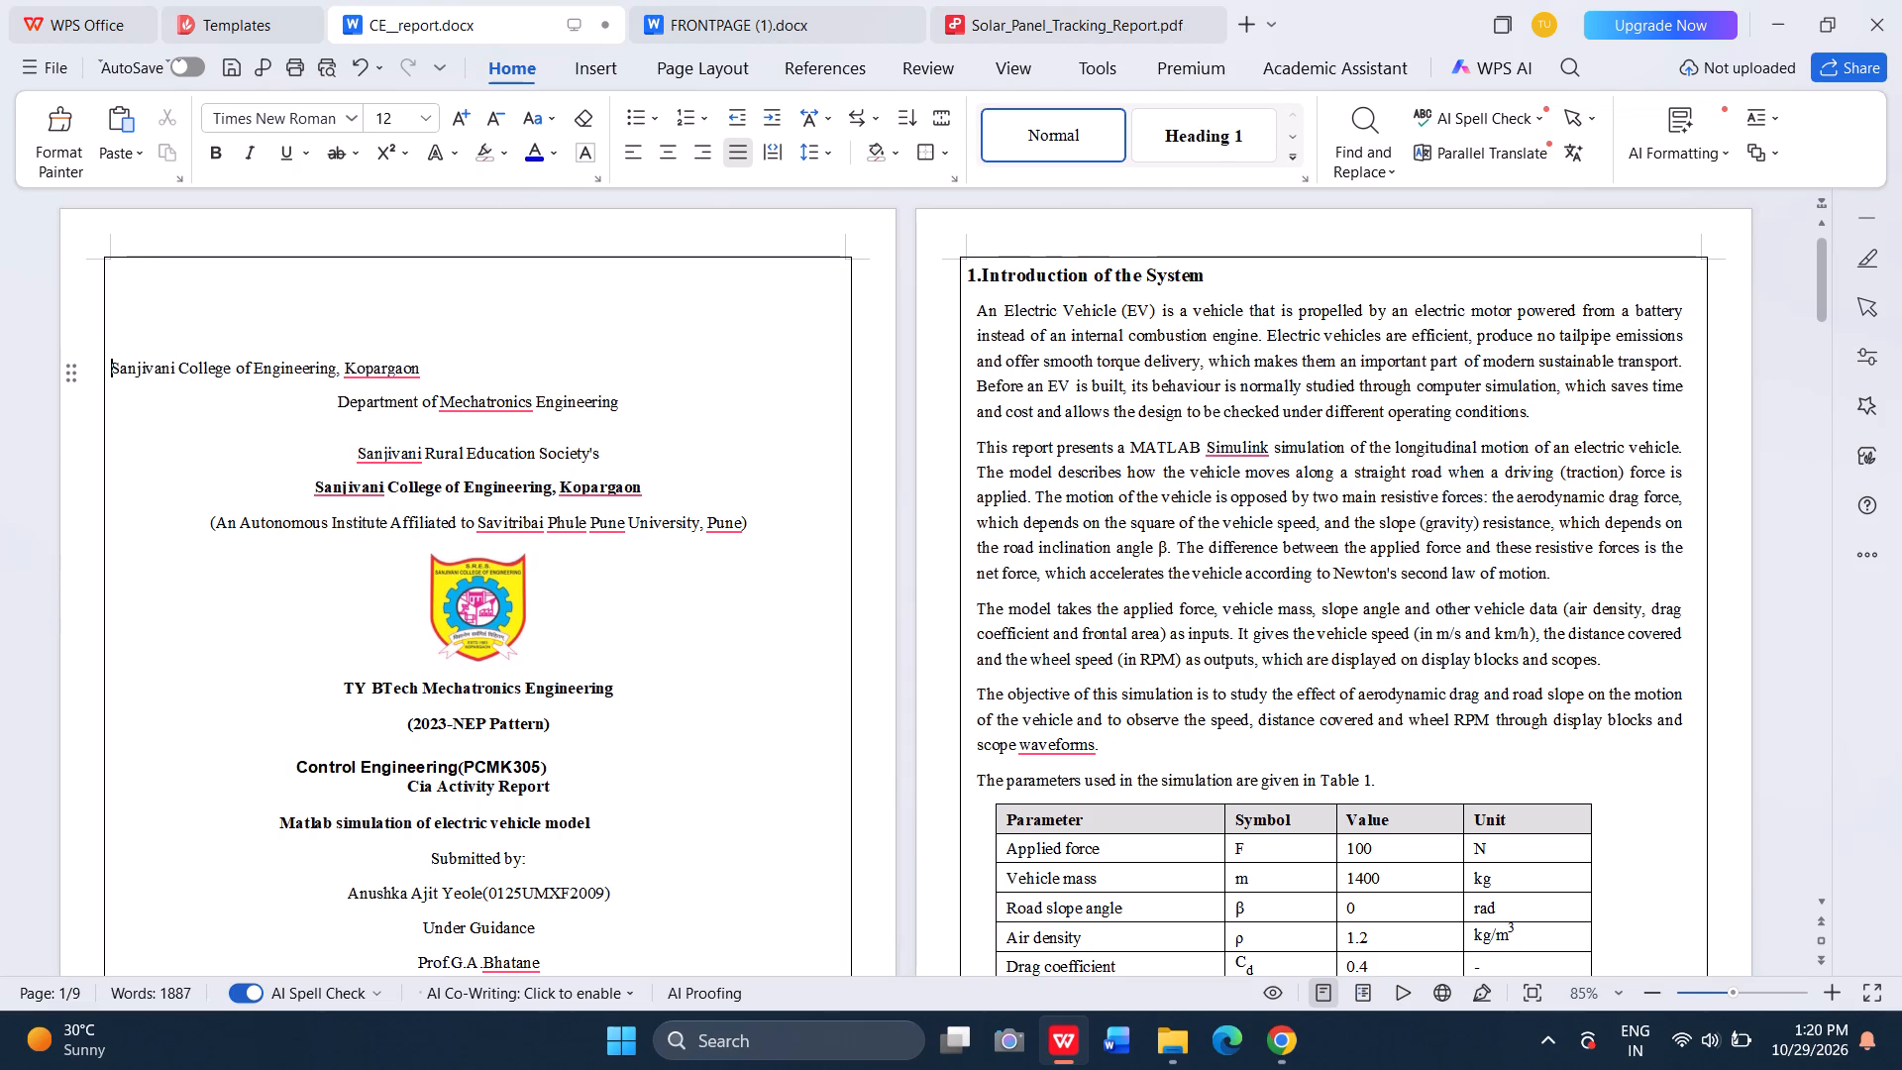
Centre the first "Sanjivani College of Engineering, Kopargaon" line above the department line by padding it with leading spaces.
{"action": "key", "text": "space"}
{"action": "key", "text": "space"}
{"action": "key", "text": "space"}
{"action": "key", "text": "space"}
{"action": "key", "text": "space"}
{"action": "key", "text": "space"}
{"action": "key", "text": "space"}
{"action": "key", "text": "space"}
{"action": "key", "text": "space"}
{"action": "key", "text": "space"}
{"action": "key", "text": "space"}
{"action": "key", "text": "space"}
{"action": "key", "text": "space"}
{"action": "key", "text": "space"}
{"action": "key", "text": "space"}
{"action": "key", "text": "space"}
{"action": "key", "text": "space"}
{"action": "key", "text": "space"}
{"action": "key", "text": "space"}
{"action": "key", "text": "space"}
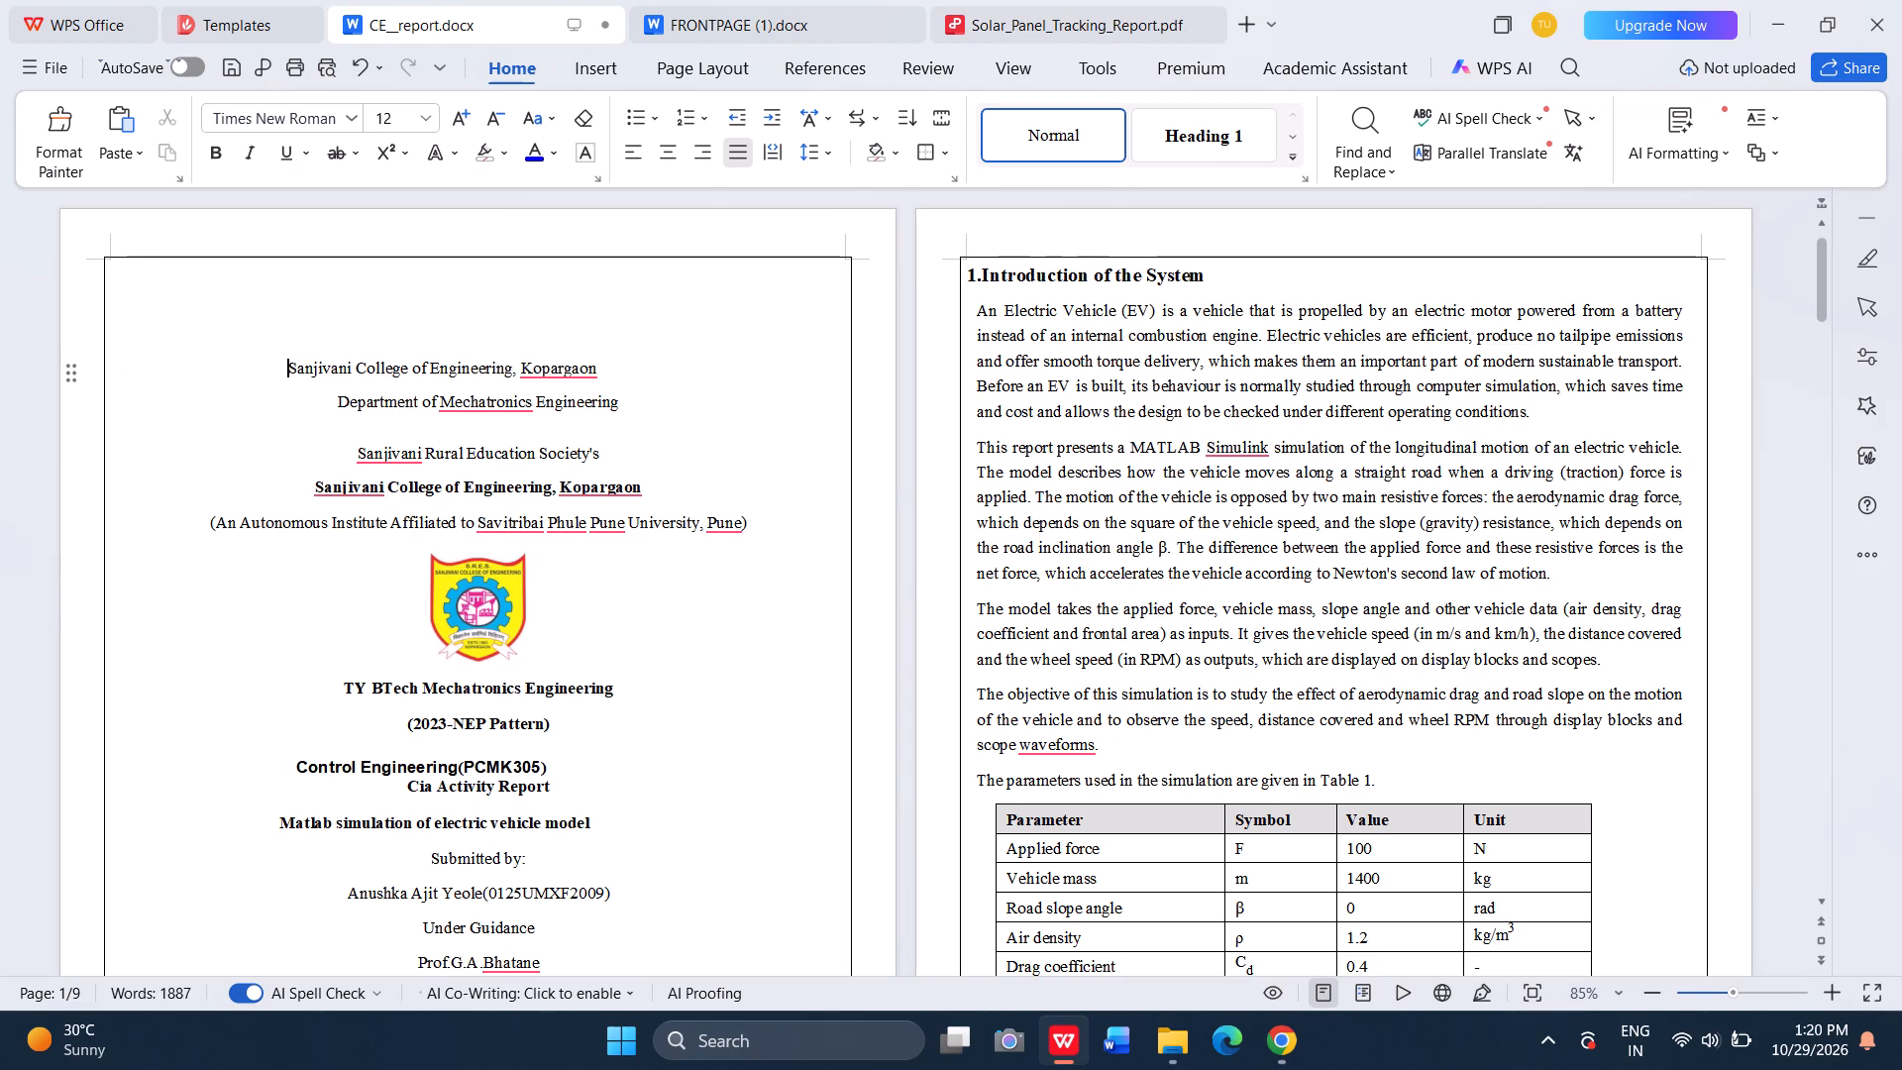
{"action": "key", "text": "space"}
{"action": "key", "text": "space"}
{"action": "key", "text": "space"}
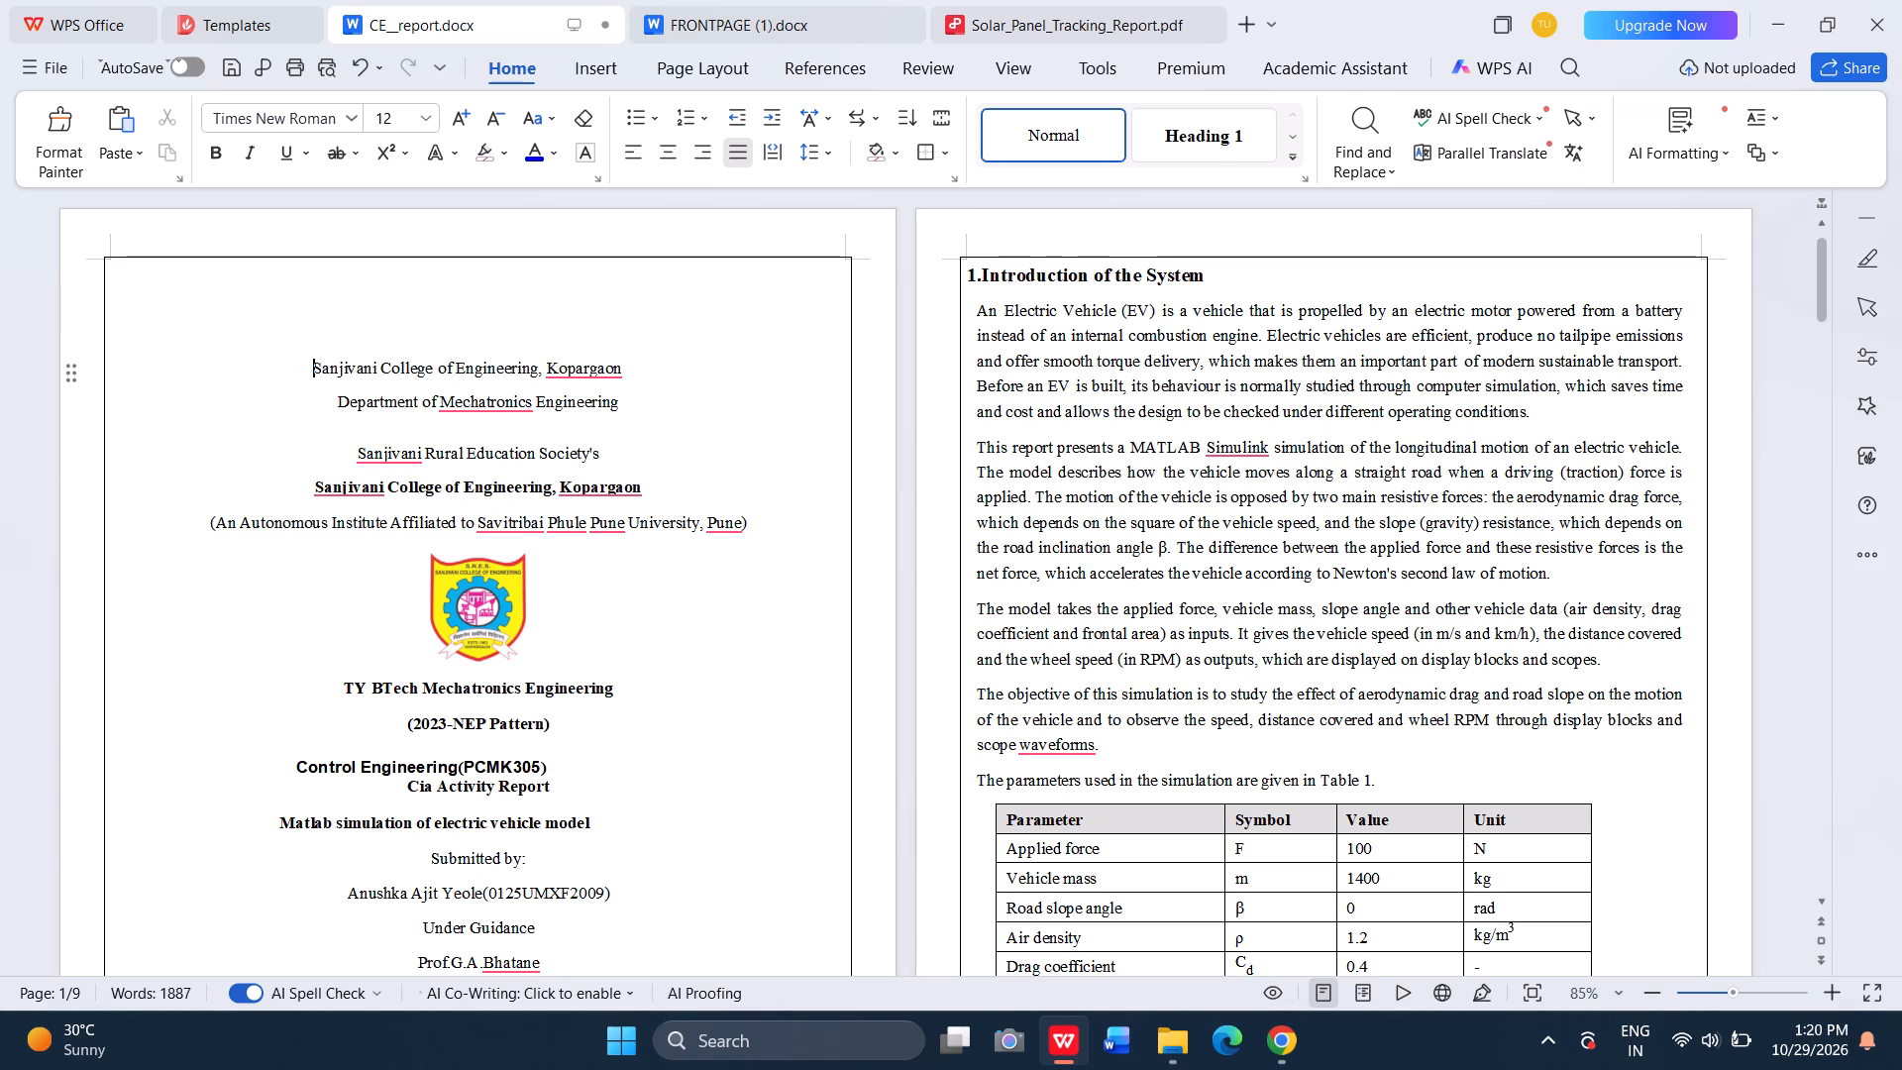
{"action": "scroll", "coordinate": [531, 546], "scroll_direction": "down", "scroll_amount": 1}
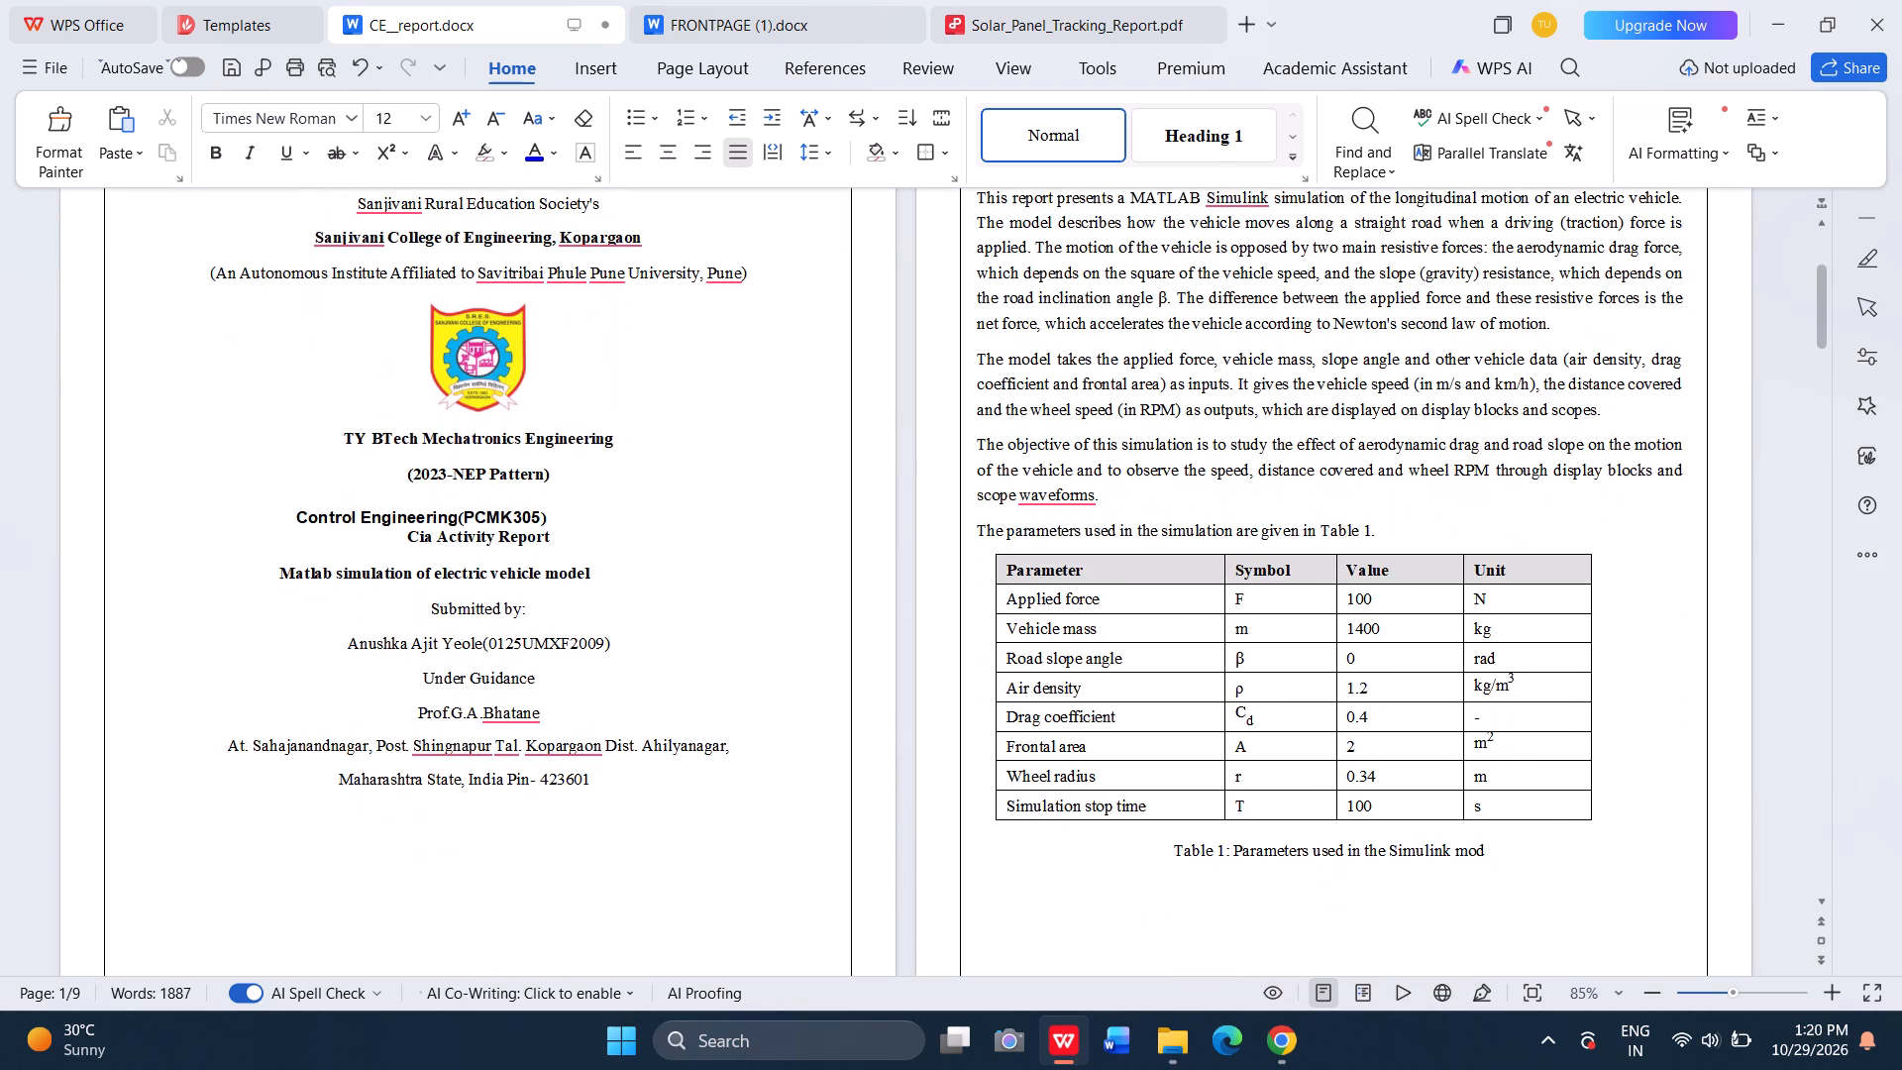
{"action": "scroll", "coordinate": [531, 546], "scroll_direction": "down", "scroll_amount": 2}
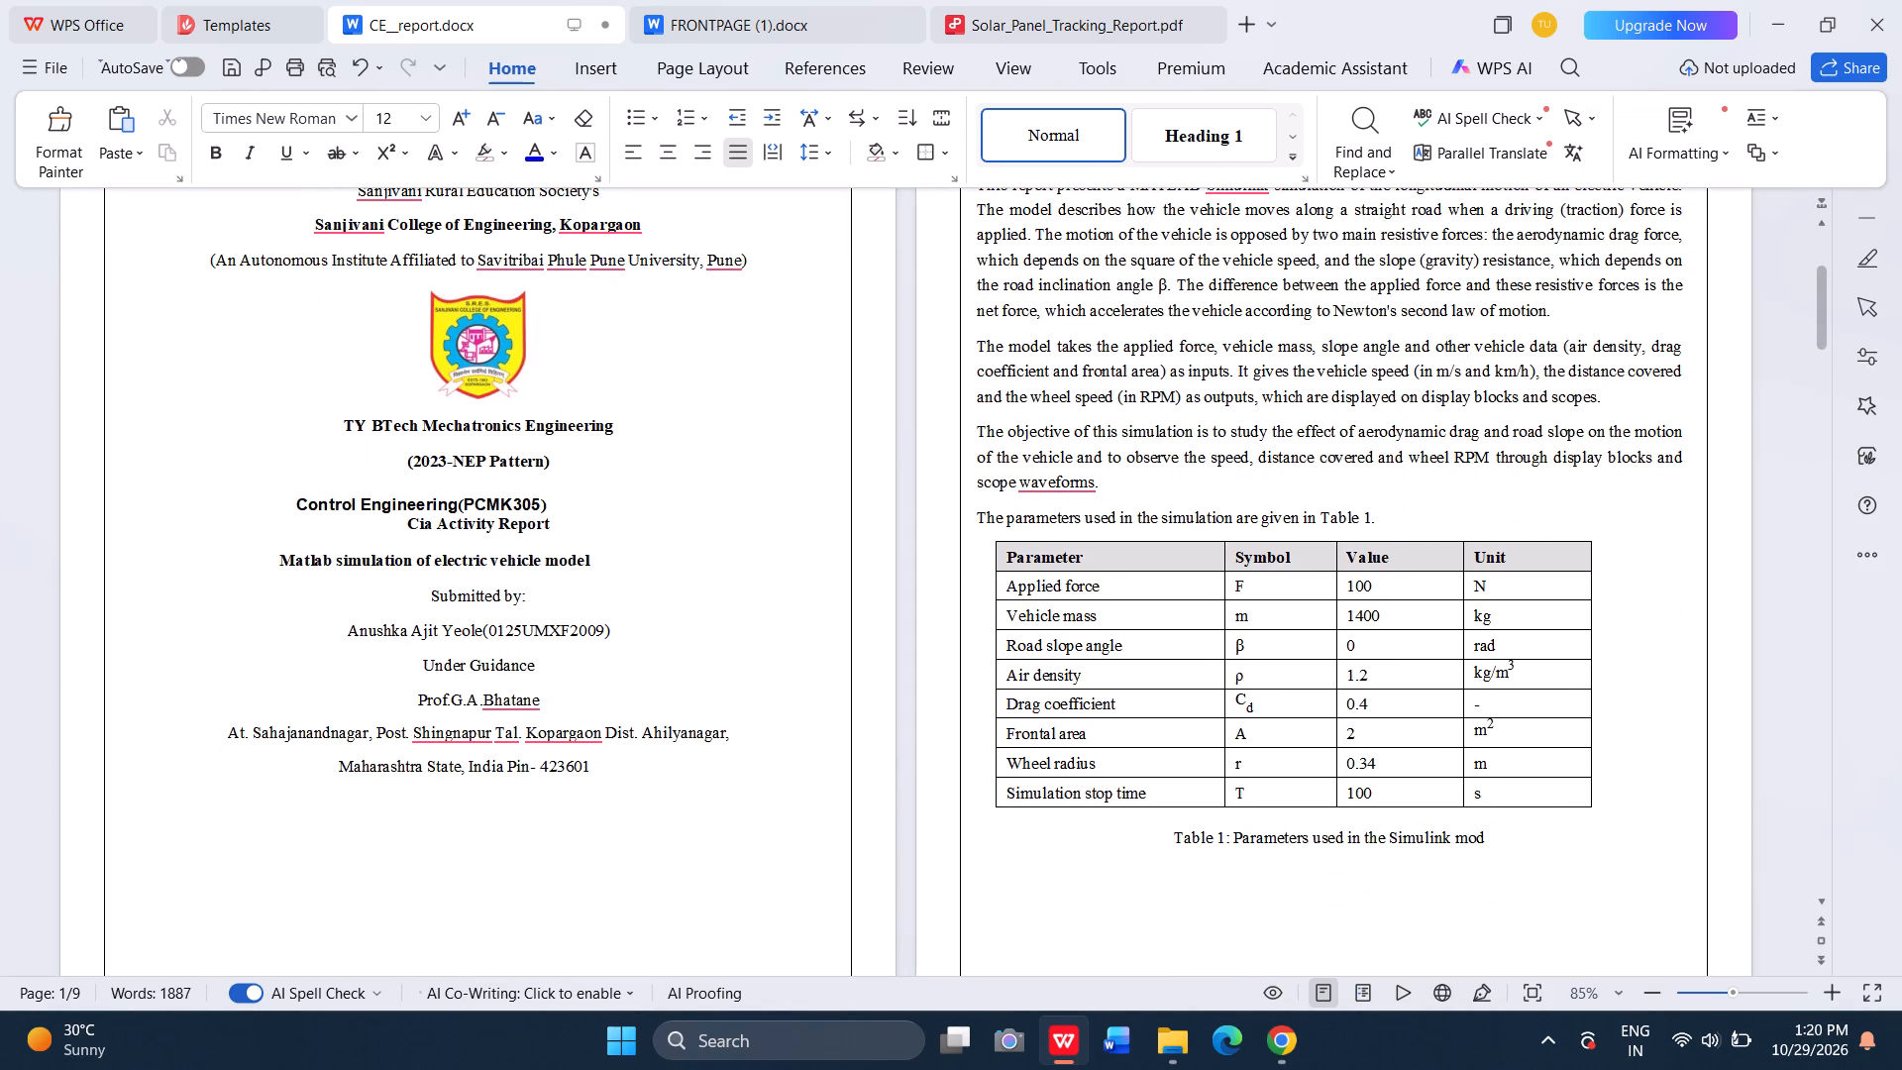
{"action": "scroll", "coordinate": [313, 508], "scroll_direction": "up", "scroll_amount": 3}
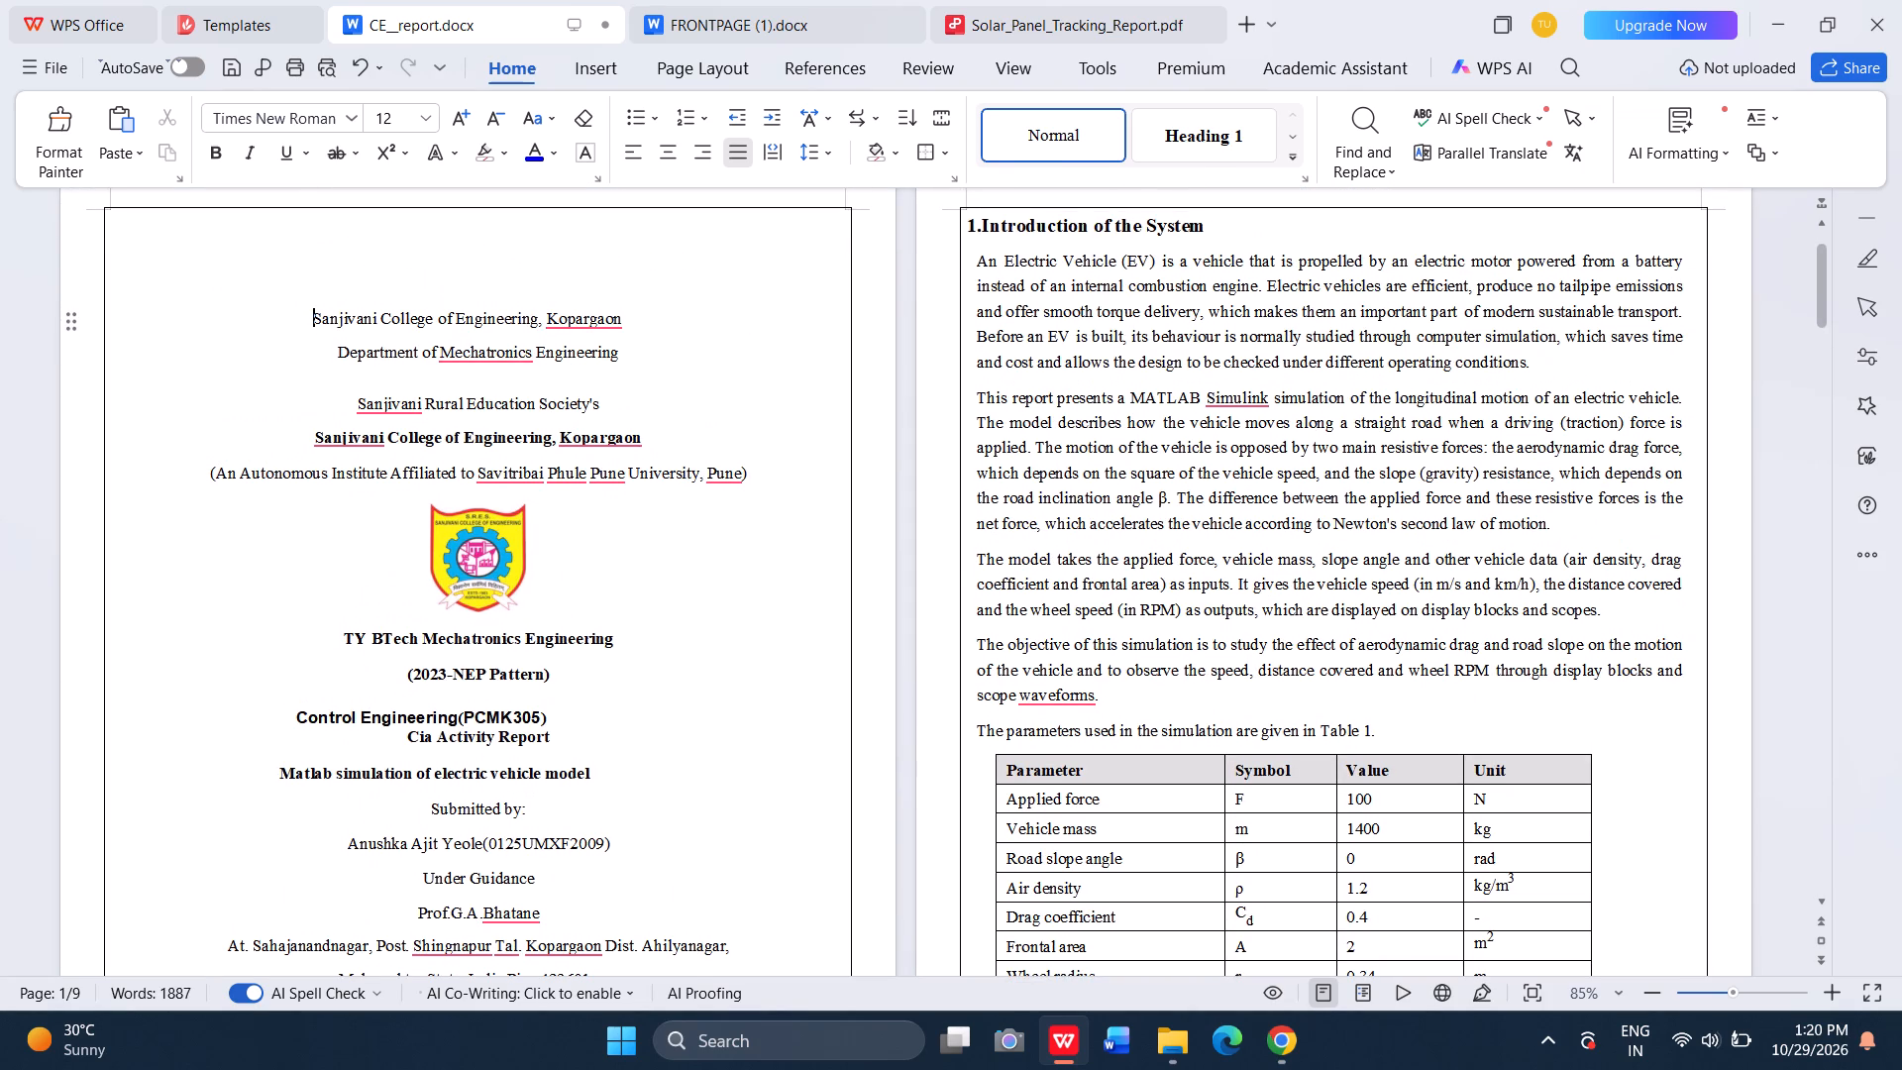
{"action": "key", "text": "space"}
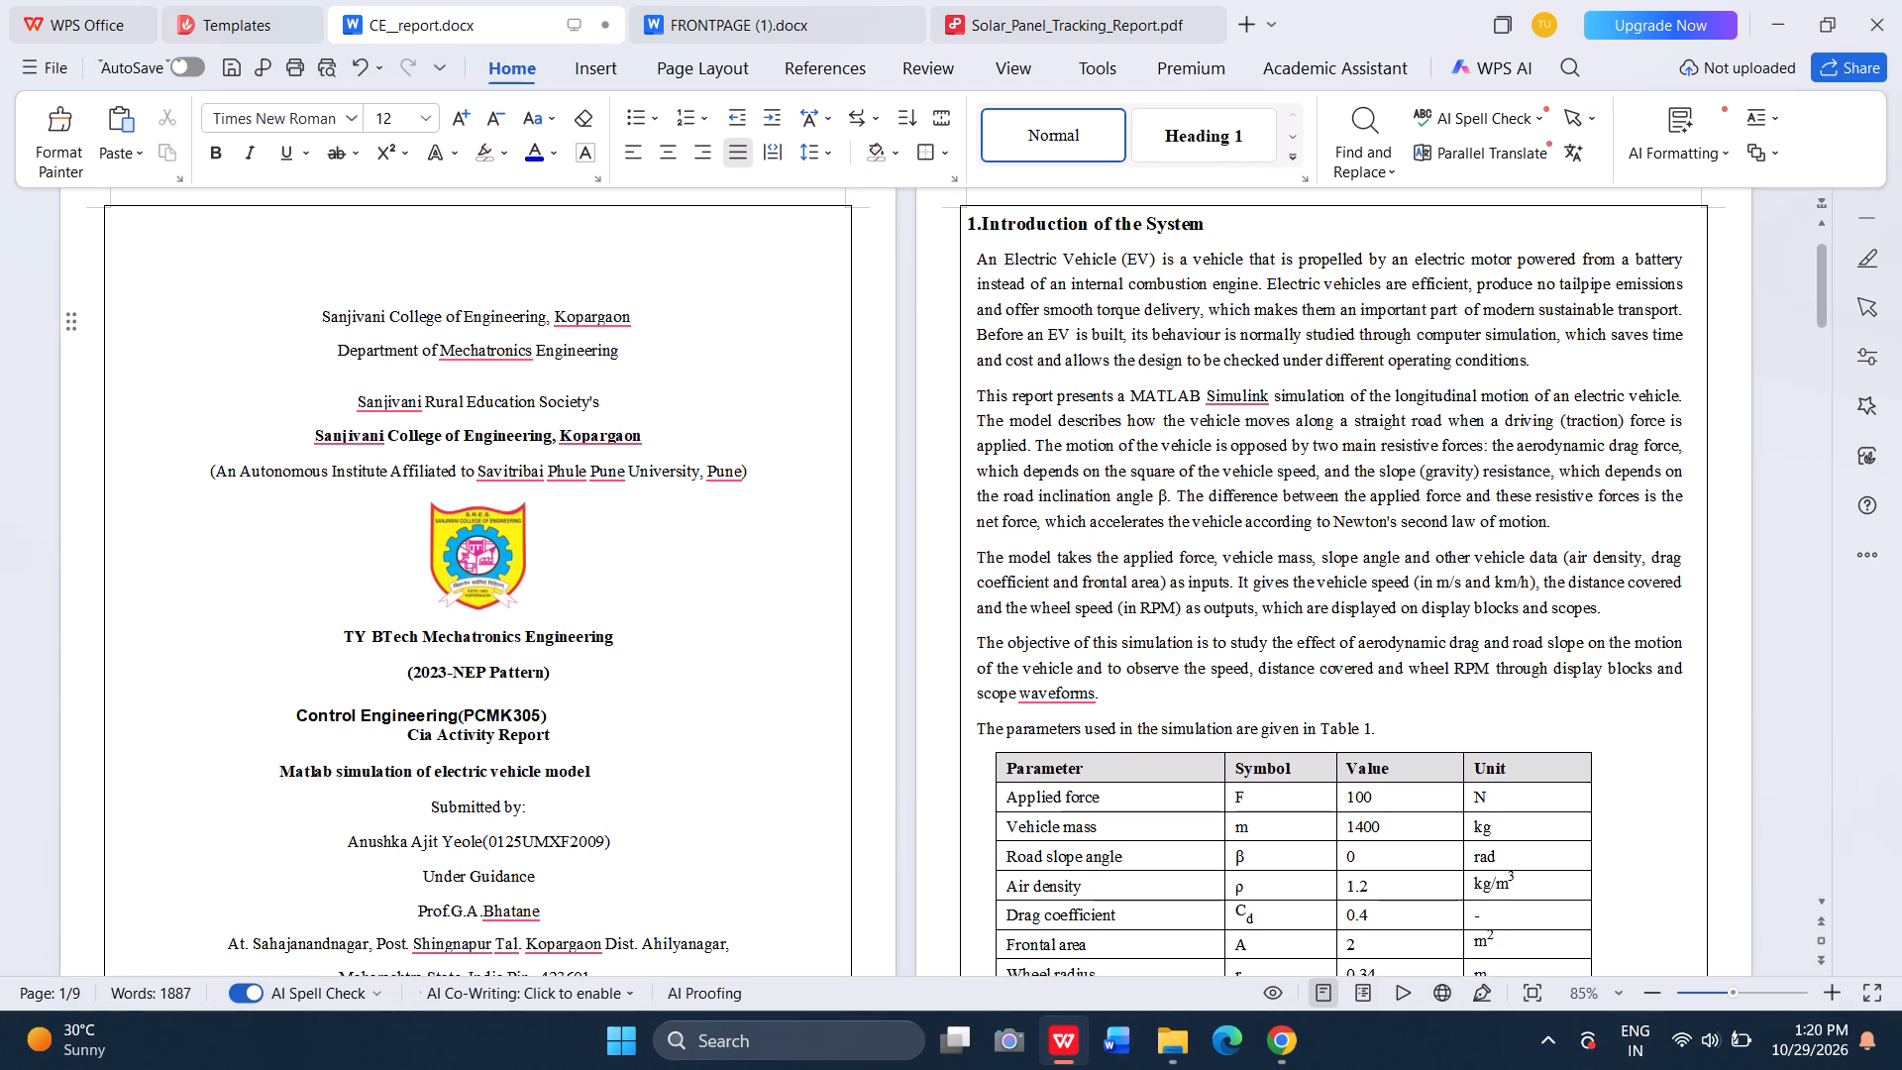
Shift the "Control Engineering(PCMK305)" line on the cover towards the centre with three leading spaces.
{"action": "left_click", "coordinate": [286, 712]}
{"action": "key", "text": "space"}
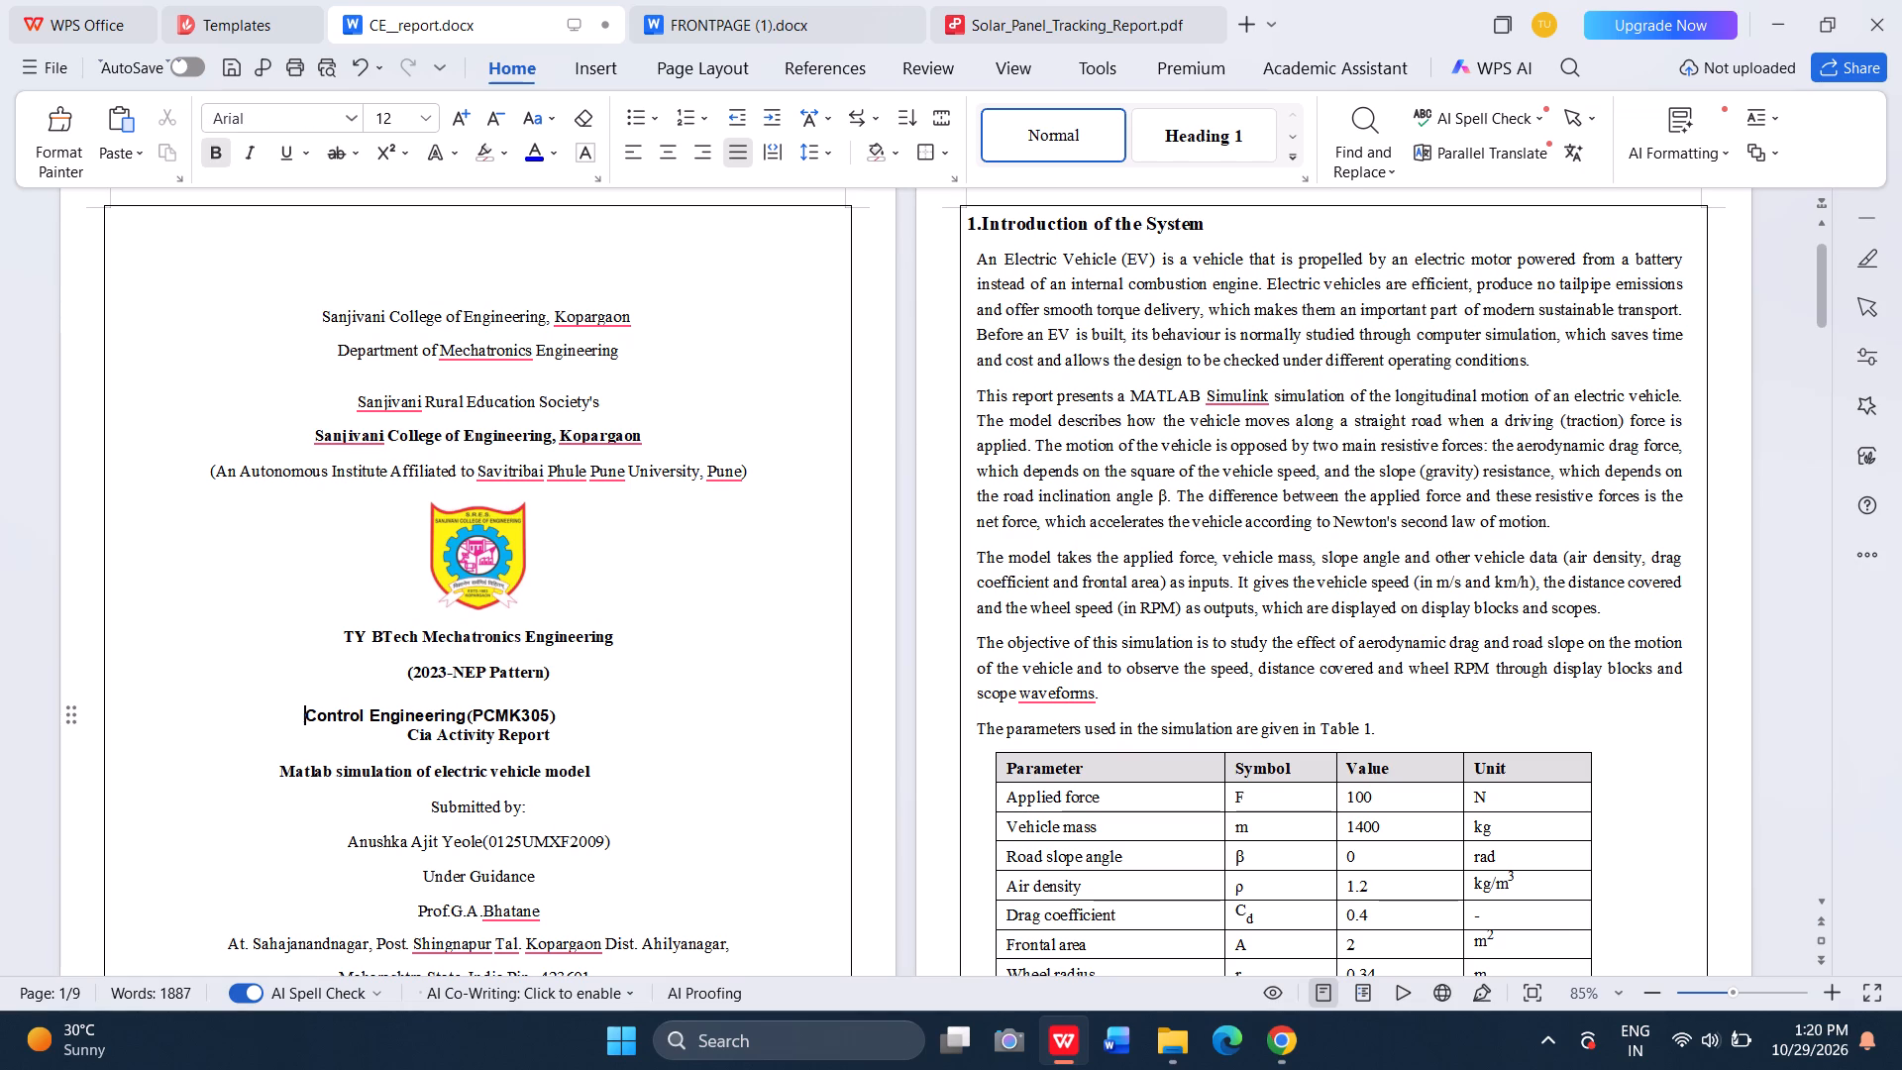
{"action": "key", "text": "space"}
{"action": "key", "text": "space"}
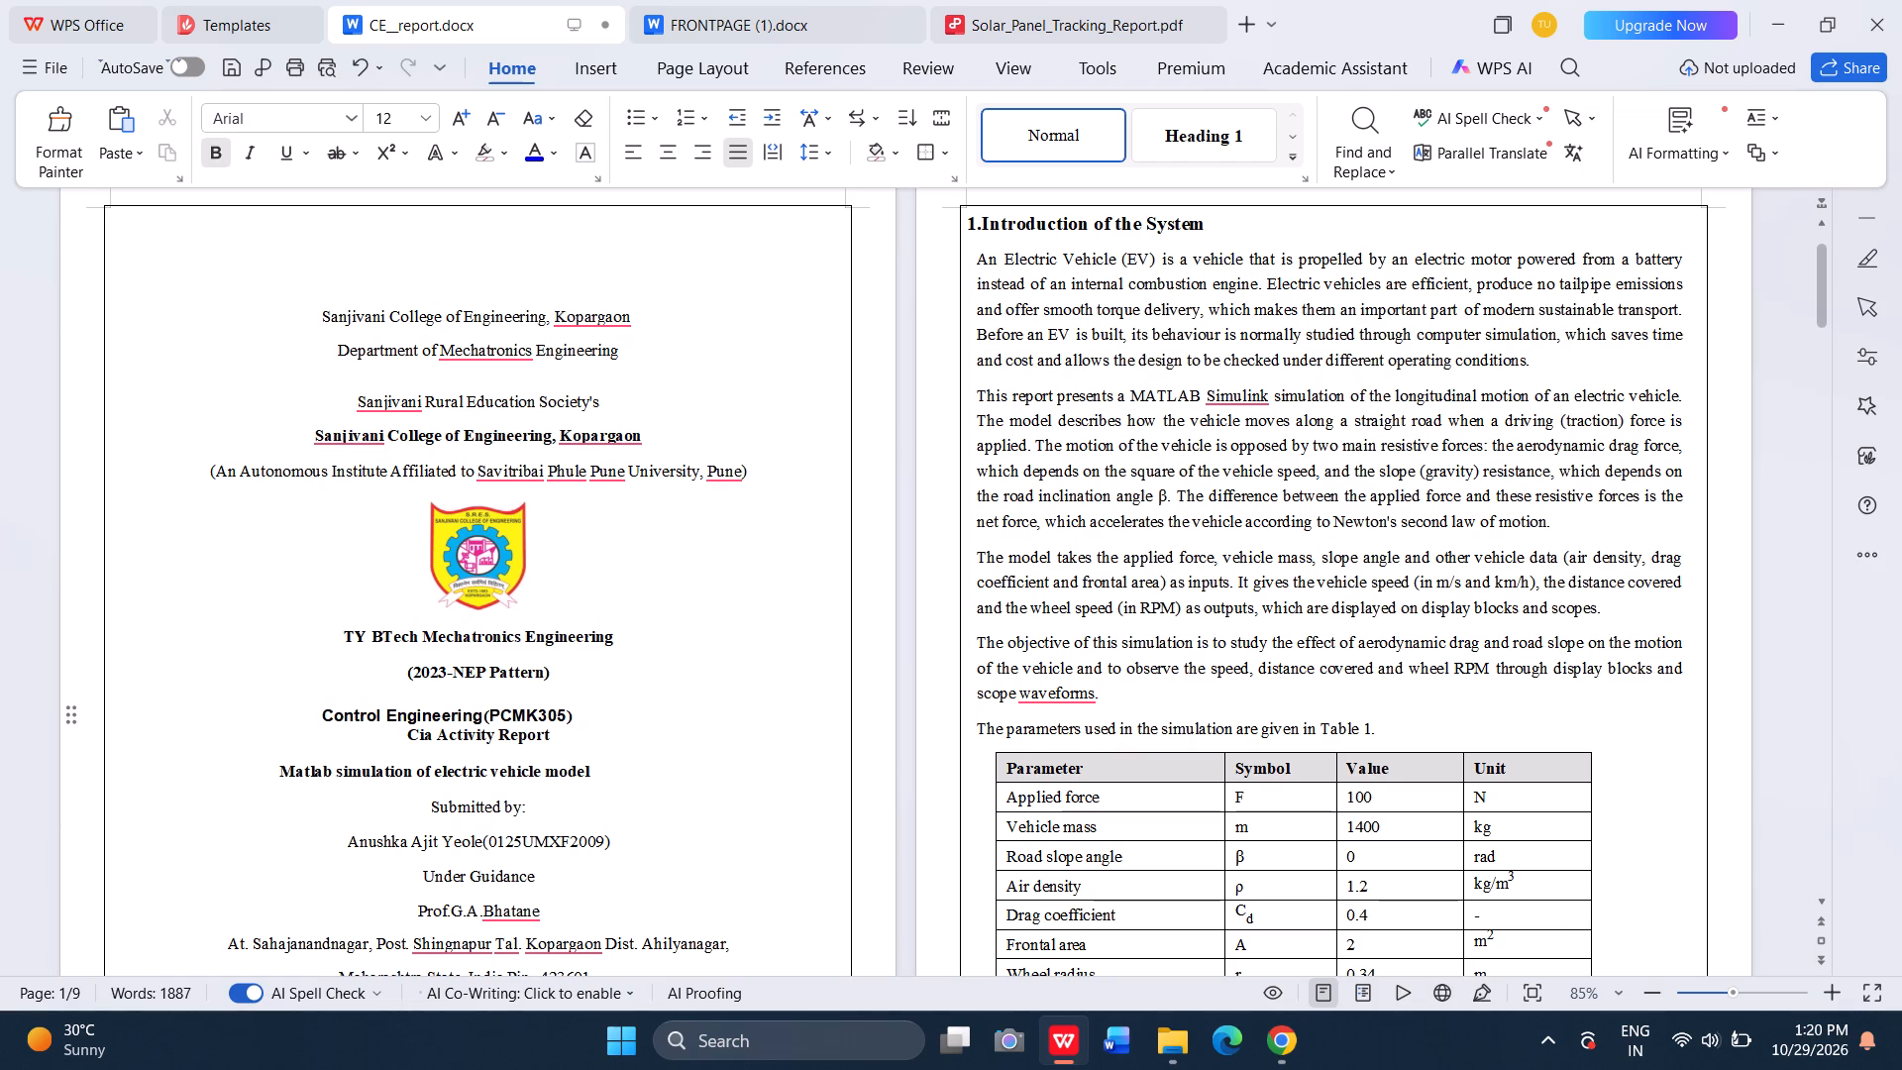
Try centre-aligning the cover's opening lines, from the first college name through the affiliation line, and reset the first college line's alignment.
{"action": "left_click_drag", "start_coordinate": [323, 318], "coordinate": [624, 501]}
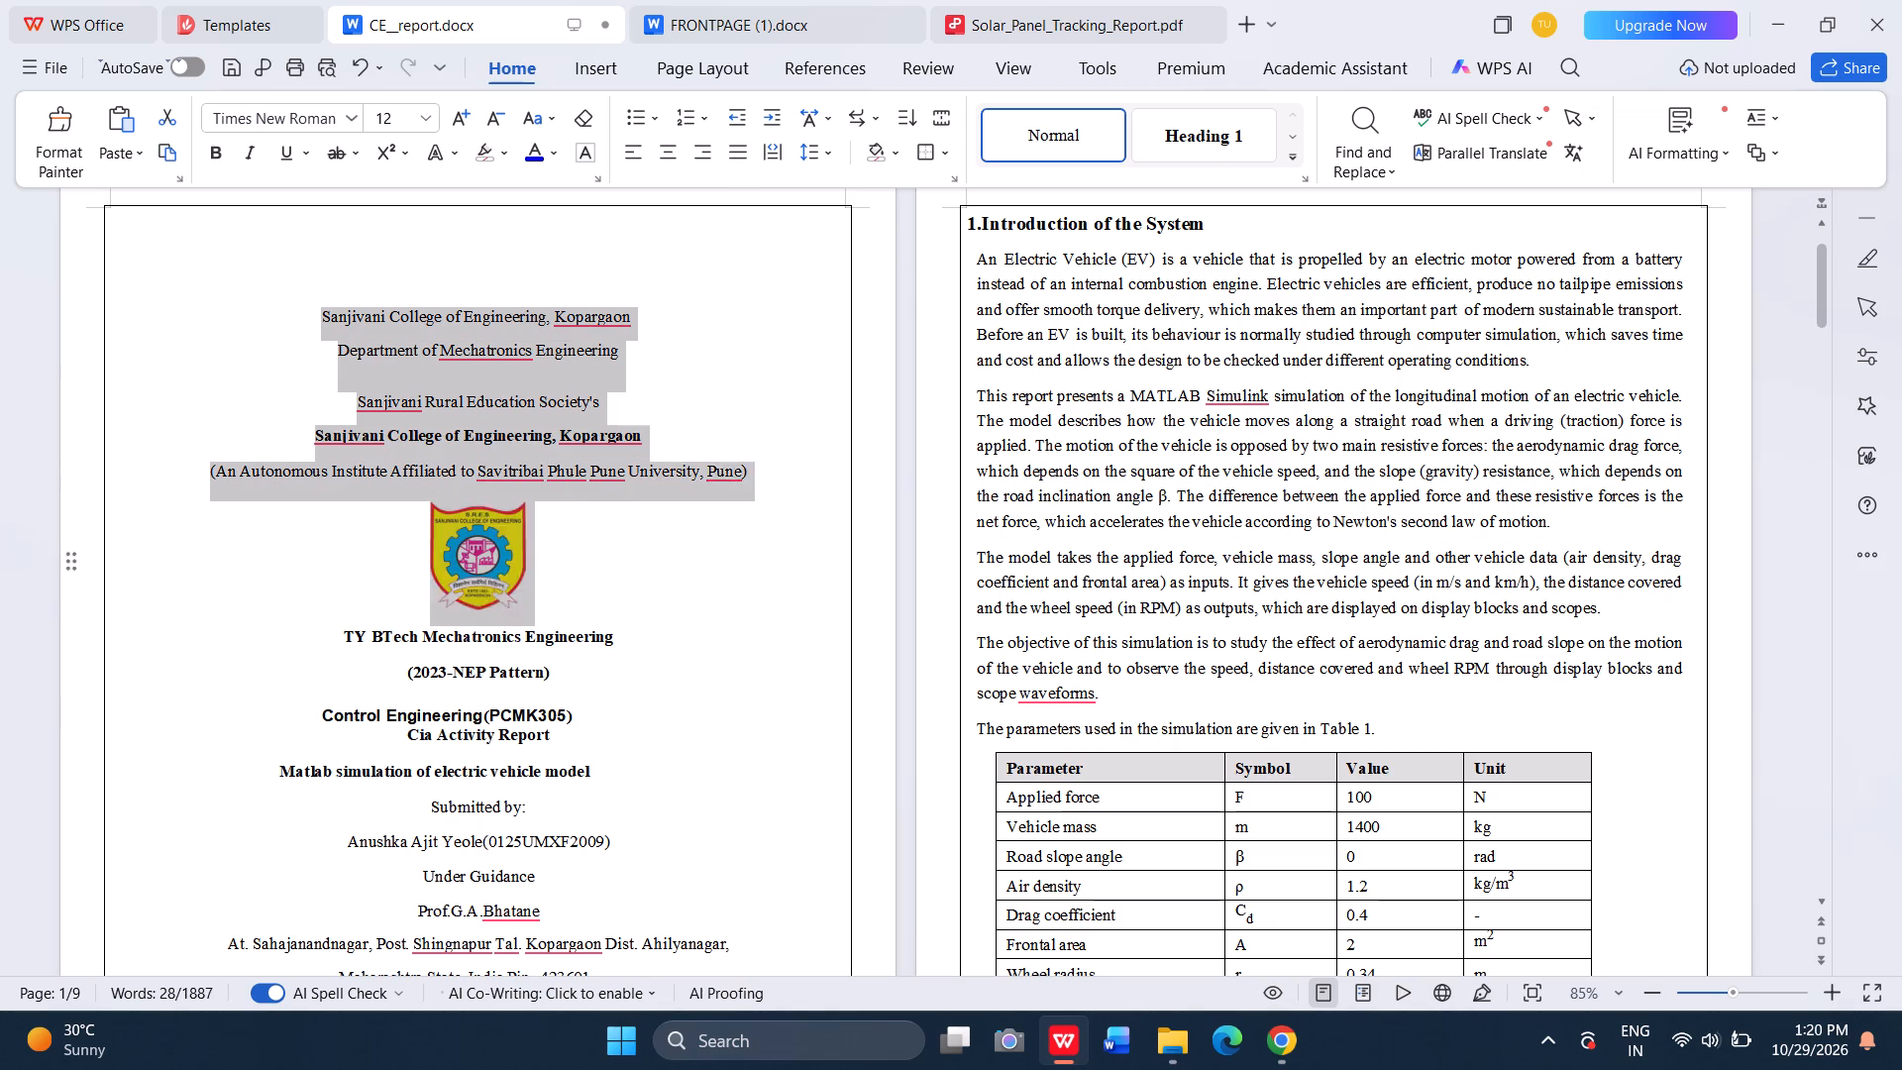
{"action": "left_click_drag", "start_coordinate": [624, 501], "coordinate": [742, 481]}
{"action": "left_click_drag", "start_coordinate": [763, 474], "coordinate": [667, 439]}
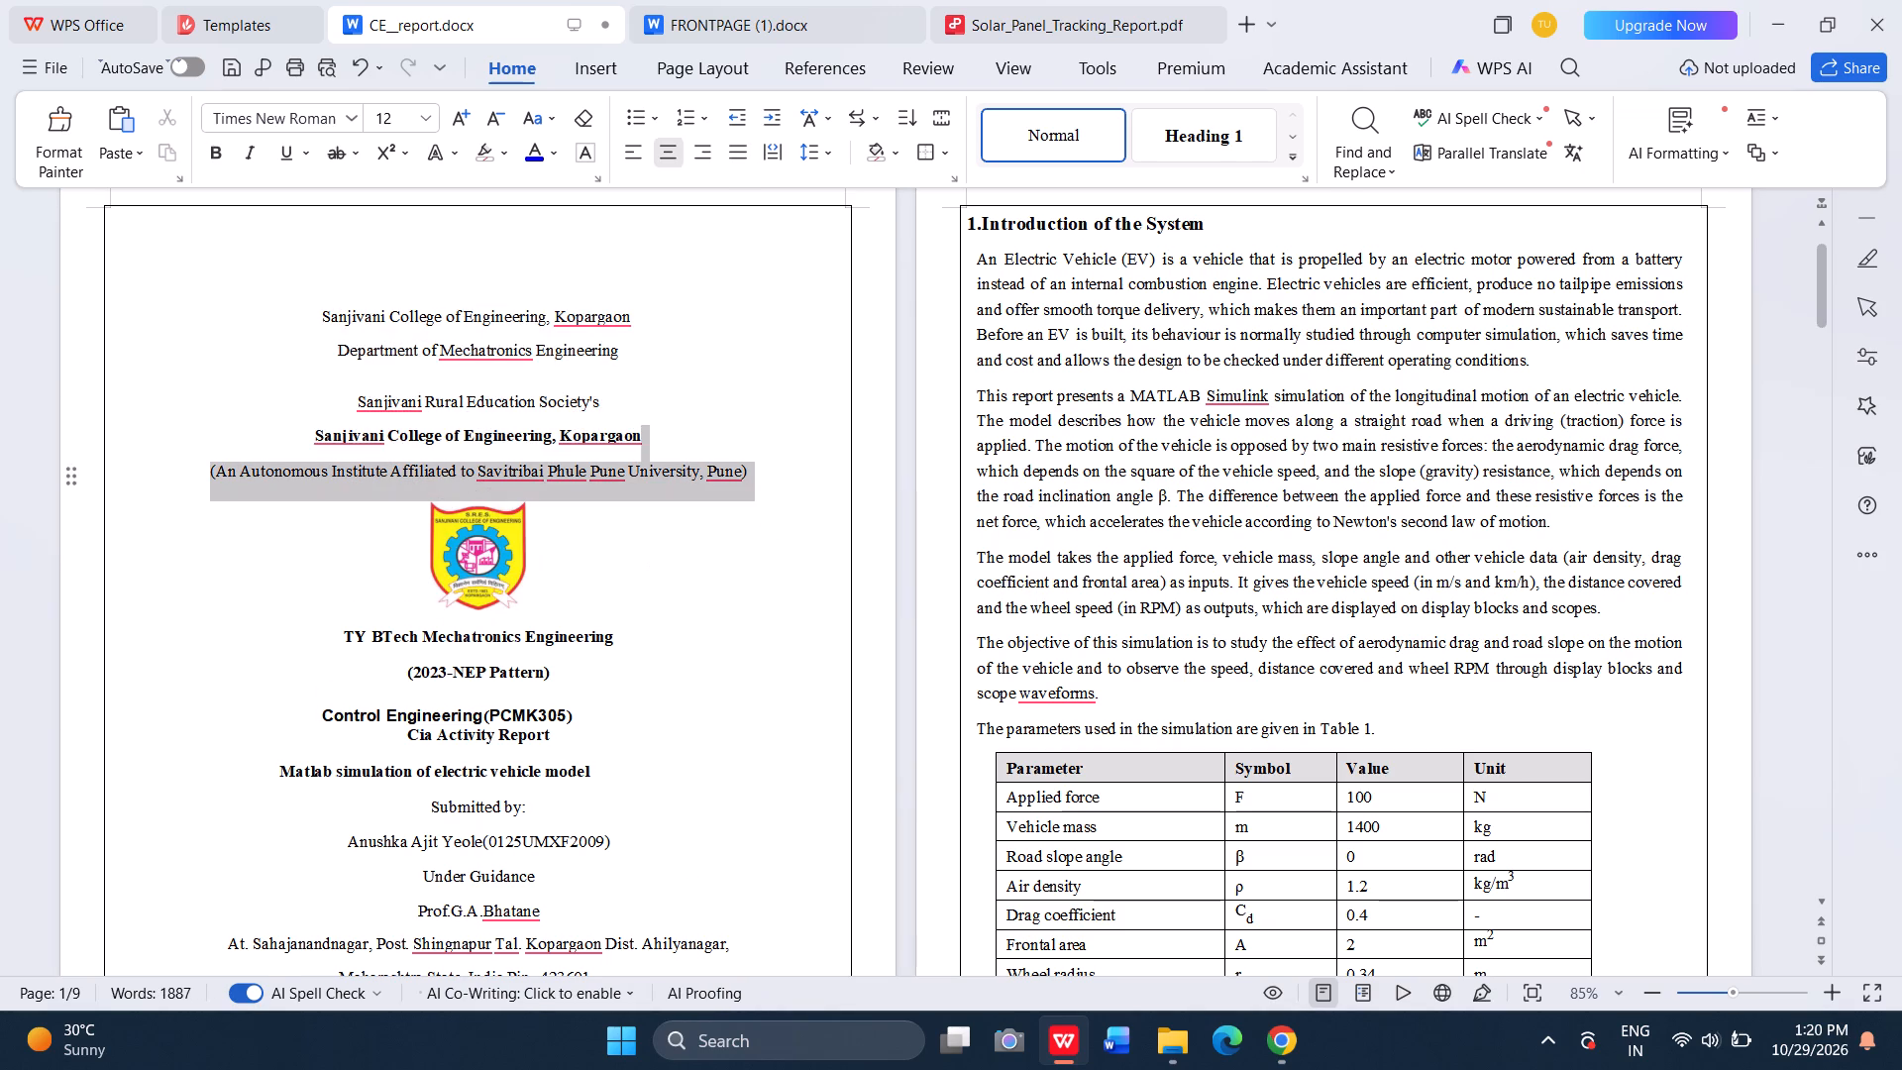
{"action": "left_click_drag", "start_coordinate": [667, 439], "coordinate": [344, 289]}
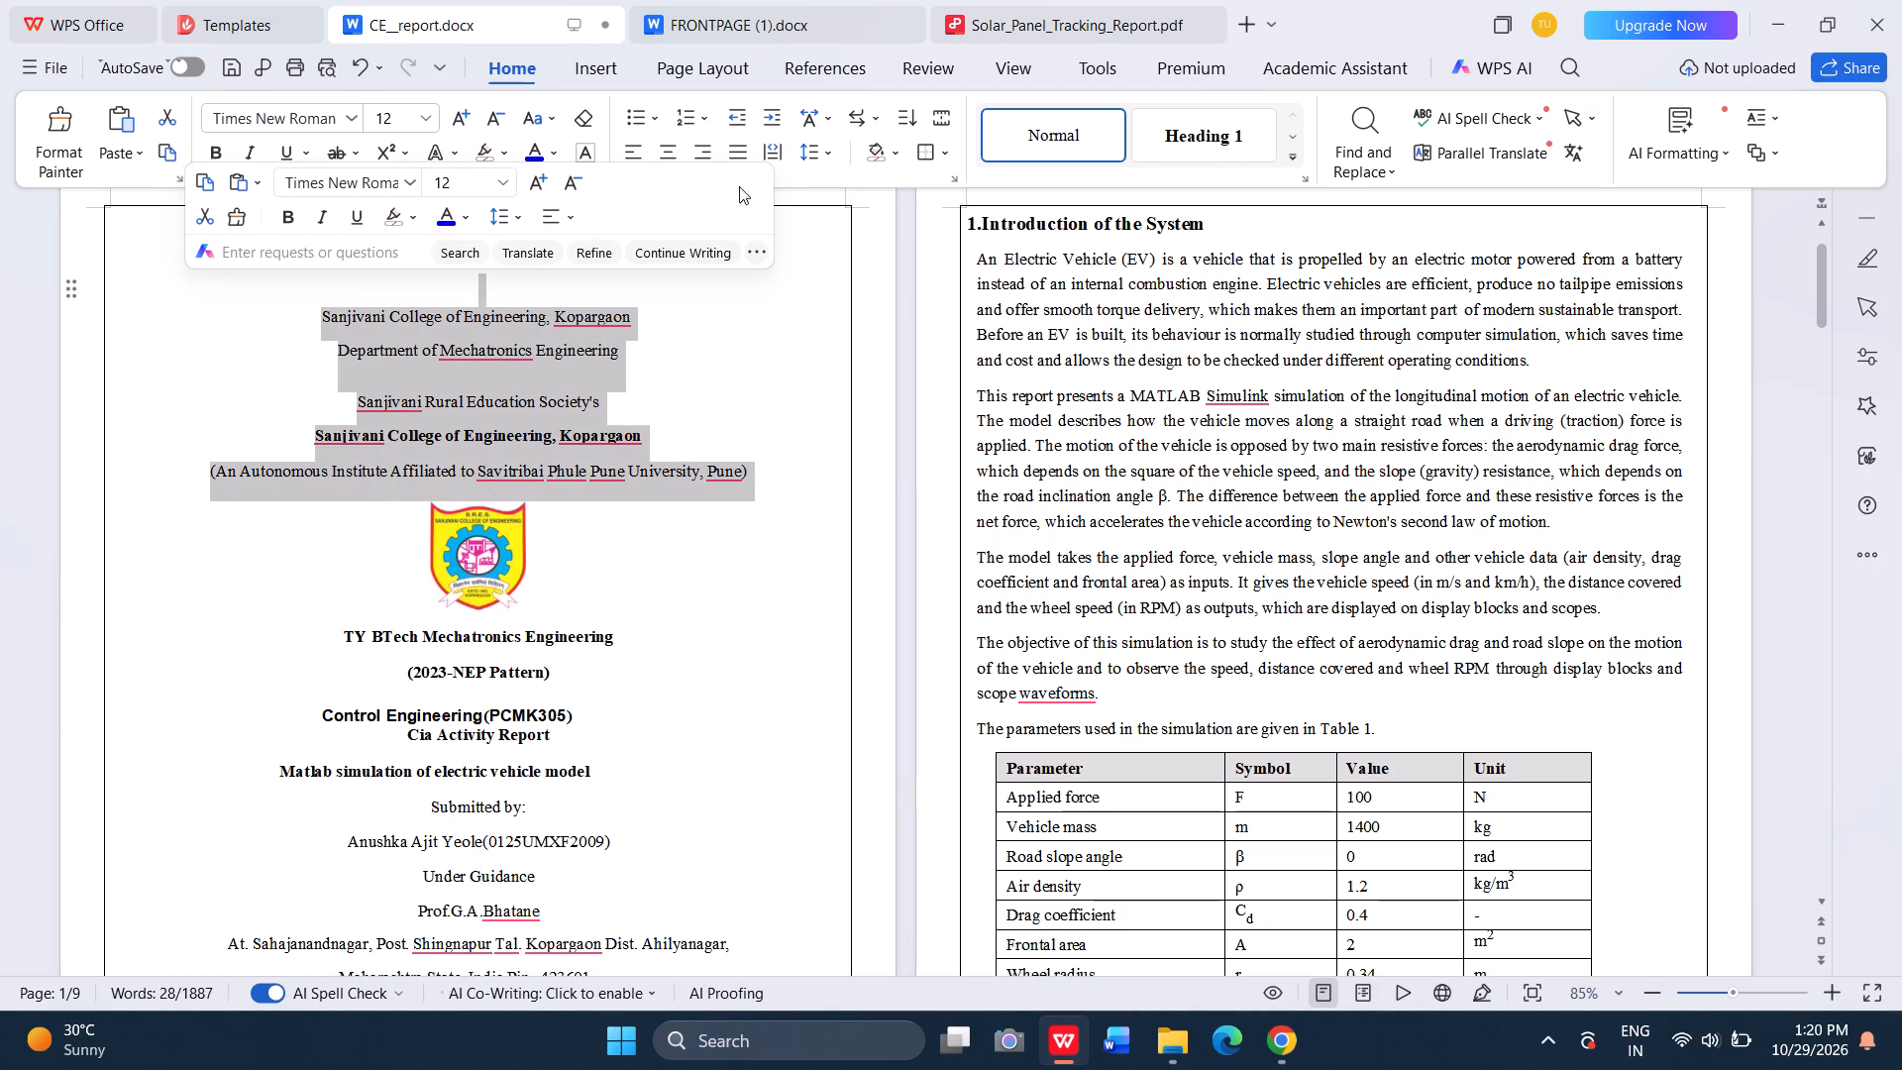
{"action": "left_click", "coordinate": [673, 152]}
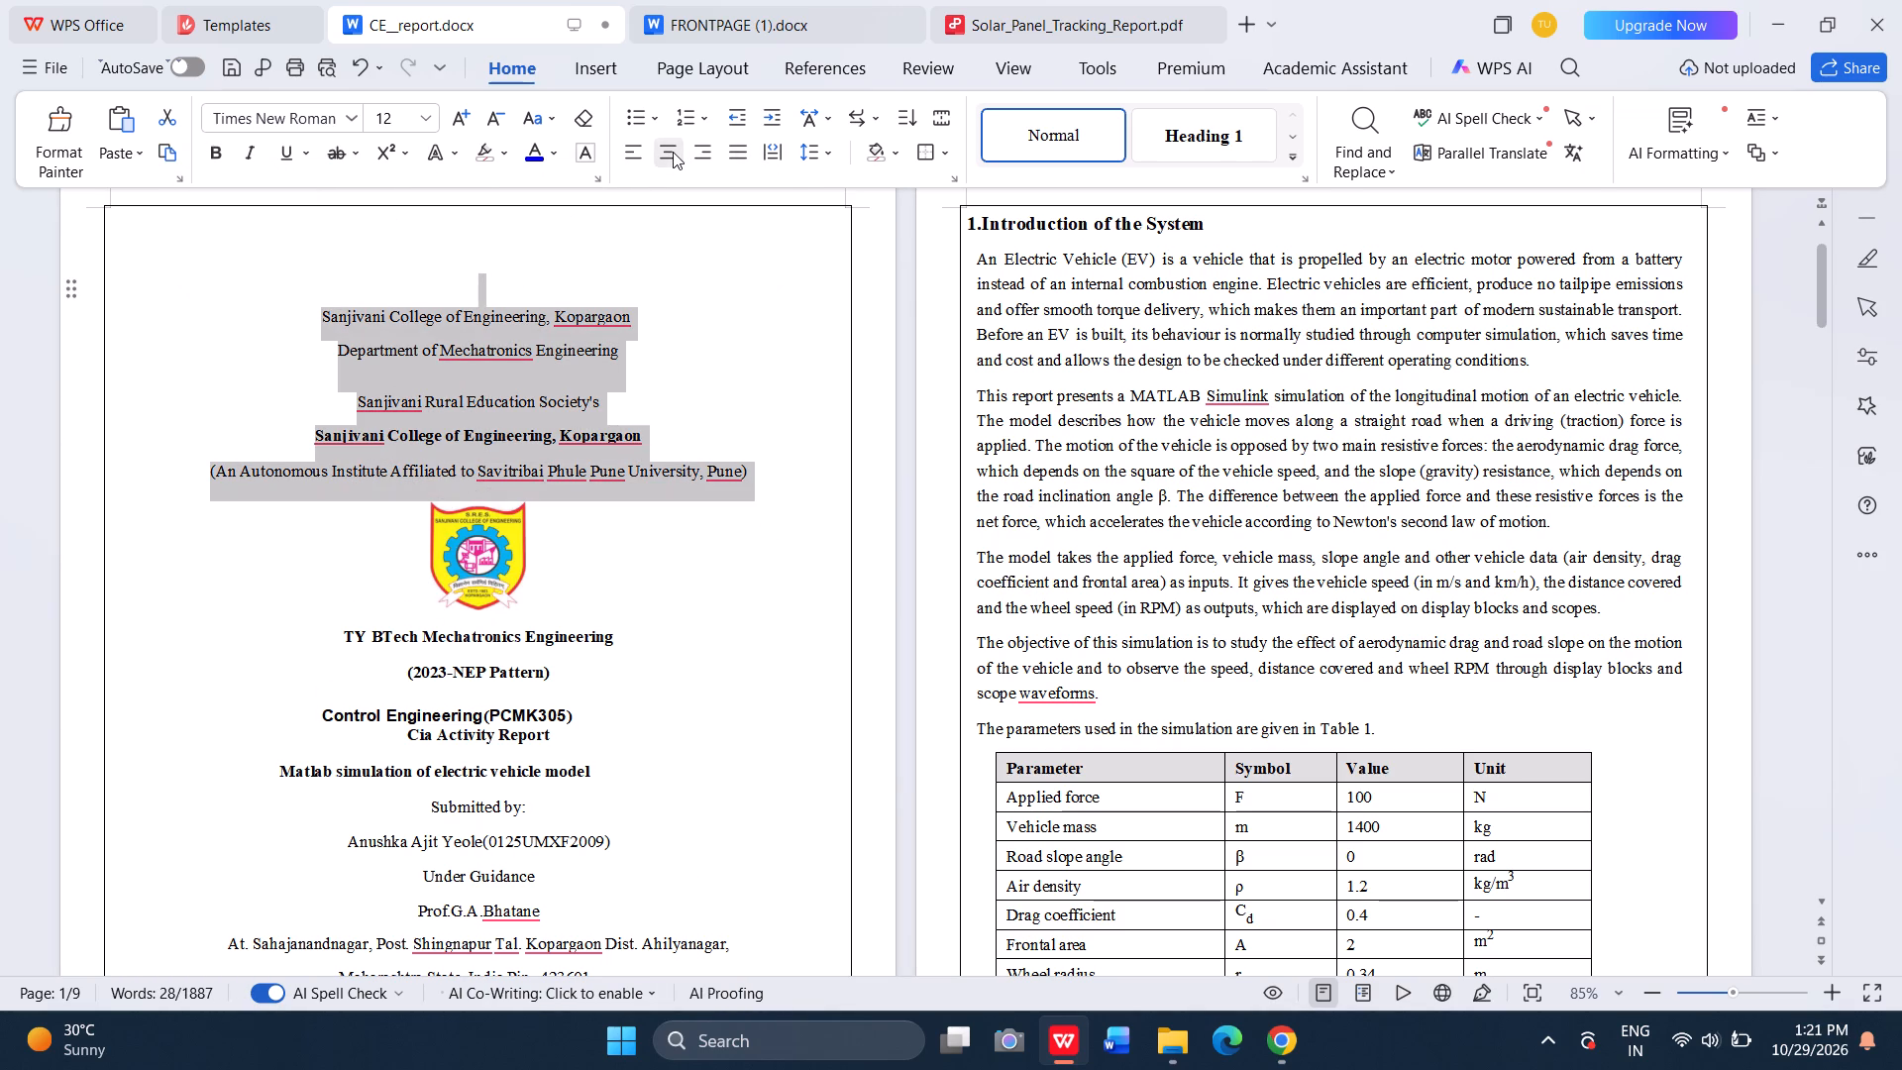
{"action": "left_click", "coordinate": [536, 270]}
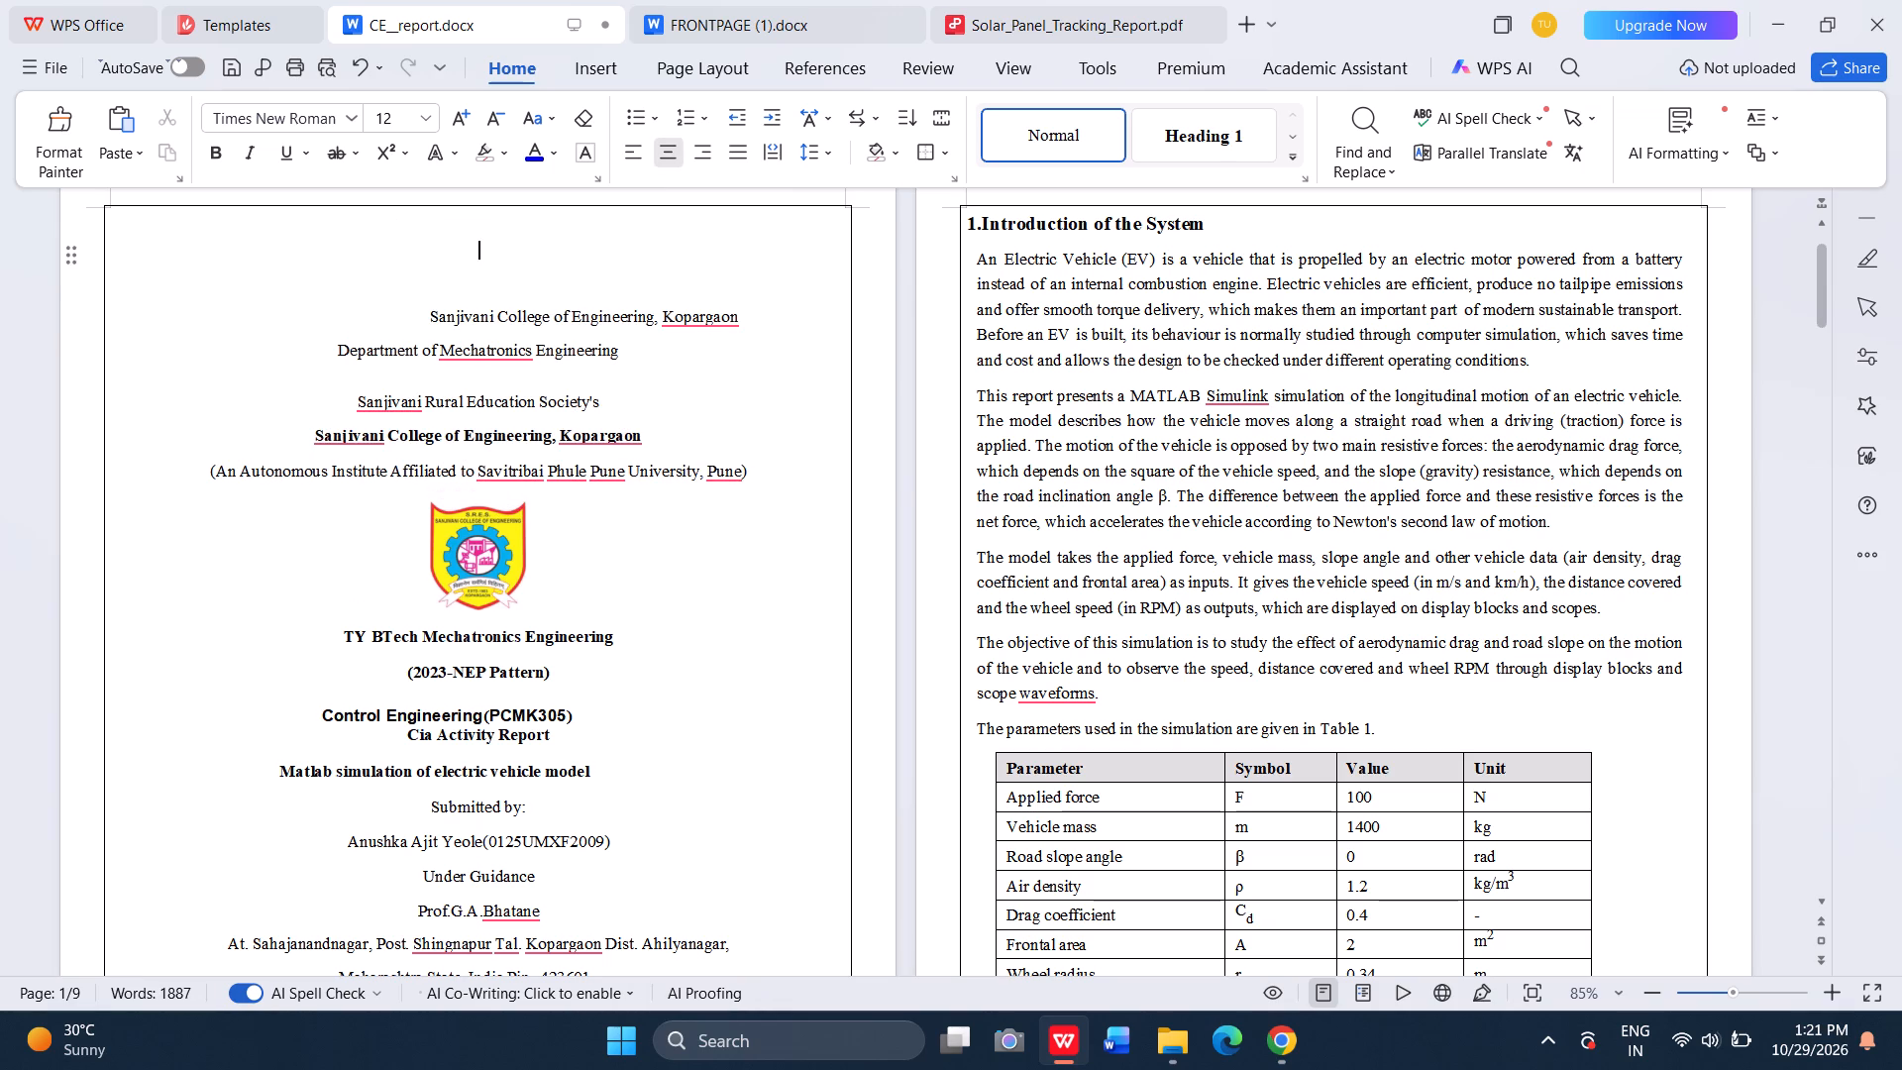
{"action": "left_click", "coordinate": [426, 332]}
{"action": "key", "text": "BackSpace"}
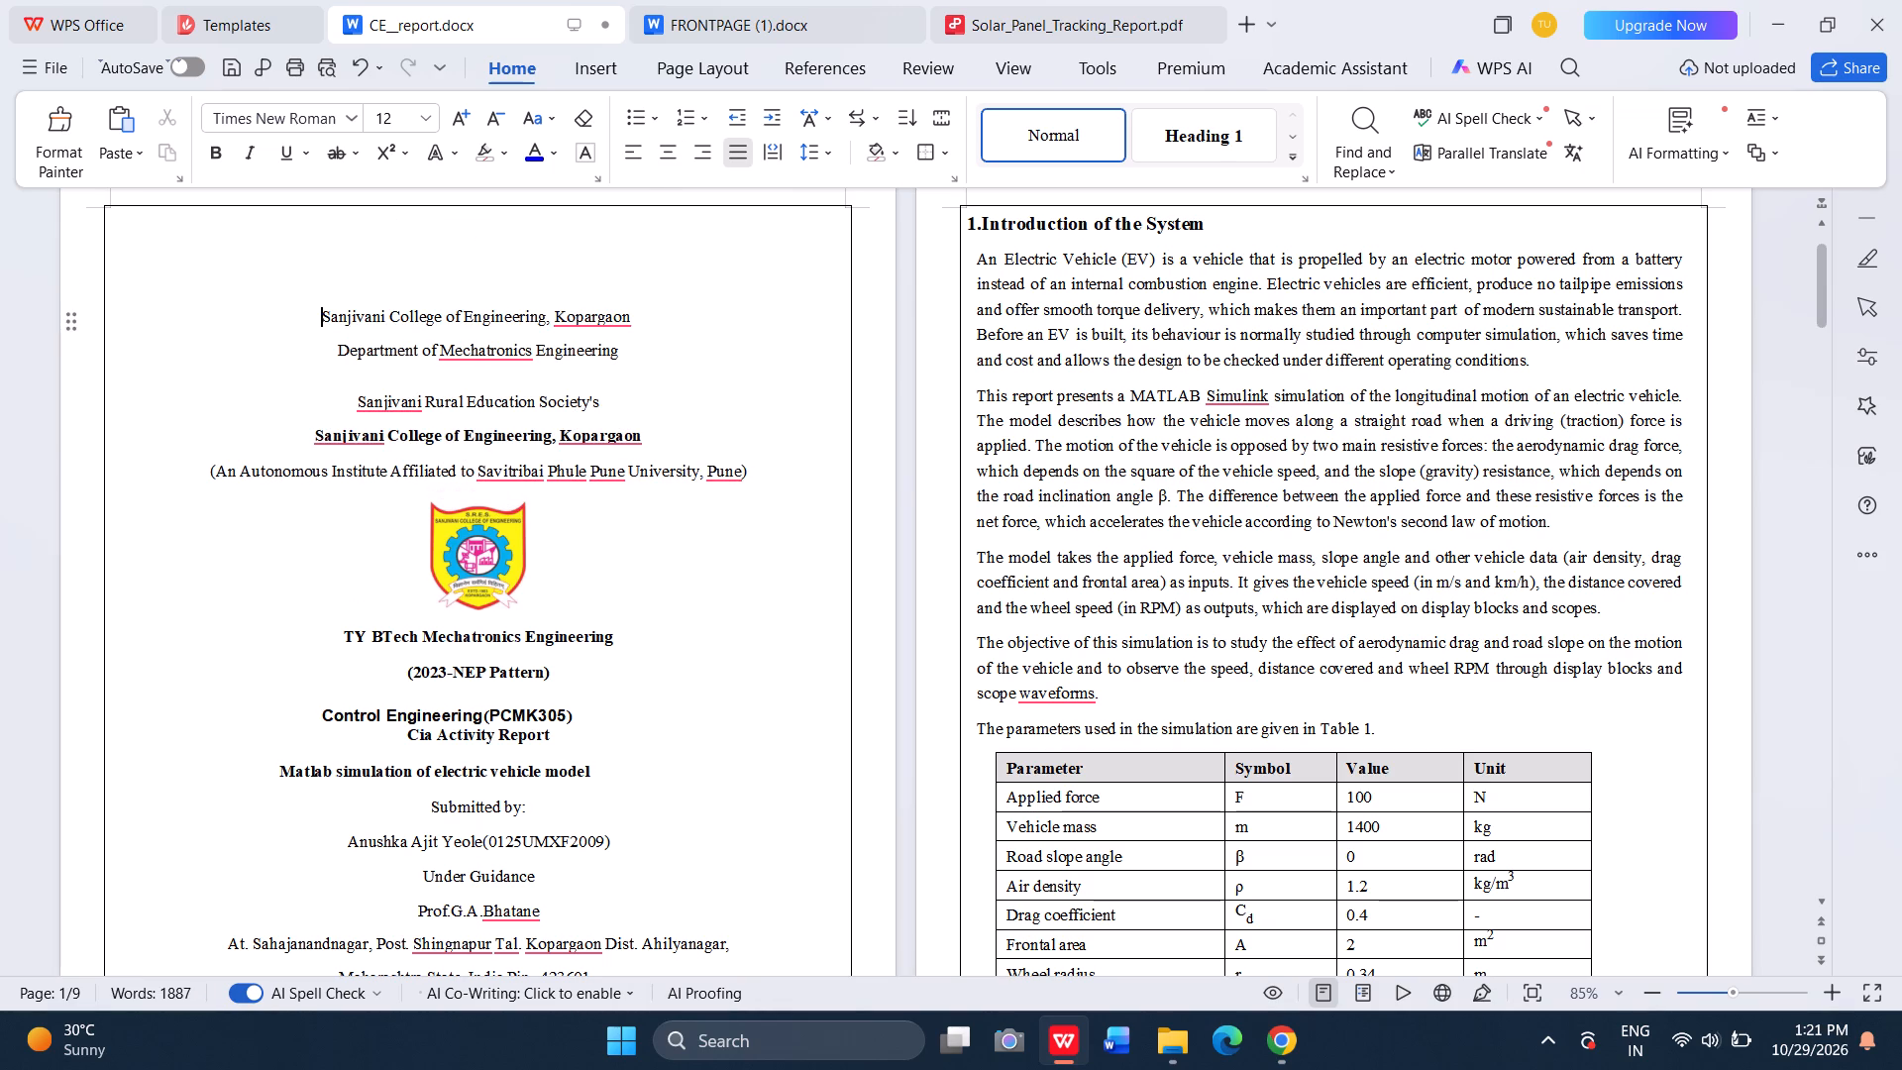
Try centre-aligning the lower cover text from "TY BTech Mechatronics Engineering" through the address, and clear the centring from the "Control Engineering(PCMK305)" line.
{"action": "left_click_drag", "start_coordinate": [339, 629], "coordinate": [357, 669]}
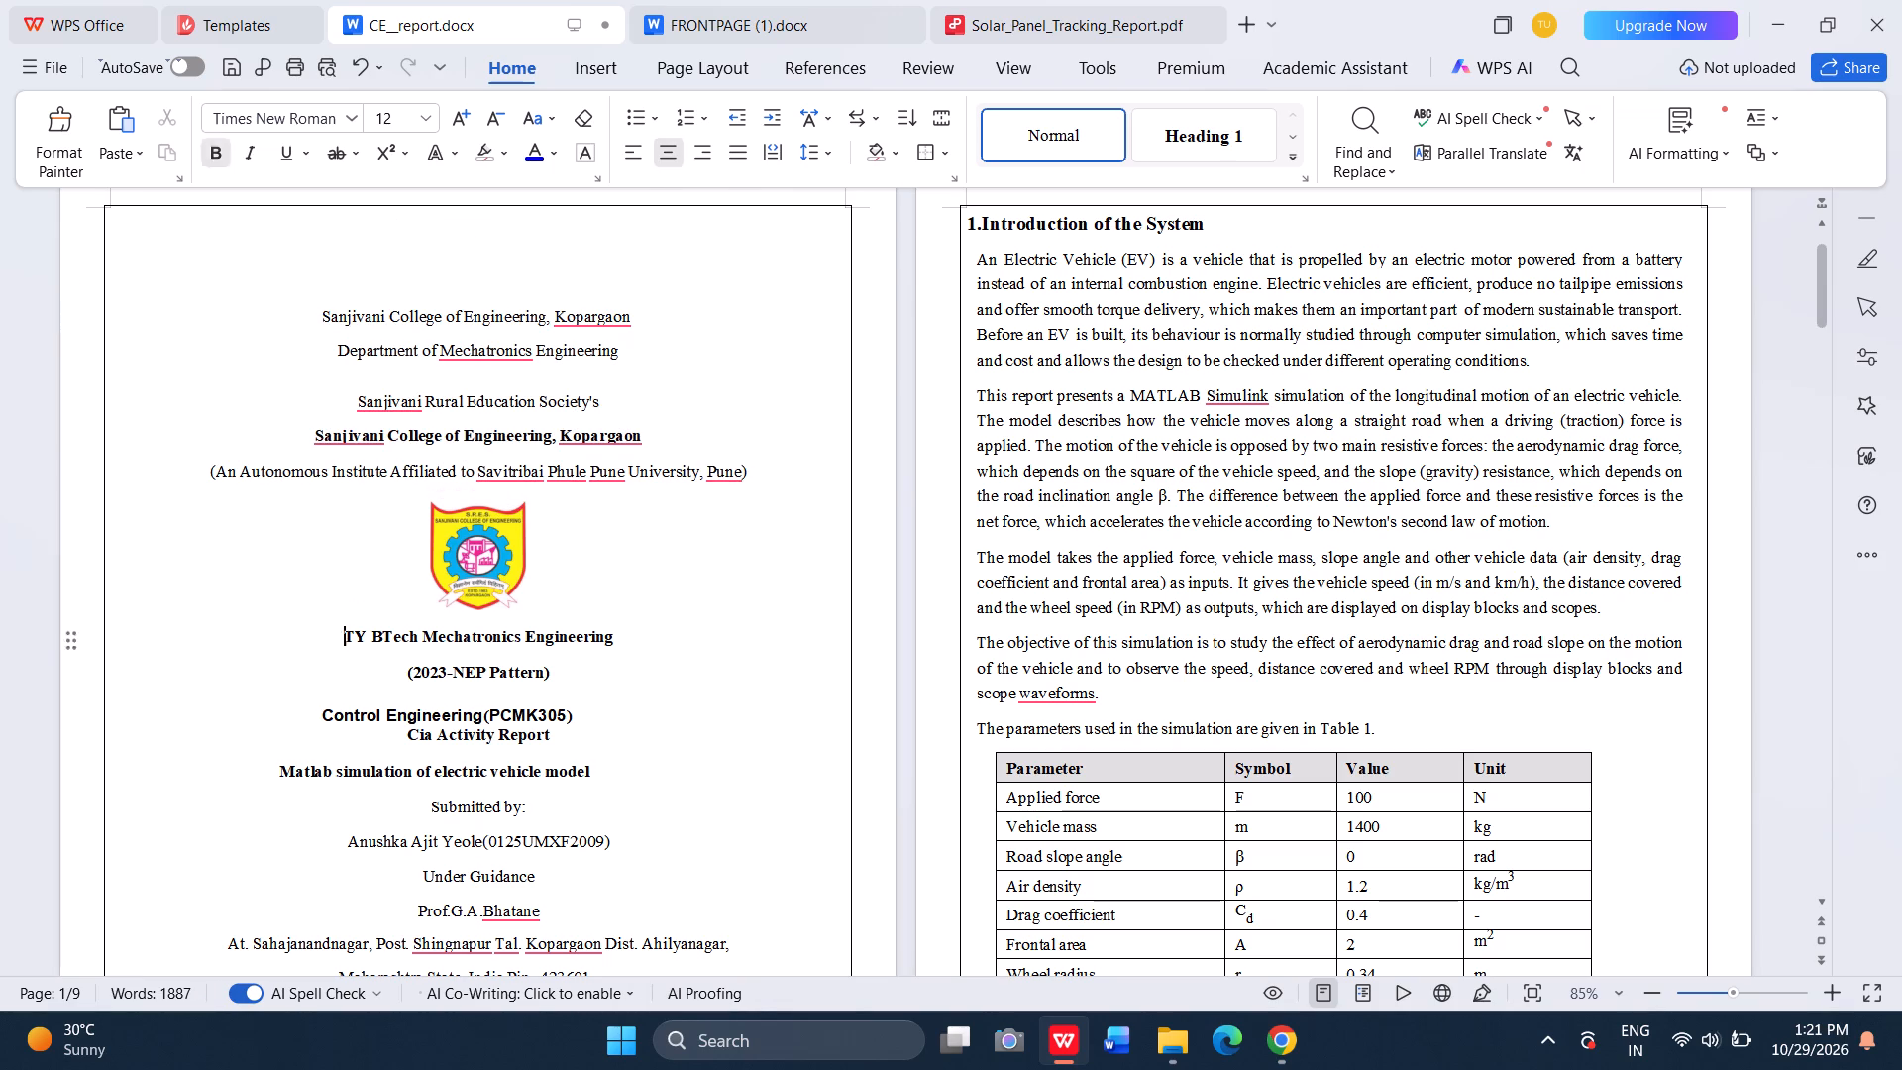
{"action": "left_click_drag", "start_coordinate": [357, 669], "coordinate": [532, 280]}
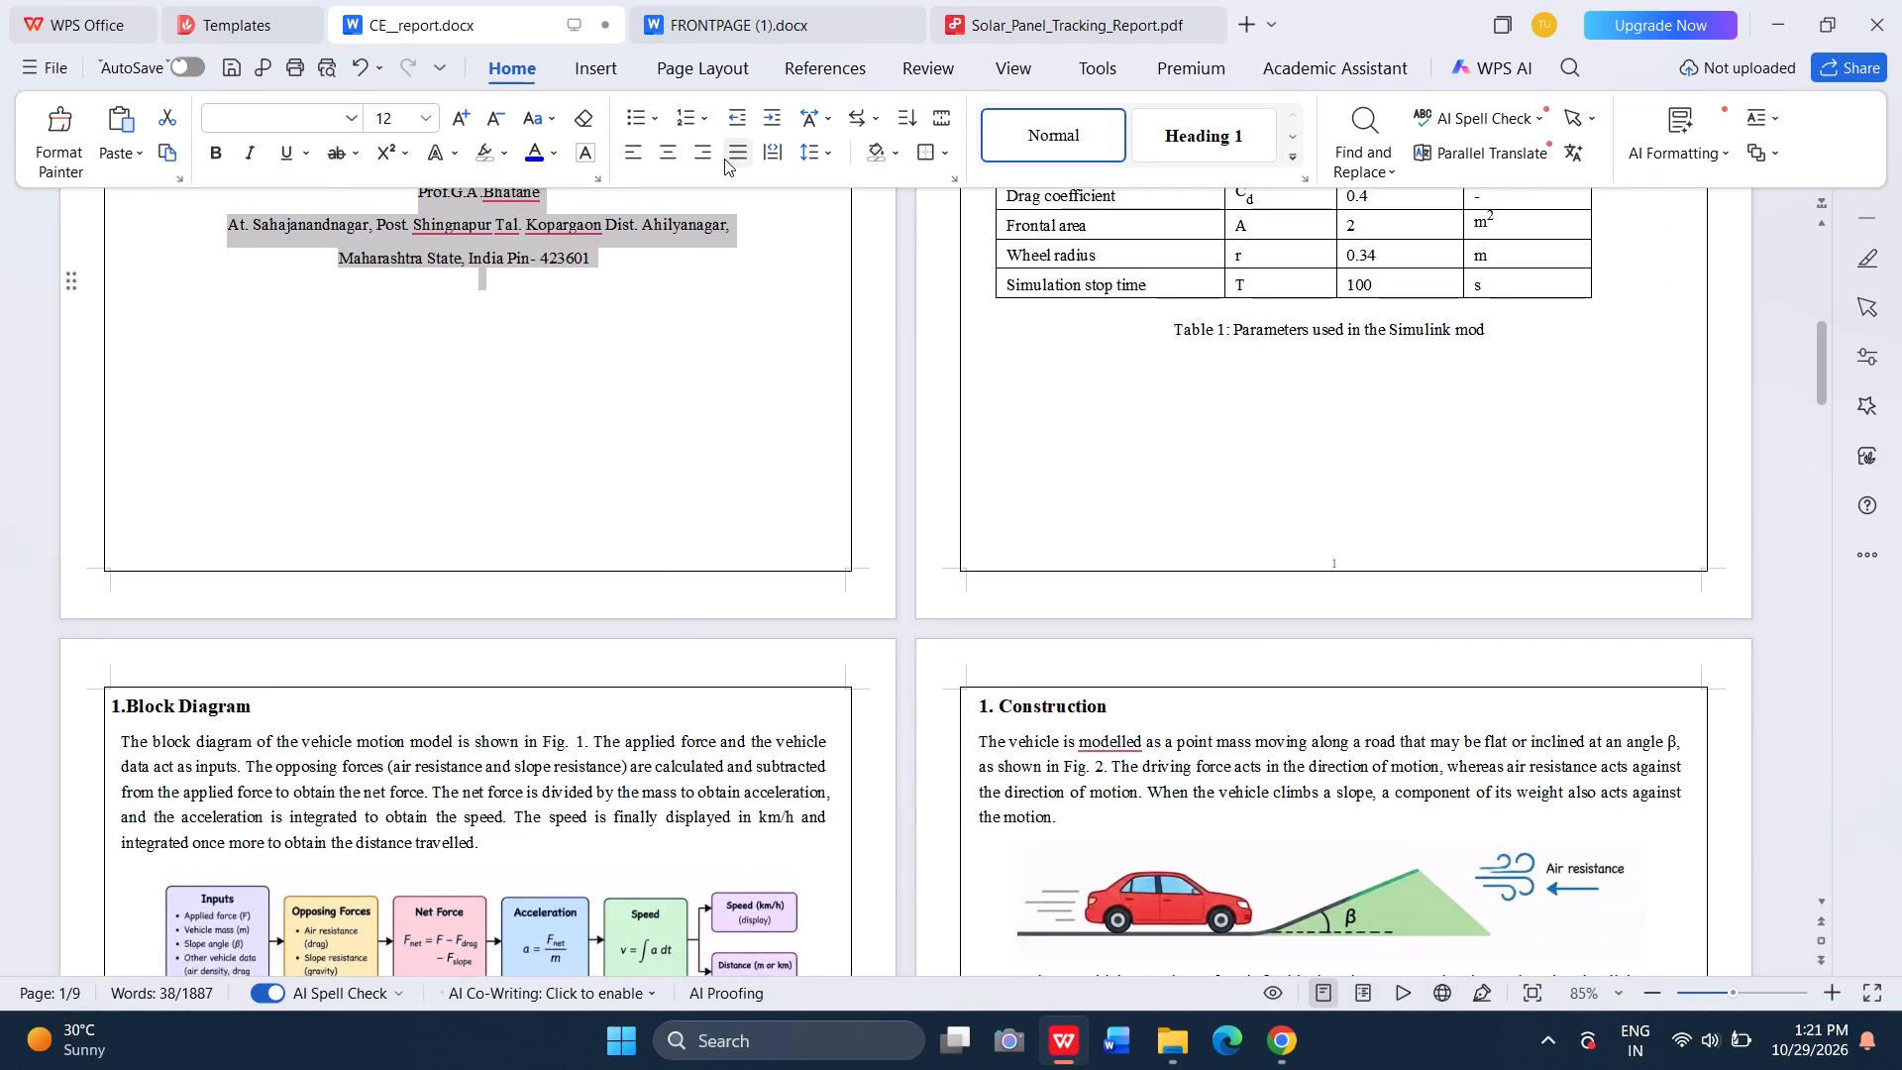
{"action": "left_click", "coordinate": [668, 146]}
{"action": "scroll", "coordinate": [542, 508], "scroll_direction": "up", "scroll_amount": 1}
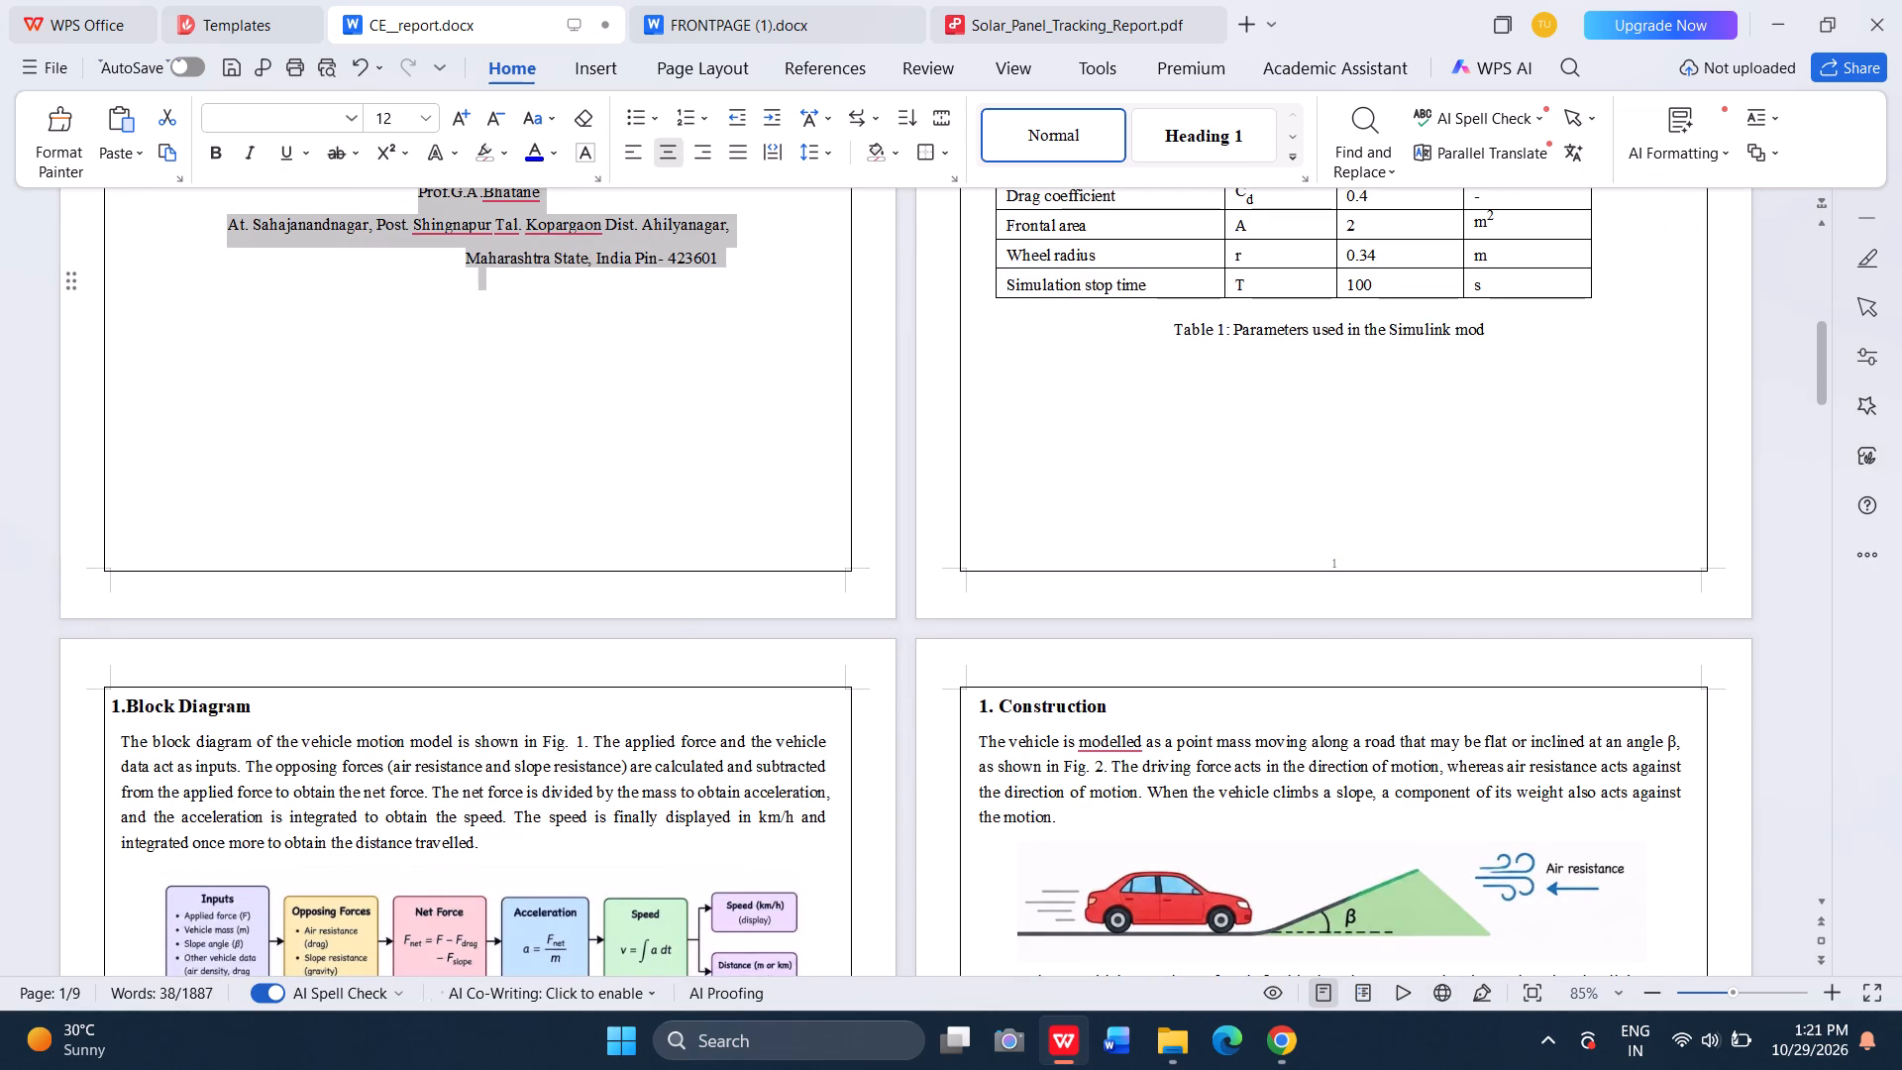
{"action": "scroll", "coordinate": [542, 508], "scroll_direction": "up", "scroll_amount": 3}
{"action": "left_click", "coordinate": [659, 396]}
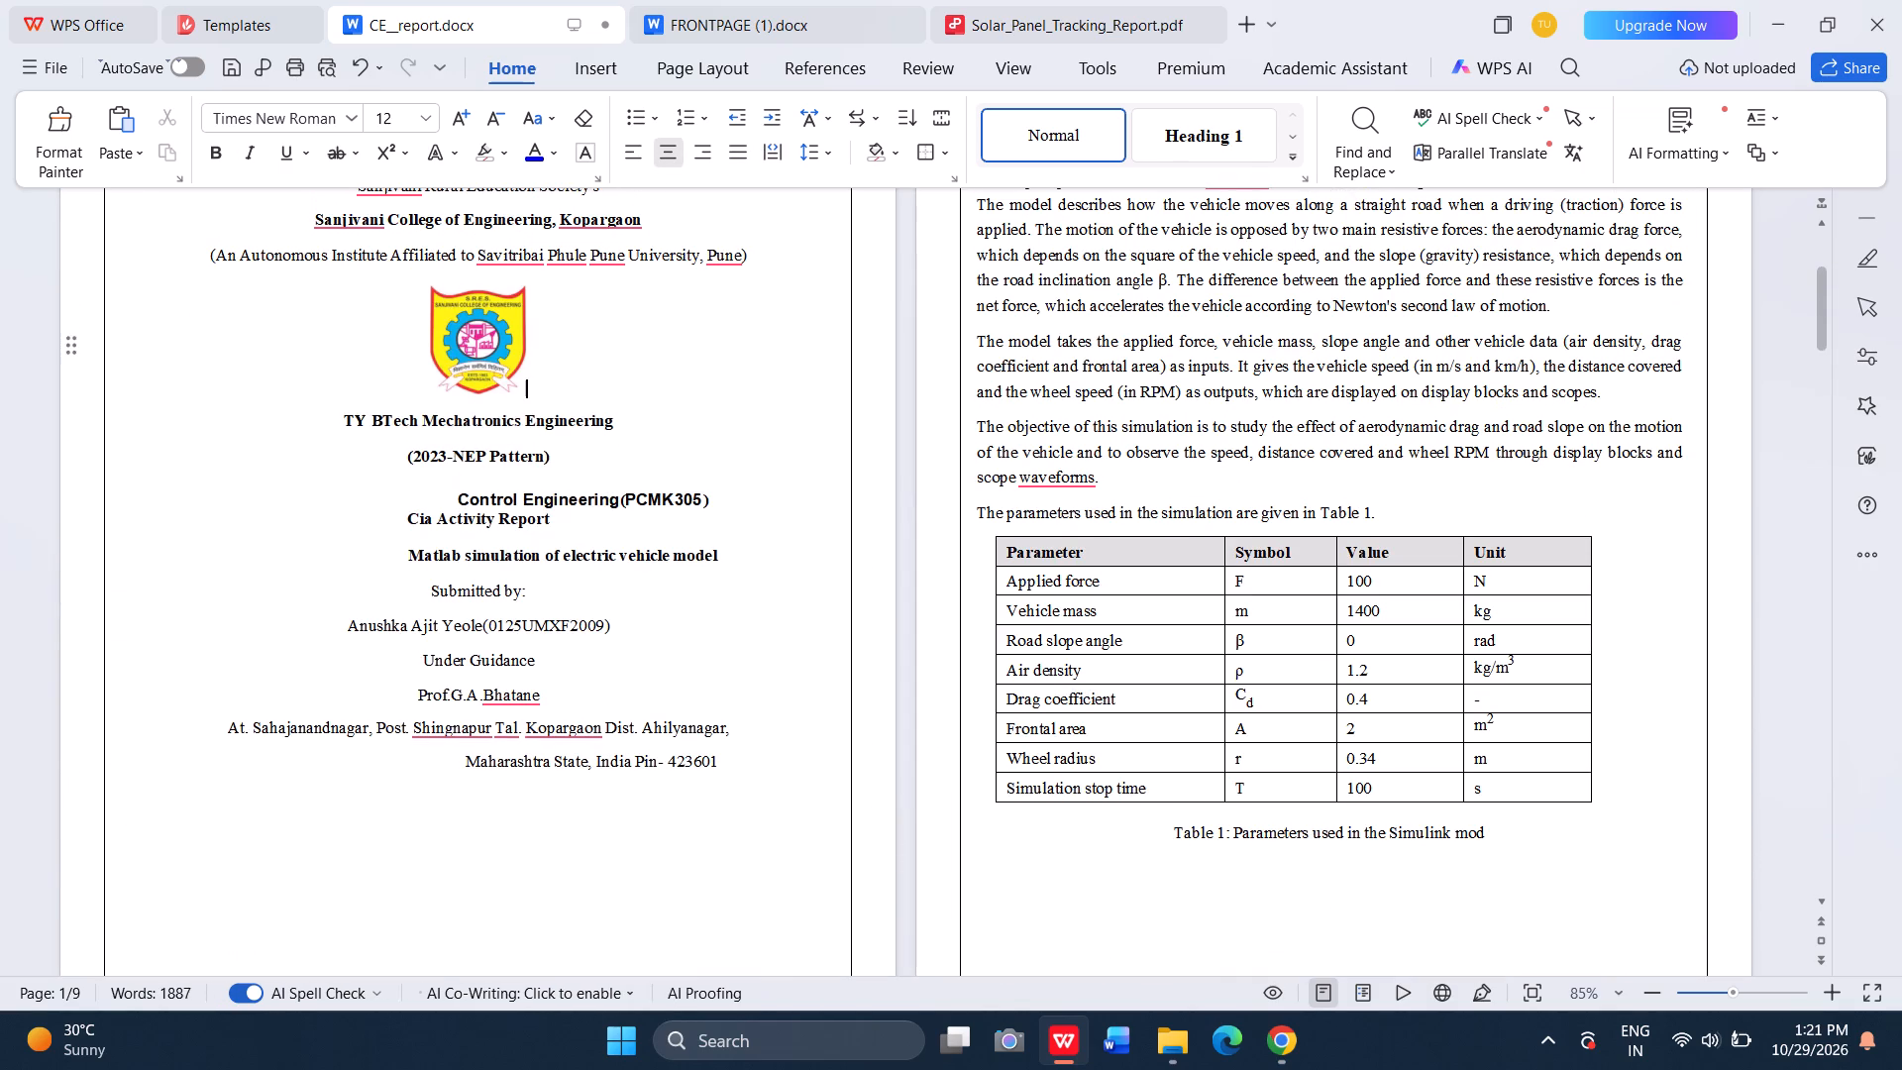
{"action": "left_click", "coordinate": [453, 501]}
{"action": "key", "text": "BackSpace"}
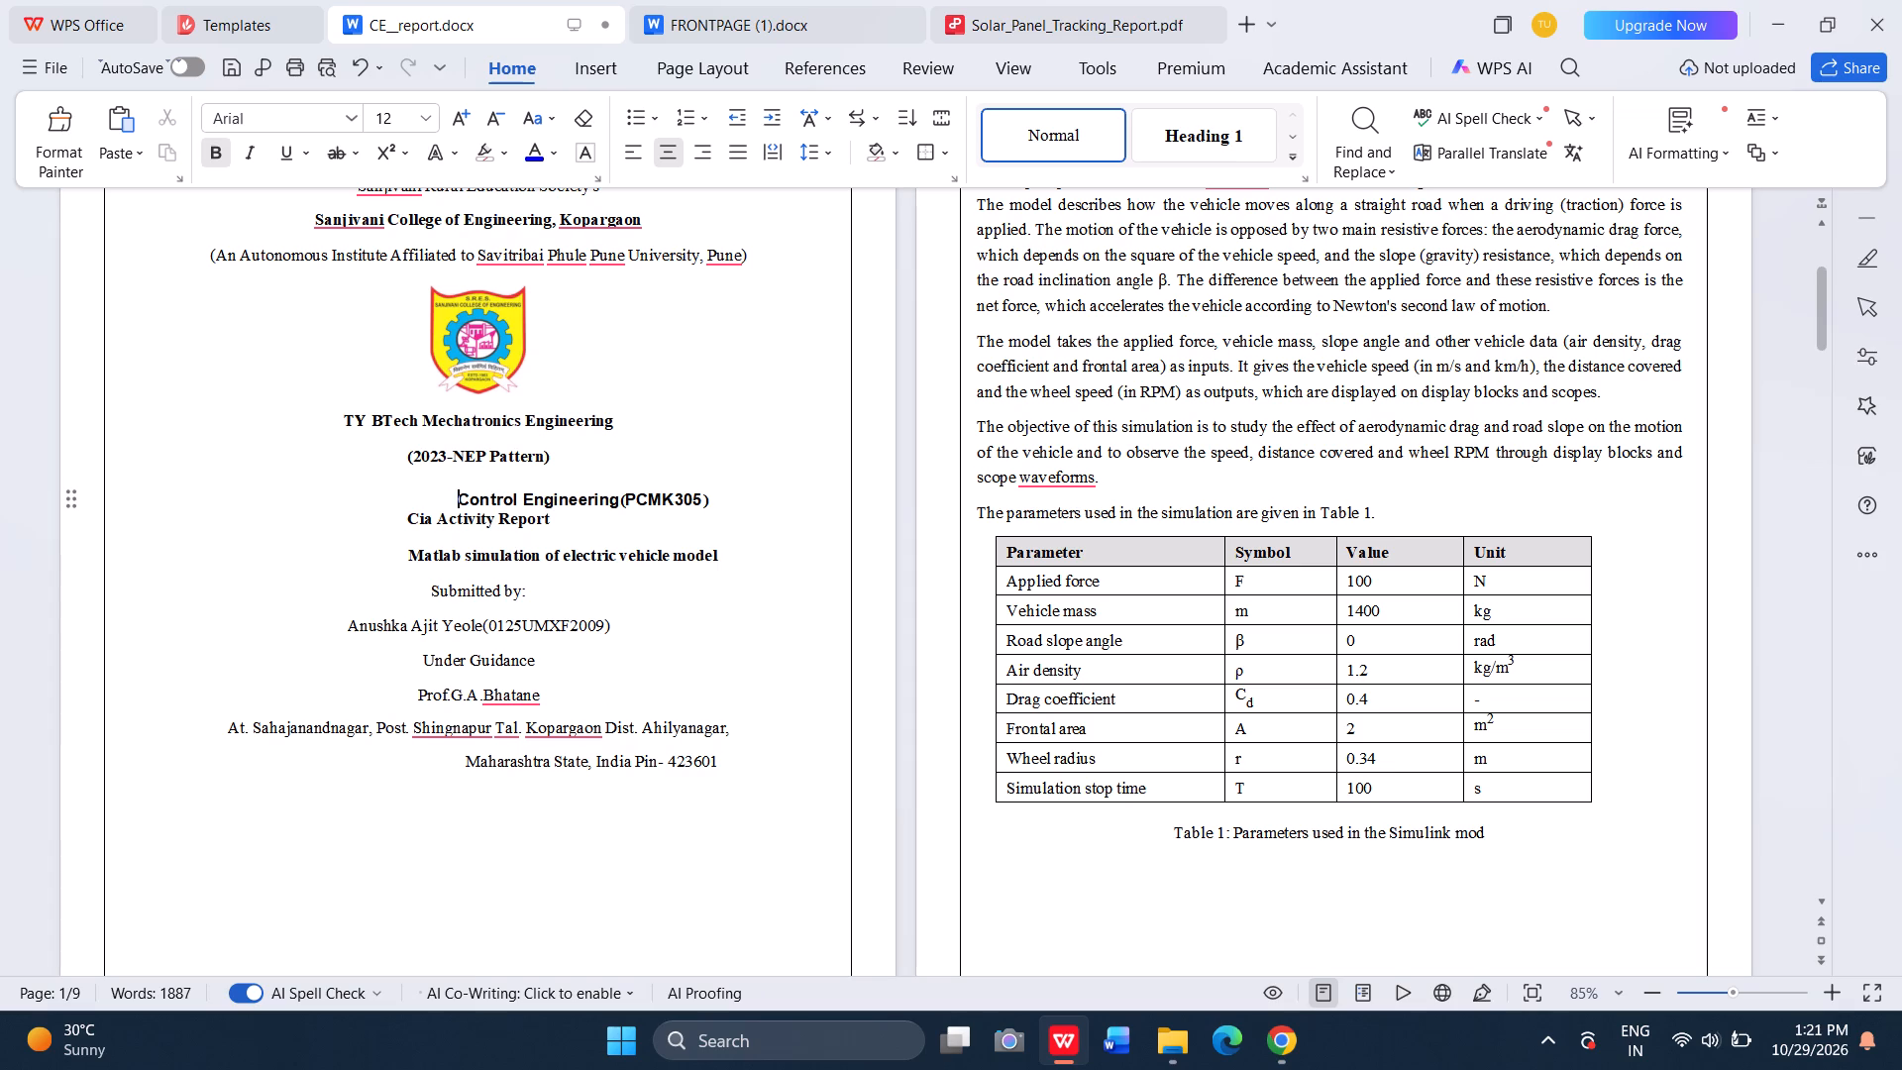
Remove centre alignment from the cover's "Cia Activity Report" line and pad it with 20 leading spaces so it sits near the centre.
{"action": "scroll", "coordinate": [345, 540], "scroll_direction": "up", "scroll_amount": 1}
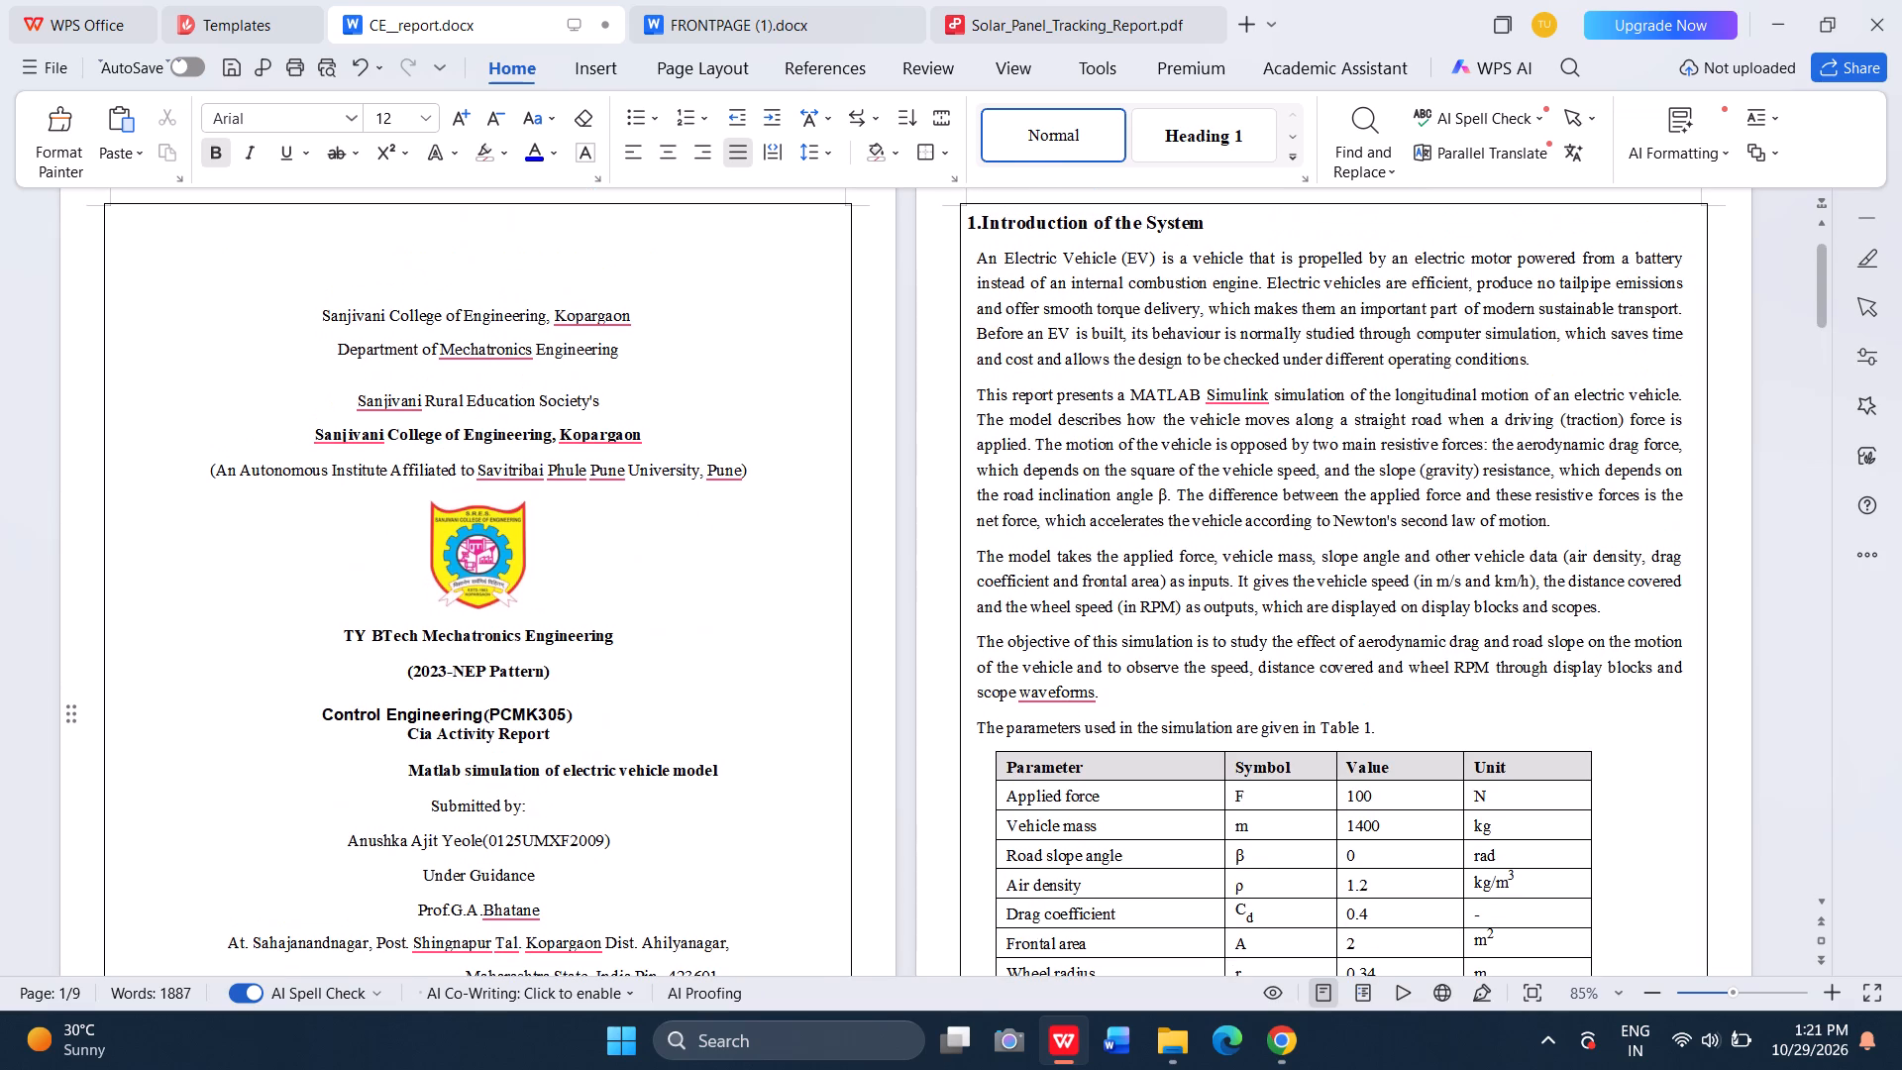
{"action": "left_click", "coordinate": [404, 741]}
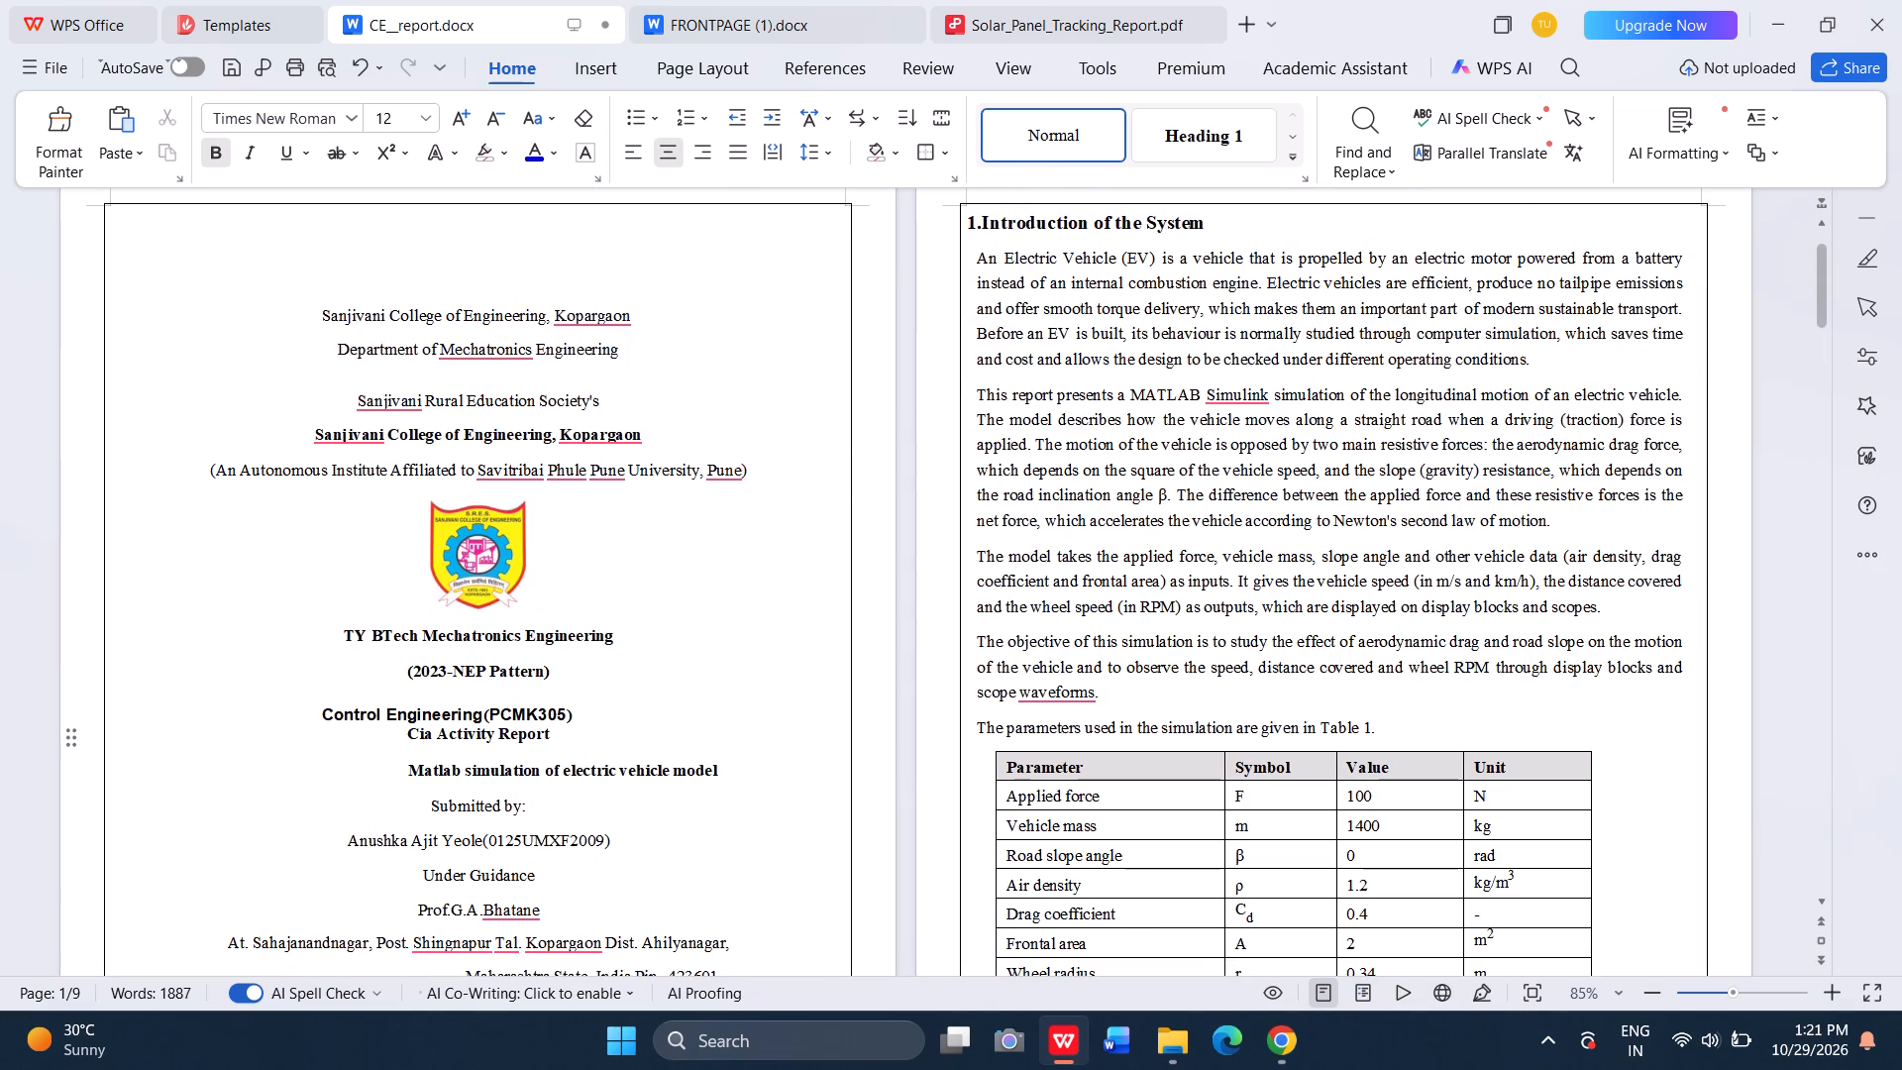
{"action": "key", "text": "space"}
{"action": "key", "text": "BackSpace"}
{"action": "key", "text": "BackSpace"}
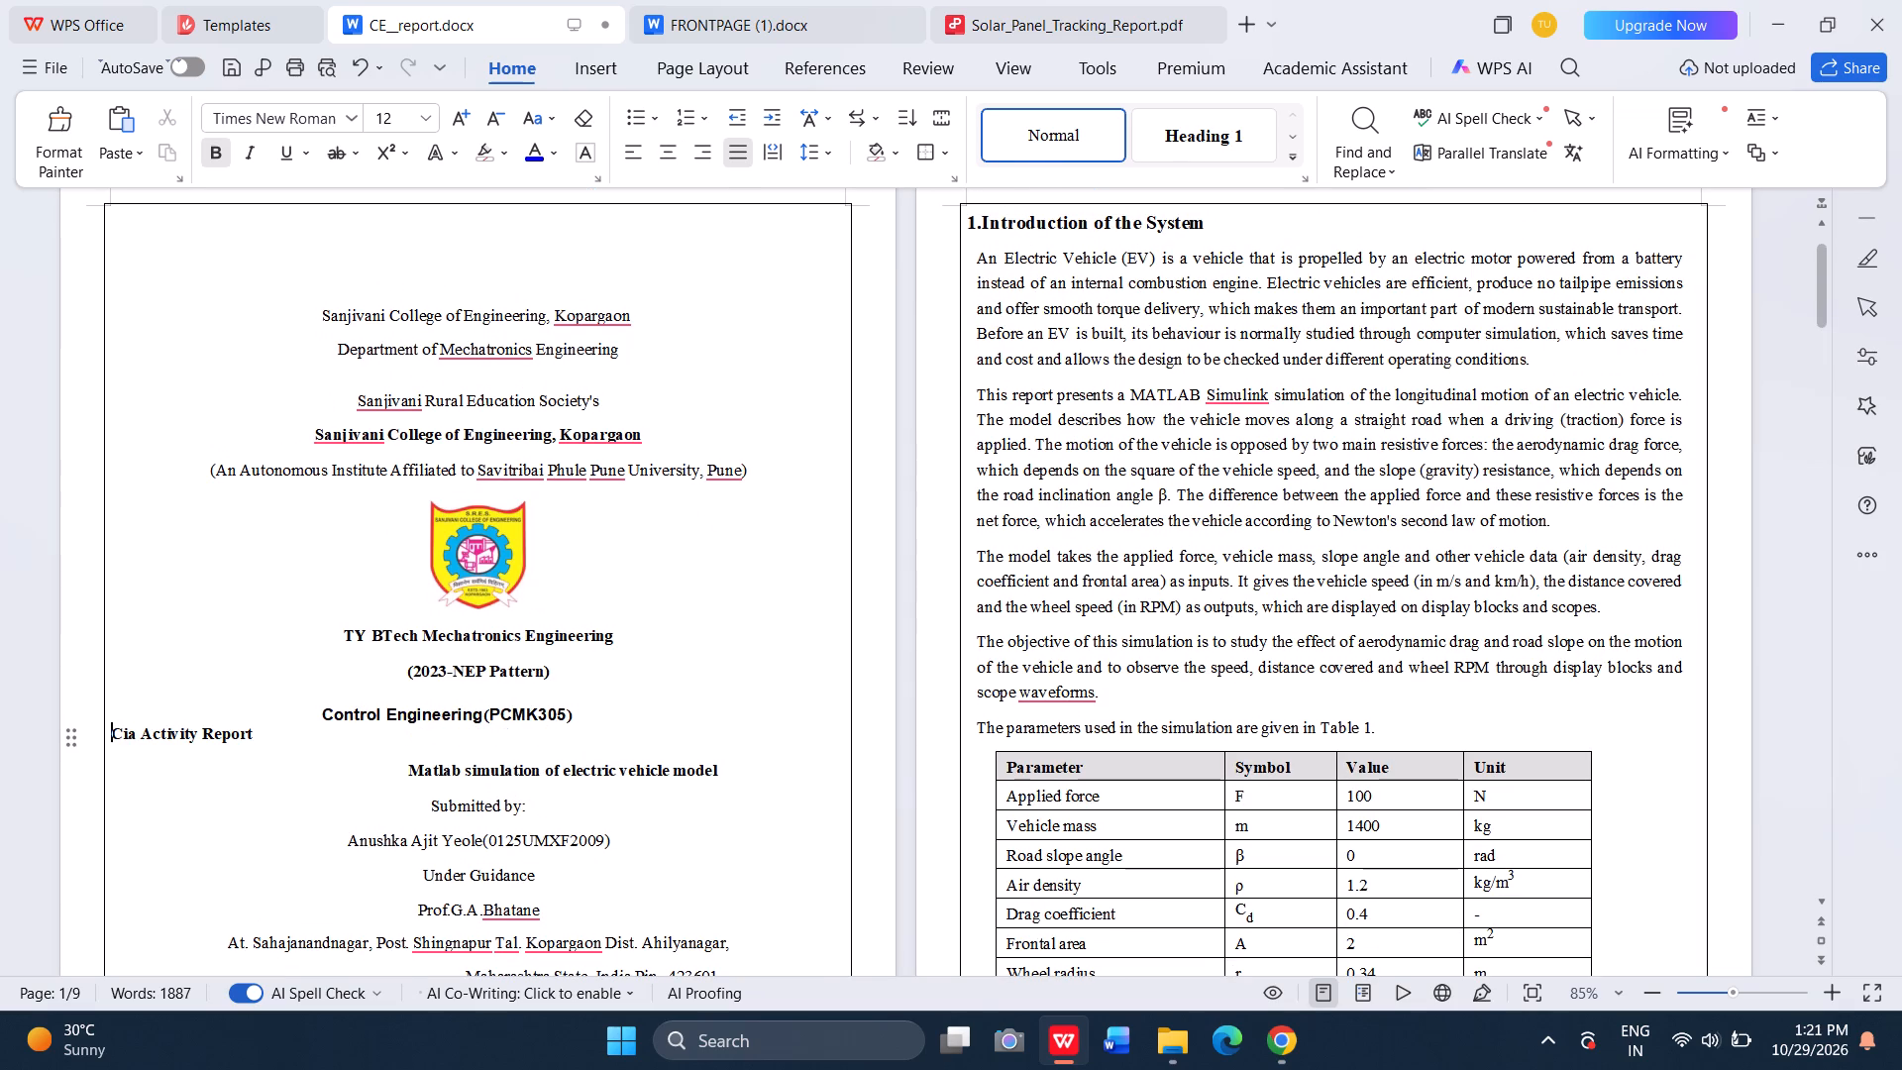
{"action": "key", "text": "space"}
{"action": "key", "text": "space"}
{"action": "key", "text": "space"}
{"action": "key", "text": "space"}
{"action": "key", "text": "space"}
{"action": "key", "text": "space"}
{"action": "key", "text": "space"}
{"action": "key", "text": "space"}
{"action": "key", "text": "space"}
{"action": "key", "text": "space"}
{"action": "key", "text": "space"}
{"action": "key", "text": "space"}
{"action": "key", "text": "space"}
{"action": "key", "text": "space"}
{"action": "key", "text": "space"}
{"action": "key", "text": "space"}
{"action": "key", "text": "space"}
{"action": "key", "text": "space"}
{"action": "key", "text": "space"}
{"action": "key", "text": "space"}
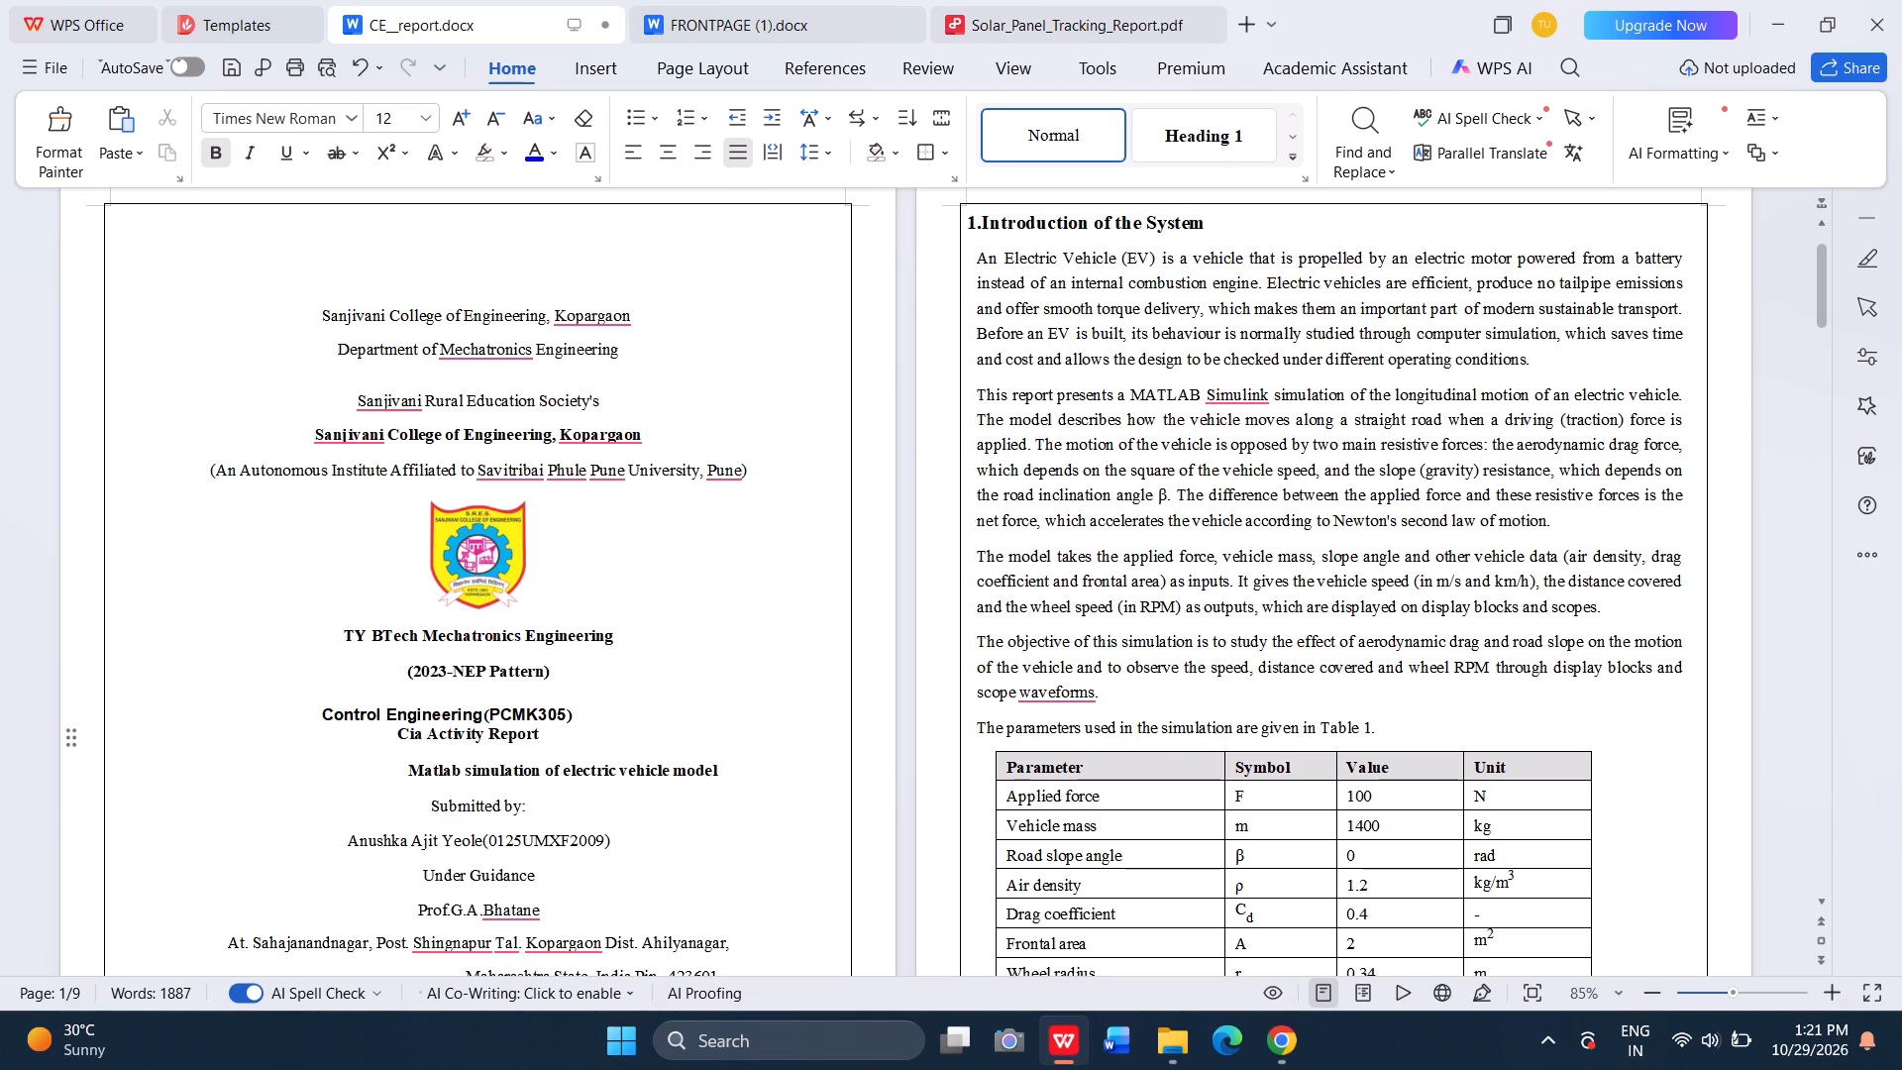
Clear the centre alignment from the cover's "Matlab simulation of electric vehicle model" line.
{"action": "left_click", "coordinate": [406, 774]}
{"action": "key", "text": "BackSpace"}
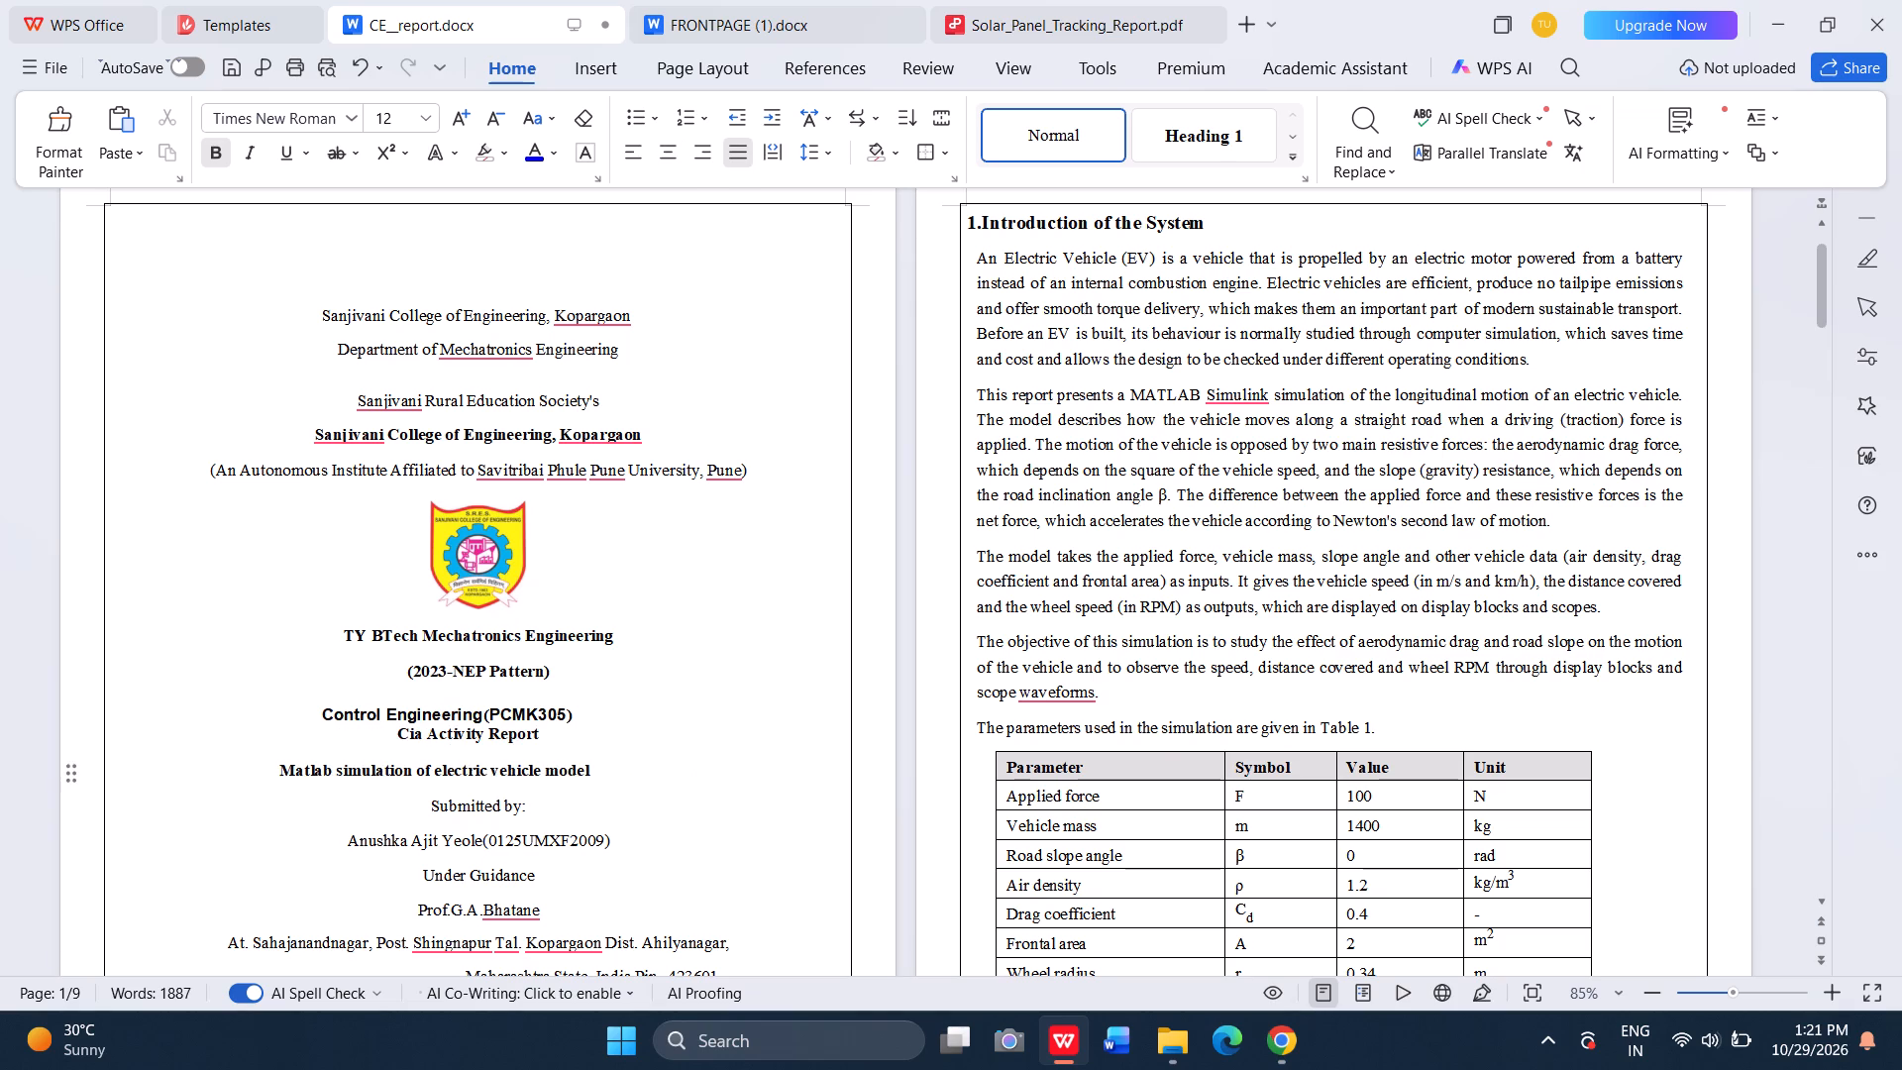
Insert a blank line between "Control Engineering(PCMK305)" and "Cia Activity Report" on the cover.
{"action": "left_click", "coordinate": [390, 733]}
{"action": "key", "text": "Return"}
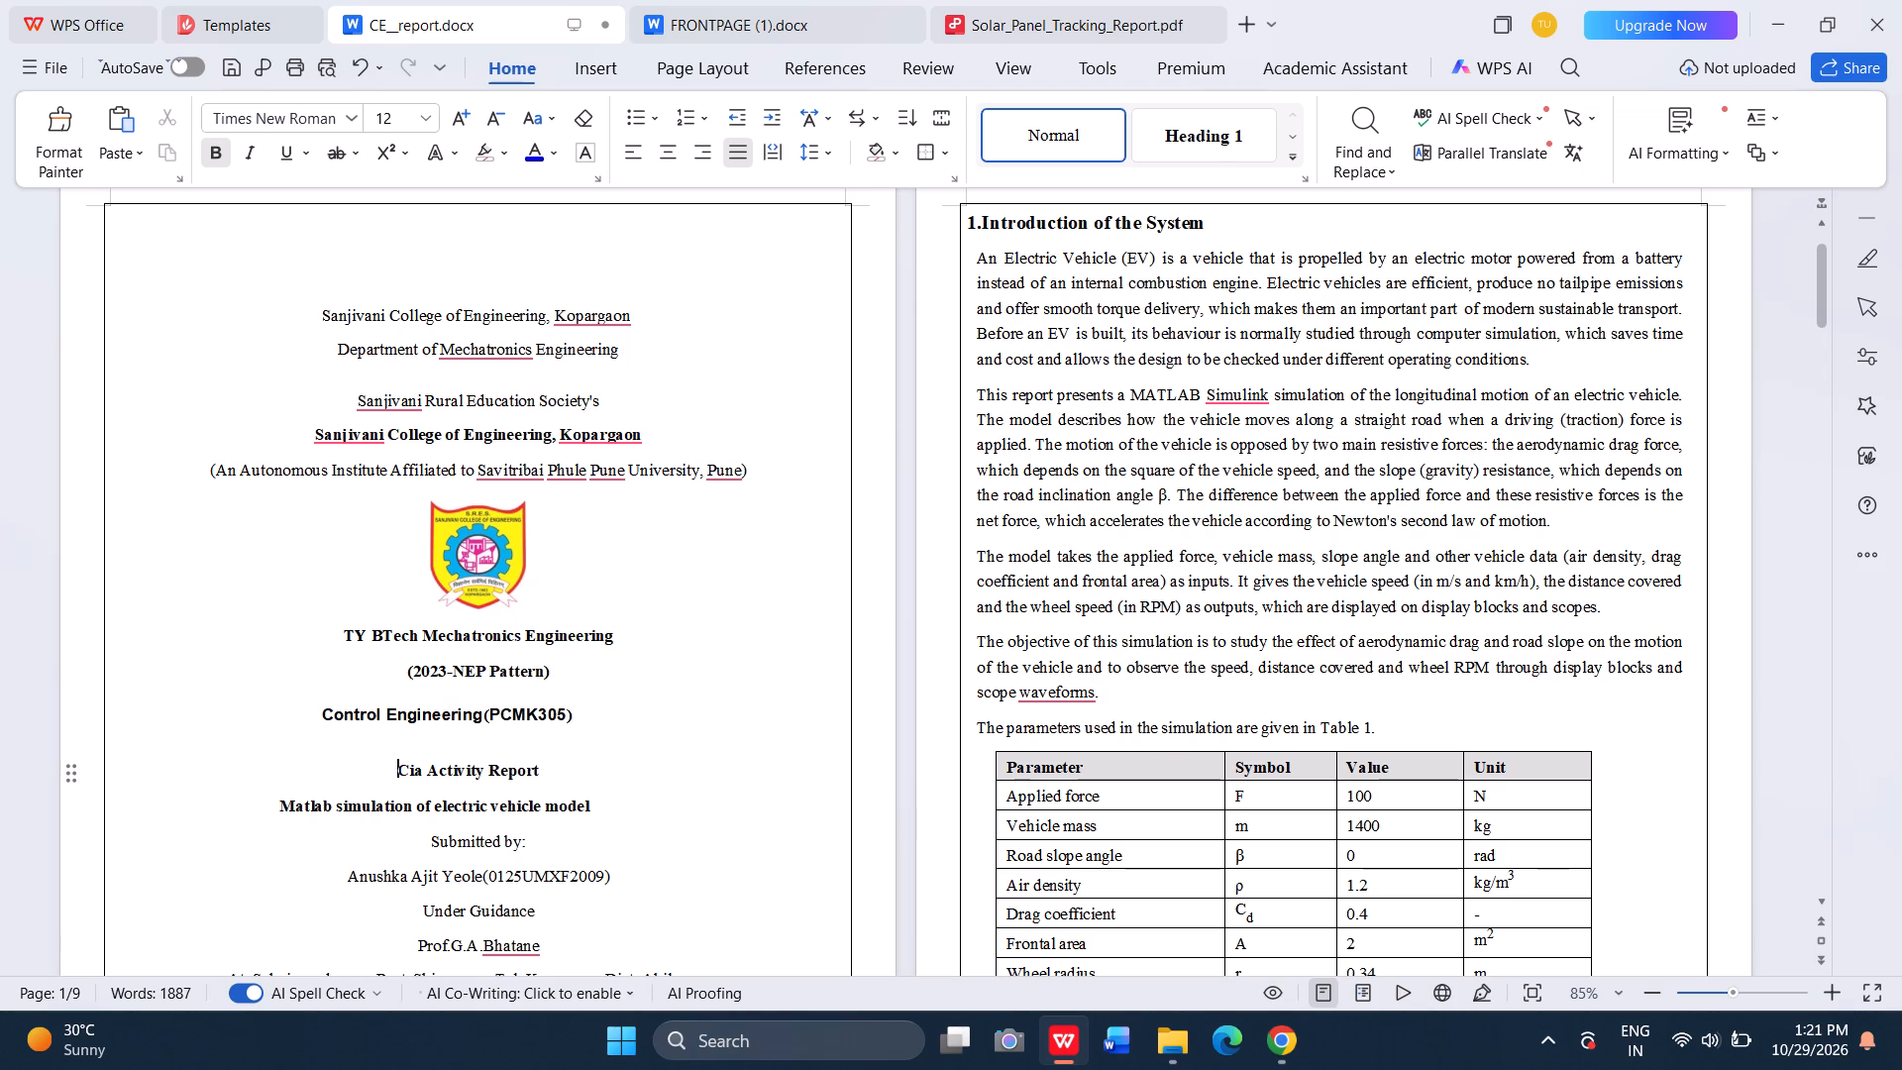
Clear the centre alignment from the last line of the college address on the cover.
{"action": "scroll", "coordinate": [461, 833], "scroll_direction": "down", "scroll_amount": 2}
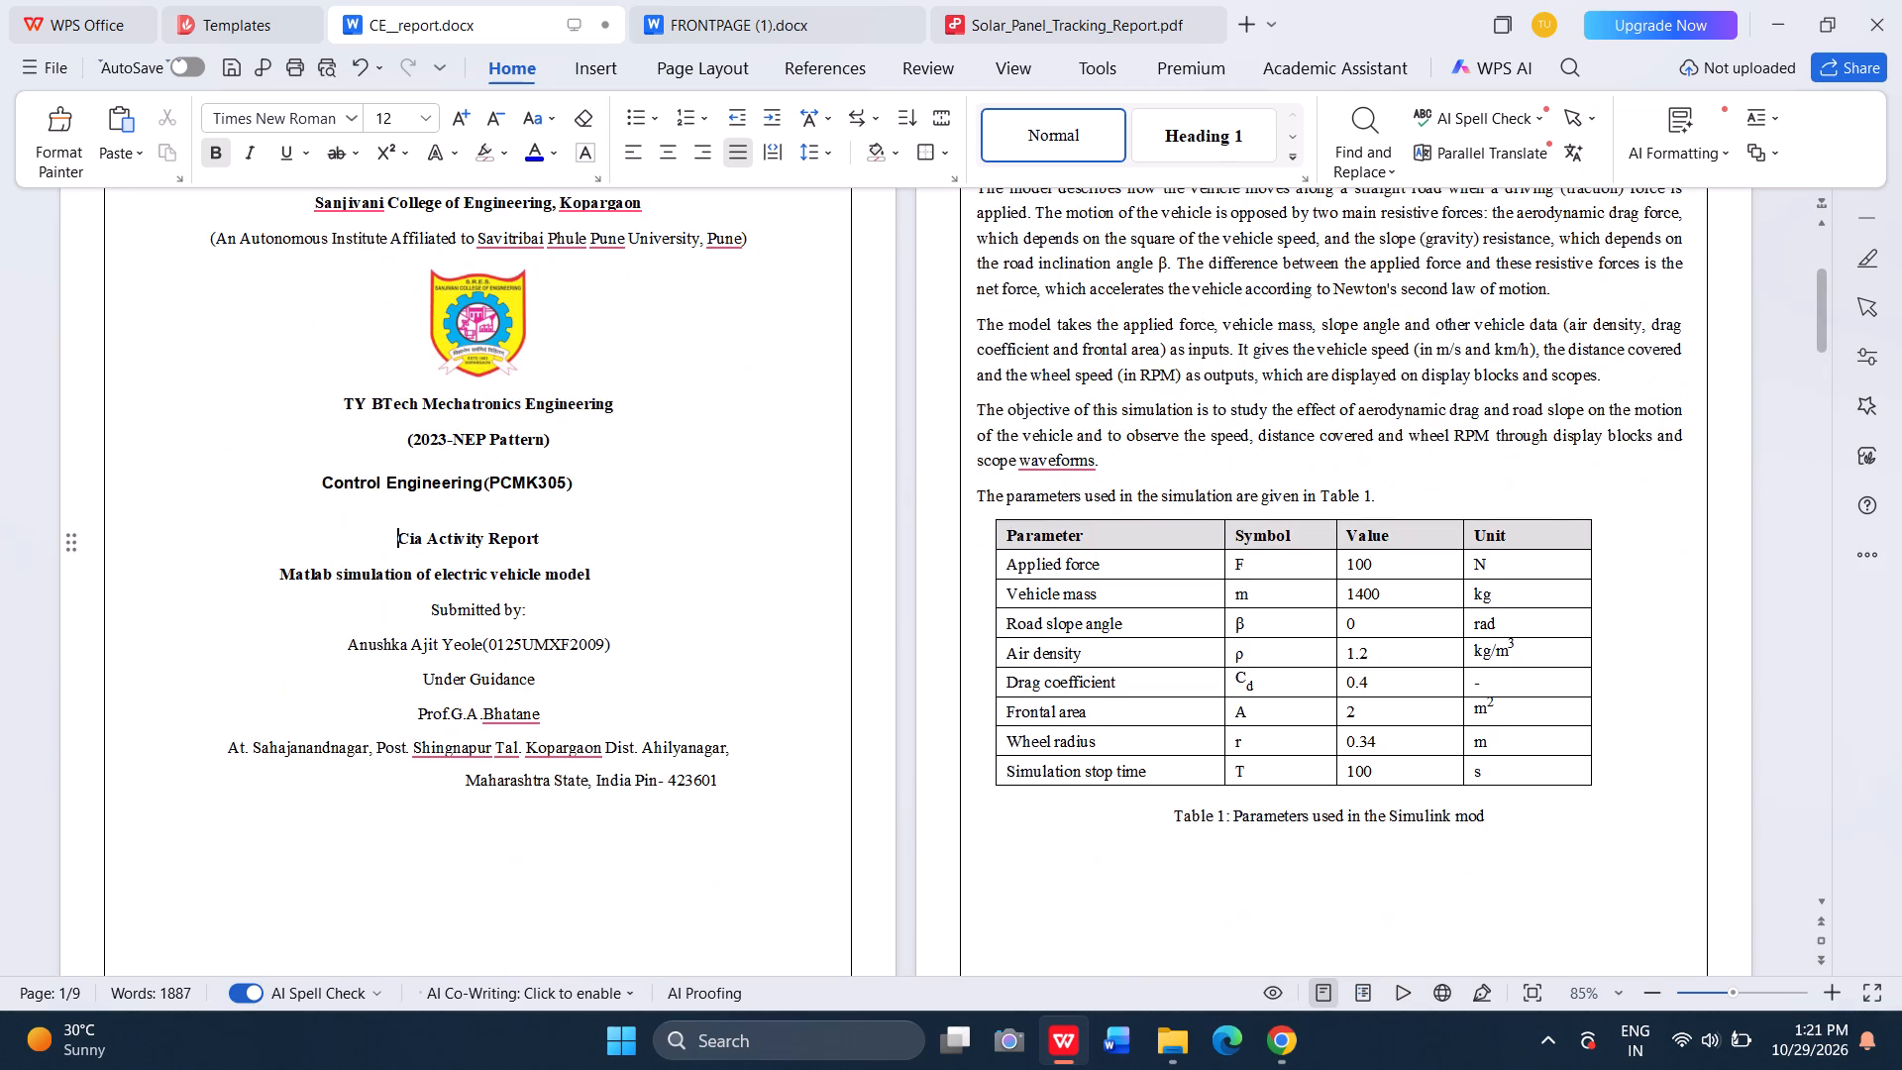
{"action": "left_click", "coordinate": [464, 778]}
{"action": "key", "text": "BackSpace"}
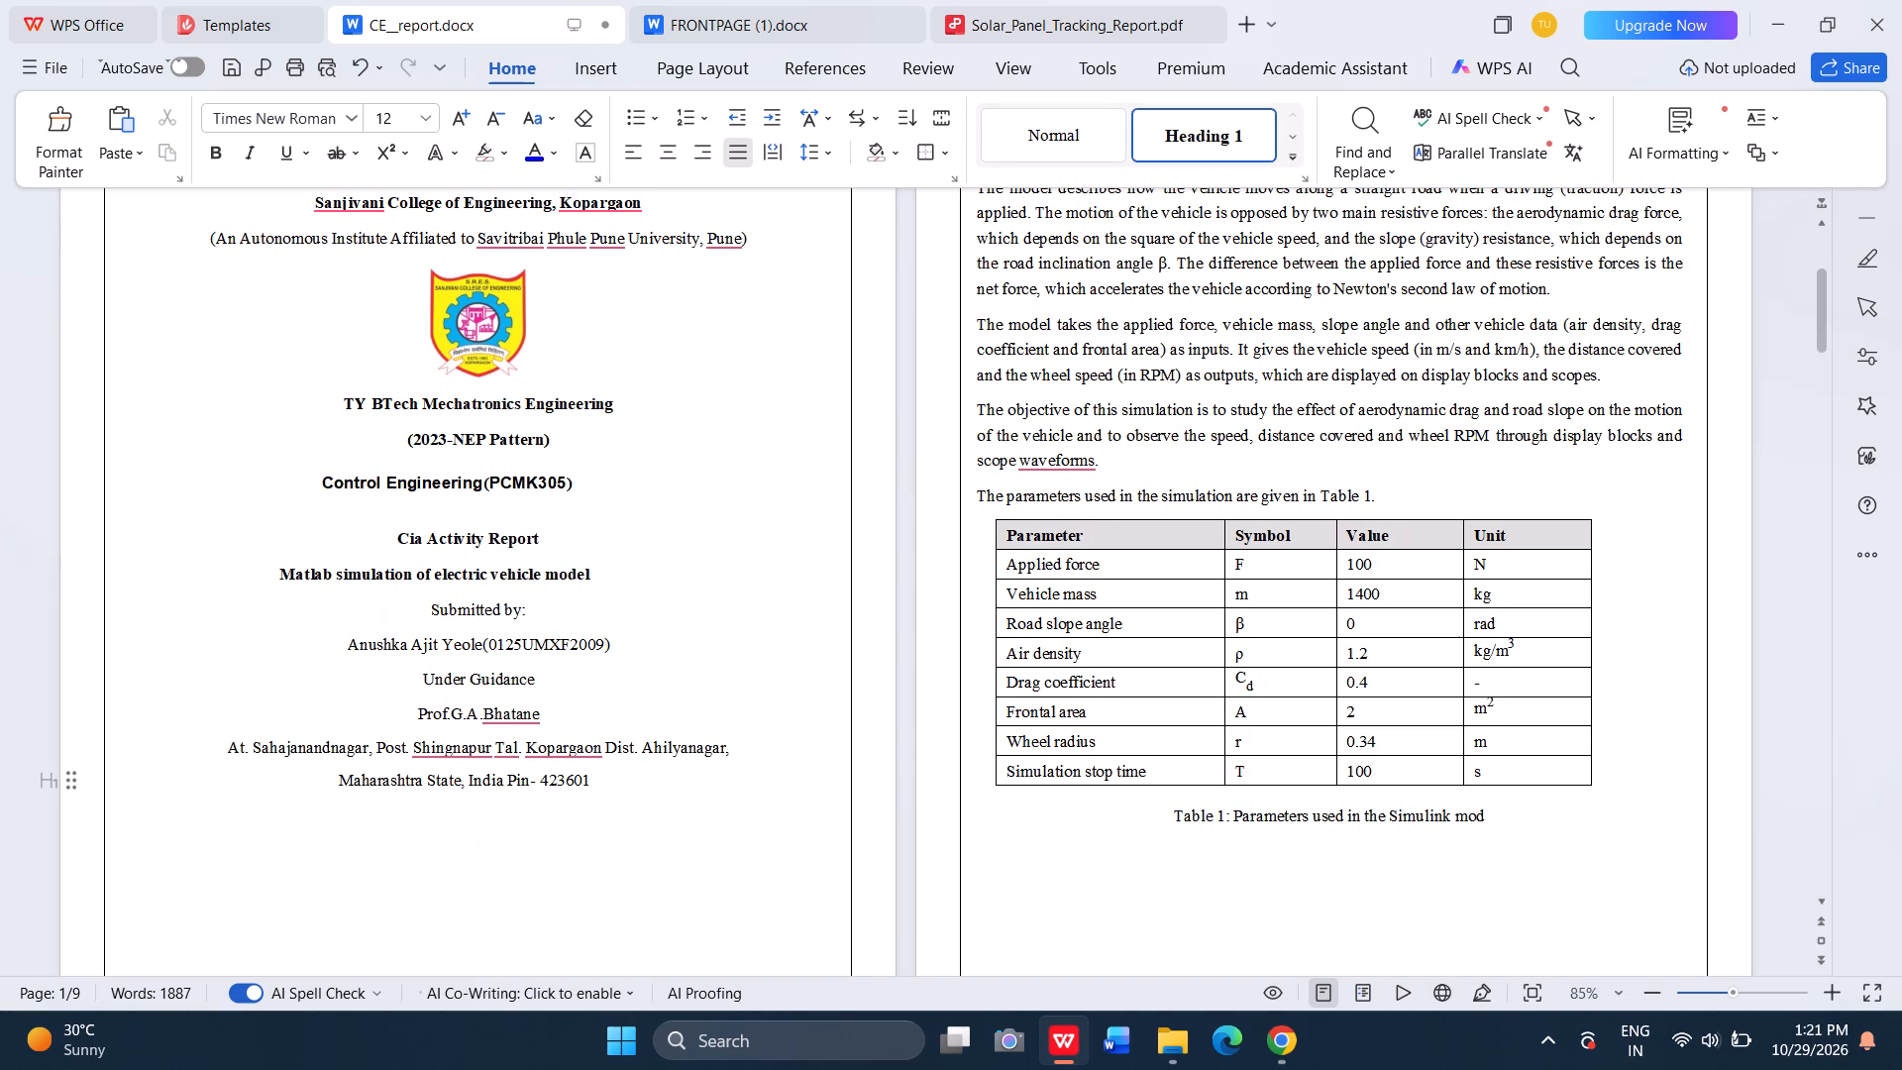
Append ":-" to the "Under Guidance" line on the cover.
{"action": "scroll", "coordinate": [464, 778], "scroll_direction": "up", "scroll_amount": 1}
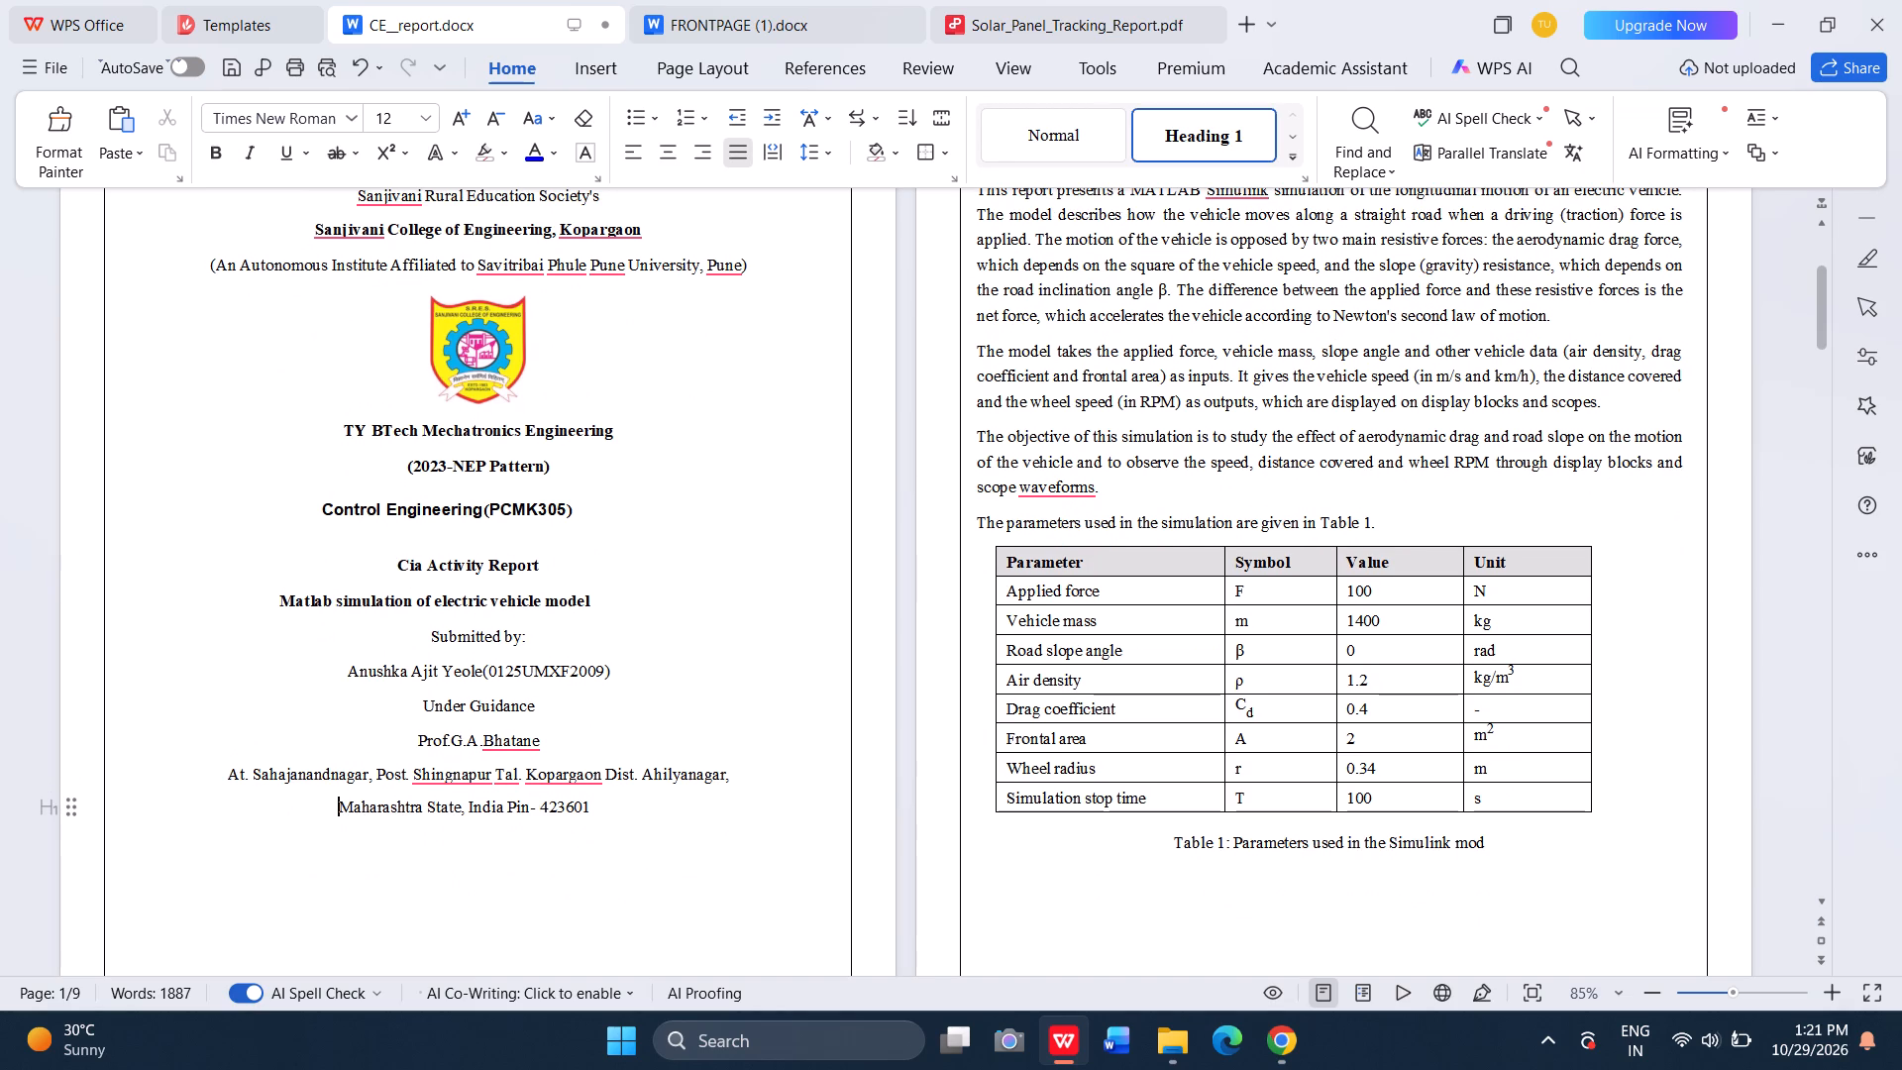
{"action": "left_click", "coordinate": [540, 702]}
{"action": "key", "text": "shift+colon"}
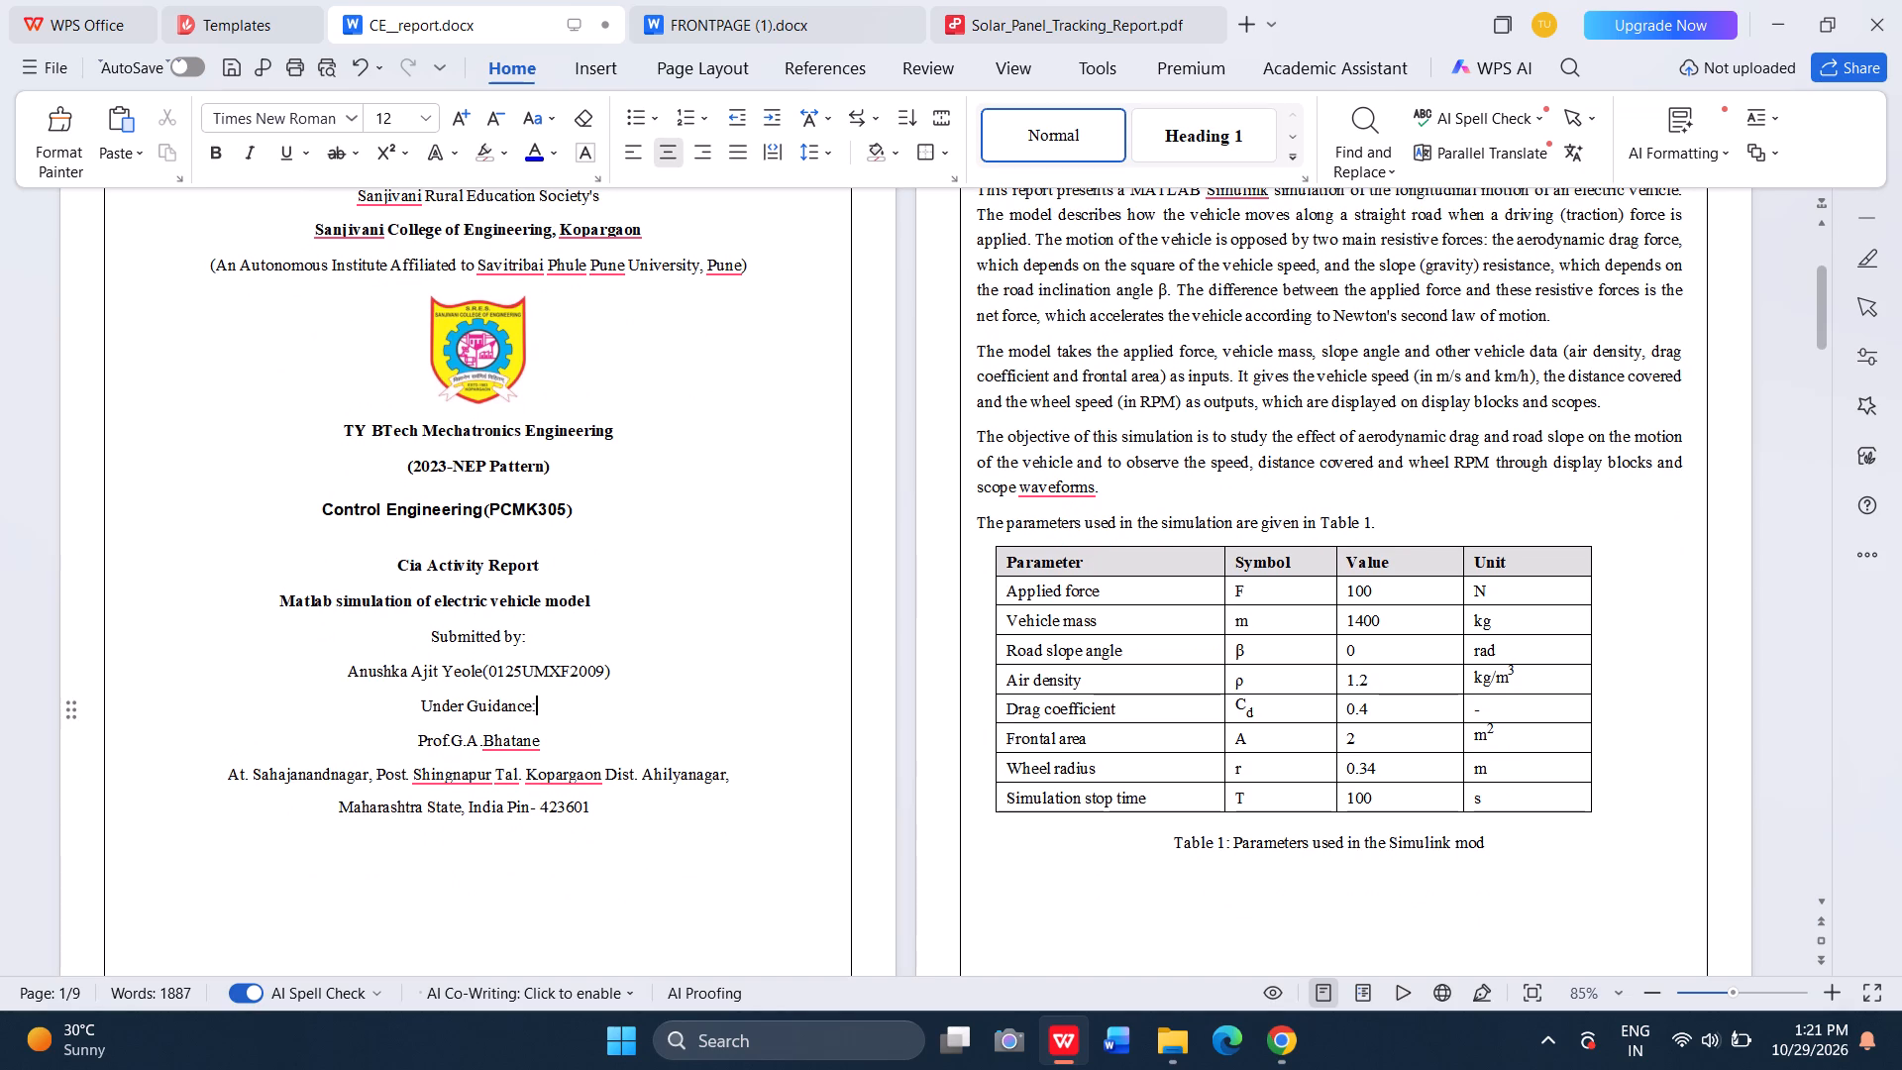
{"action": "key", "text": "minus"}
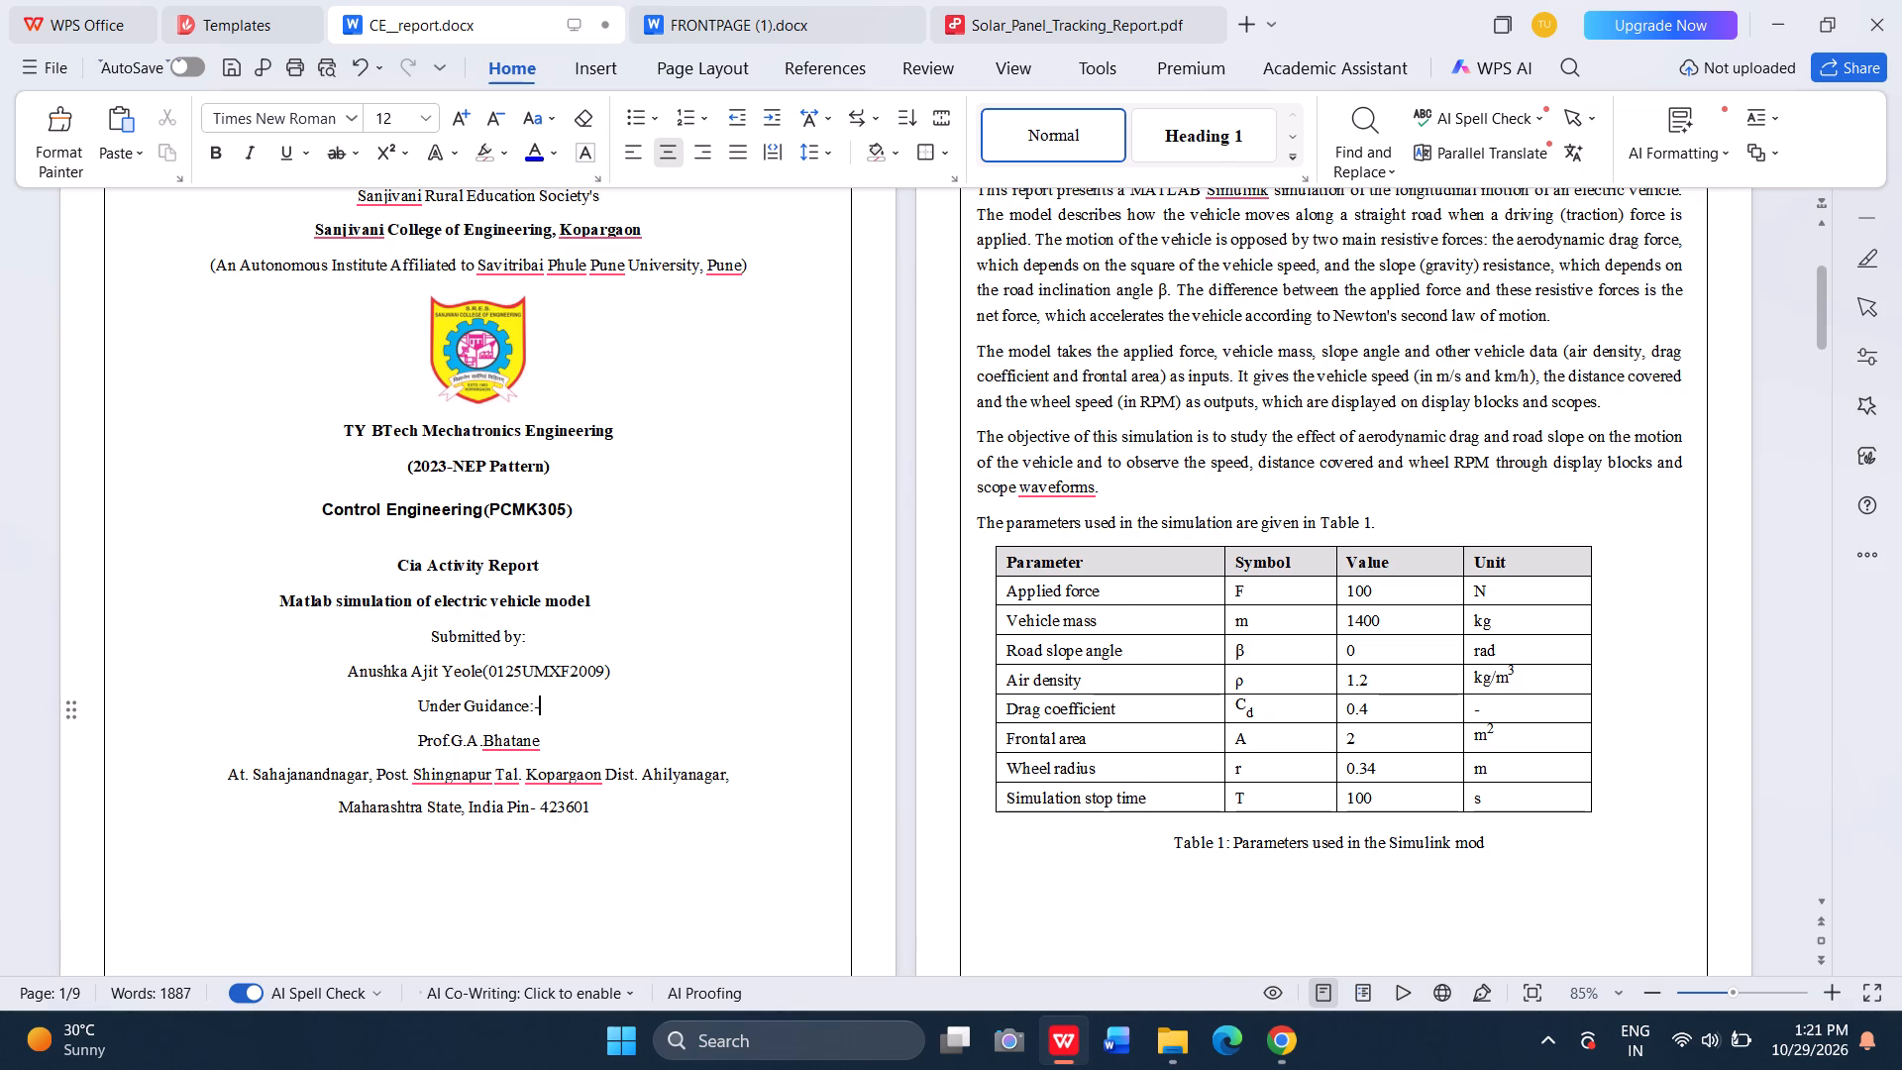
Review all report pages from cover to conclusion, checking the layout, borders and footer page numbers, including in a zoomed-out multi-page view.
{"action": "scroll", "coordinate": [629, 550], "scroll_direction": "up", "scroll_amount": 2}
{"action": "scroll", "coordinate": [629, 550], "scroll_direction": "down", "scroll_amount": 2}
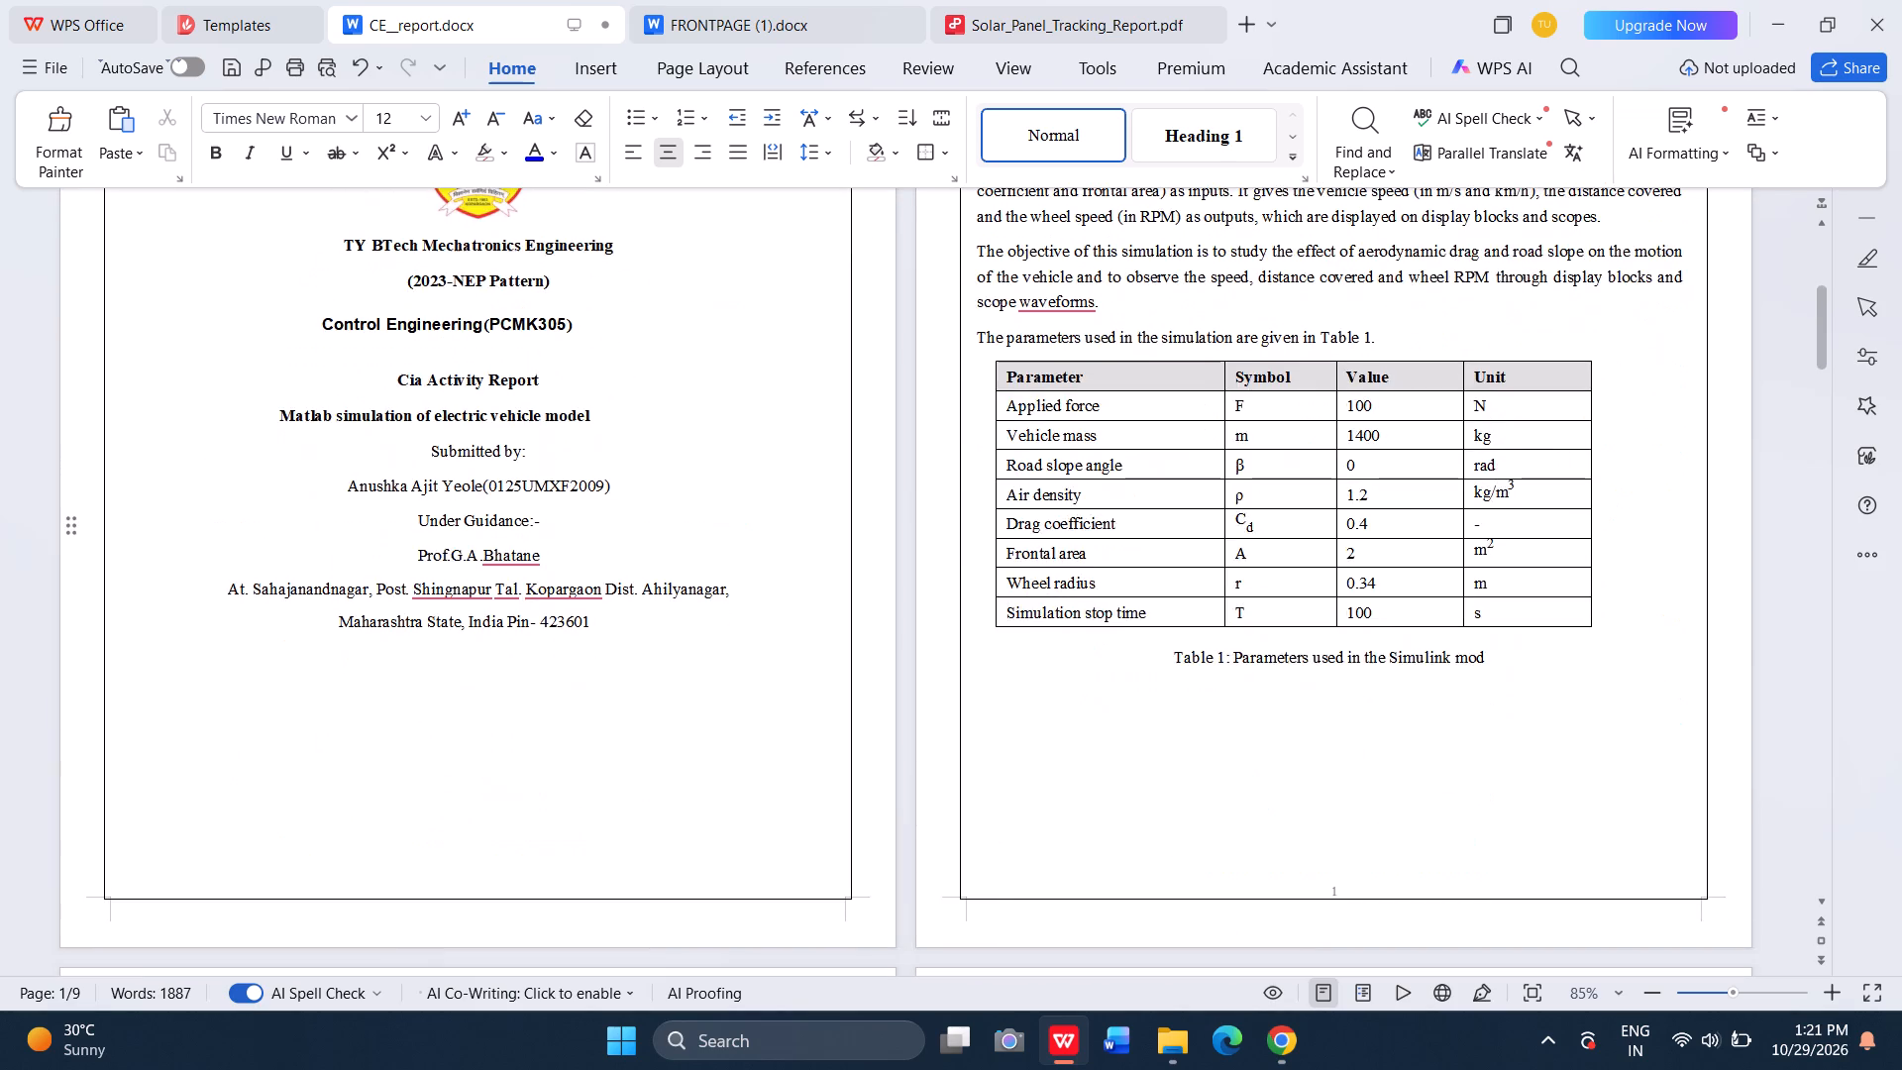
{"action": "scroll", "coordinate": [629, 550], "scroll_direction": "down", "scroll_amount": 12}
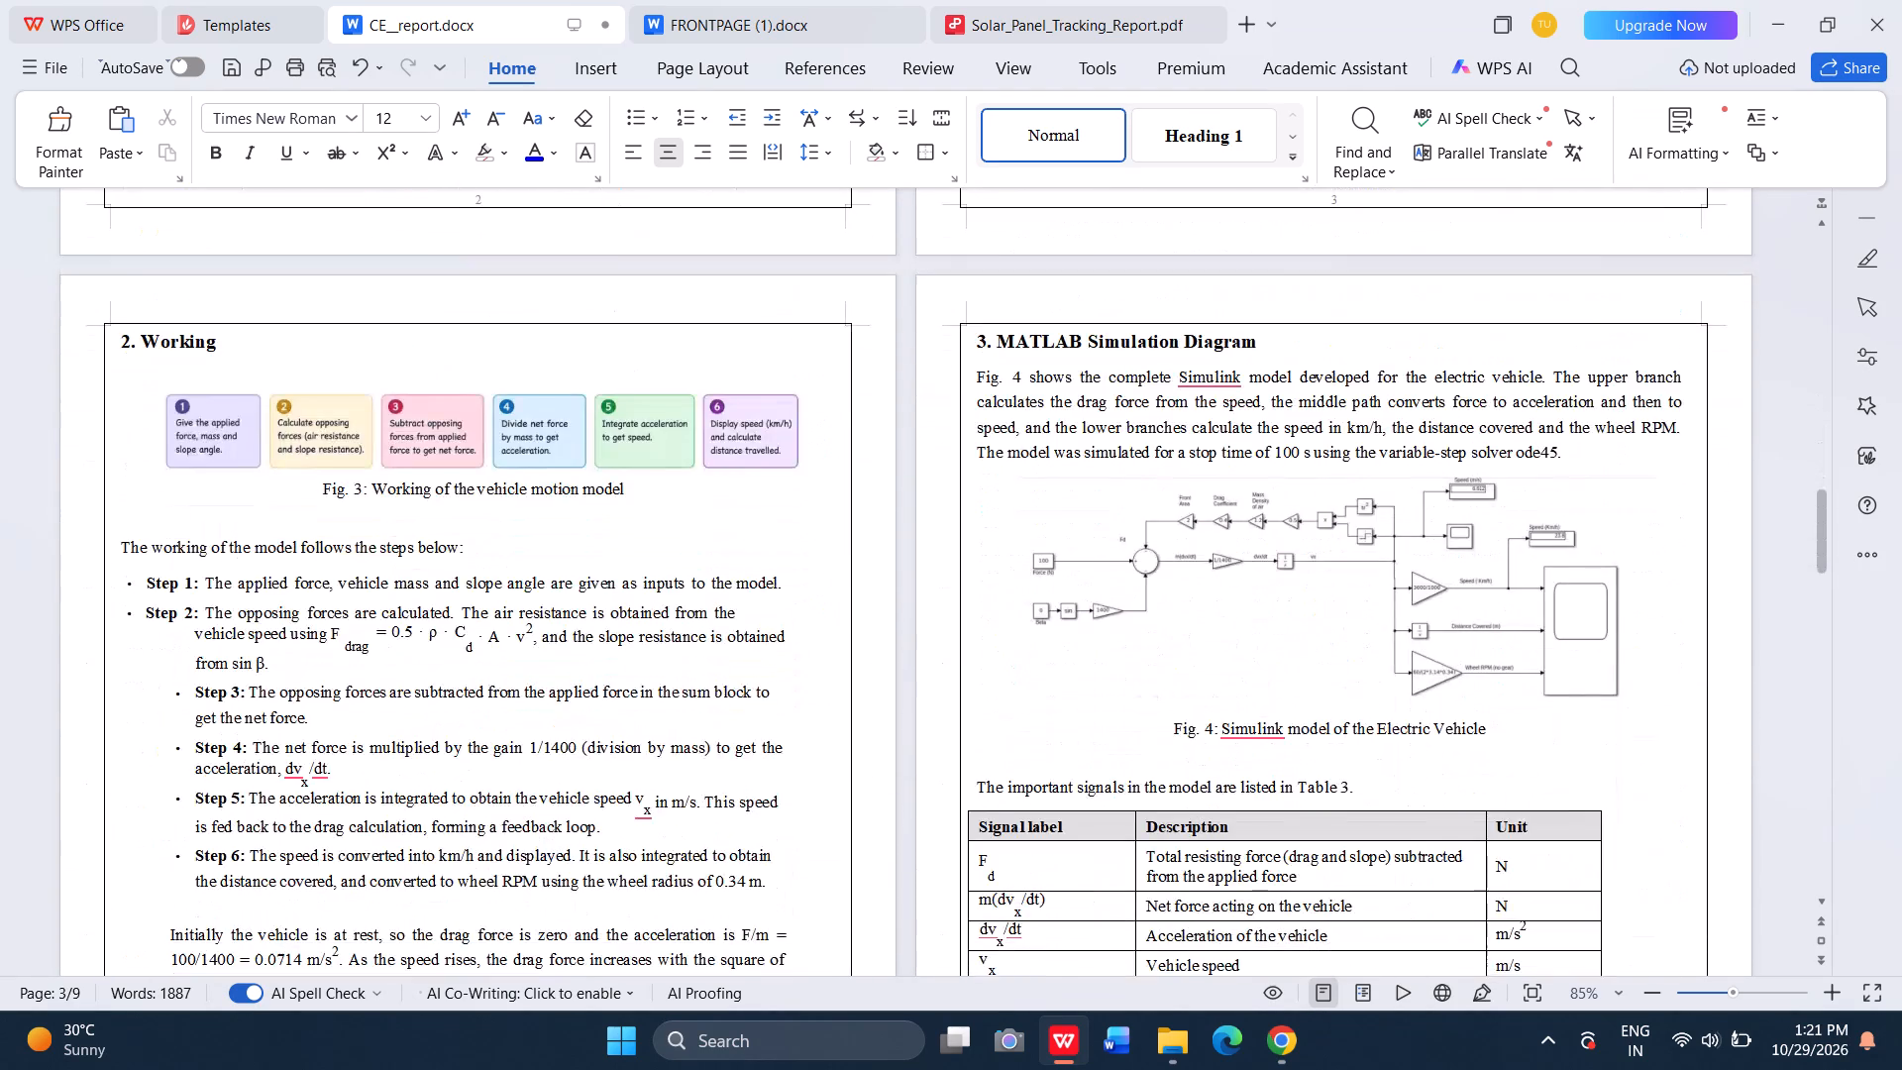
{"action": "scroll", "coordinate": [629, 550], "scroll_direction": "down", "scroll_amount": 7}
{"action": "scroll", "coordinate": [629, 550], "scroll_direction": "up", "scroll_amount": 1}
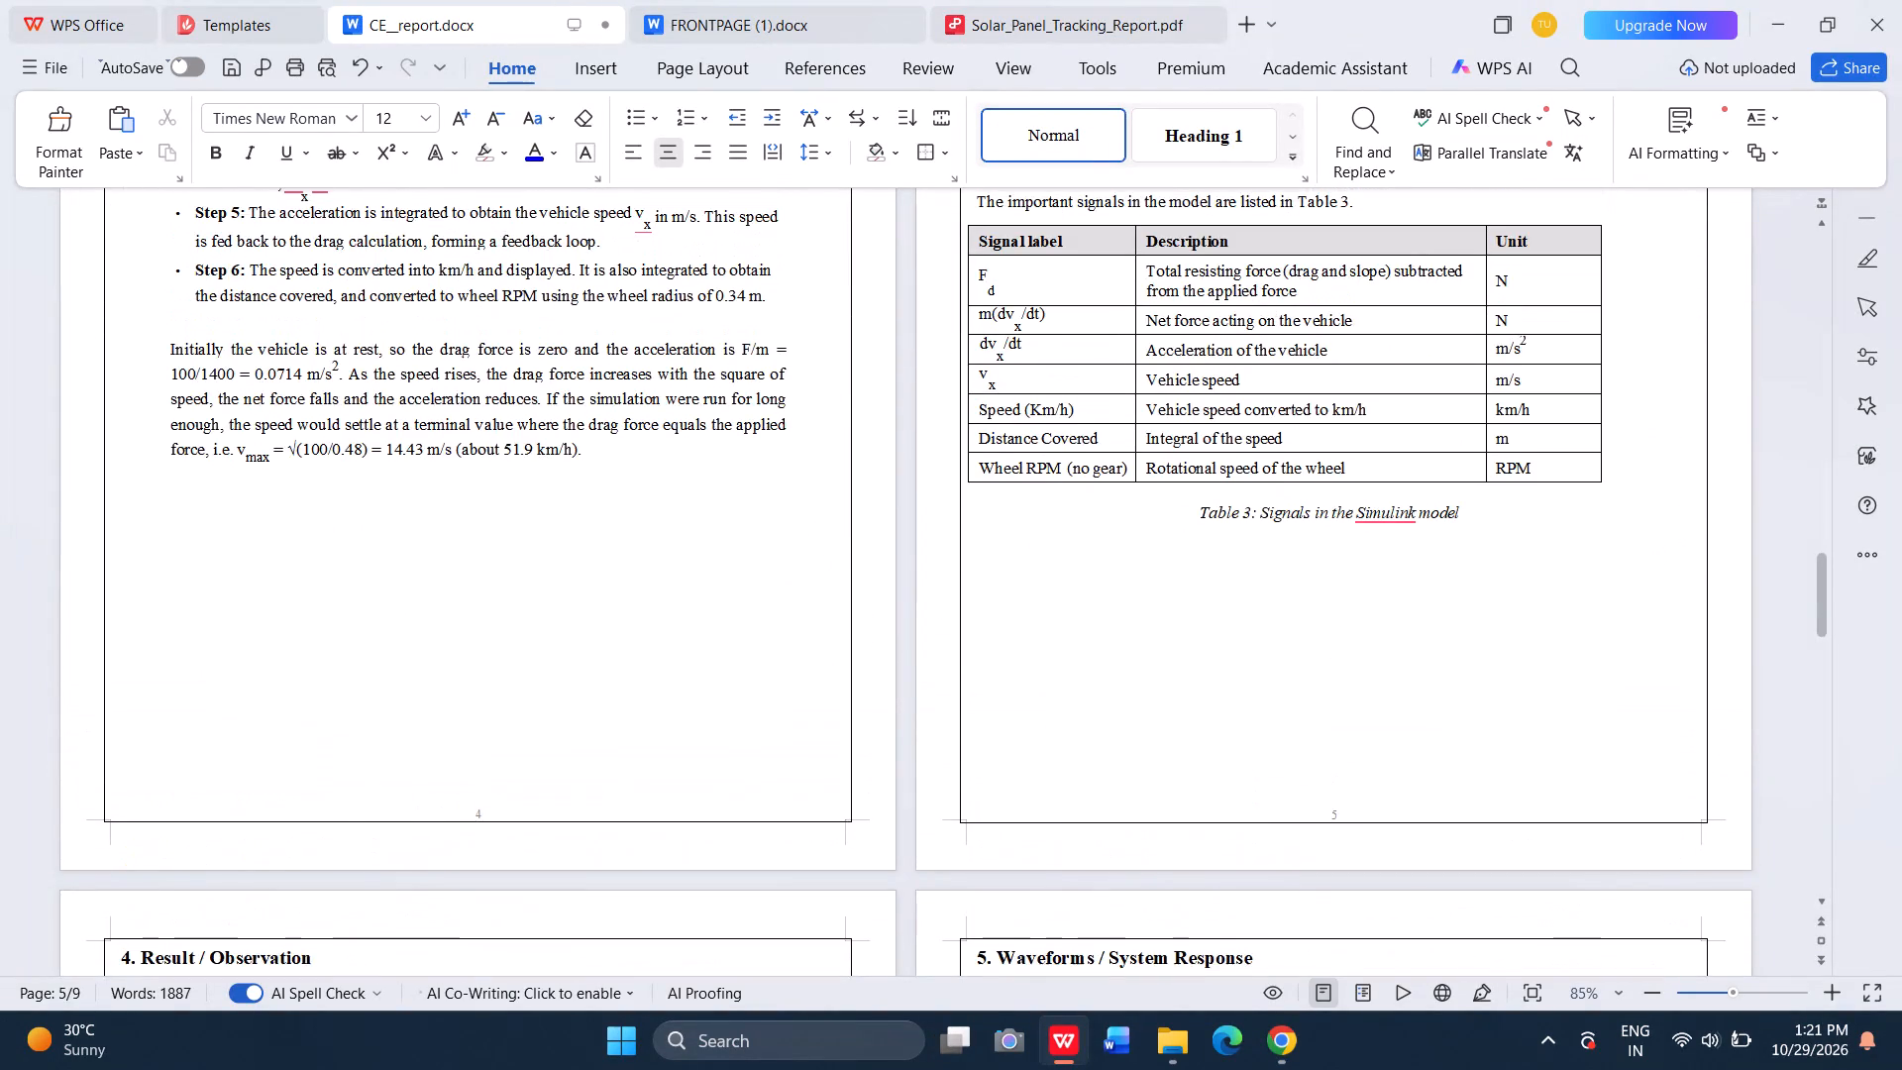
{"action": "scroll", "coordinate": [629, 550], "scroll_direction": "up", "scroll_amount": 3}
{"action": "scroll", "coordinate": [629, 550], "scroll_direction": "down", "scroll_amount": 3}
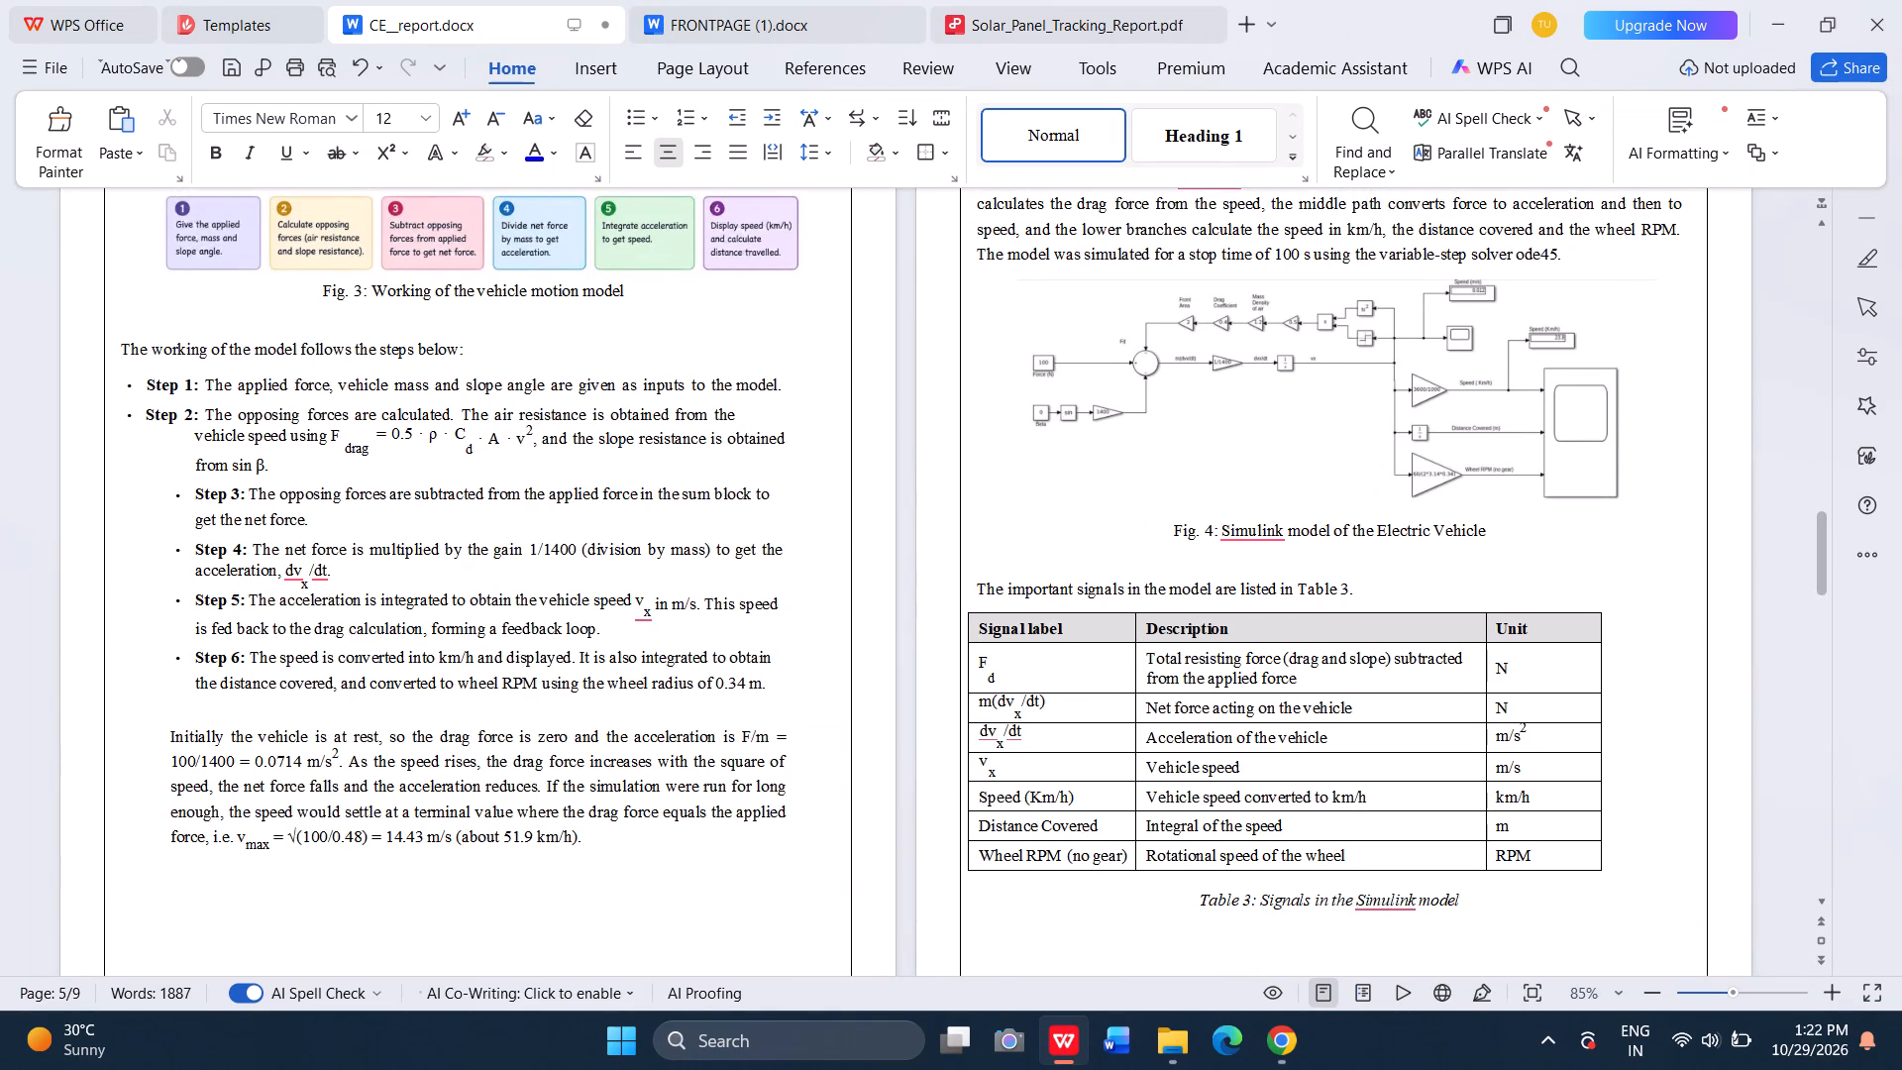
{"action": "scroll", "coordinate": [629, 550], "scroll_direction": "down", "scroll_amount": 9}
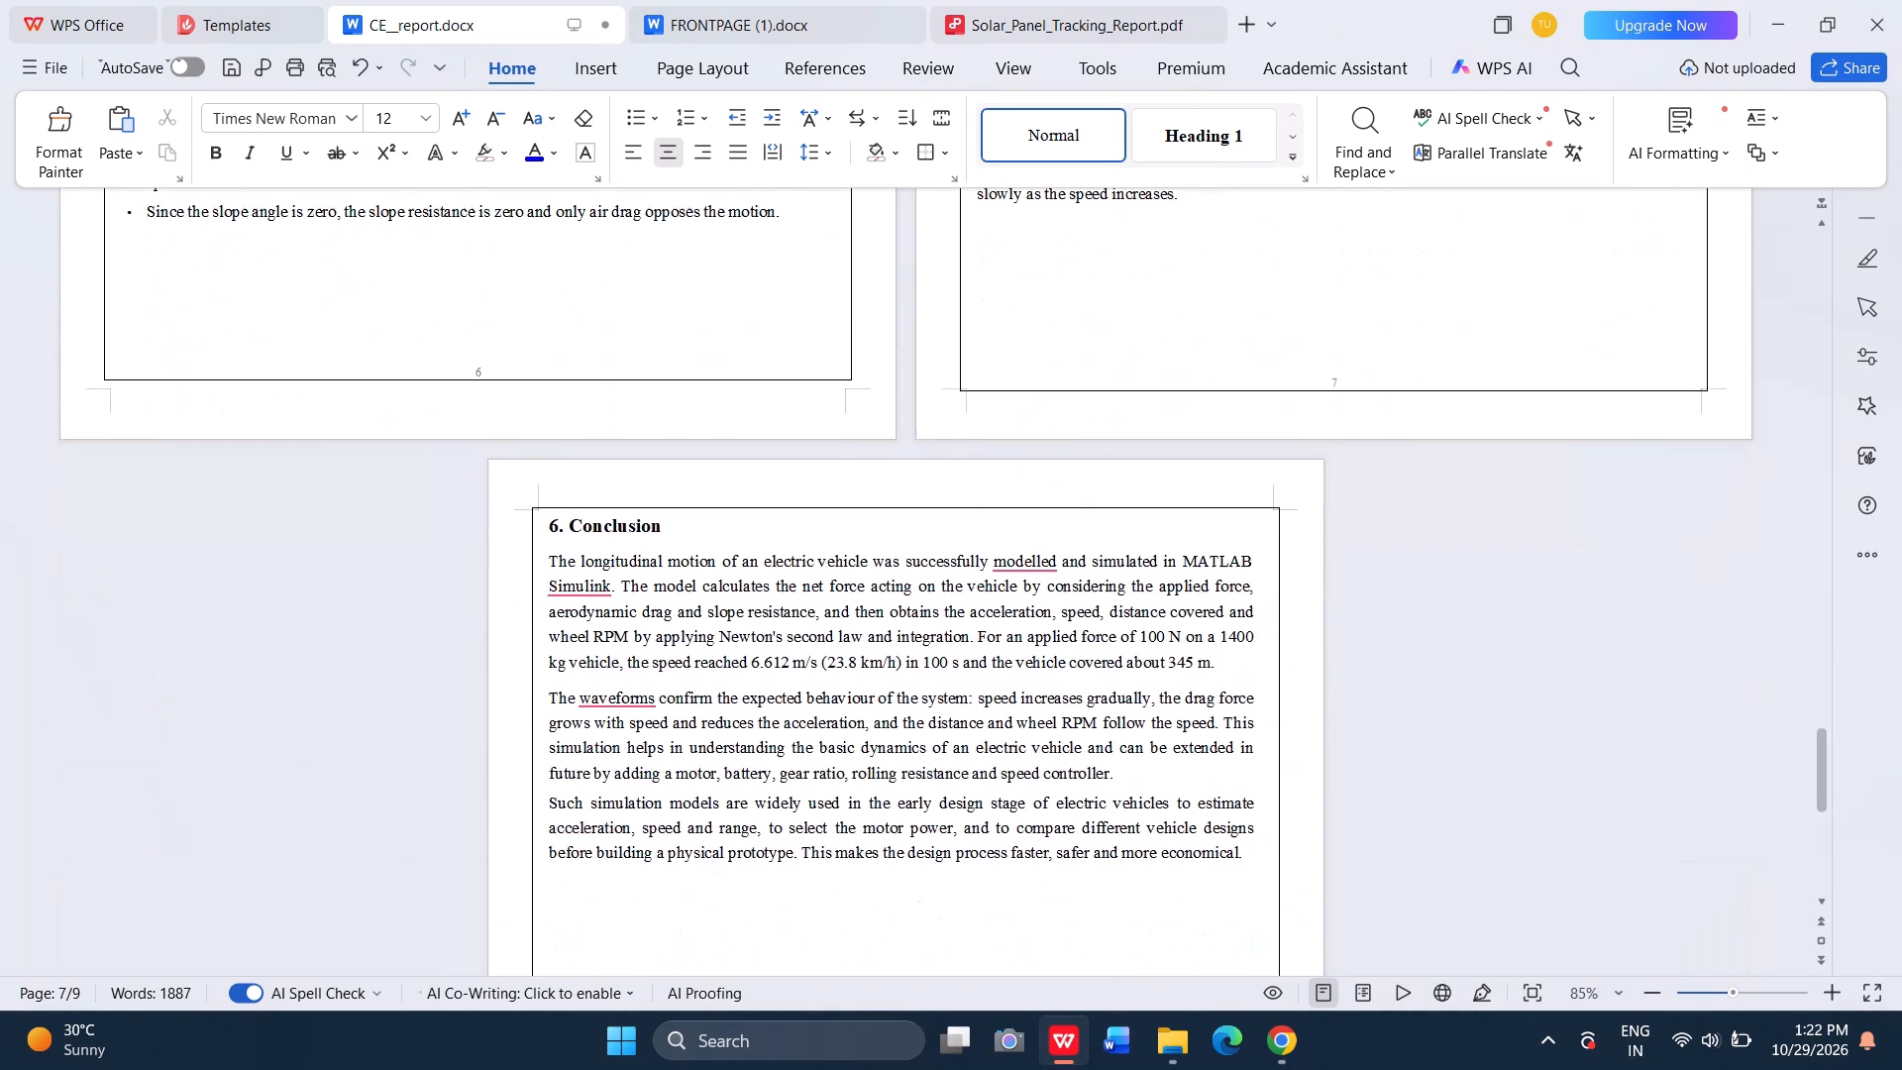
{"action": "scroll", "coordinate": [629, 550], "scroll_direction": "down", "scroll_amount": 10}
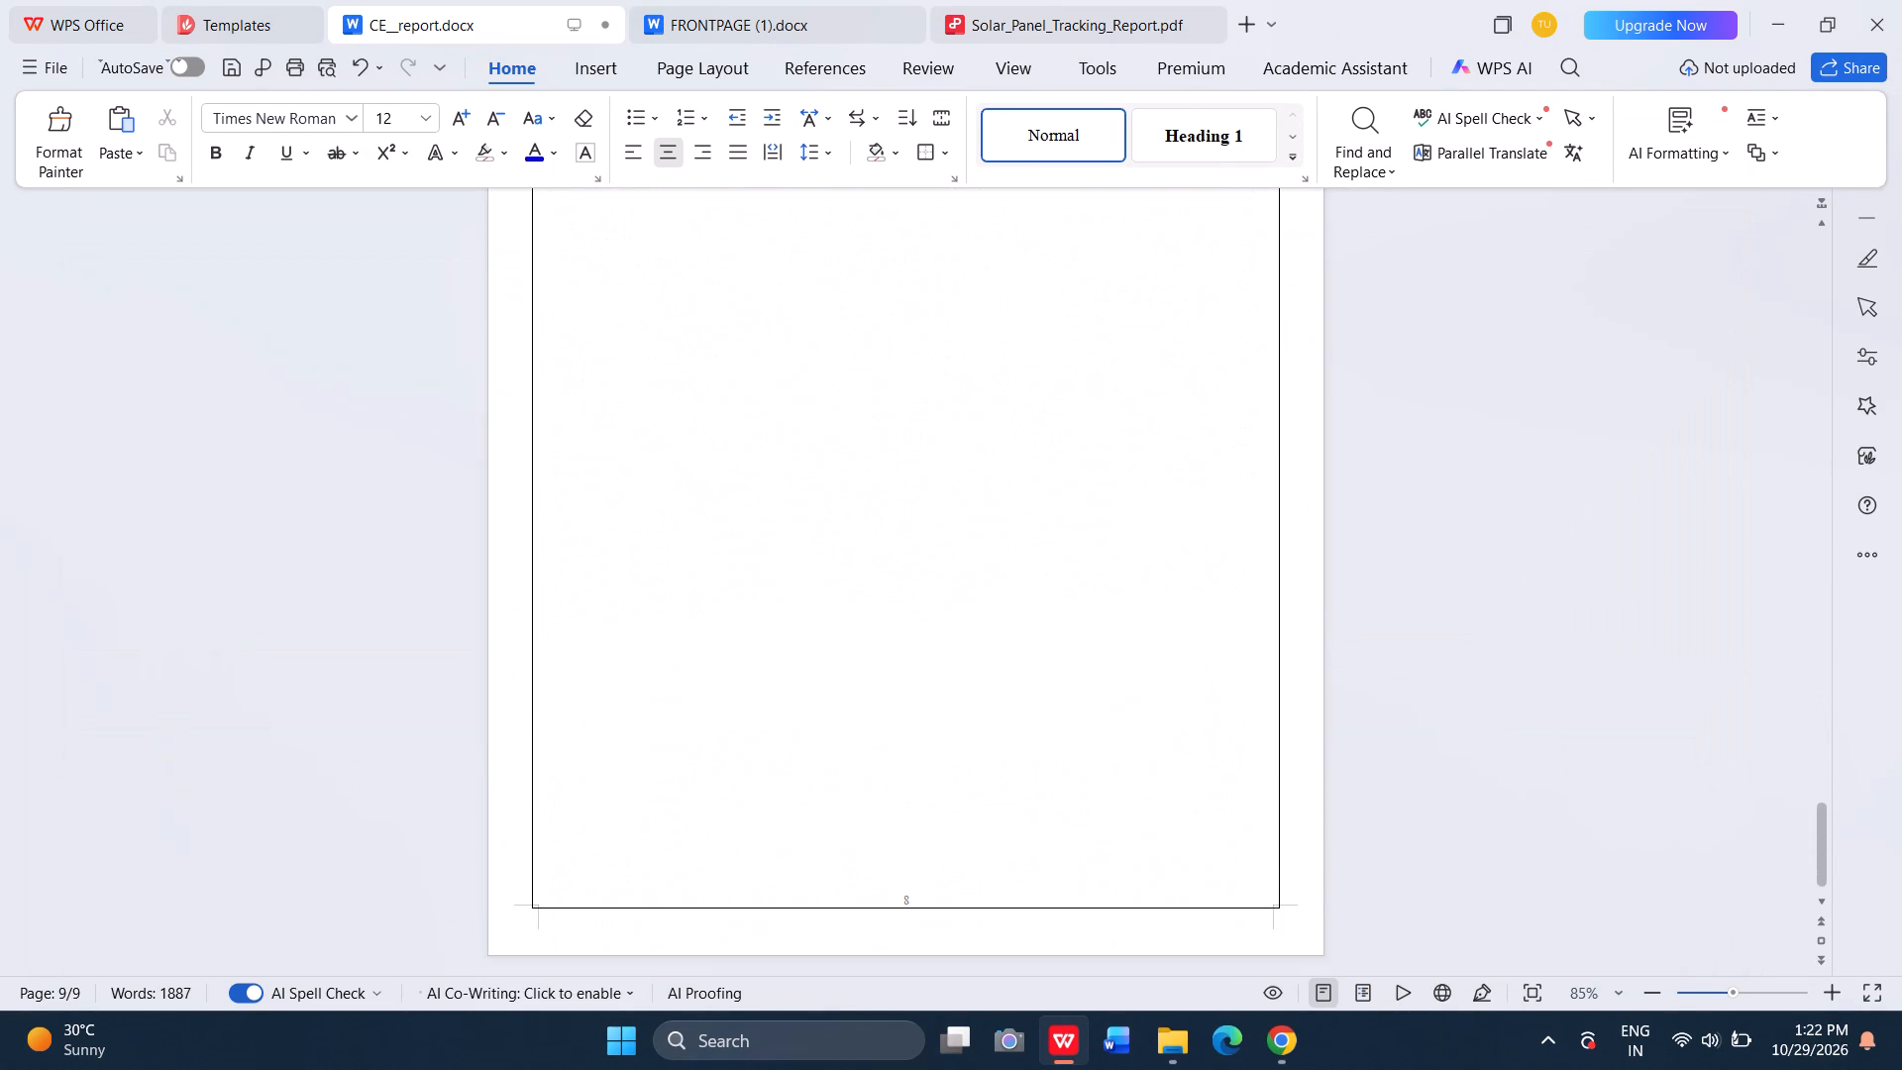
{"action": "scroll", "coordinate": [629, 550], "scroll_direction": "down", "scroll_amount": 1}
{"action": "scroll", "coordinate": [629, 550], "scroll_direction": "up", "scroll_amount": 6}
{"action": "scroll", "coordinate": [494, 550], "scroll_direction": "up", "scroll_amount": 2}
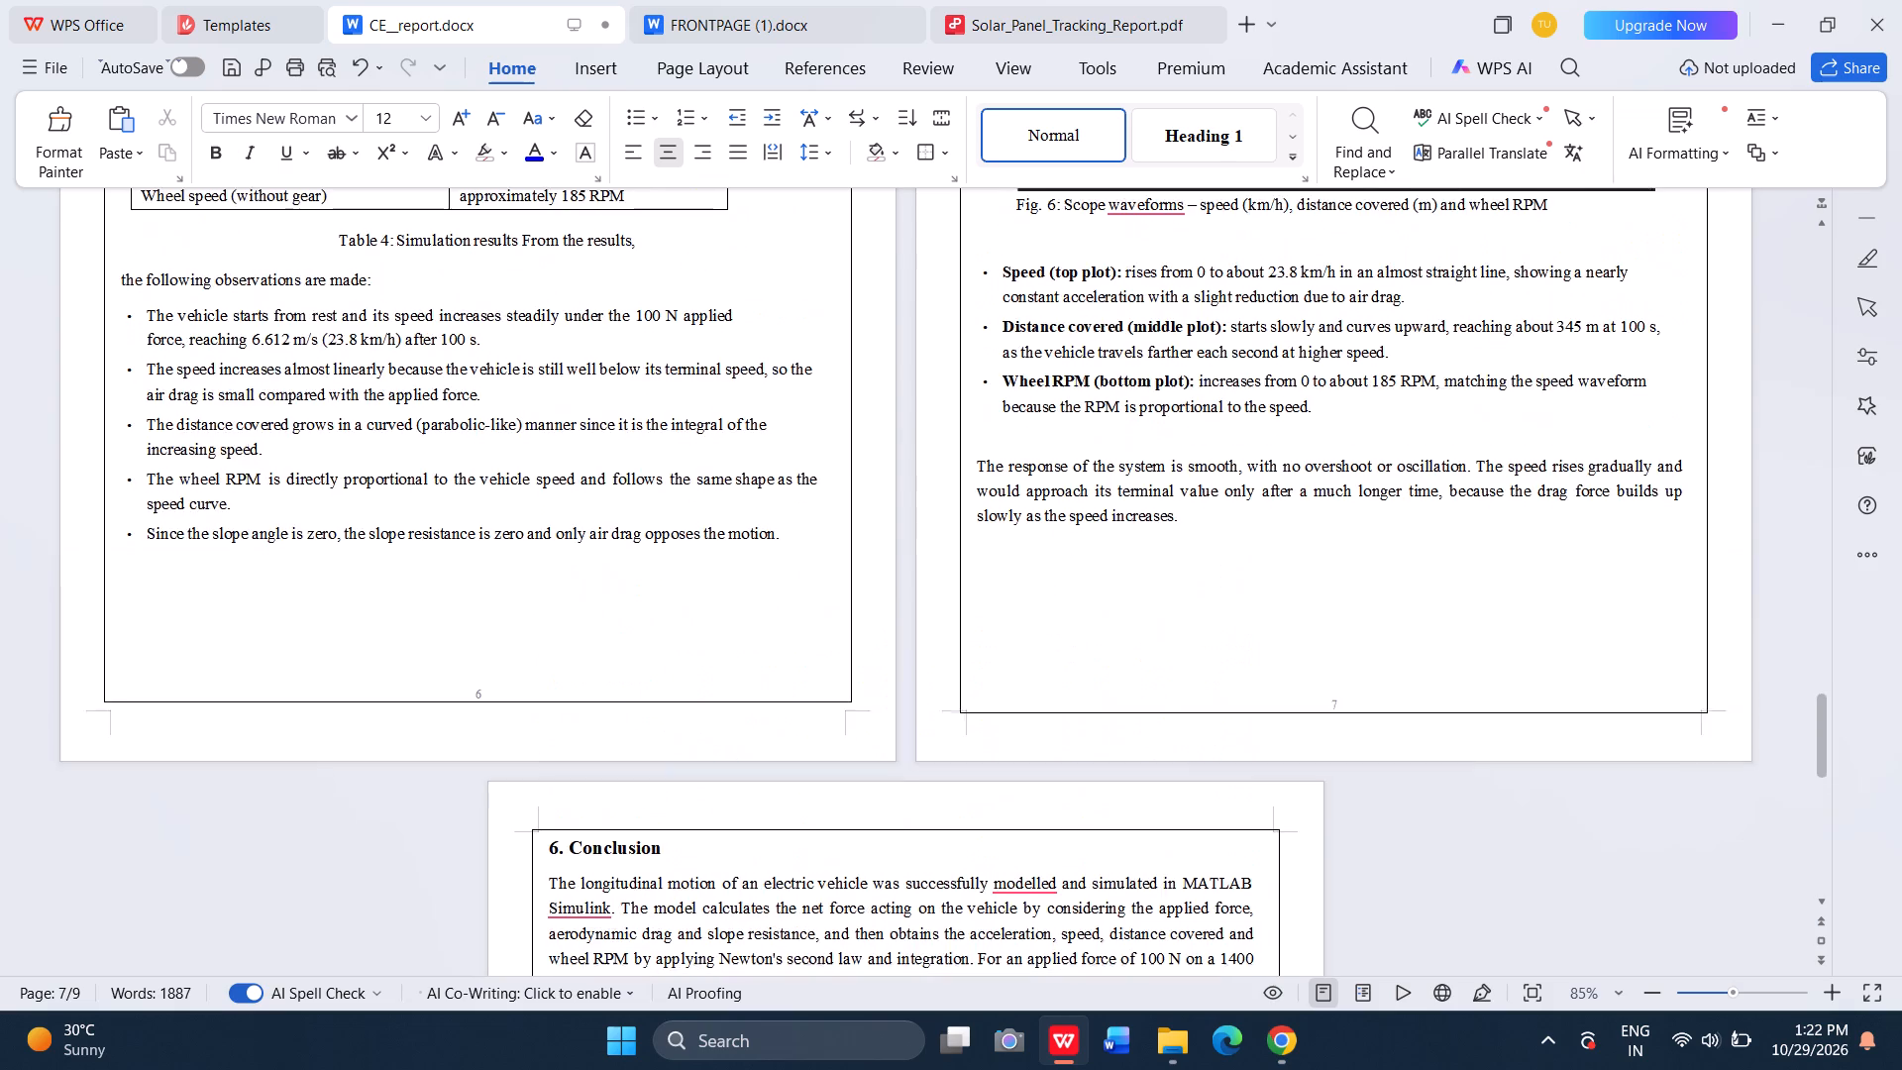
{"action": "scroll", "coordinate": [494, 550], "scroll_direction": "up", "scroll_amount": 6}
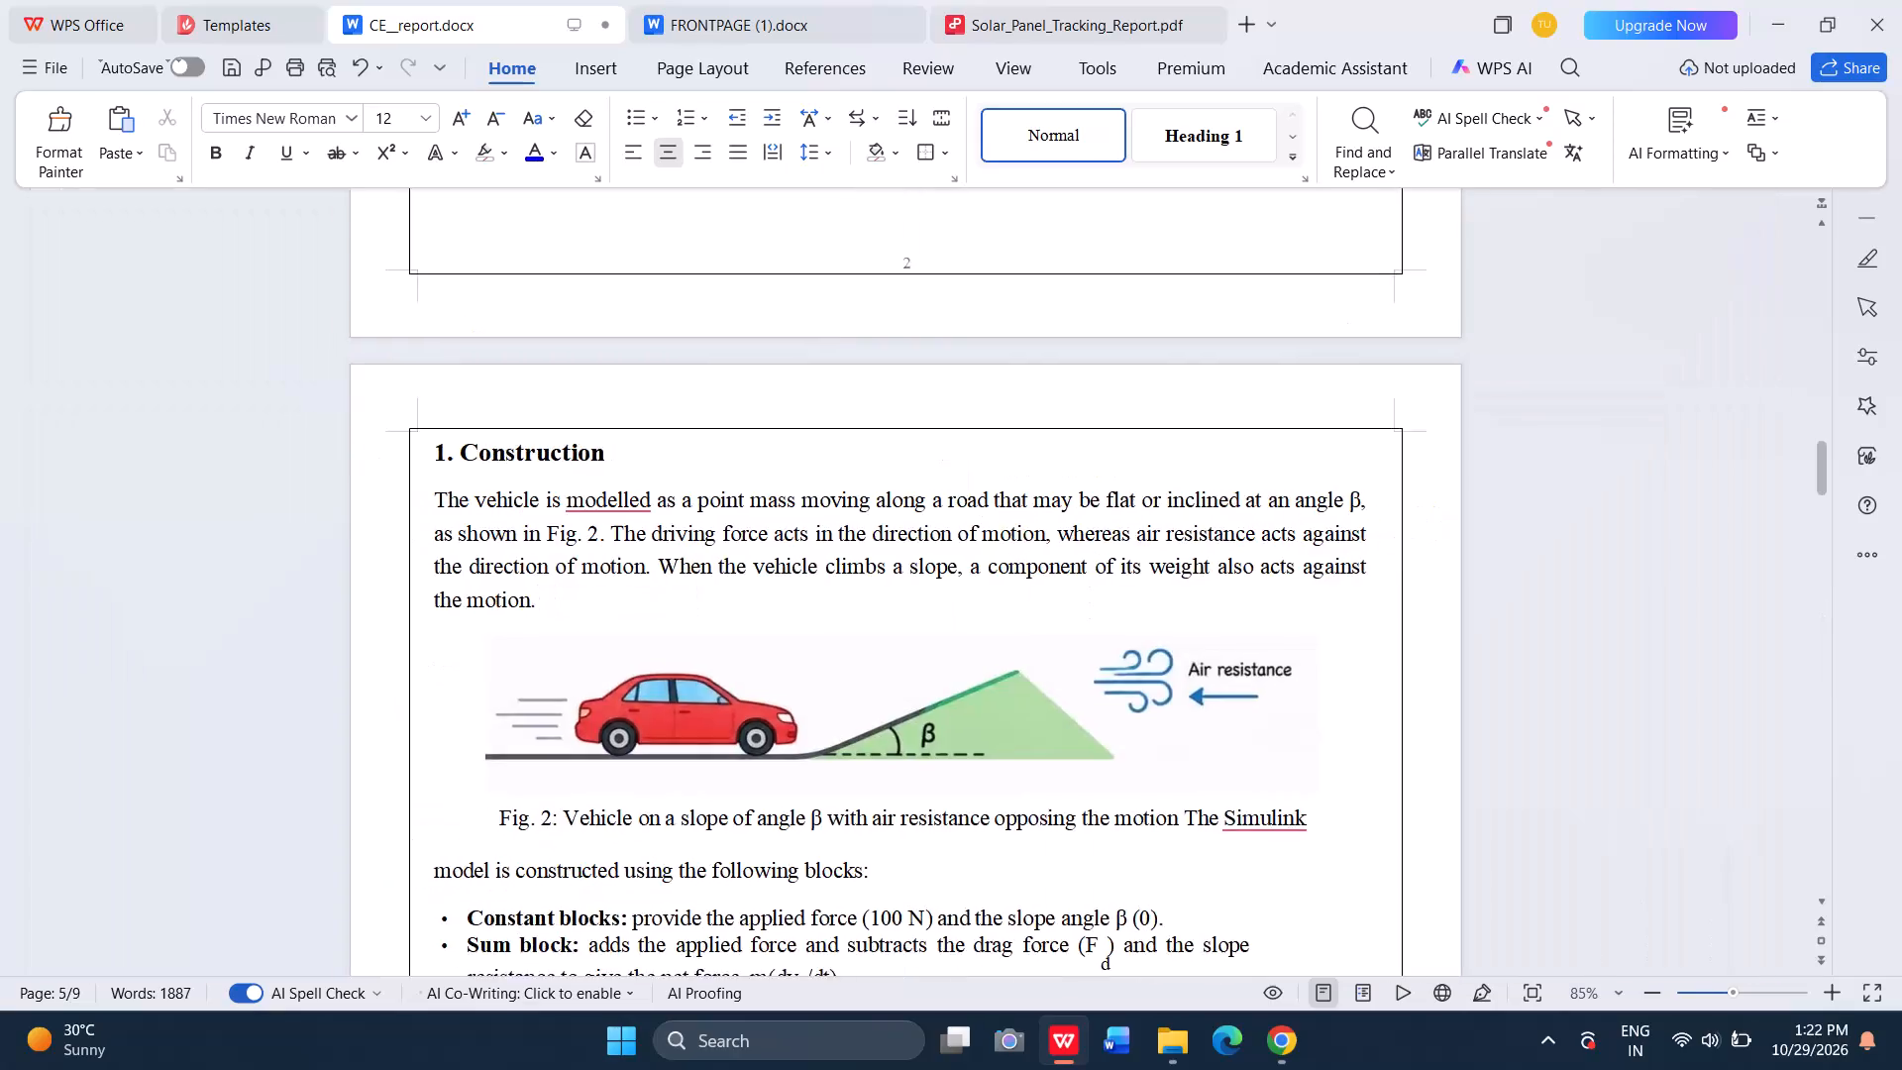
{"action": "scroll", "coordinate": [494, 550], "scroll_direction": "up", "scroll_amount": 1}
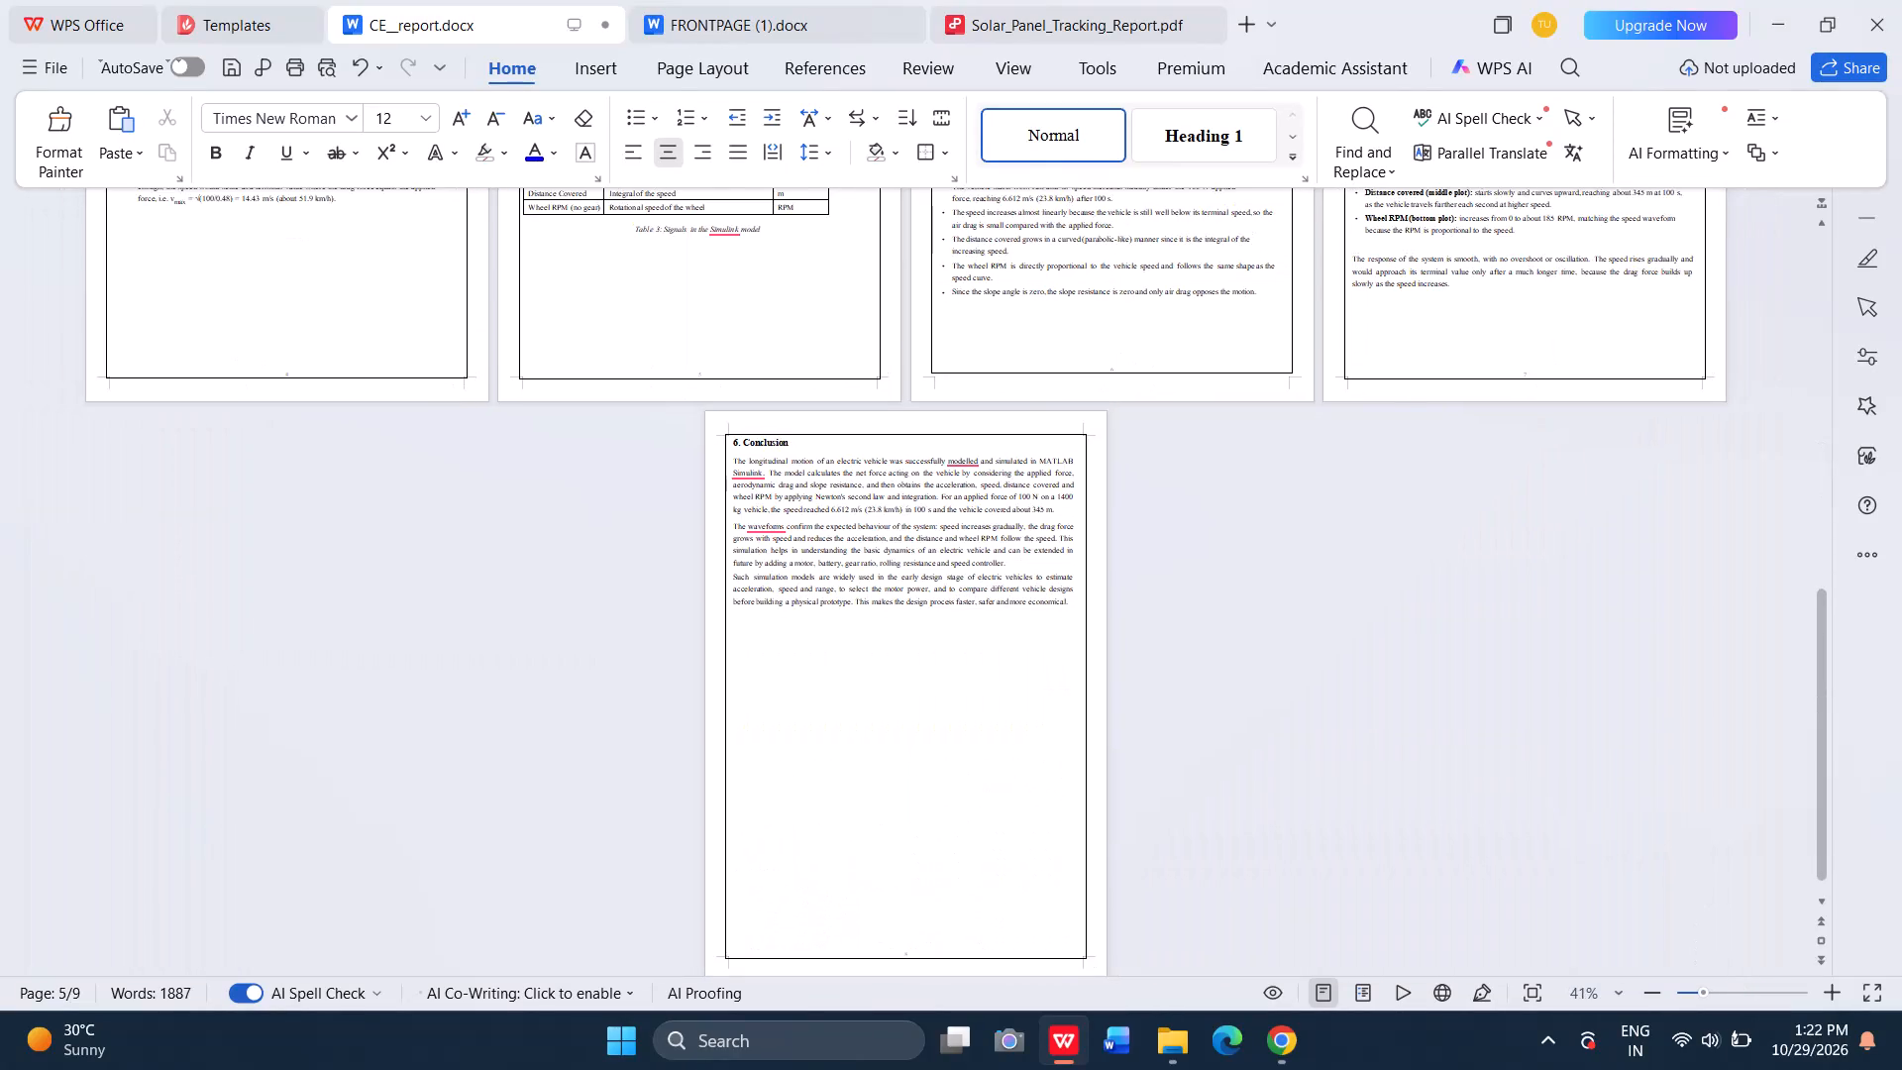
{"action": "scroll", "coordinate": [494, 550], "scroll_direction": "up", "scroll_amount": 4}
{"action": "scroll", "coordinate": [455, 441], "scroll_direction": "up", "scroll_amount": 4}
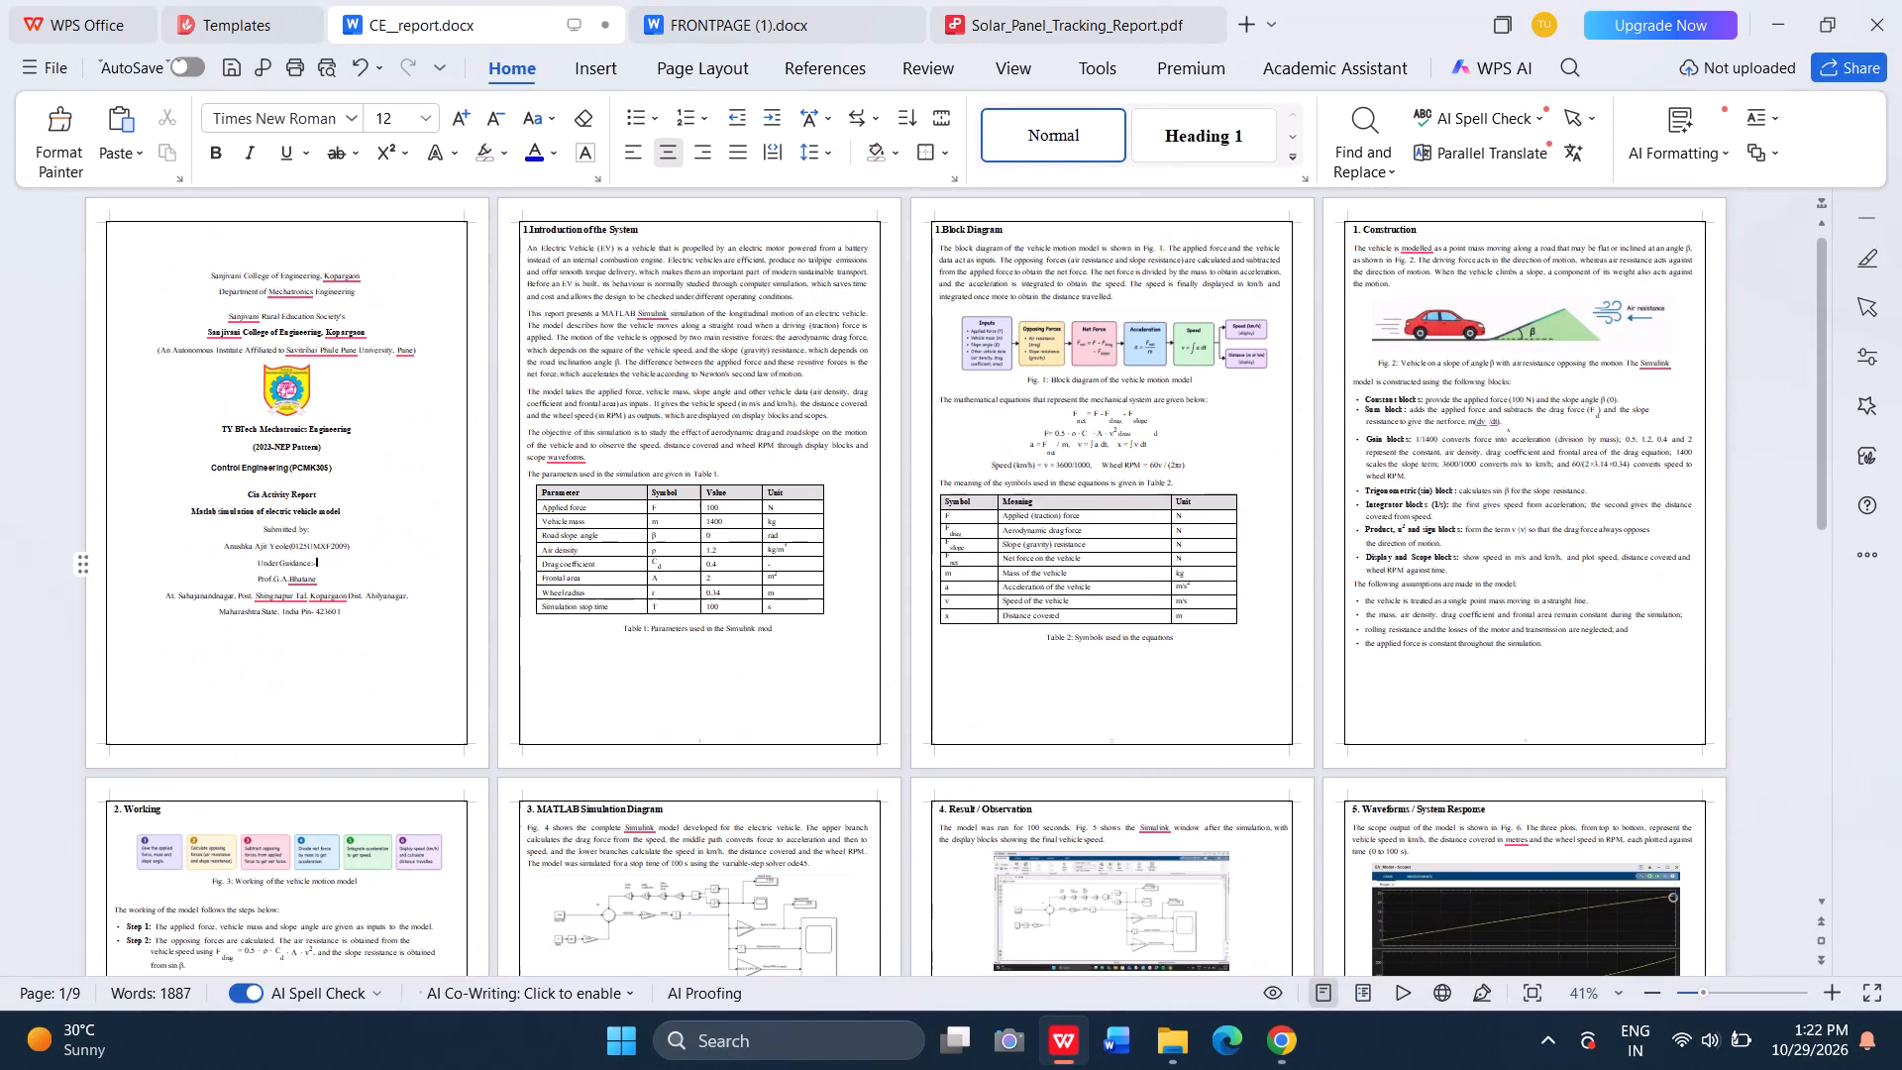
{"action": "scroll", "coordinate": [455, 441], "scroll_direction": "up", "scroll_amount": 1}
Insert a blank line above the "1.Introduction of the System" heading.
{"action": "left_click", "coordinate": [523, 226]}
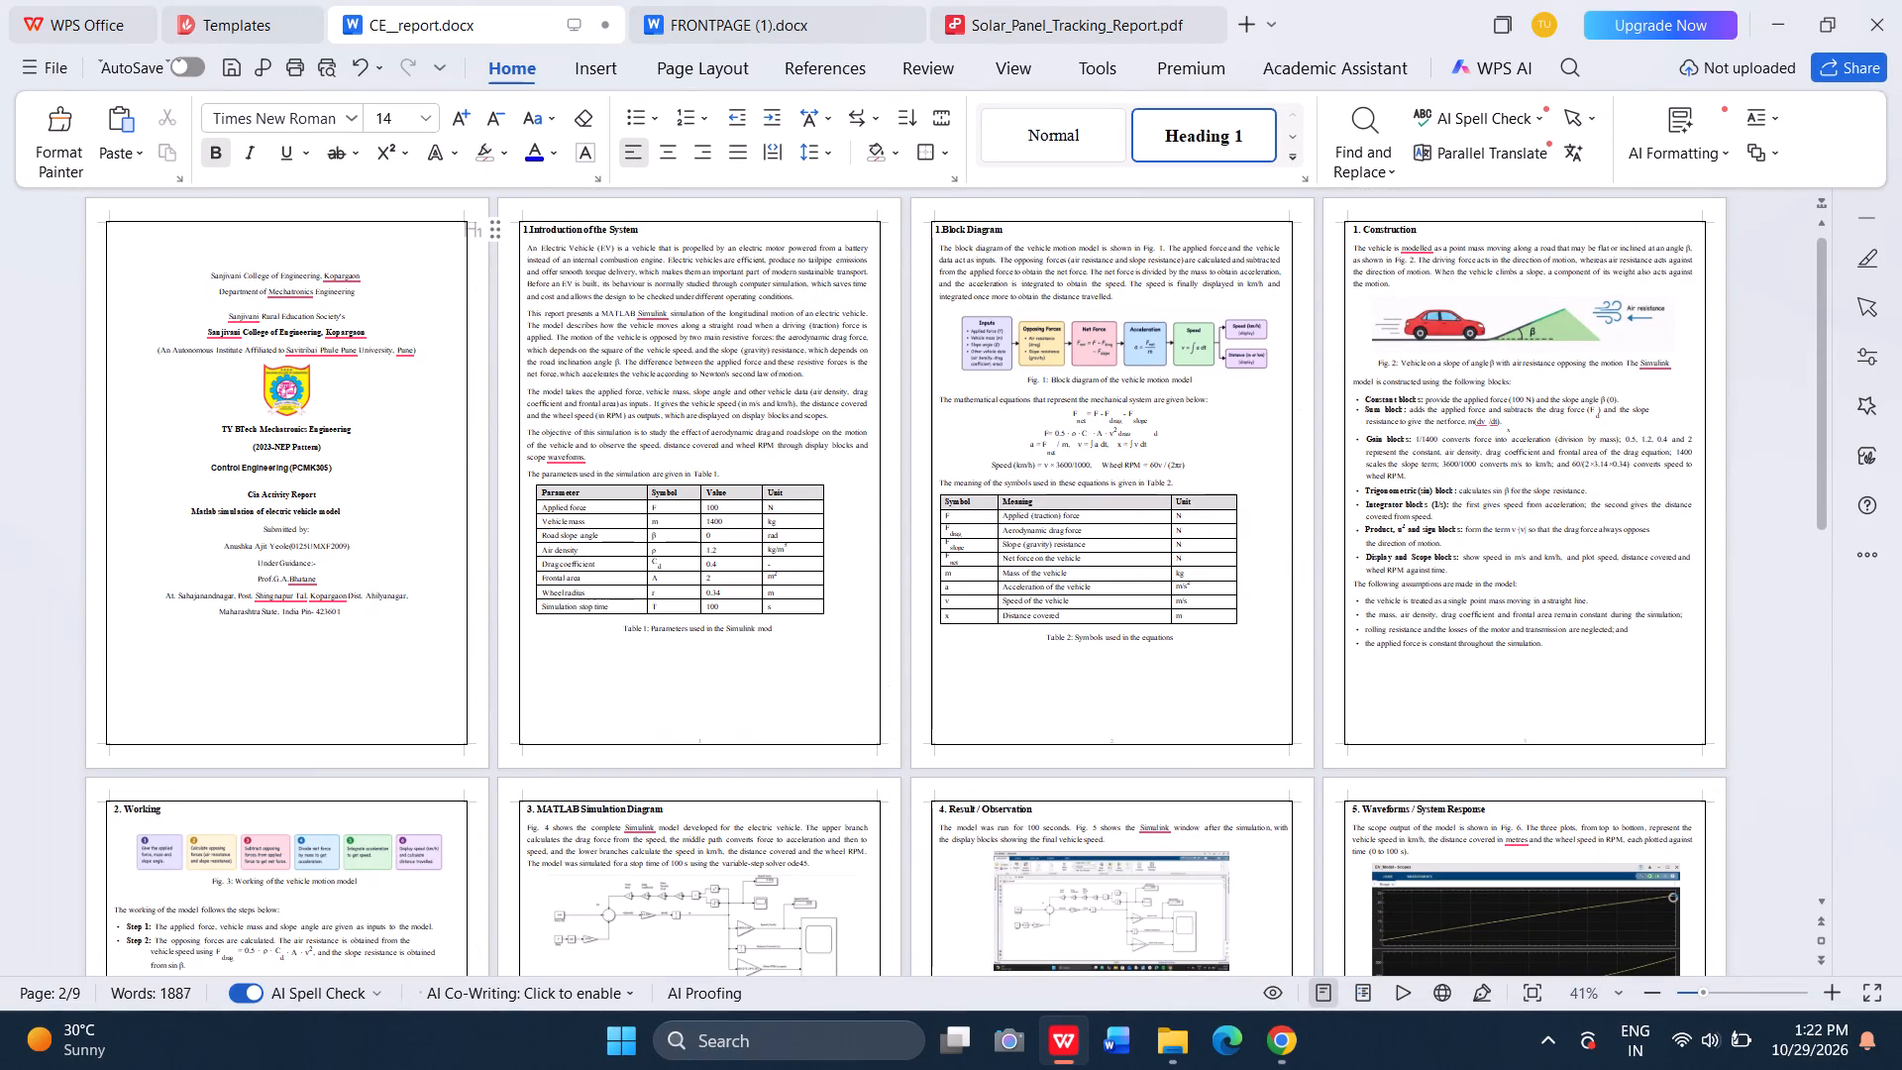
{"action": "key", "text": "Return"}
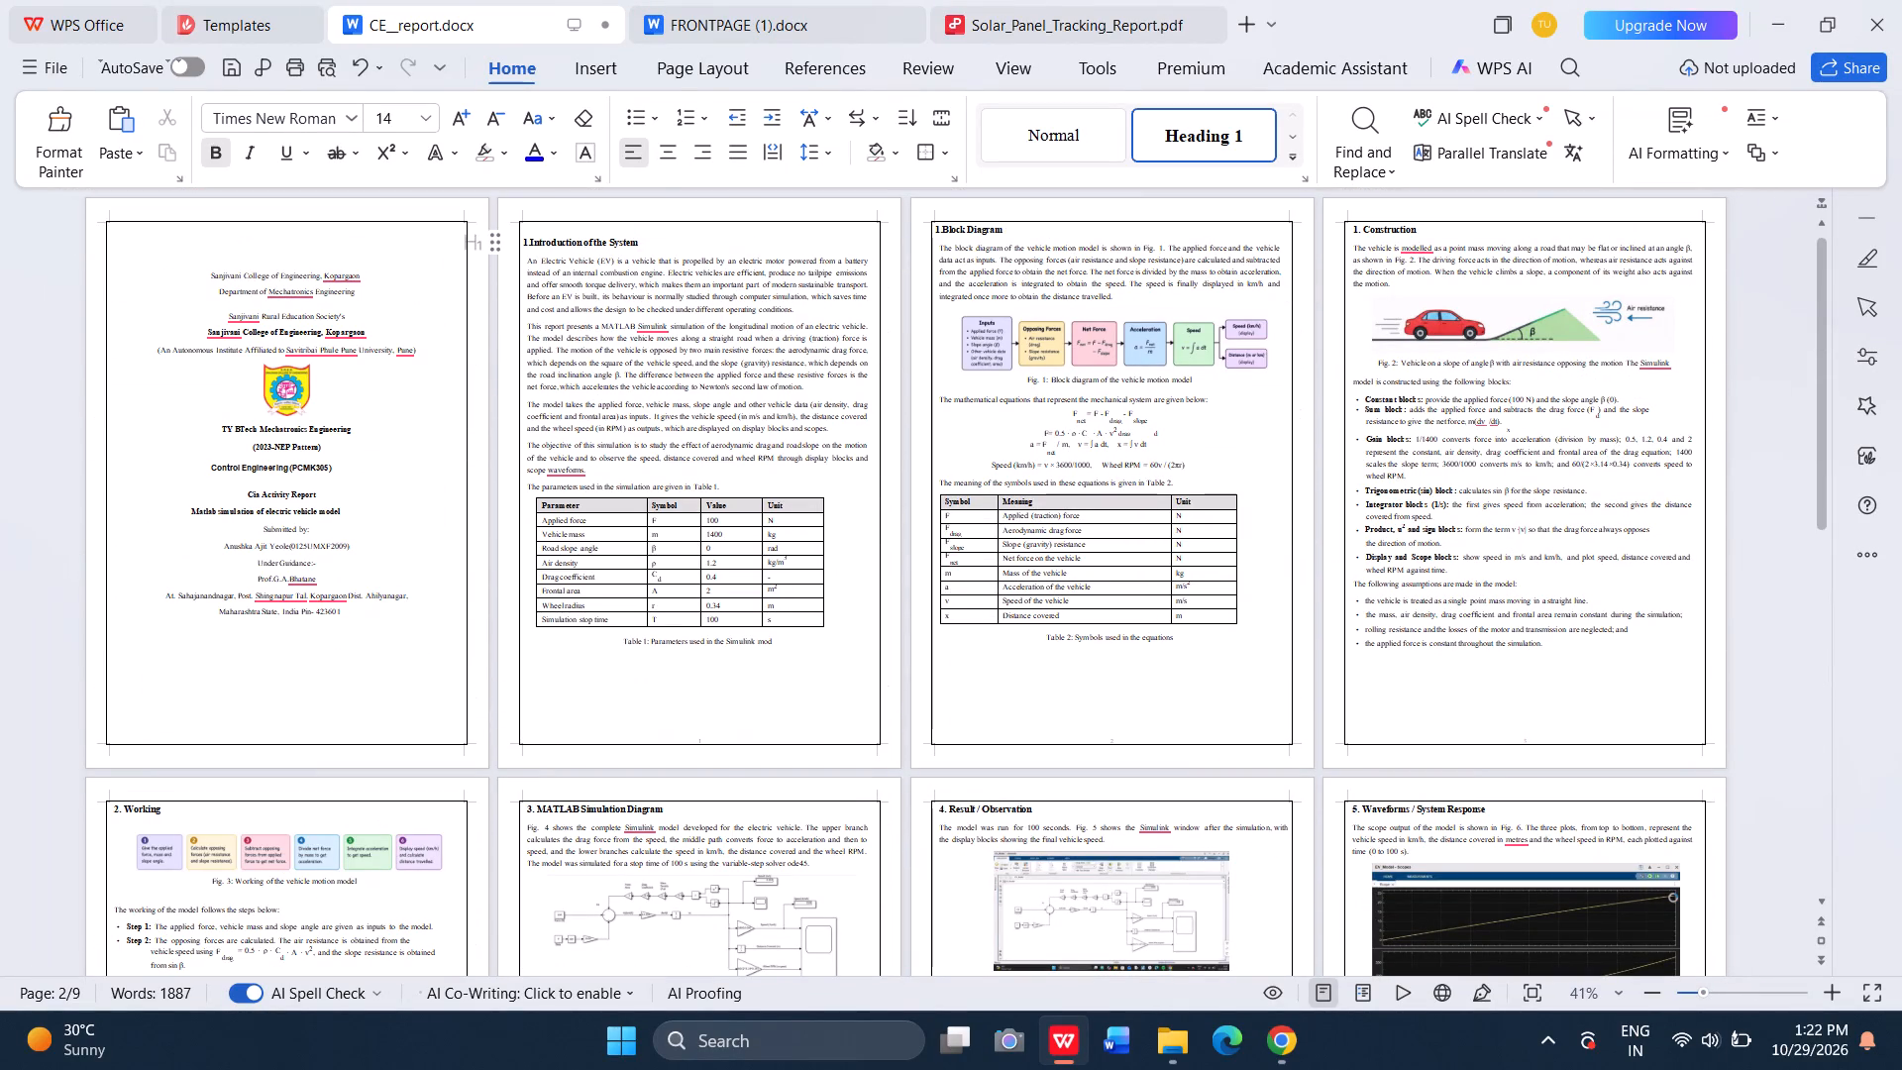
Insert a blank line above the "1.Block Diagram" heading.
{"action": "left_click", "coordinate": [935, 226]}
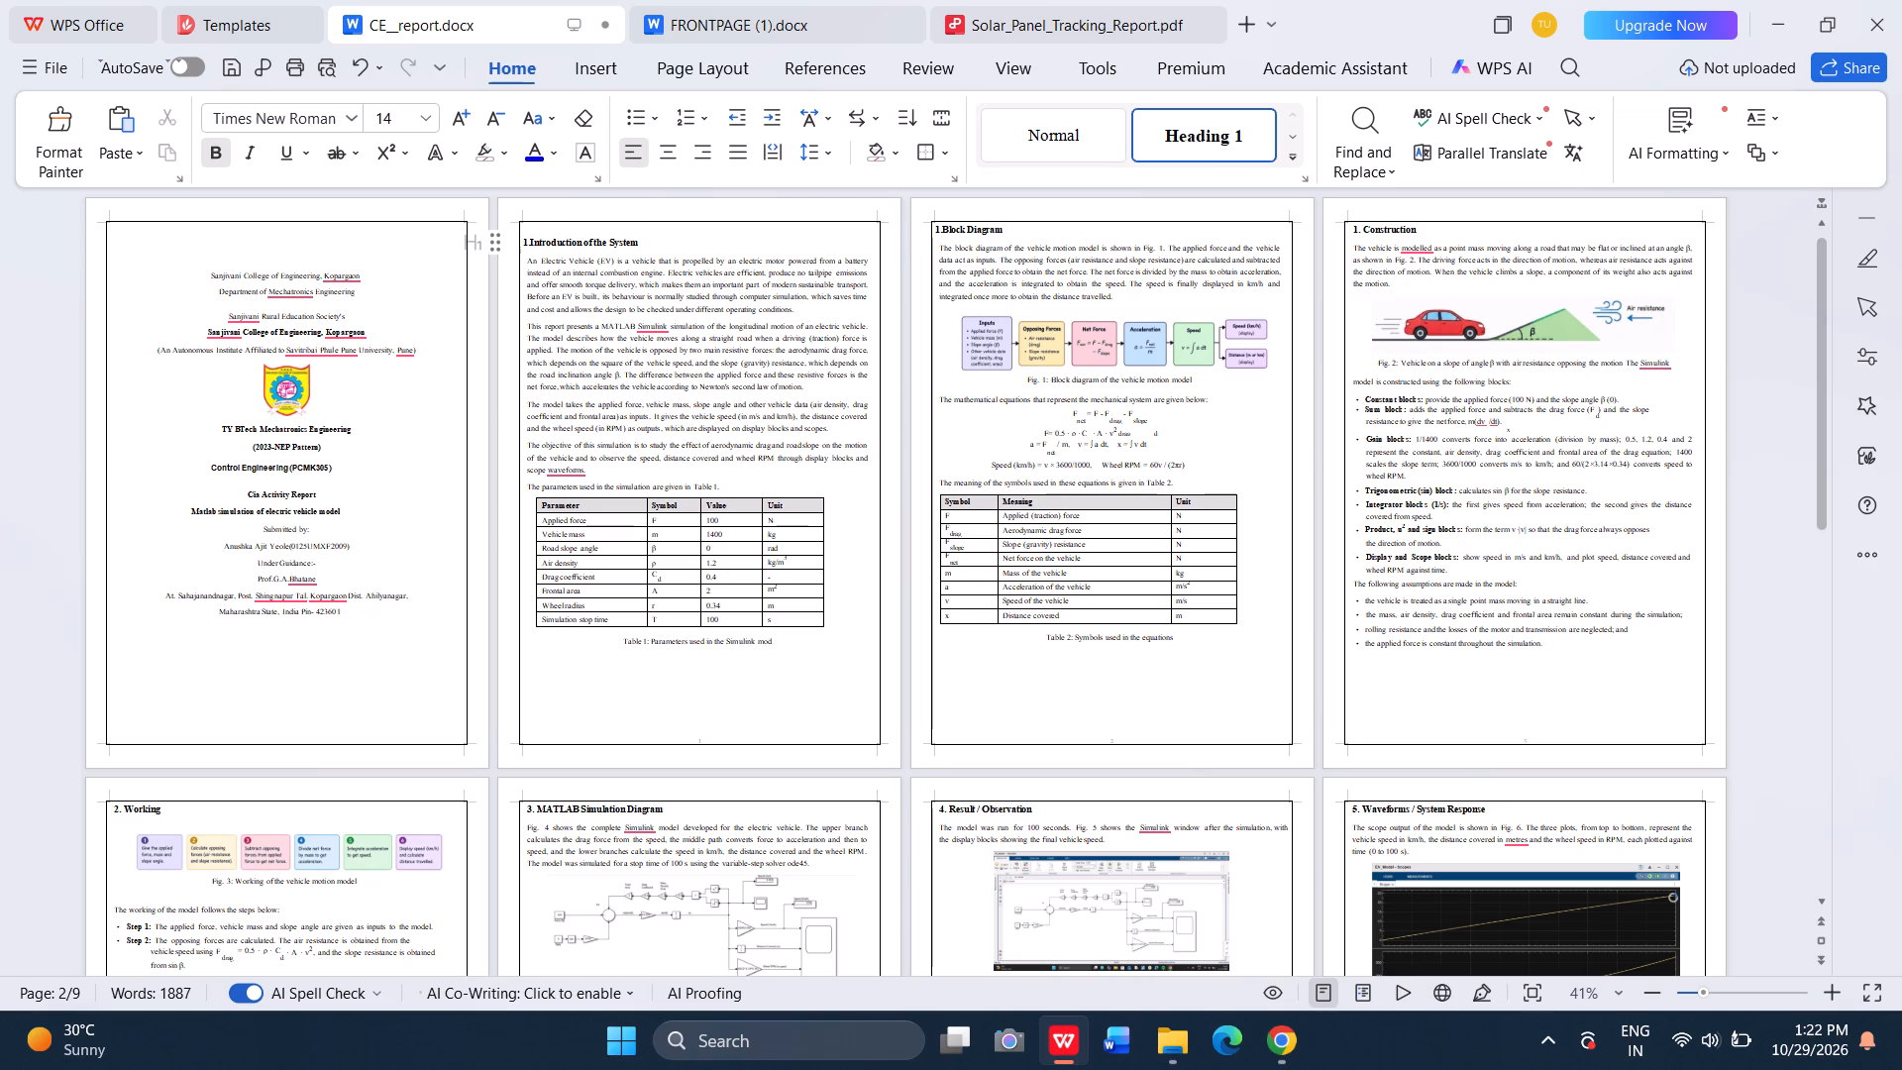
{"action": "key", "text": "Return"}
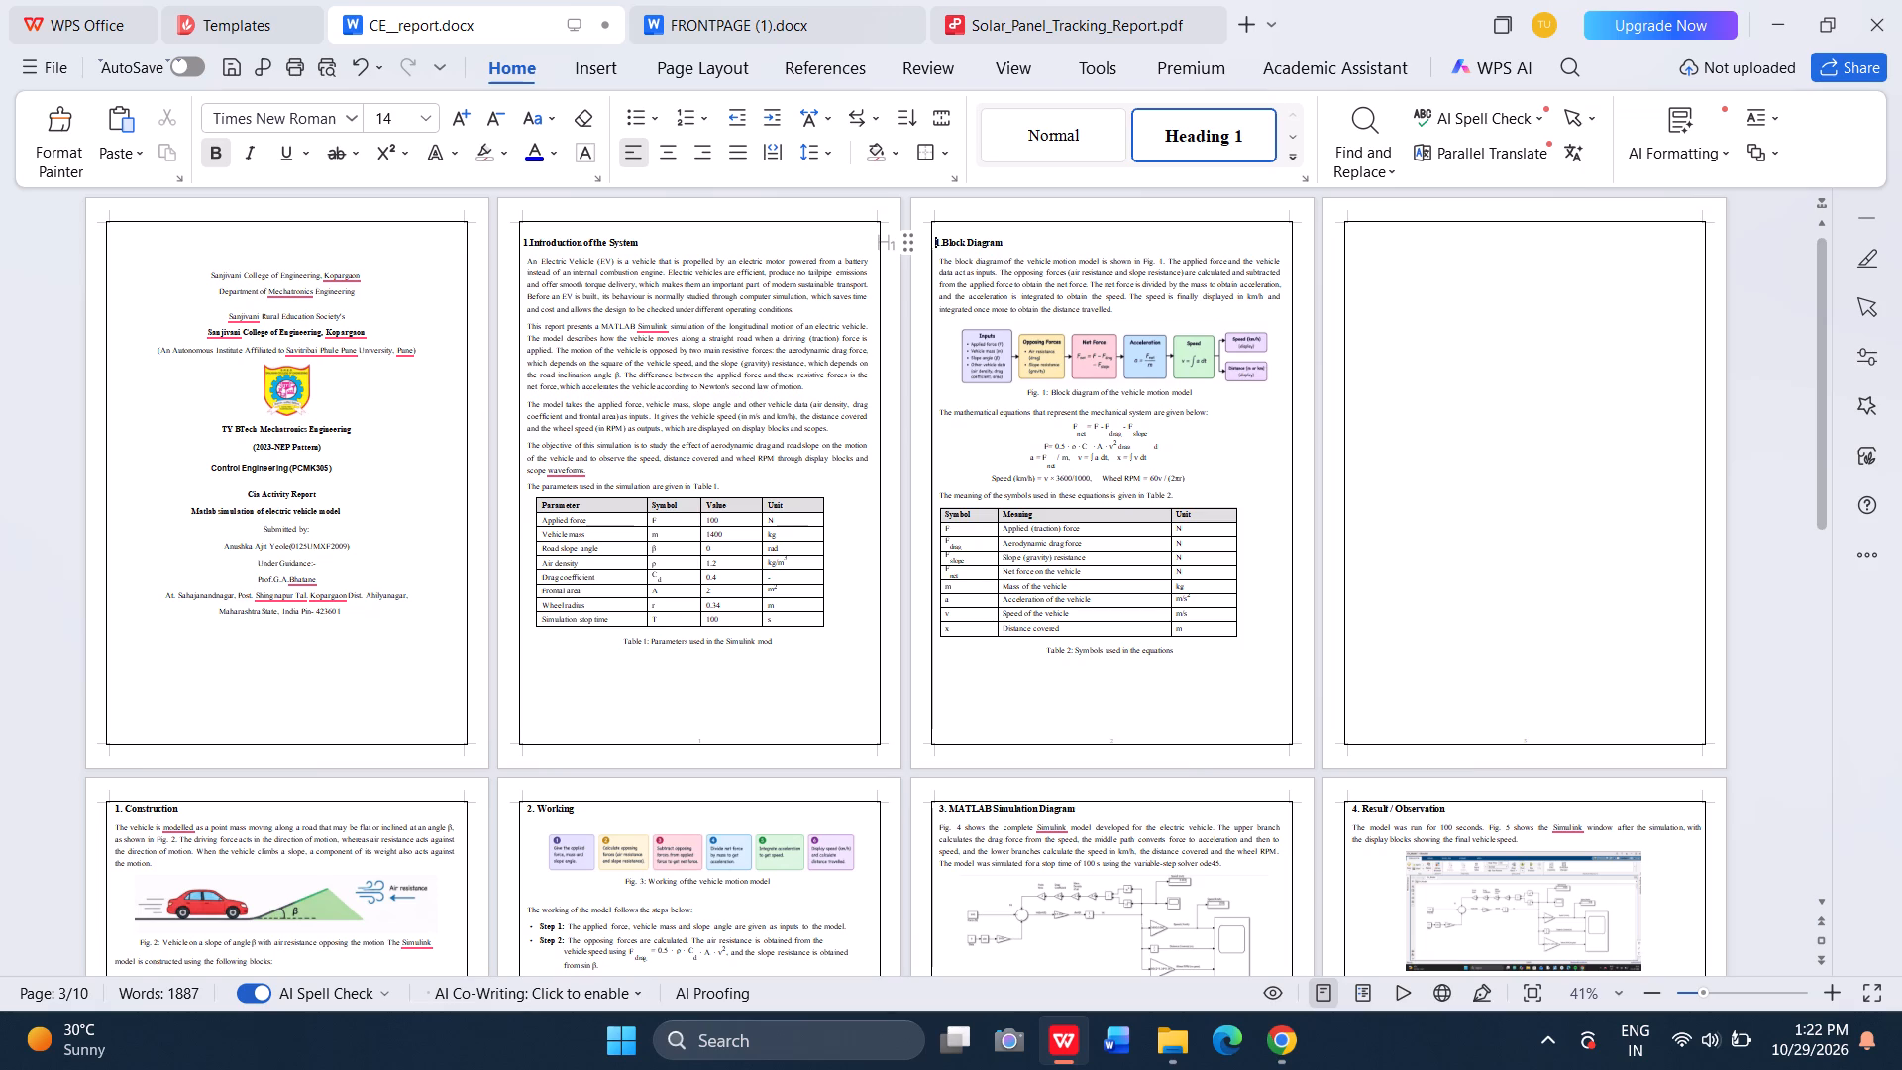
Delete the empty page between the Block Diagram page and the Construction page.
{"action": "left_click", "coordinate": [114, 810]}
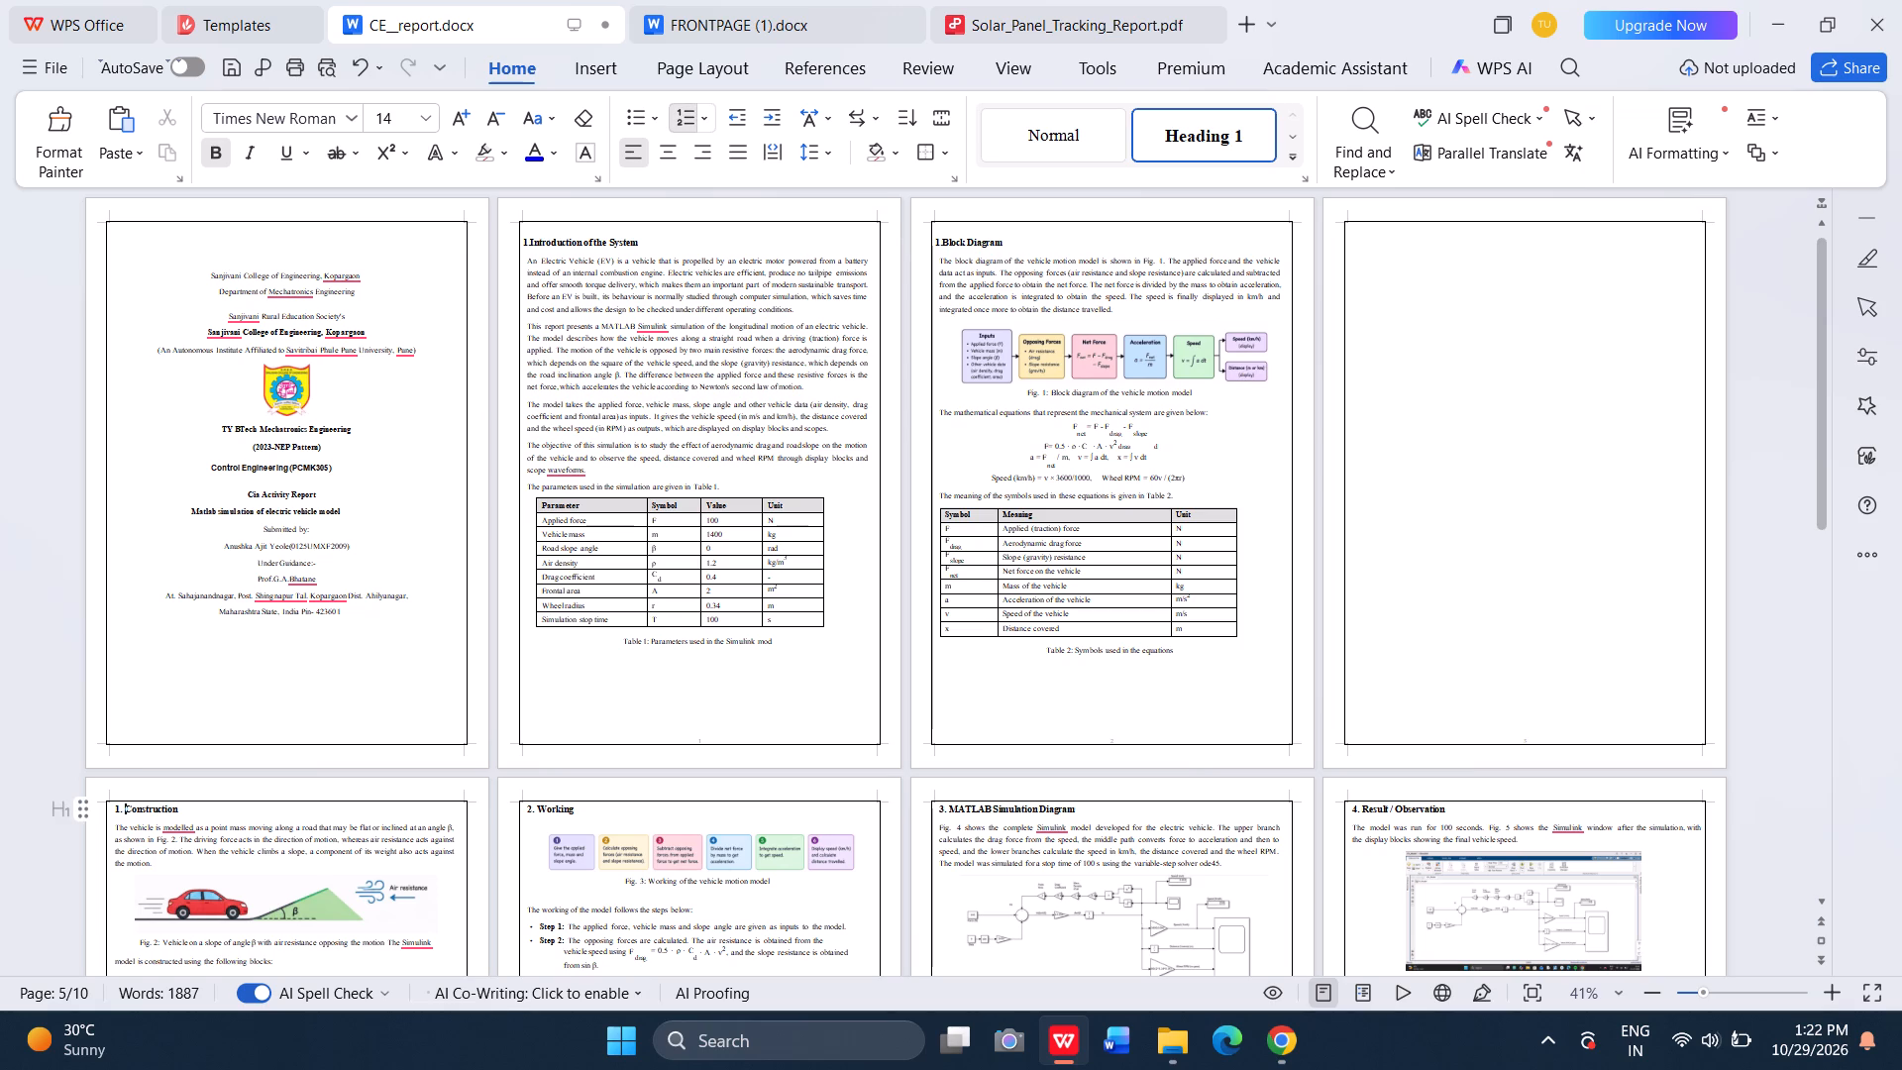
{"action": "key", "text": "Left"}
{"action": "key", "text": "Left"}
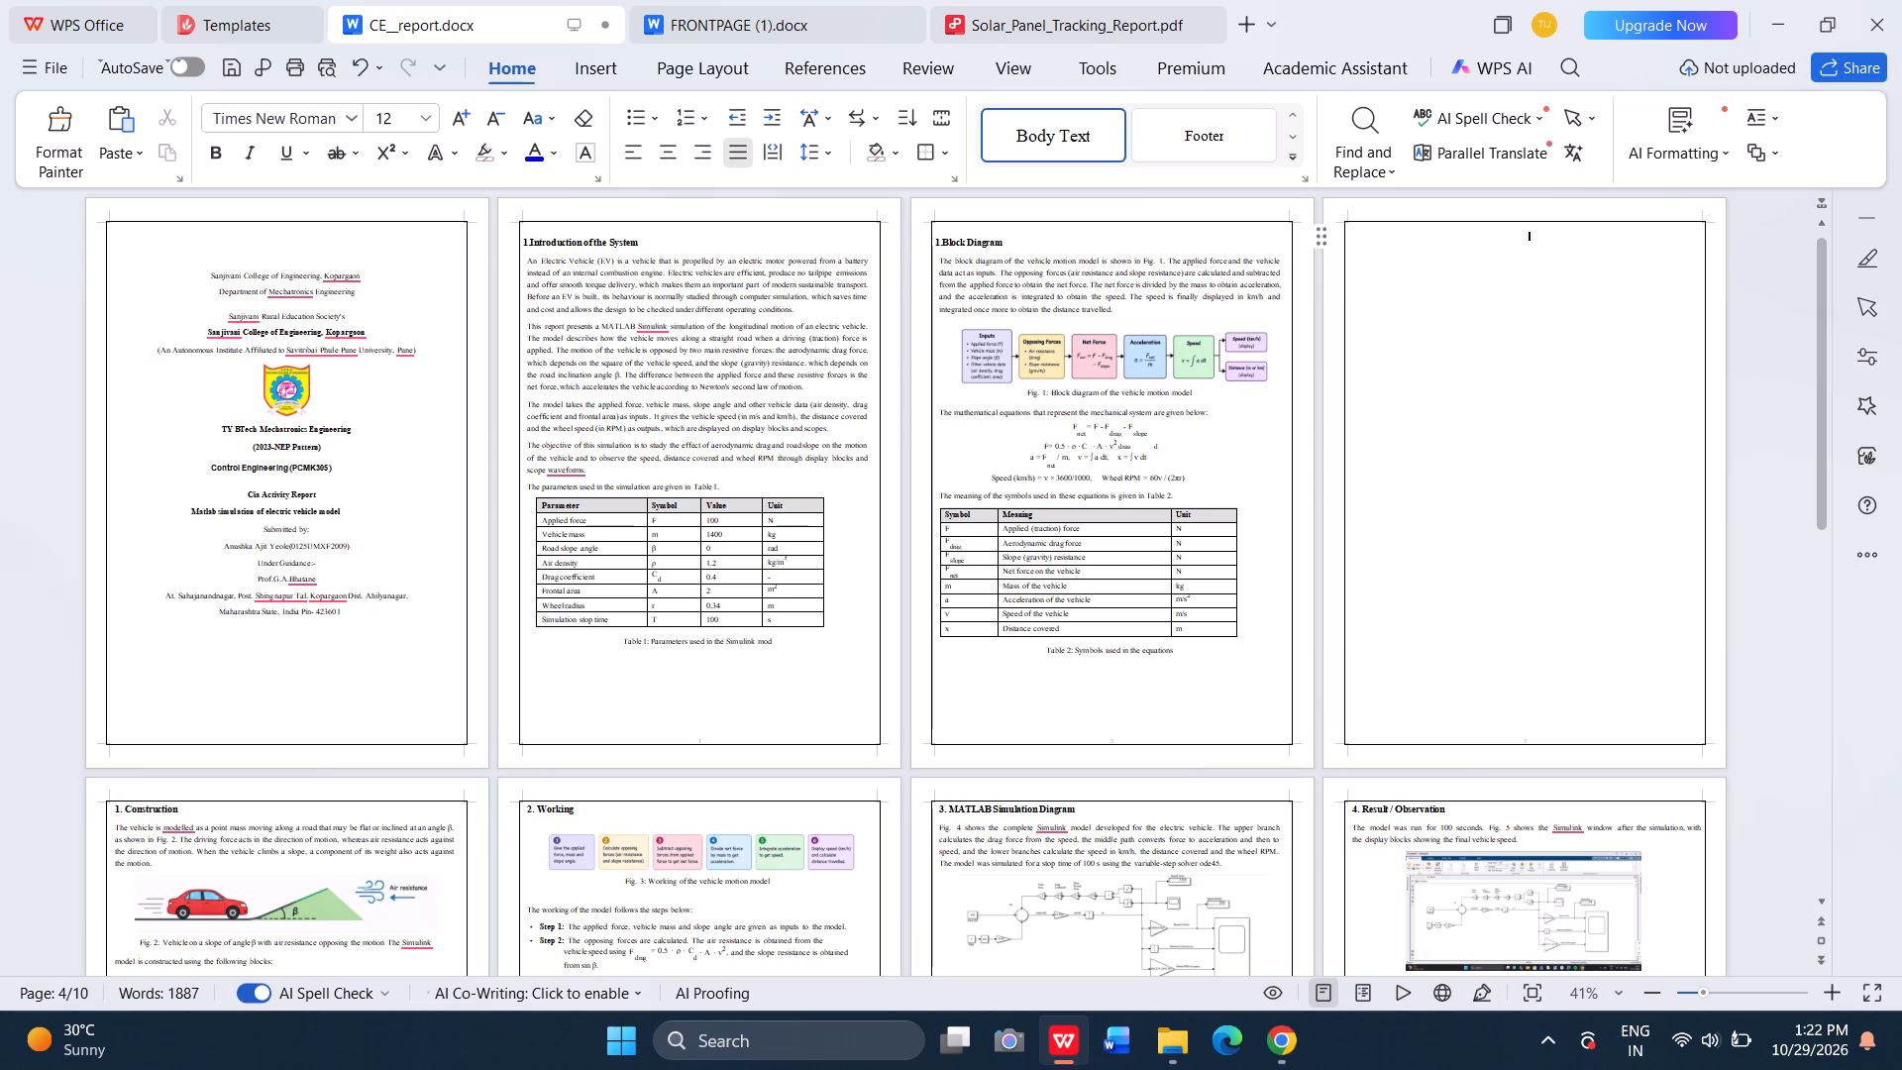
{"action": "key", "text": "BackSpace"}
{"action": "key", "text": "BackSpace"}
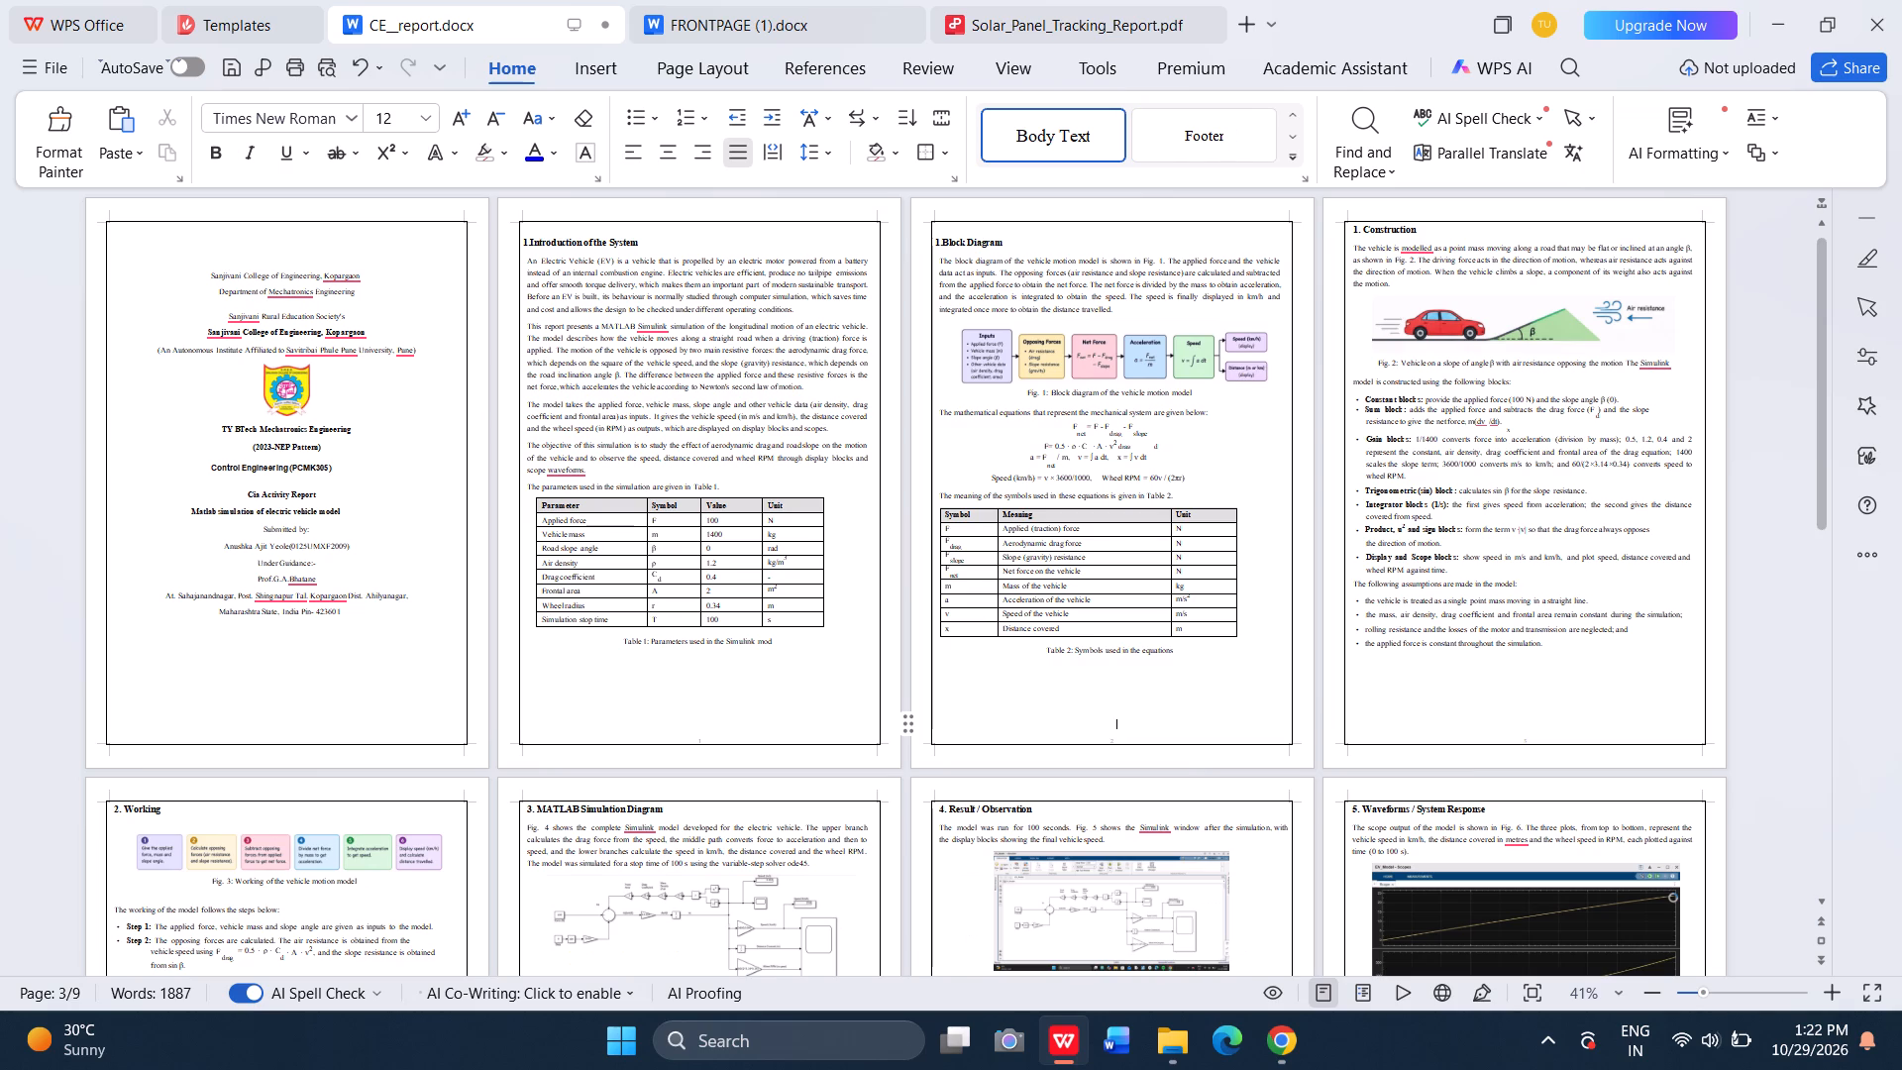
{"action": "key", "text": "Return"}
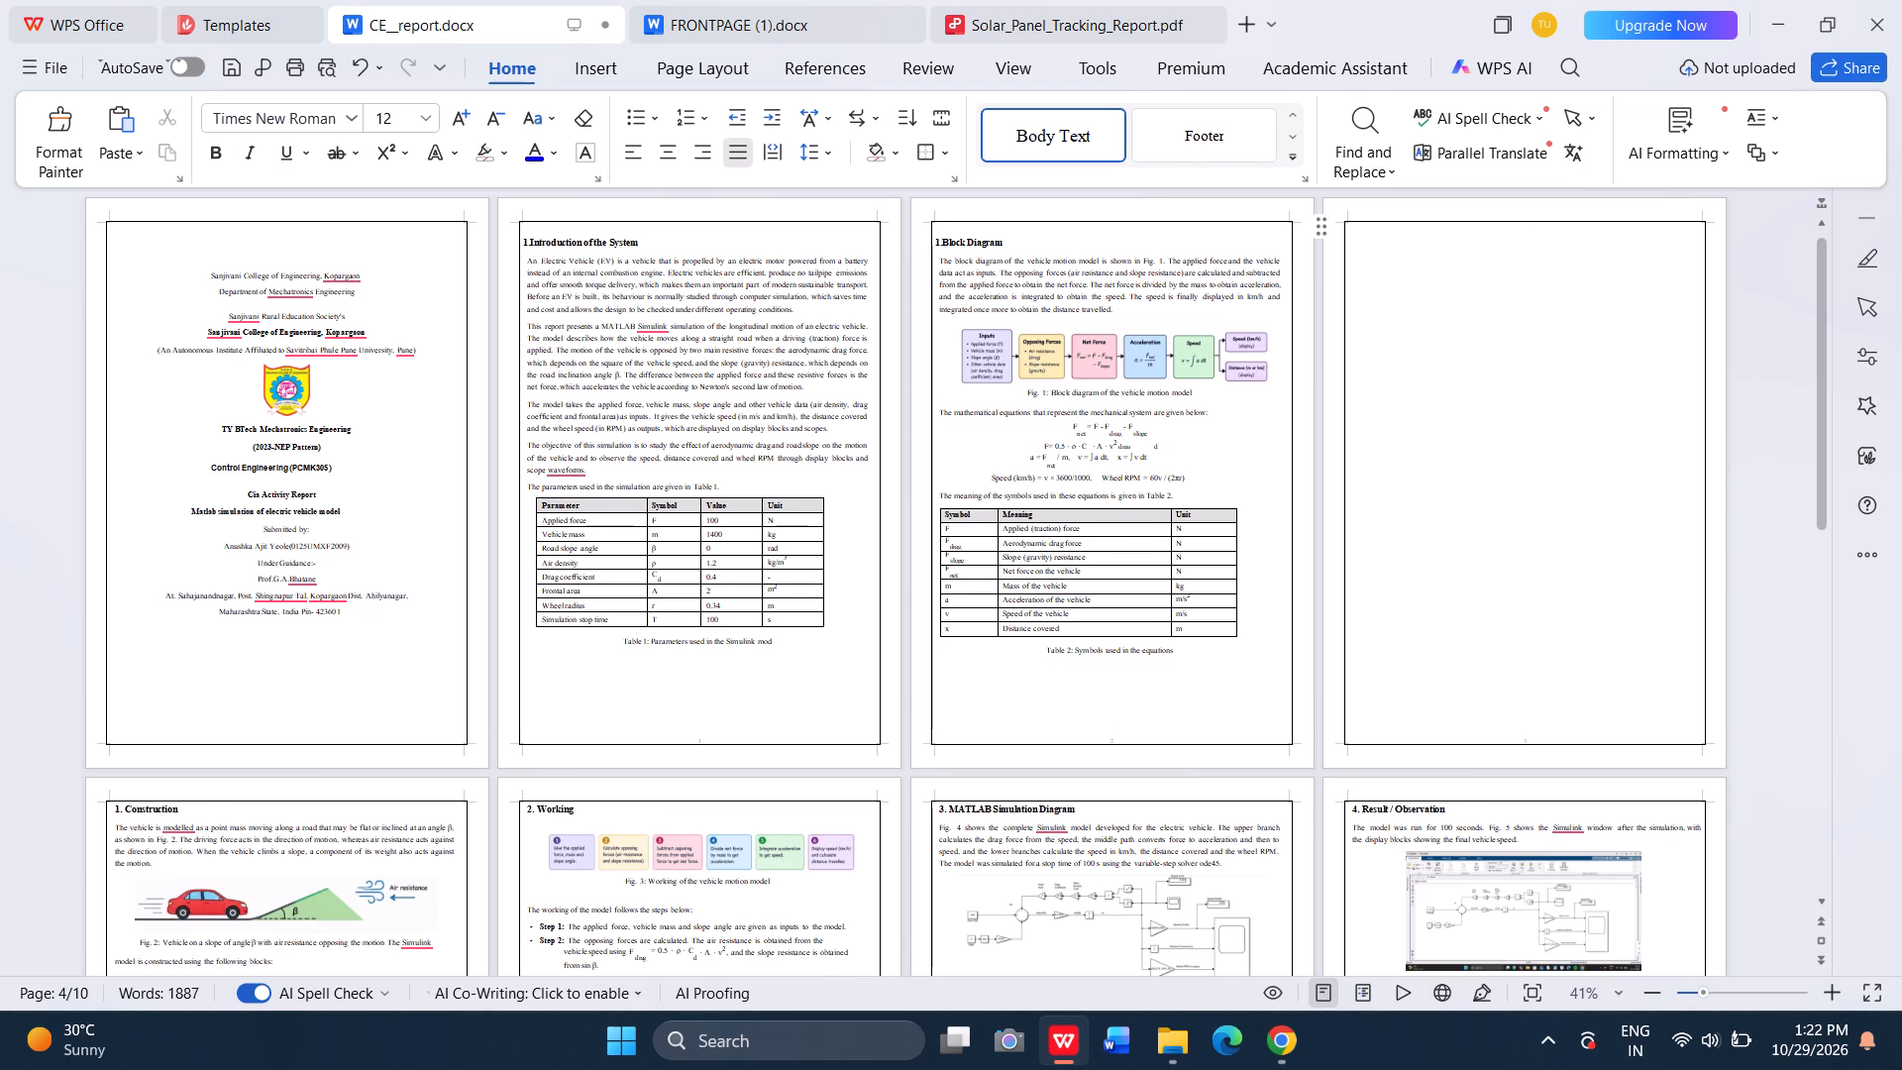
{"action": "key", "text": "BackSpace"}
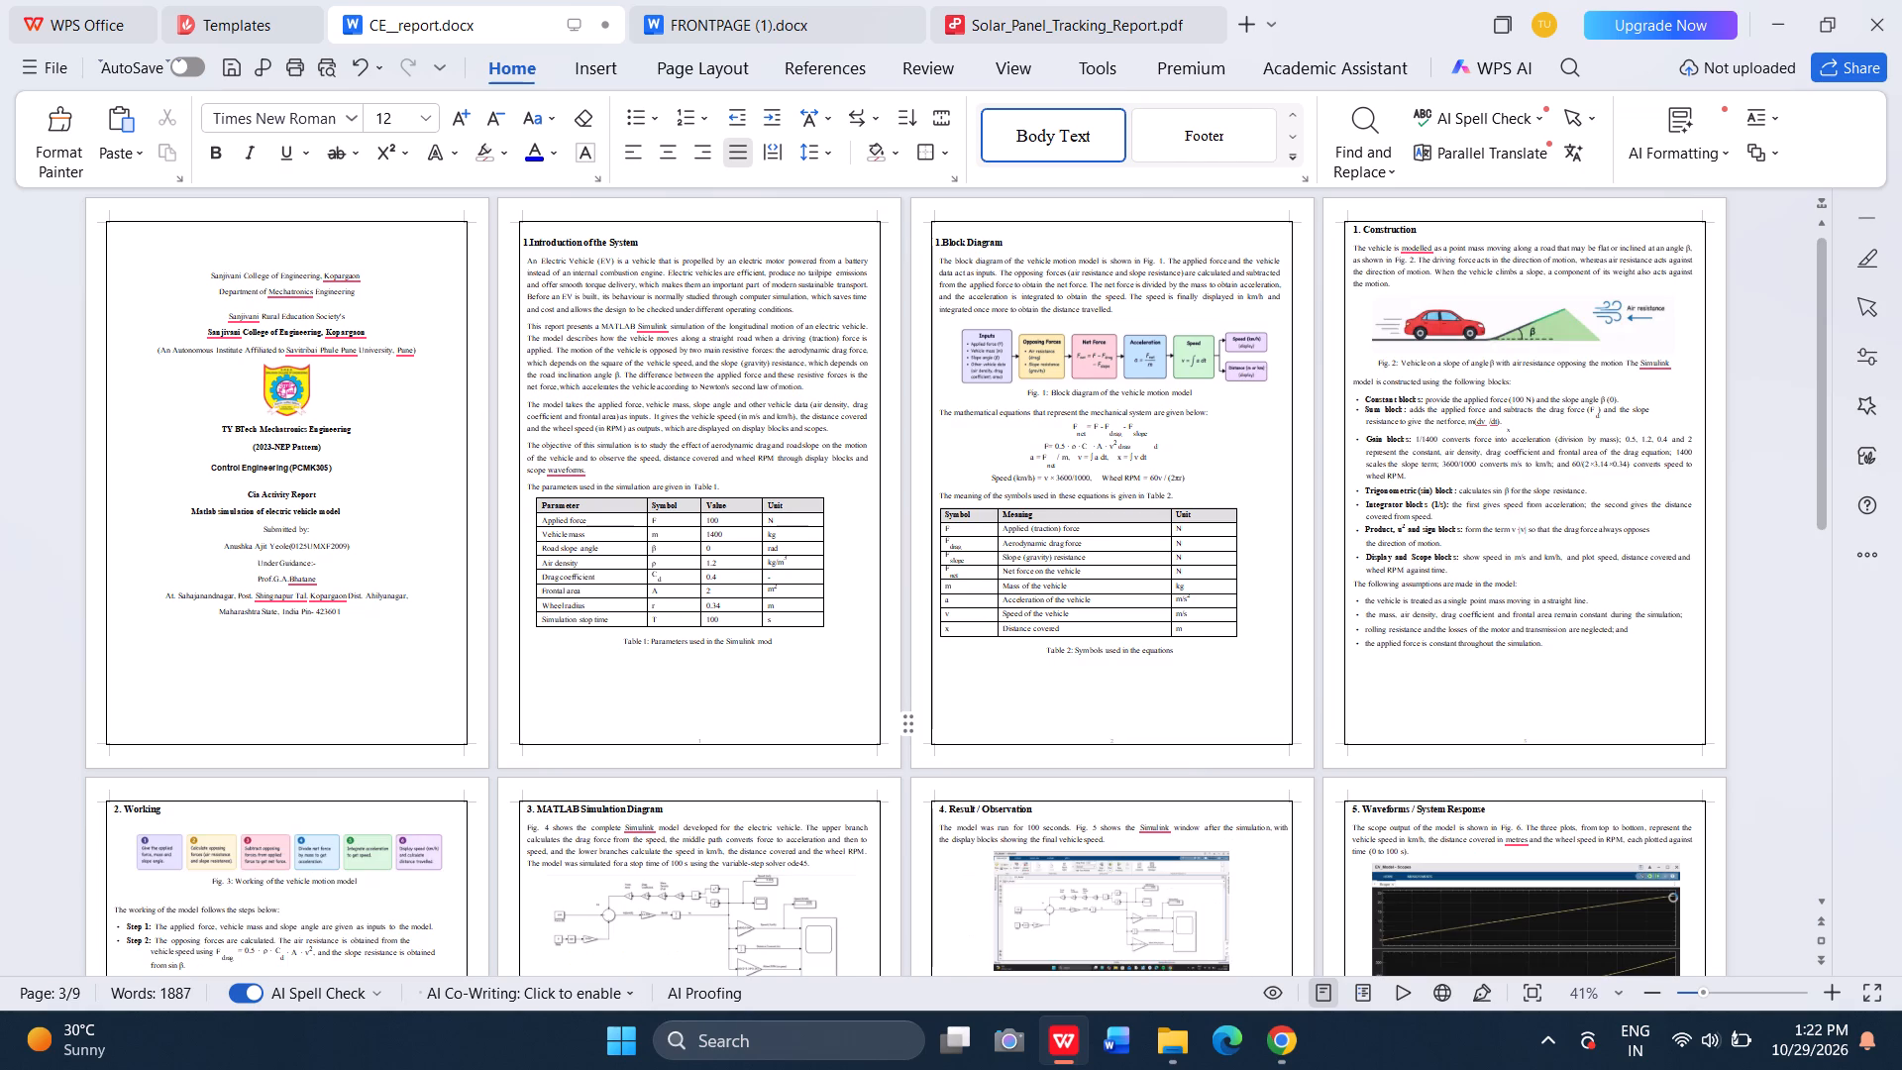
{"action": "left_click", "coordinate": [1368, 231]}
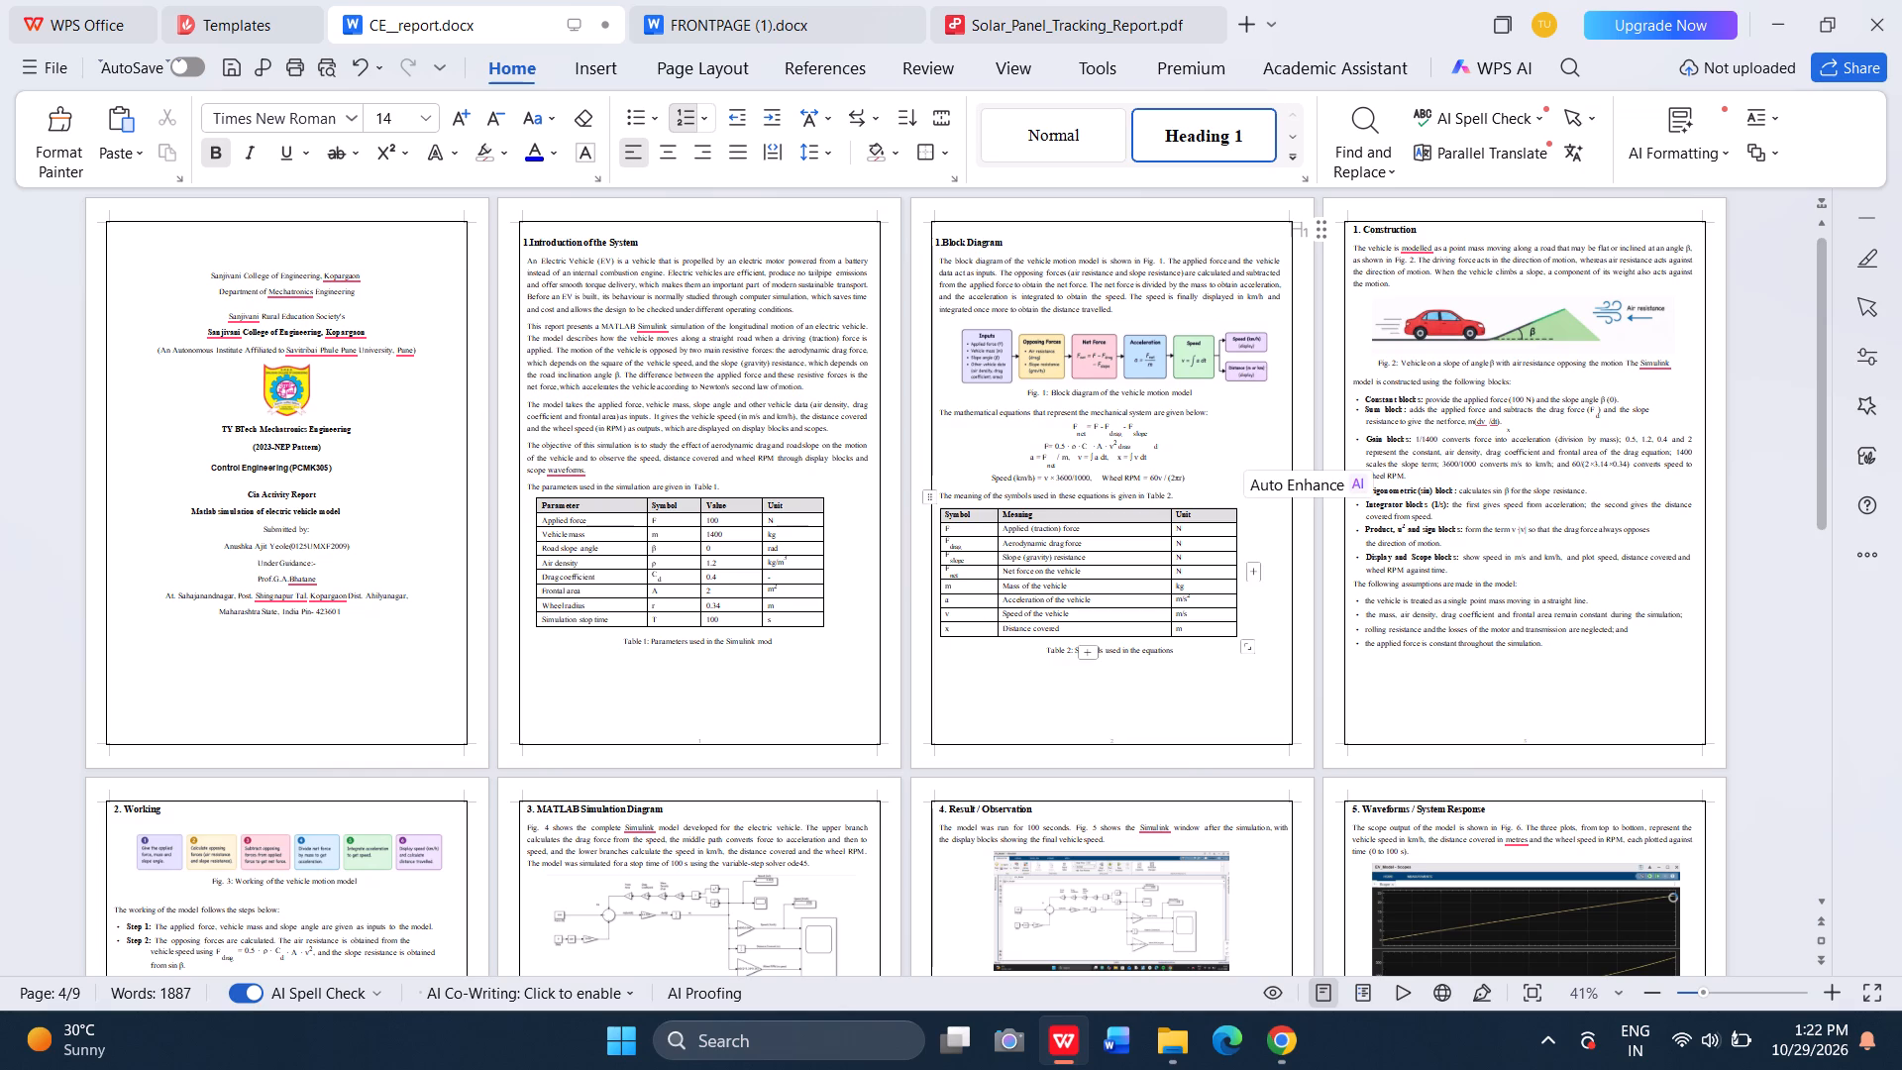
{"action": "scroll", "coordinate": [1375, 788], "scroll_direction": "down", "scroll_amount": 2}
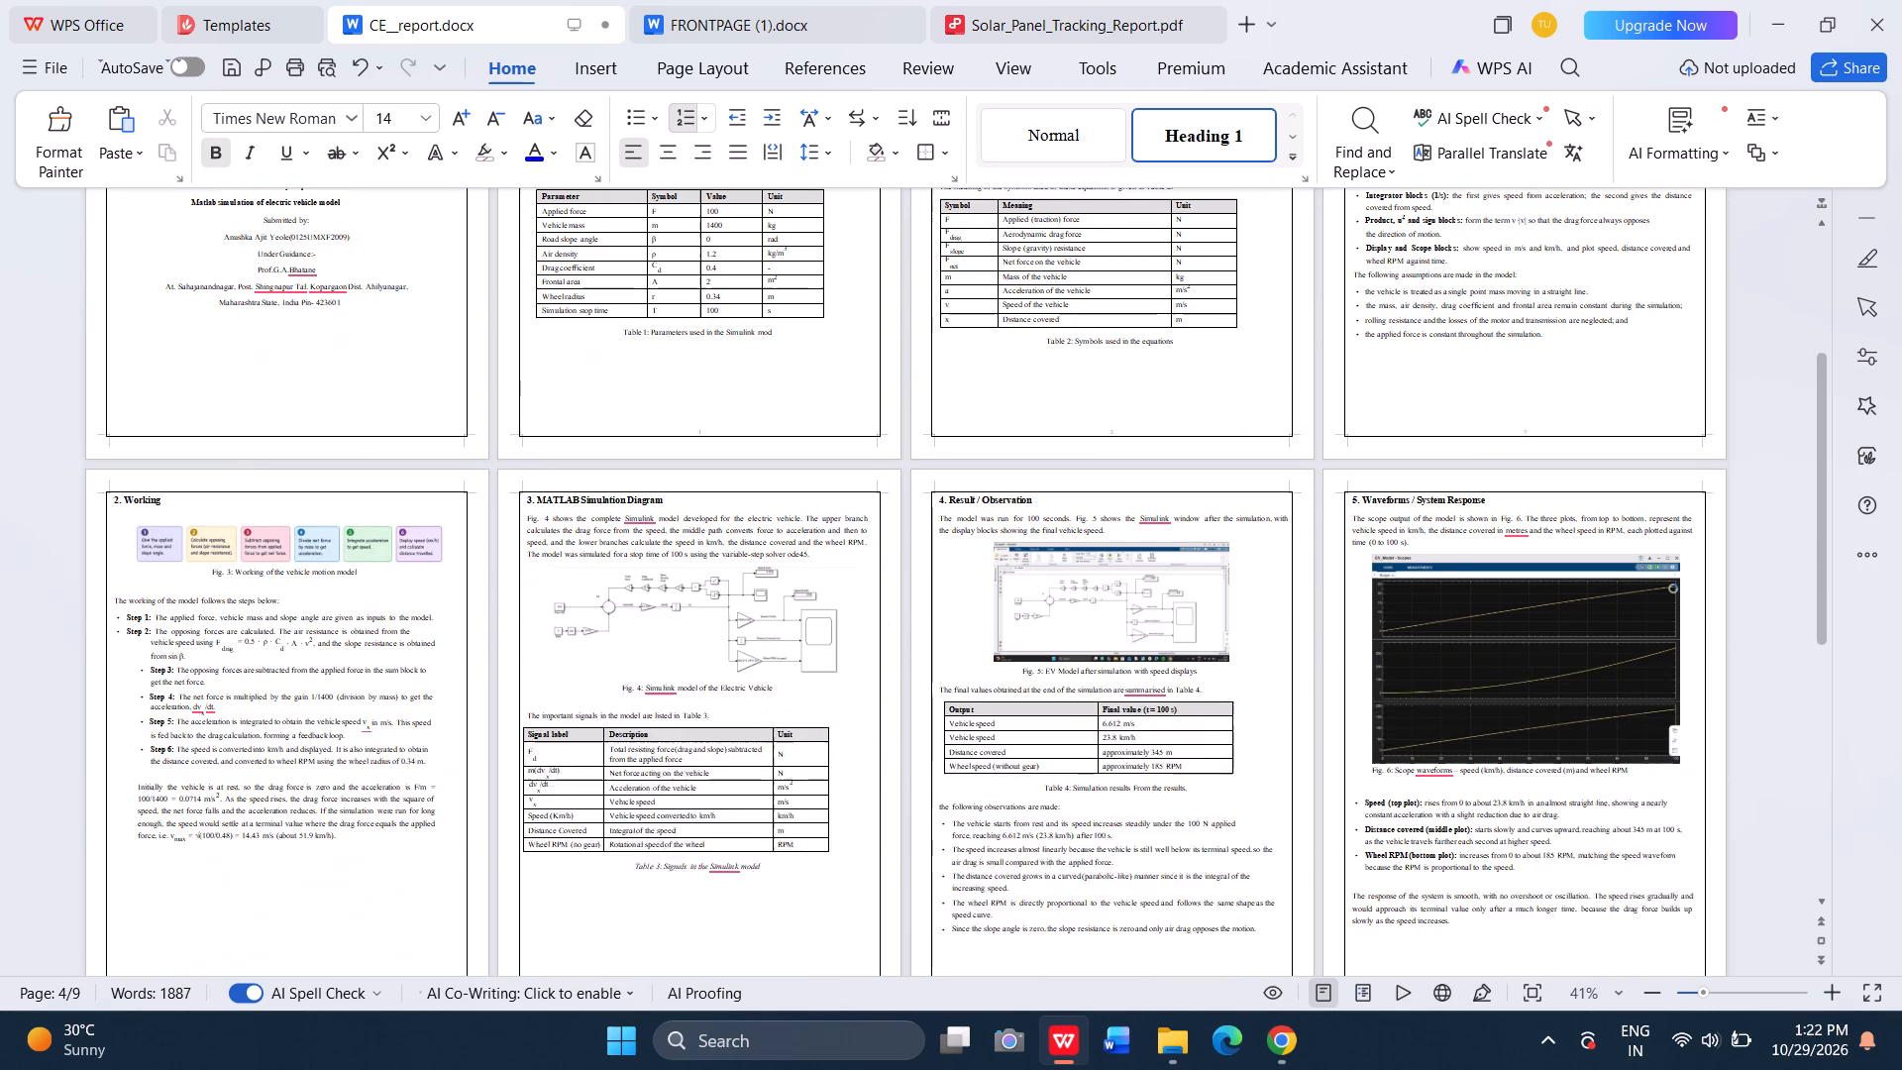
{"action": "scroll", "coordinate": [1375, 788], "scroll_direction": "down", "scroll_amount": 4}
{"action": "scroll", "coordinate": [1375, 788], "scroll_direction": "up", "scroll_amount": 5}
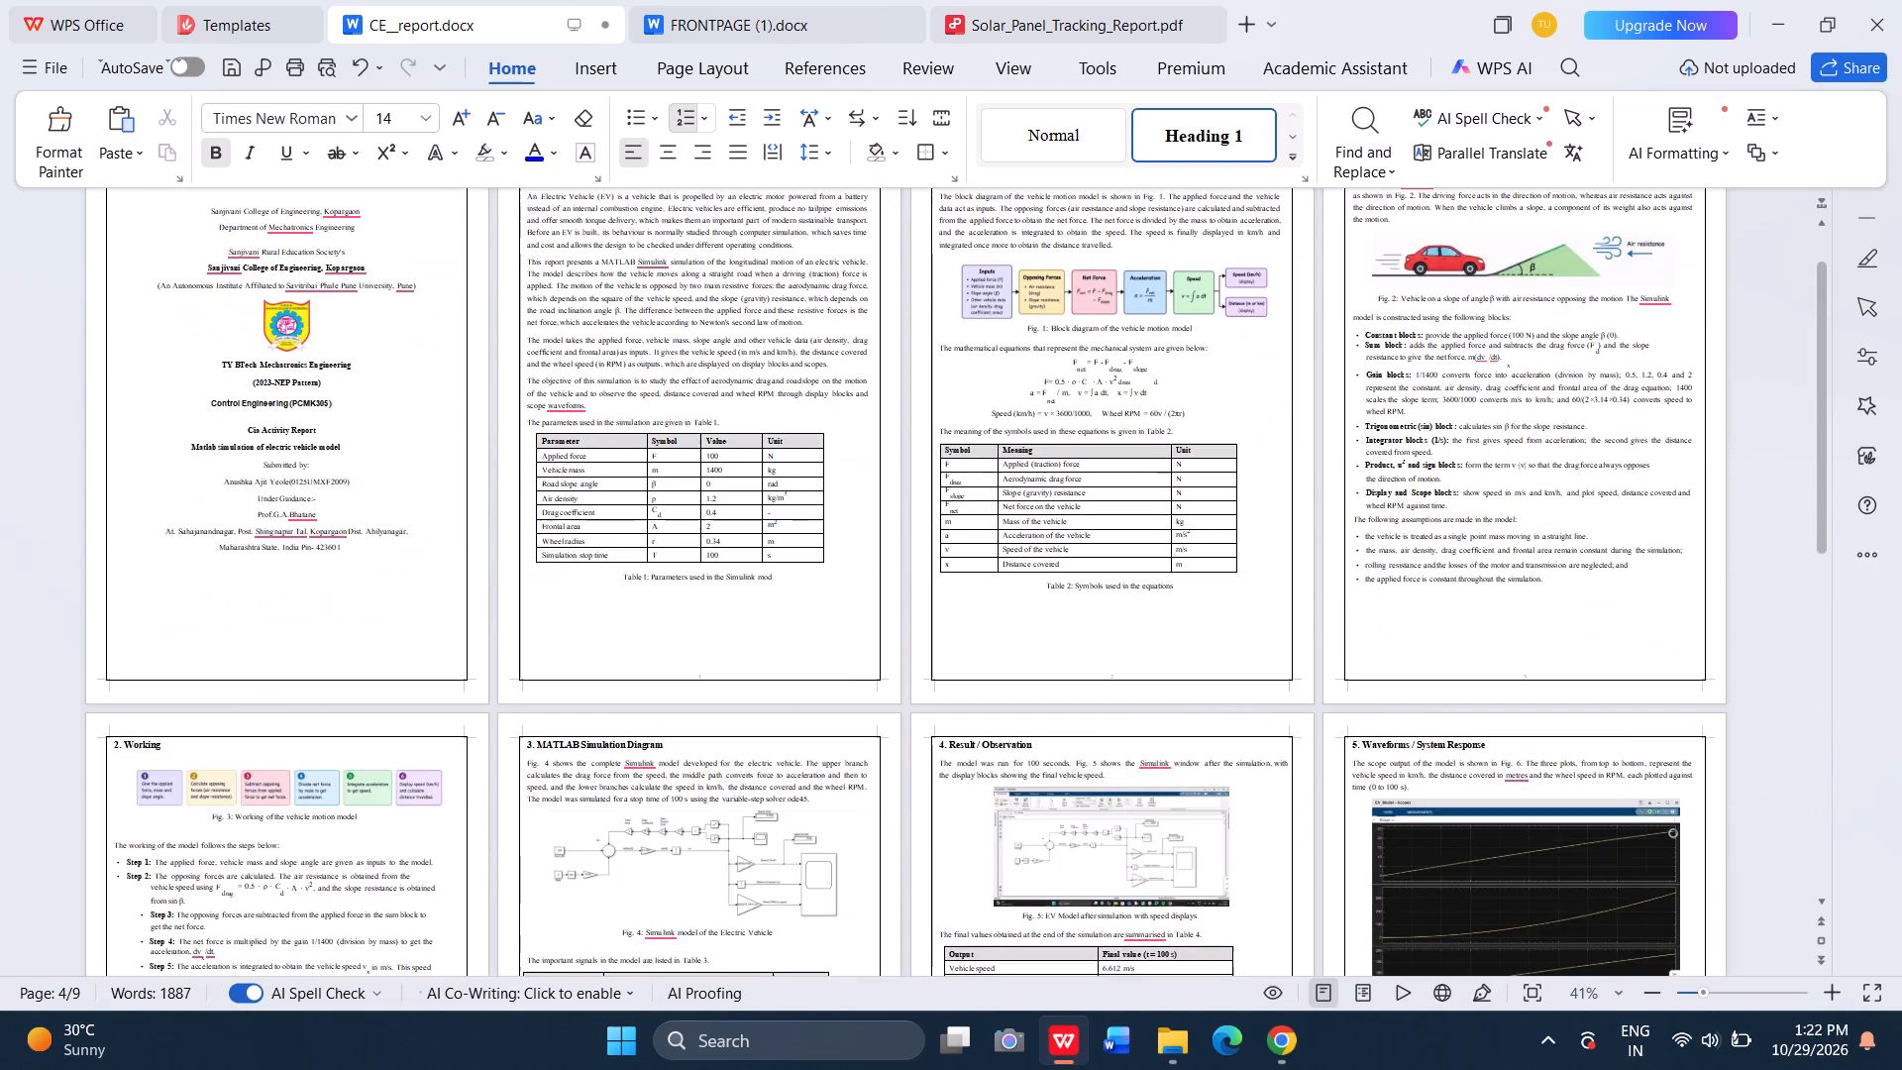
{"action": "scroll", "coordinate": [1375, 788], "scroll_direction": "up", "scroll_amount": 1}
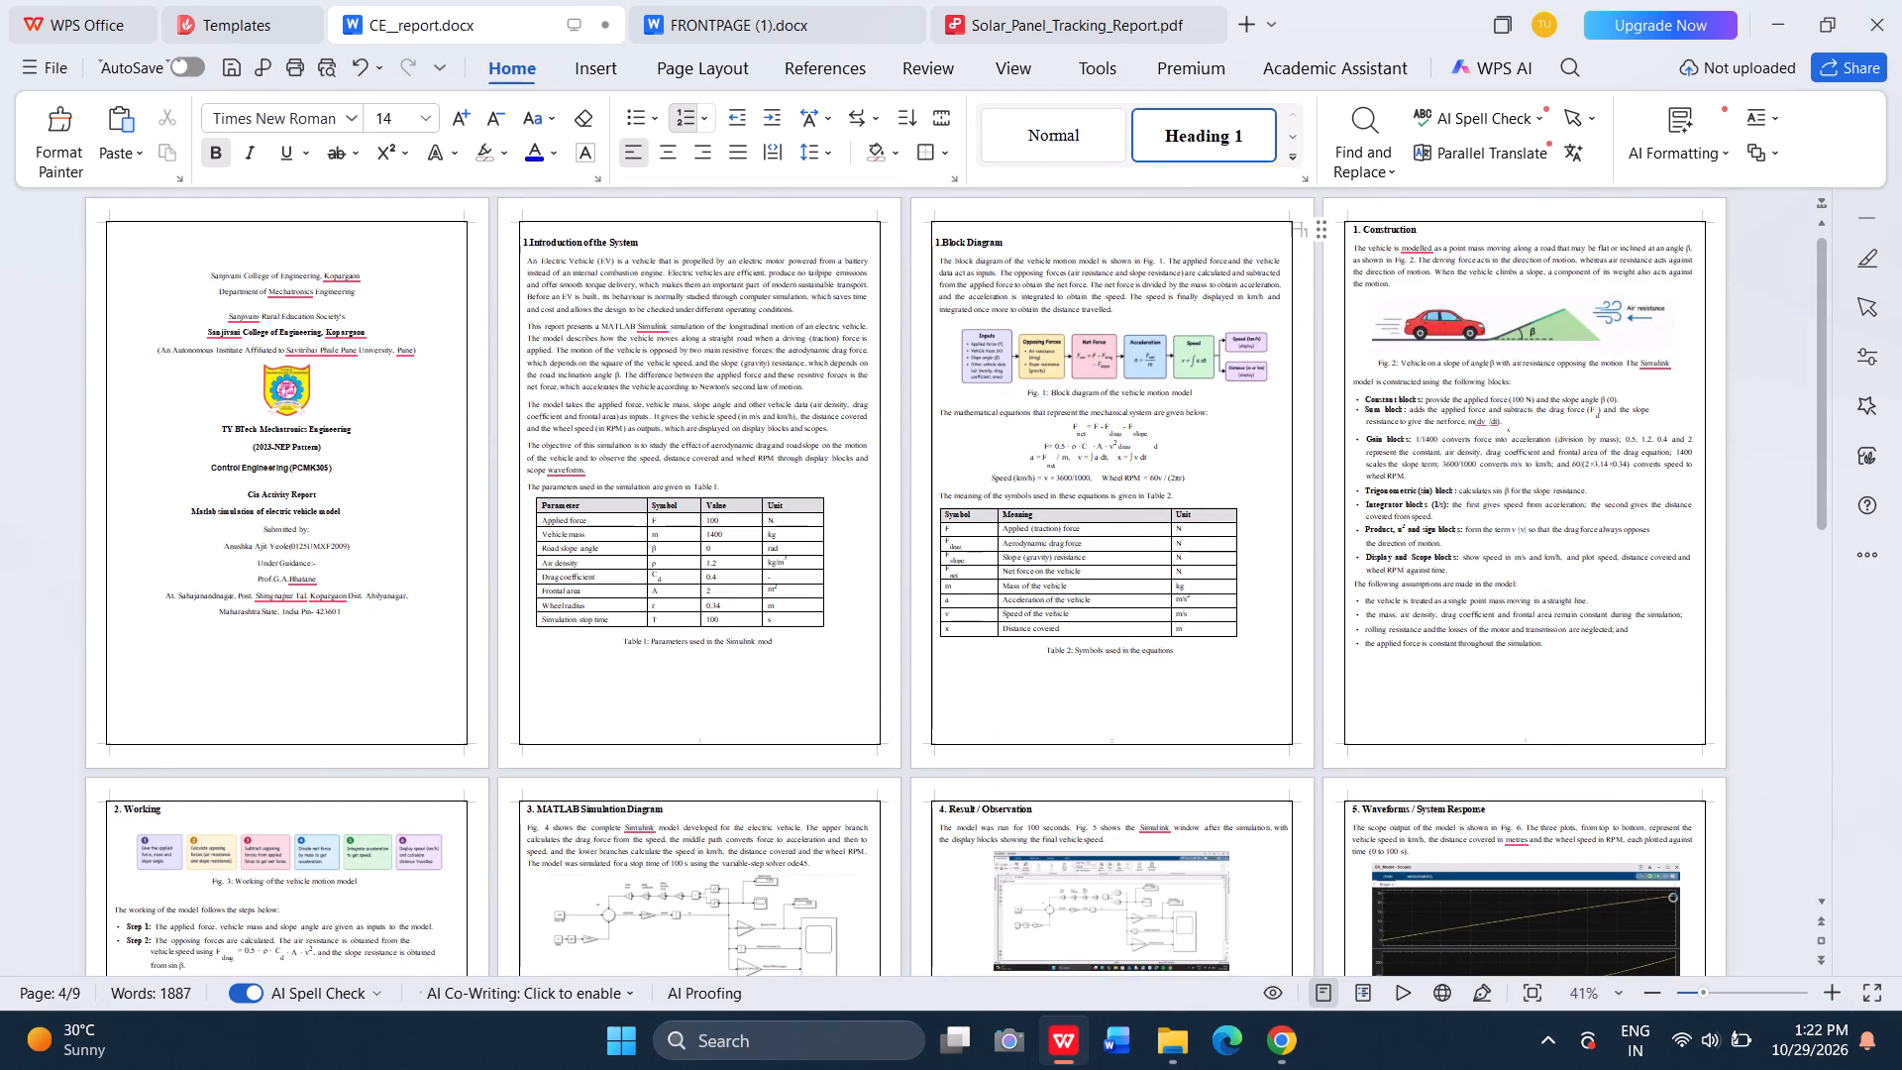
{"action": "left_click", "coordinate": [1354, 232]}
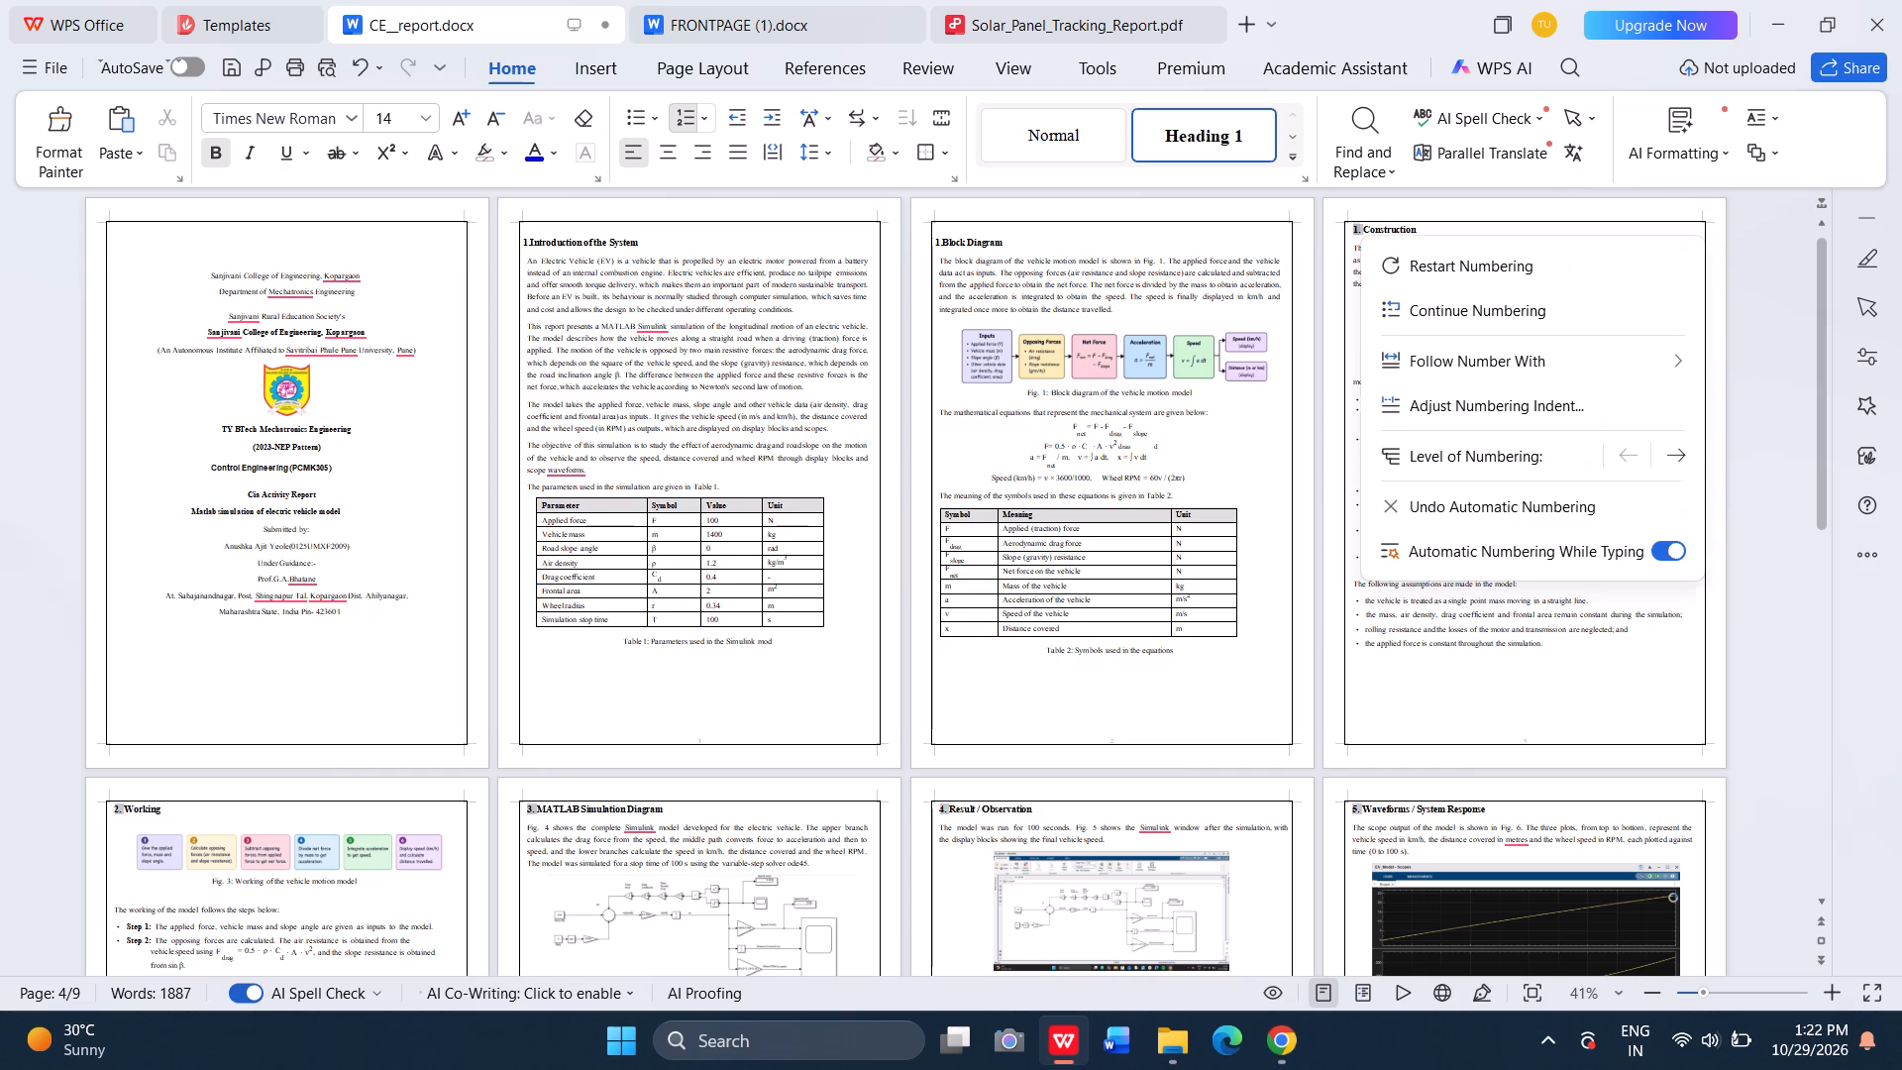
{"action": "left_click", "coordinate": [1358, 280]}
Cut the "1. Construction" heading and paste it one line lower, leaving a blank line above it and no extra line below.
{"action": "scroll", "coordinate": [1358, 280], "scroll_direction": "up", "scroll_amount": 1}
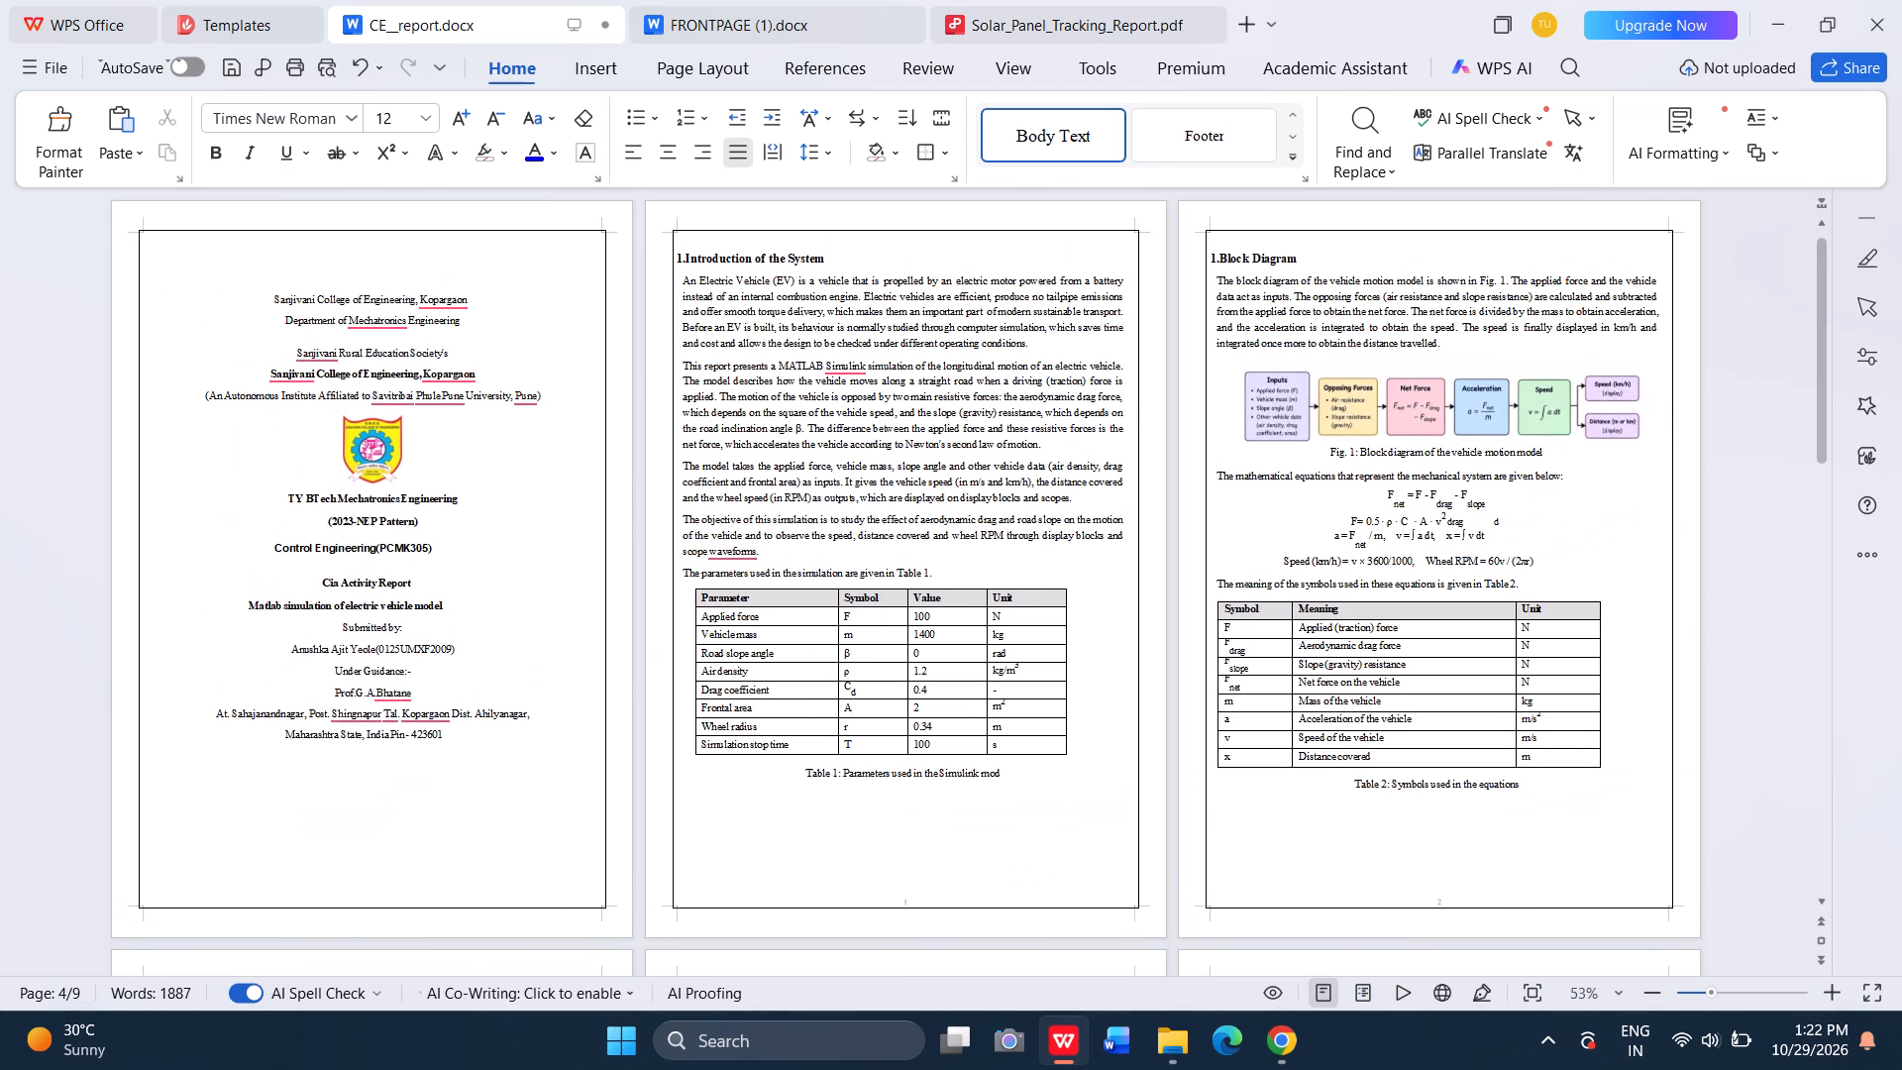
{"action": "scroll", "coordinate": [1358, 280], "scroll_direction": "down", "scroll_amount": 4}
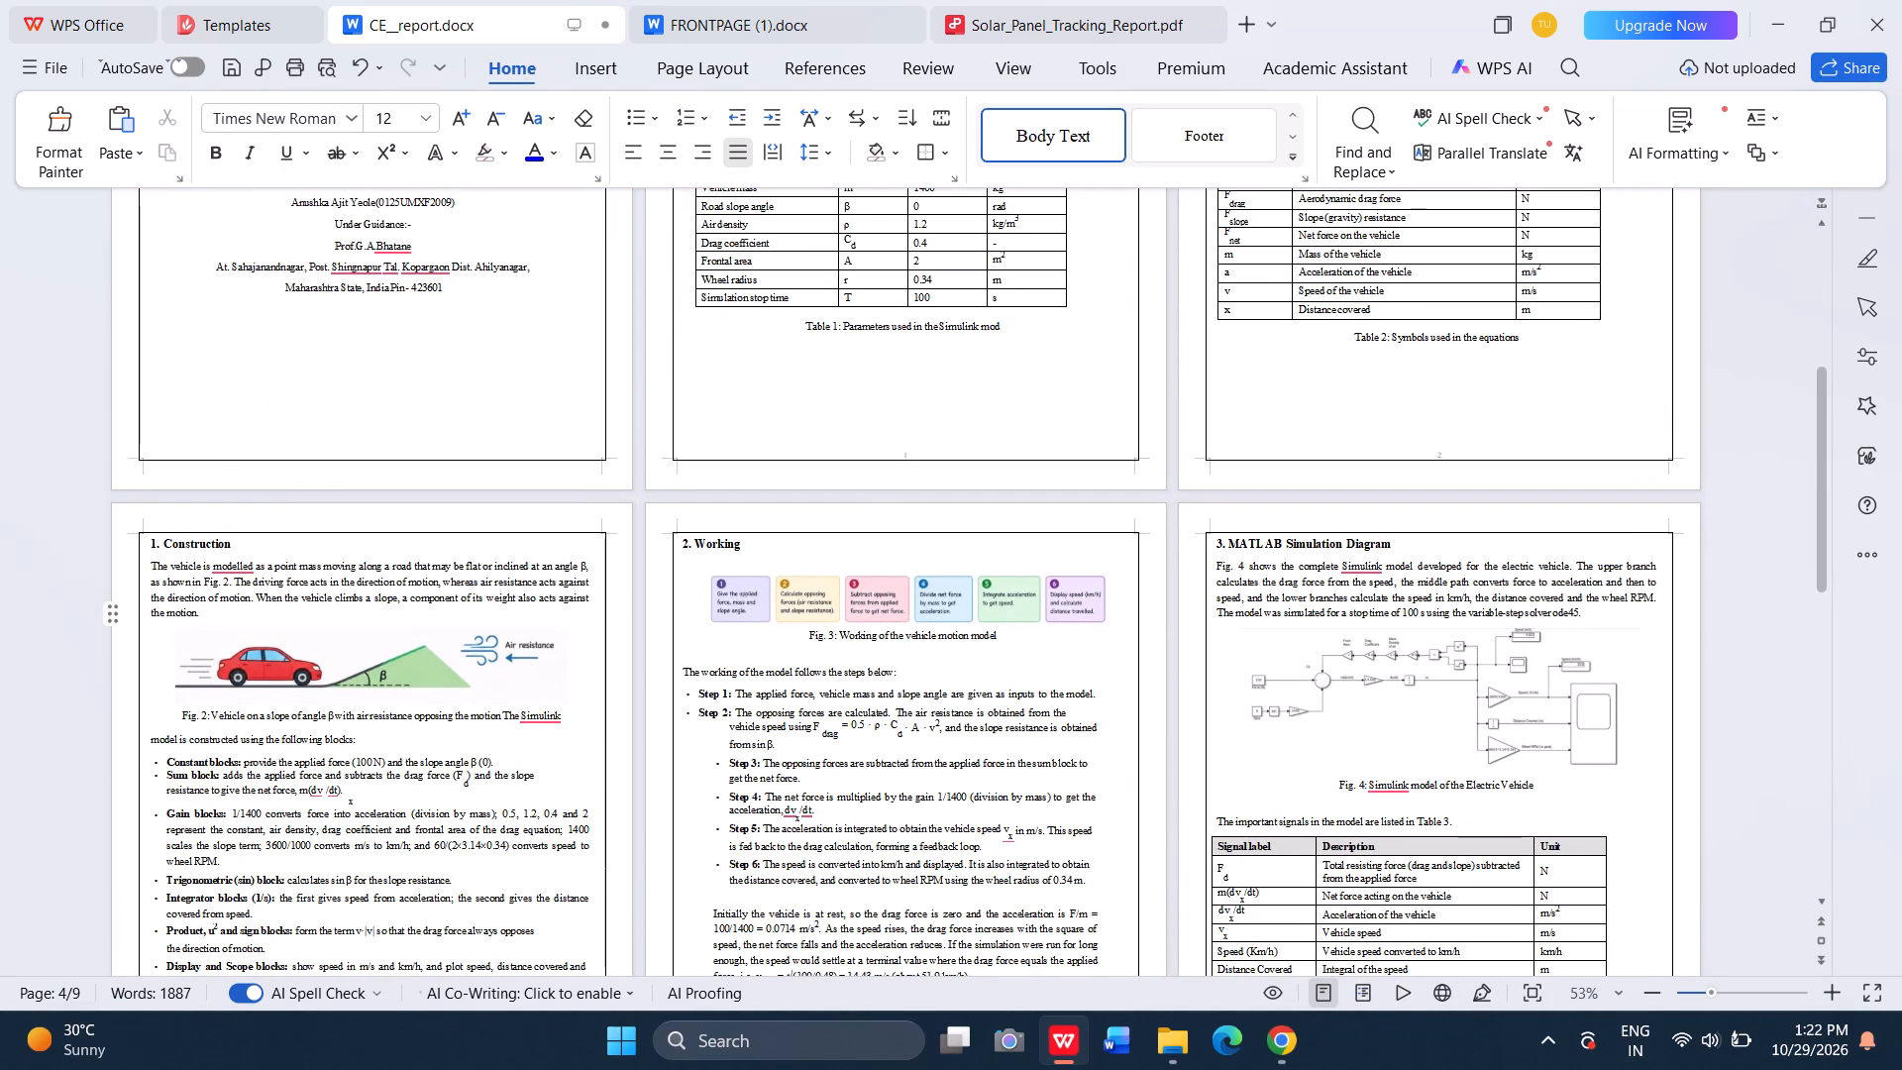
{"action": "left_click_drag", "start_coordinate": [148, 542], "coordinate": [244, 545]}
{"action": "key", "text": "ctrl+x"}
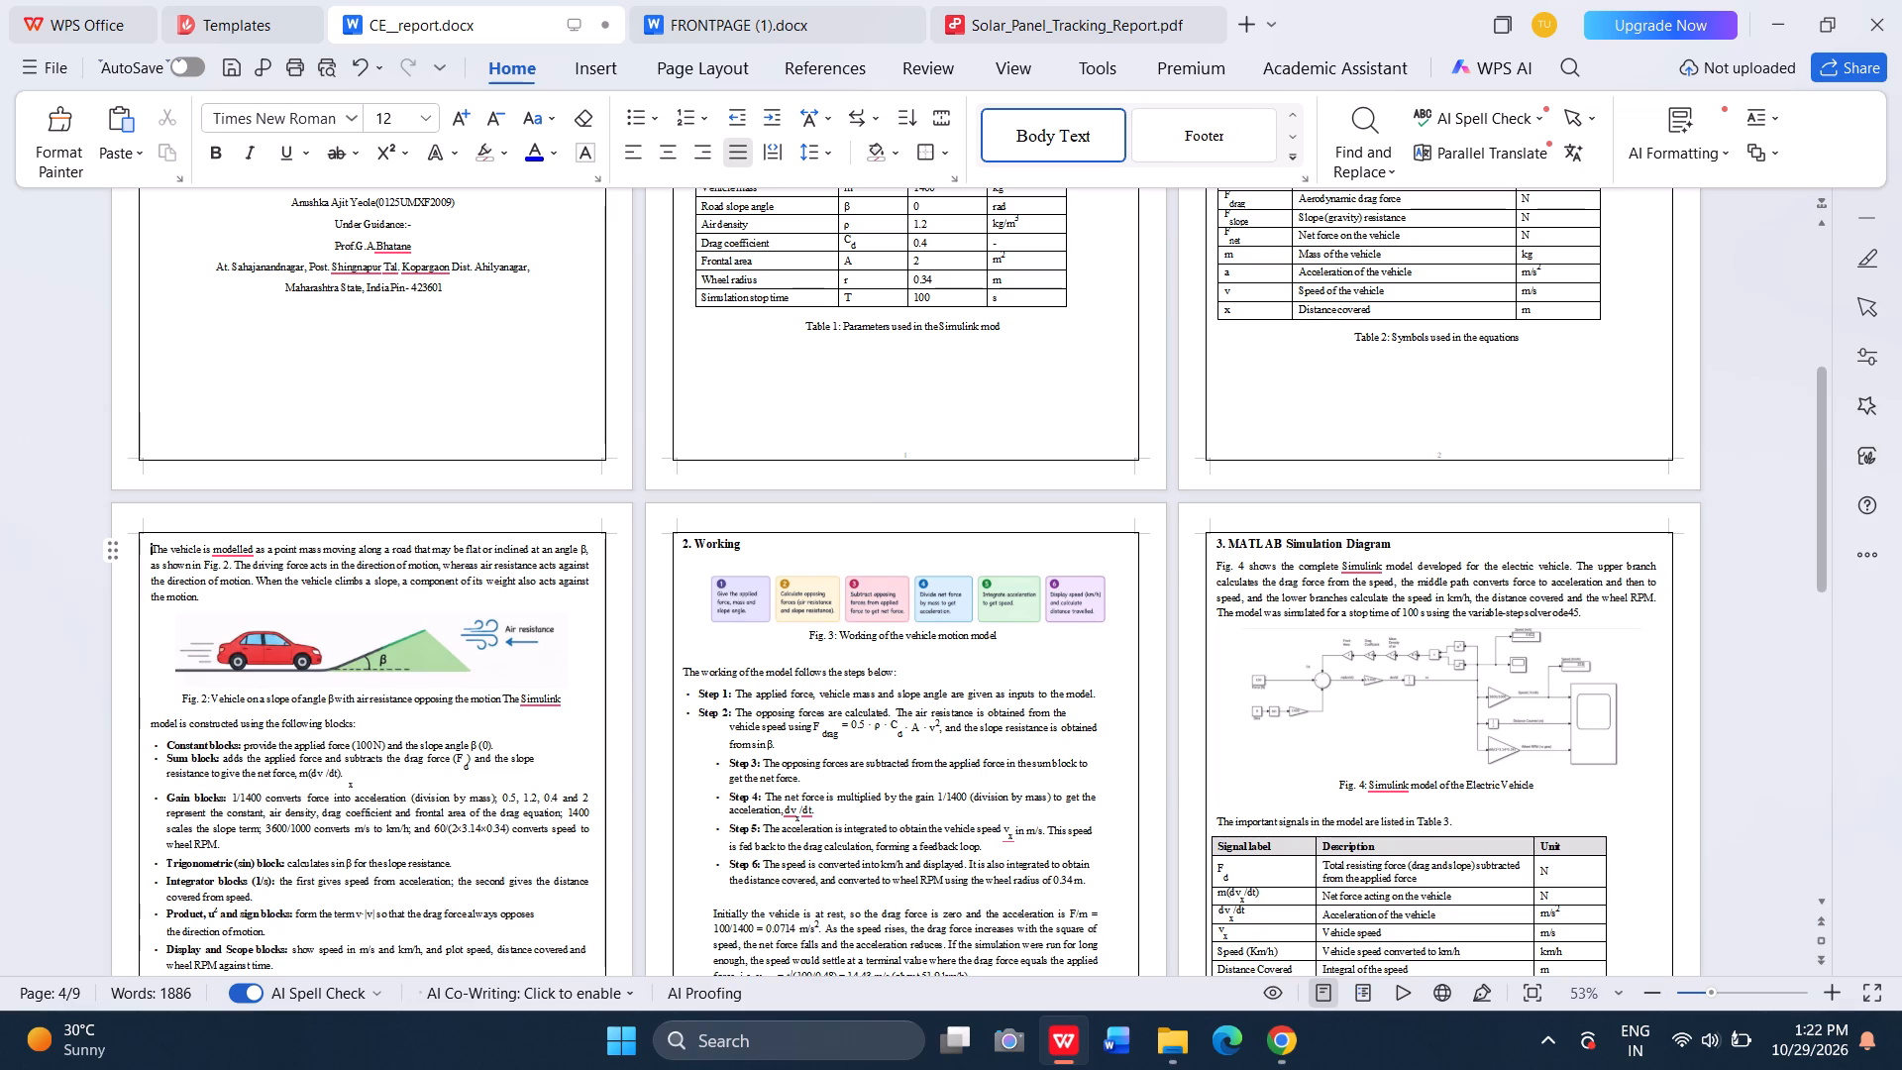
{"action": "key", "text": "Return"}
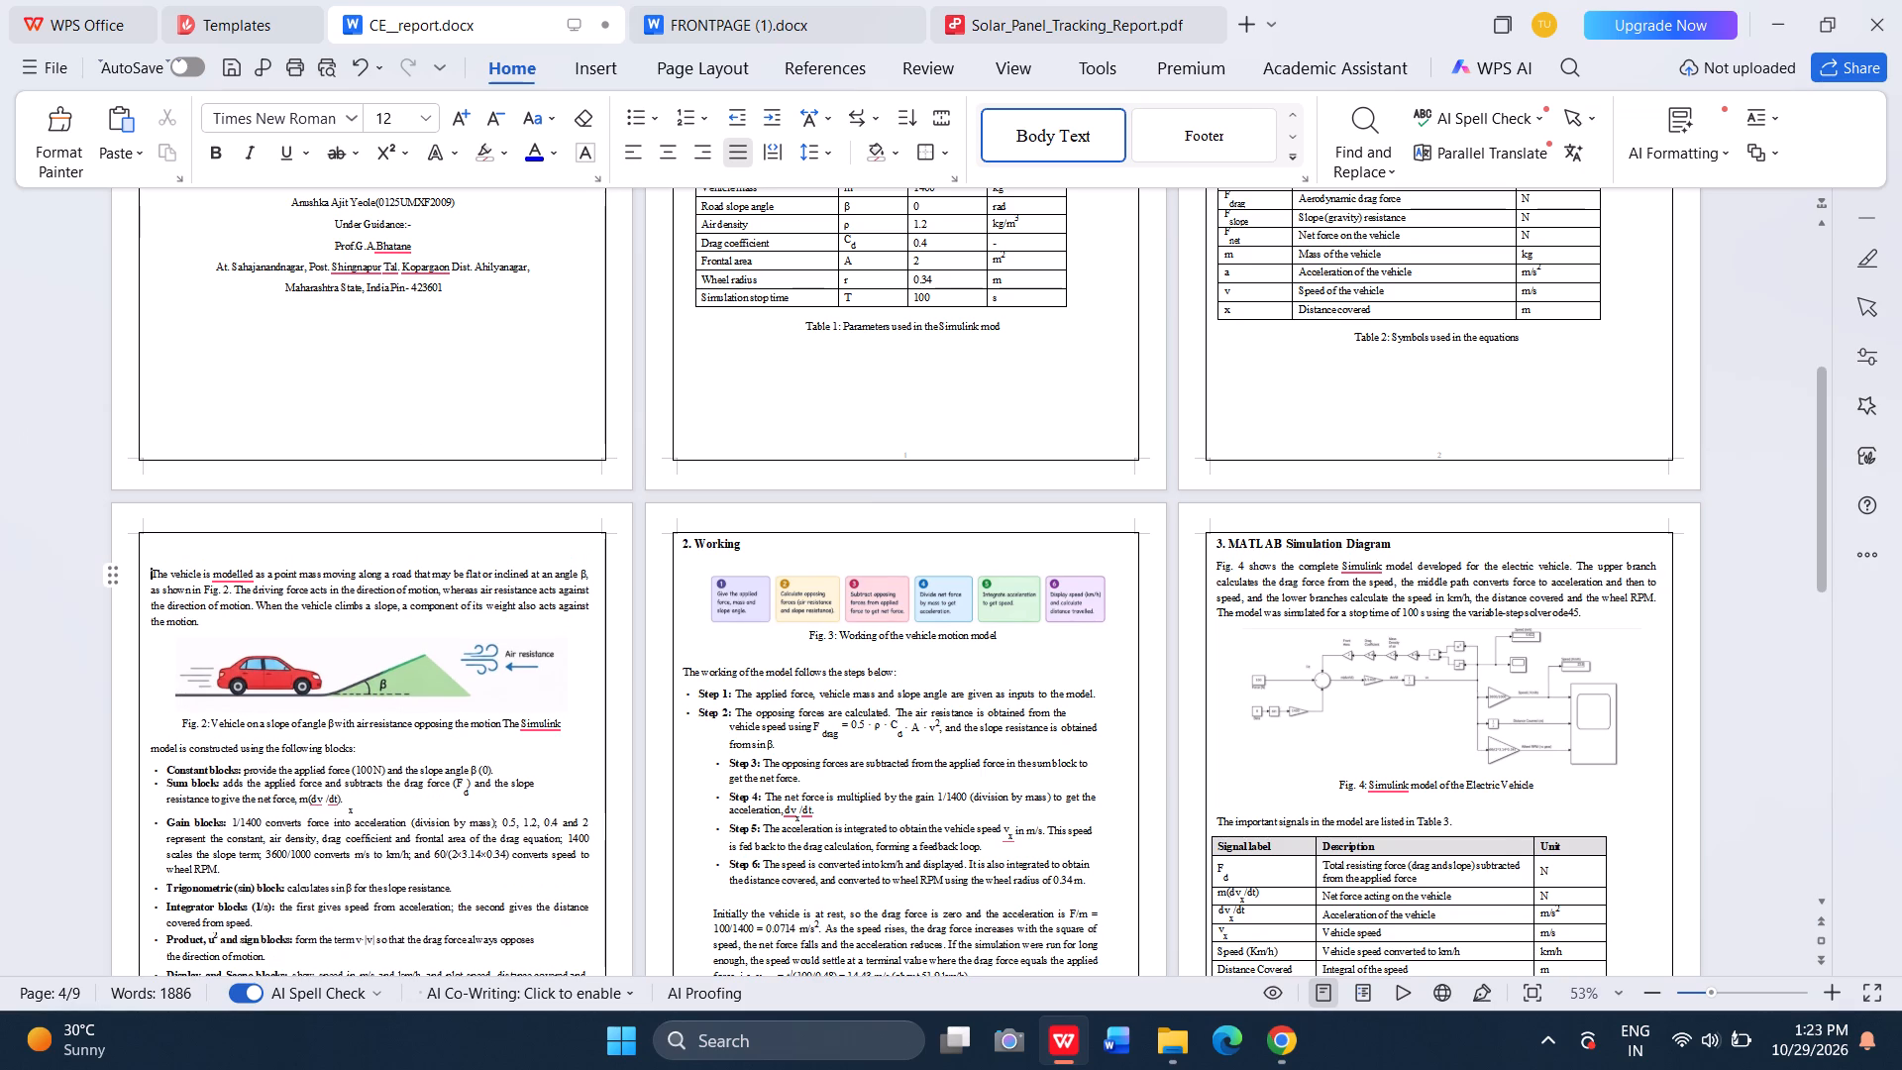
{"action": "key", "text": "Return"}
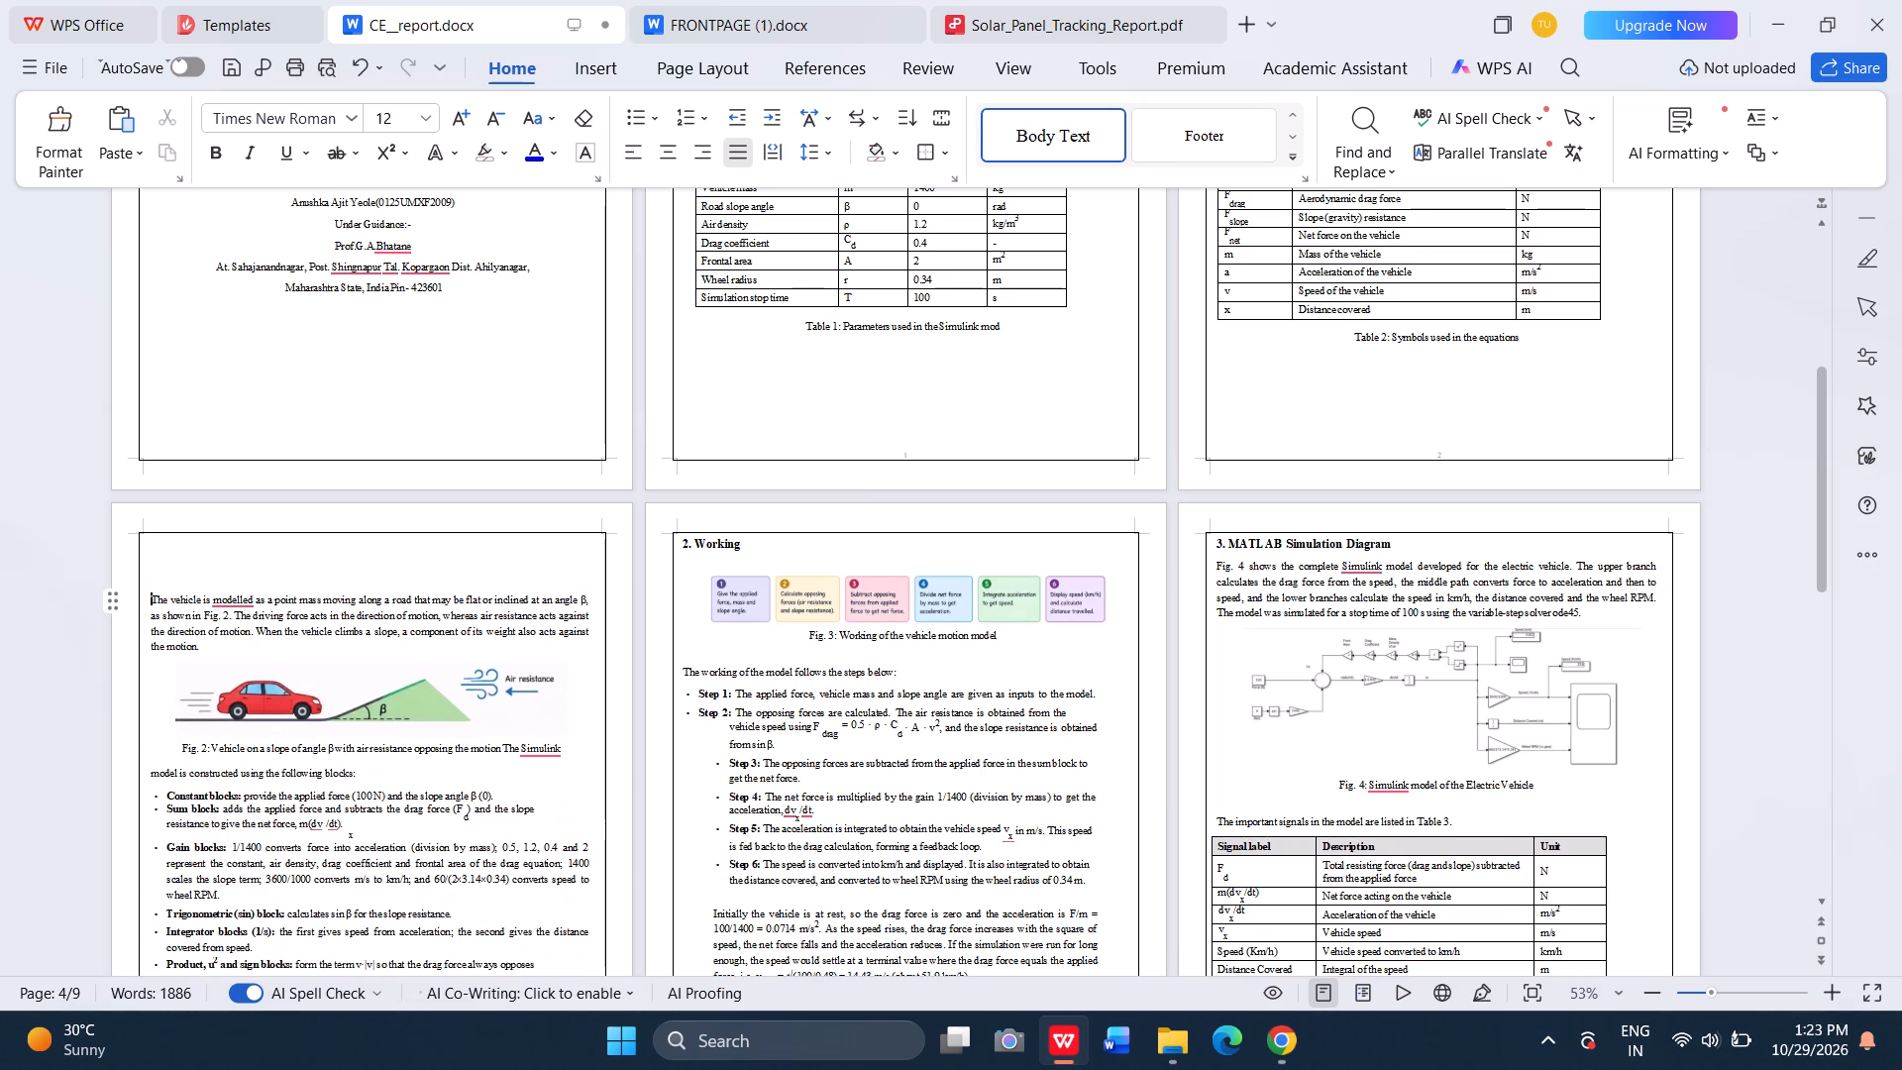
{"action": "key", "text": "BackSpace"}
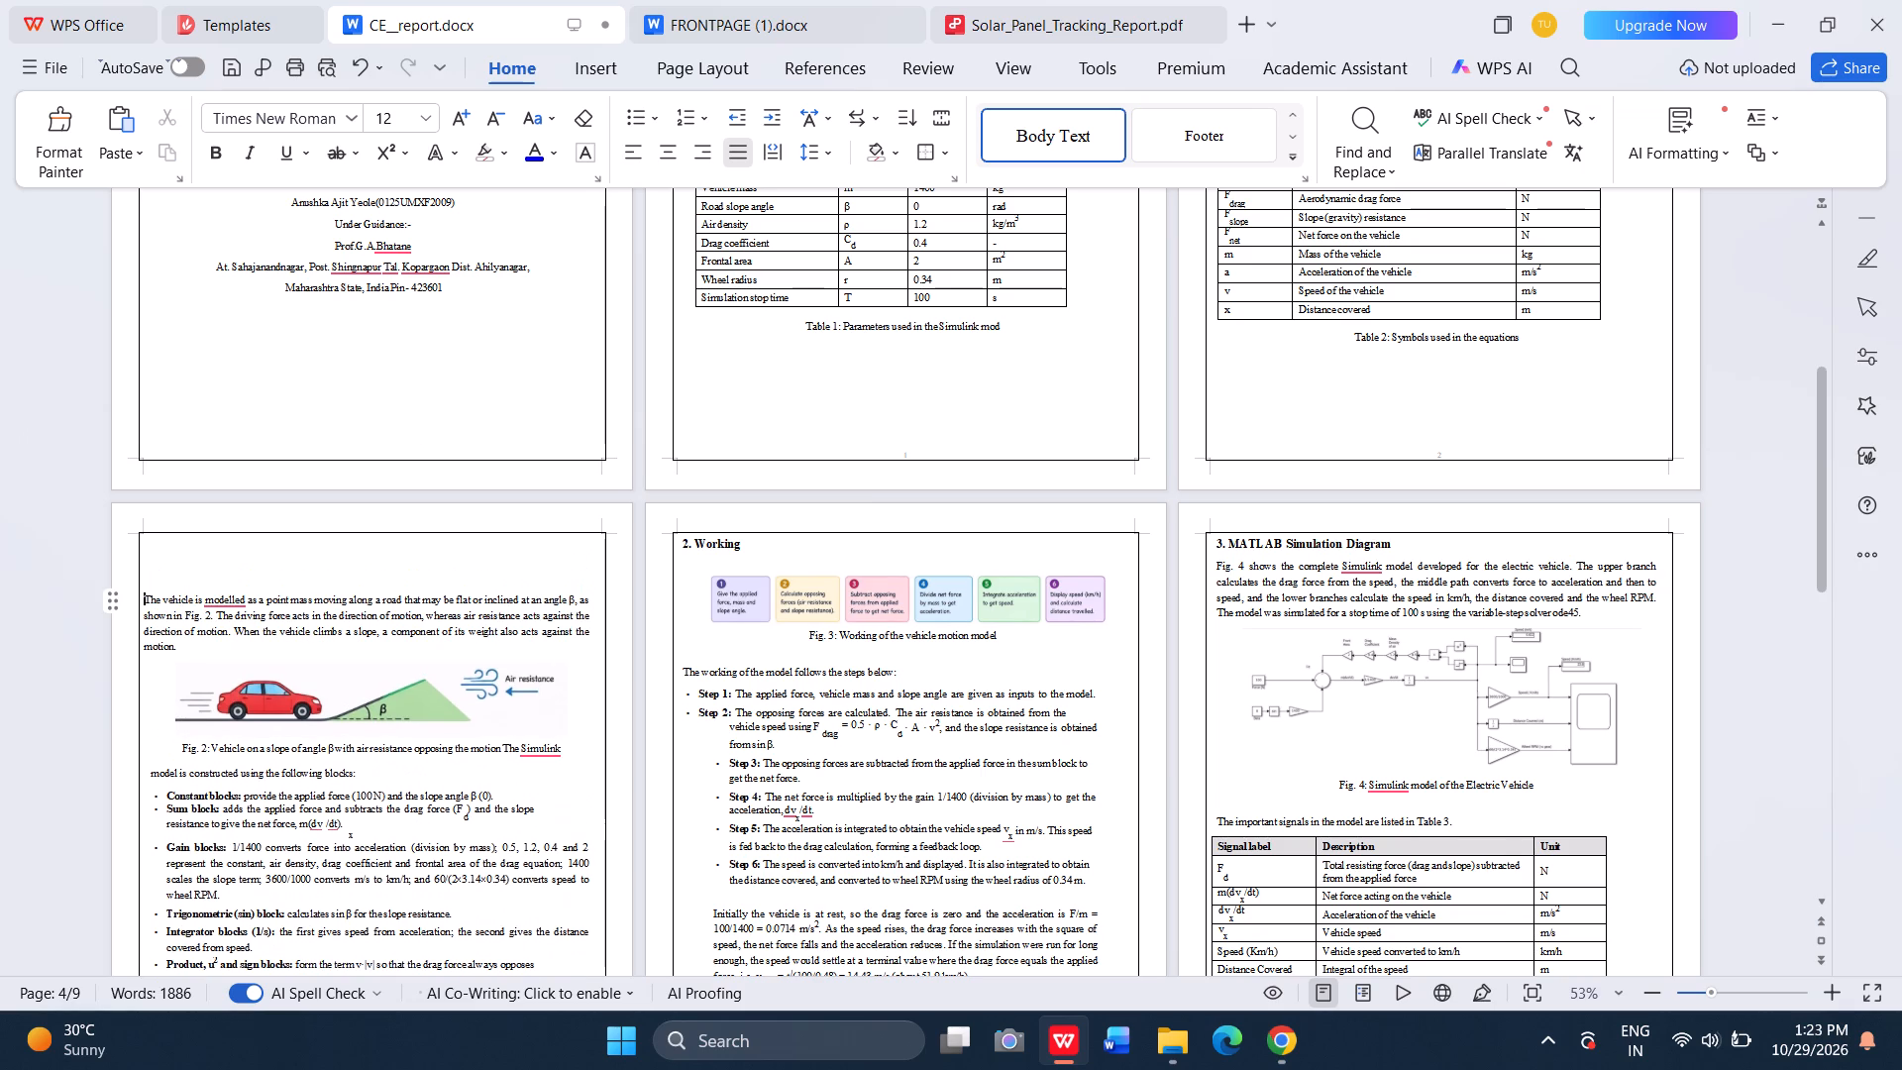
{"action": "scroll", "coordinate": [263, 347], "scroll_direction": "down", "scroll_amount": 1}
{"action": "scroll", "coordinate": [374, 94], "scroll_direction": "down", "scroll_amount": 1}
{"action": "left_click", "coordinate": [362, 71]}
{"action": "scroll", "coordinate": [362, 71], "scroll_direction": "up", "scroll_amount": 1}
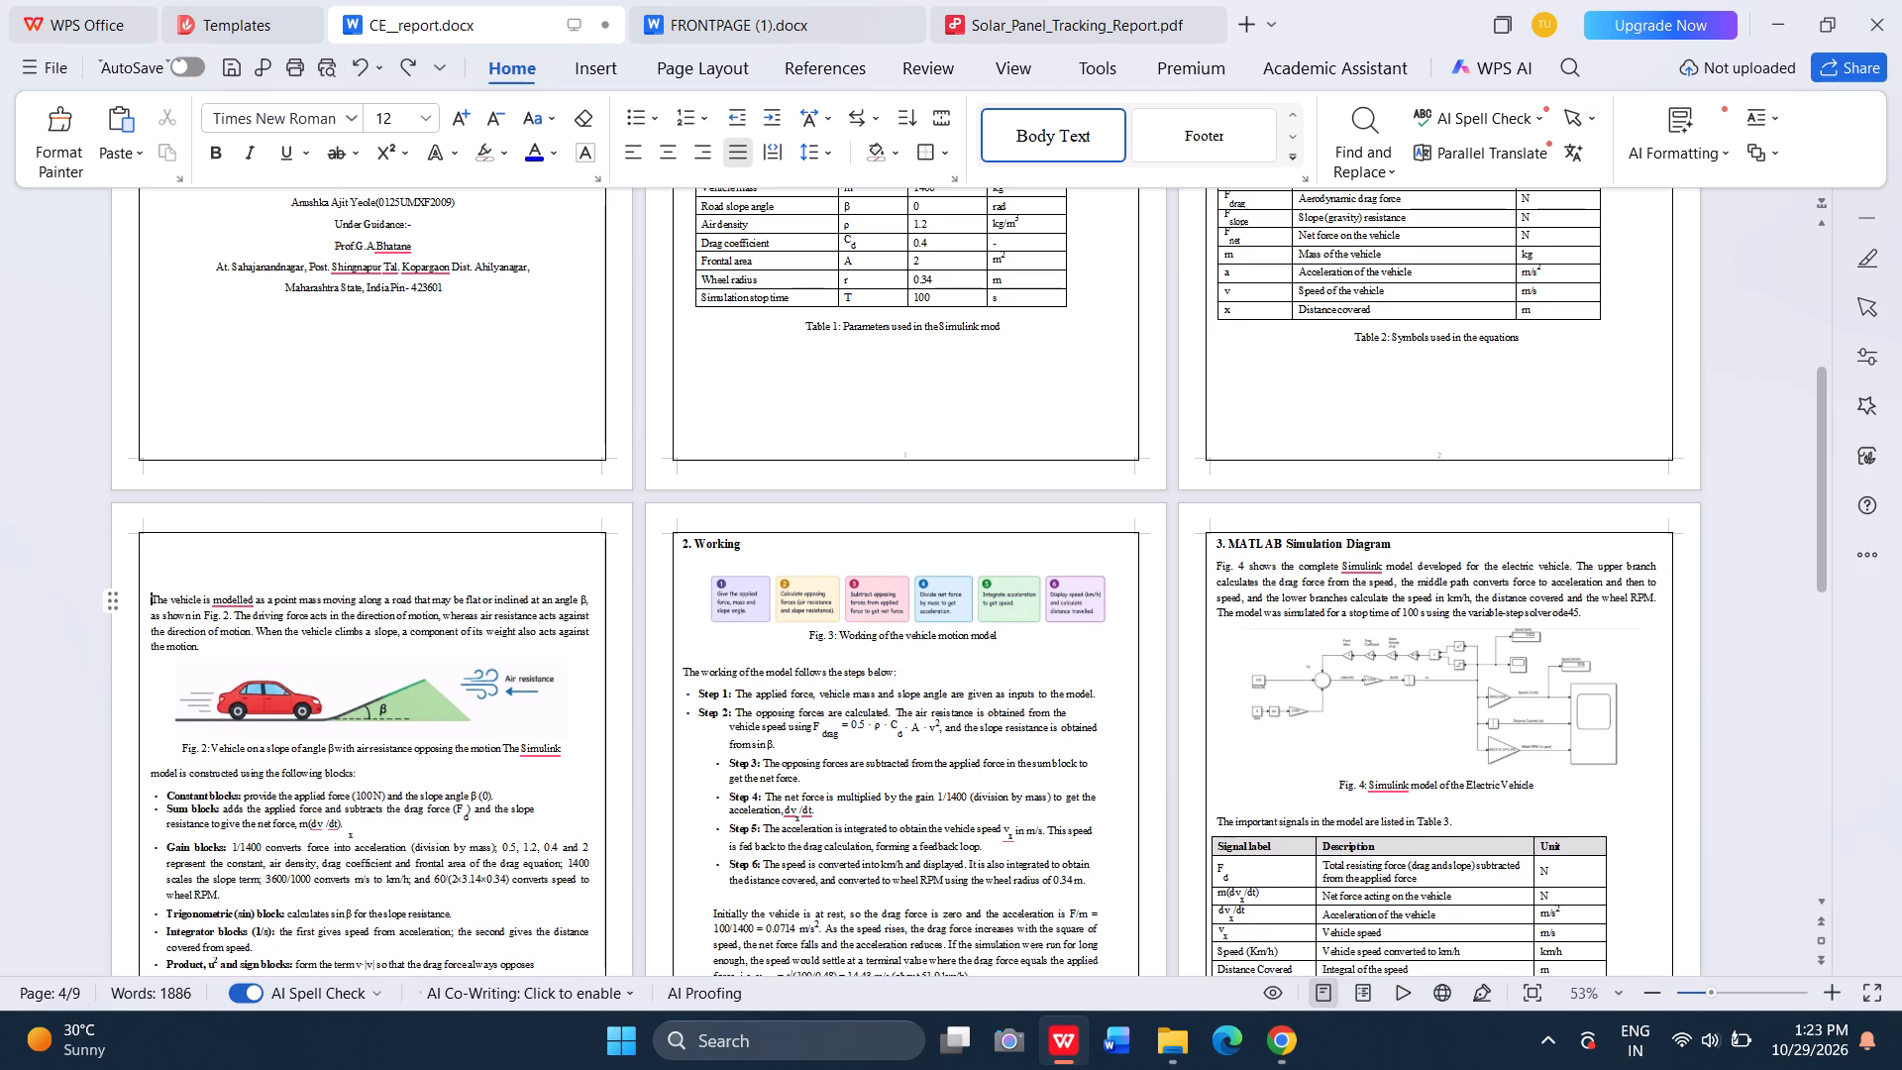
{"action": "scroll", "coordinate": [149, 595], "scroll_direction": "up", "scroll_amount": 1}
{"action": "left_click", "coordinate": [163, 573]}
{"action": "key", "text": "ctrl+v"}
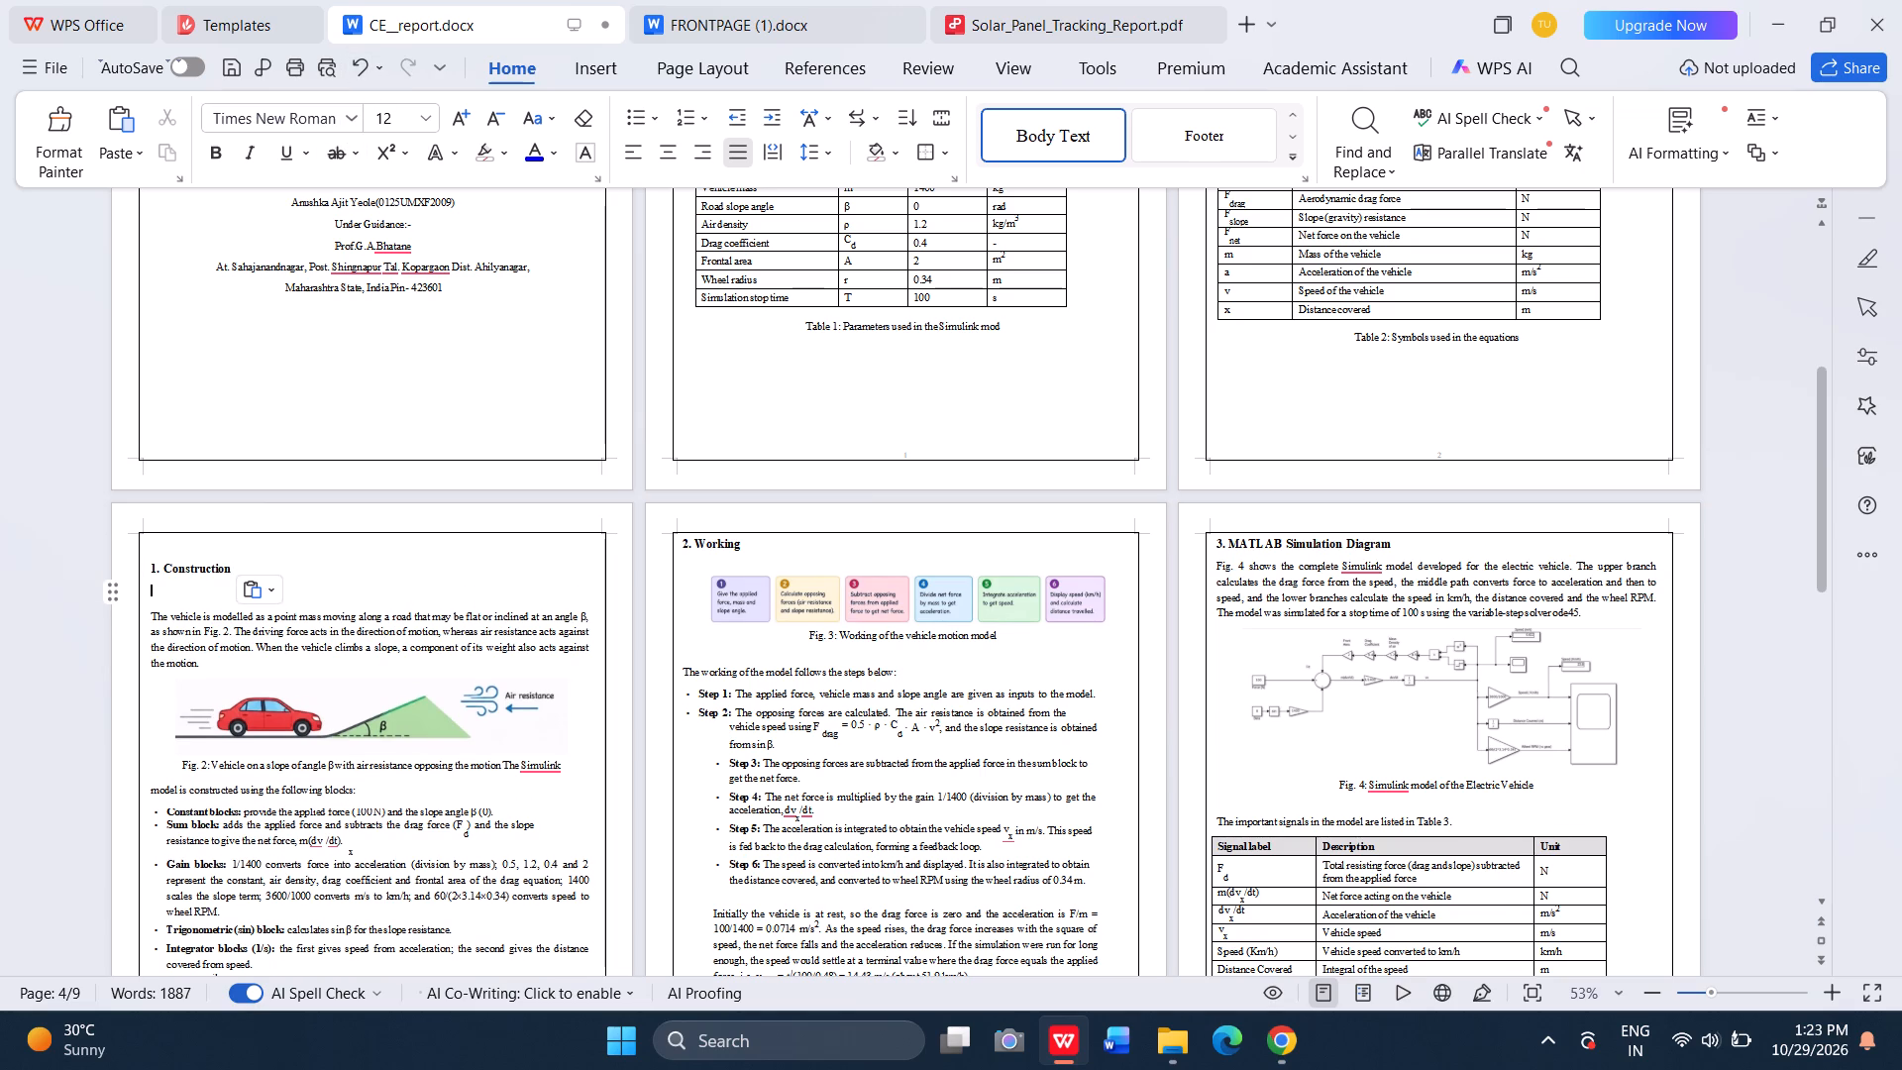
{"action": "key", "text": "BackSpace"}
{"action": "key", "text": "BackSpace"}
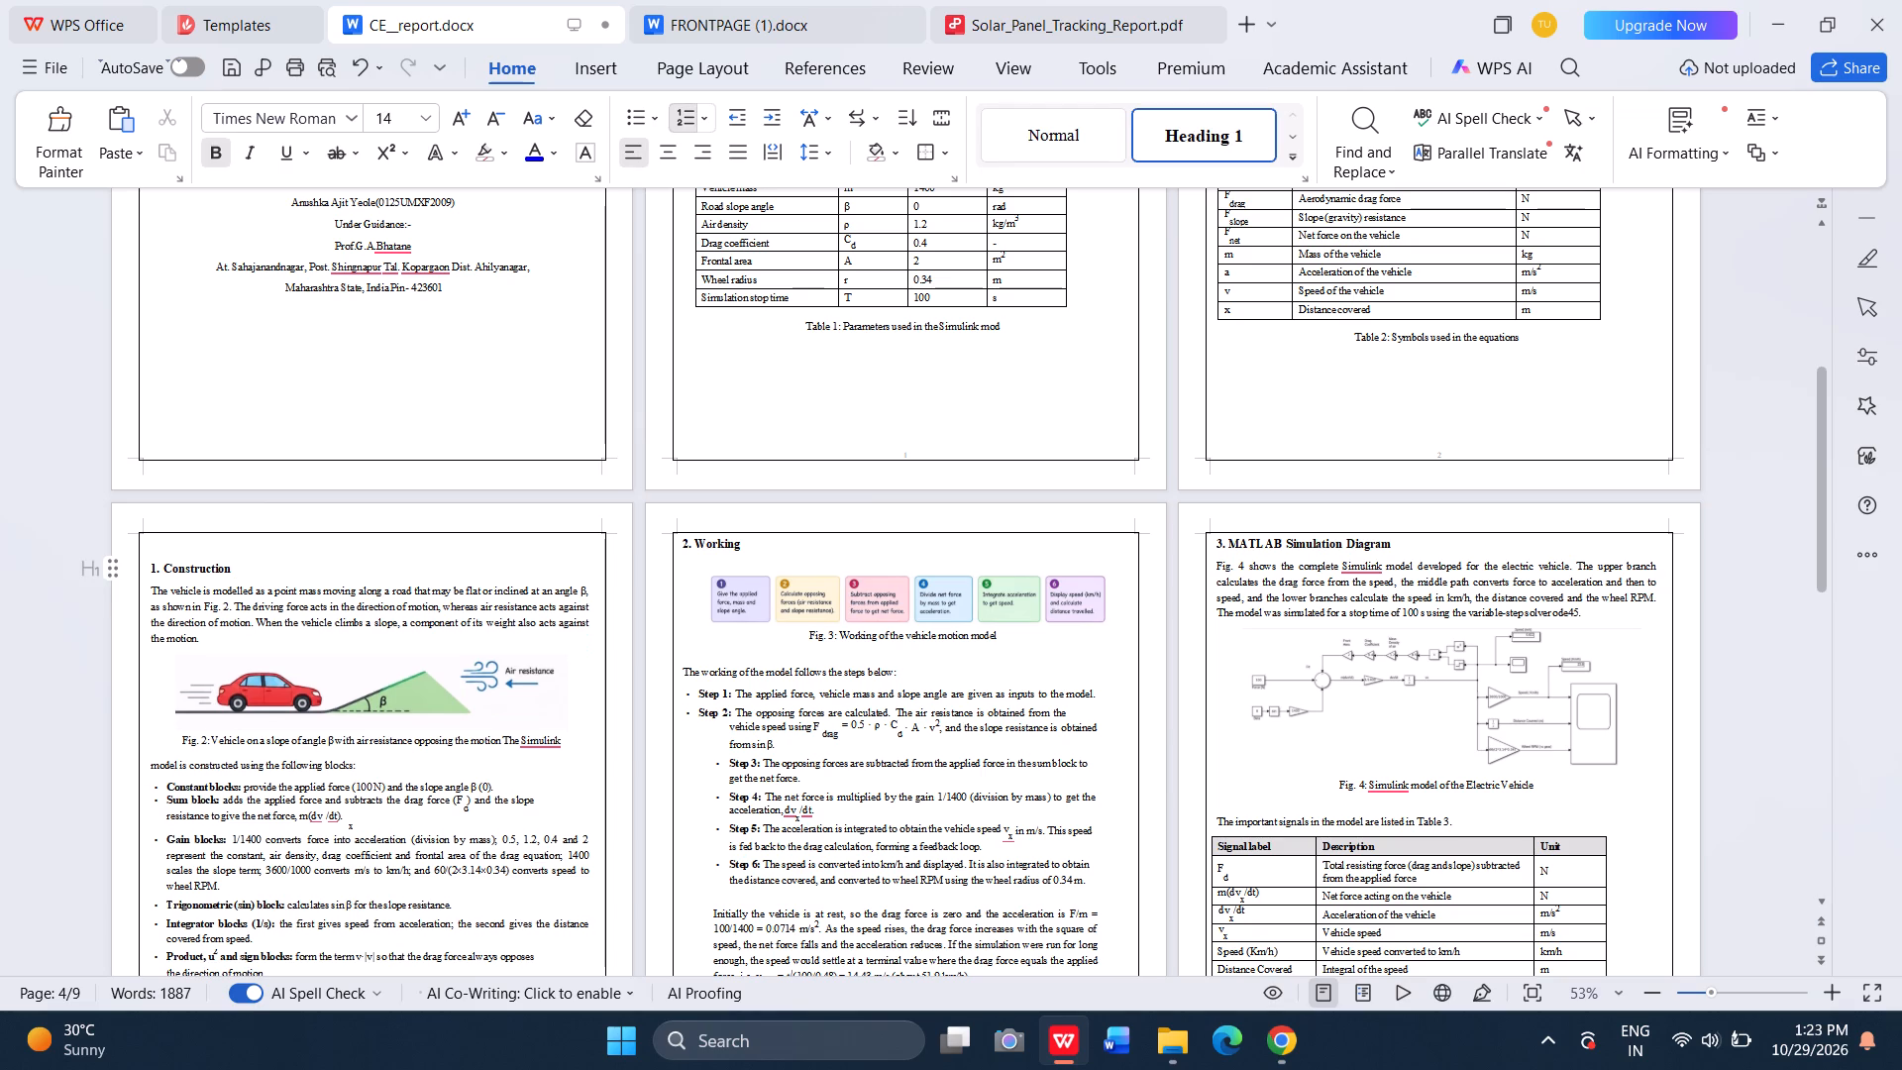
Replace the automatic number of the "Working" heading with a manually entered "2.".
{"action": "scroll", "coordinate": [559, 566], "scroll_direction": "up", "scroll_amount": 2}
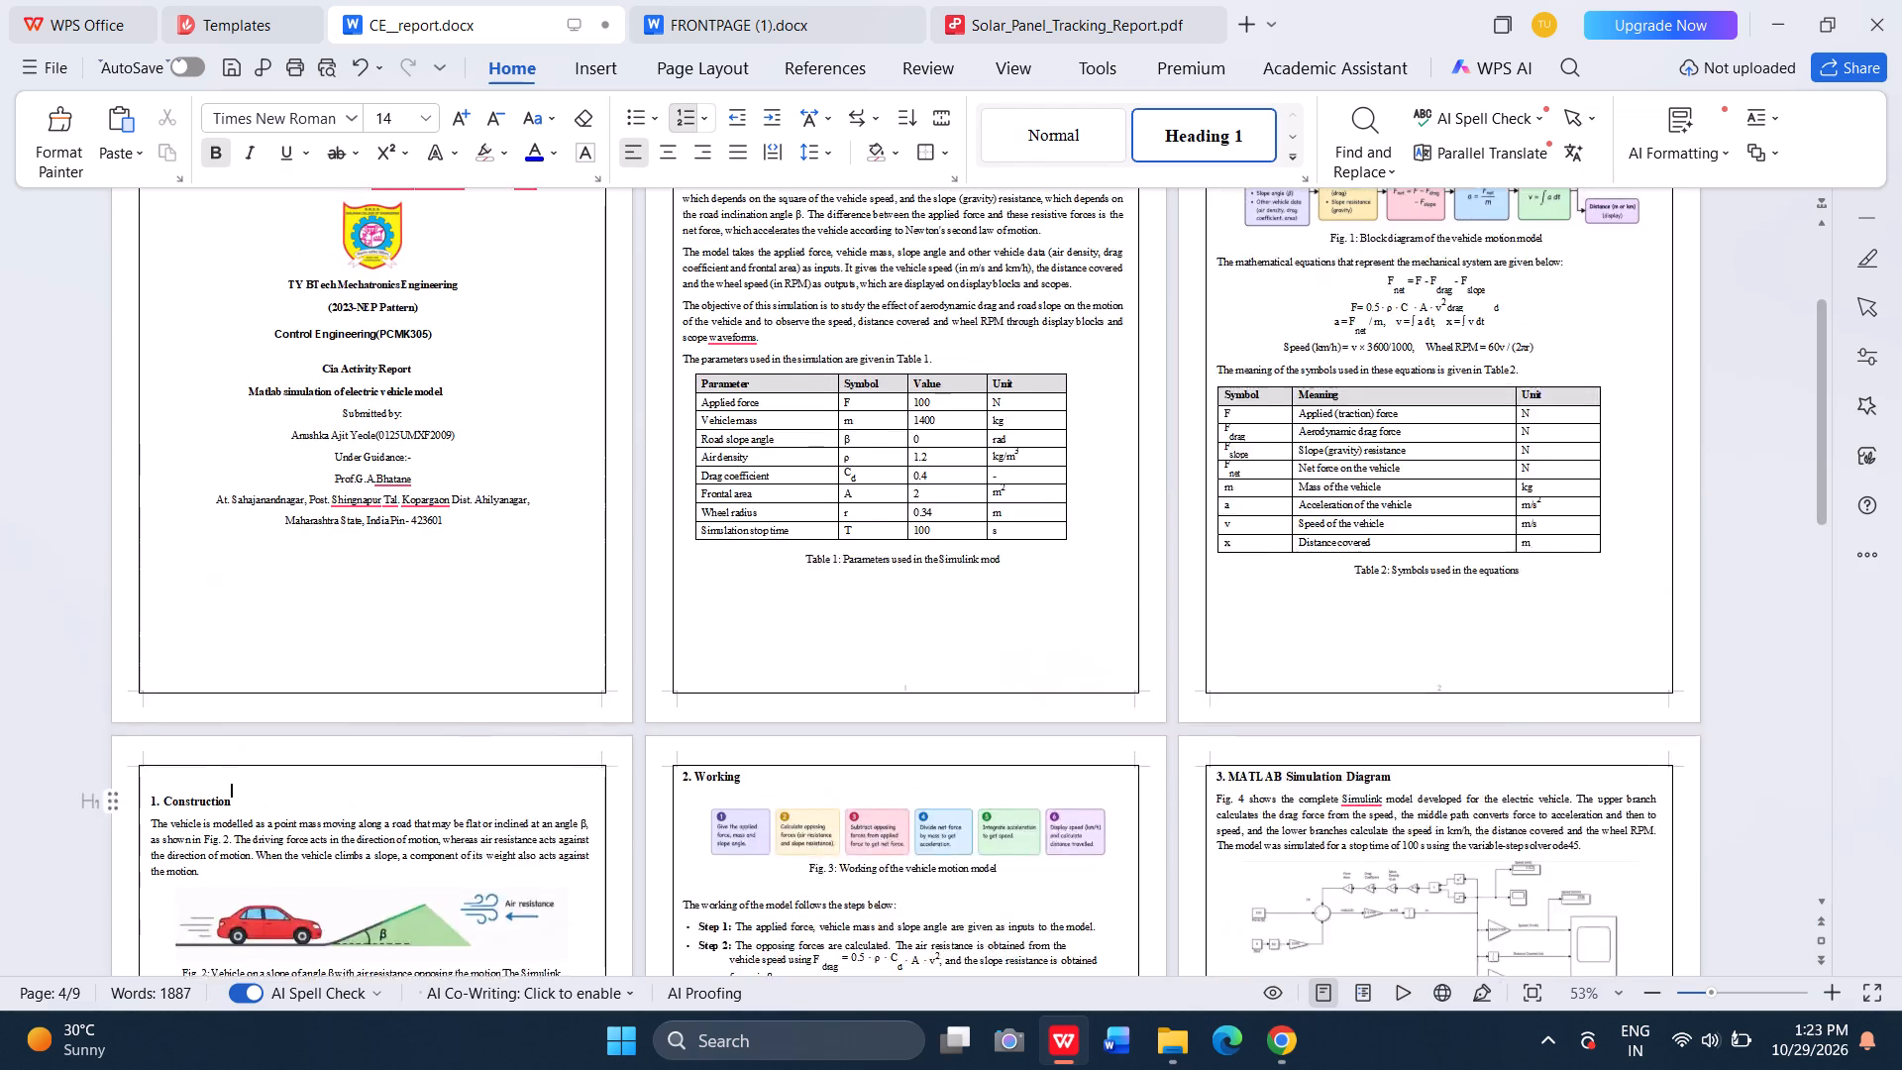
{"action": "scroll", "coordinate": [559, 566], "scroll_direction": "up", "scroll_amount": 1}
{"action": "scroll", "coordinate": [559, 566], "scroll_direction": "down", "scroll_amount": 1}
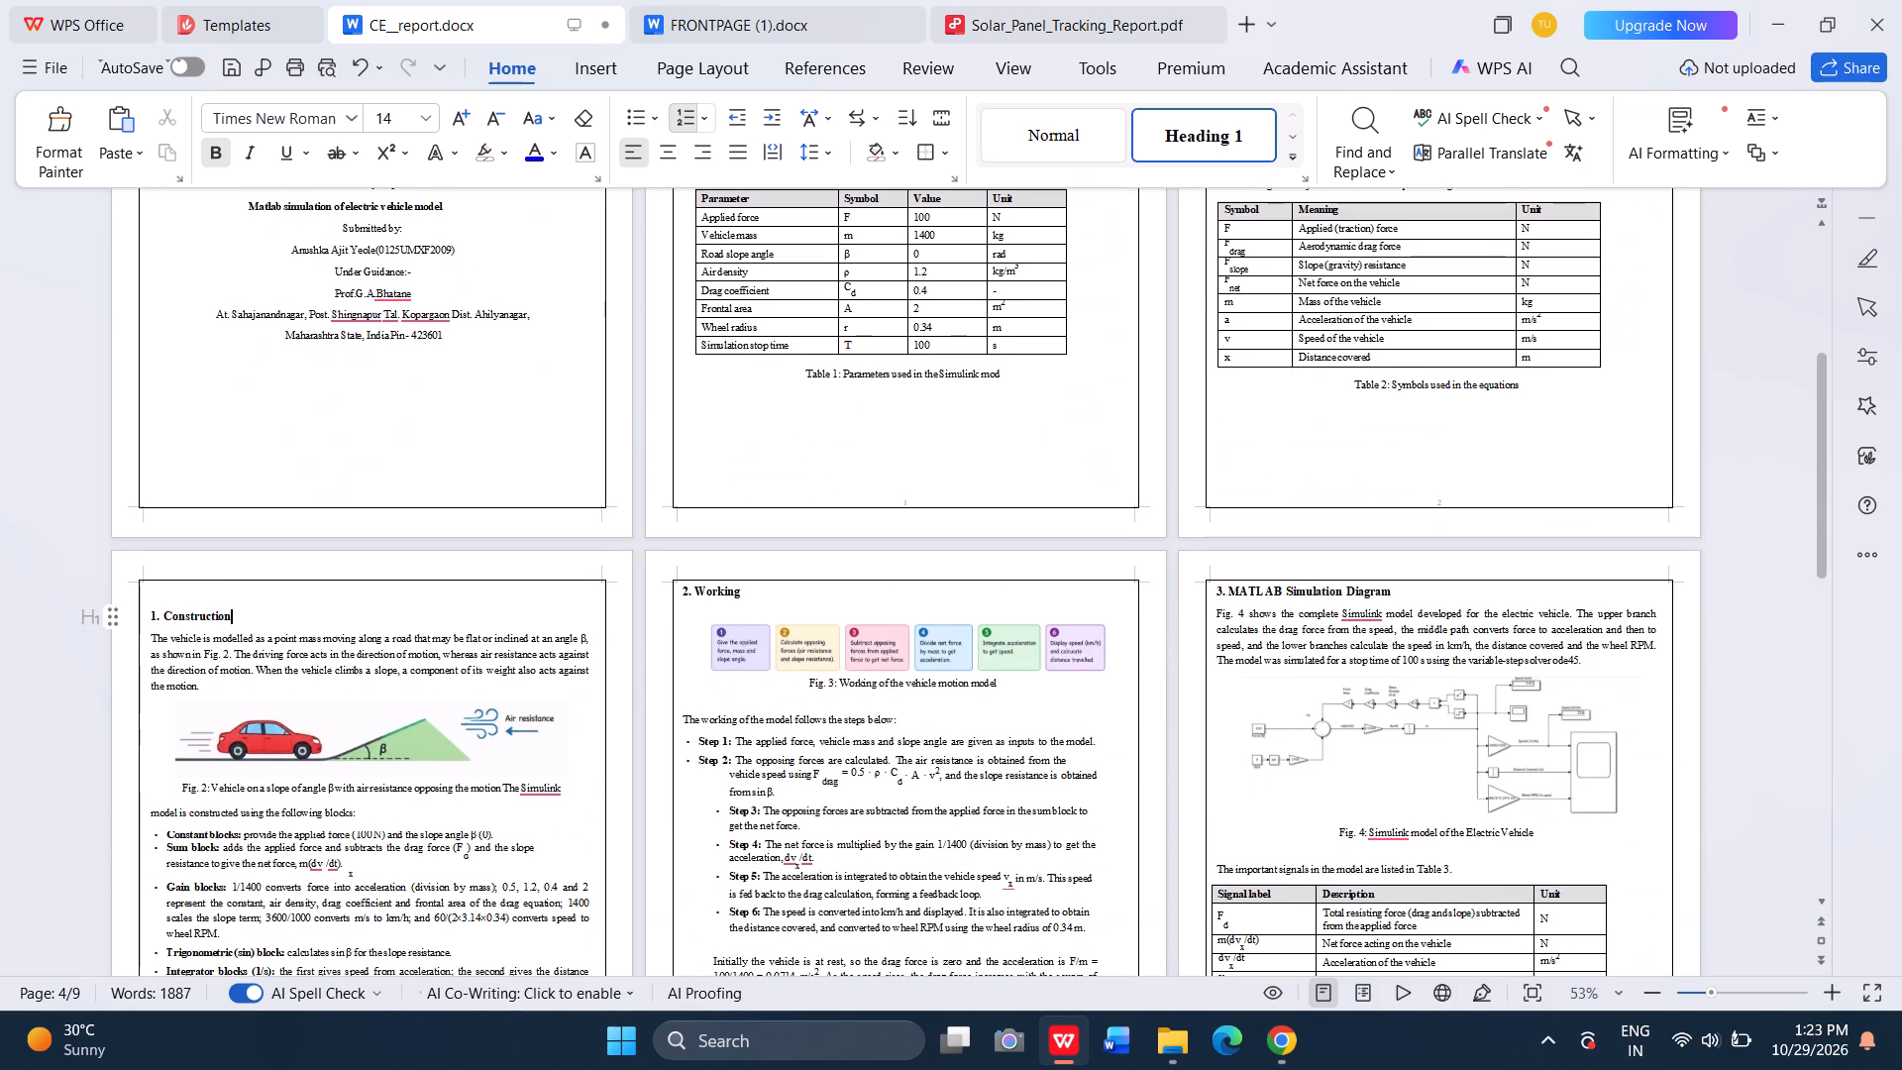
{"action": "left_click", "coordinate": [680, 595]}
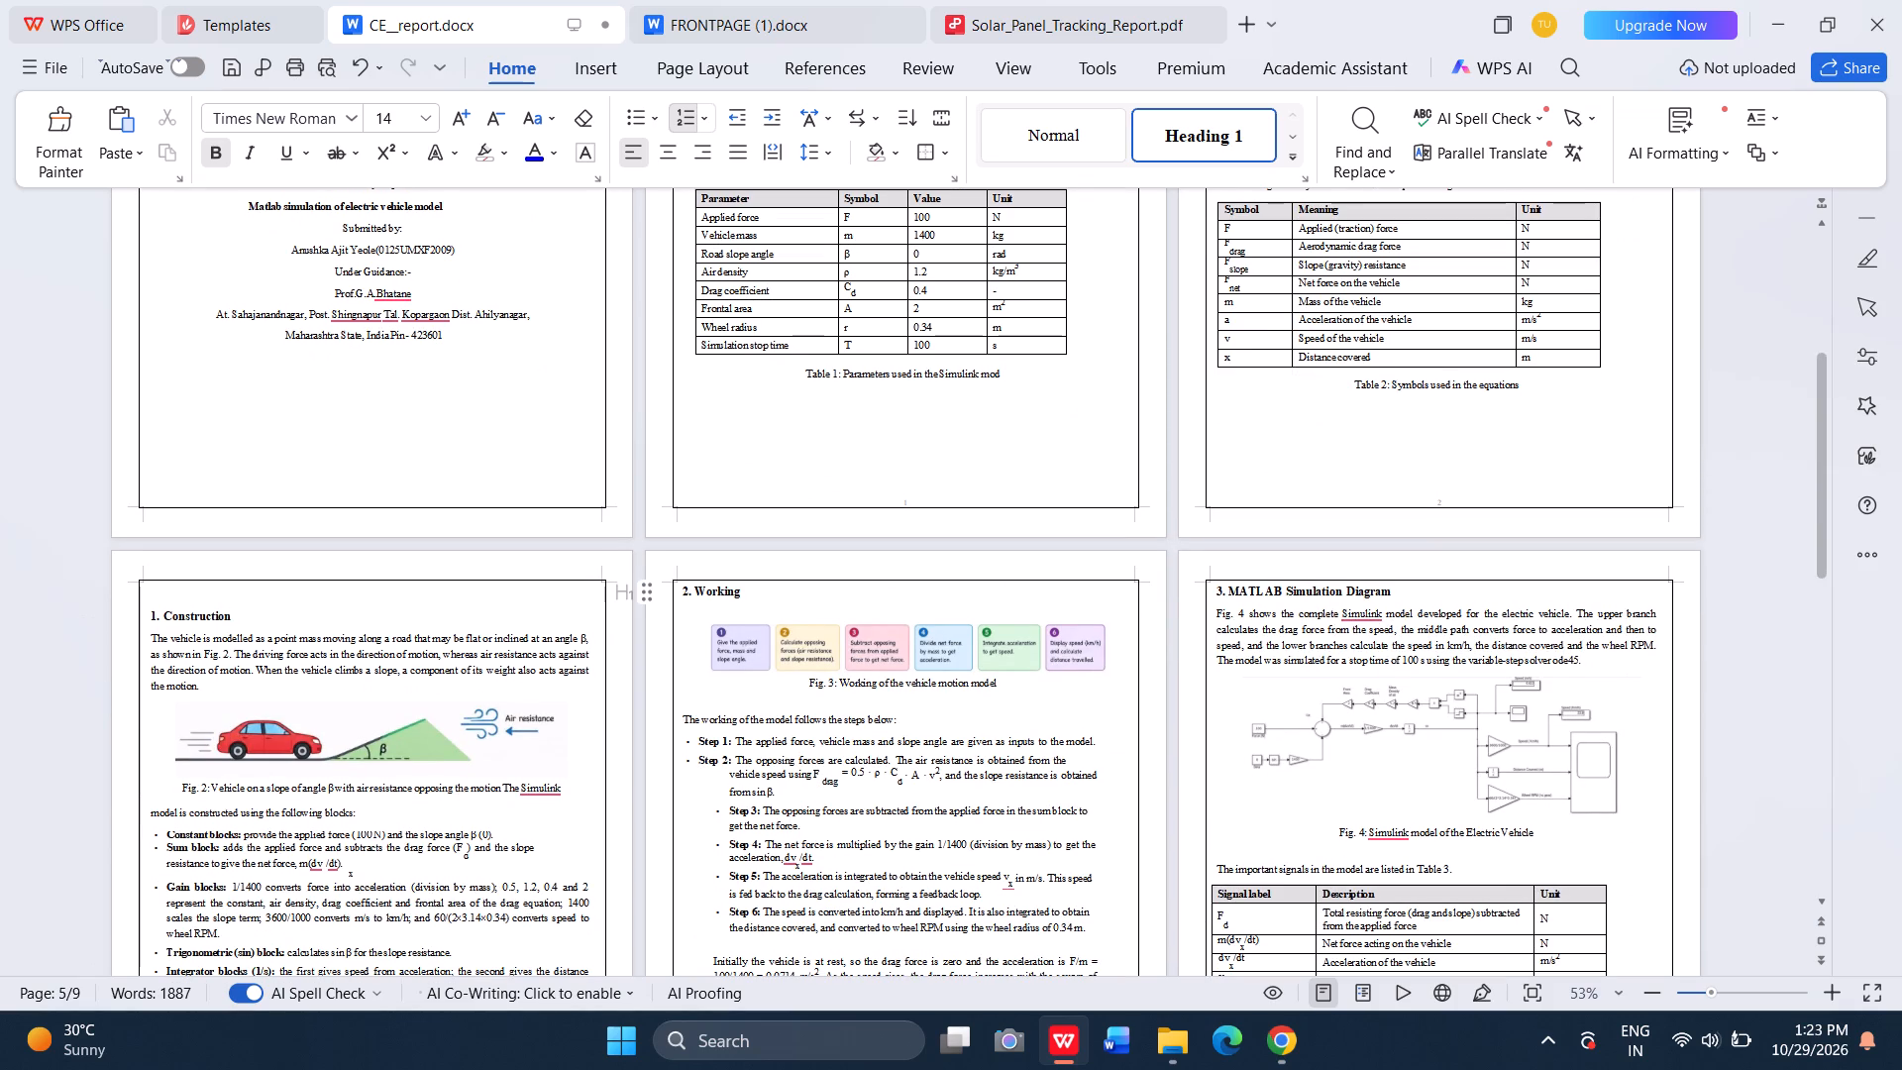
{"action": "key", "text": "Return"}
{"action": "key", "text": "Return"}
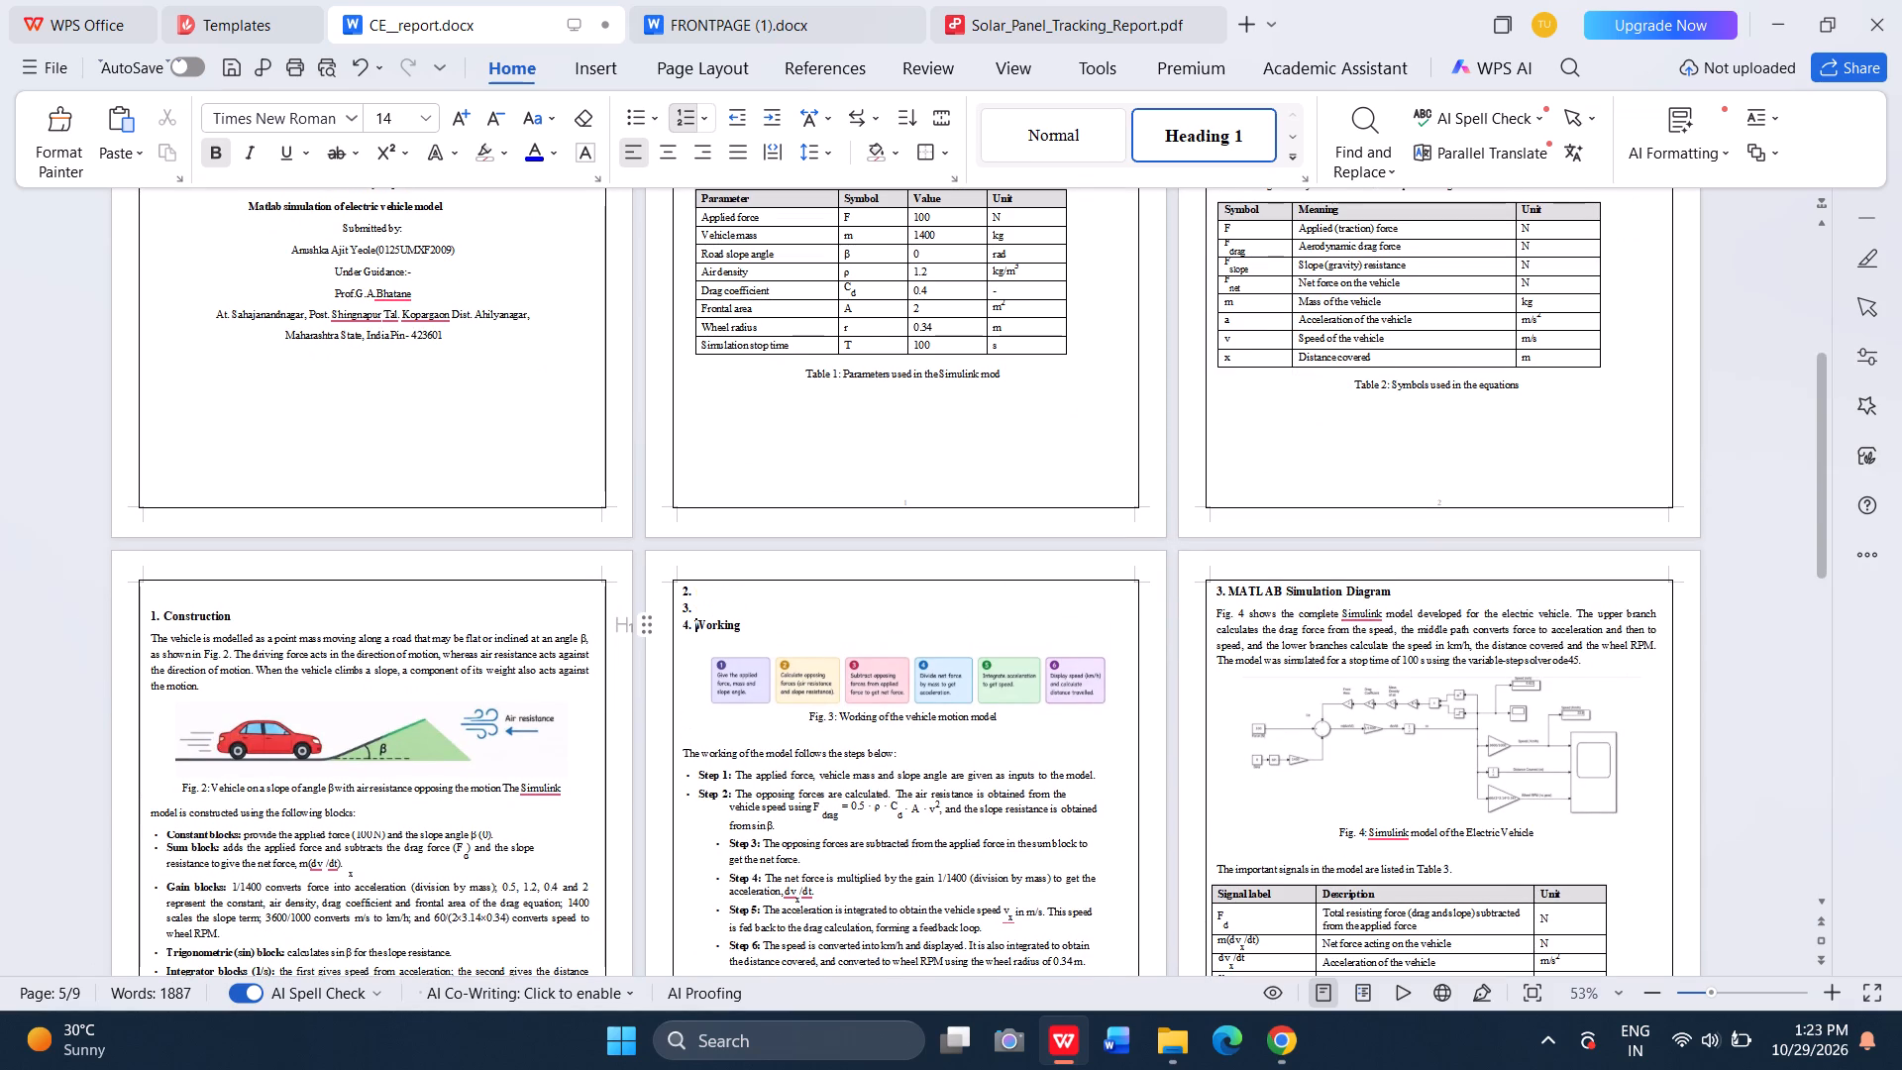
{"action": "key", "text": "BackSpace"}
{"action": "key", "text": "BackSpace"}
{"action": "key", "text": "BackSpace"}
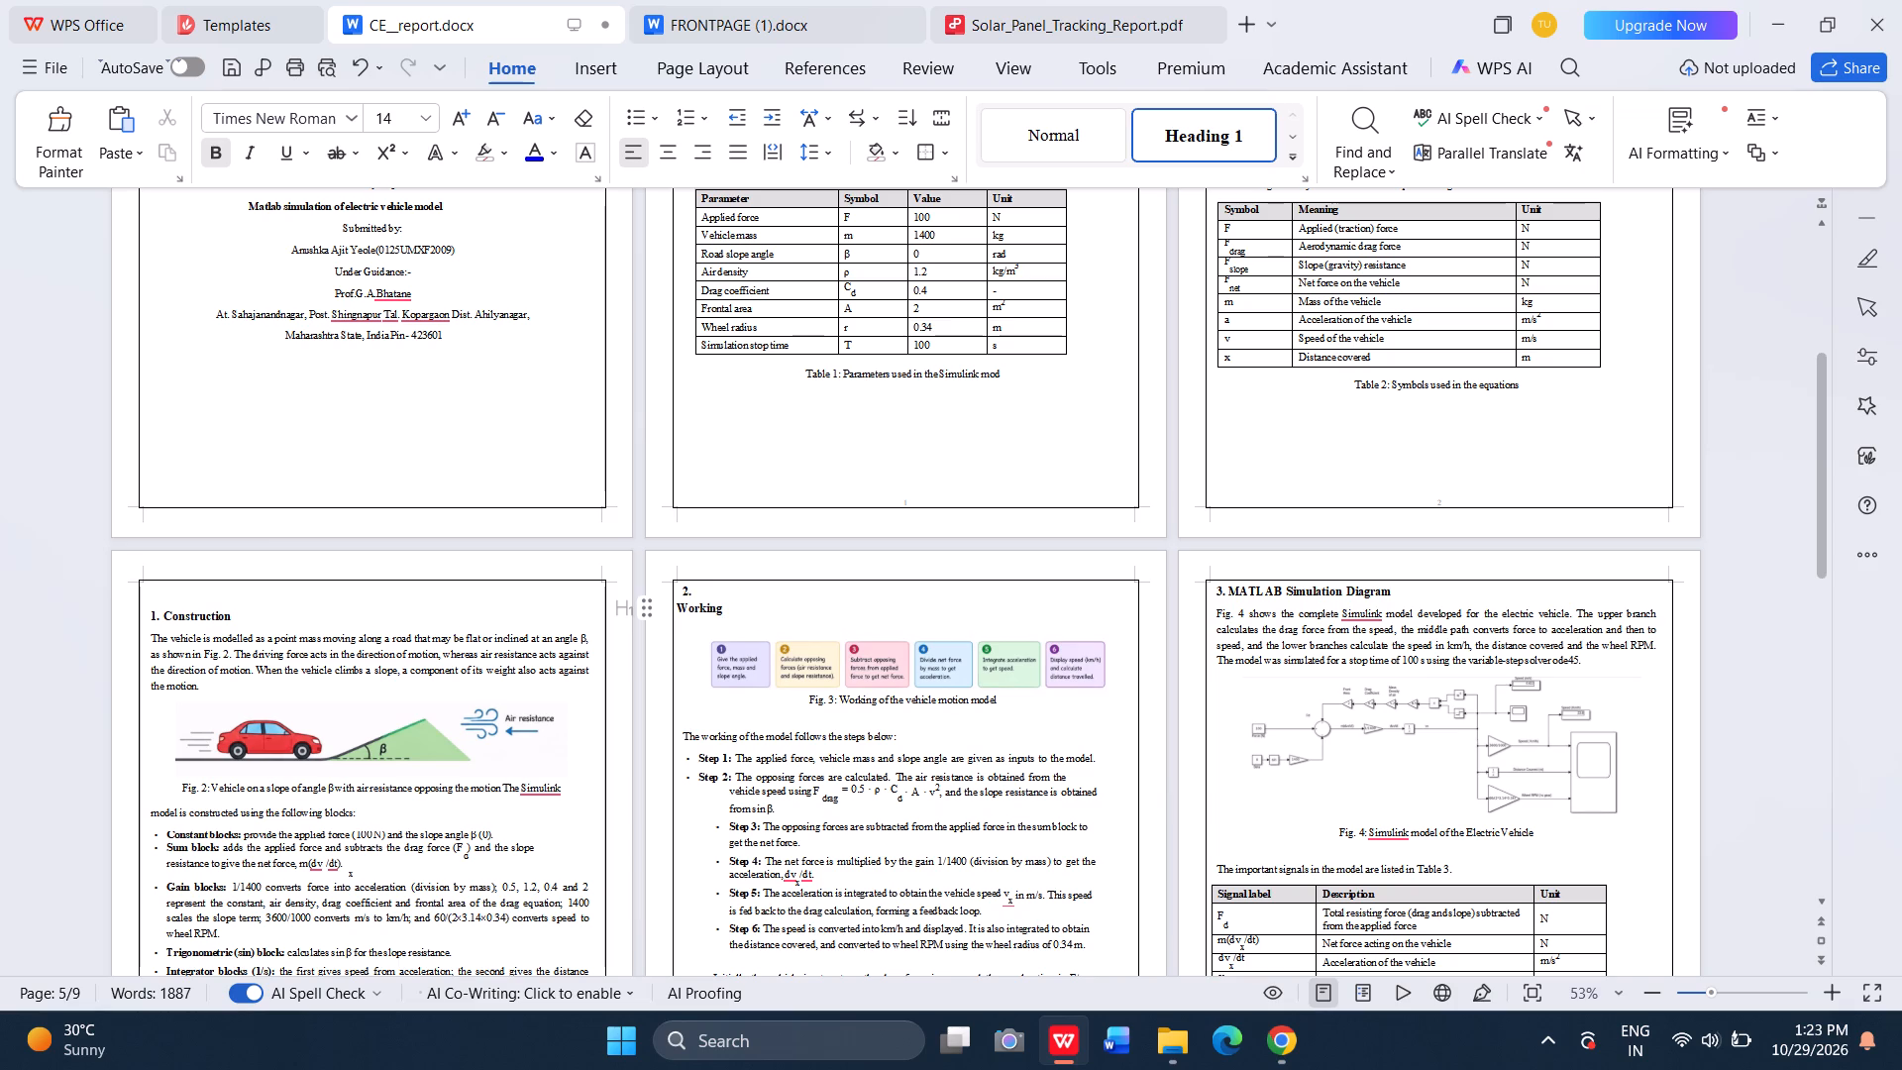
{"action": "key", "text": "BackSpace"}
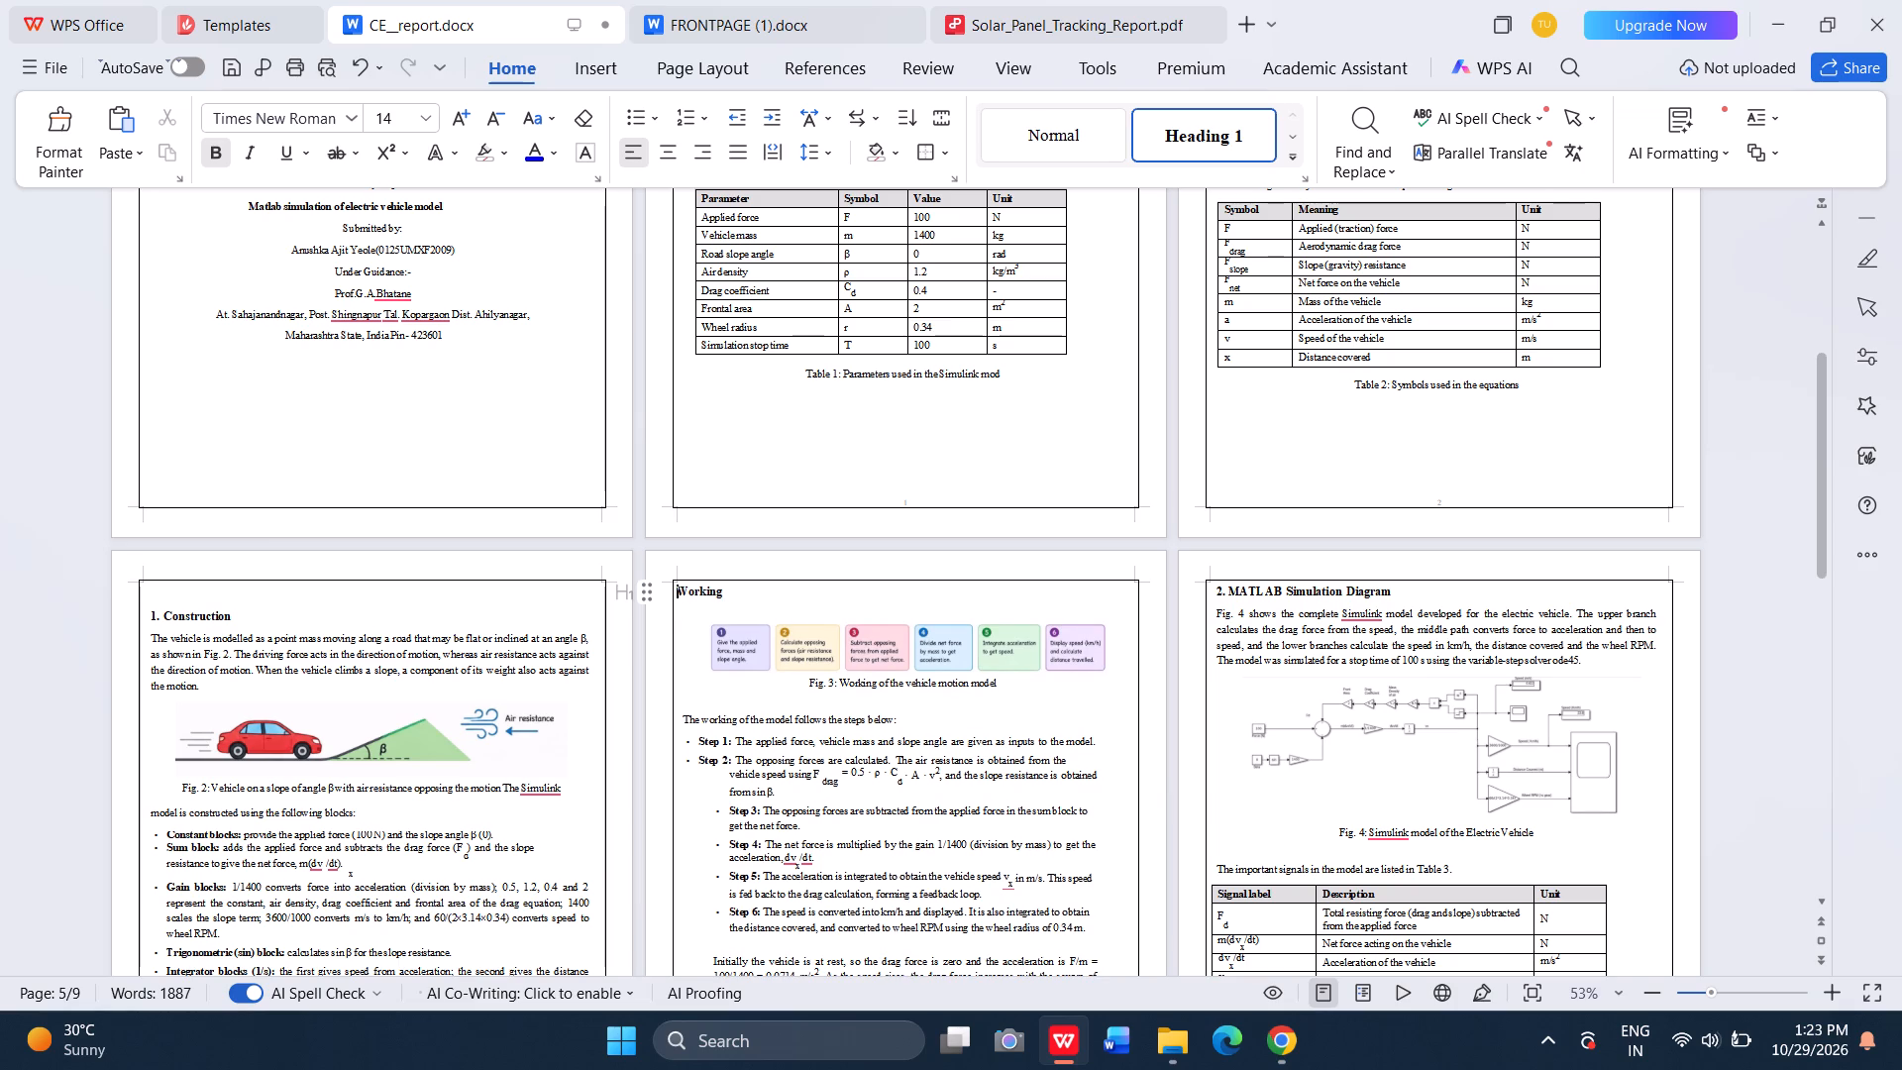
{"action": "type", "text": "2."}
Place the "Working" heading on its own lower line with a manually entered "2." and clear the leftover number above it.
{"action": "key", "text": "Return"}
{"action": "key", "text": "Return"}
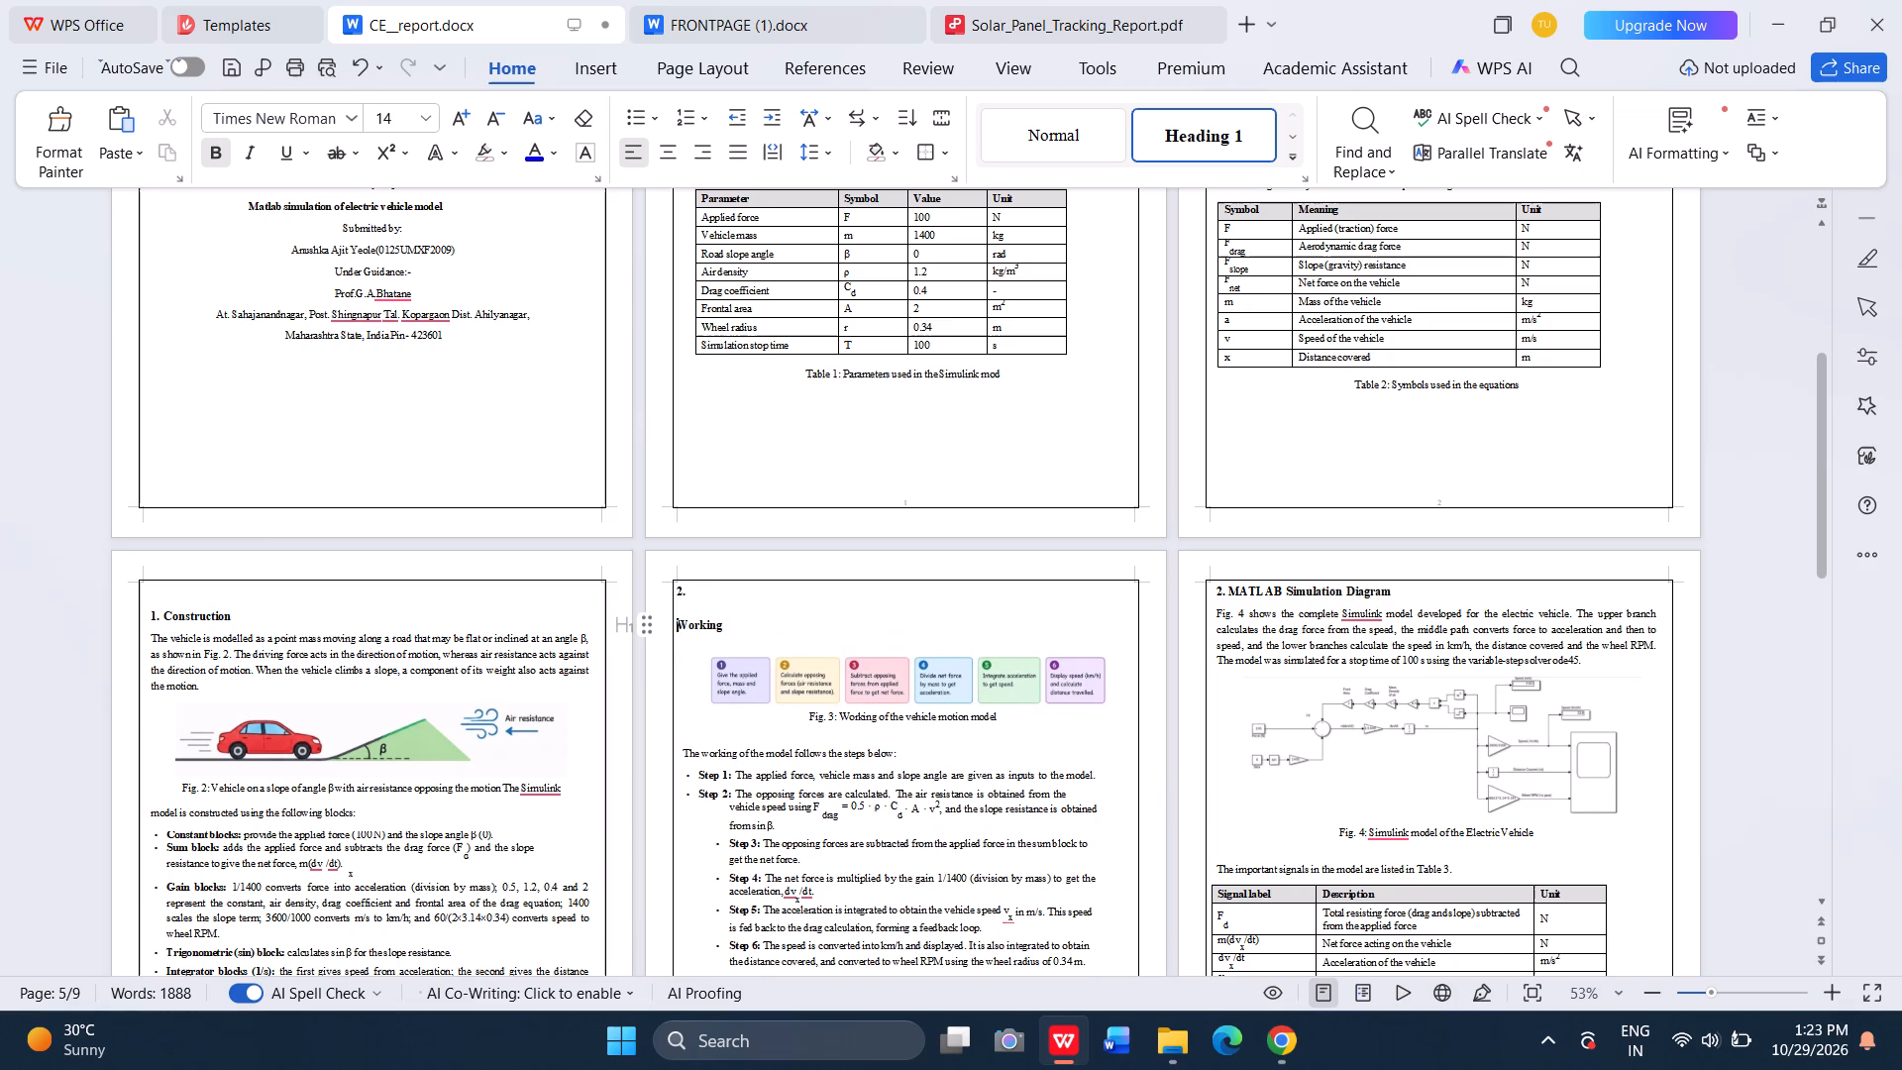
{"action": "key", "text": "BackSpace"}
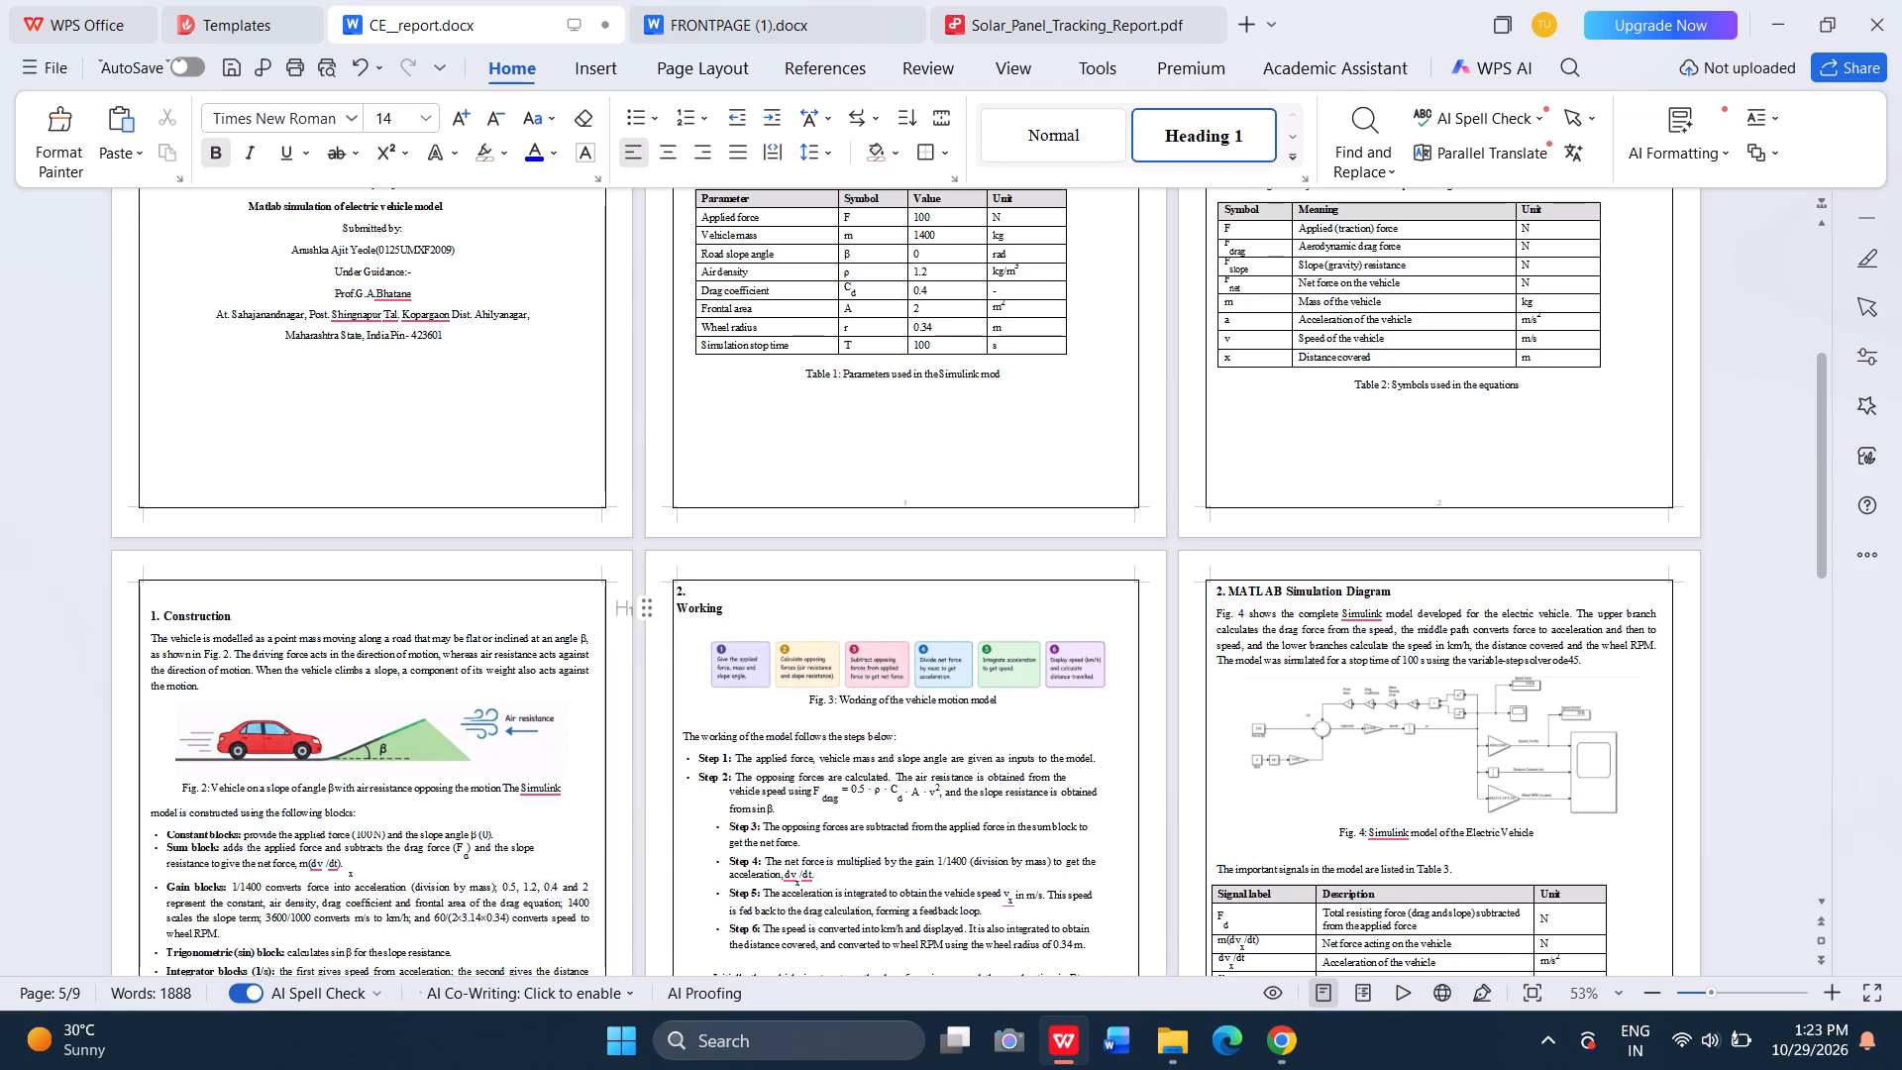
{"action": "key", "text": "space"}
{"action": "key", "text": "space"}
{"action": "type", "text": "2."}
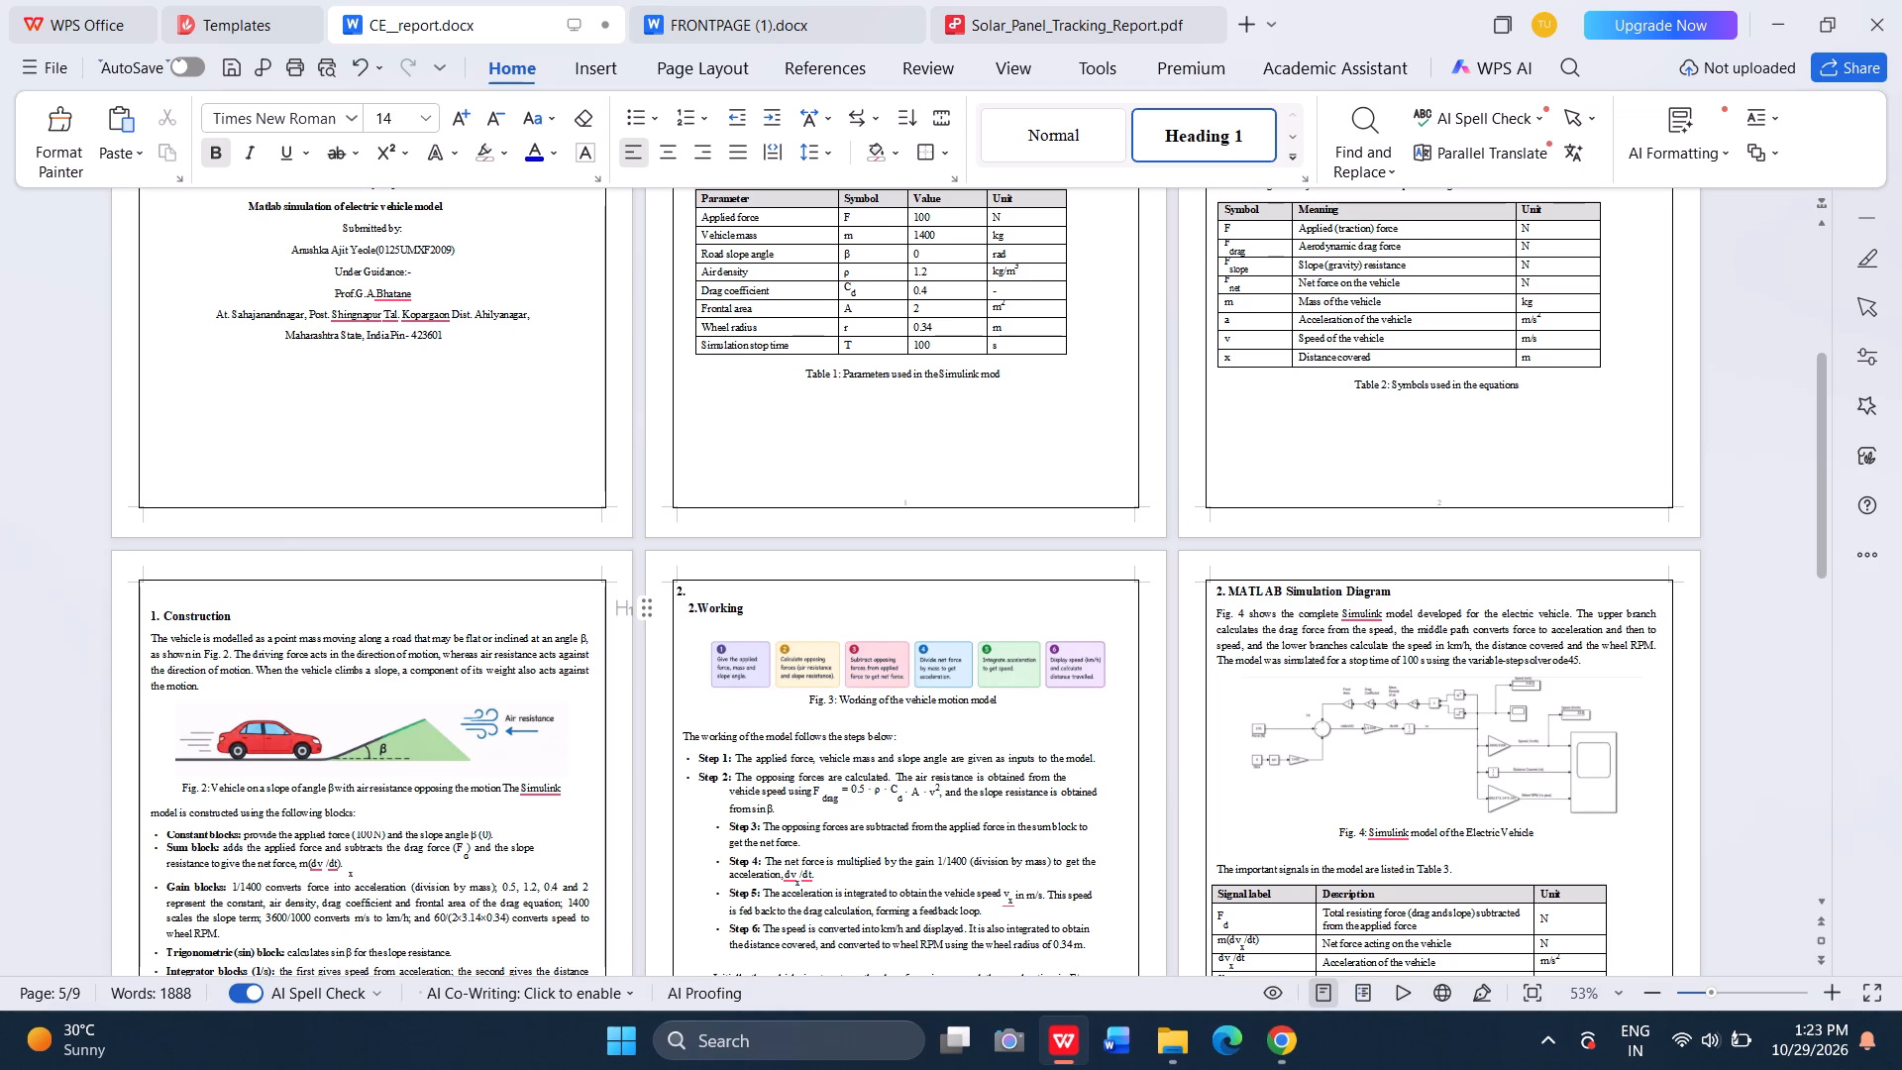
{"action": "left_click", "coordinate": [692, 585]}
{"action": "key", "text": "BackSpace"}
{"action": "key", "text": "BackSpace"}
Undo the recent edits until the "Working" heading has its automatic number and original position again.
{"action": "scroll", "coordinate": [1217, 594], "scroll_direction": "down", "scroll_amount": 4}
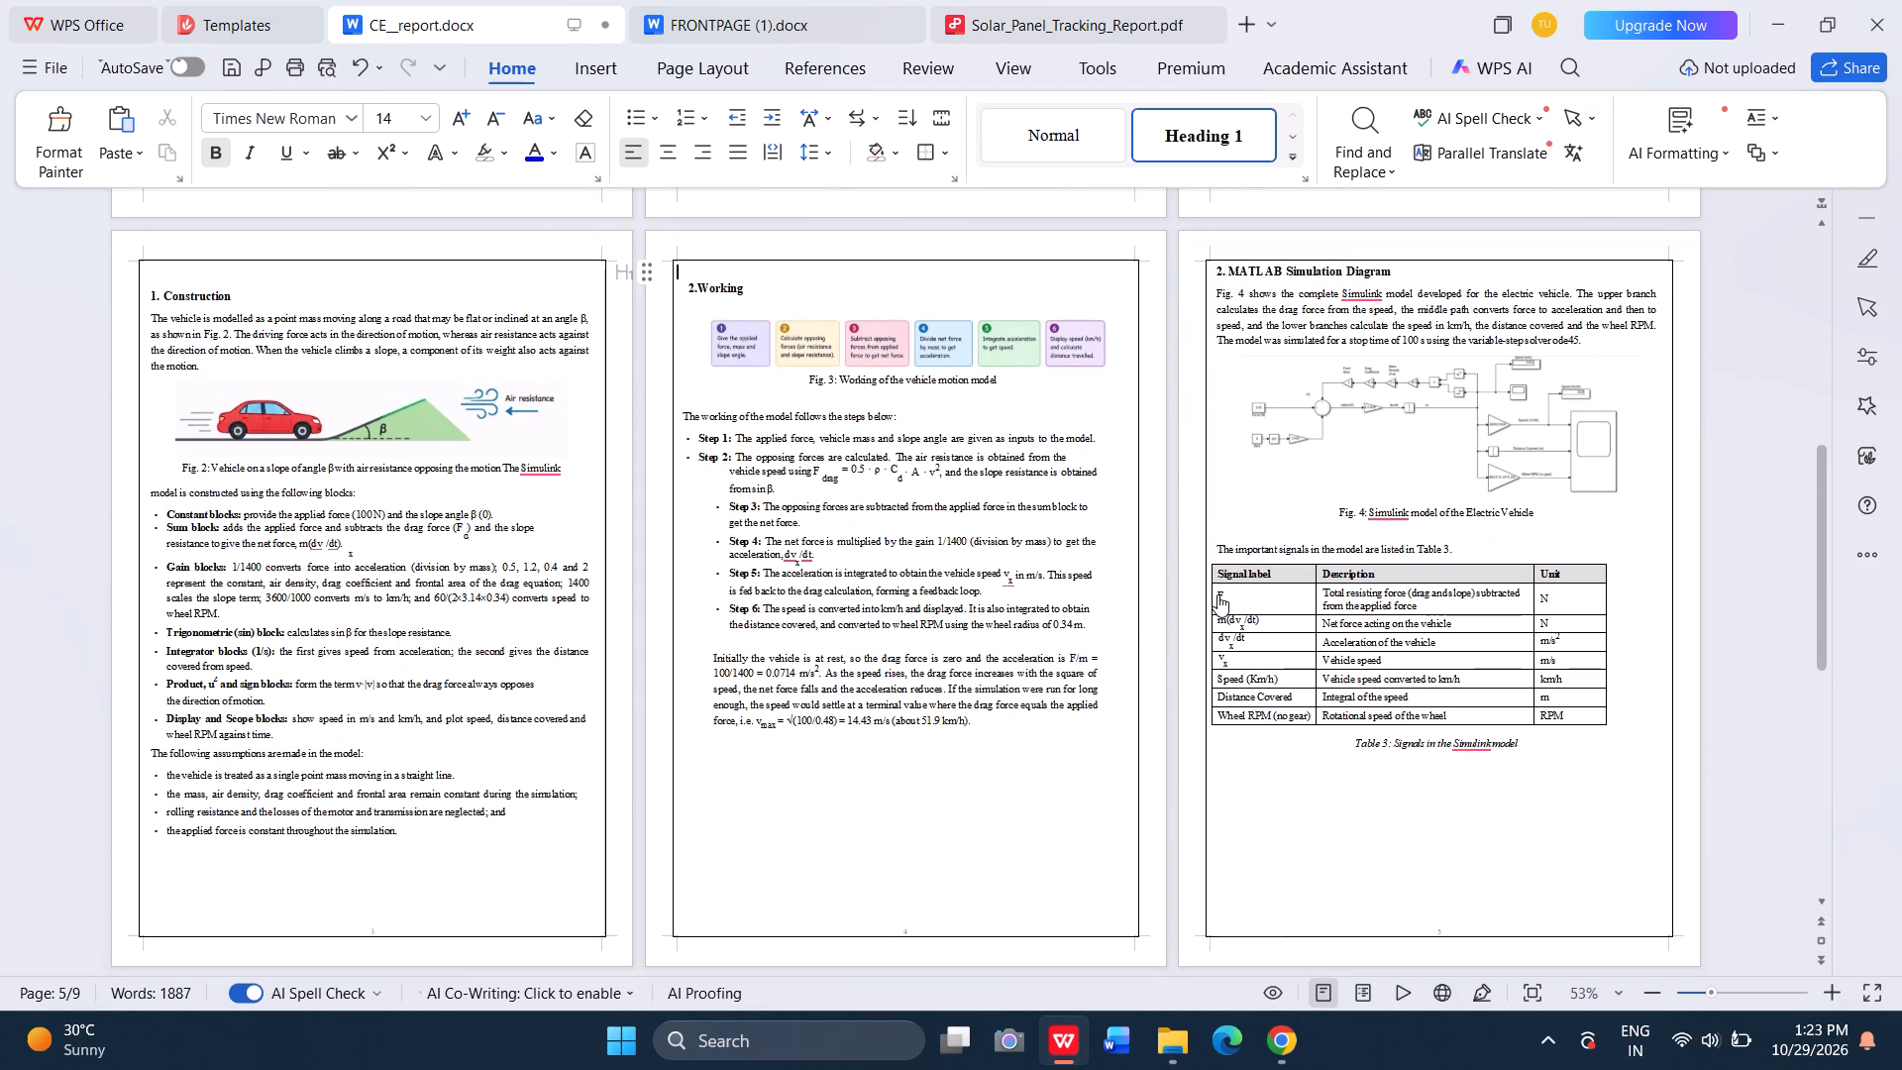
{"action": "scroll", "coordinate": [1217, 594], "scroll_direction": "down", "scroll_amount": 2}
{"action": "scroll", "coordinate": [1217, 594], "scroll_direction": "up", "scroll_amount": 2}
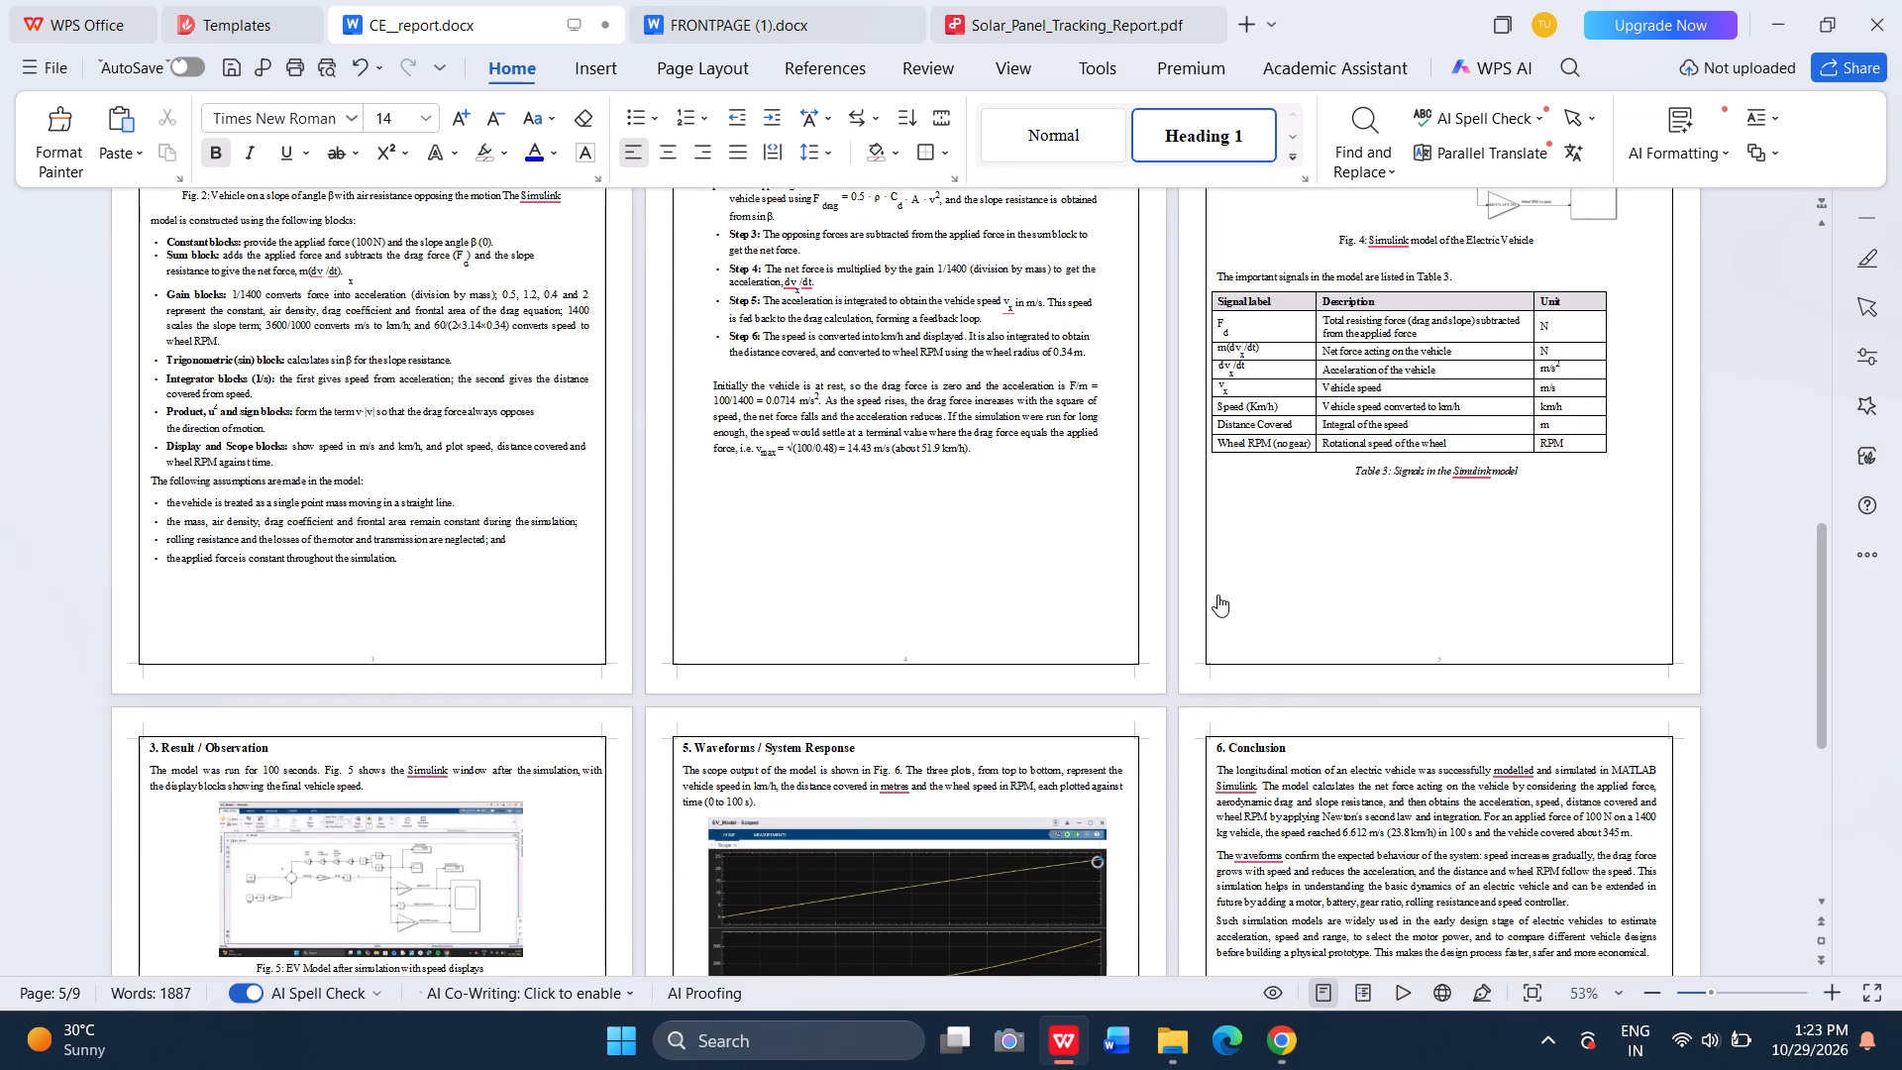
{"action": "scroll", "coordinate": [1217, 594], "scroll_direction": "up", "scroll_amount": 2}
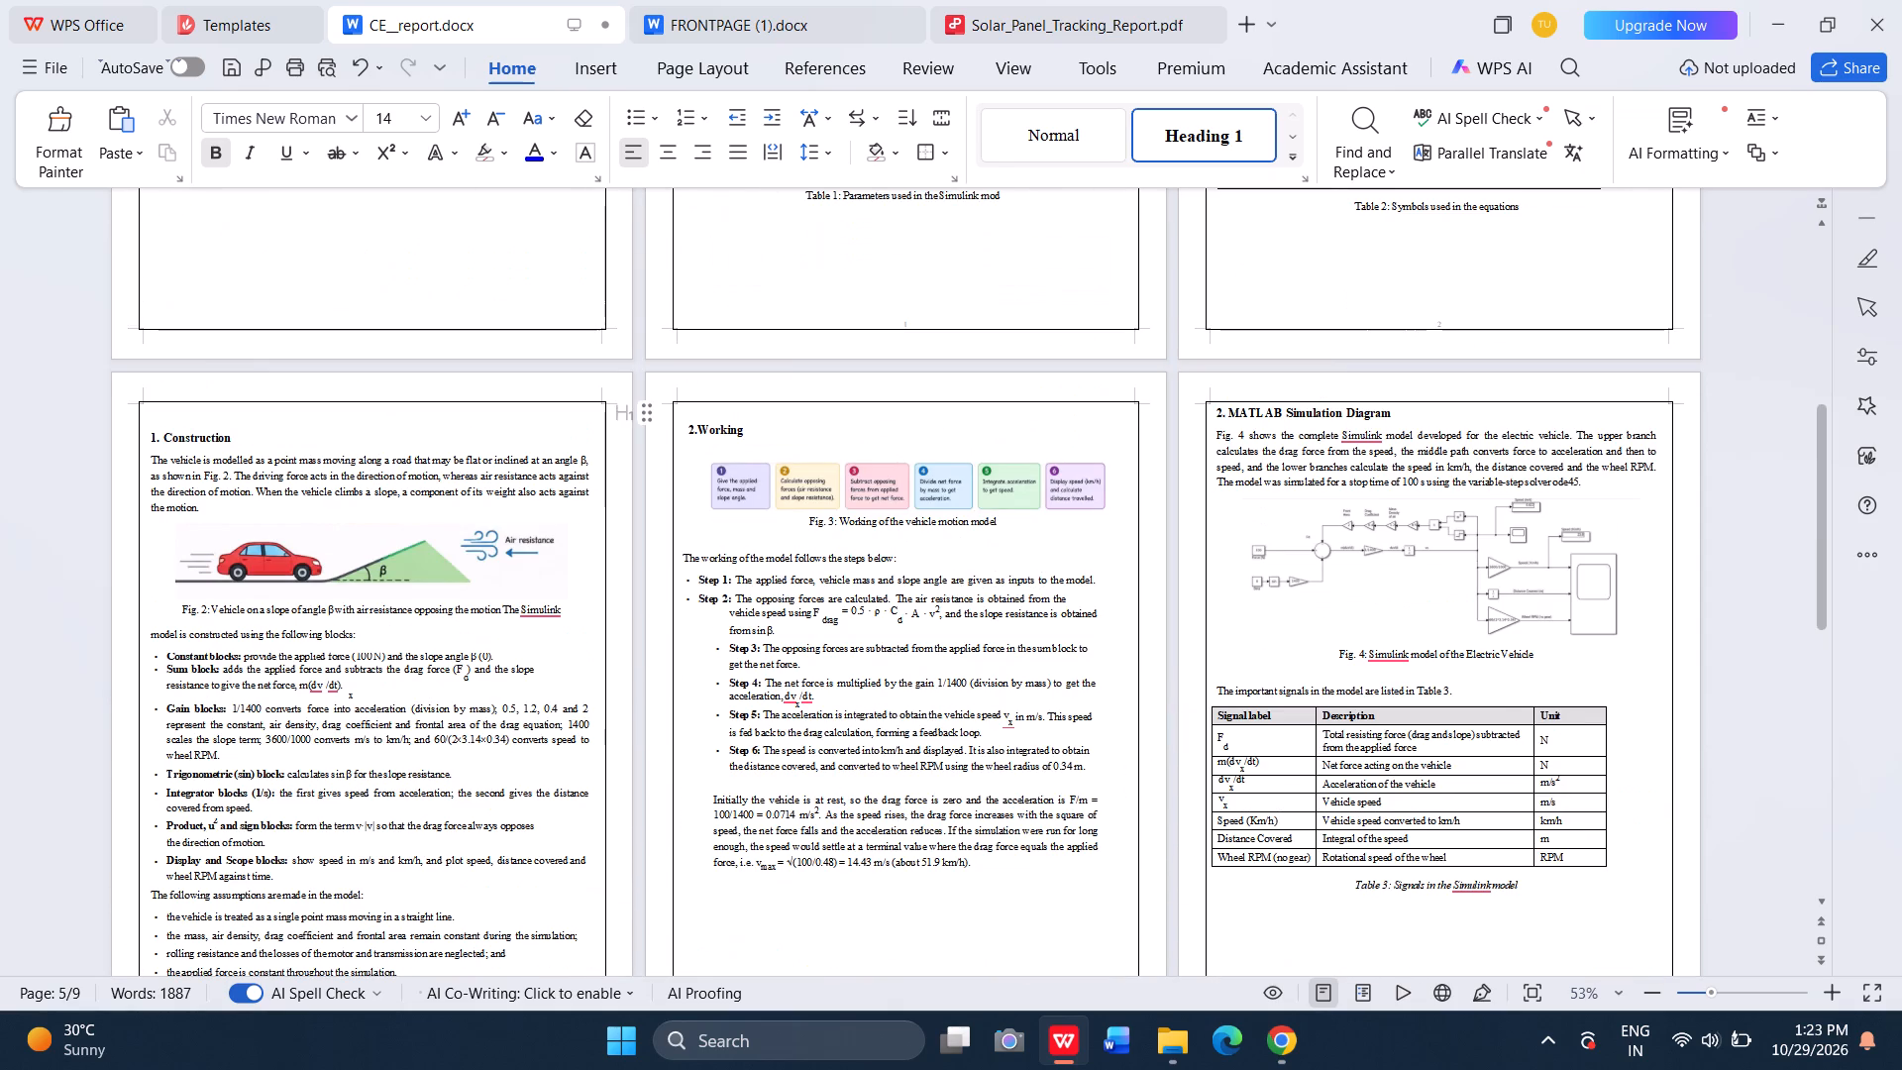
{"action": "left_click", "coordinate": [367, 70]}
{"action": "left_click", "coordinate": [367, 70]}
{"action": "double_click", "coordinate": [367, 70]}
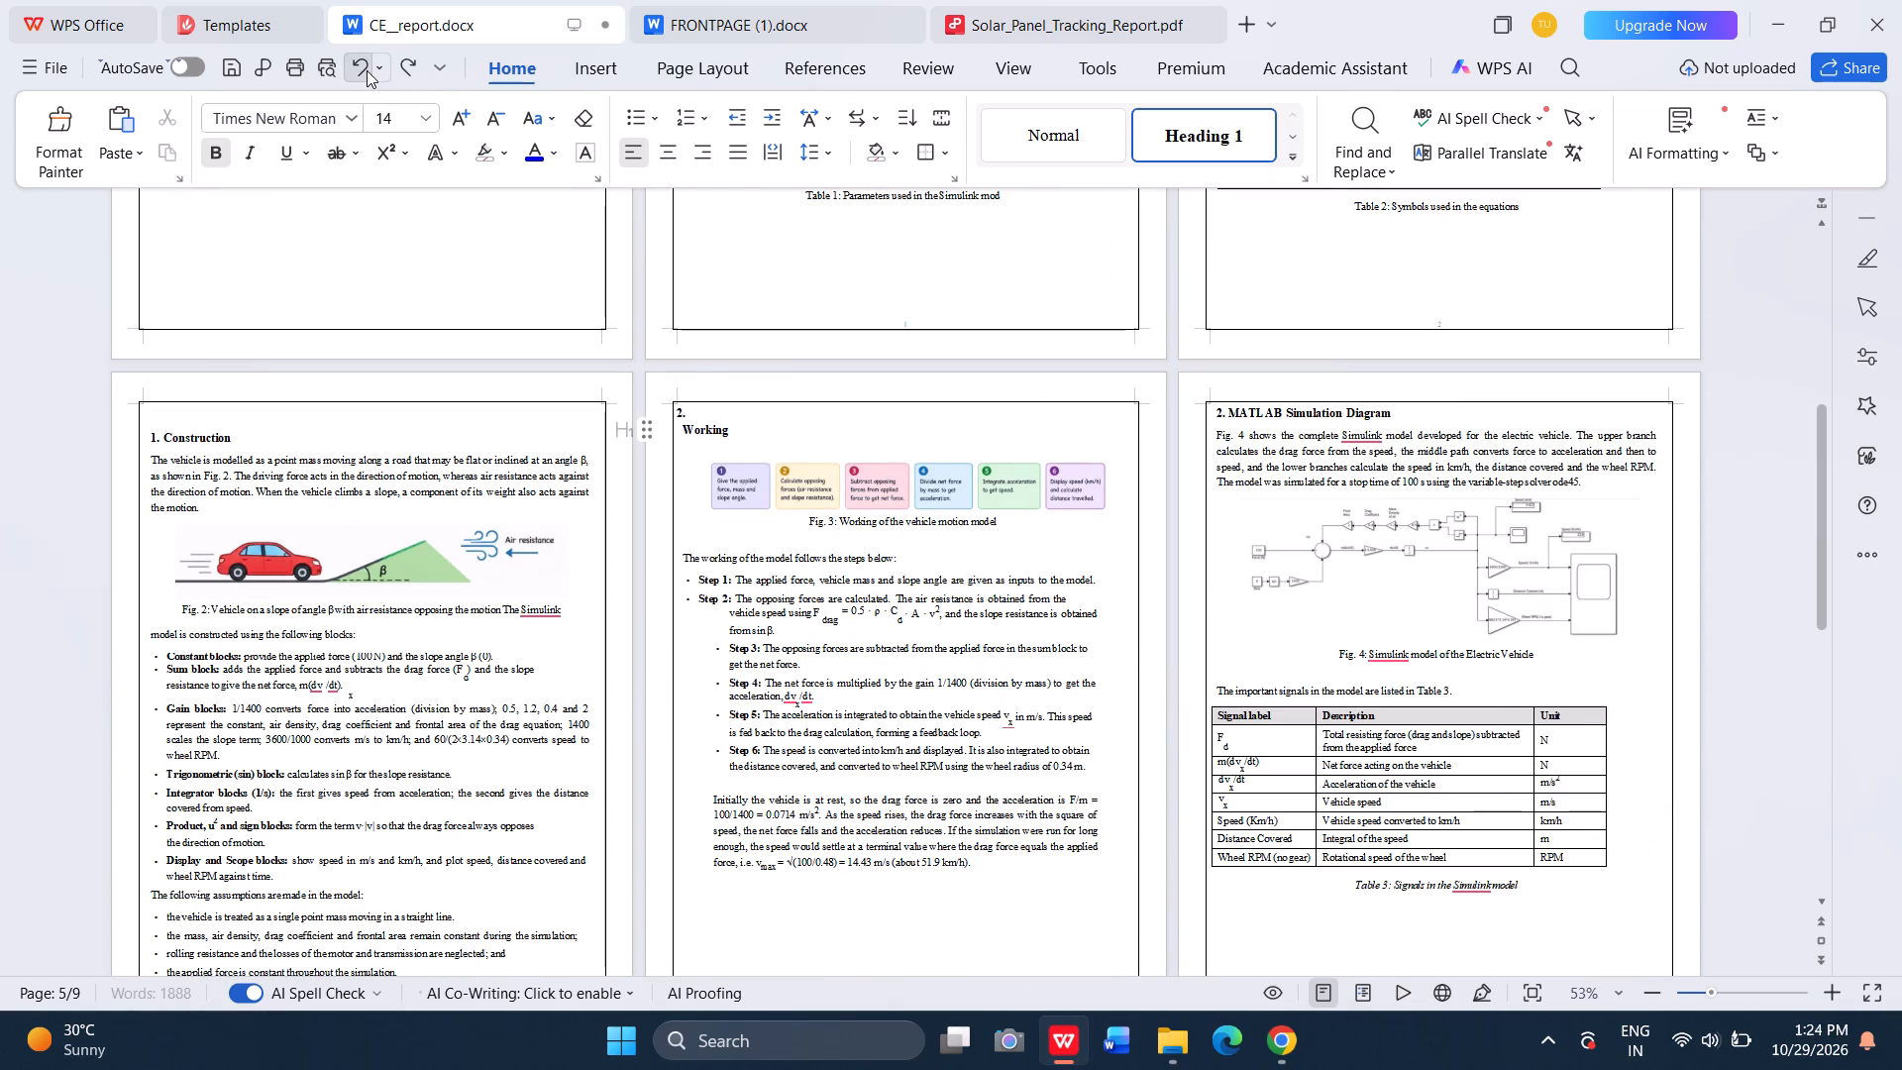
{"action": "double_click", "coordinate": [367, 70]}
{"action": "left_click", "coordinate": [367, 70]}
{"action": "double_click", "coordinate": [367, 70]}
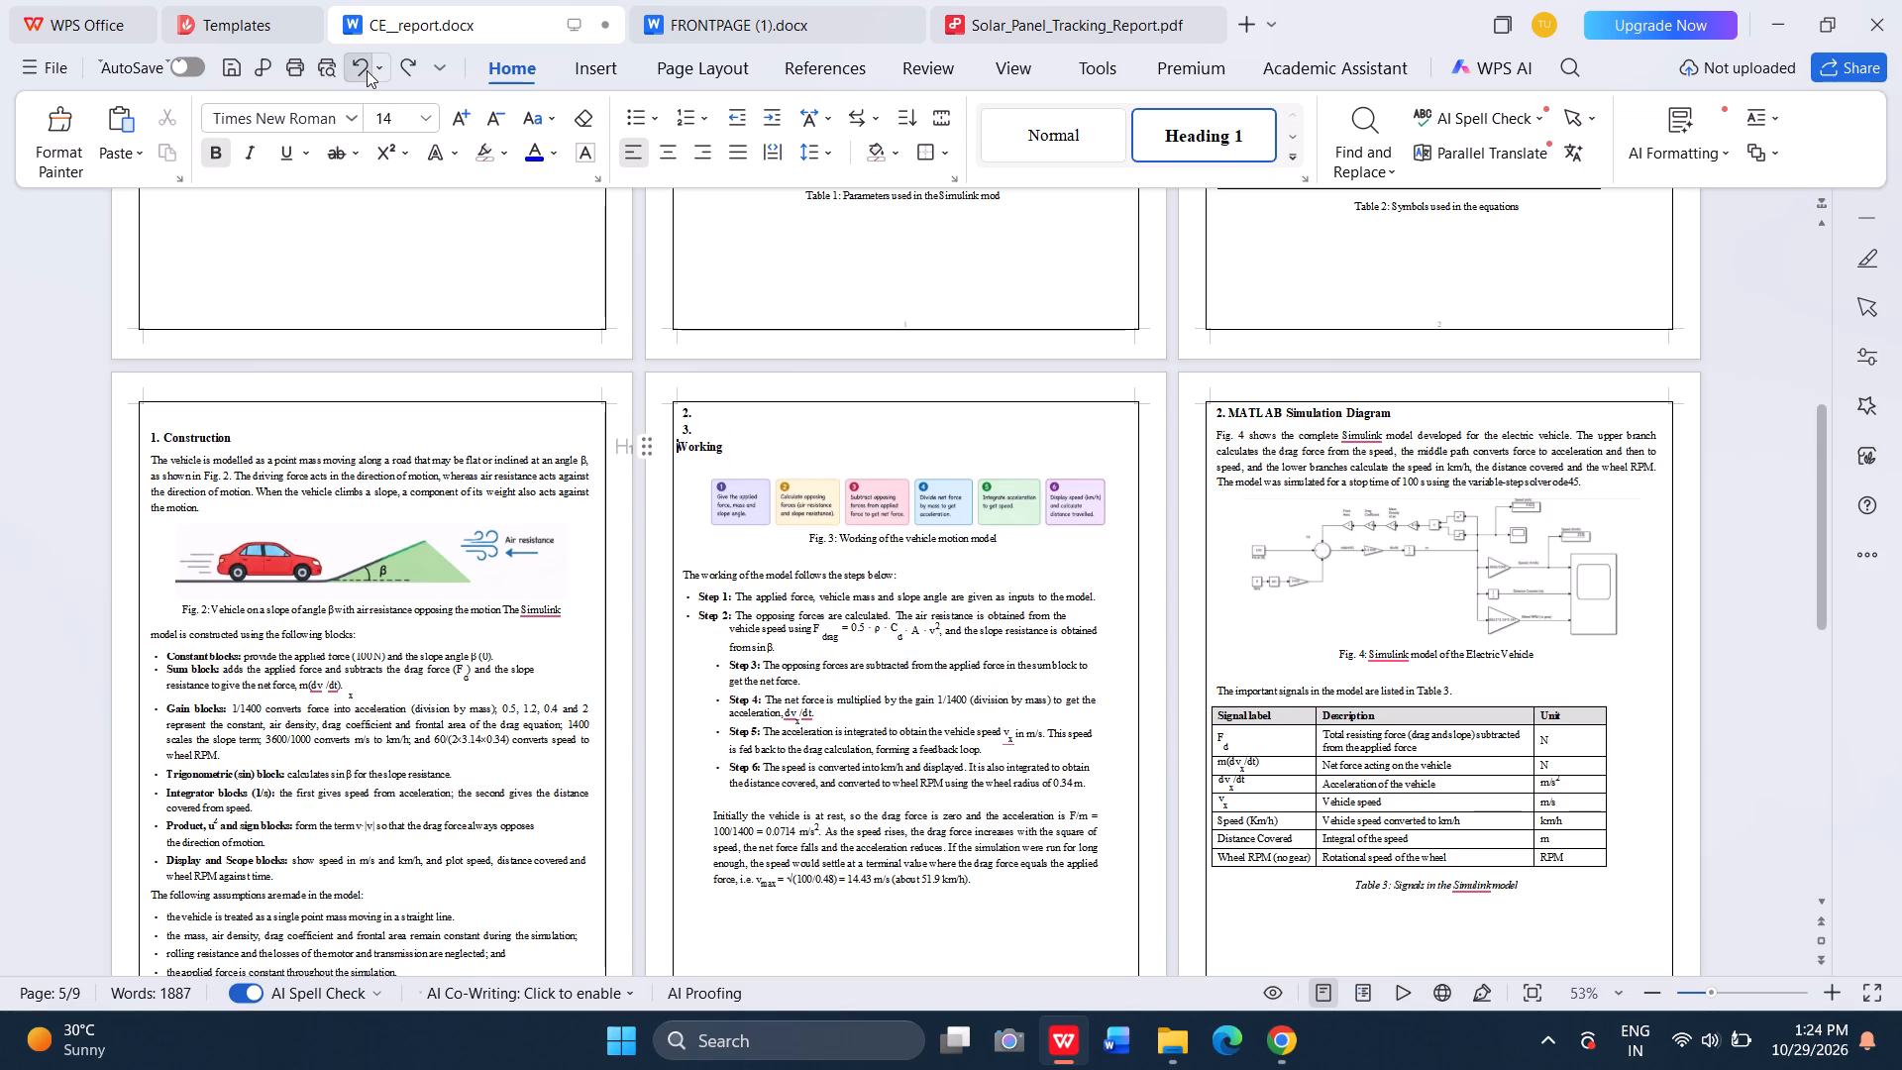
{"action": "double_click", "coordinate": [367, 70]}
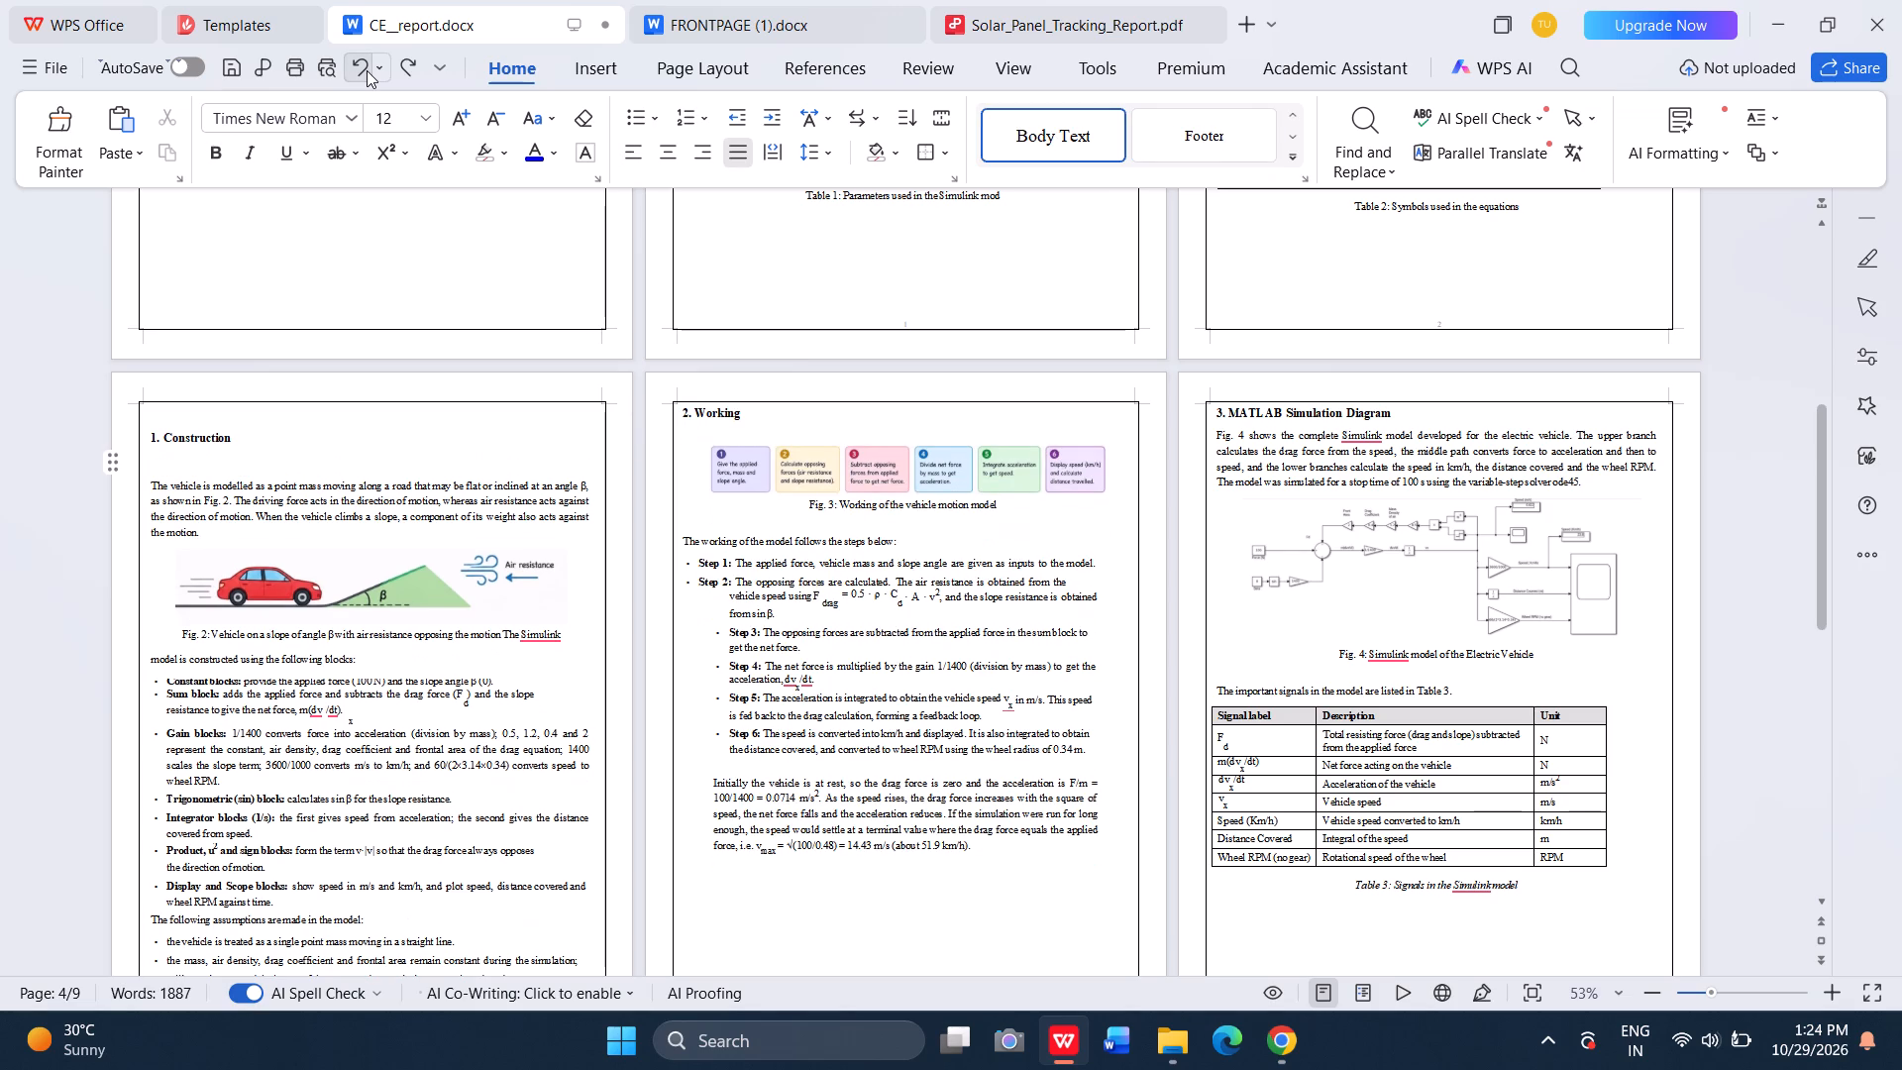
Cut the "2. Working" heading and paste it one line lower, leaving a blank line above it.
{"action": "scroll", "coordinate": [367, 70], "scroll_direction": "down", "scroll_amount": 2}
{"action": "left_click", "coordinate": [683, 413]}
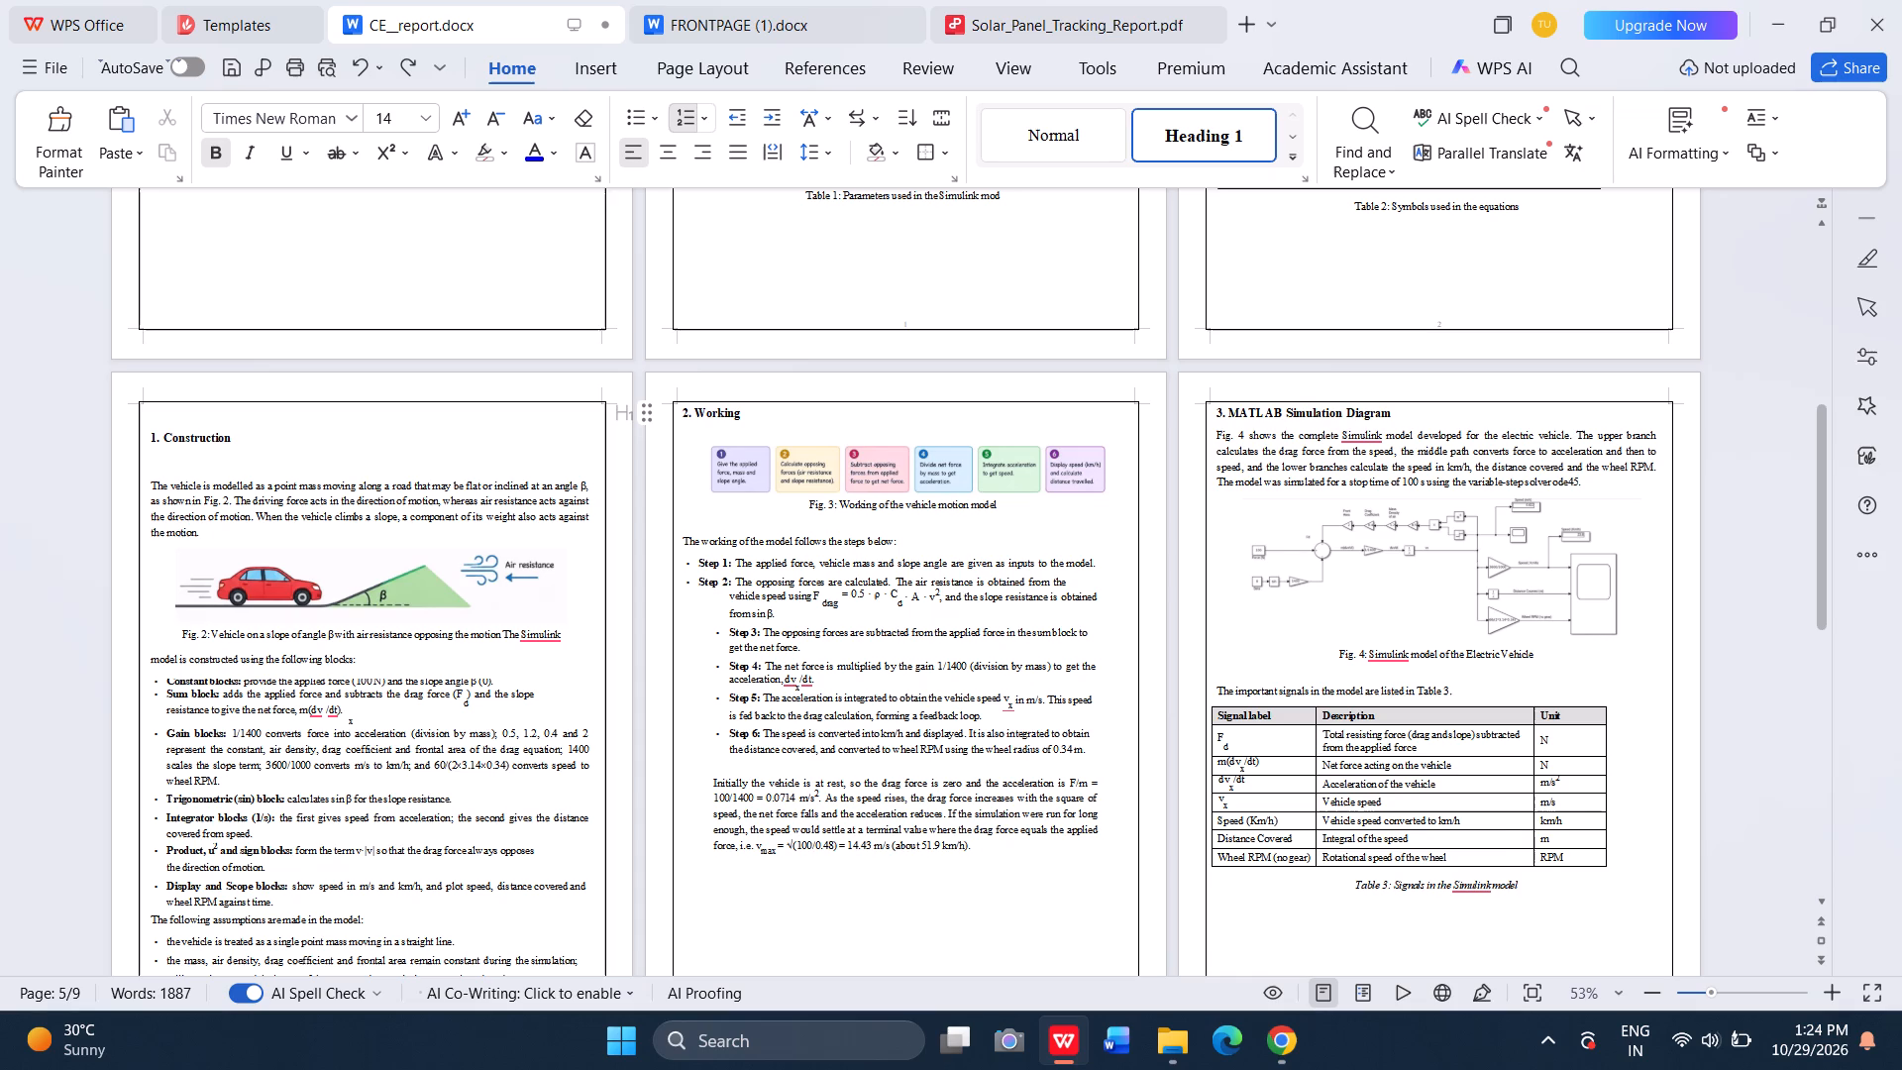
{"action": "left_click_drag", "start_coordinate": [676, 409], "coordinate": [757, 414]}
{"action": "left_click", "coordinate": [757, 414]}
{"action": "left_click_drag", "start_coordinate": [757, 414], "coordinate": [736, 418]}
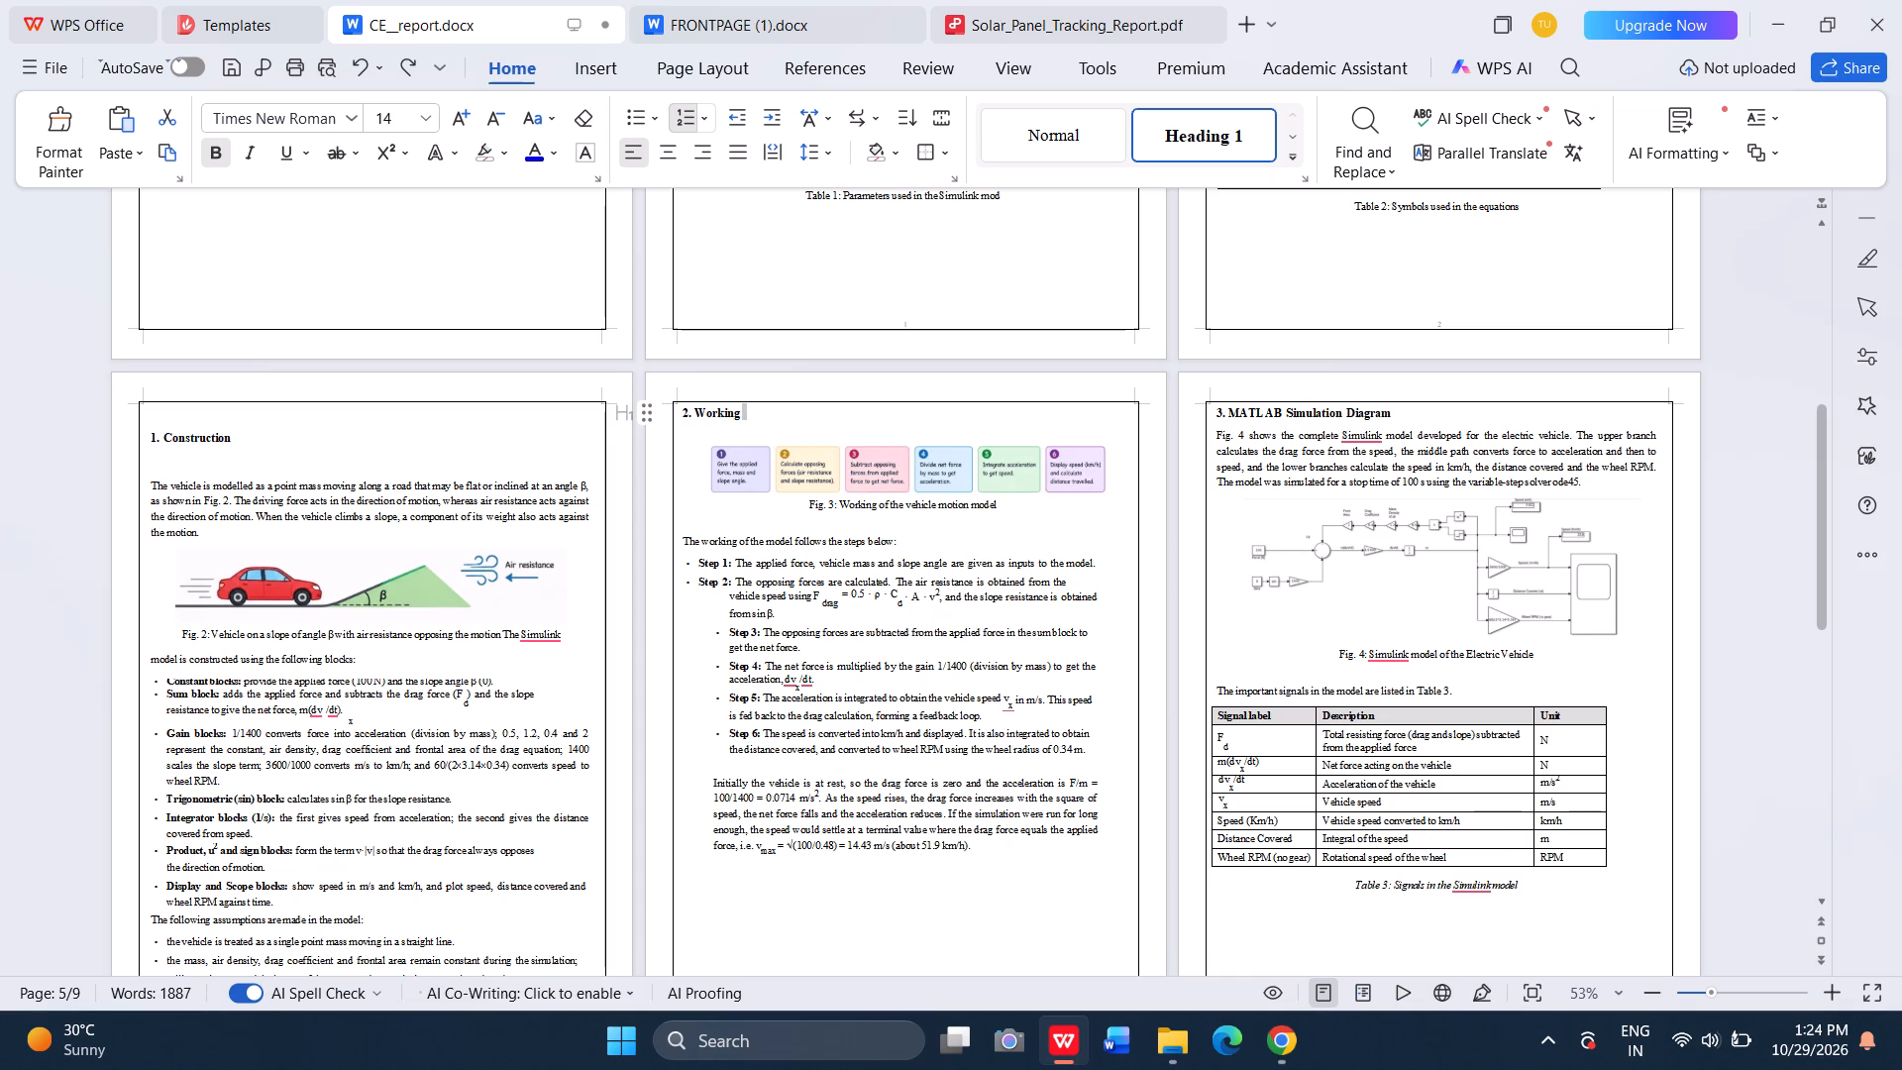
{"action": "left_click_drag", "start_coordinate": [736, 418], "coordinate": [688, 414]}
{"action": "left_click", "coordinate": [693, 439]}
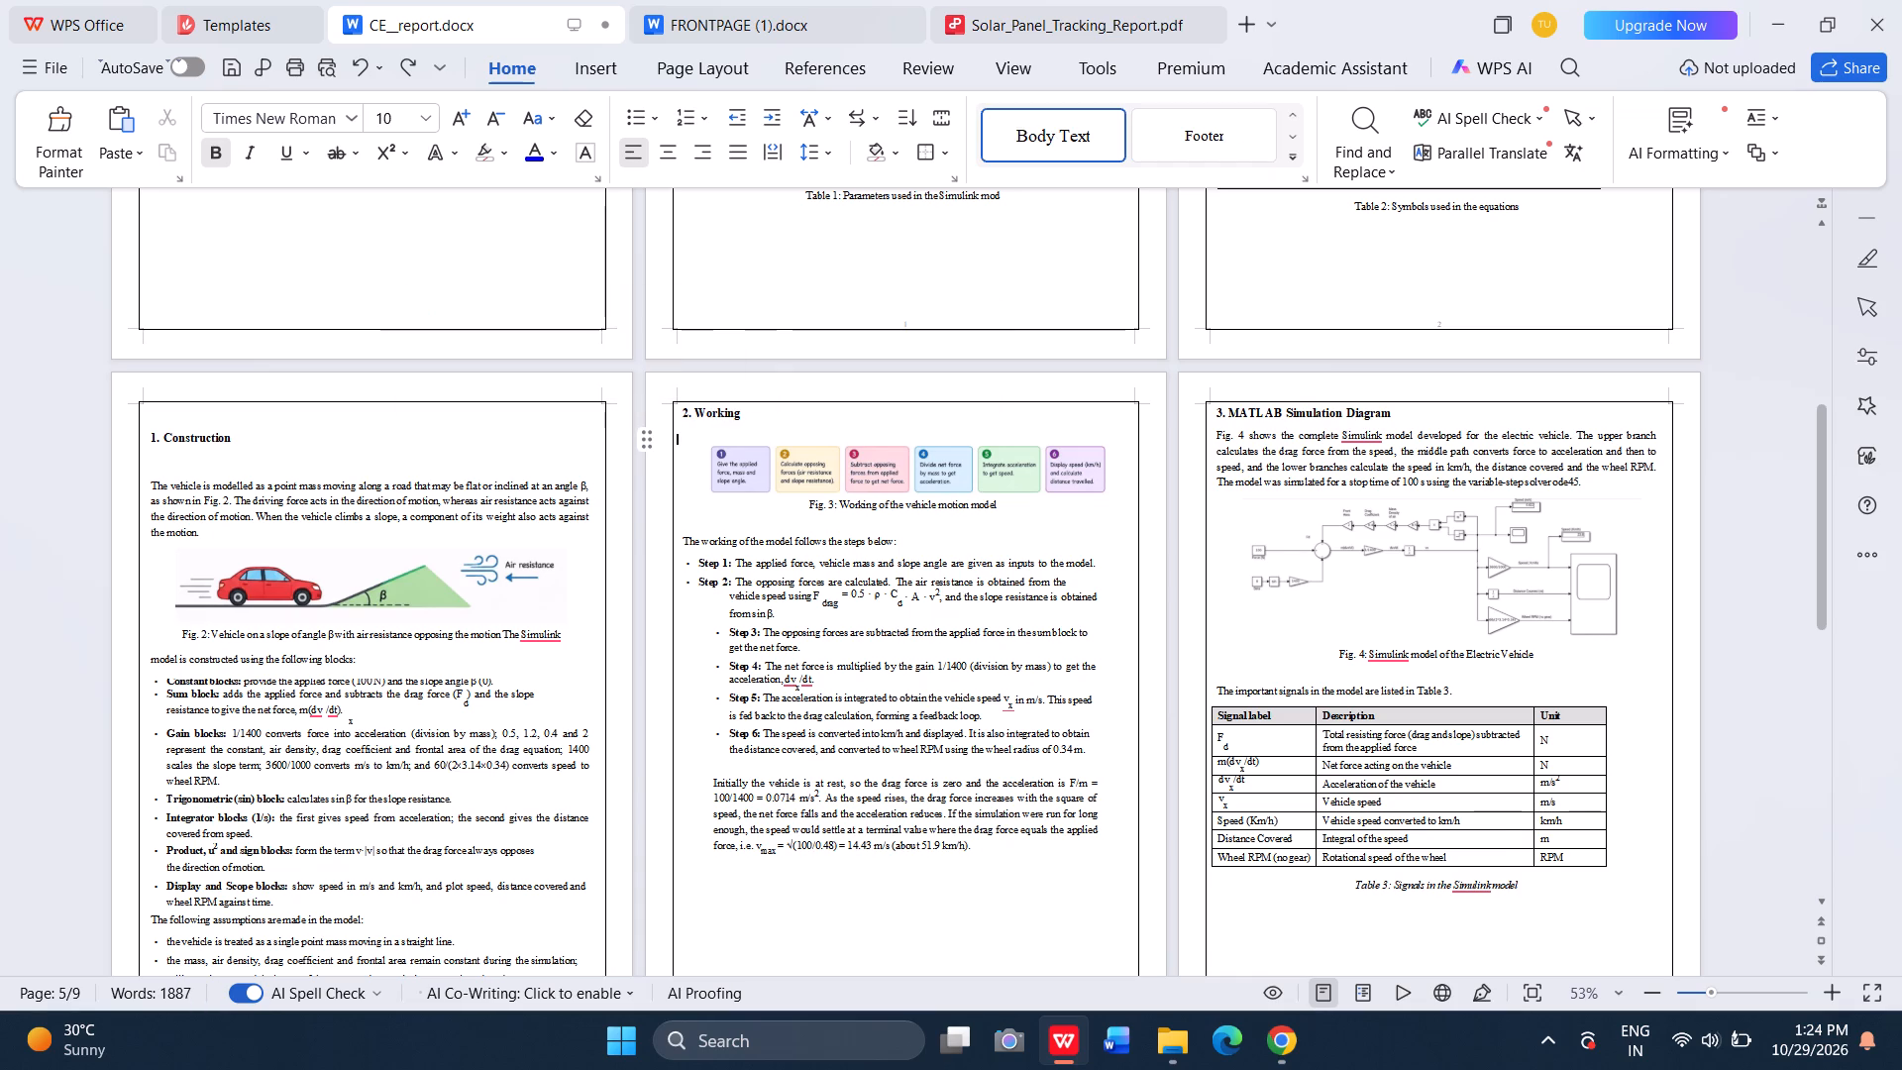
{"action": "left_click_drag", "start_coordinate": [676, 415], "coordinate": [761, 413]}
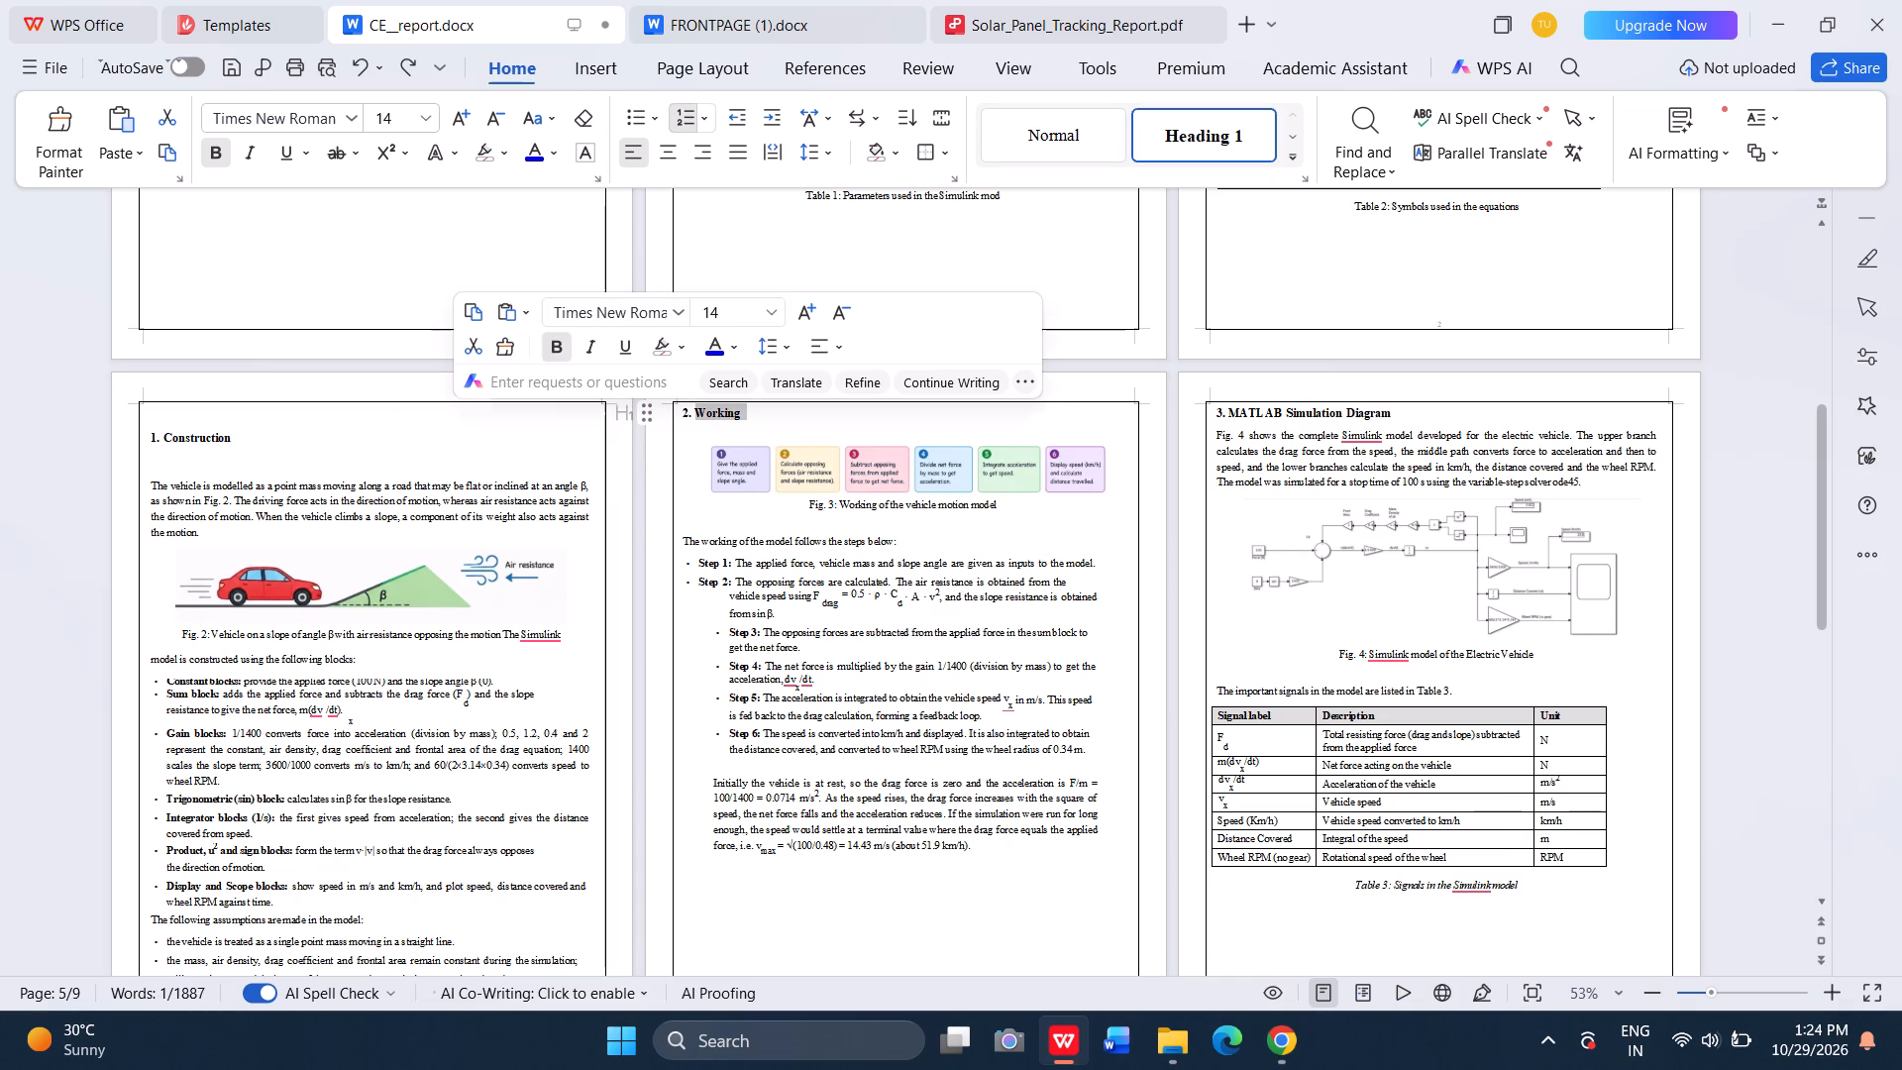
{"action": "key", "text": "ctrl+x"}
{"action": "key", "text": "Return"}
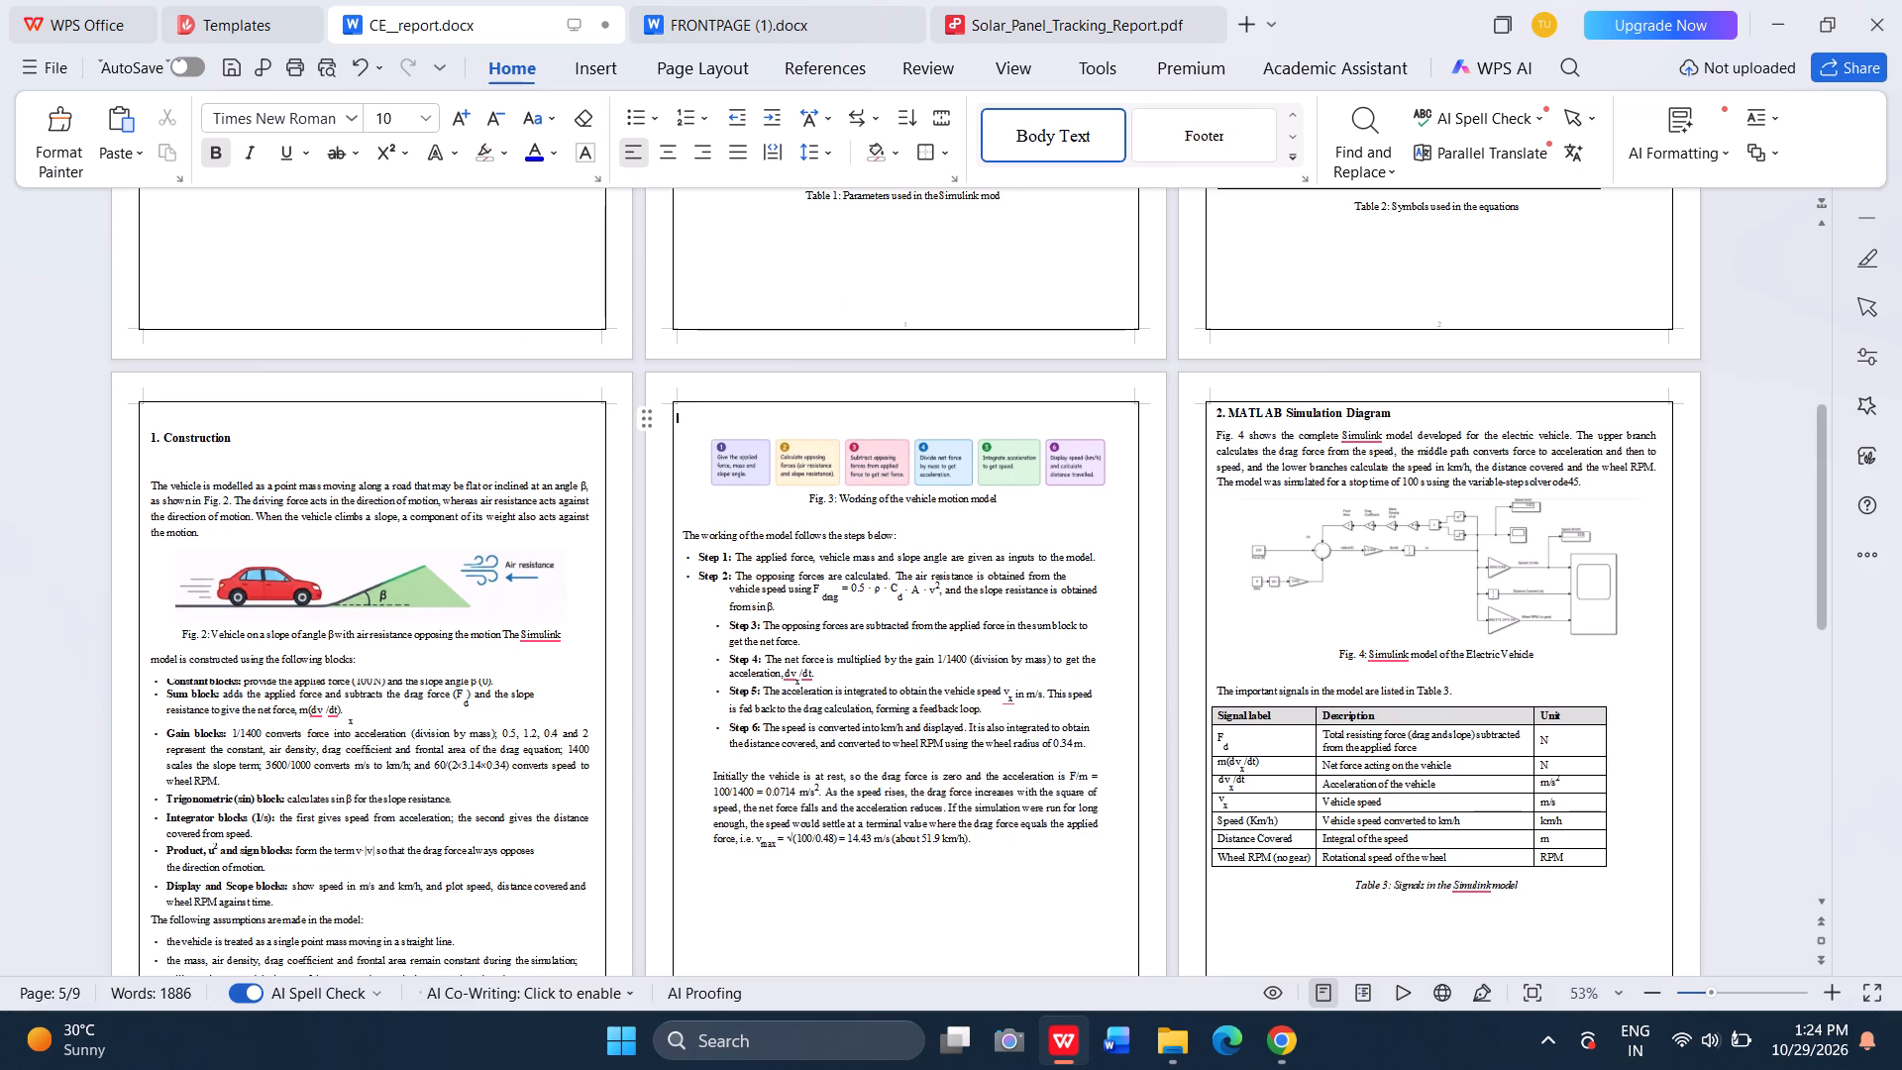
{"action": "key", "text": "Return"}
{"action": "key", "text": "ctrl+v"}
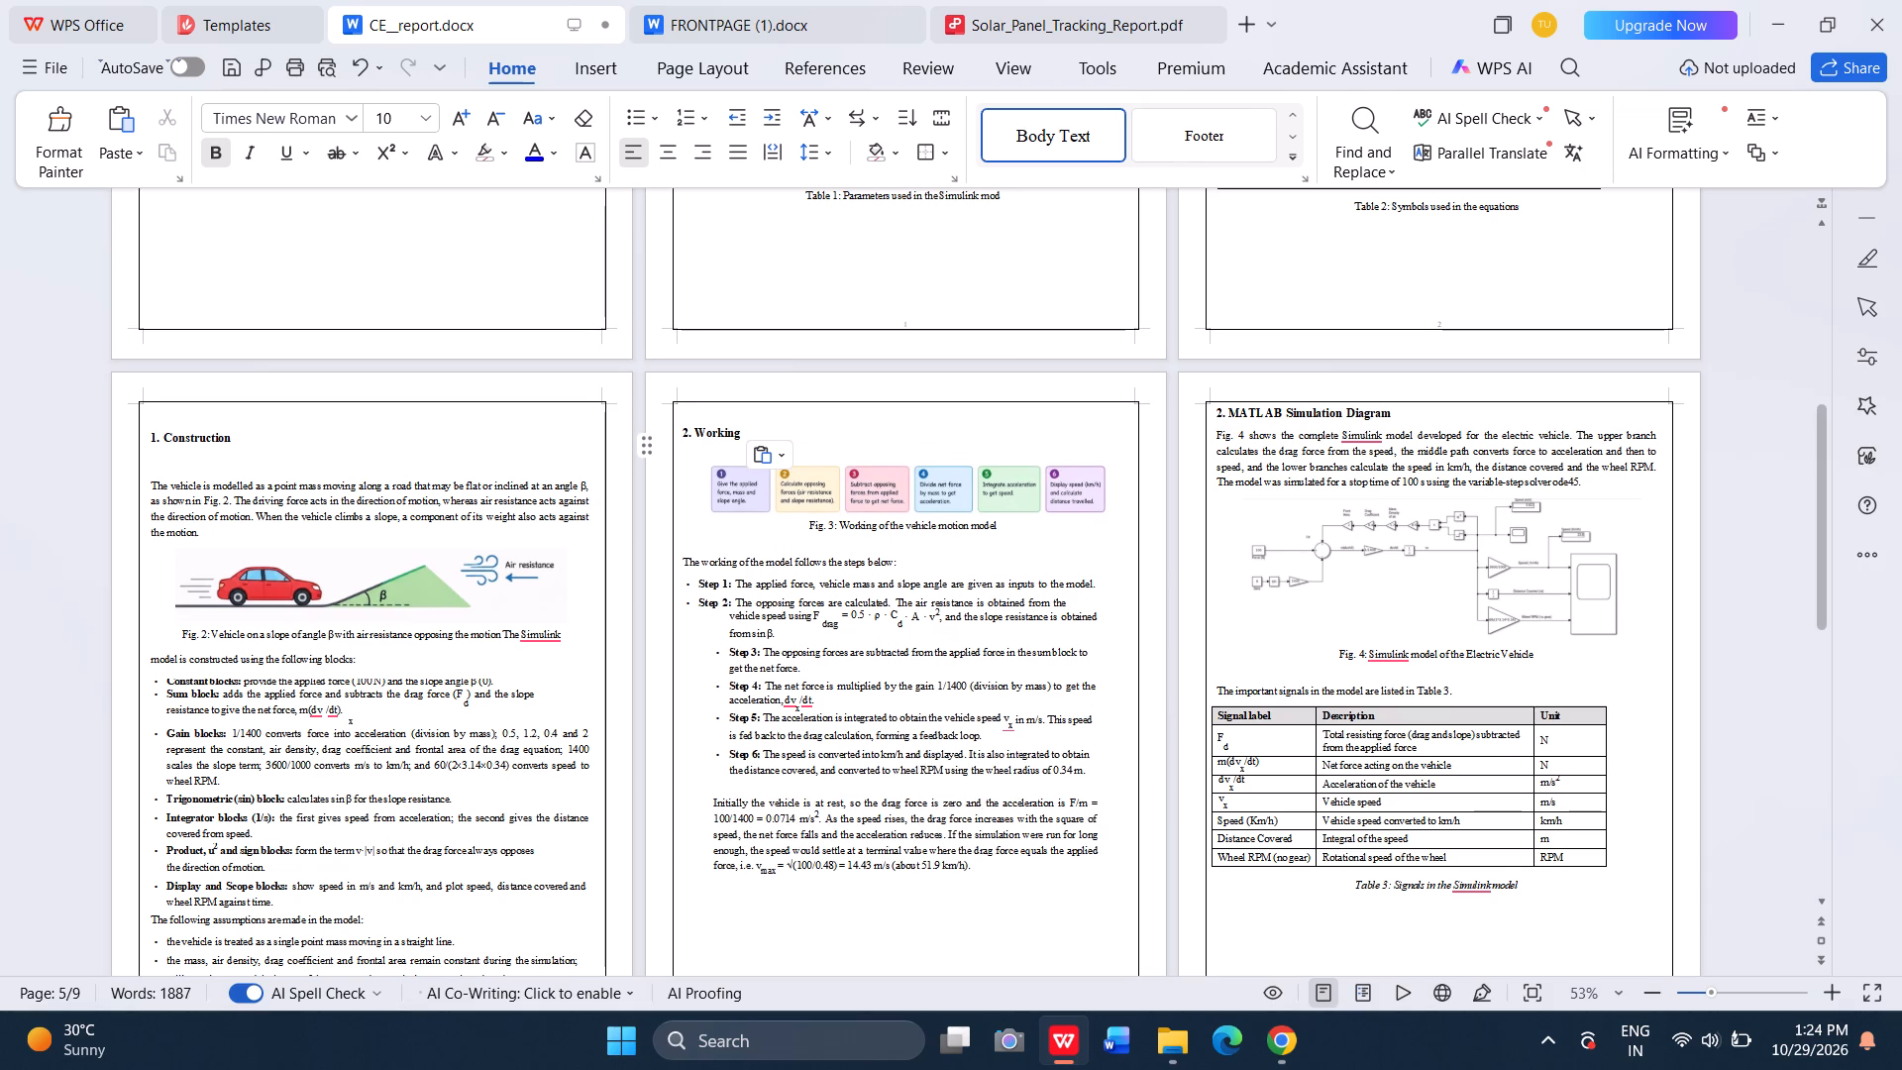
Cut the "MATLAB Simulation Diagram" heading and paste it lower, keeping only one blank line above it.
{"action": "left_click", "coordinate": [1226, 411]}
{"action": "key", "text": "Left"}
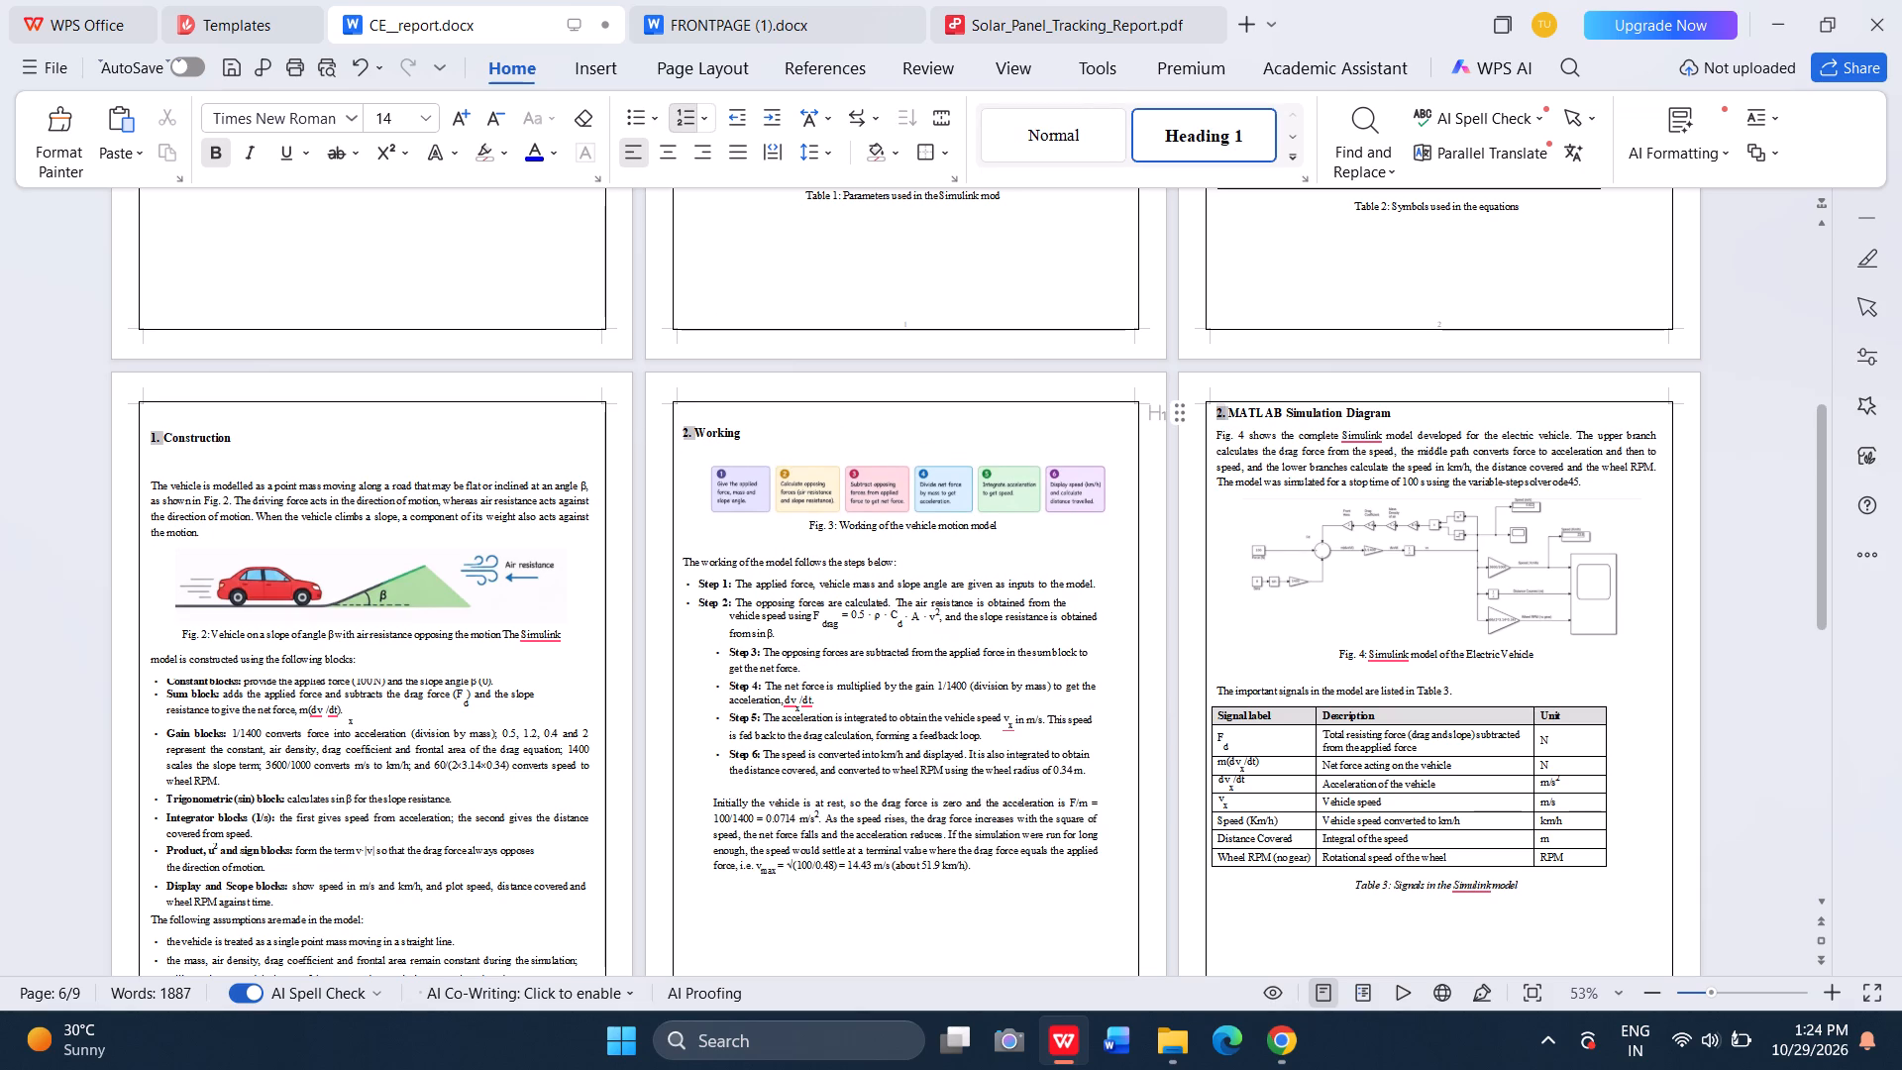
{"action": "left_click_drag", "start_coordinate": [1215, 412], "coordinate": [1401, 407]}
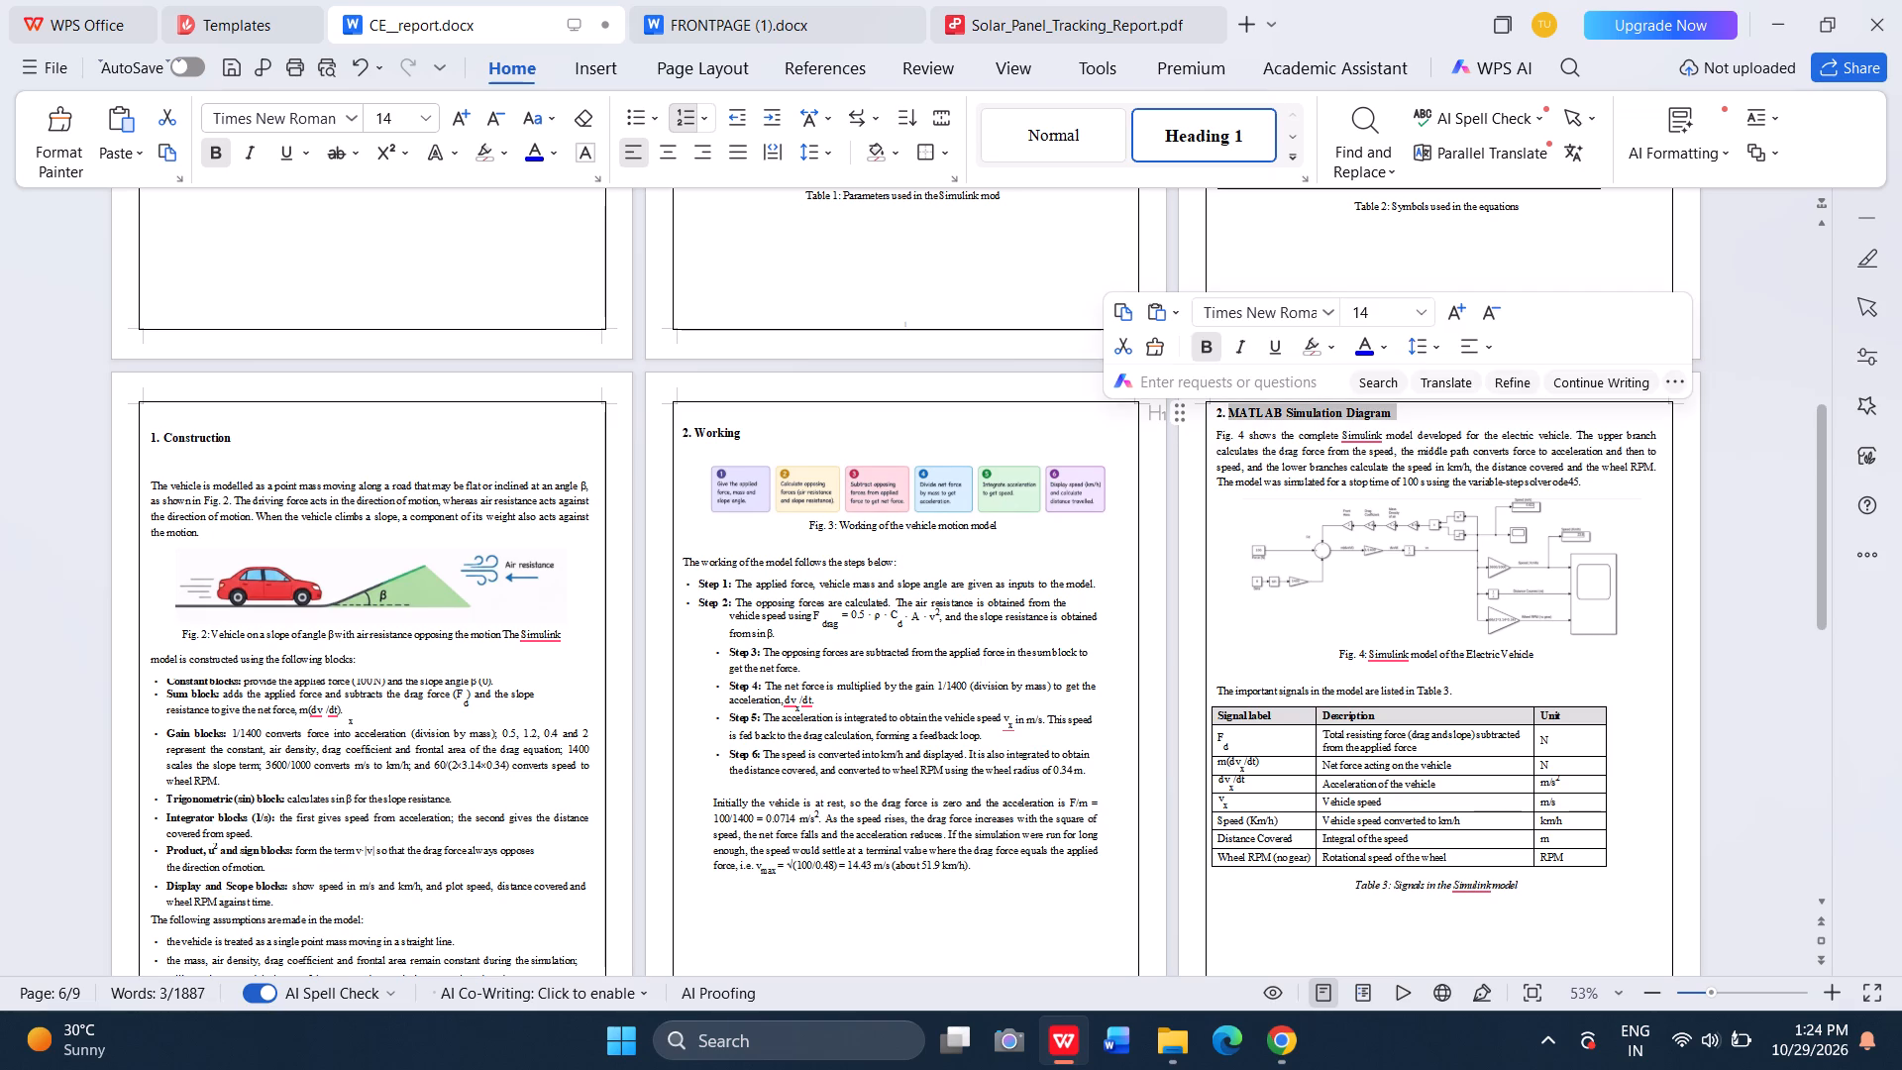
{"action": "key", "text": "ctrl+x"}
{"action": "key", "text": "Return"}
{"action": "key", "text": "Return"}
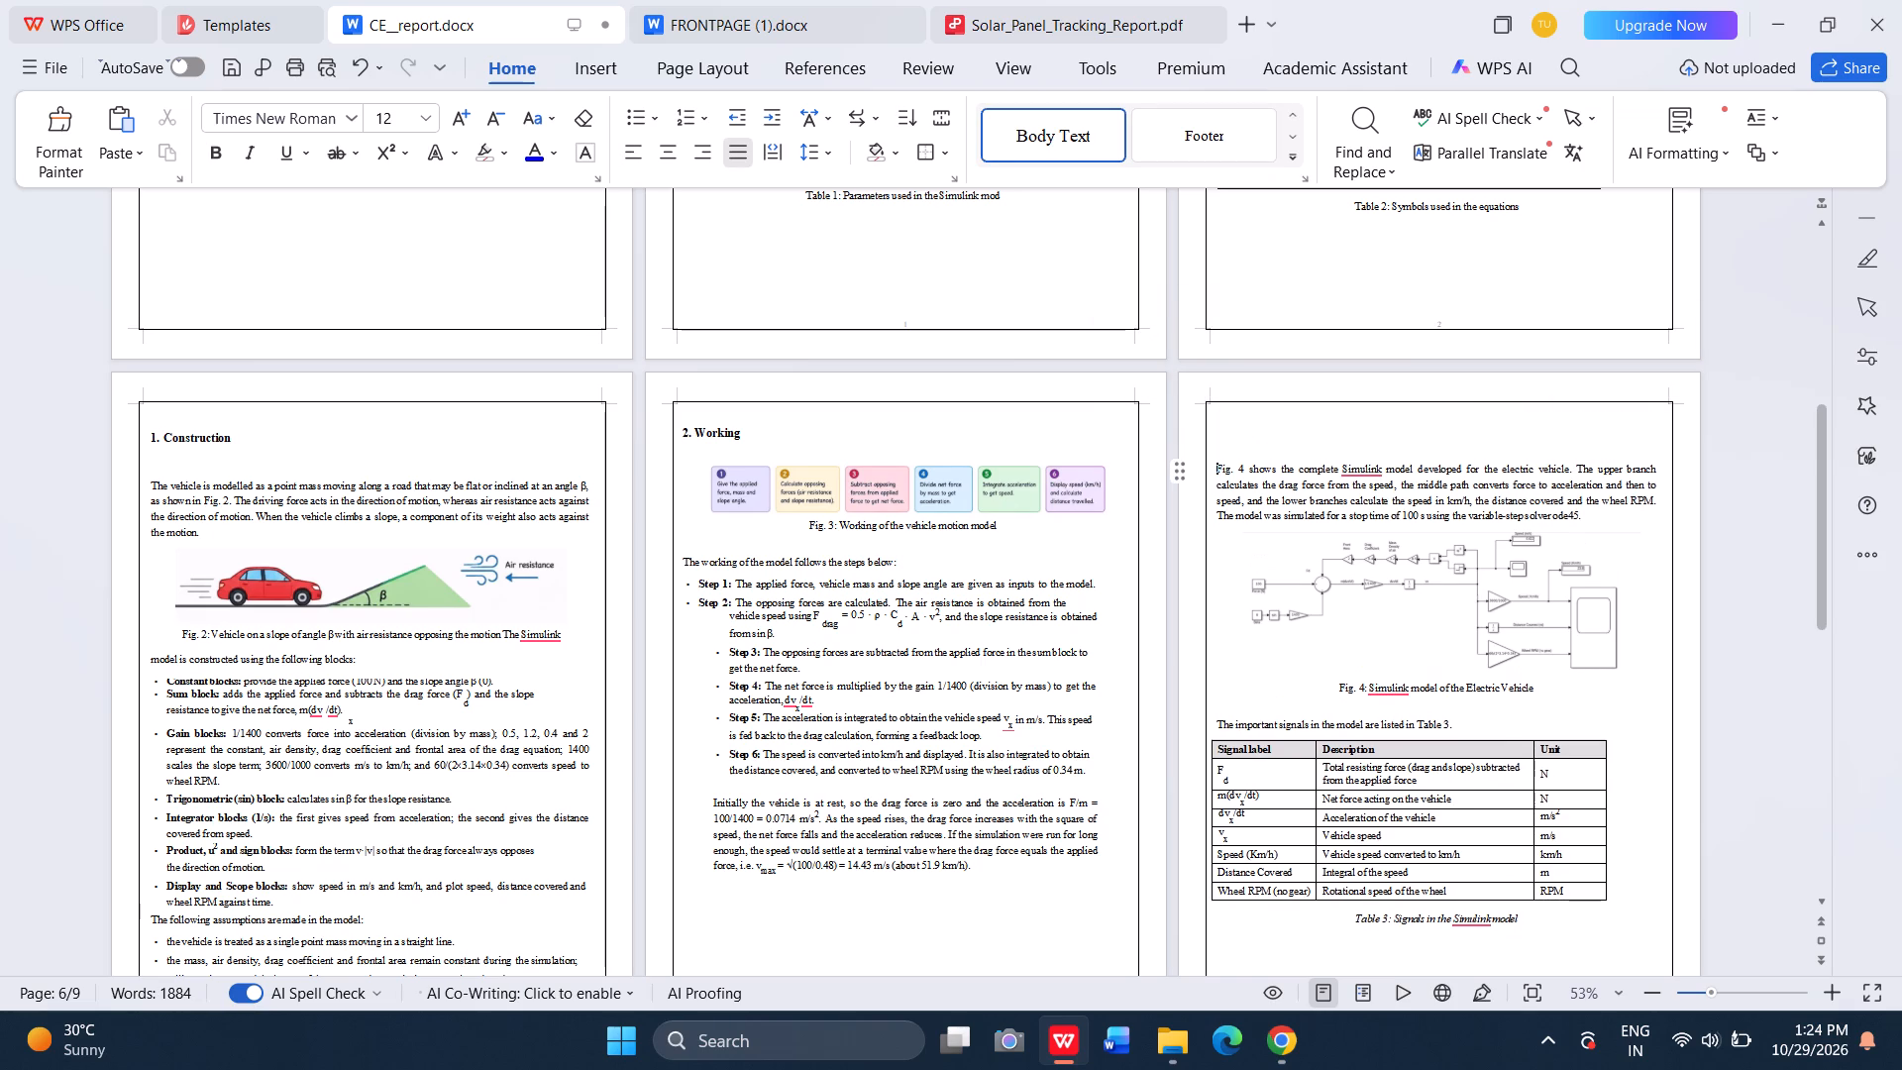
{"action": "key", "text": "ctrl+v"}
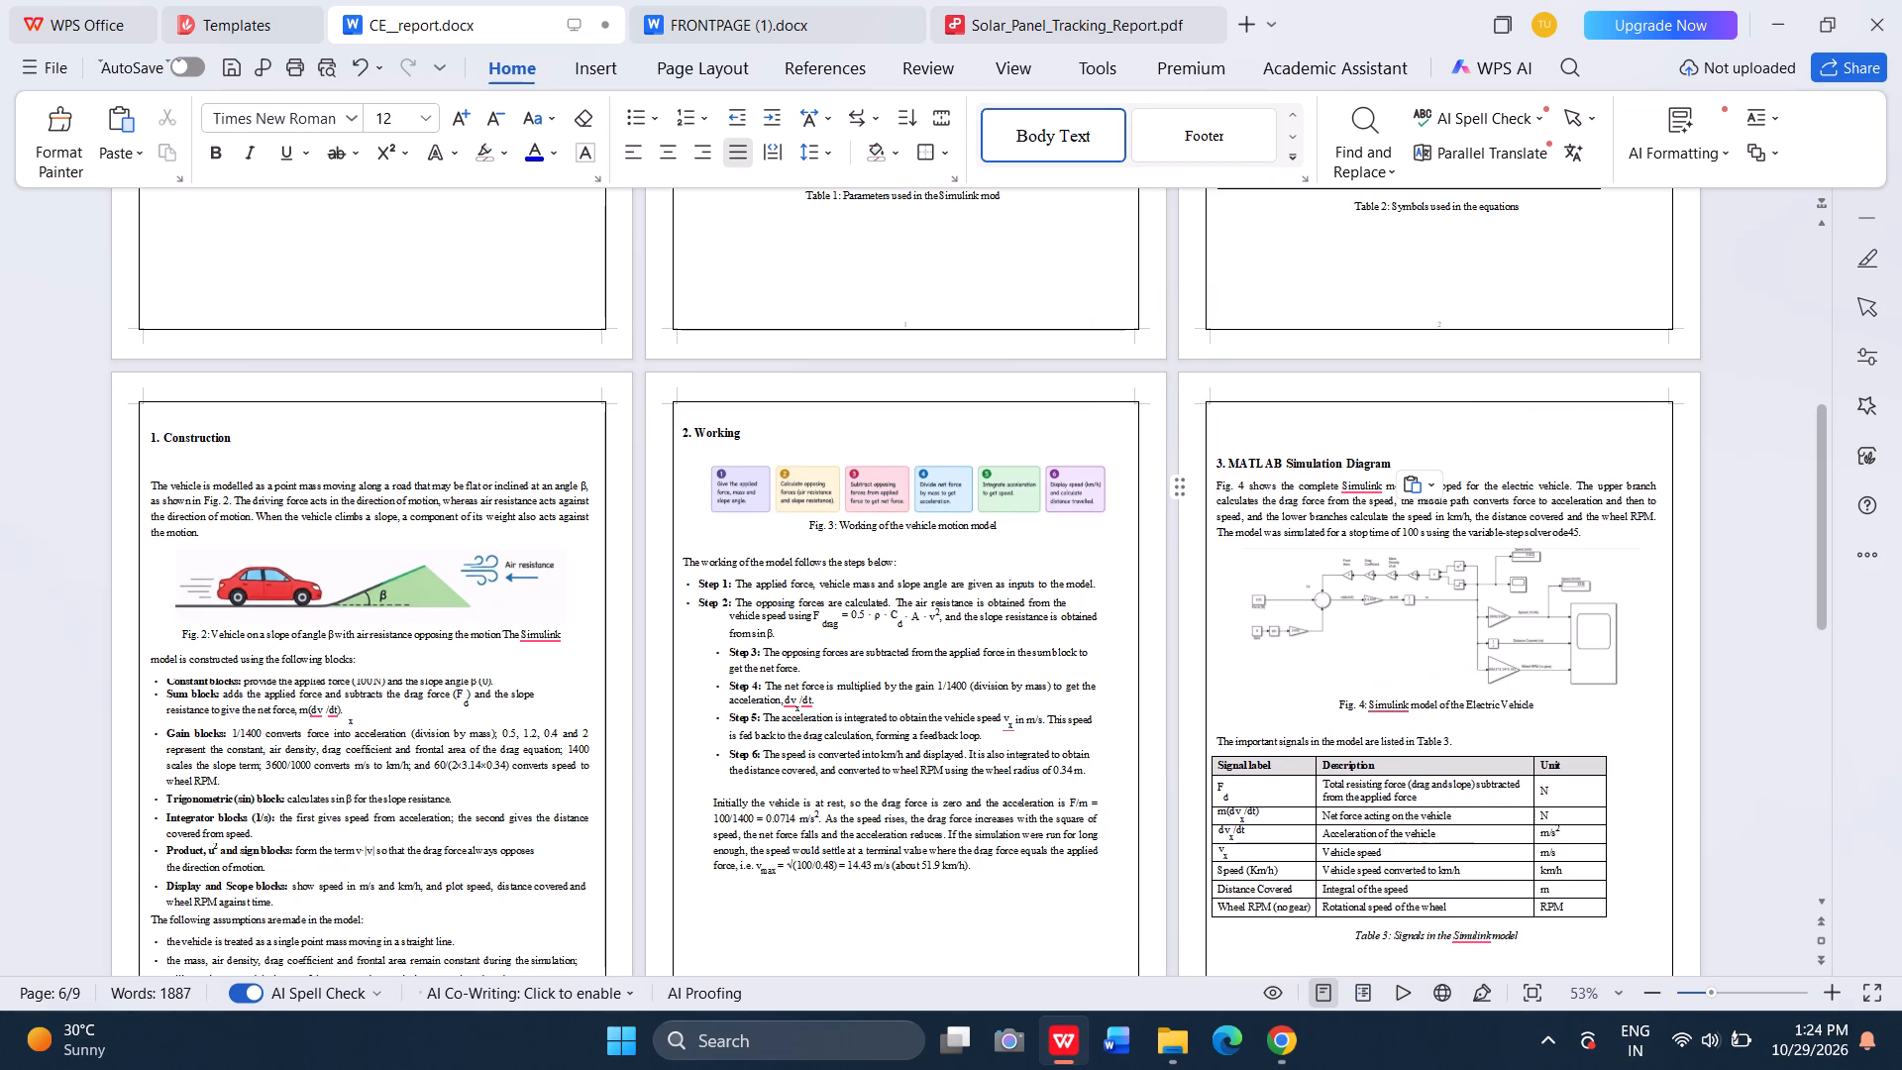
{"action": "left_click", "coordinate": [1213, 445]}
{"action": "key", "text": "BackSpace"}
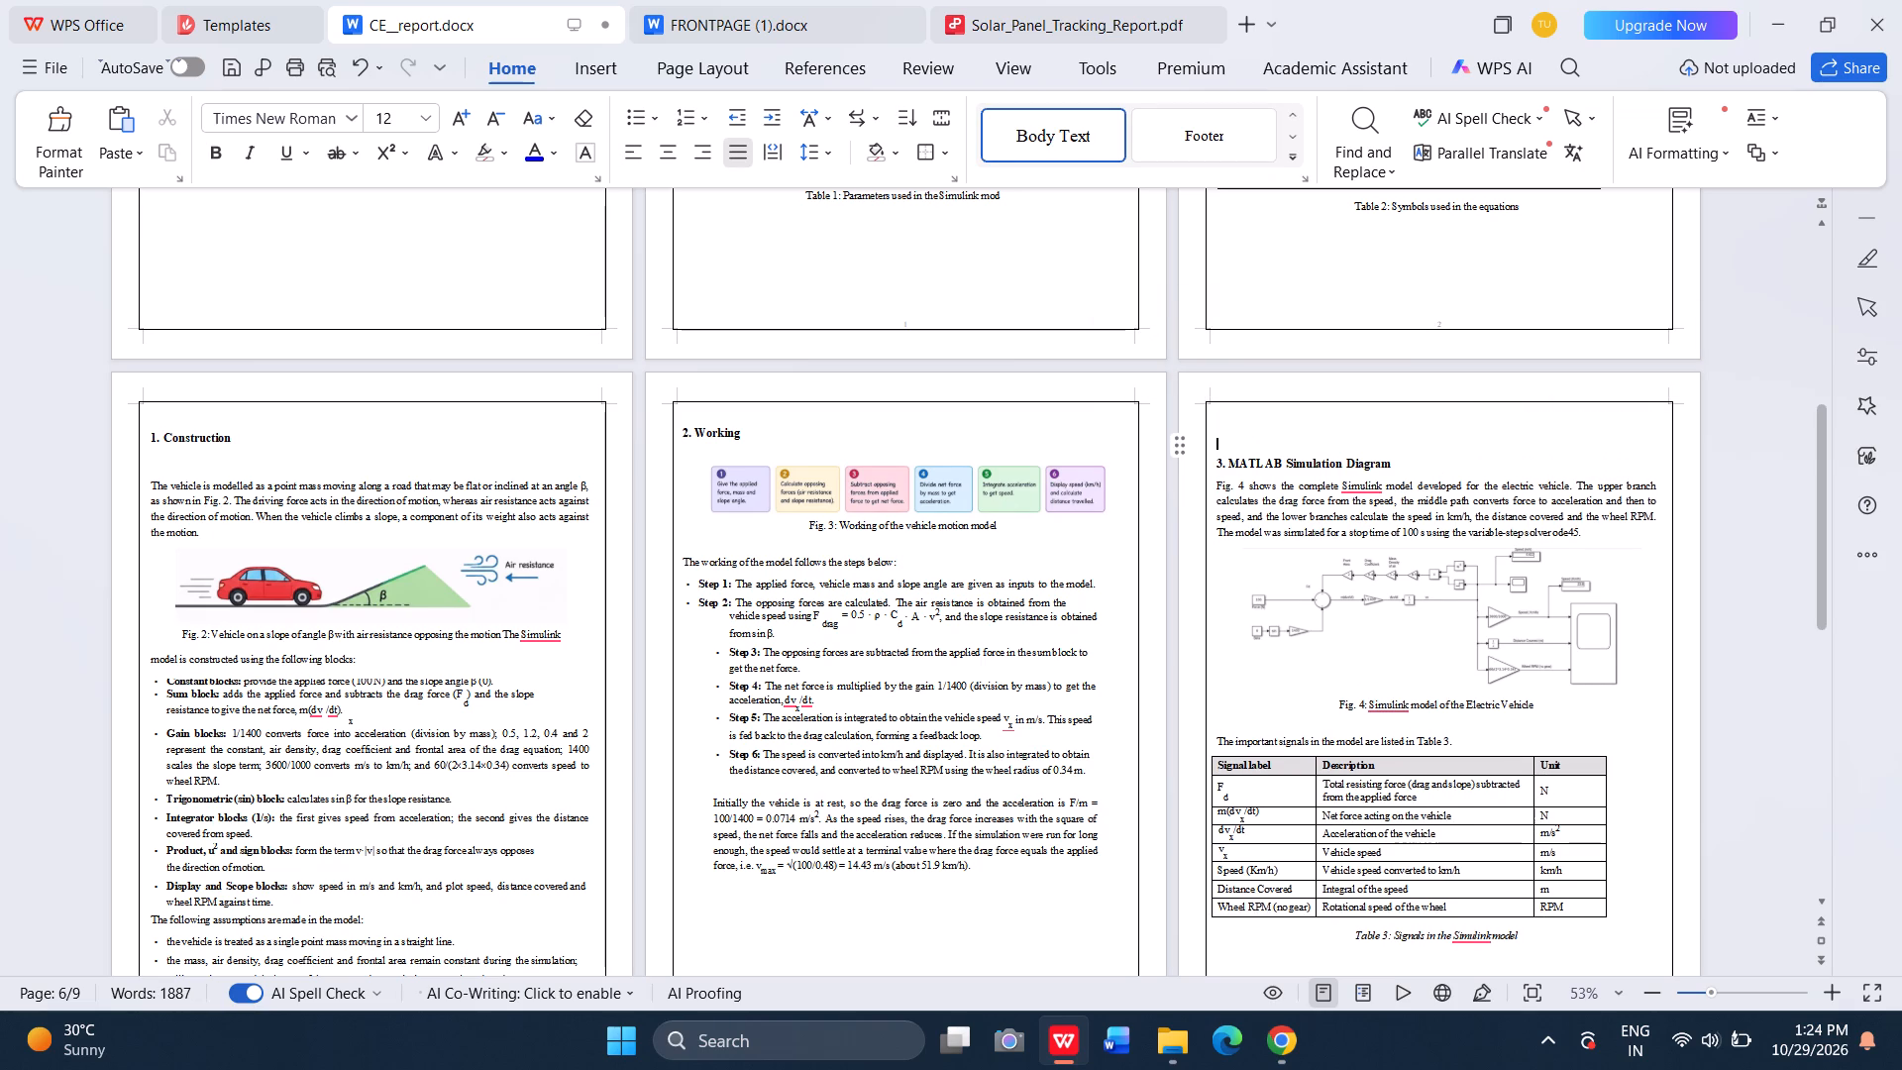
{"action": "key", "text": "BackSpace"}
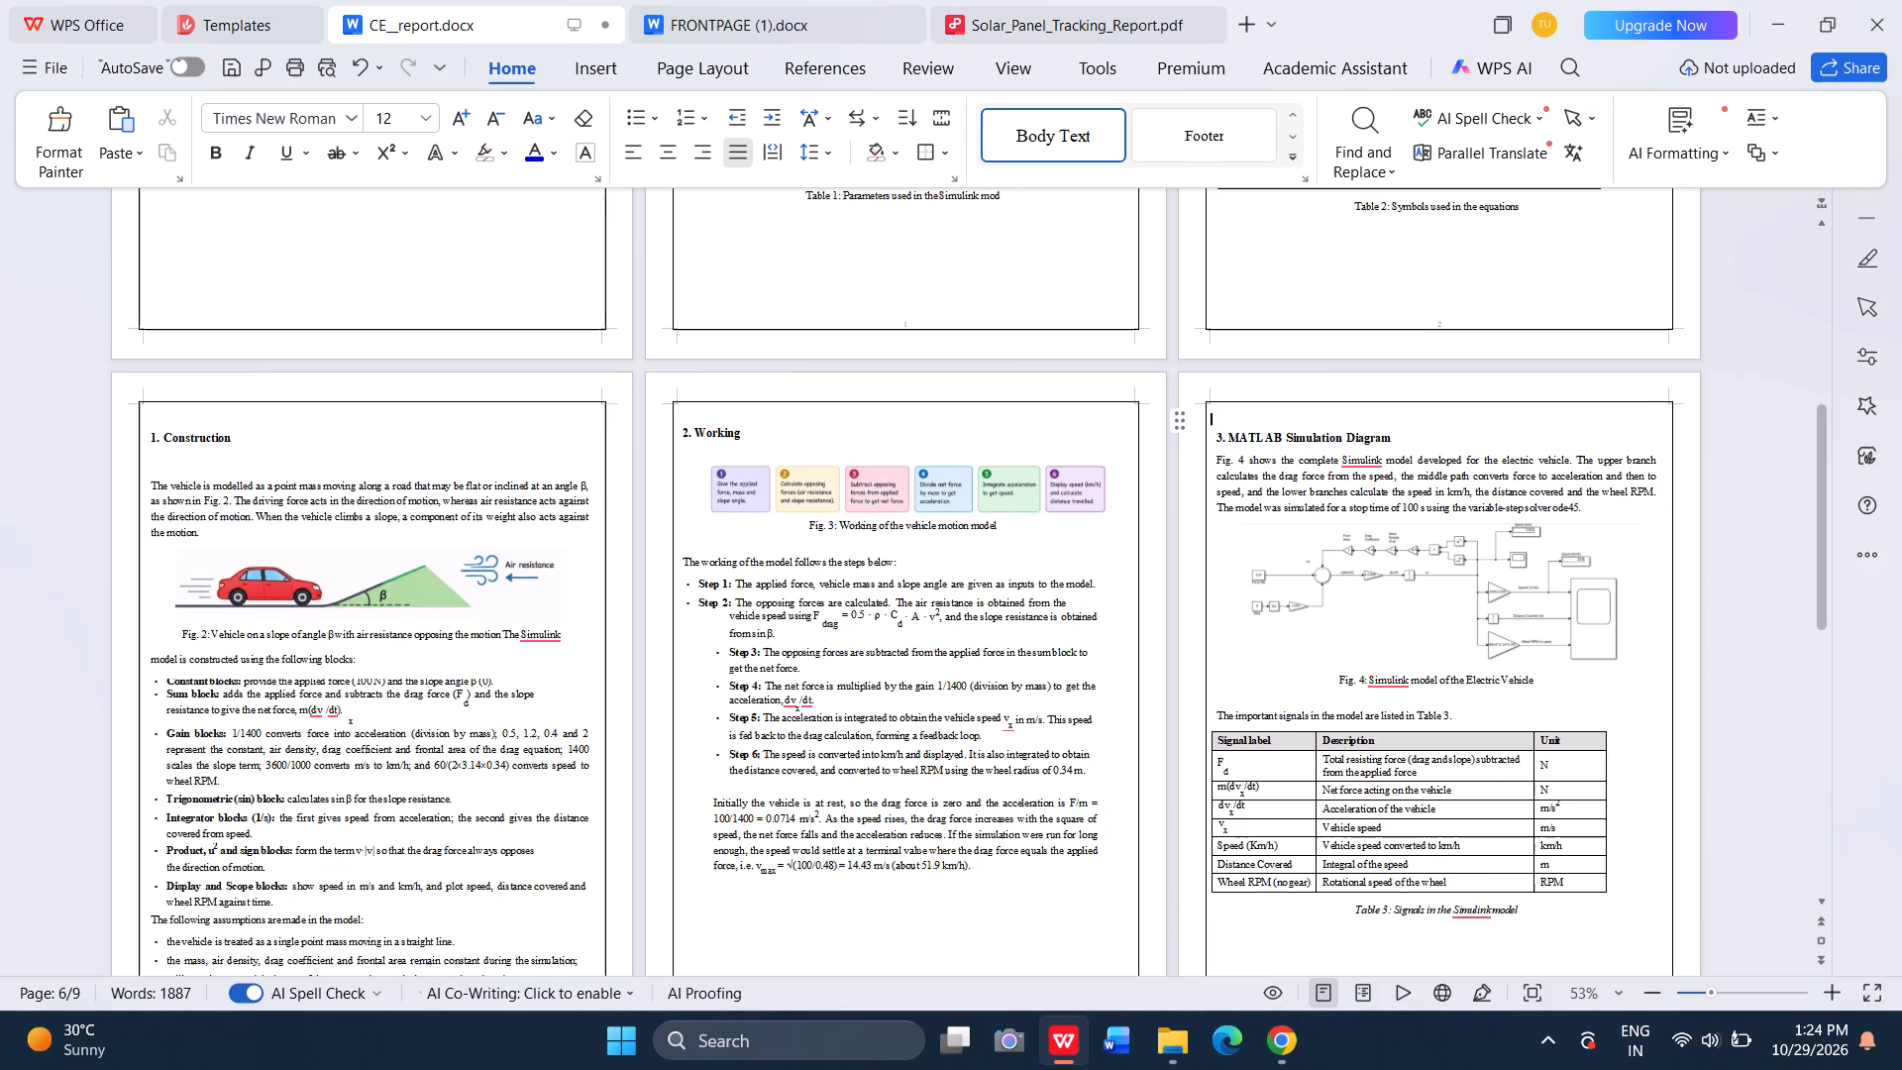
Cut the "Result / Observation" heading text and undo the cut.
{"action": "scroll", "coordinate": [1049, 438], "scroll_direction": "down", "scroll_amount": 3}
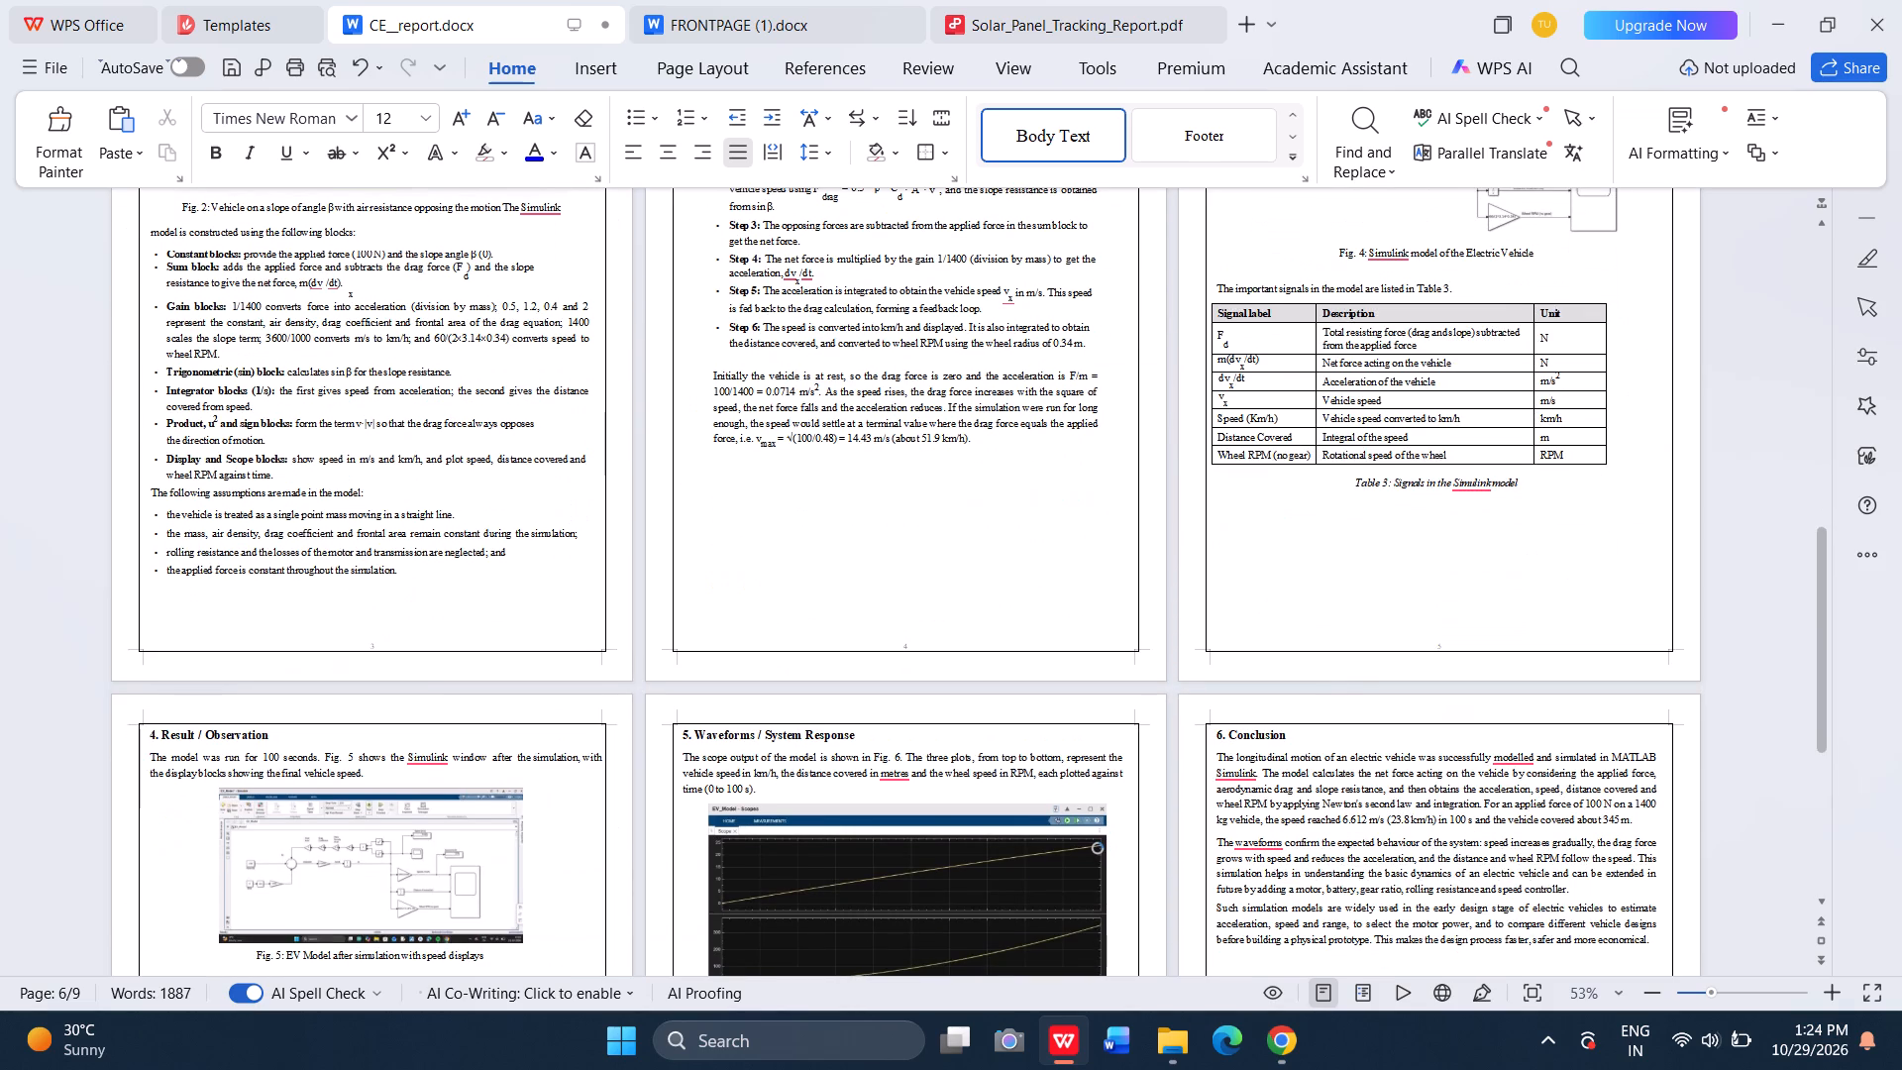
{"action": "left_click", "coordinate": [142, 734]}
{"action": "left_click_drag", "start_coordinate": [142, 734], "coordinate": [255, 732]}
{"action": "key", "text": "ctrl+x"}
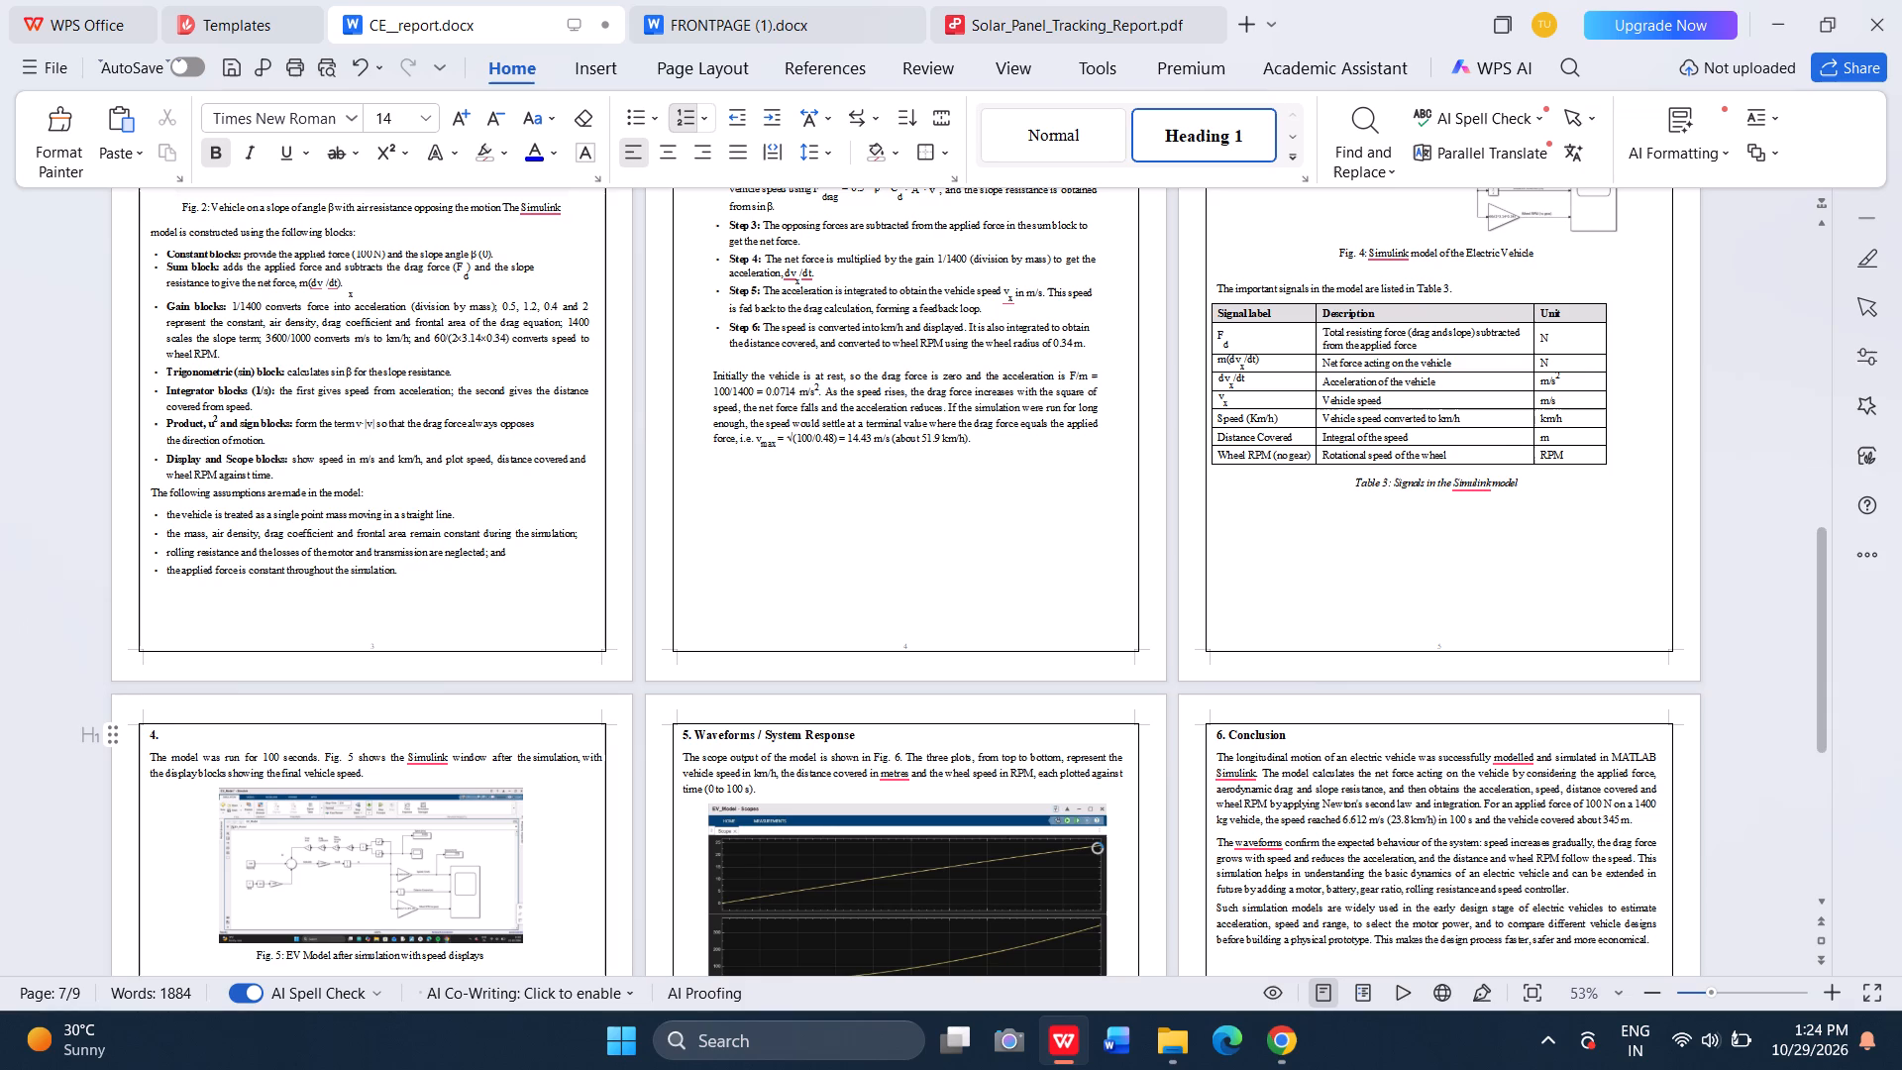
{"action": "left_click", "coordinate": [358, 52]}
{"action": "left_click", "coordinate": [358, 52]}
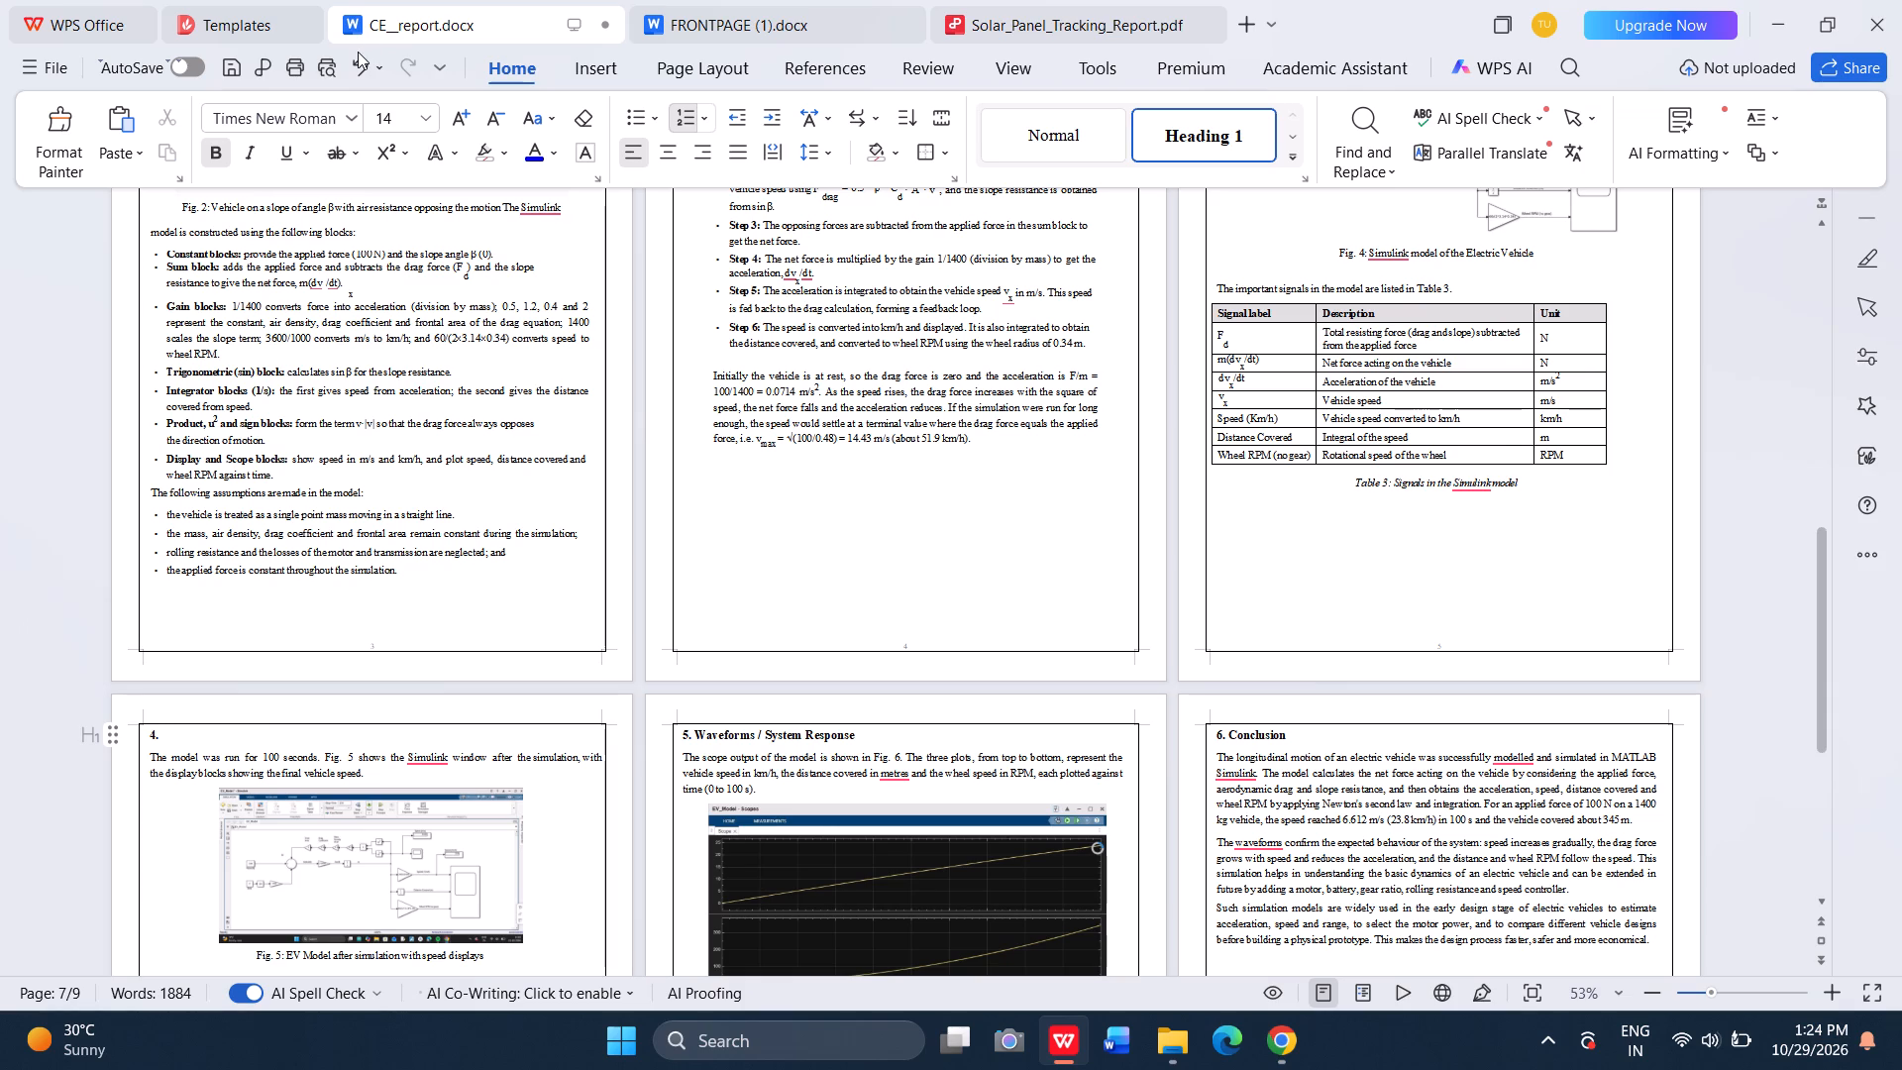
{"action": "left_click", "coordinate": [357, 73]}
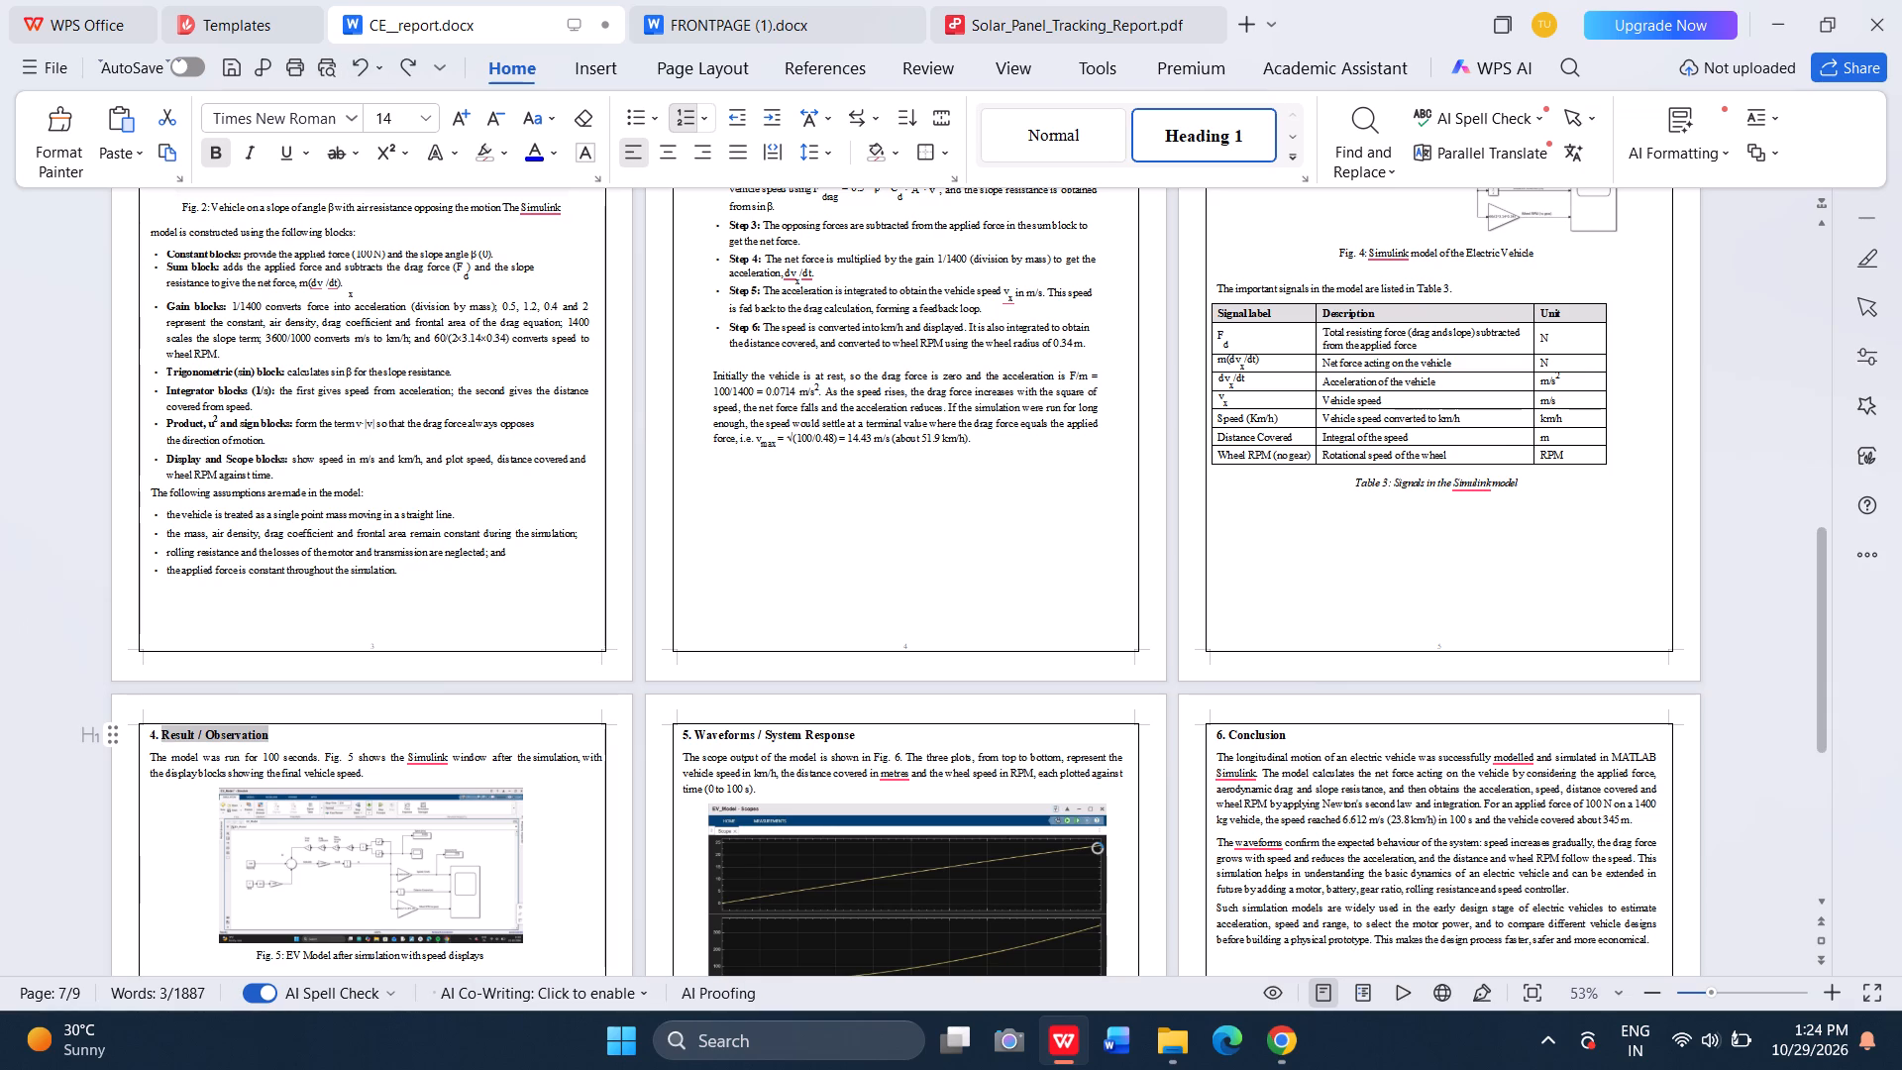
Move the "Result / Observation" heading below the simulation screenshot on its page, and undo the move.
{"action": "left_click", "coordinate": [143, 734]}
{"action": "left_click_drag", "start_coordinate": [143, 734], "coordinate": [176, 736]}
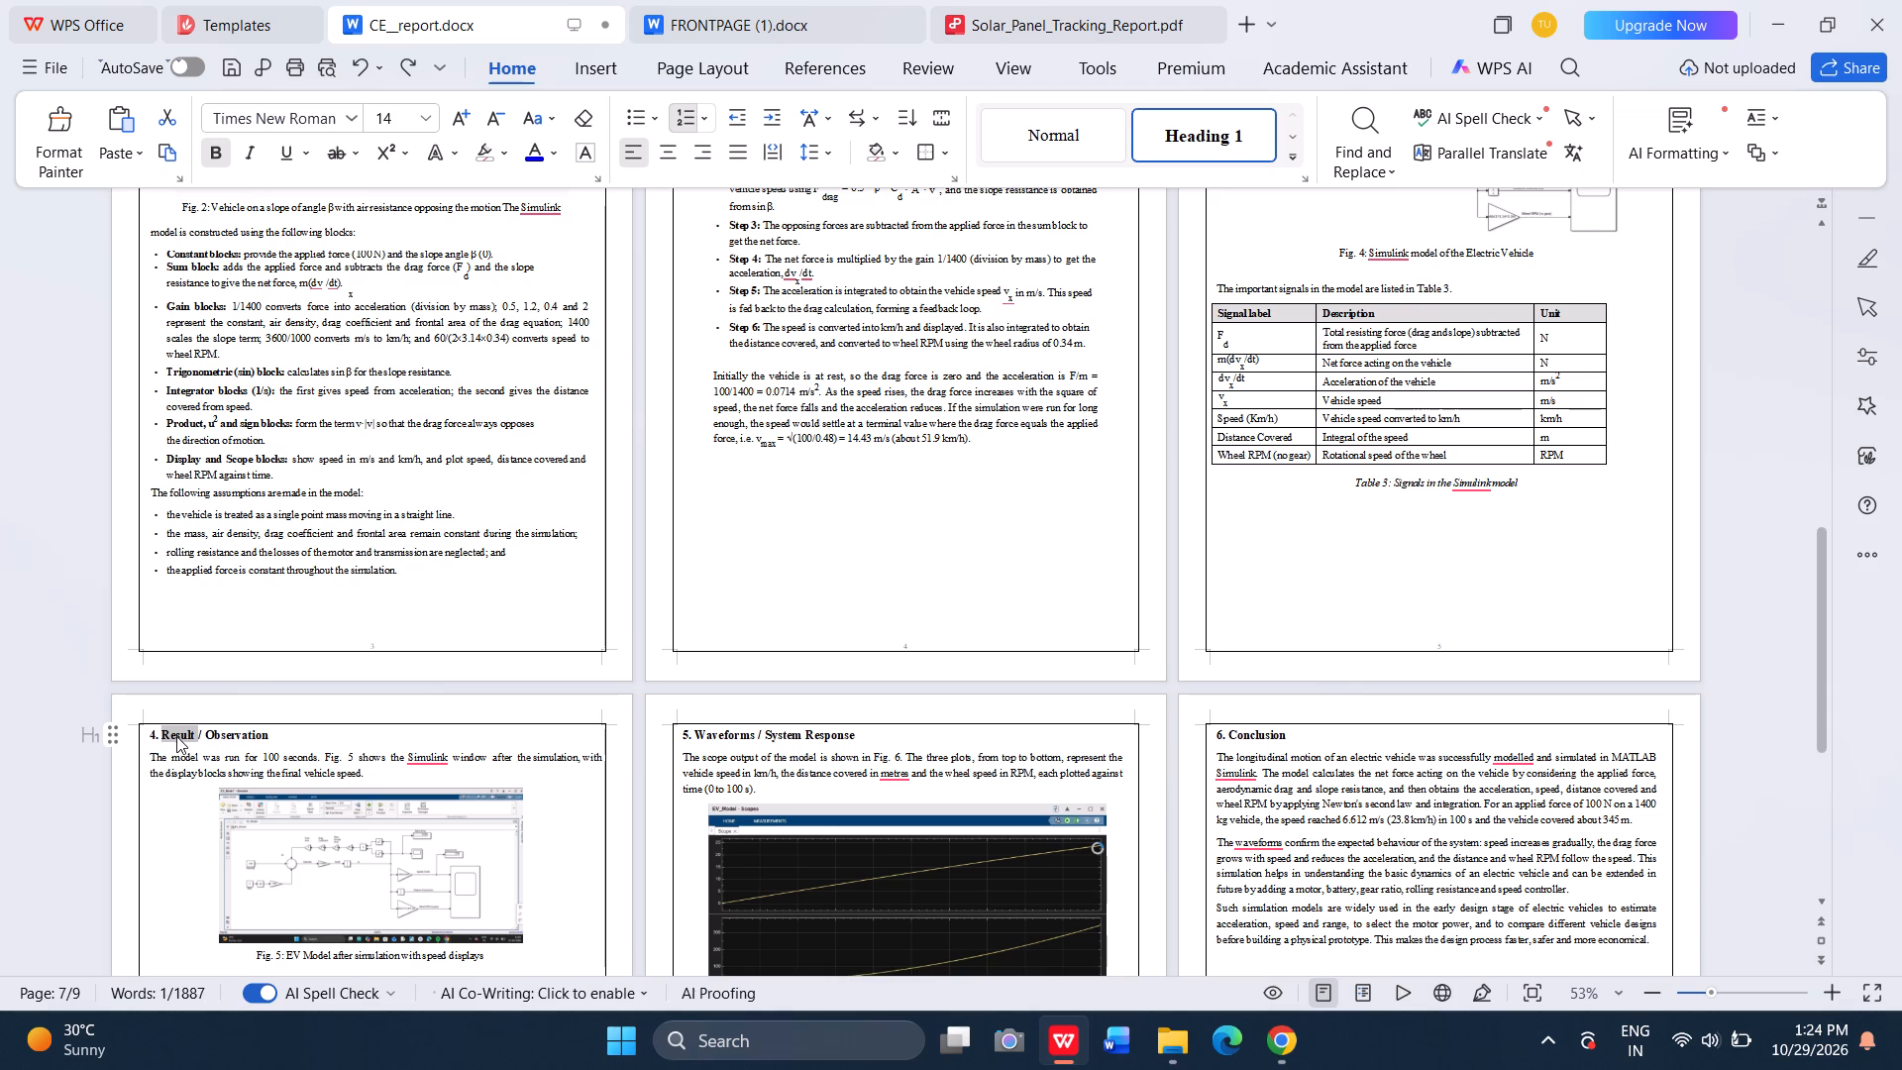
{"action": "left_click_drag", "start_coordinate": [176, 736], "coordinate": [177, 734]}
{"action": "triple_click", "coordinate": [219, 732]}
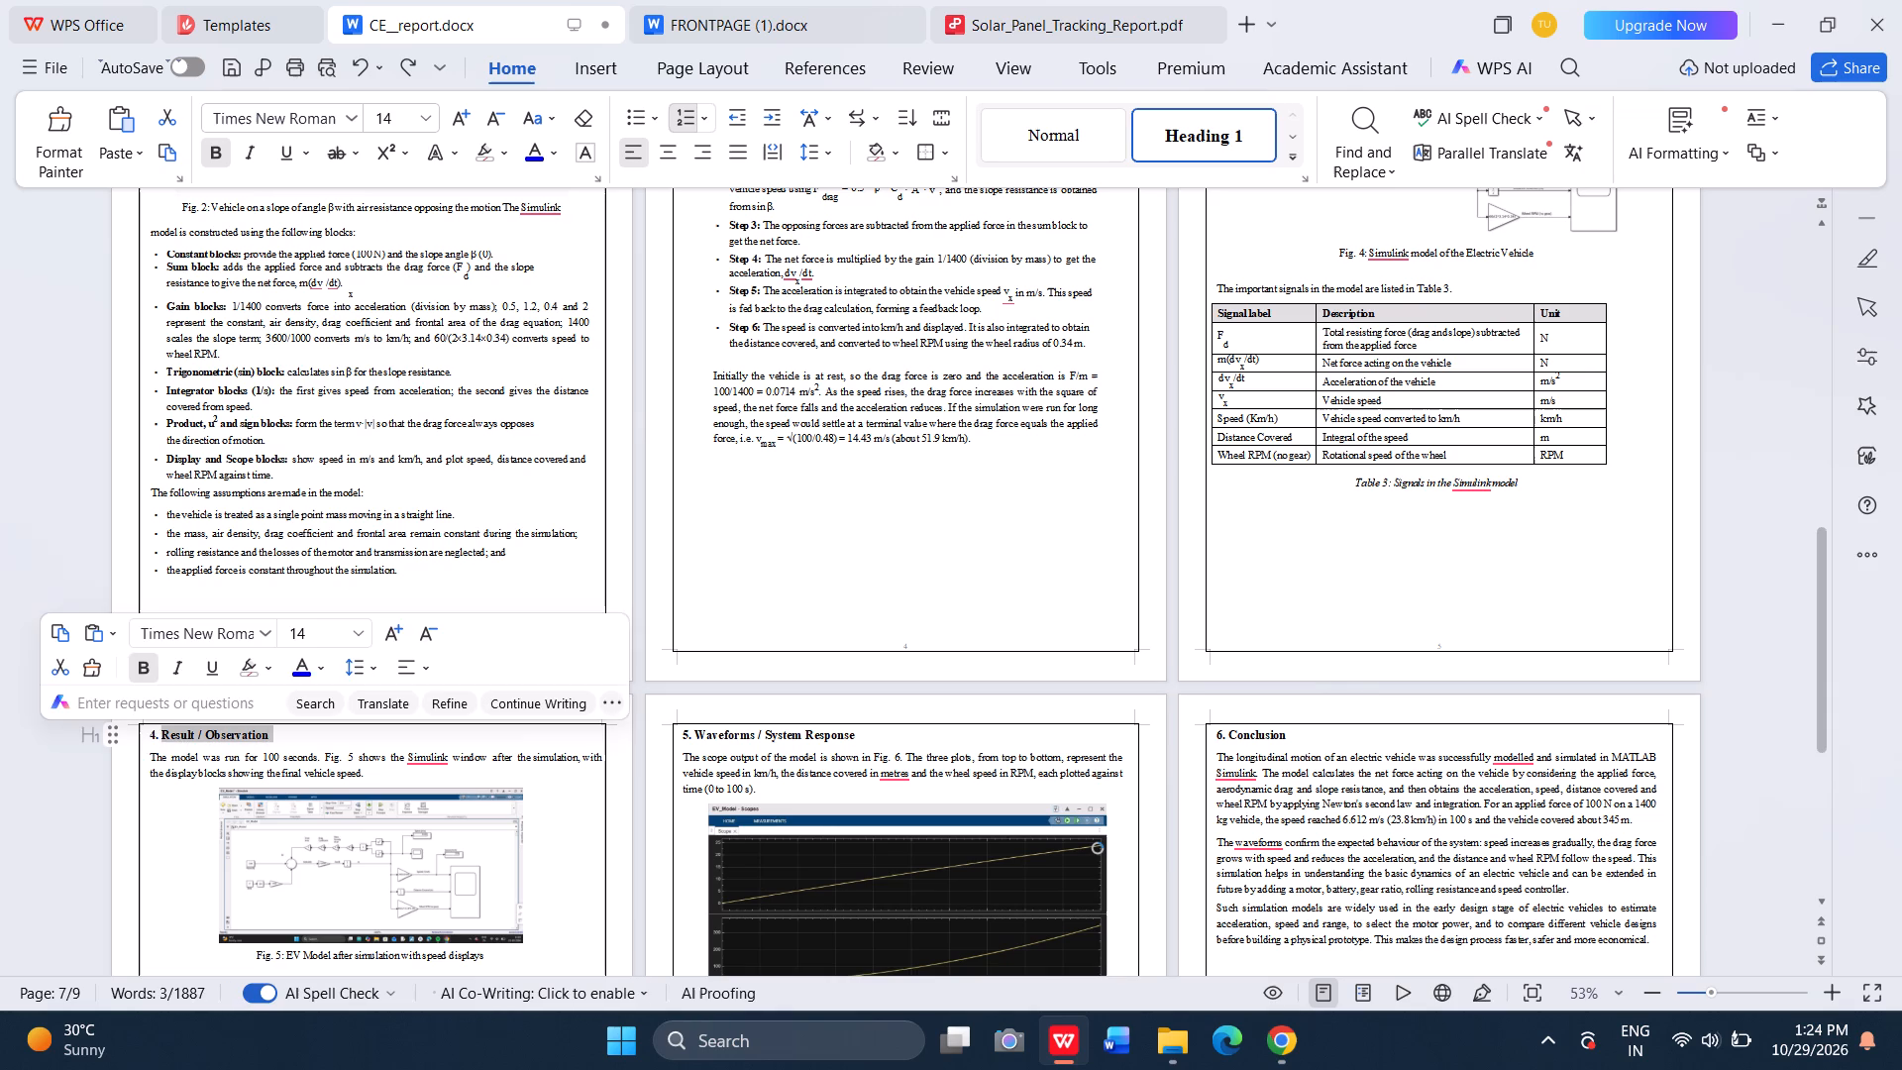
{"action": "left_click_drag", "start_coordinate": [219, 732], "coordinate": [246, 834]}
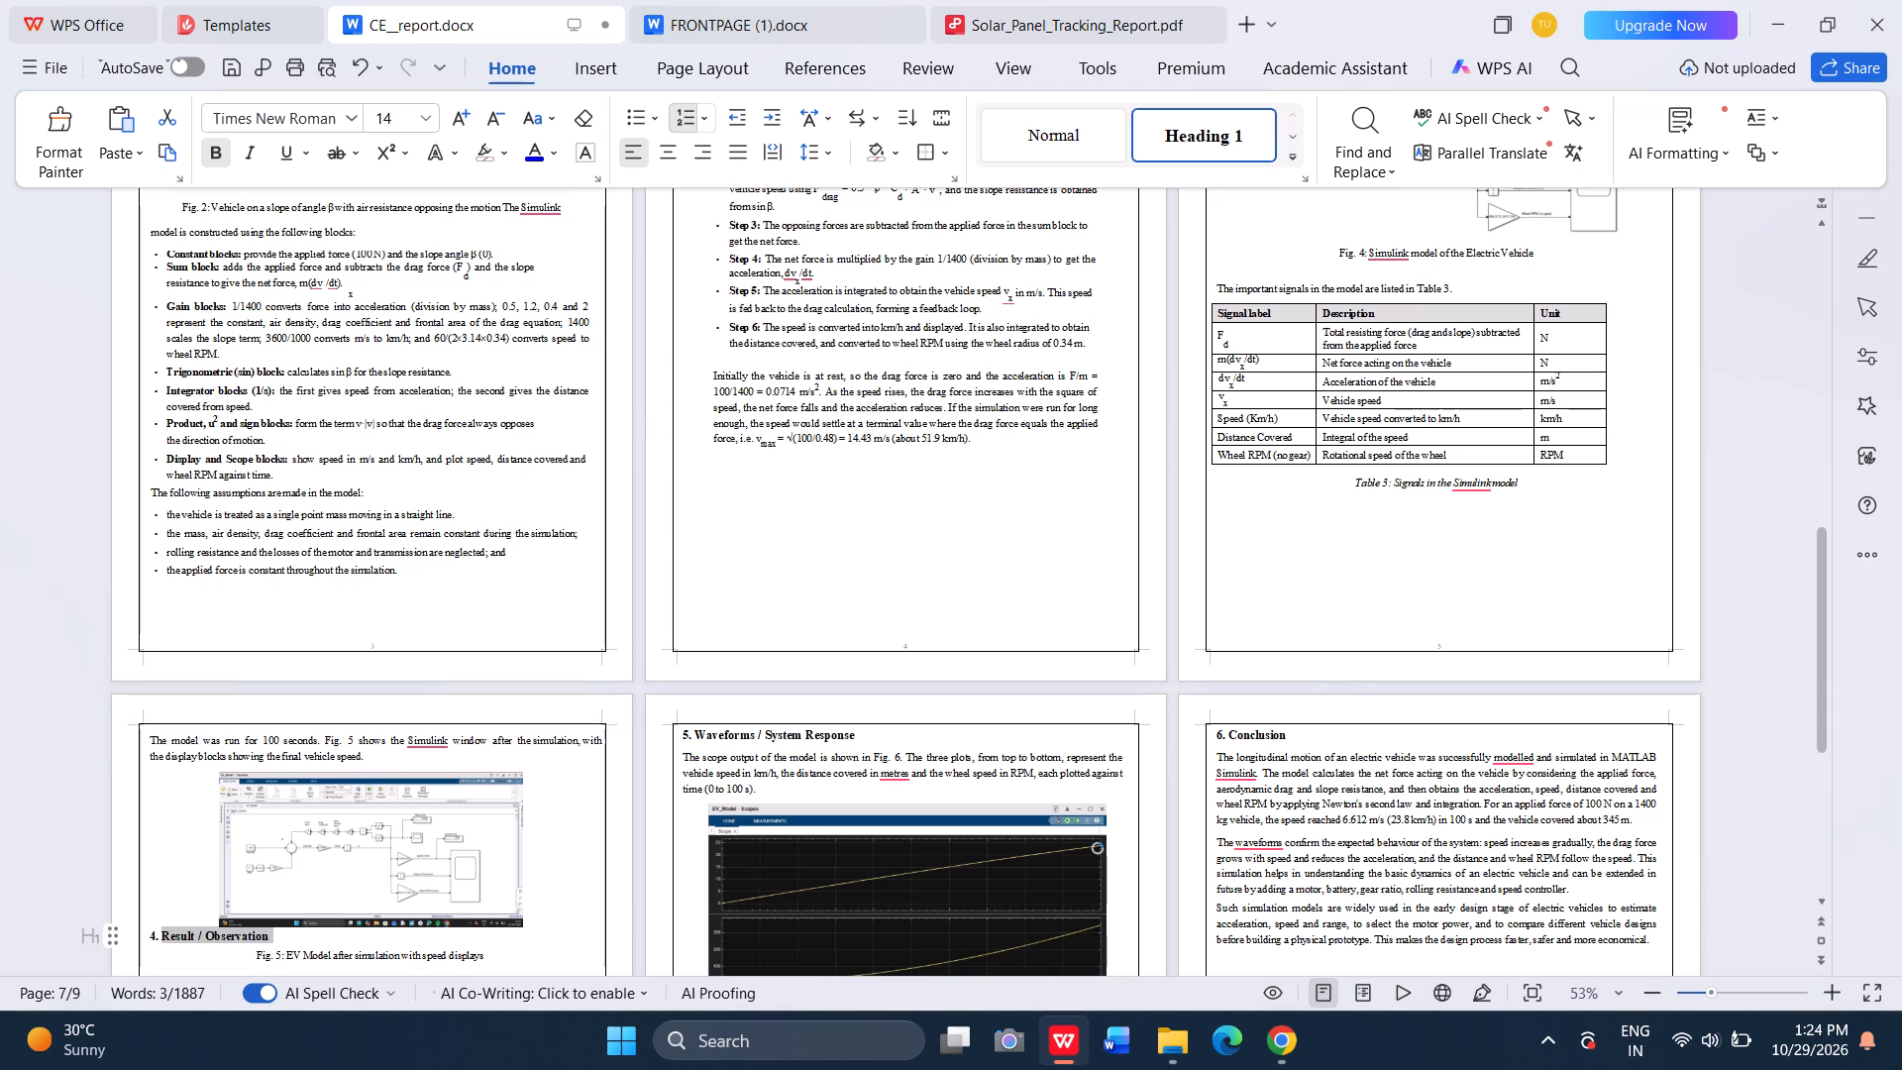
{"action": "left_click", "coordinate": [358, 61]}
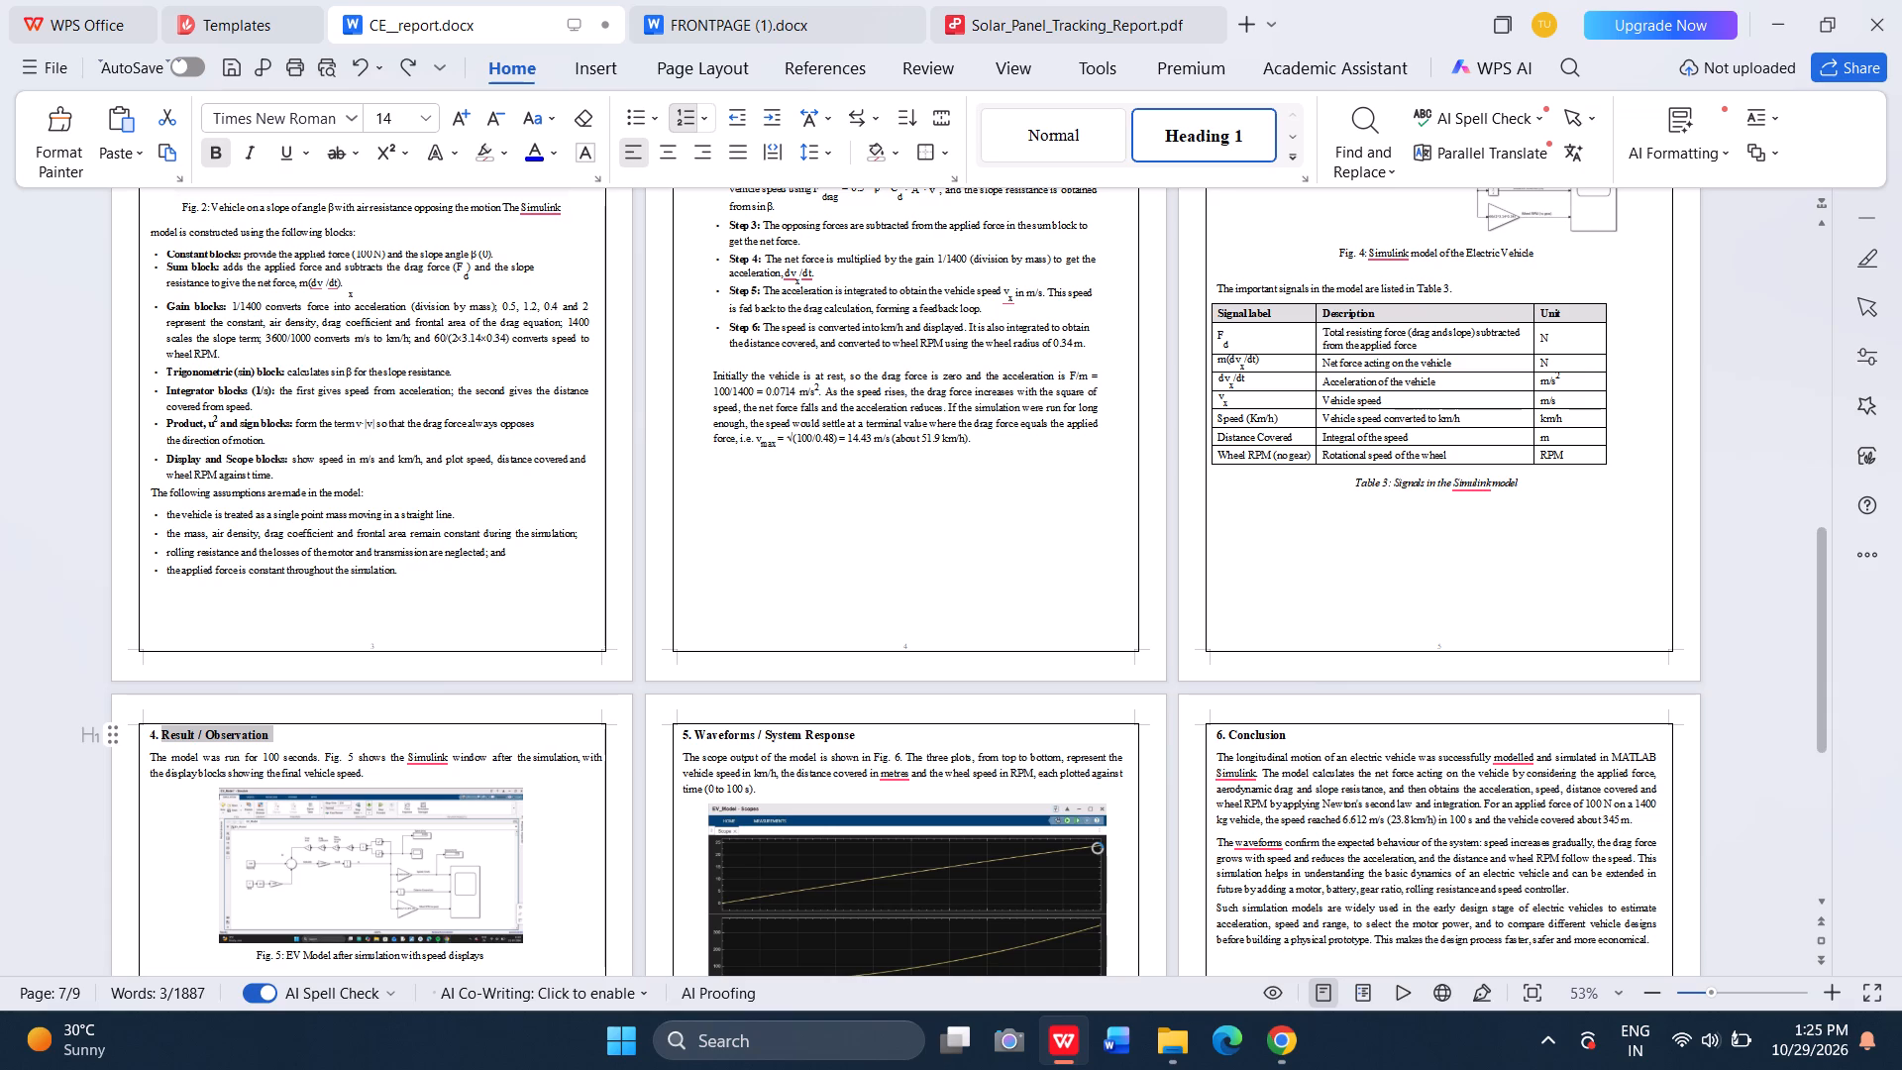
Cut the "Result / Observation" heading and paste it one line lower, leaving one blank line above it and none below.
{"action": "left_click", "coordinate": [306, 726]}
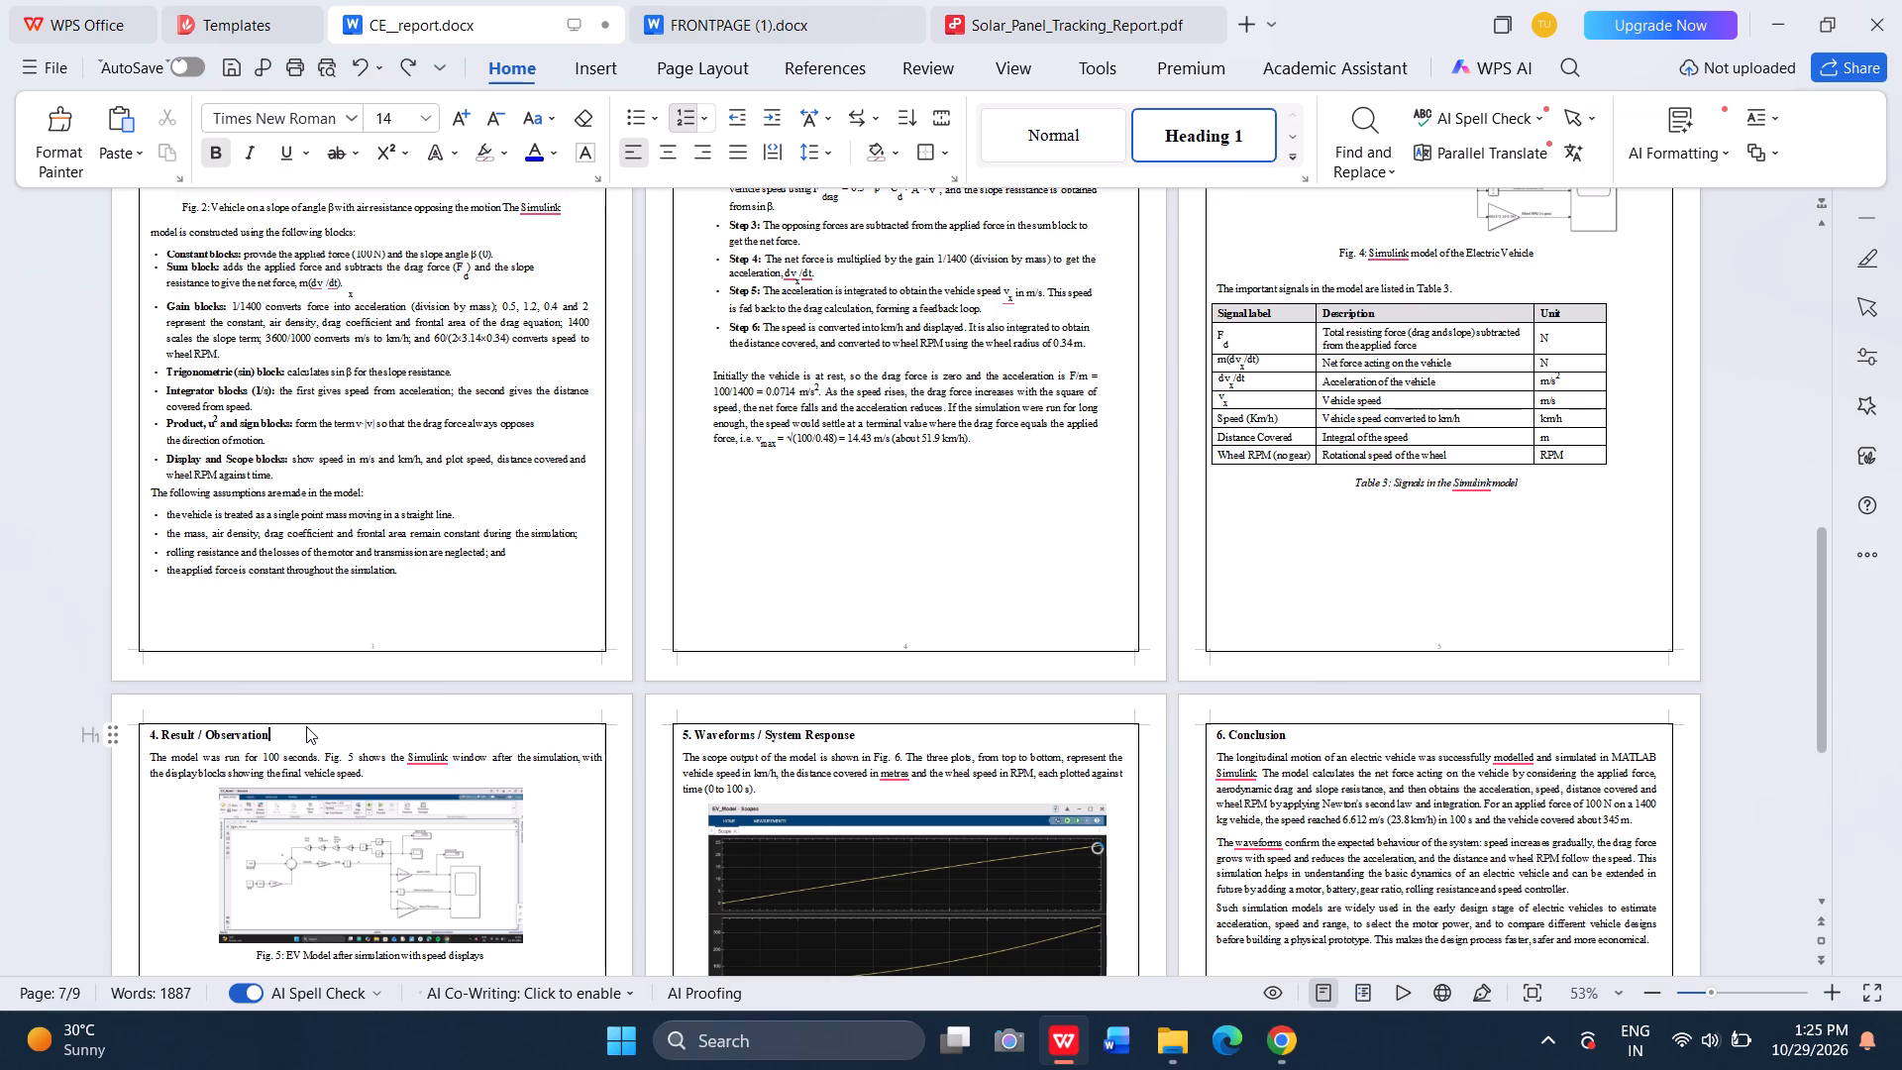
{"action": "triple_click", "coordinate": [173, 737]}
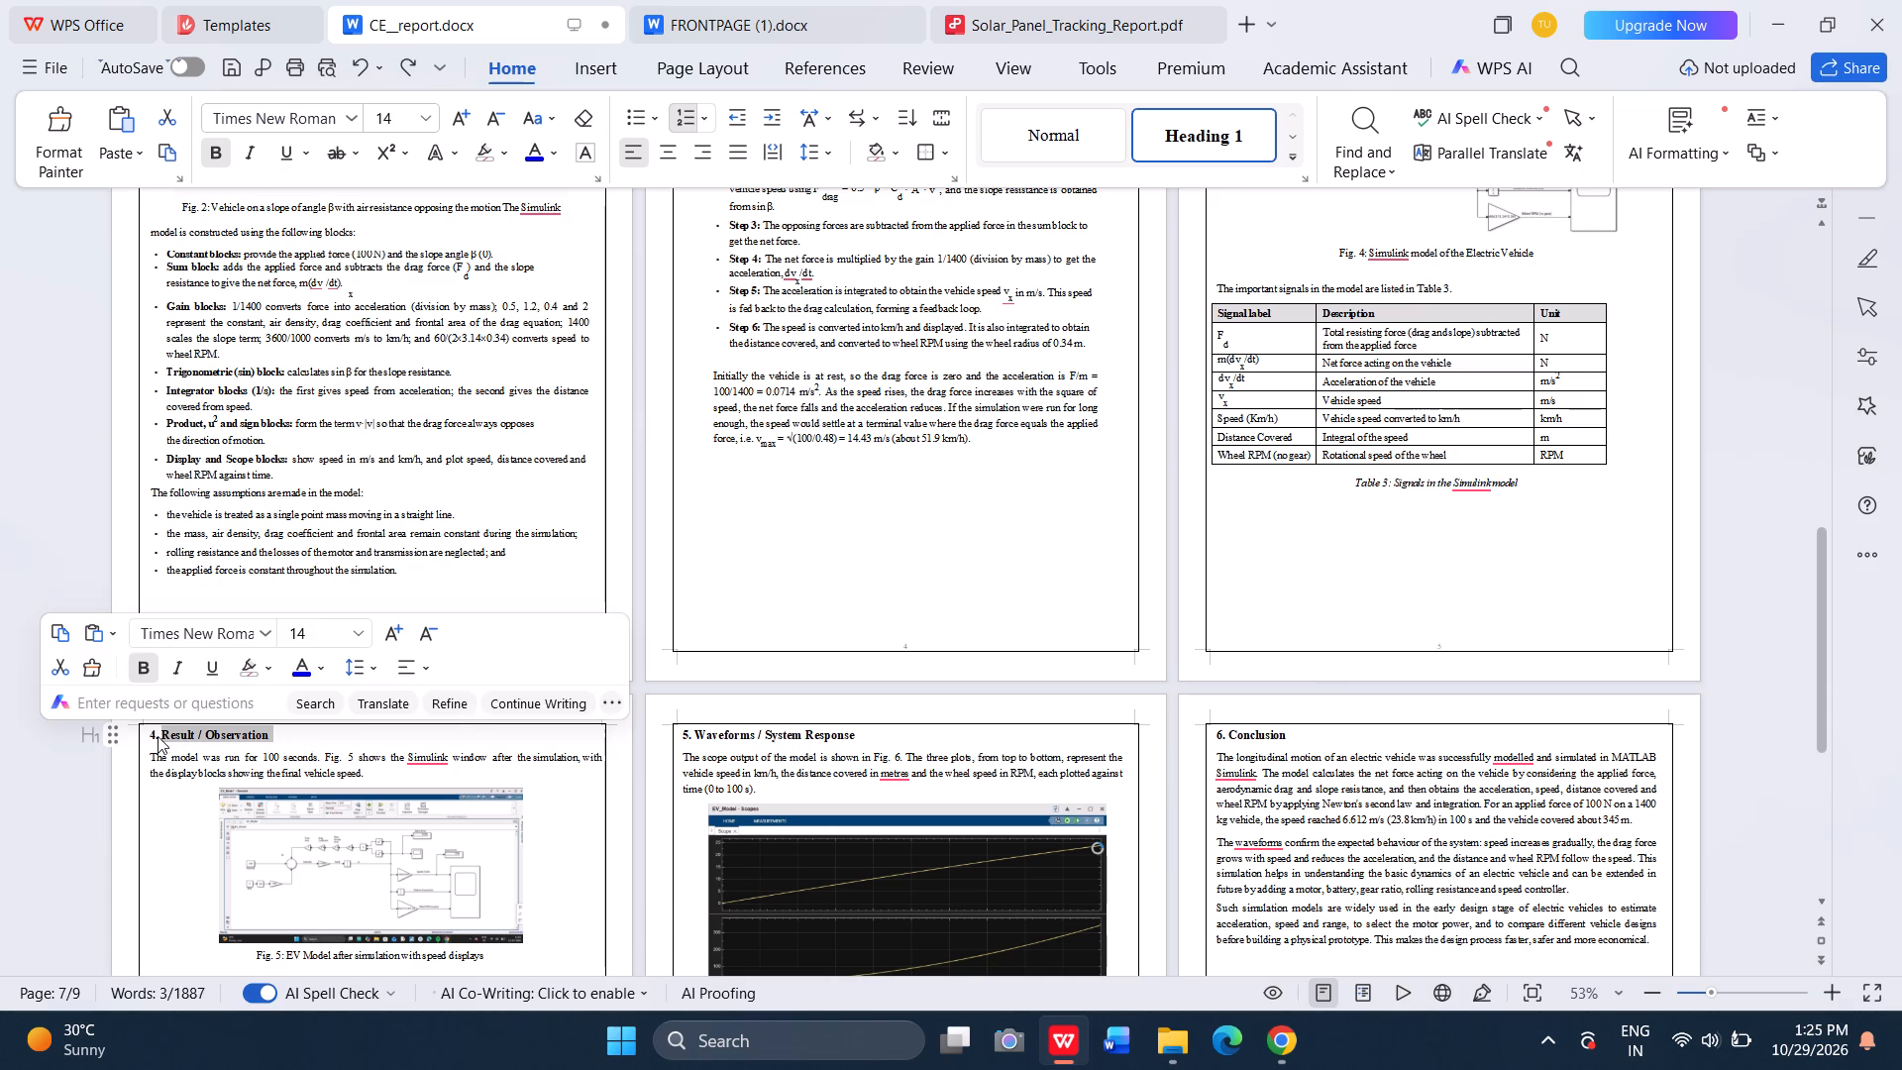
{"action": "left_click", "coordinate": [144, 735]}
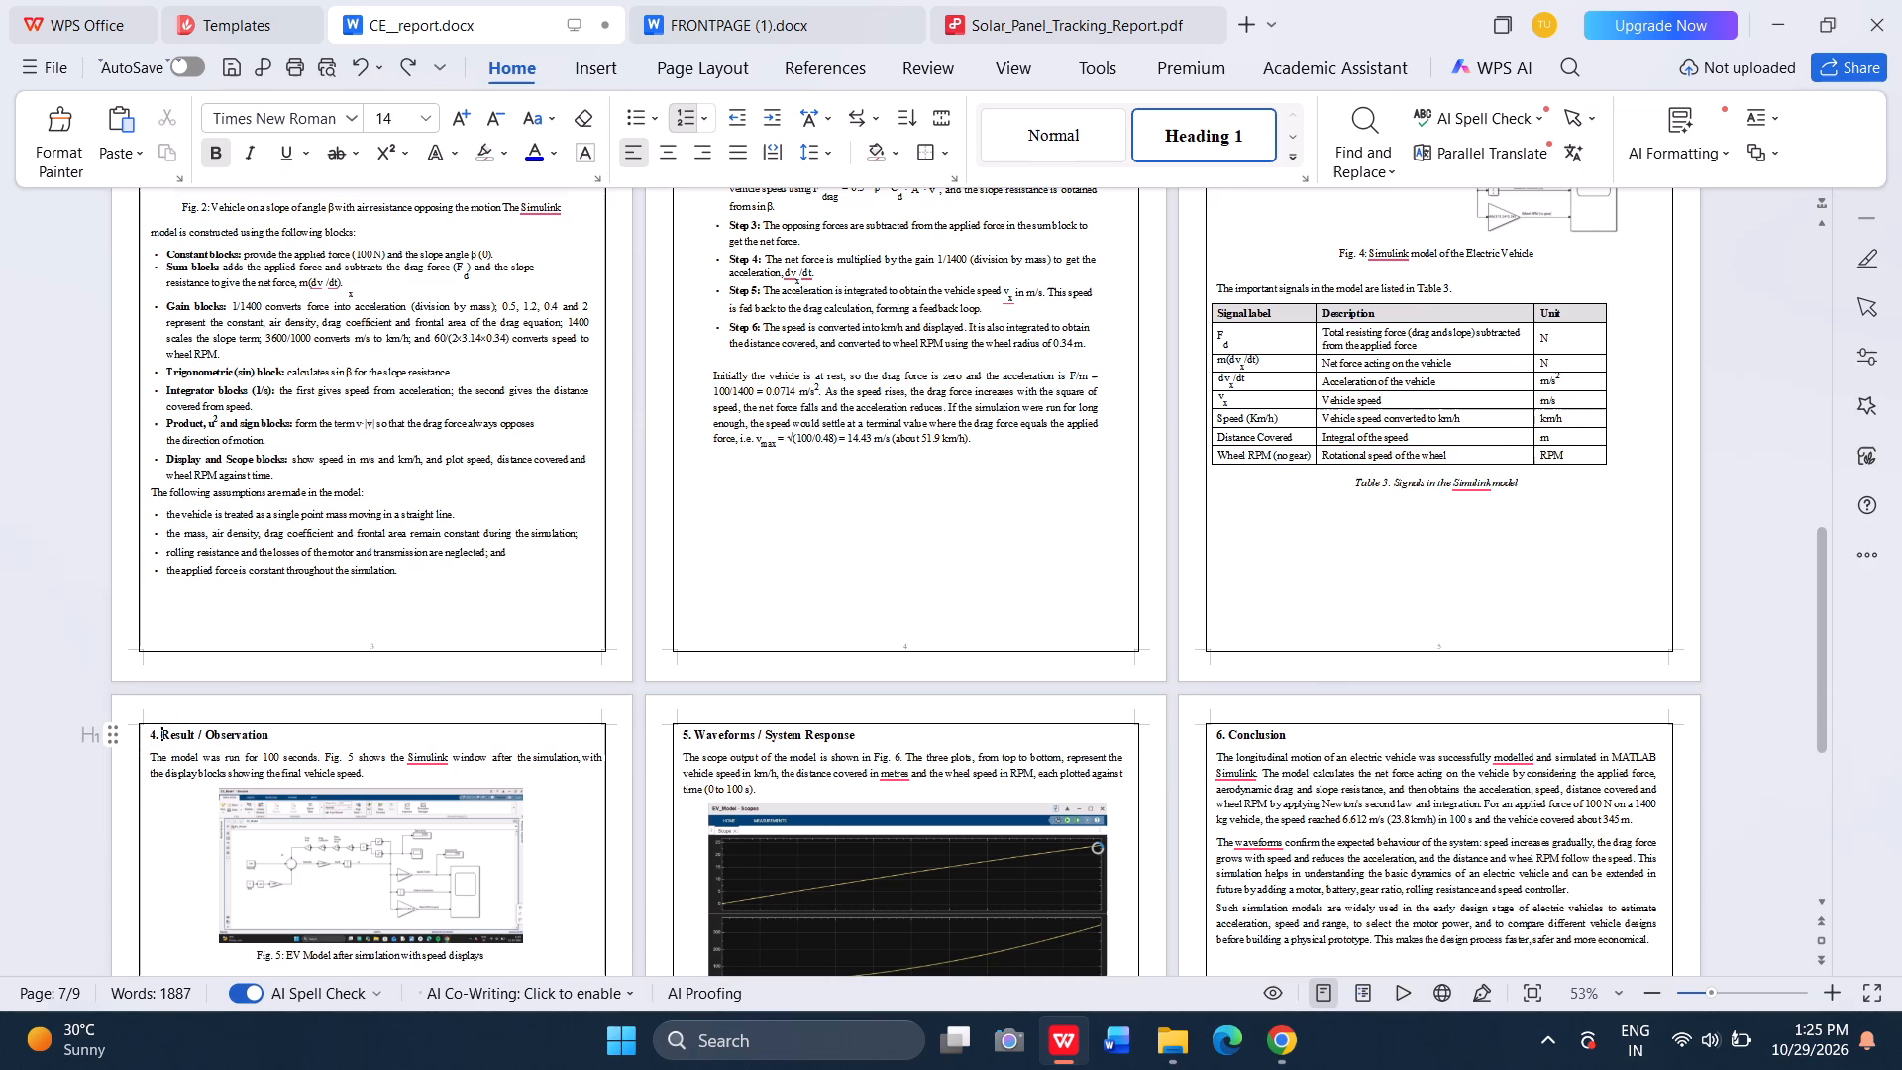
{"action": "left_click_drag", "start_coordinate": [150, 733], "coordinate": [292, 729]}
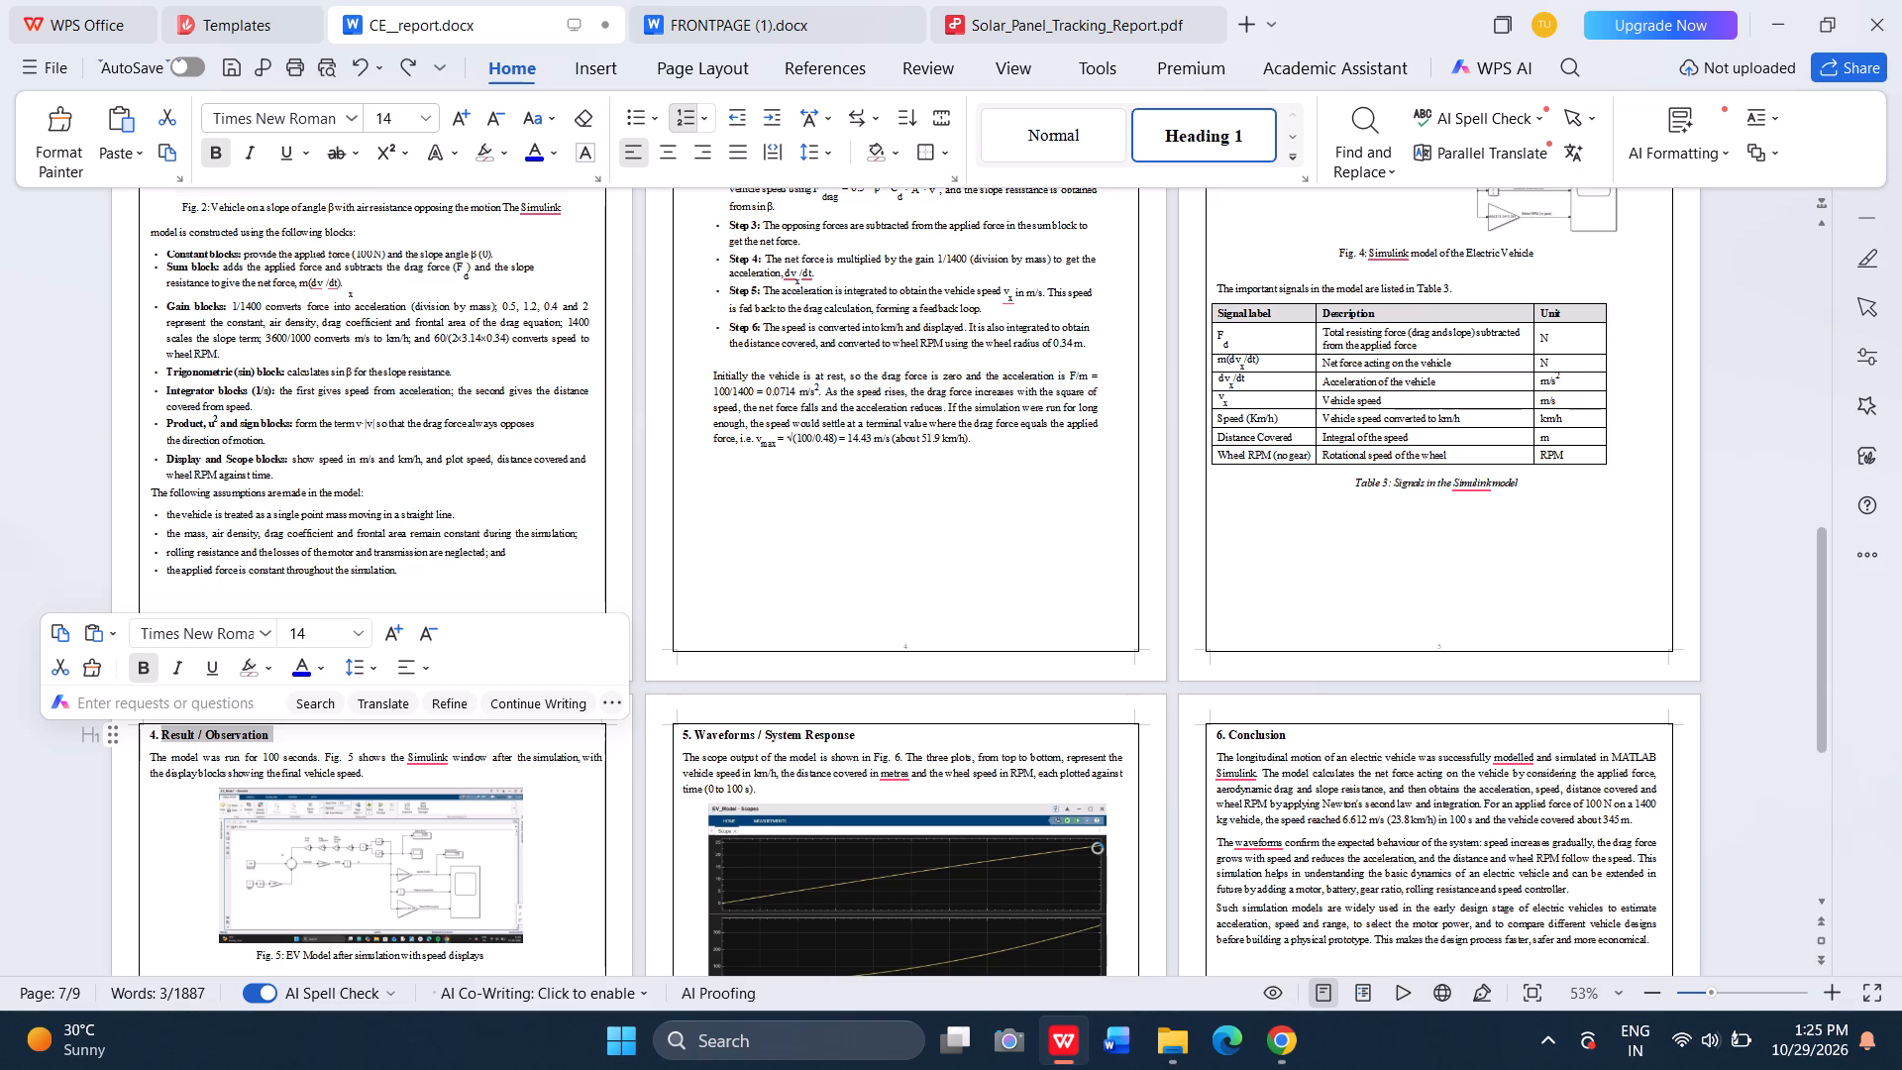
{"action": "key", "text": "ctrl+x"}
{"action": "key", "text": "Return"}
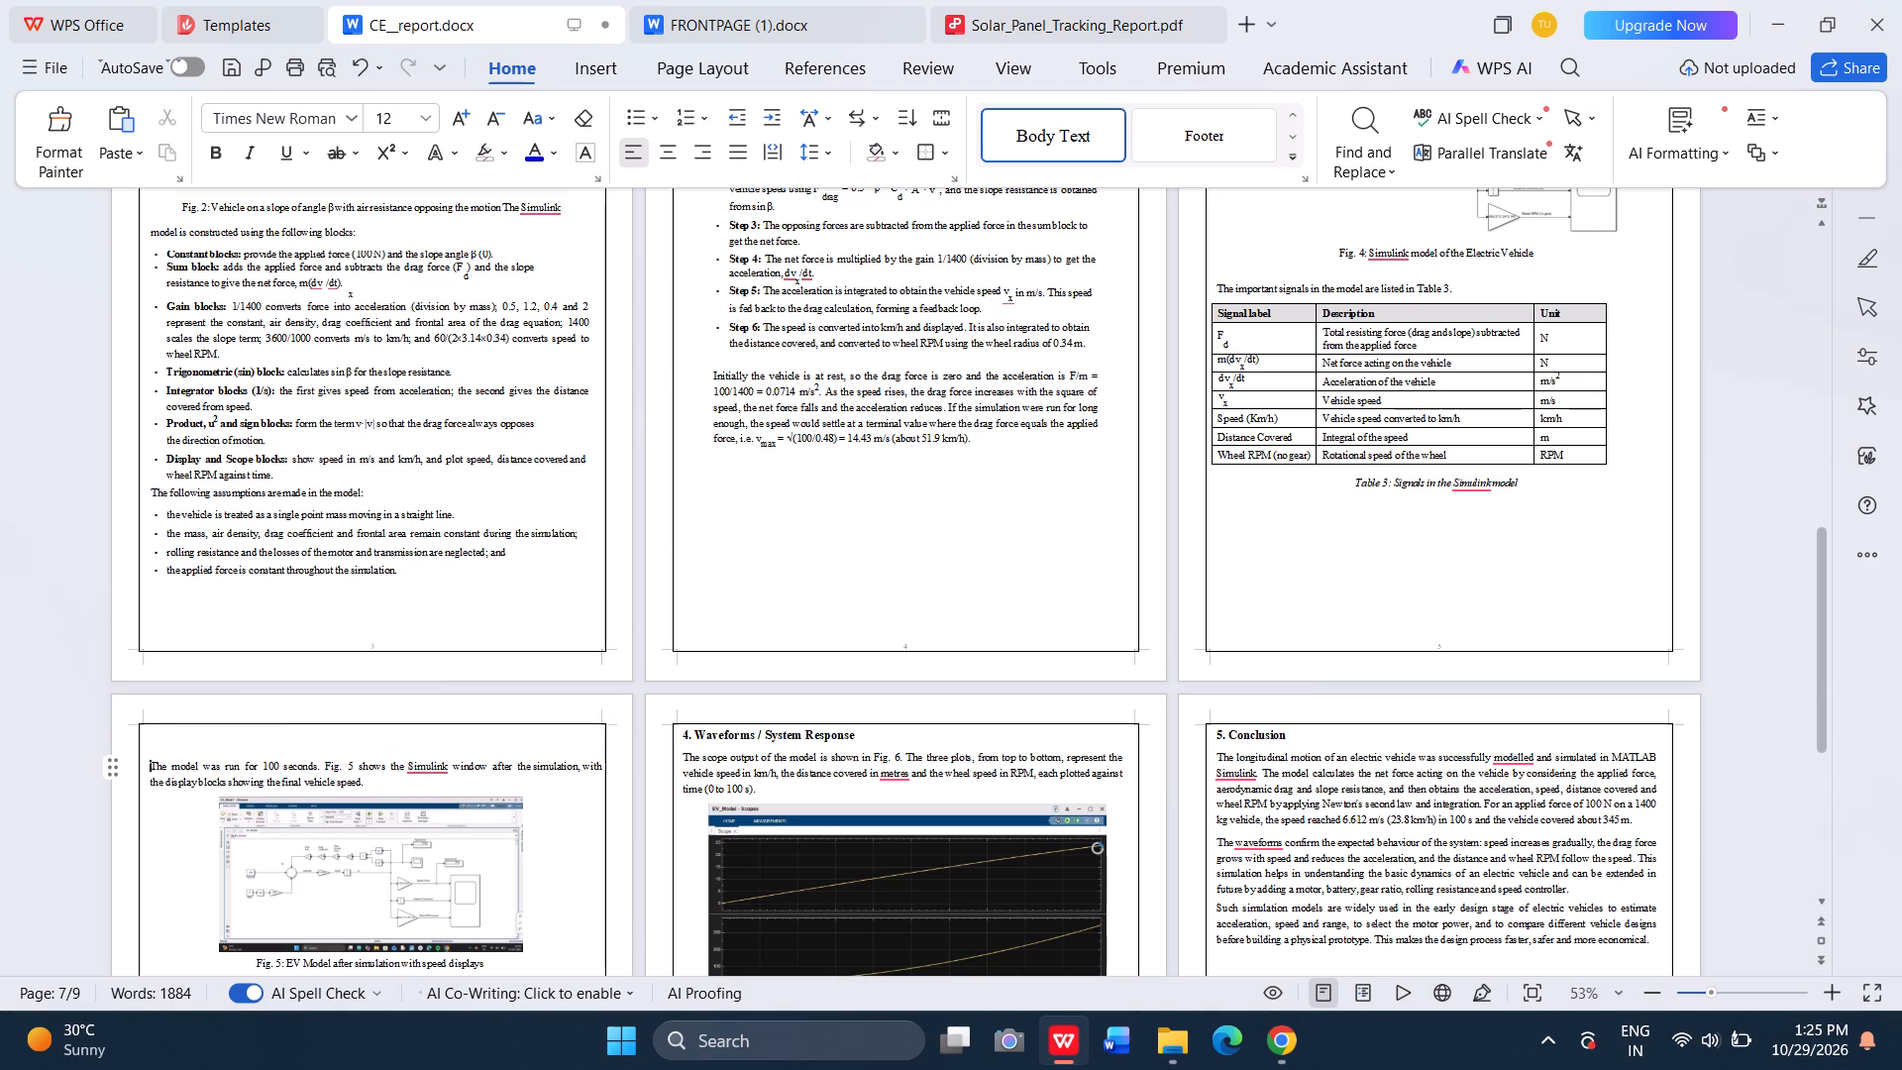
{"action": "key", "text": "Return"}
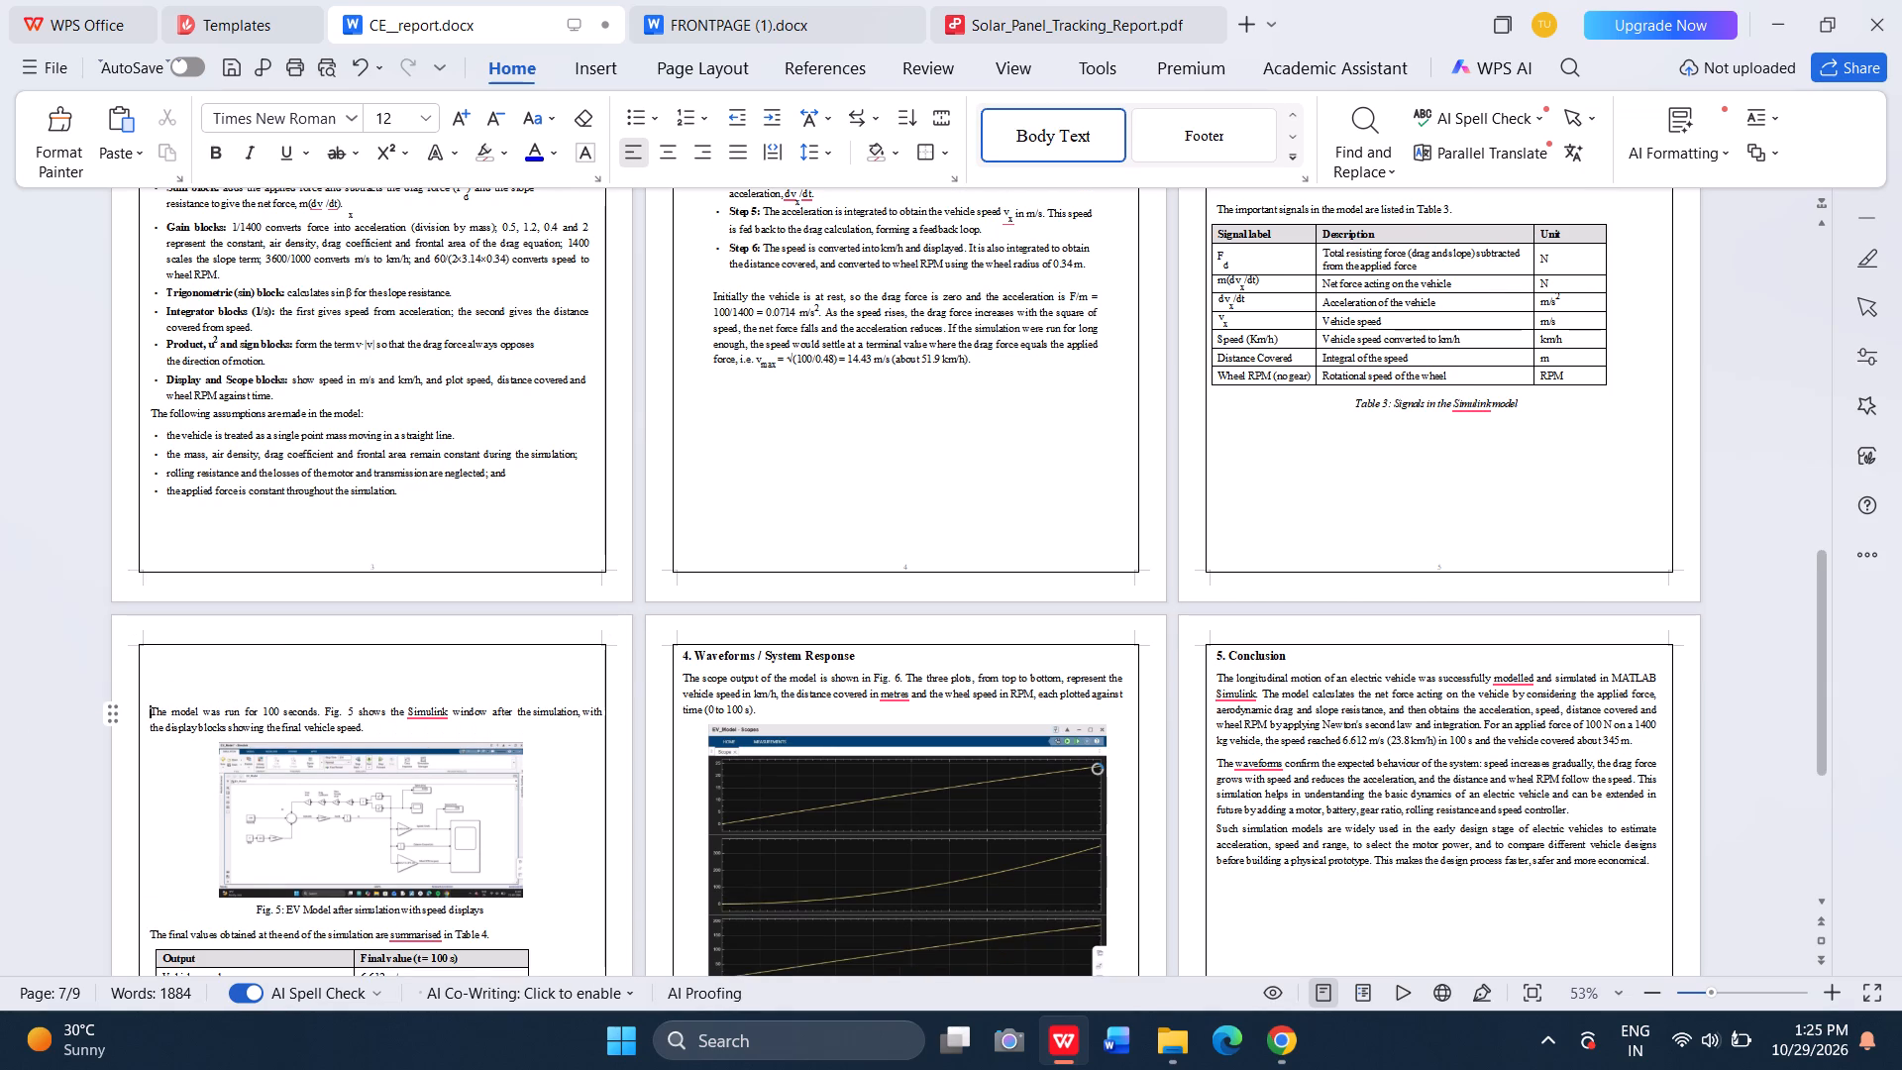
{"action": "left_click", "coordinate": [184, 682]}
{"action": "key", "text": "ctrl+v"}
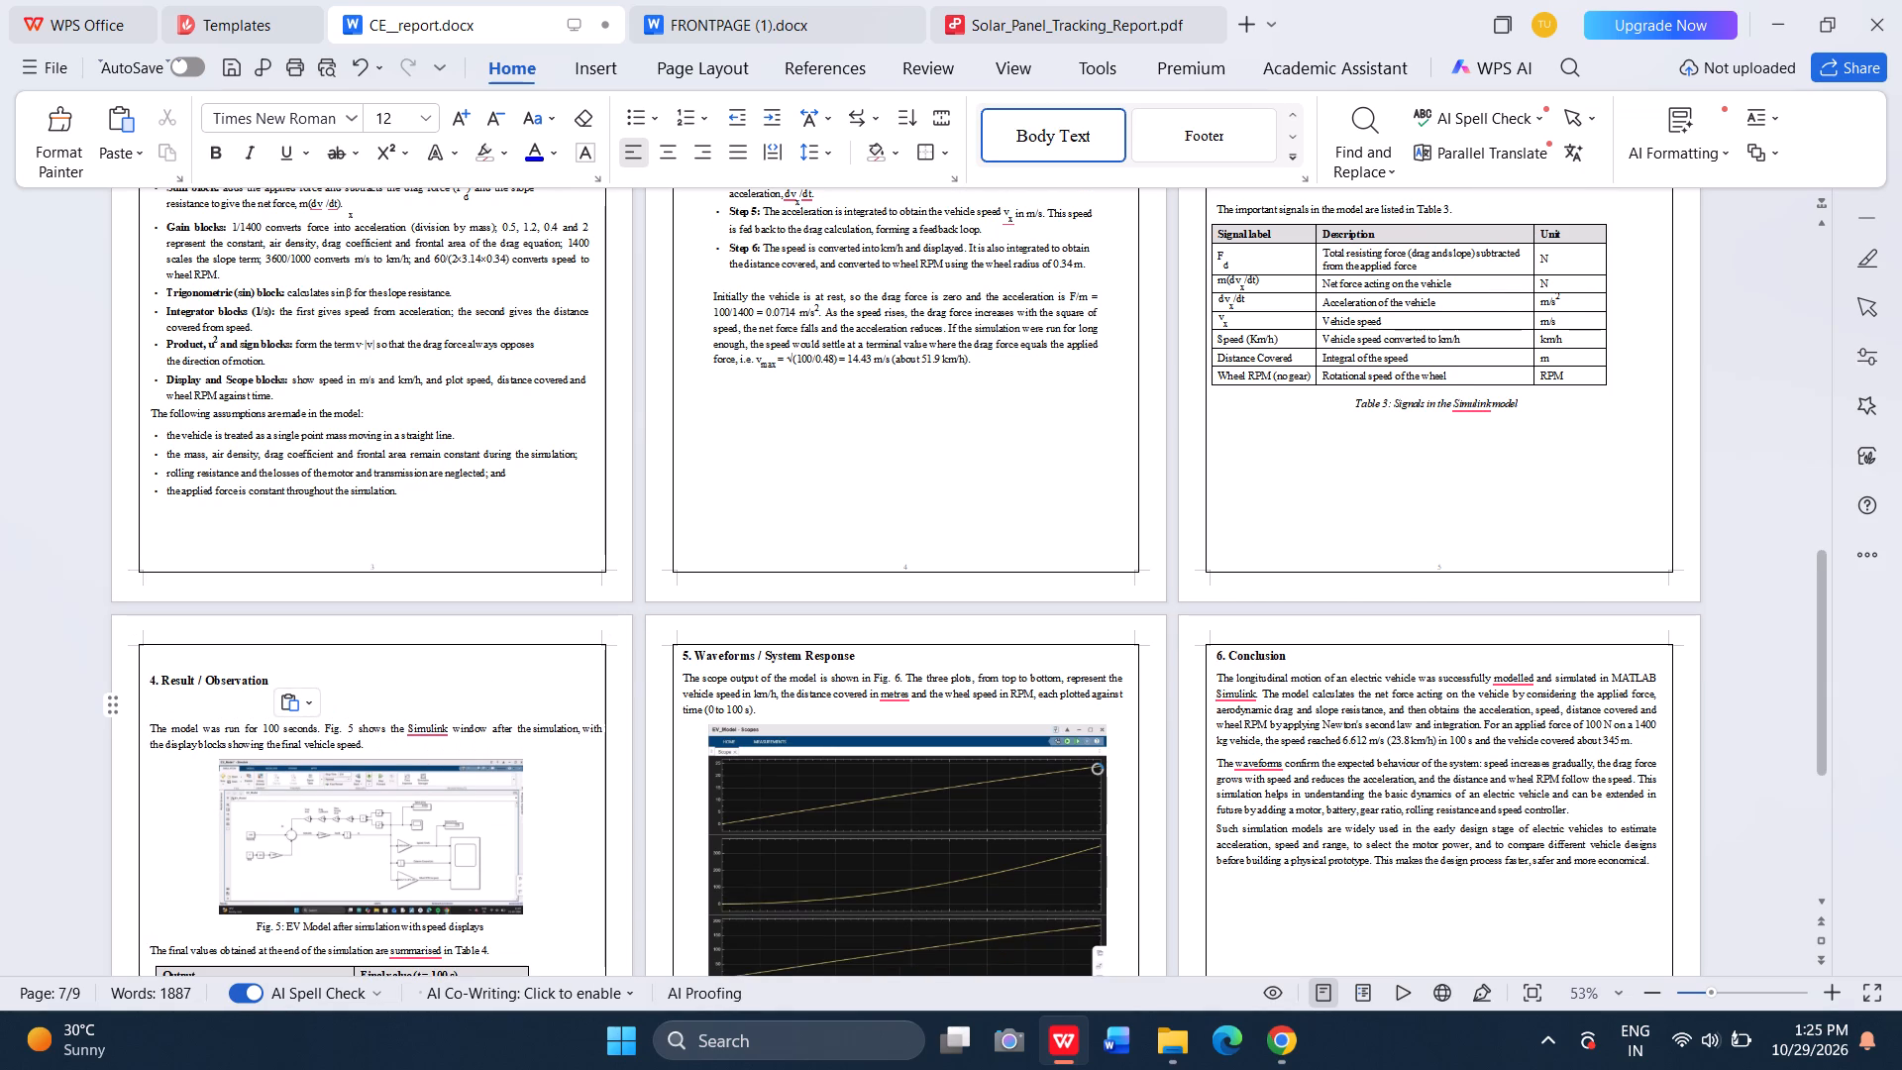
{"action": "left_click", "coordinate": [142, 710]}
{"action": "left_click", "coordinate": [142, 722]}
{"action": "key", "text": "BackSpace"}
{"action": "key", "text": "BackSpace"}
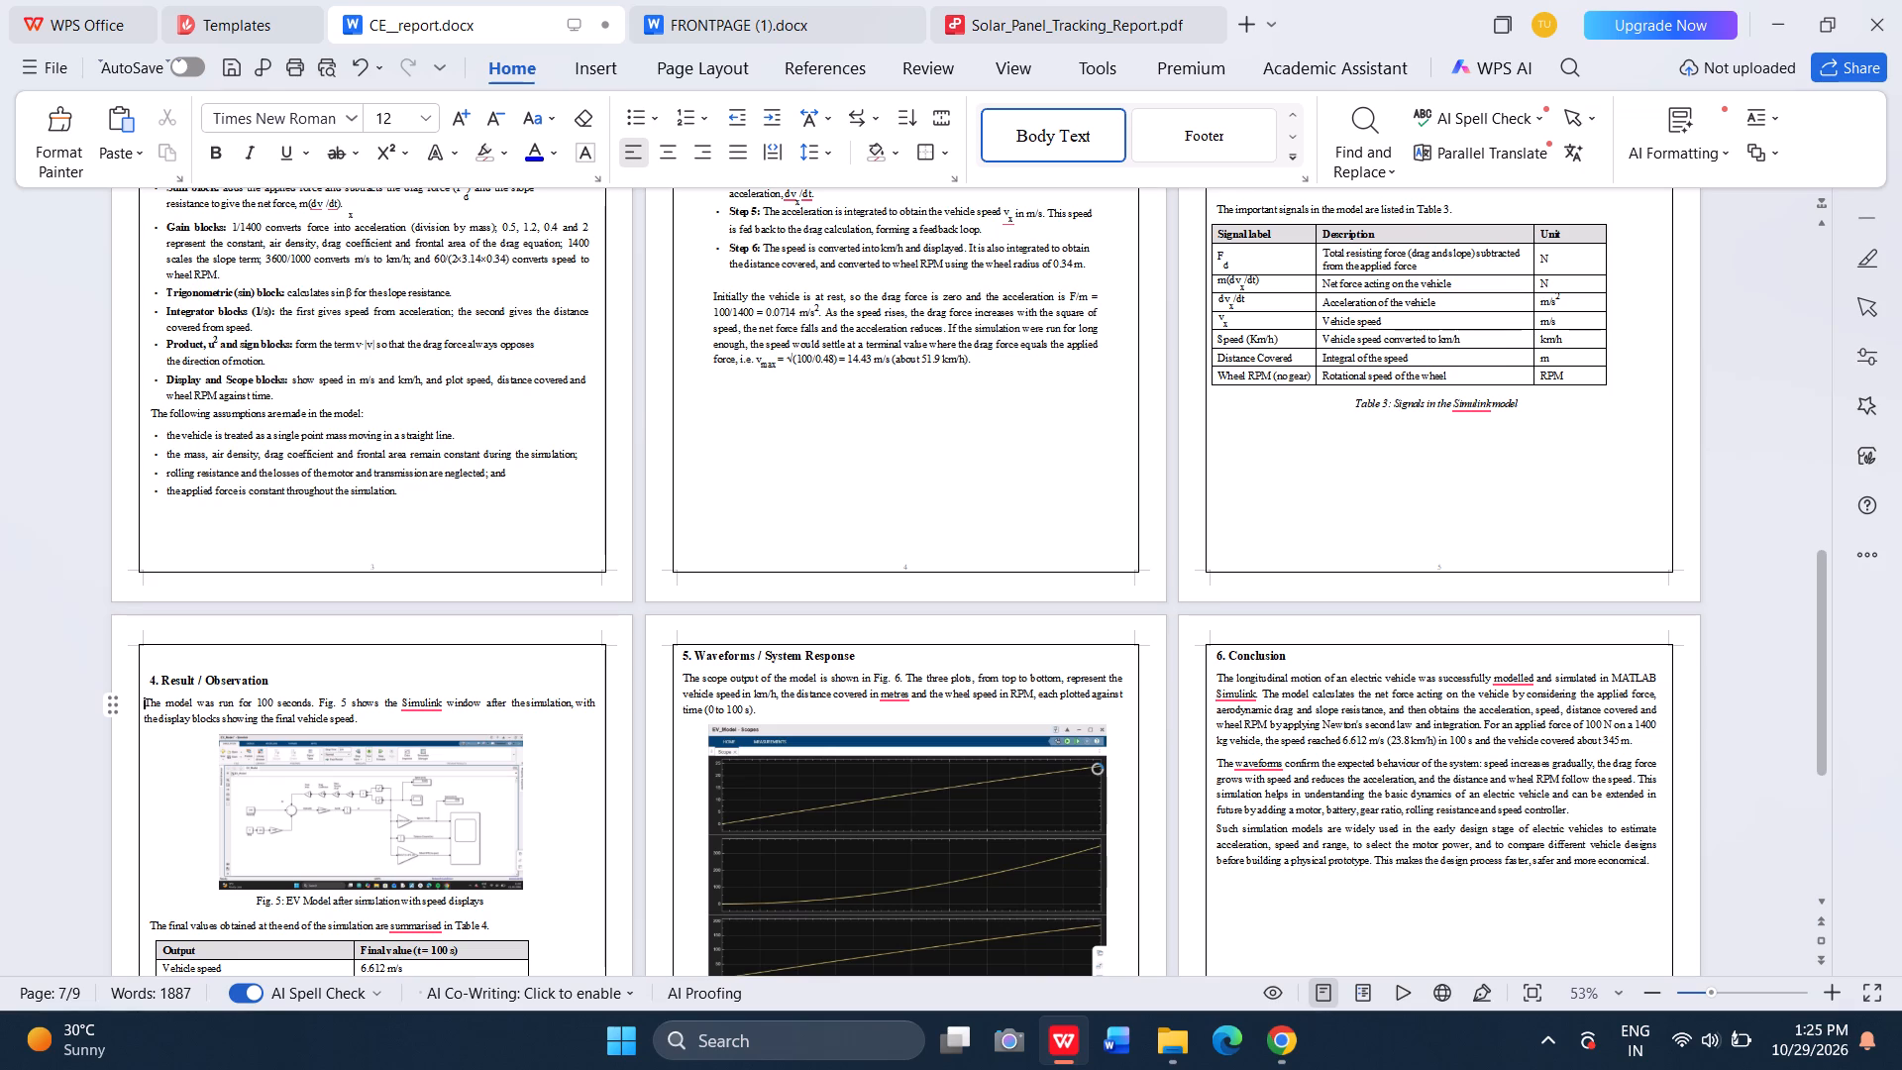
Insert a blank, unnumbered line above the "Waveforms / System Response" heading and replace its automatic number with a typed "5.".
{"action": "left_click", "coordinate": [672, 652]}
{"action": "key", "text": "Left"}
{"action": "key", "text": "Left"}
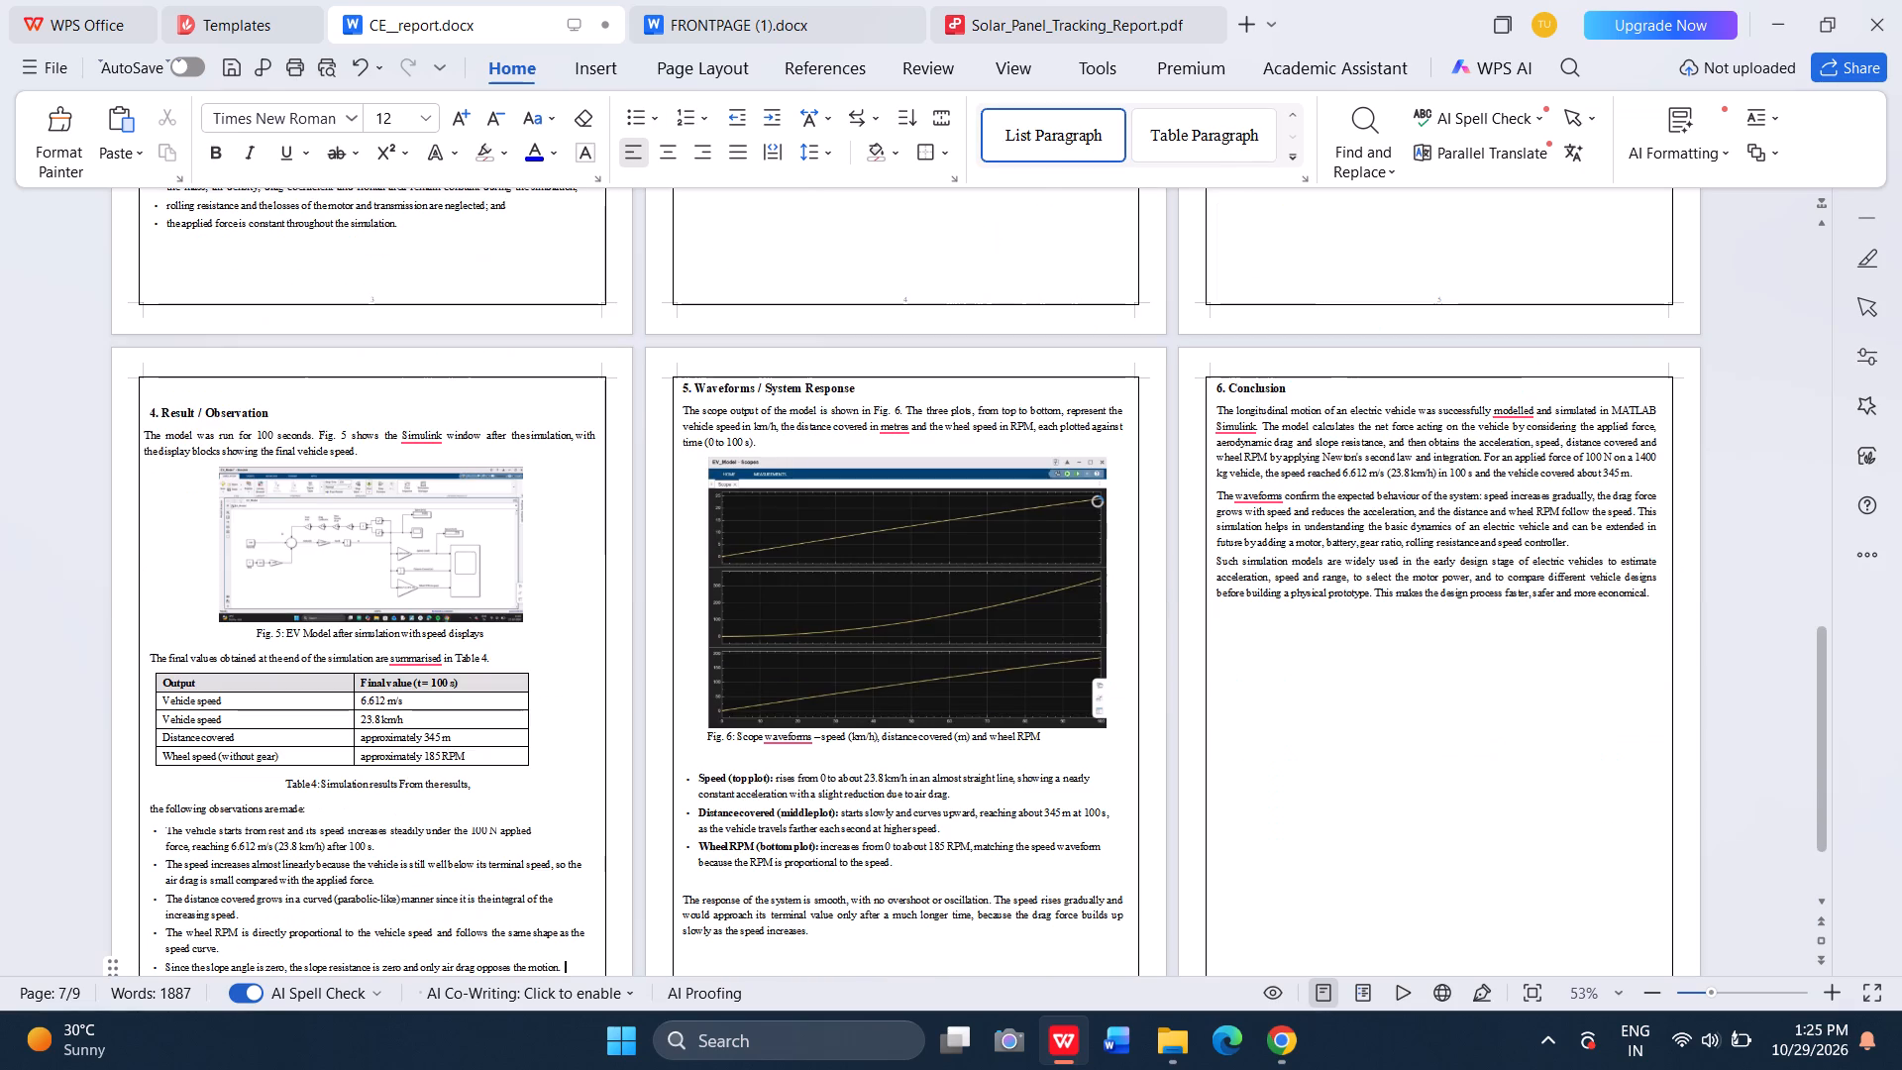
{"action": "left_click", "coordinate": [682, 376]}
{"action": "key", "text": "Left"}
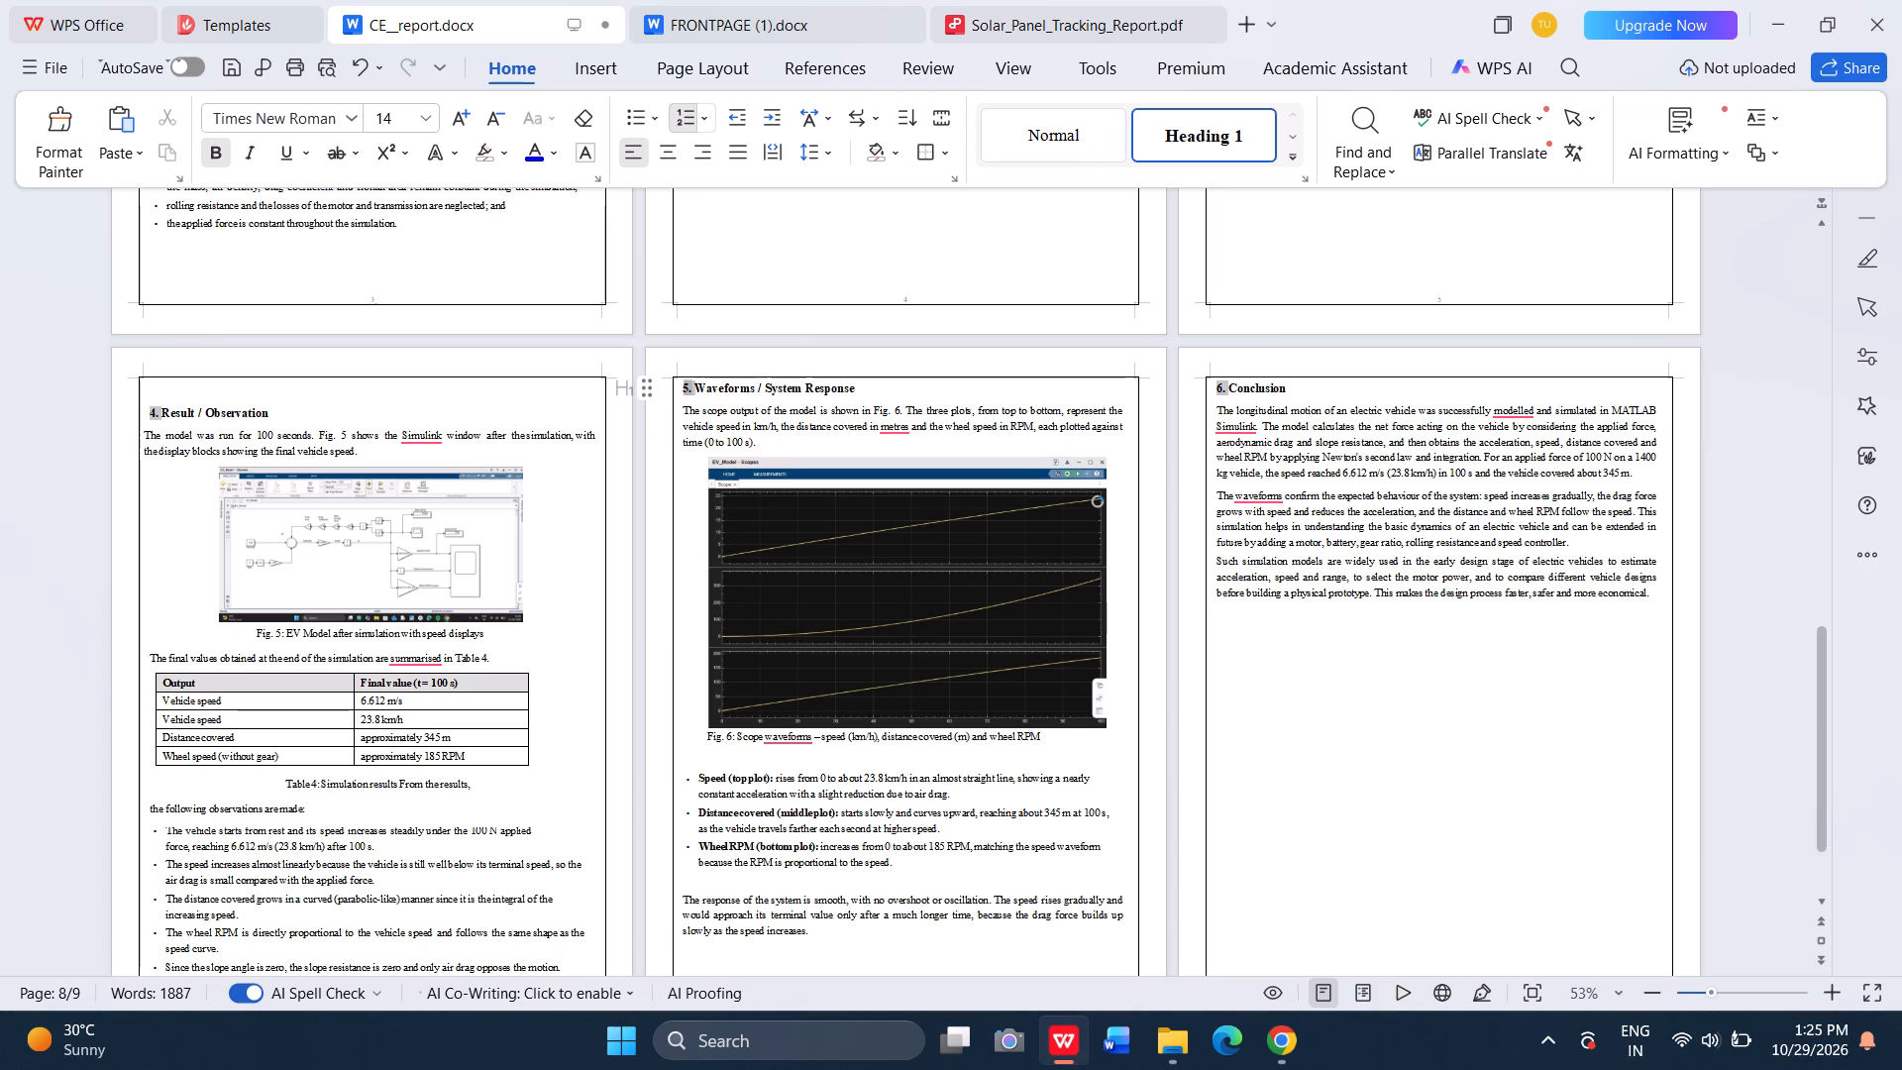
{"action": "key", "text": "Return"}
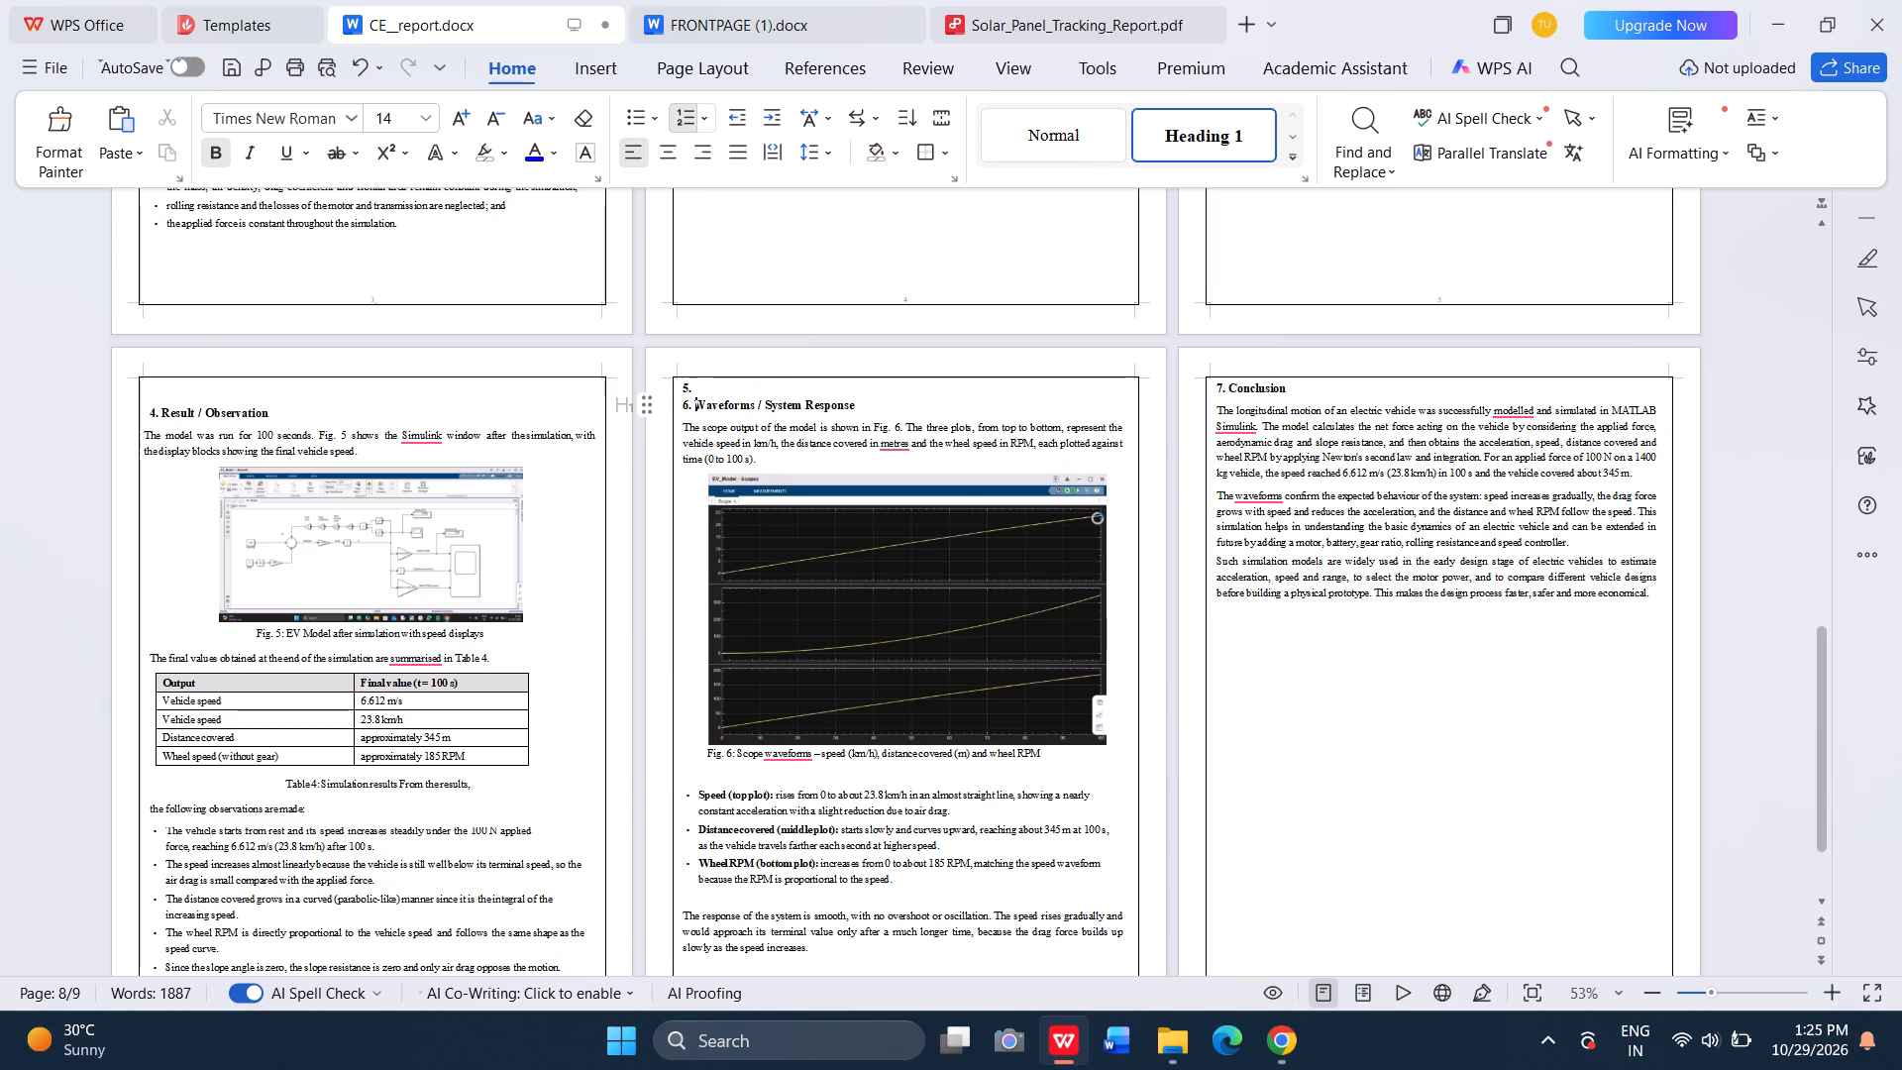
{"action": "key", "text": "Return"}
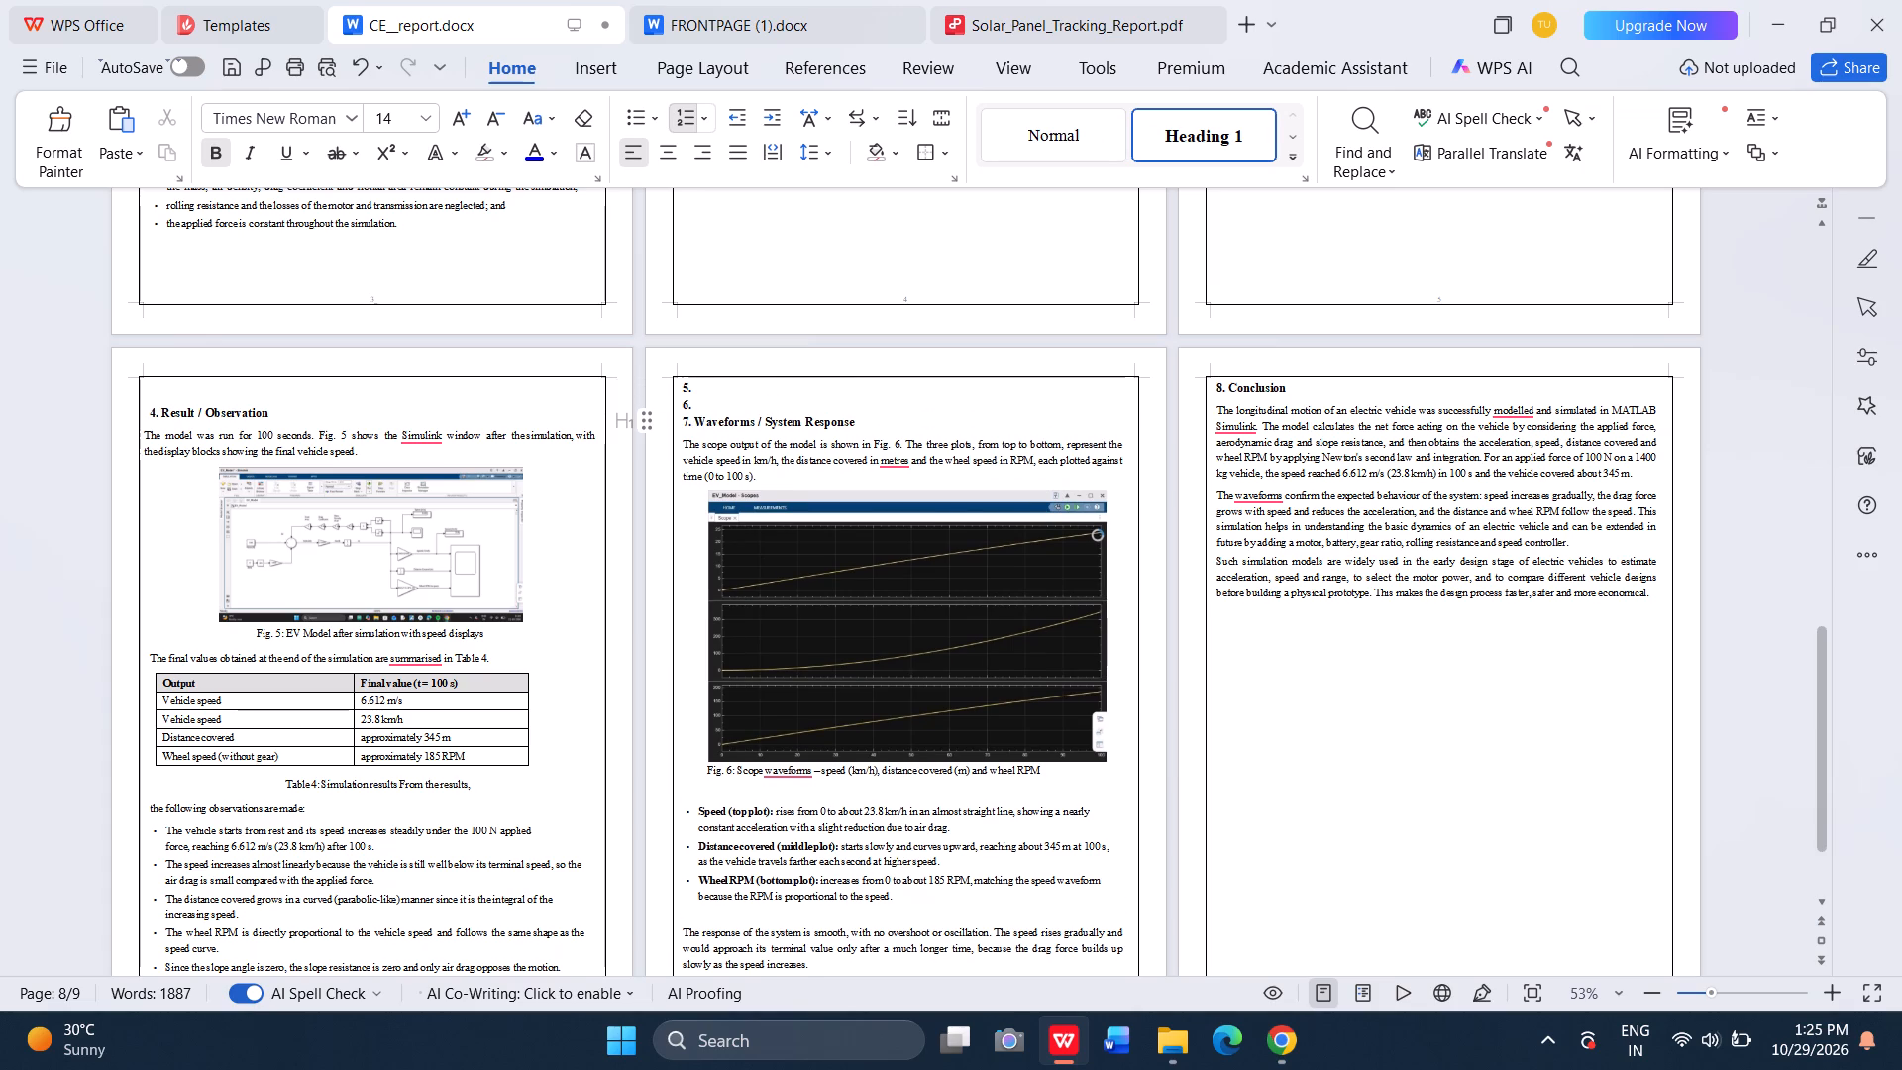
{"action": "key", "text": "BackSpace"}
{"action": "key", "text": "BackSpace"}
{"action": "key", "text": "BackSpace"}
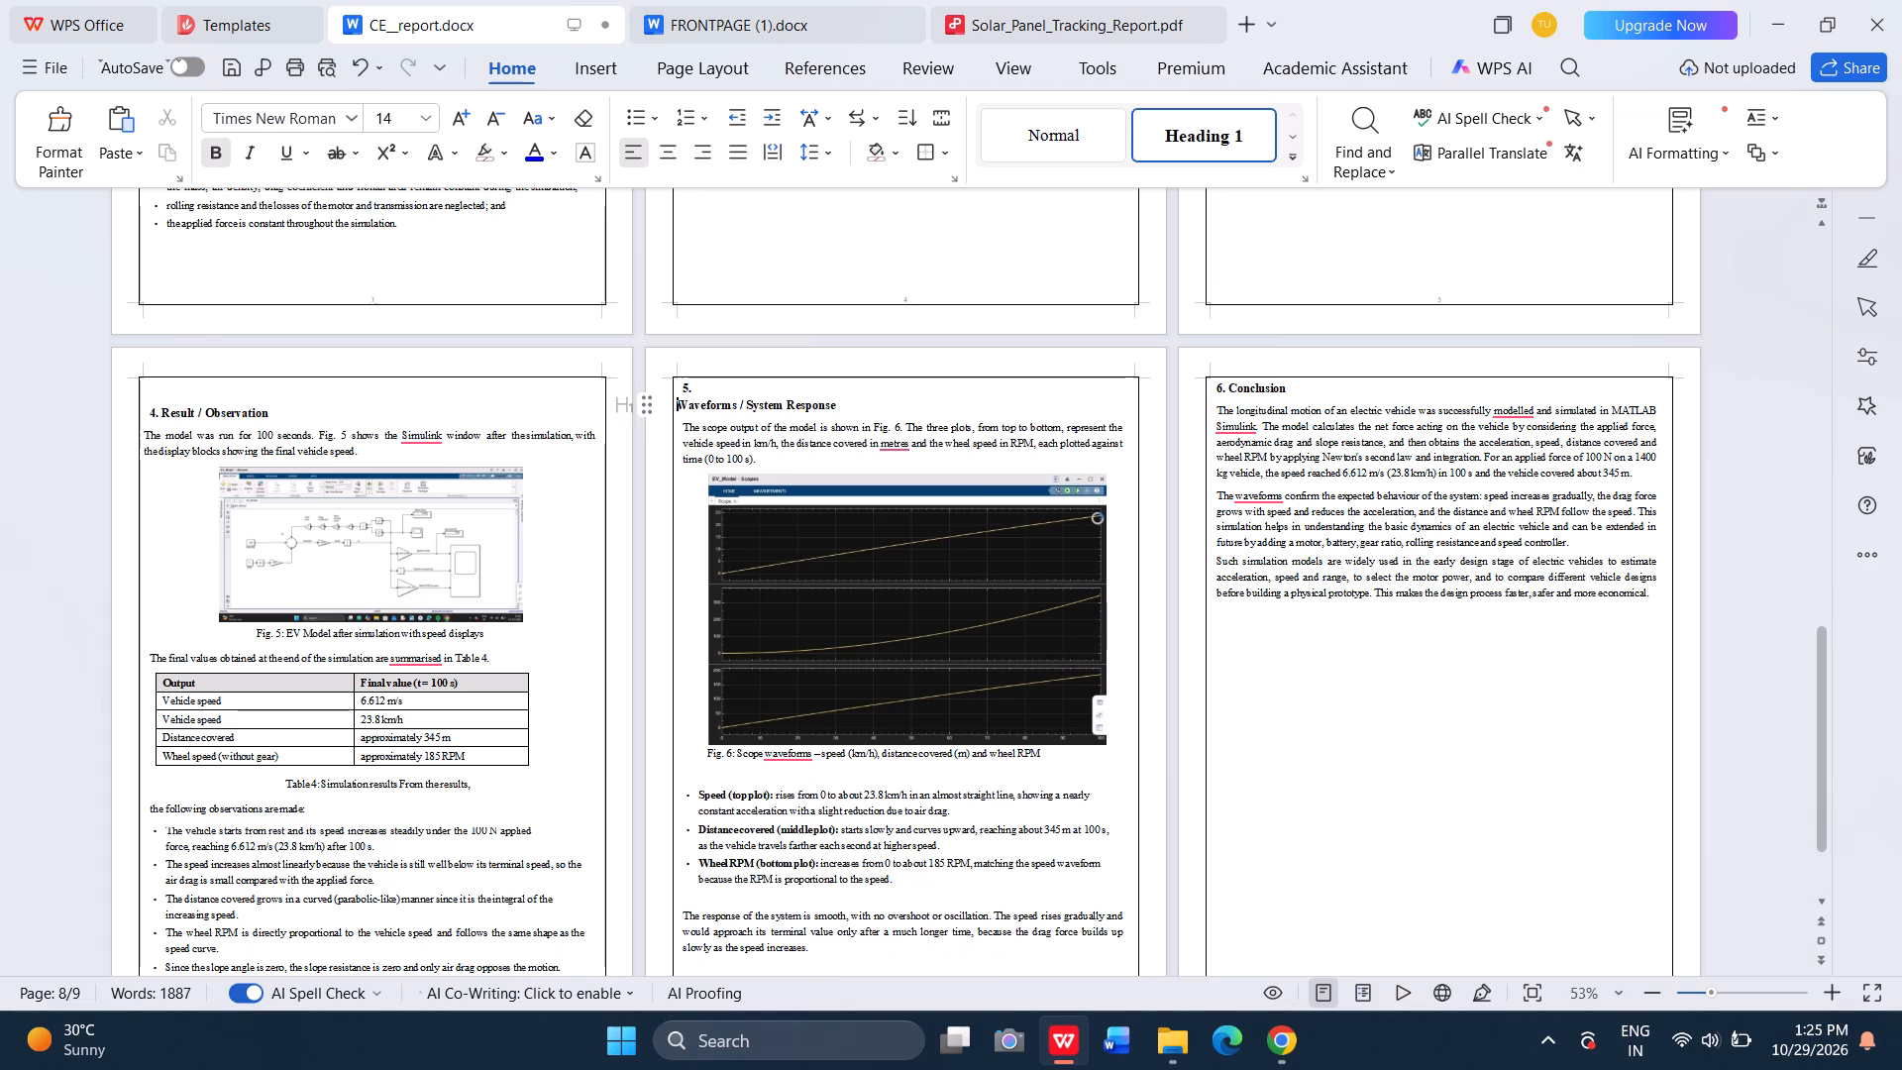
{"action": "key", "text": "space"}
{"action": "type", "text": "5."}
{"action": "left_click", "coordinate": [697, 397]}
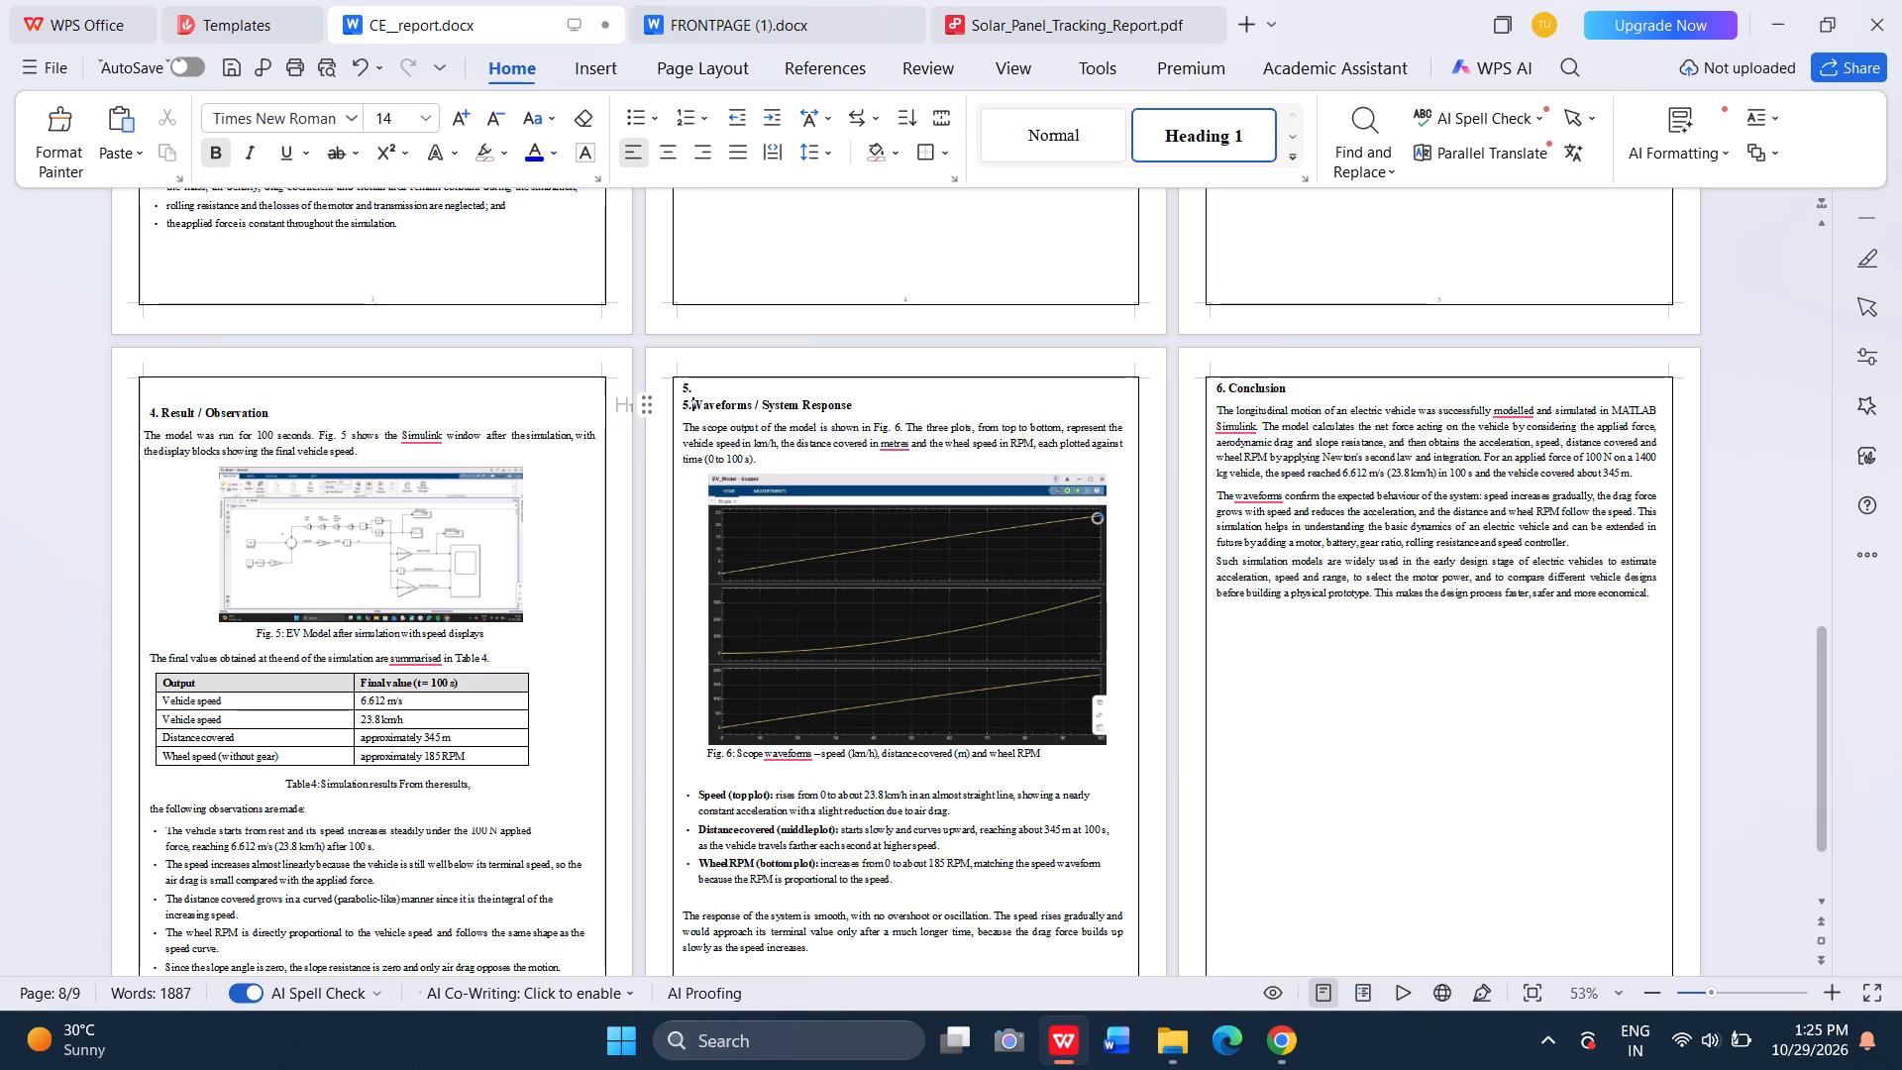
{"action": "left_click", "coordinate": [698, 389]}
{"action": "key", "text": "BackSpace"}
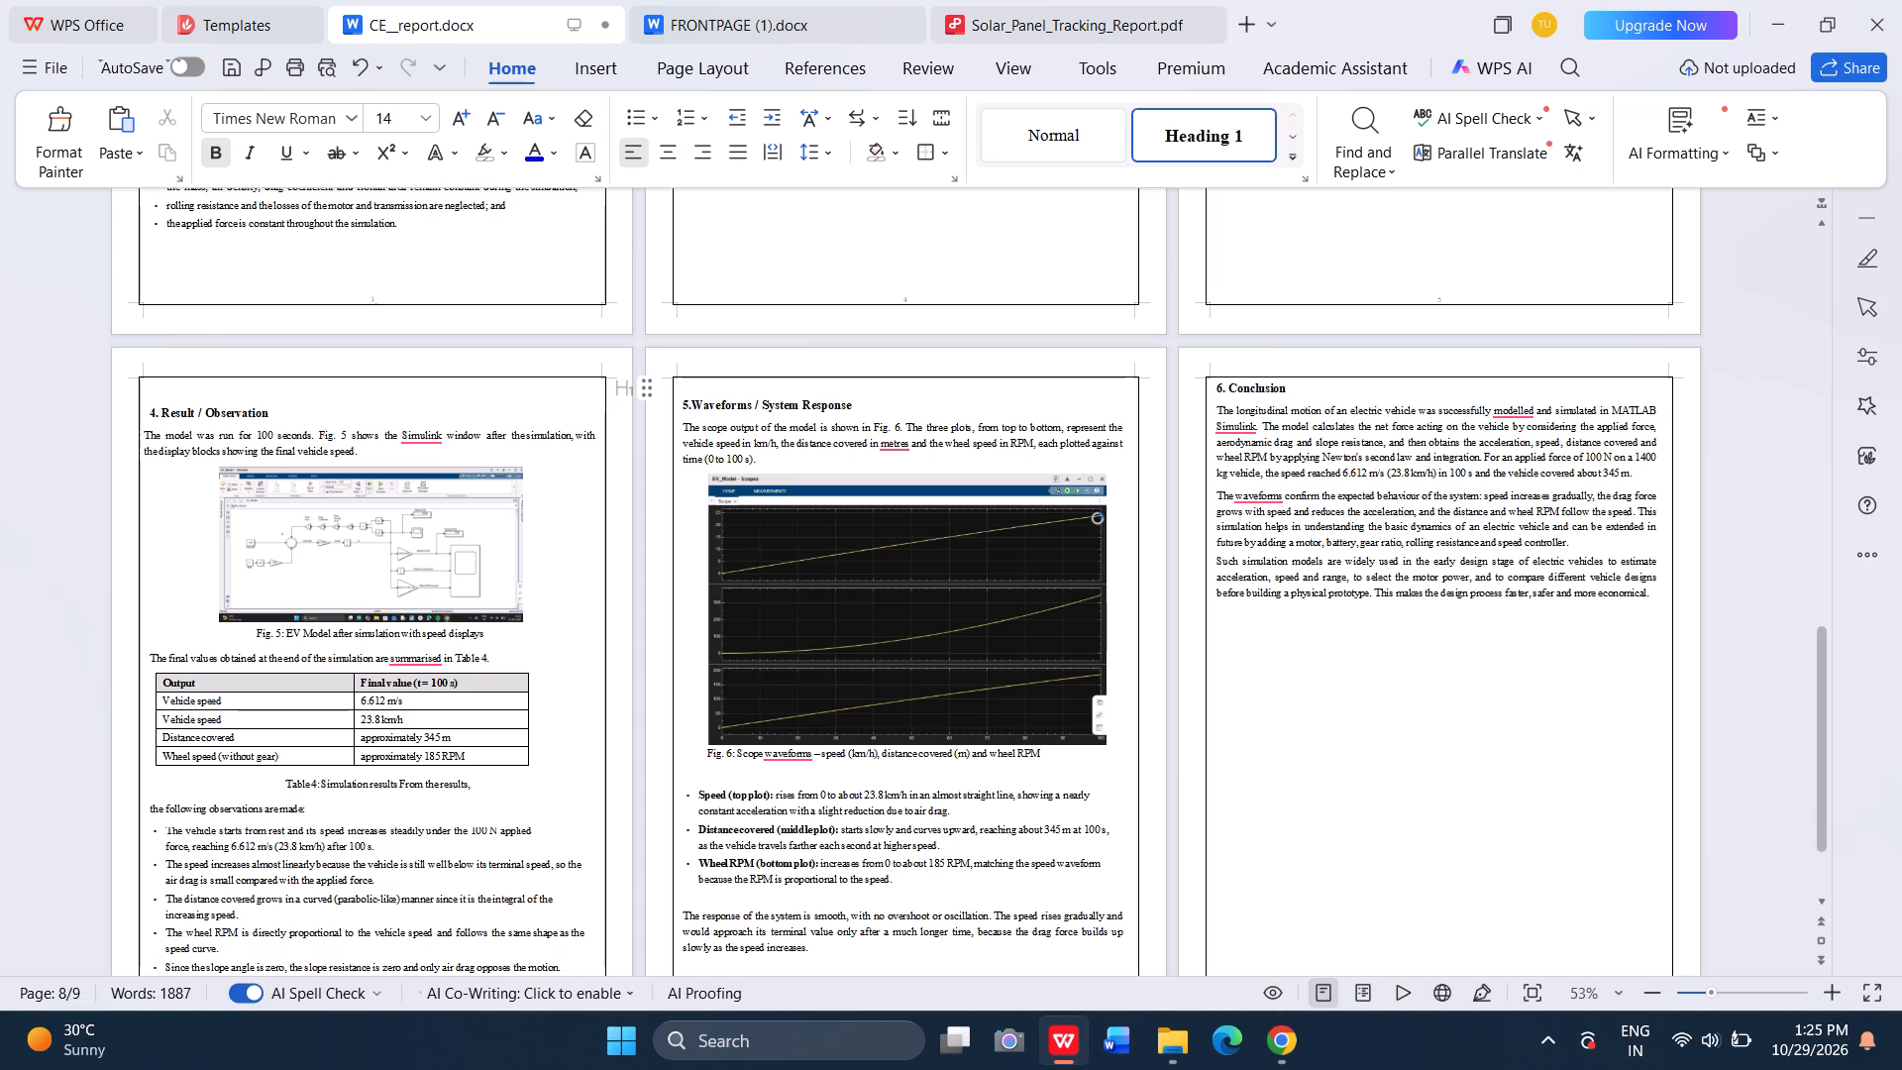
Insert a blank, unnumbered line above the "Conclusion" heading and number the heading manually as "6.".
{"action": "left_click", "coordinate": [1227, 388]}
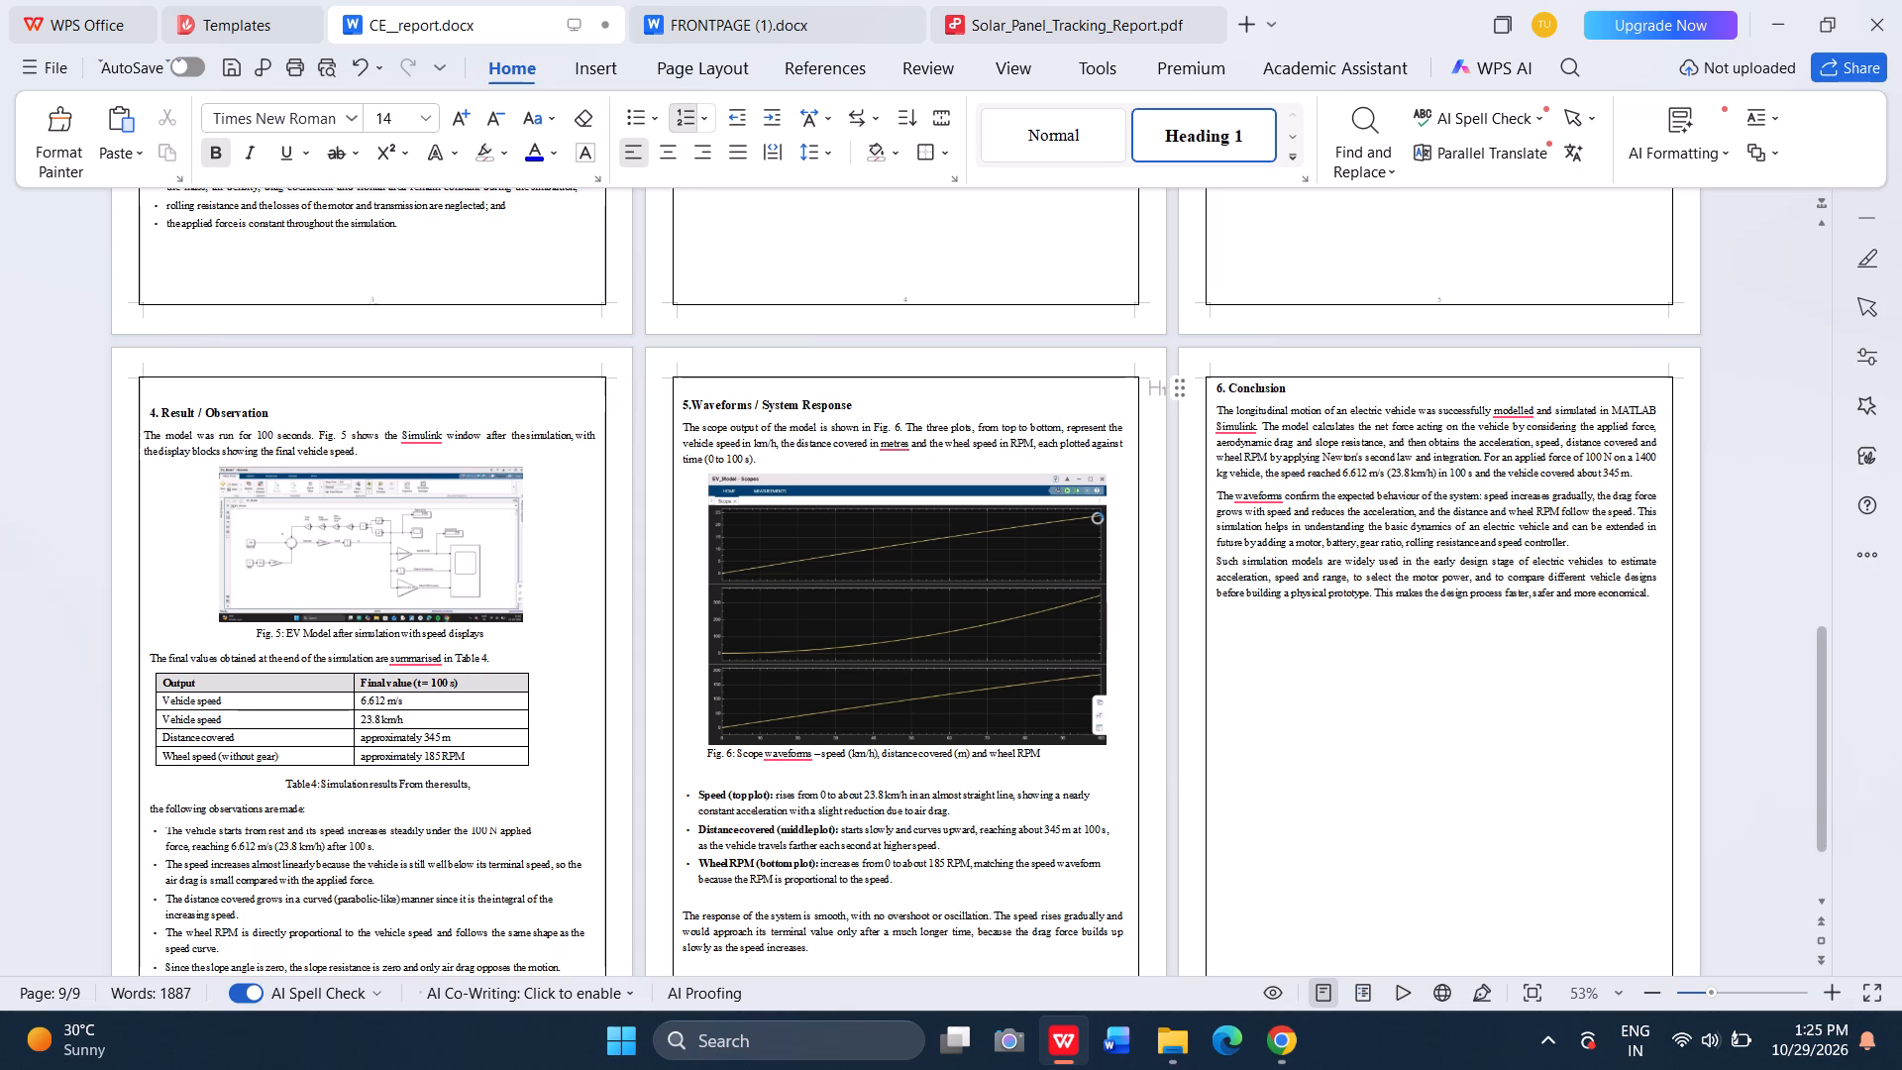
{"action": "key", "text": "Return"}
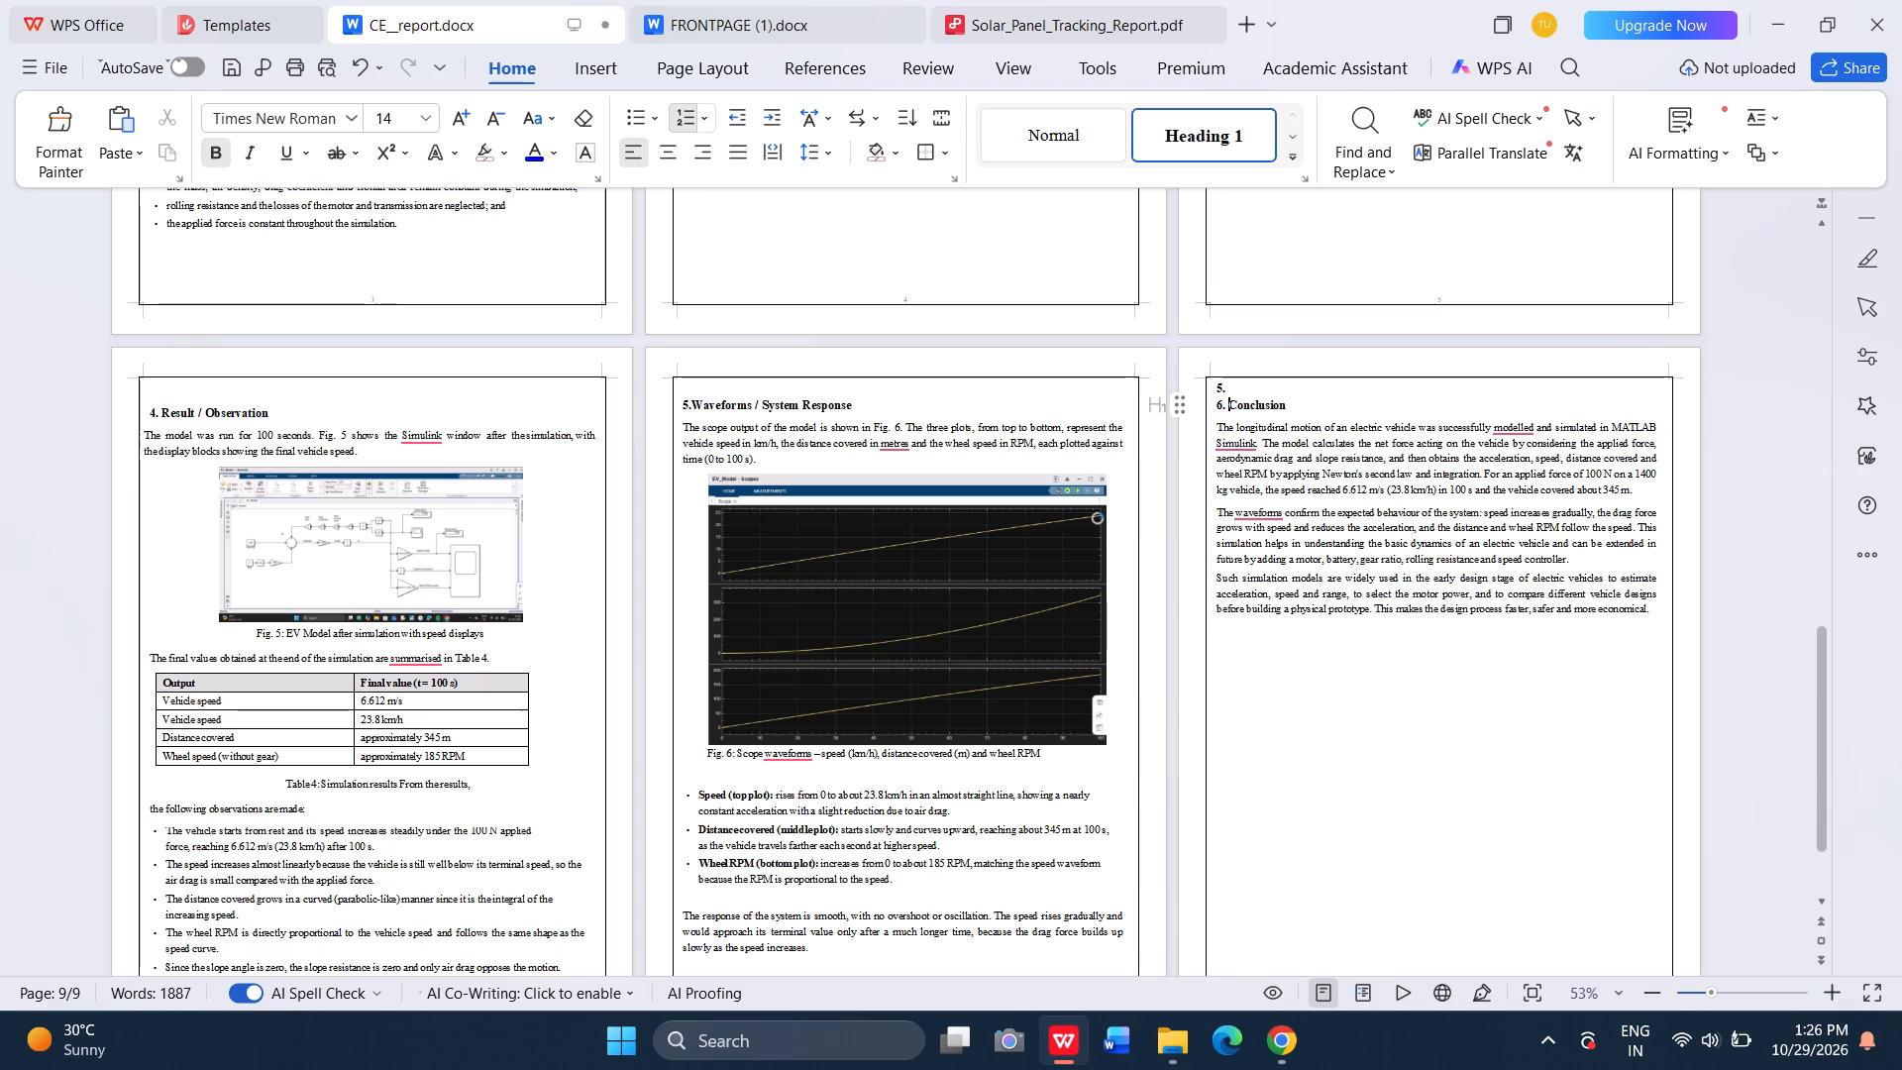
{"action": "left_click", "coordinate": [1244, 382]}
{"action": "key", "text": "BackSpace"}
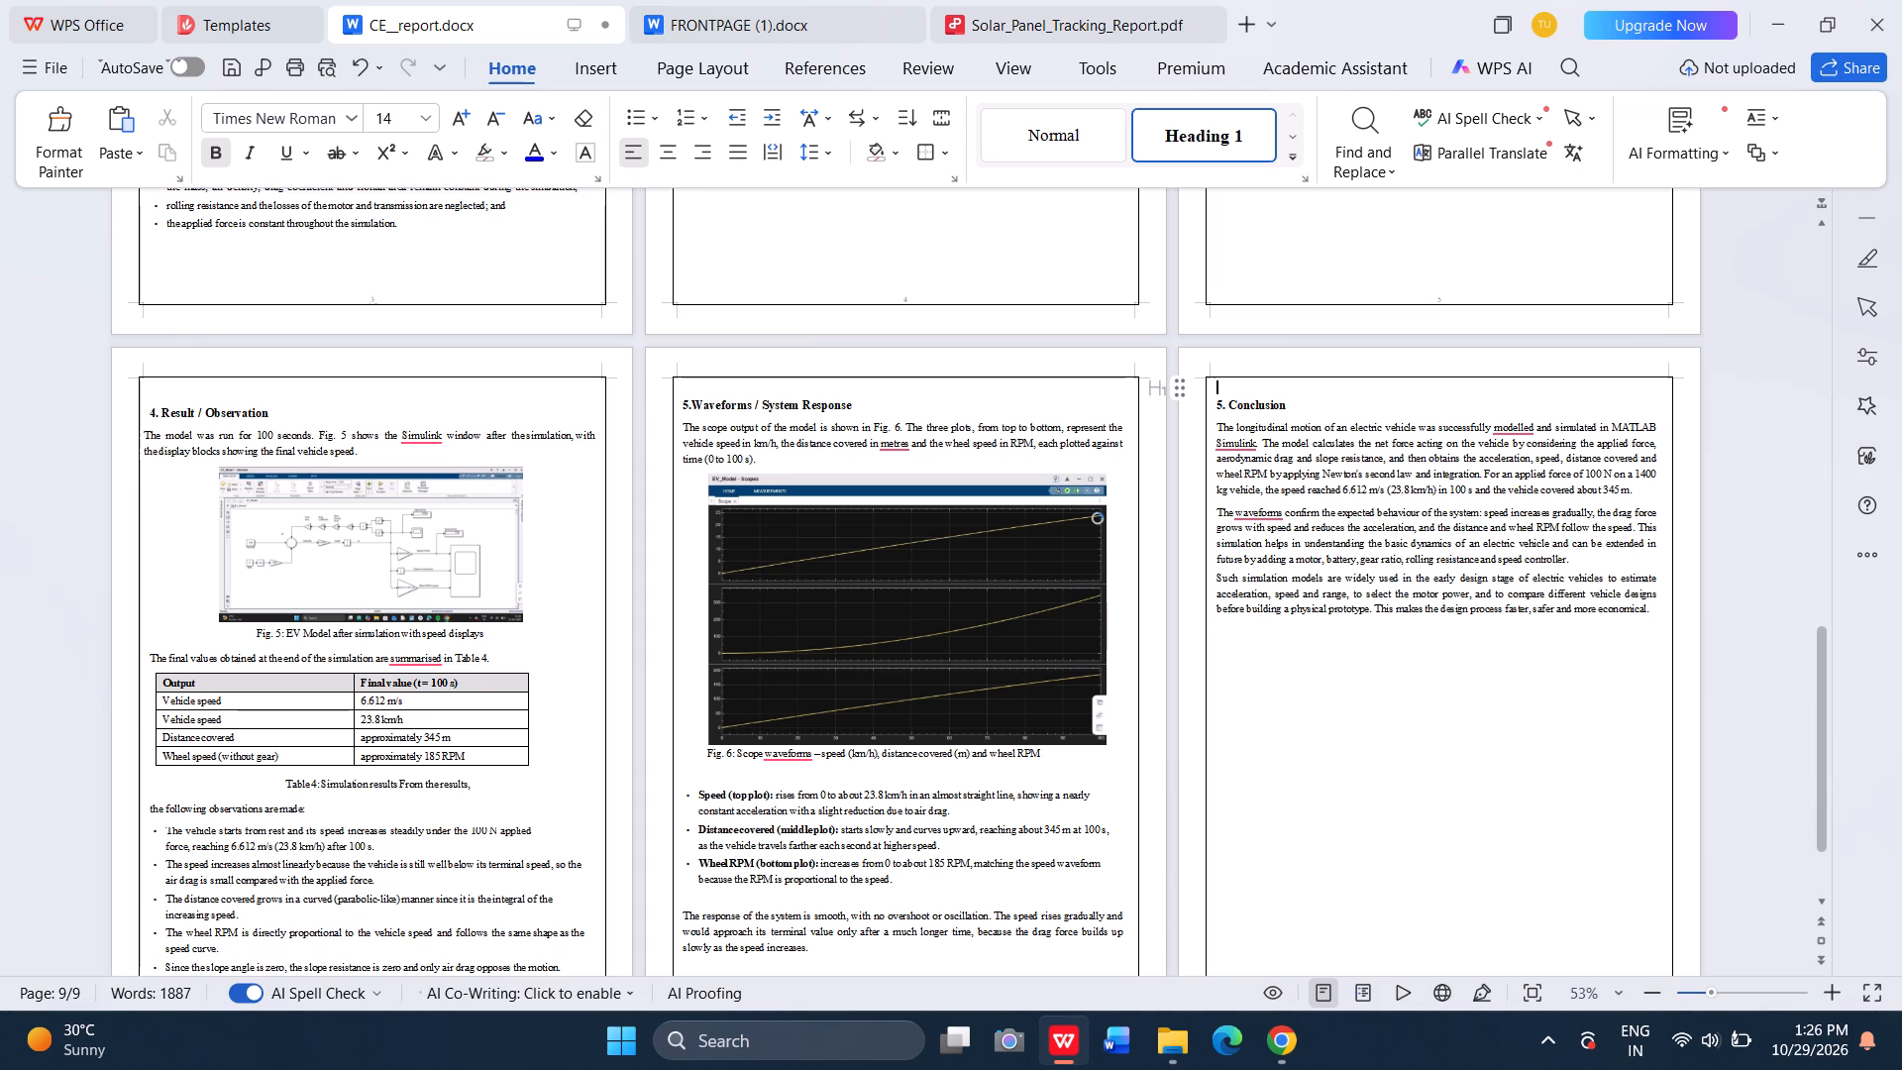
{"action": "left_click", "coordinate": [1225, 404]}
{"action": "key", "text": "6"}
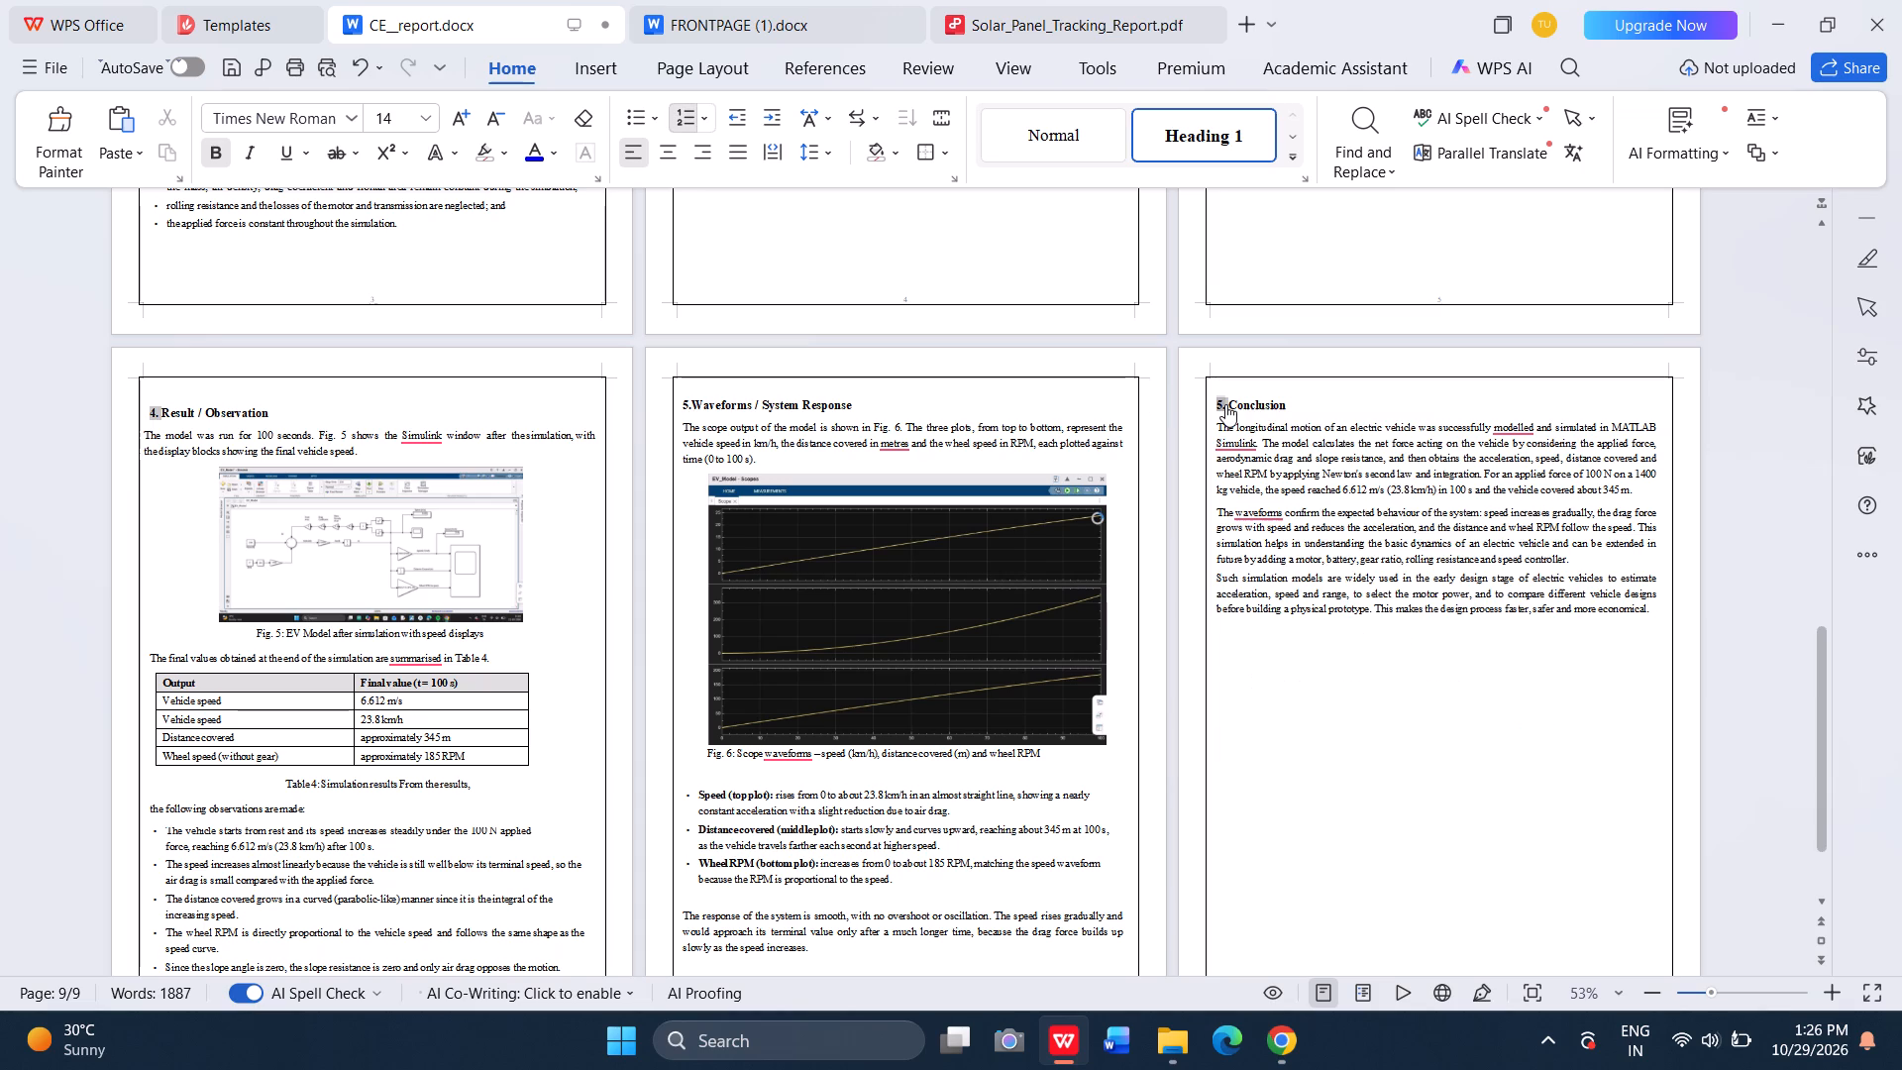
{"action": "key", "text": "period"}
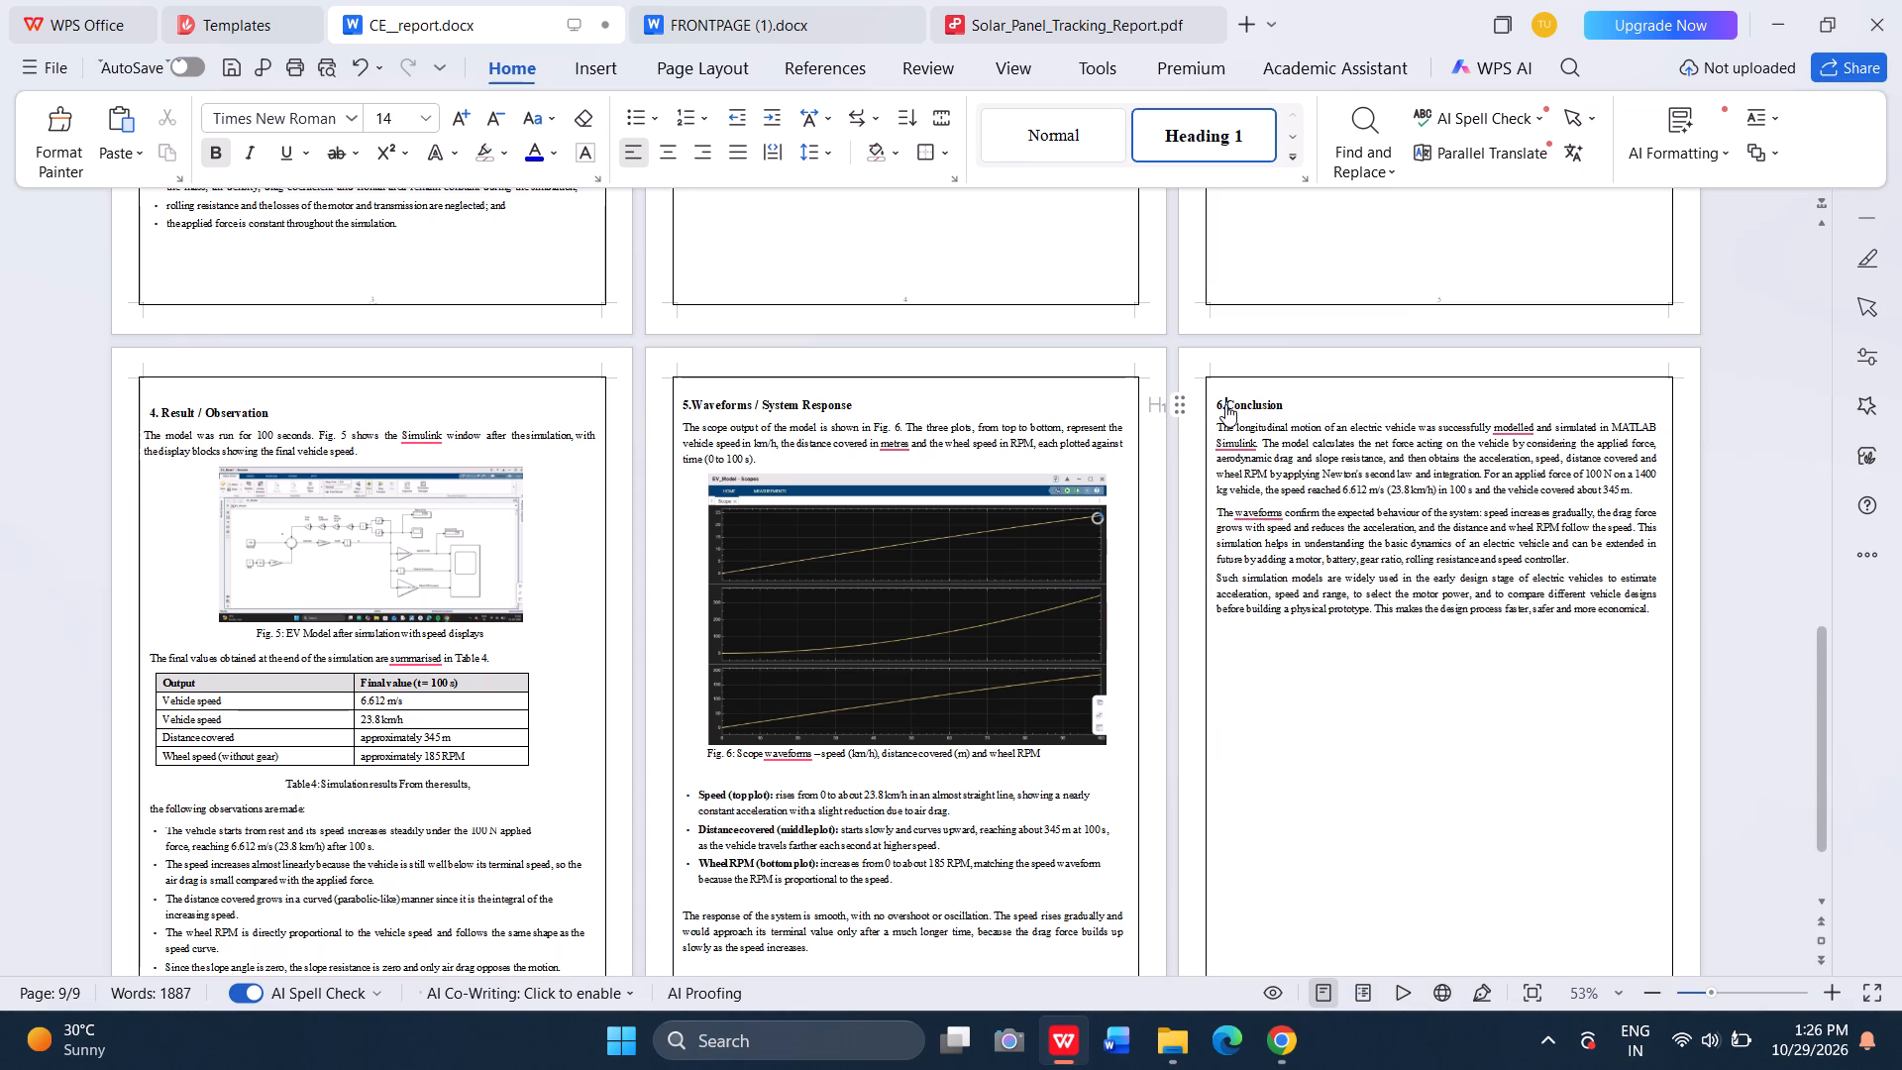
Add a space between the number and the text of the "Block Diagram" heading.
{"action": "scroll", "coordinate": [1389, 545], "scroll_direction": "up", "scroll_amount": 6}
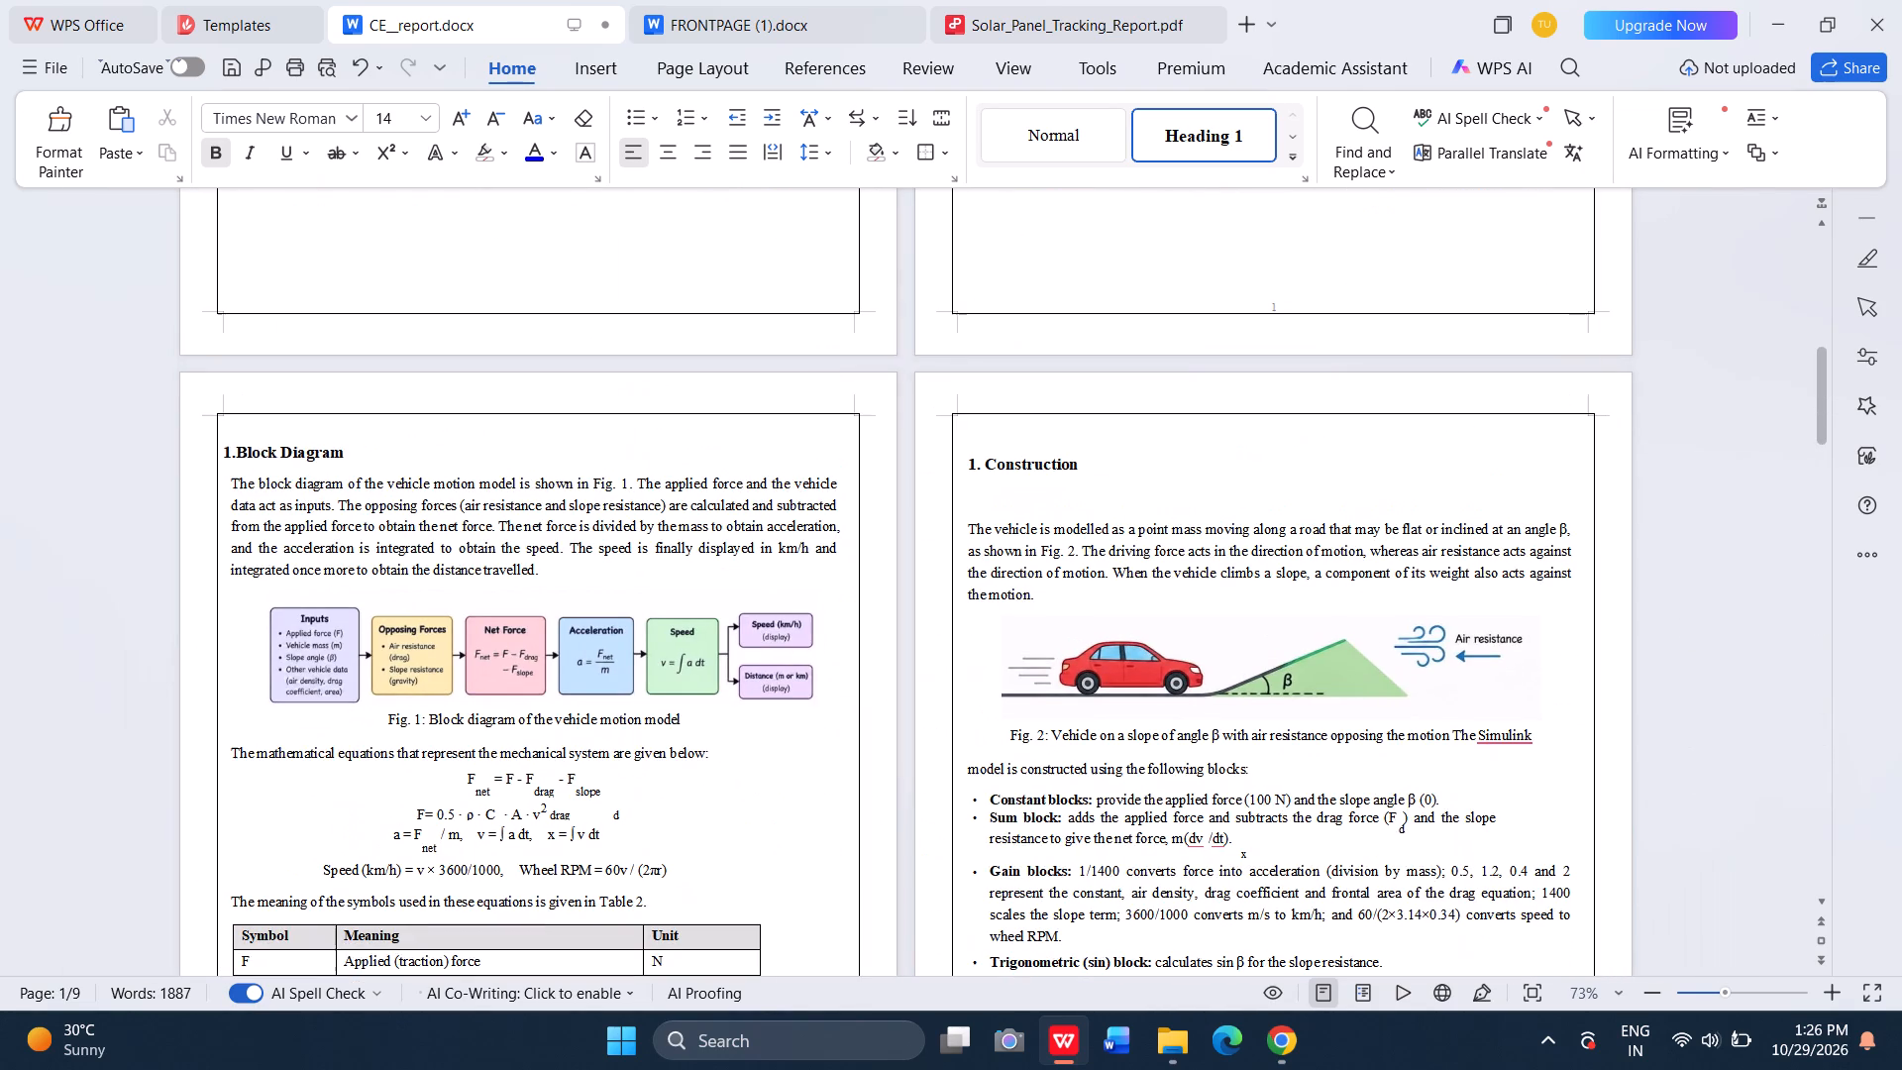
{"action": "scroll", "coordinate": [709, 360], "scroll_direction": "up", "scroll_amount": 8}
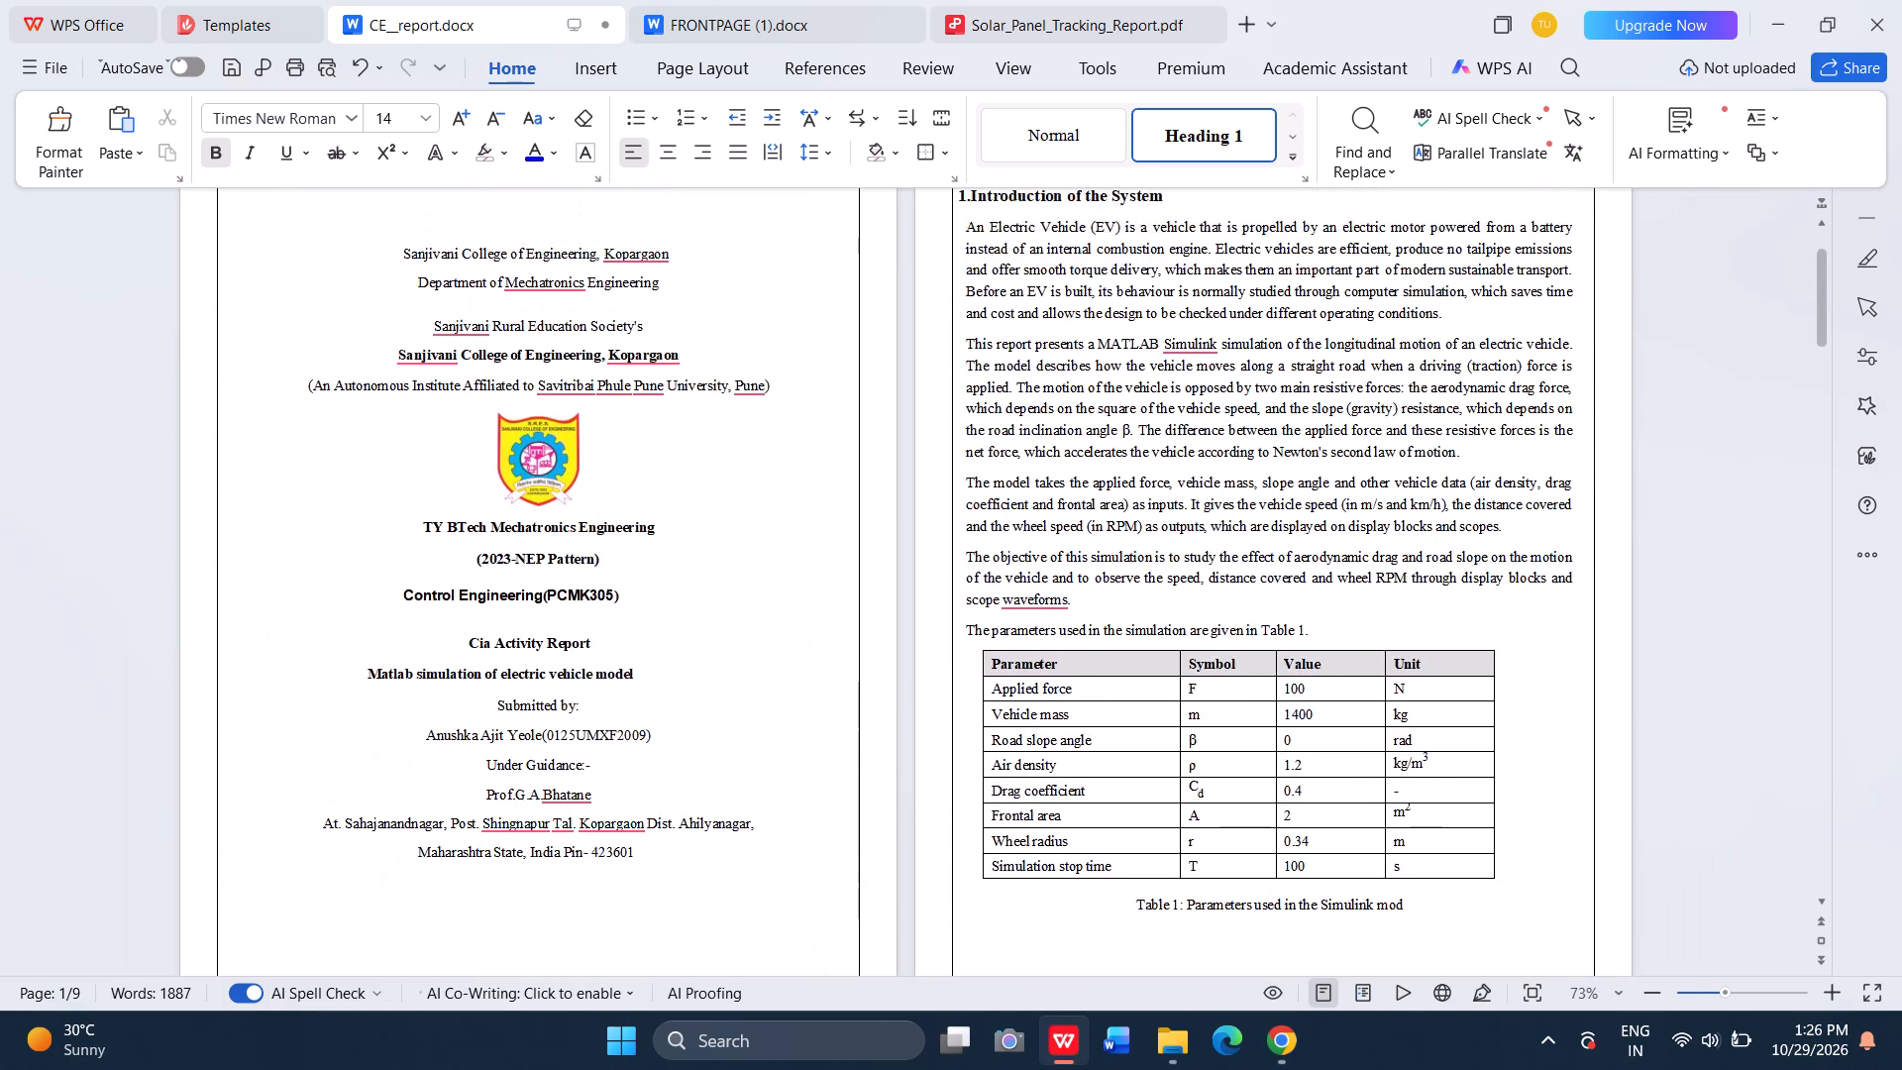
{"action": "scroll", "coordinate": [709, 360], "scroll_direction": "up", "scroll_amount": 2}
{"action": "scroll", "coordinate": [709, 360], "scroll_direction": "down", "scroll_amount": 5}
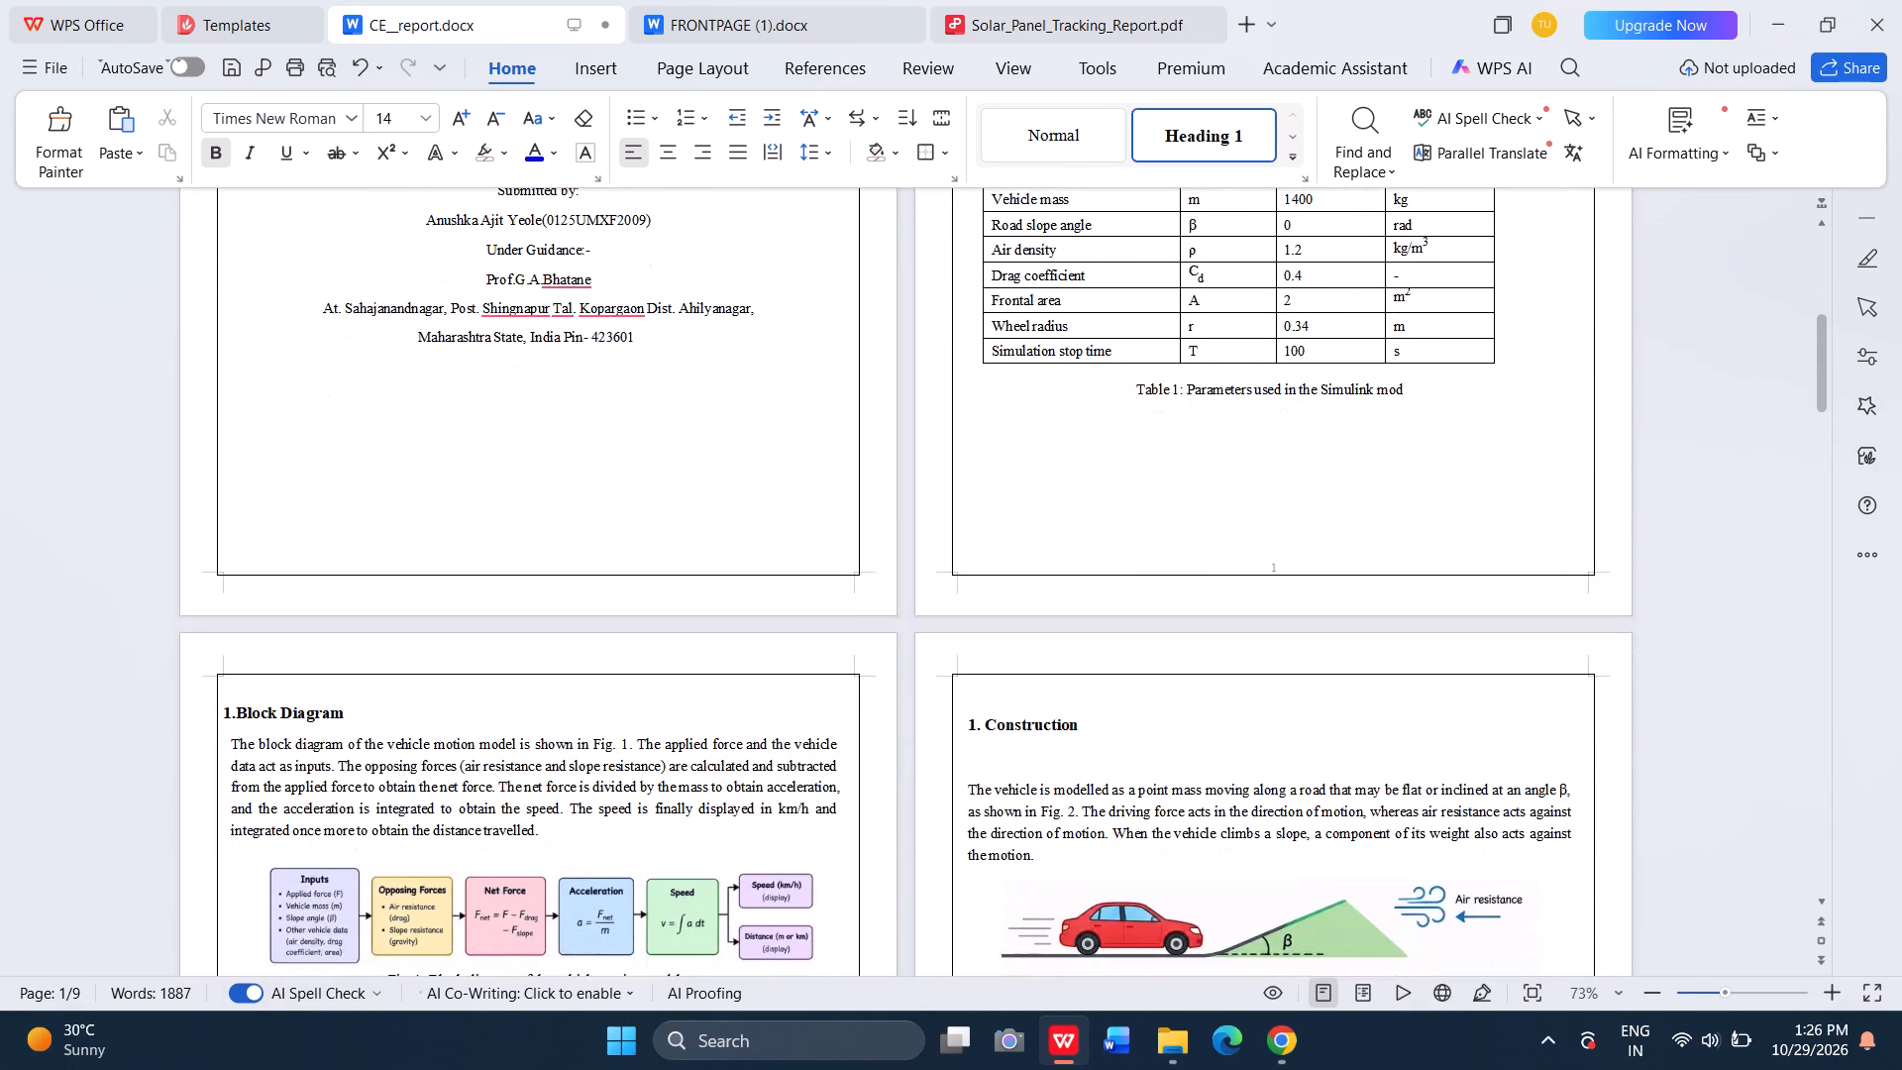
{"action": "left_click", "coordinate": [227, 714]}
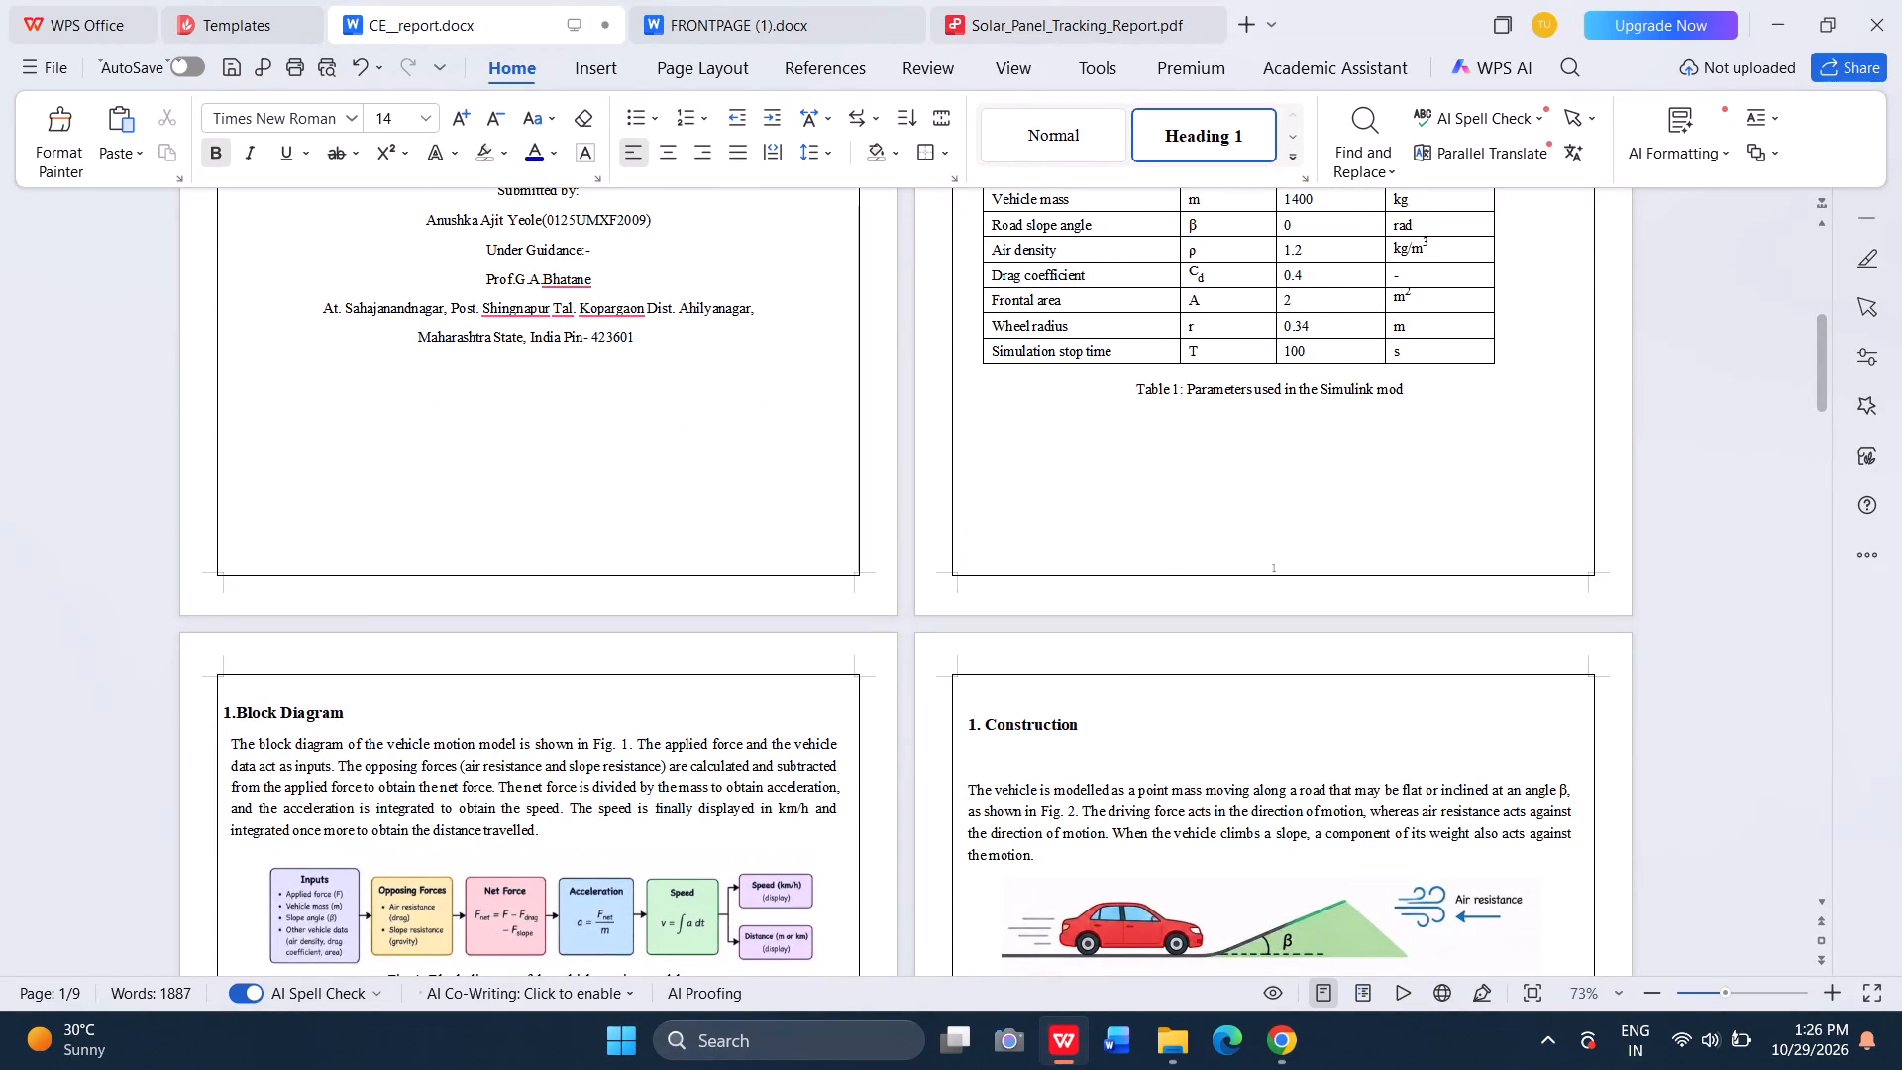
{"action": "key", "text": "Right"}
{"action": "key", "text": "Right"}
{"action": "key", "text": "space"}
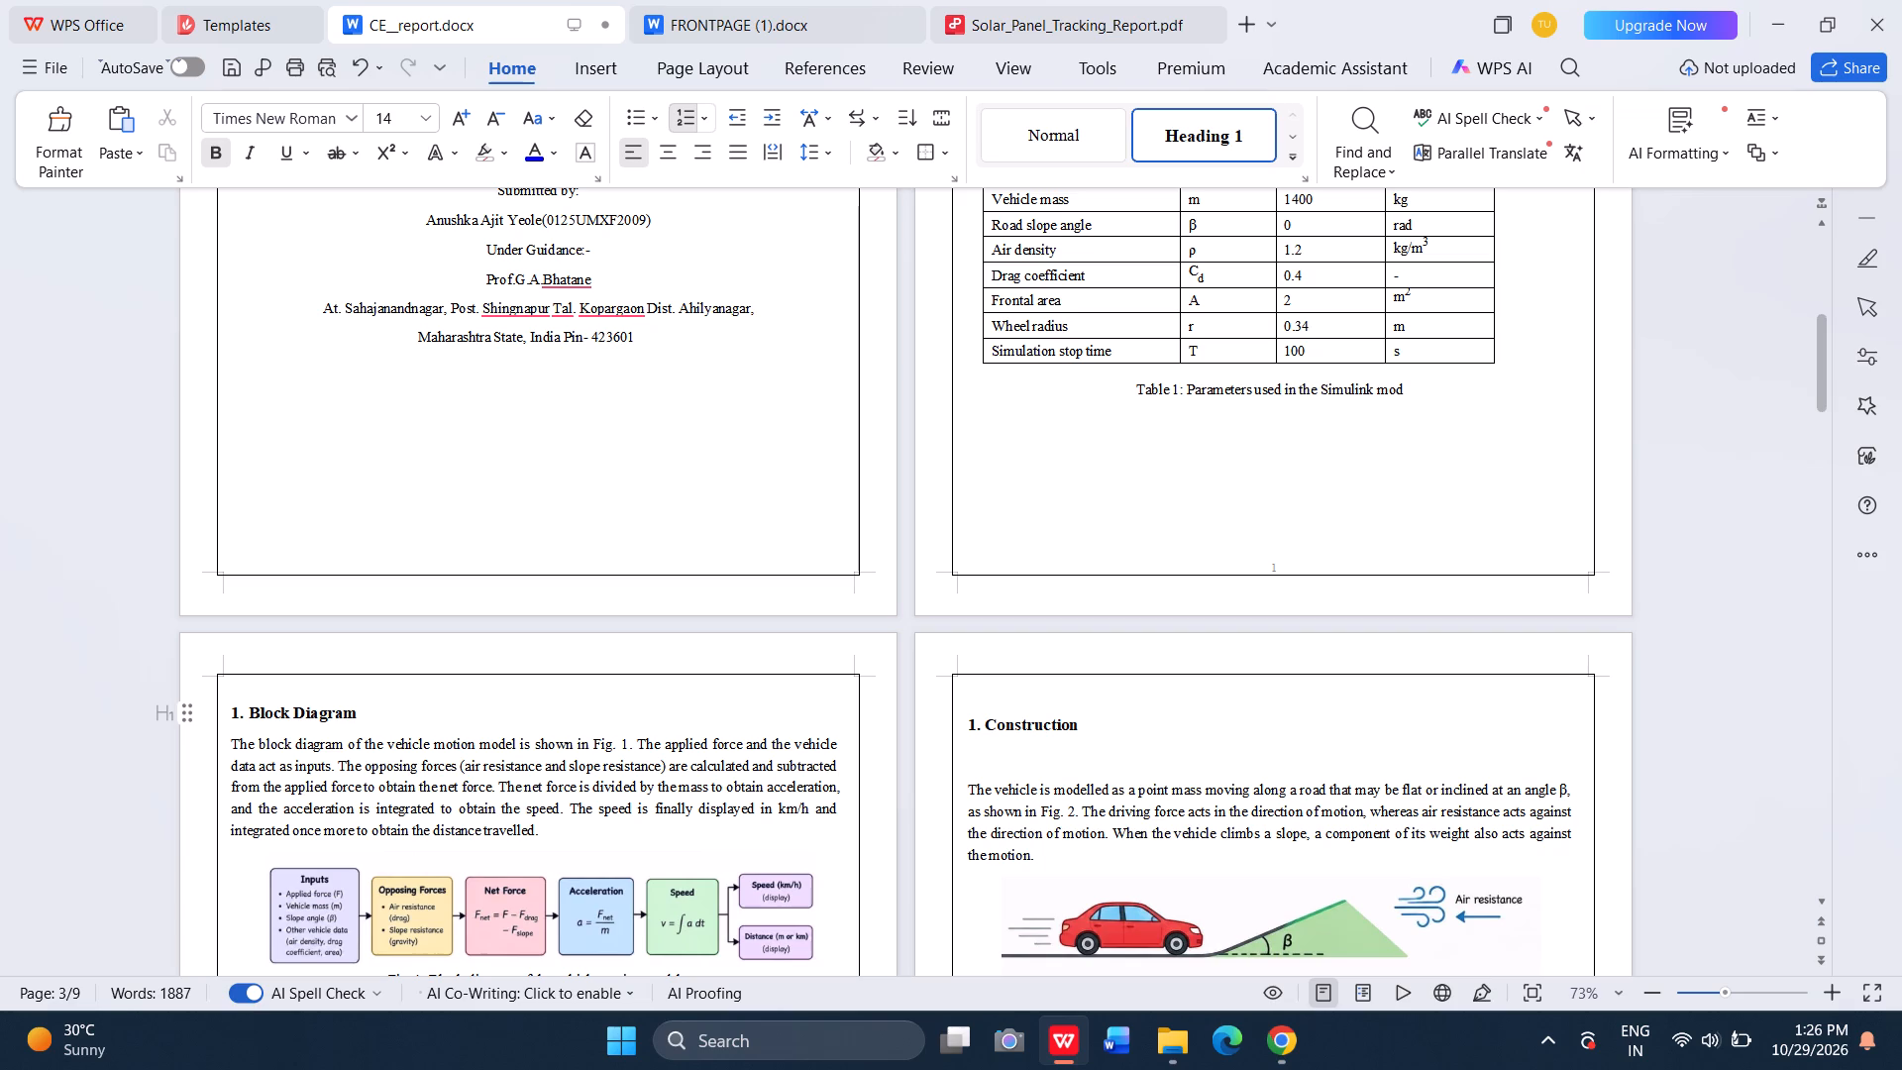
Add a space between the number "5." and the text of the "Waveforms / System Response" heading.
{"action": "scroll", "coordinate": [271, 738], "scroll_direction": "down", "scroll_amount": 7}
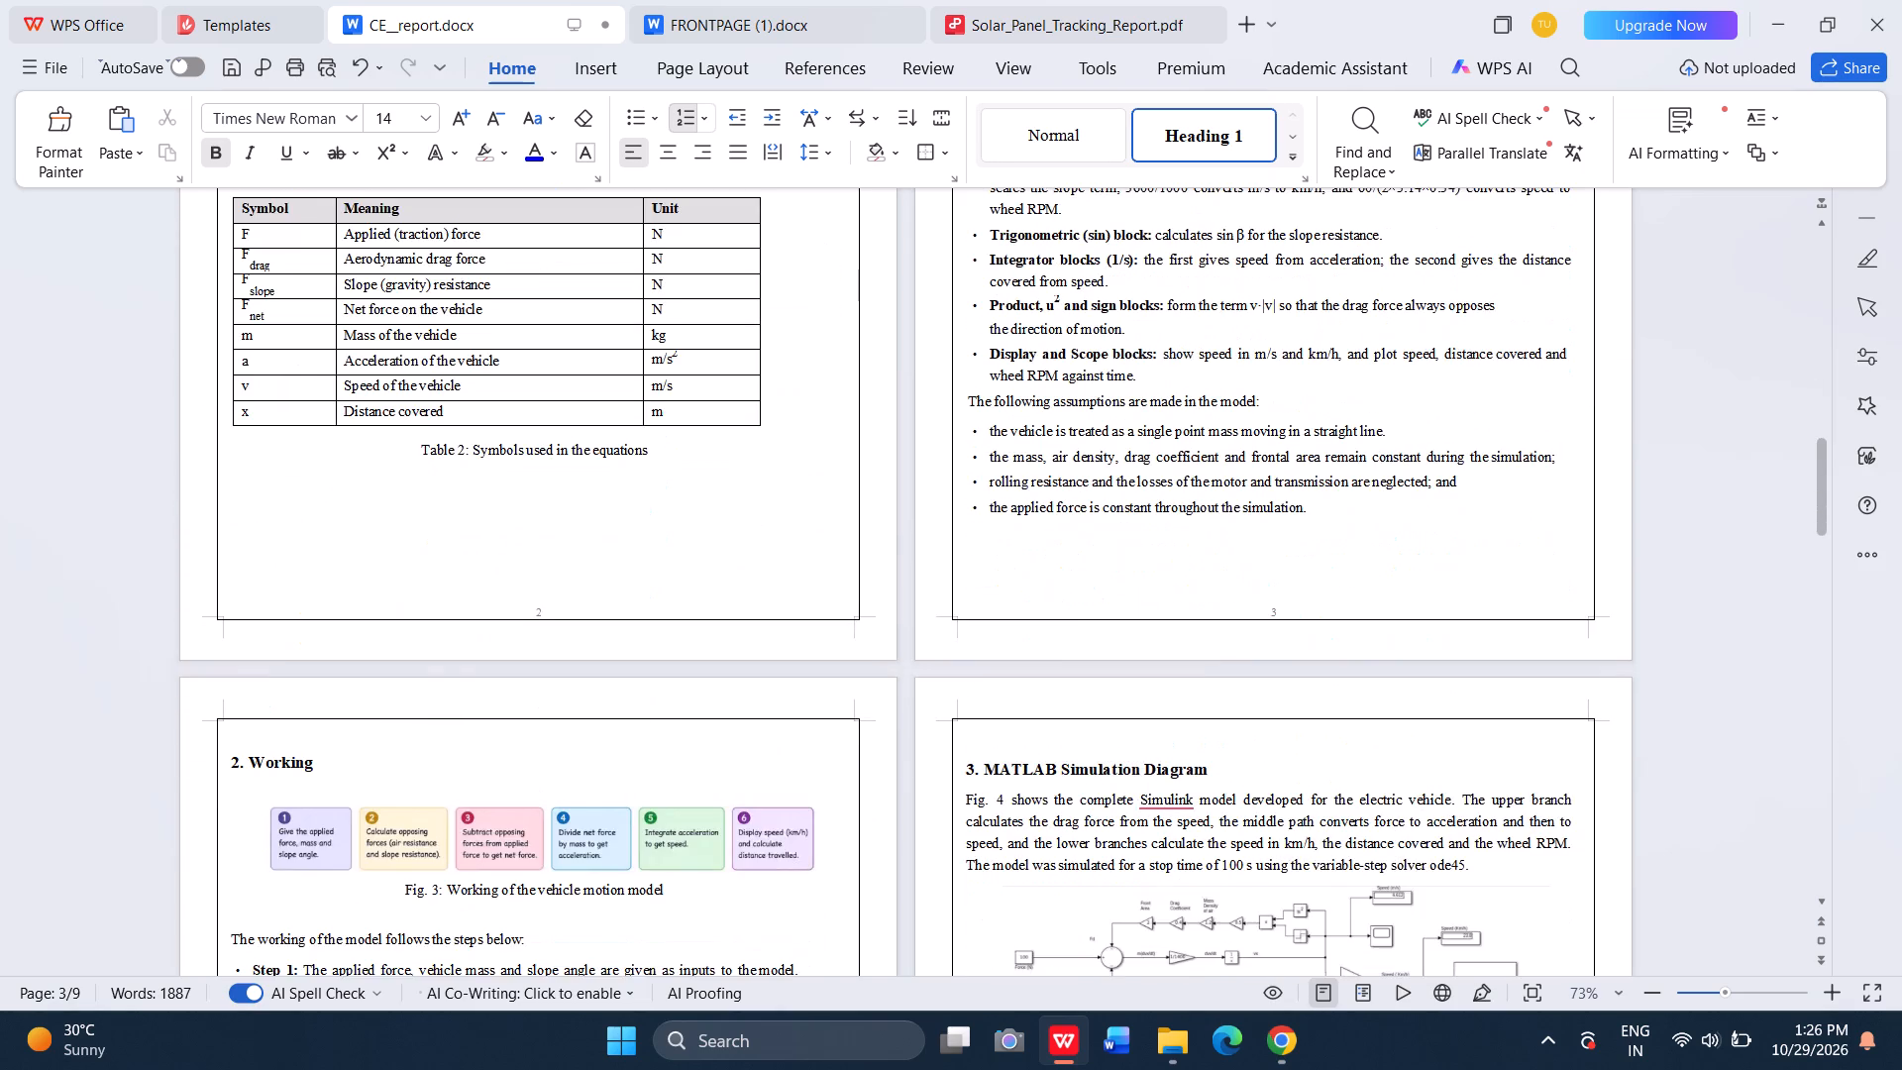
{"action": "scroll", "coordinate": [271, 738], "scroll_direction": "down", "scroll_amount": 1}
{"action": "scroll", "coordinate": [666, 676], "scroll_direction": "down", "scroll_amount": 6}
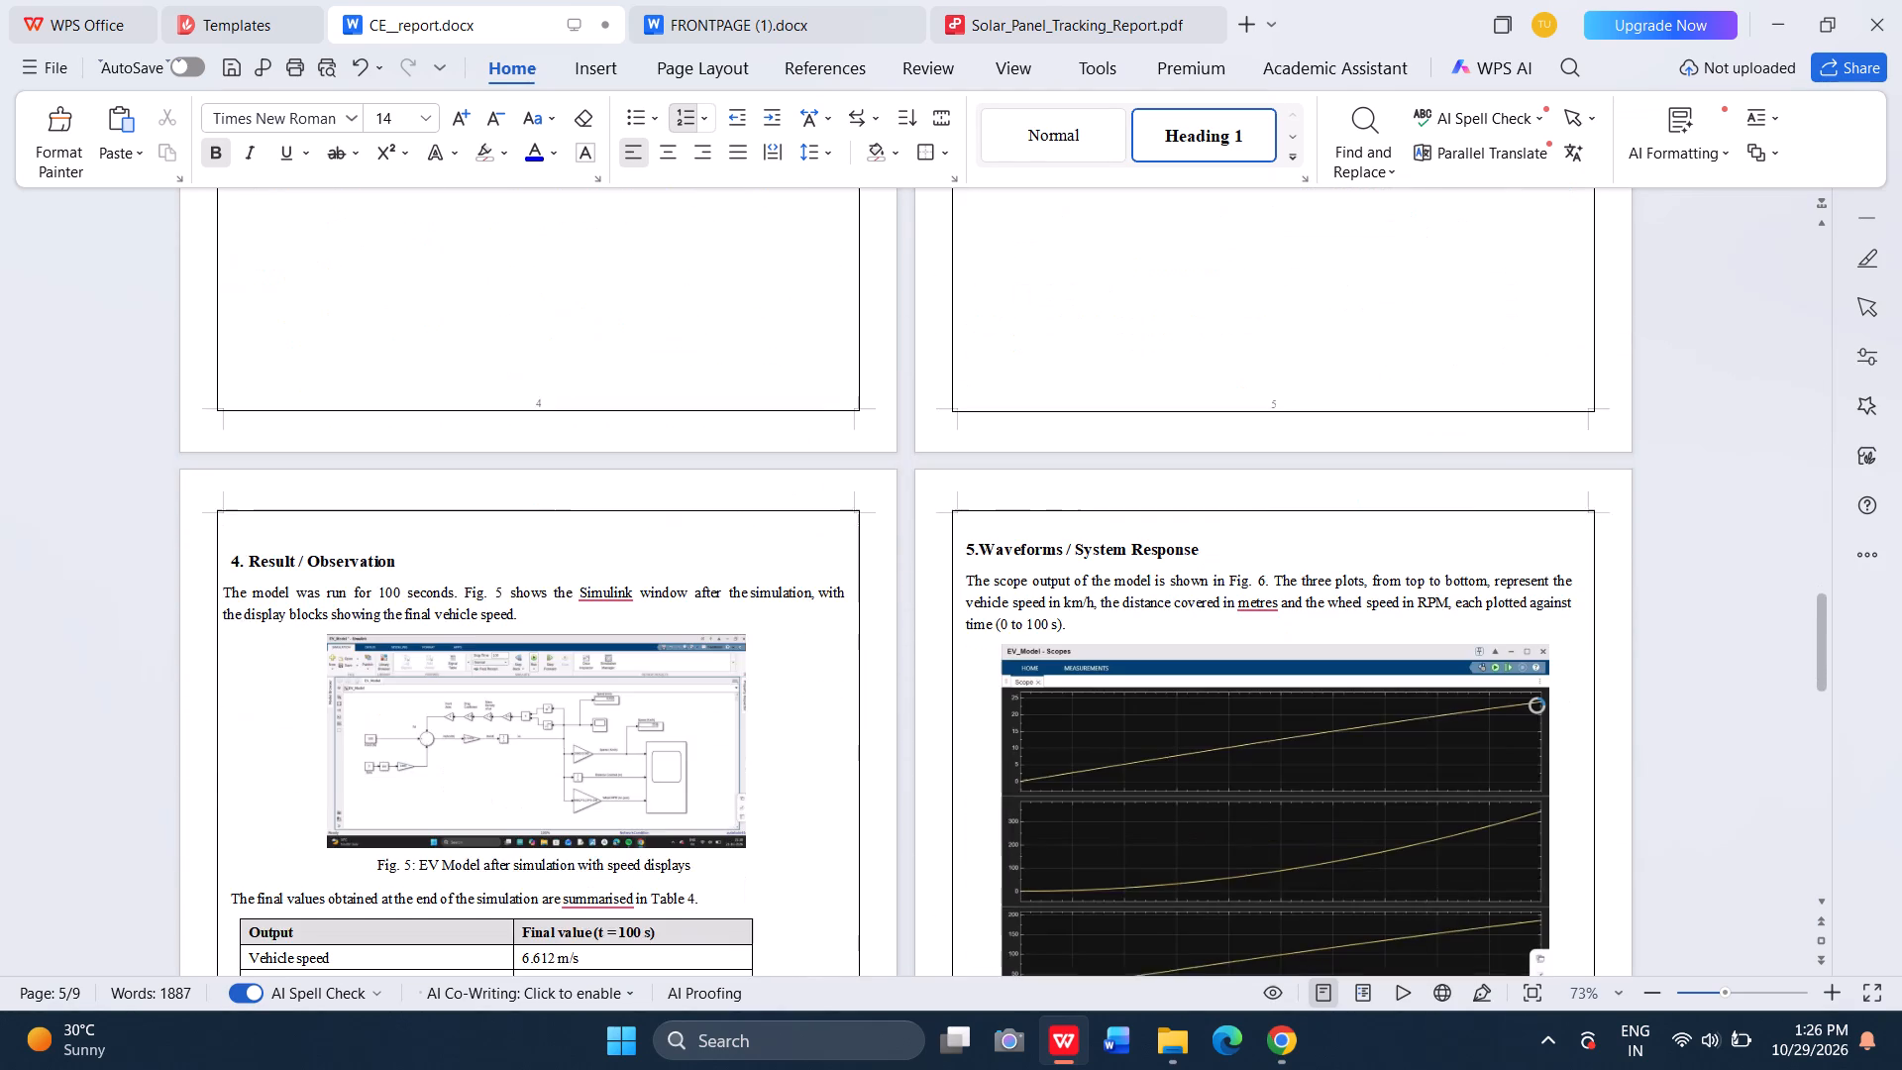
{"action": "scroll", "coordinate": [666, 676], "scroll_direction": "down", "scroll_amount": 4}
{"action": "scroll", "coordinate": [993, 585], "scroll_direction": "up", "scroll_amount": 2}
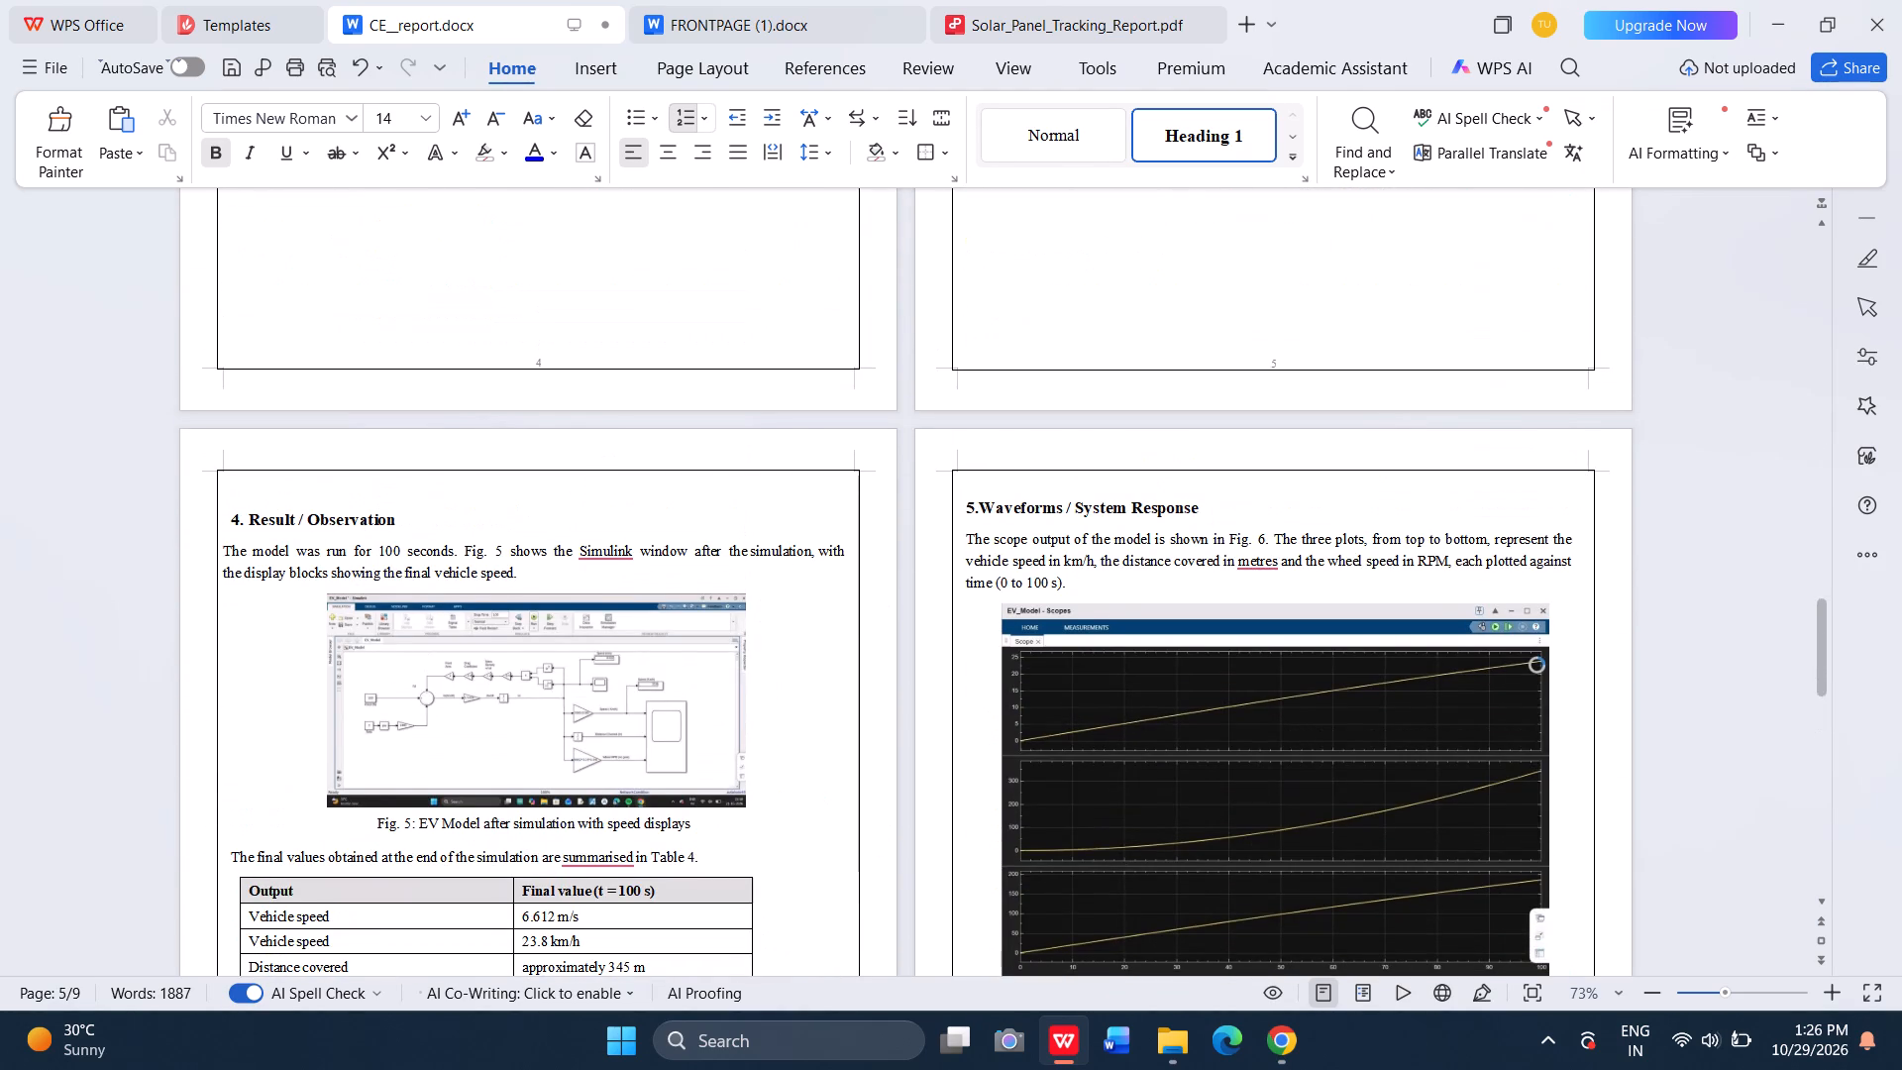
{"action": "left_click", "coordinate": [974, 504]}
{"action": "key", "text": "space"}
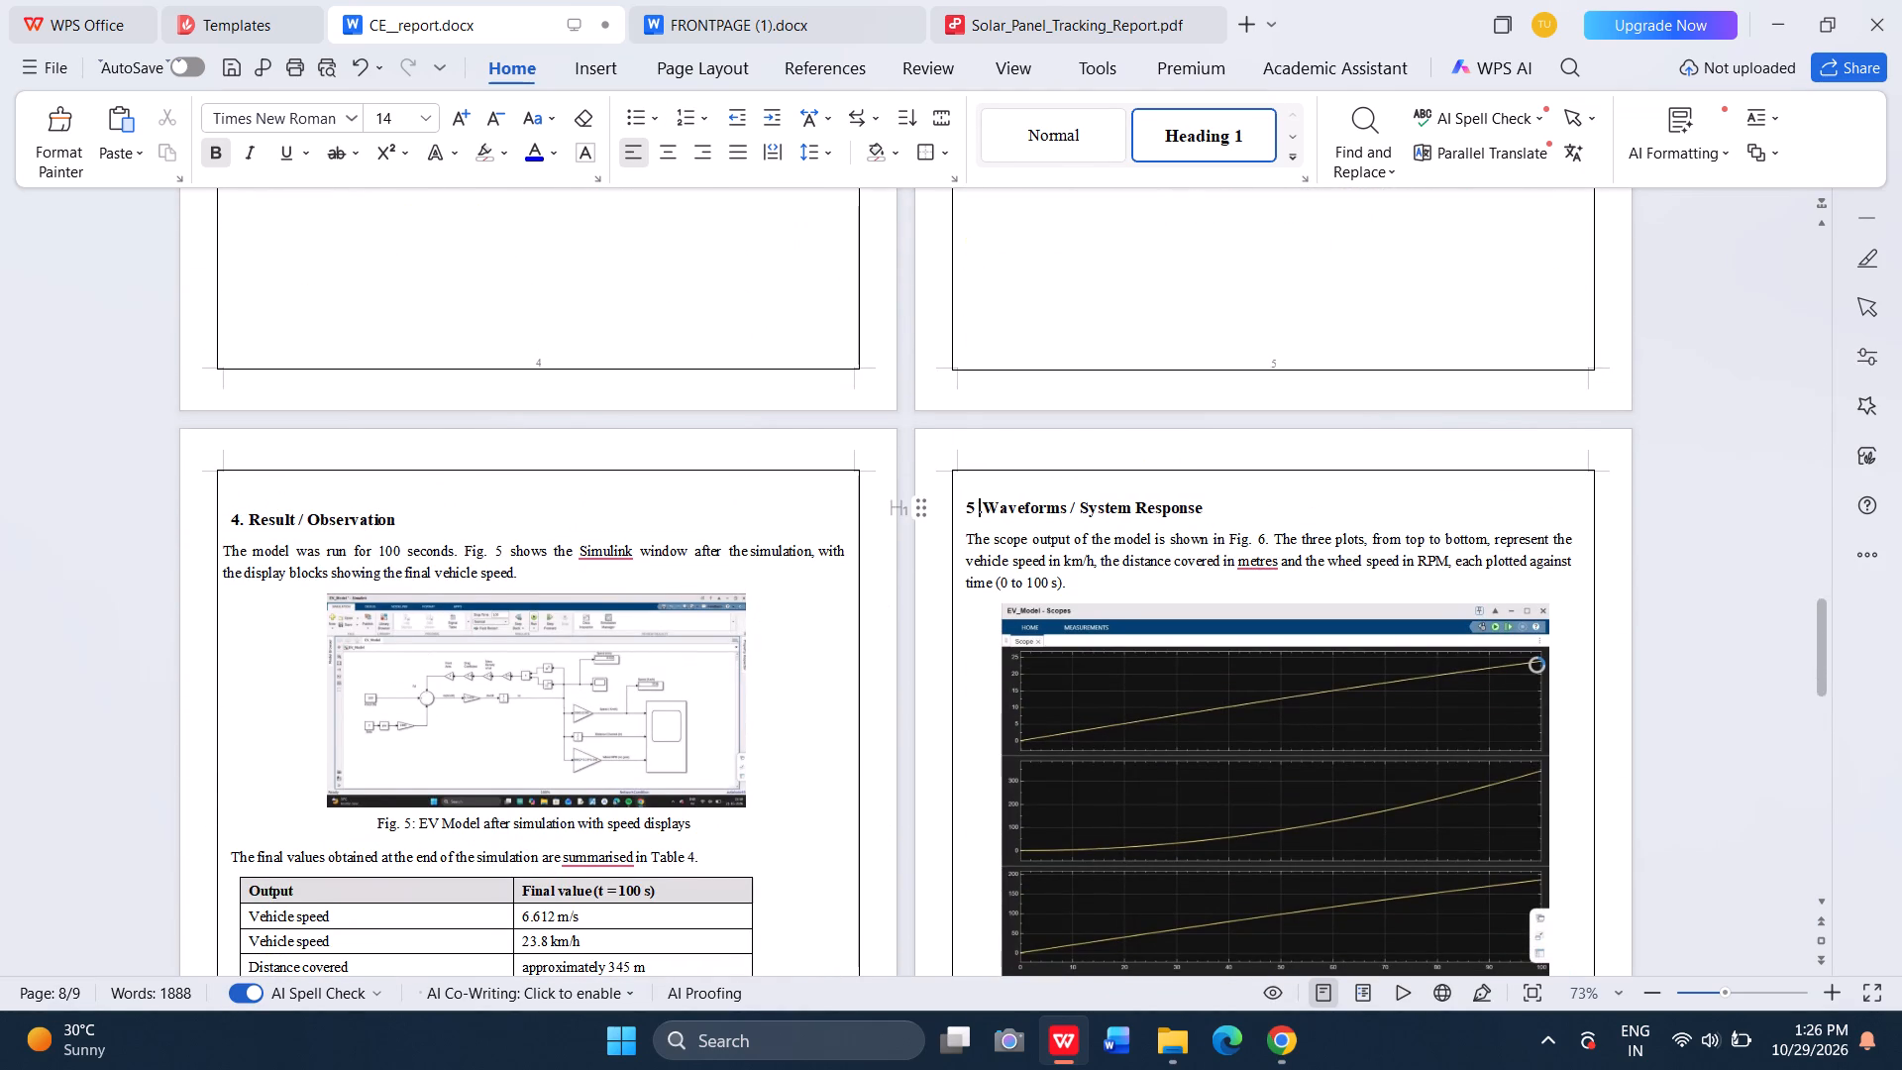
{"action": "key", "text": "BackSpace"}
{"action": "key", "text": "Right"}
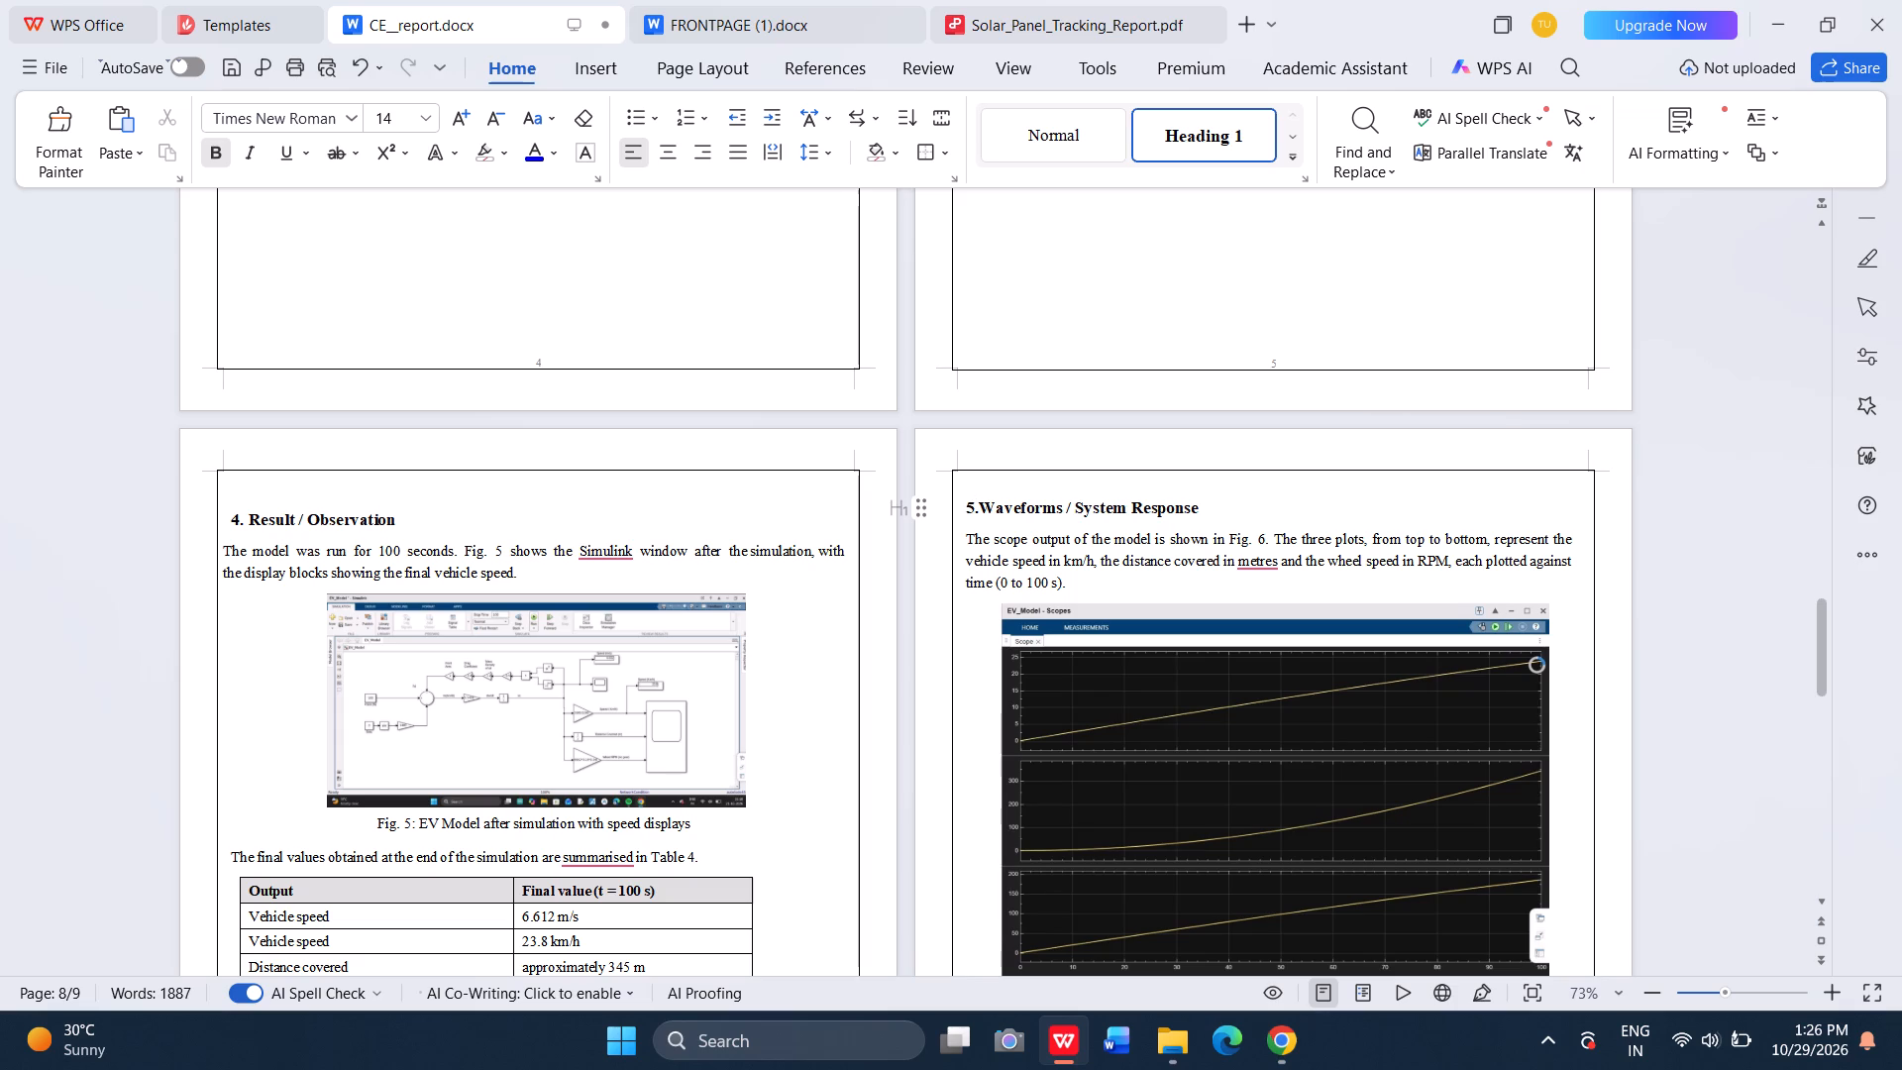
{"action": "key", "text": "space"}
Add a space between the number "6." and the text of the "Conclusion" heading.
{"action": "scroll", "coordinate": [1022, 534], "scroll_direction": "down", "scroll_amount": 5}
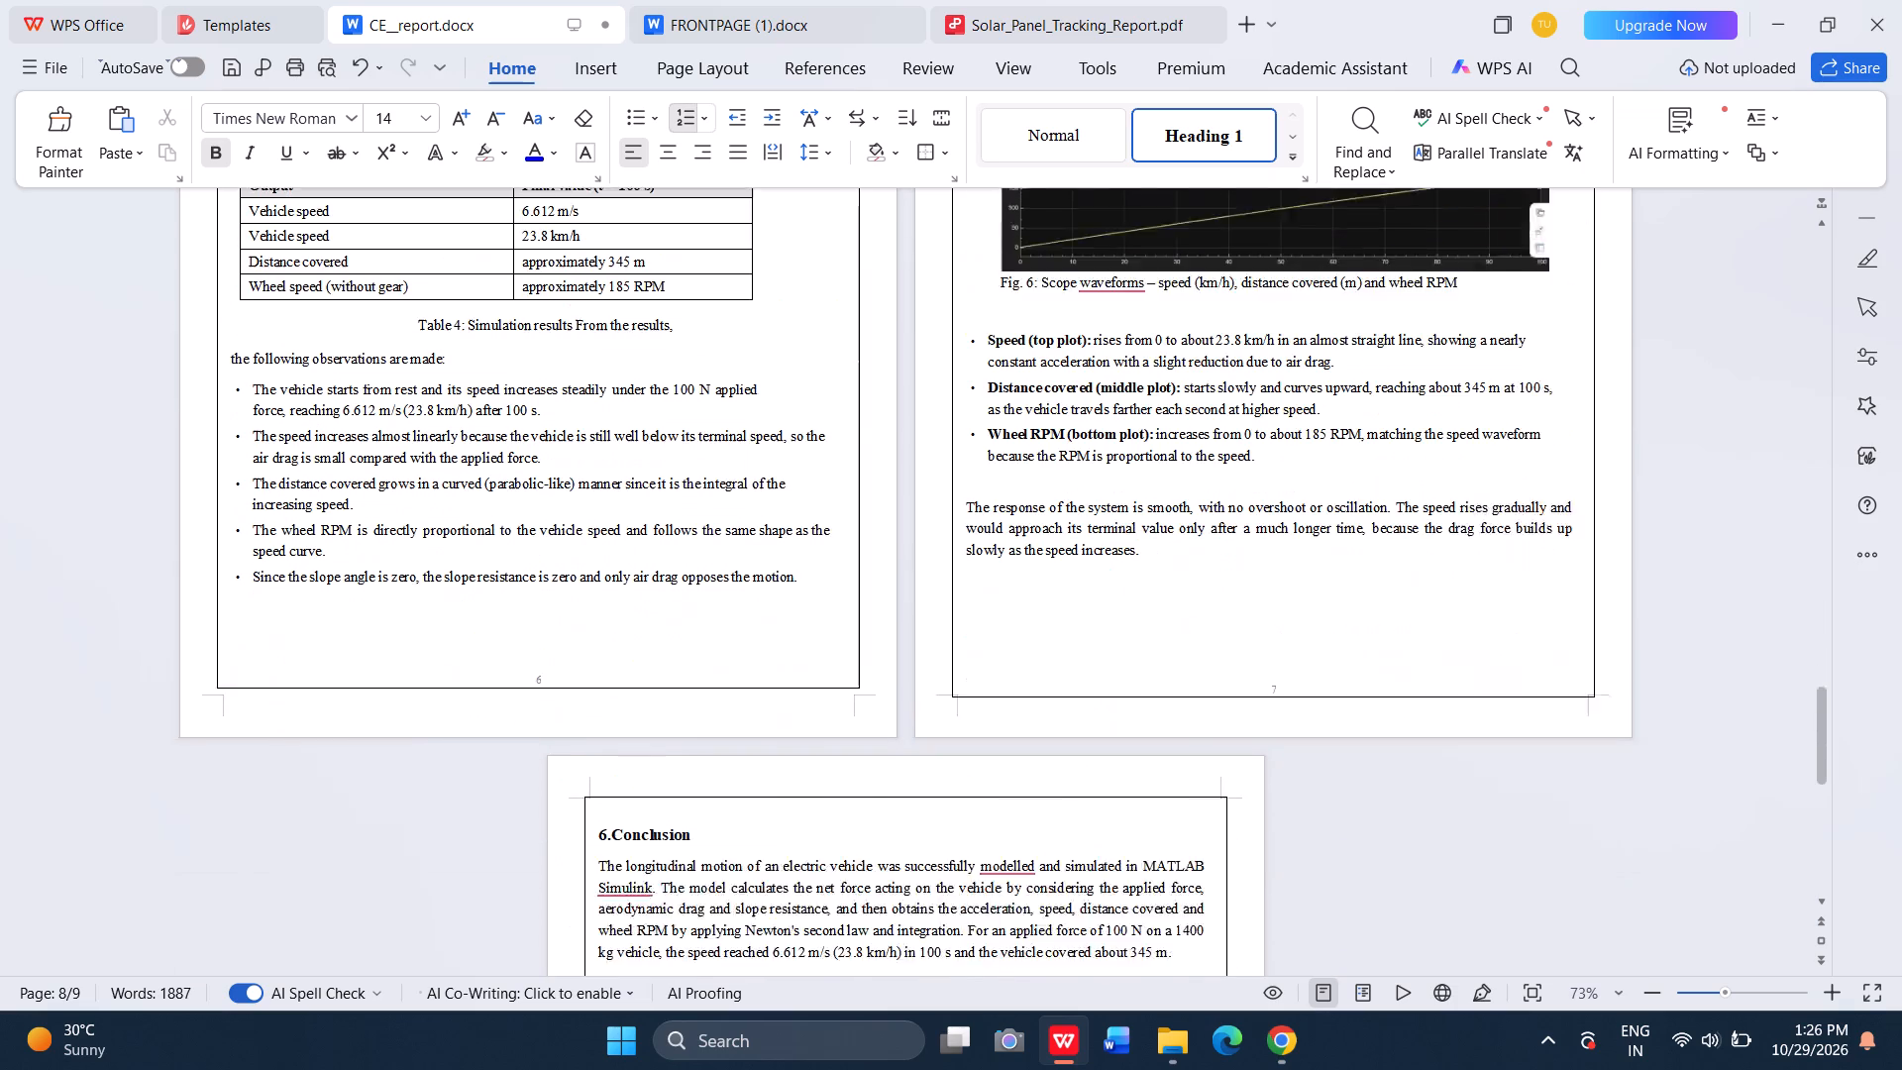
{"action": "scroll", "coordinate": [1022, 534], "scroll_direction": "down", "scroll_amount": 1}
{"action": "left_click", "coordinate": [608, 720]}
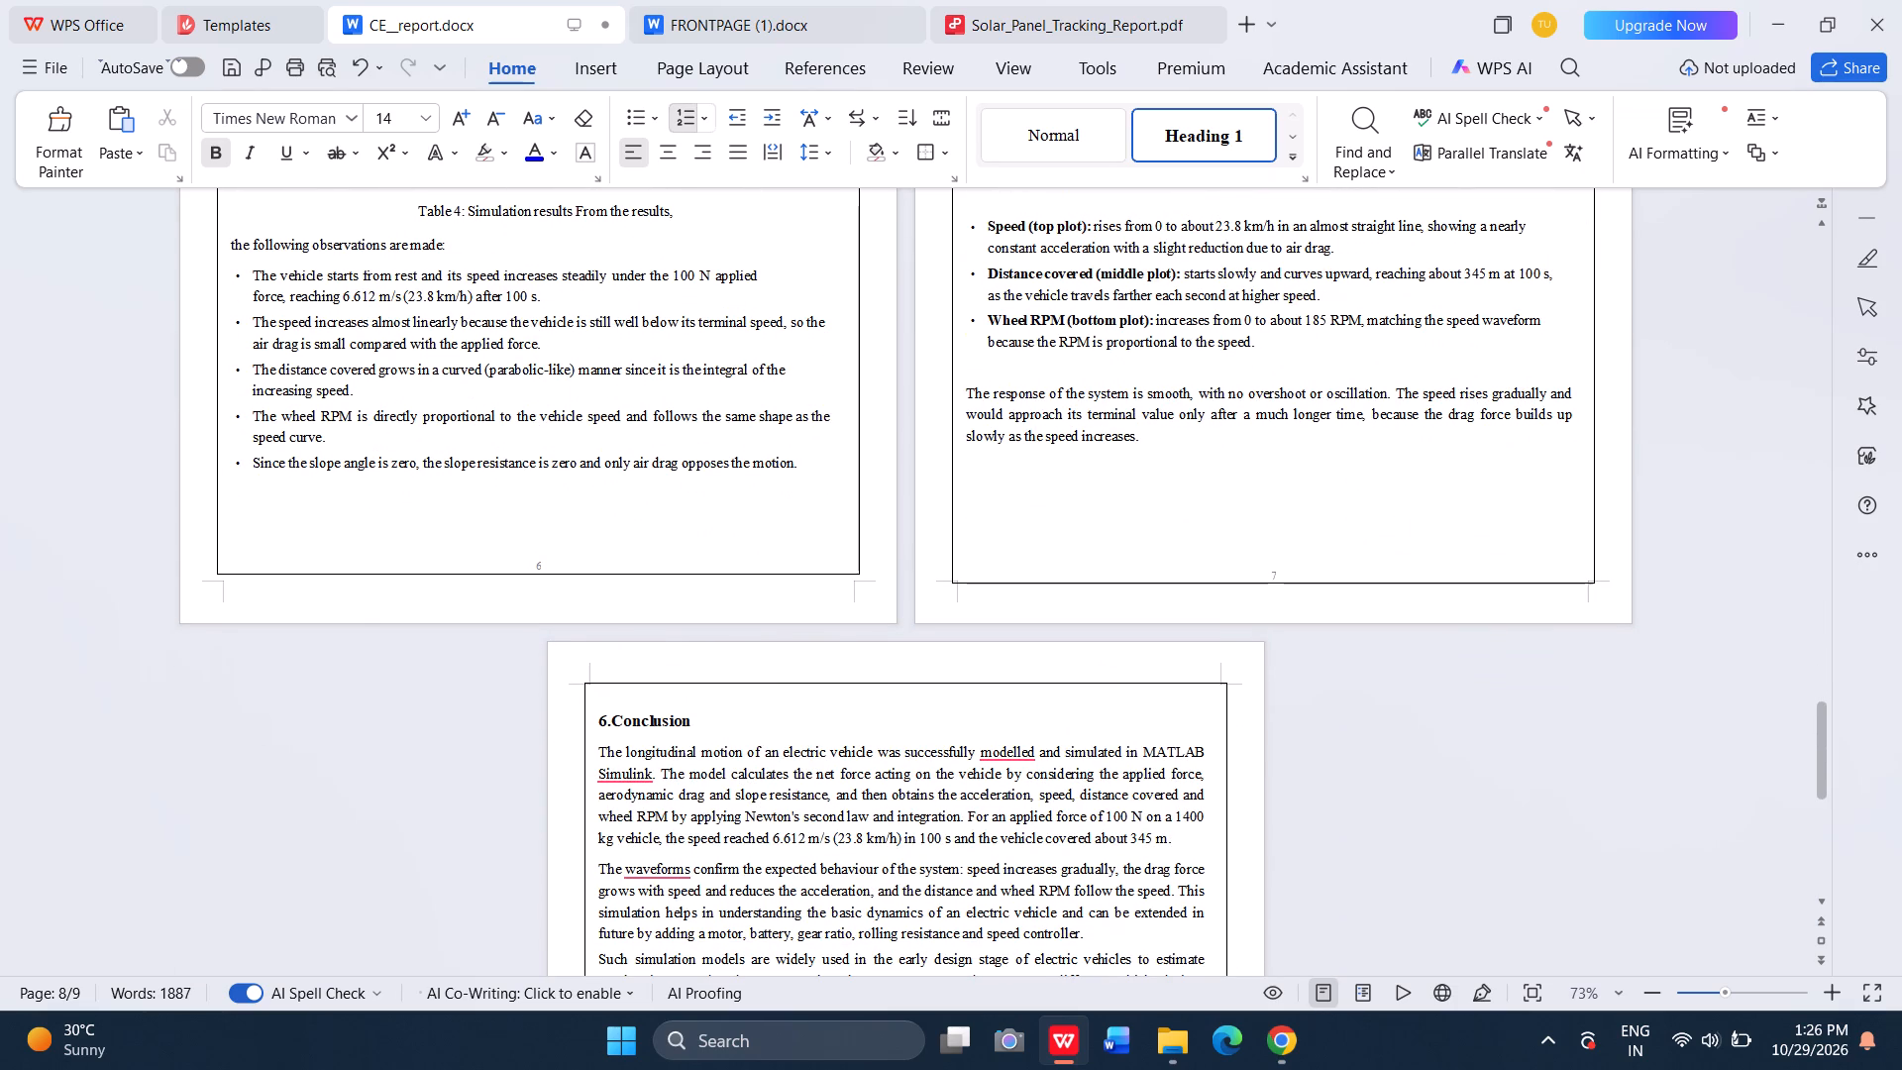
{"action": "key", "text": "space"}
{"action": "key", "text": "BackSpace"}
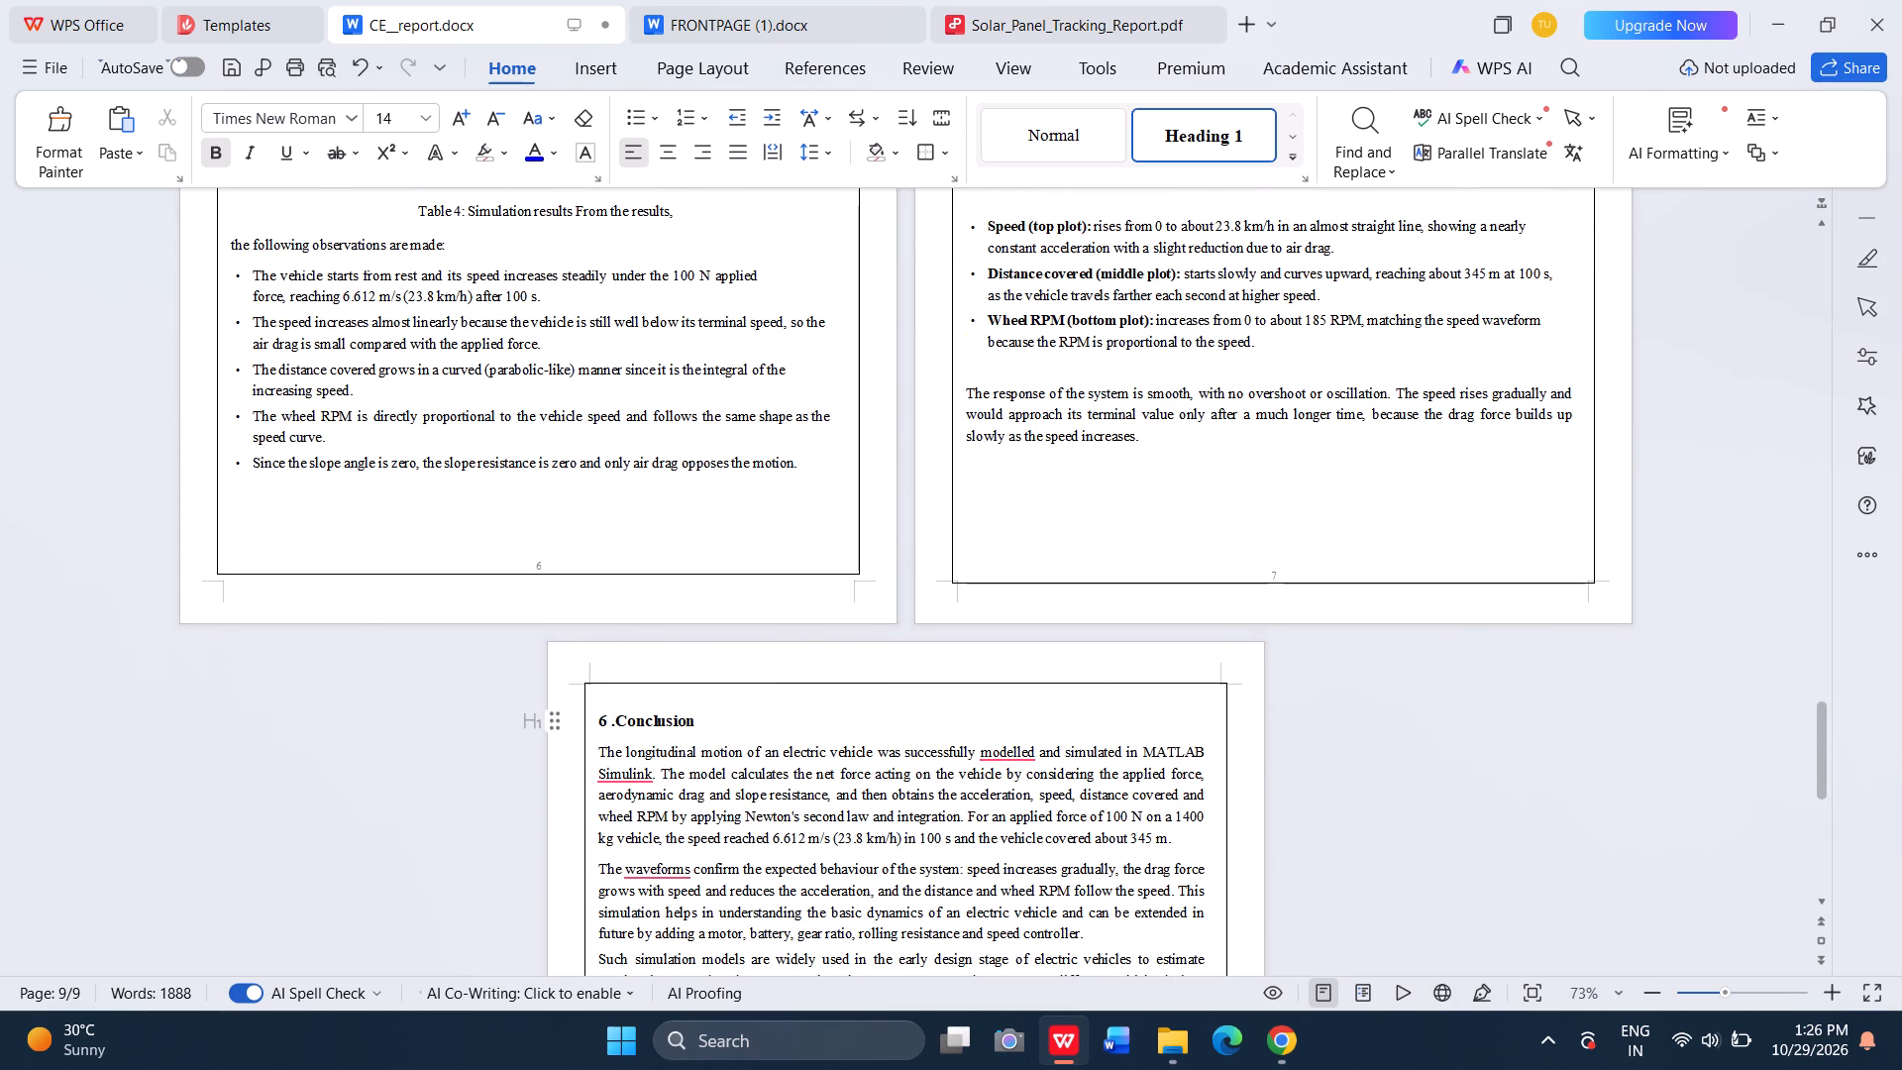
{"action": "key", "text": "Right"}
{"action": "key", "text": "space"}
Review the report's pages from the Conclusion back to the cover, checking headings, borders and spacing.
{"action": "scroll", "coordinate": [863, 695], "scroll_direction": "down", "scroll_amount": 11}
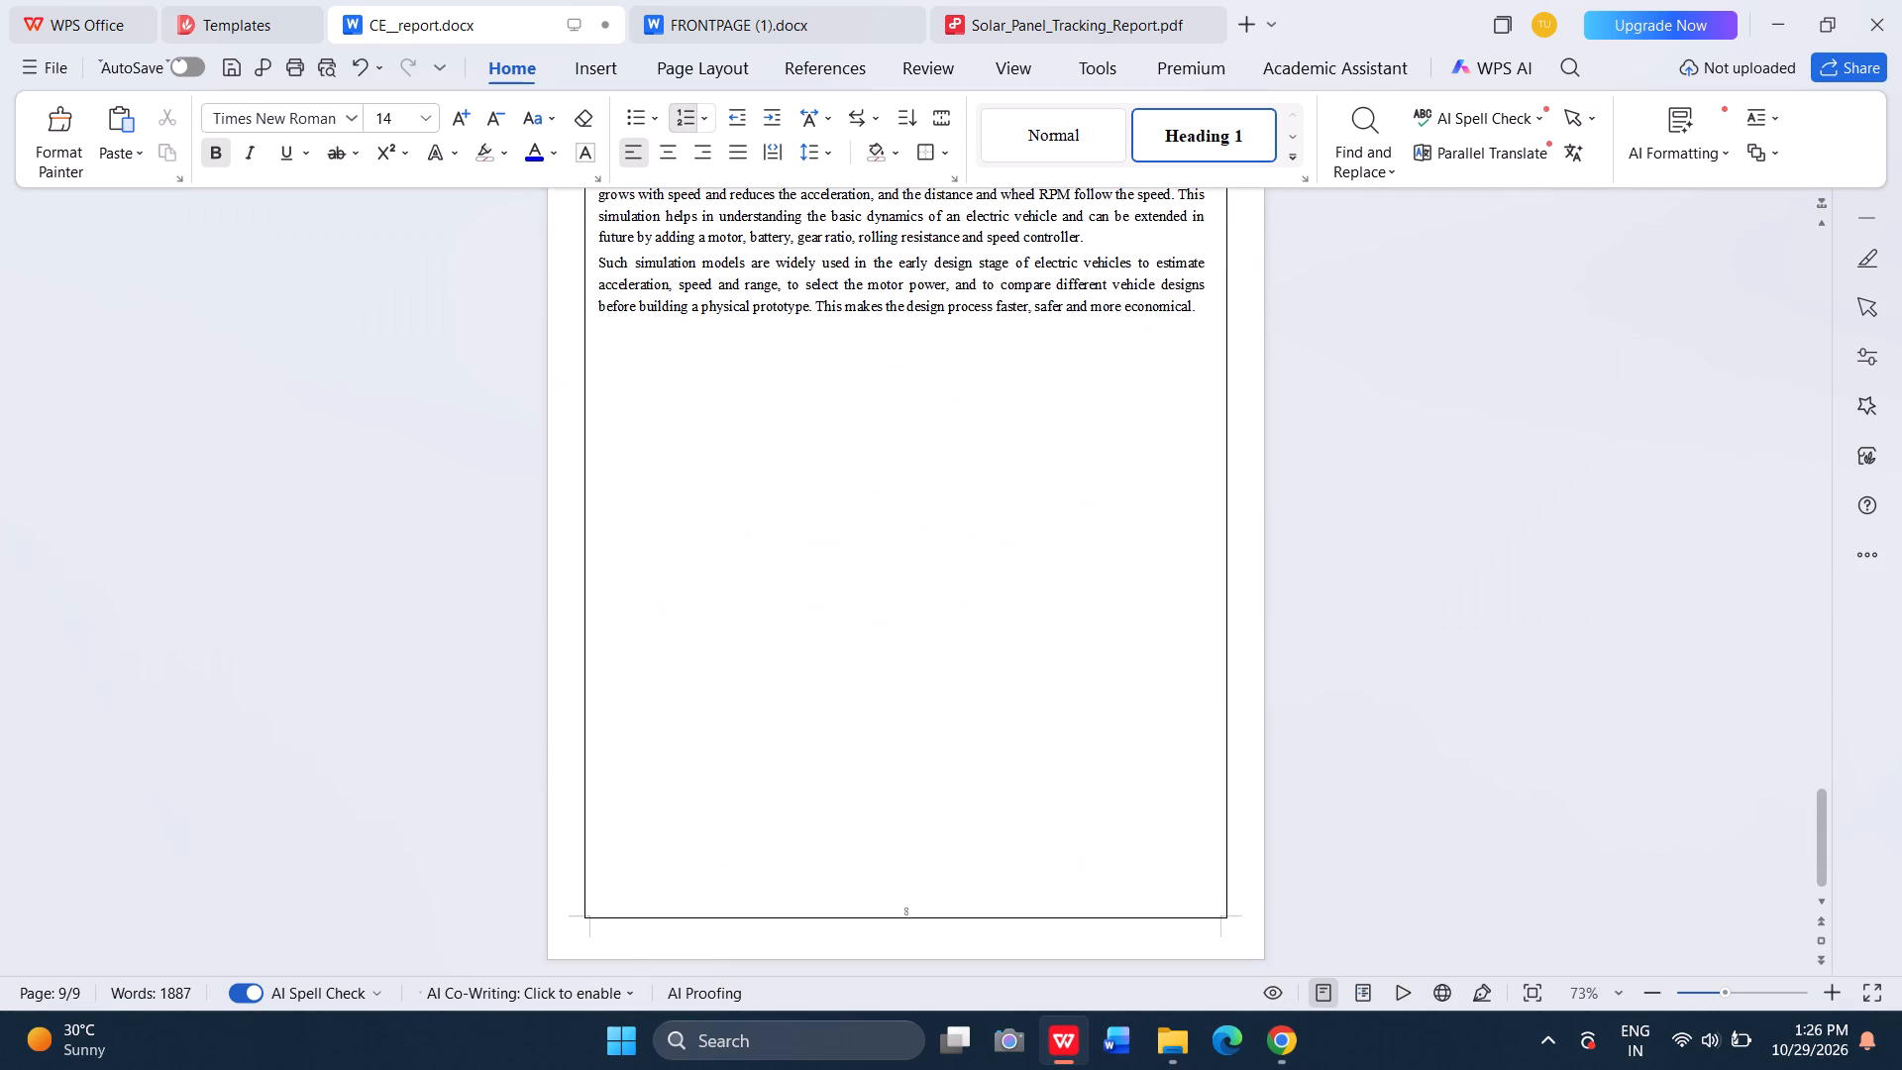
{"action": "scroll", "coordinate": [863, 695], "scroll_direction": "down", "scroll_amount": 2}
{"action": "scroll", "coordinate": [863, 695], "scroll_direction": "up", "scroll_amount": 13}
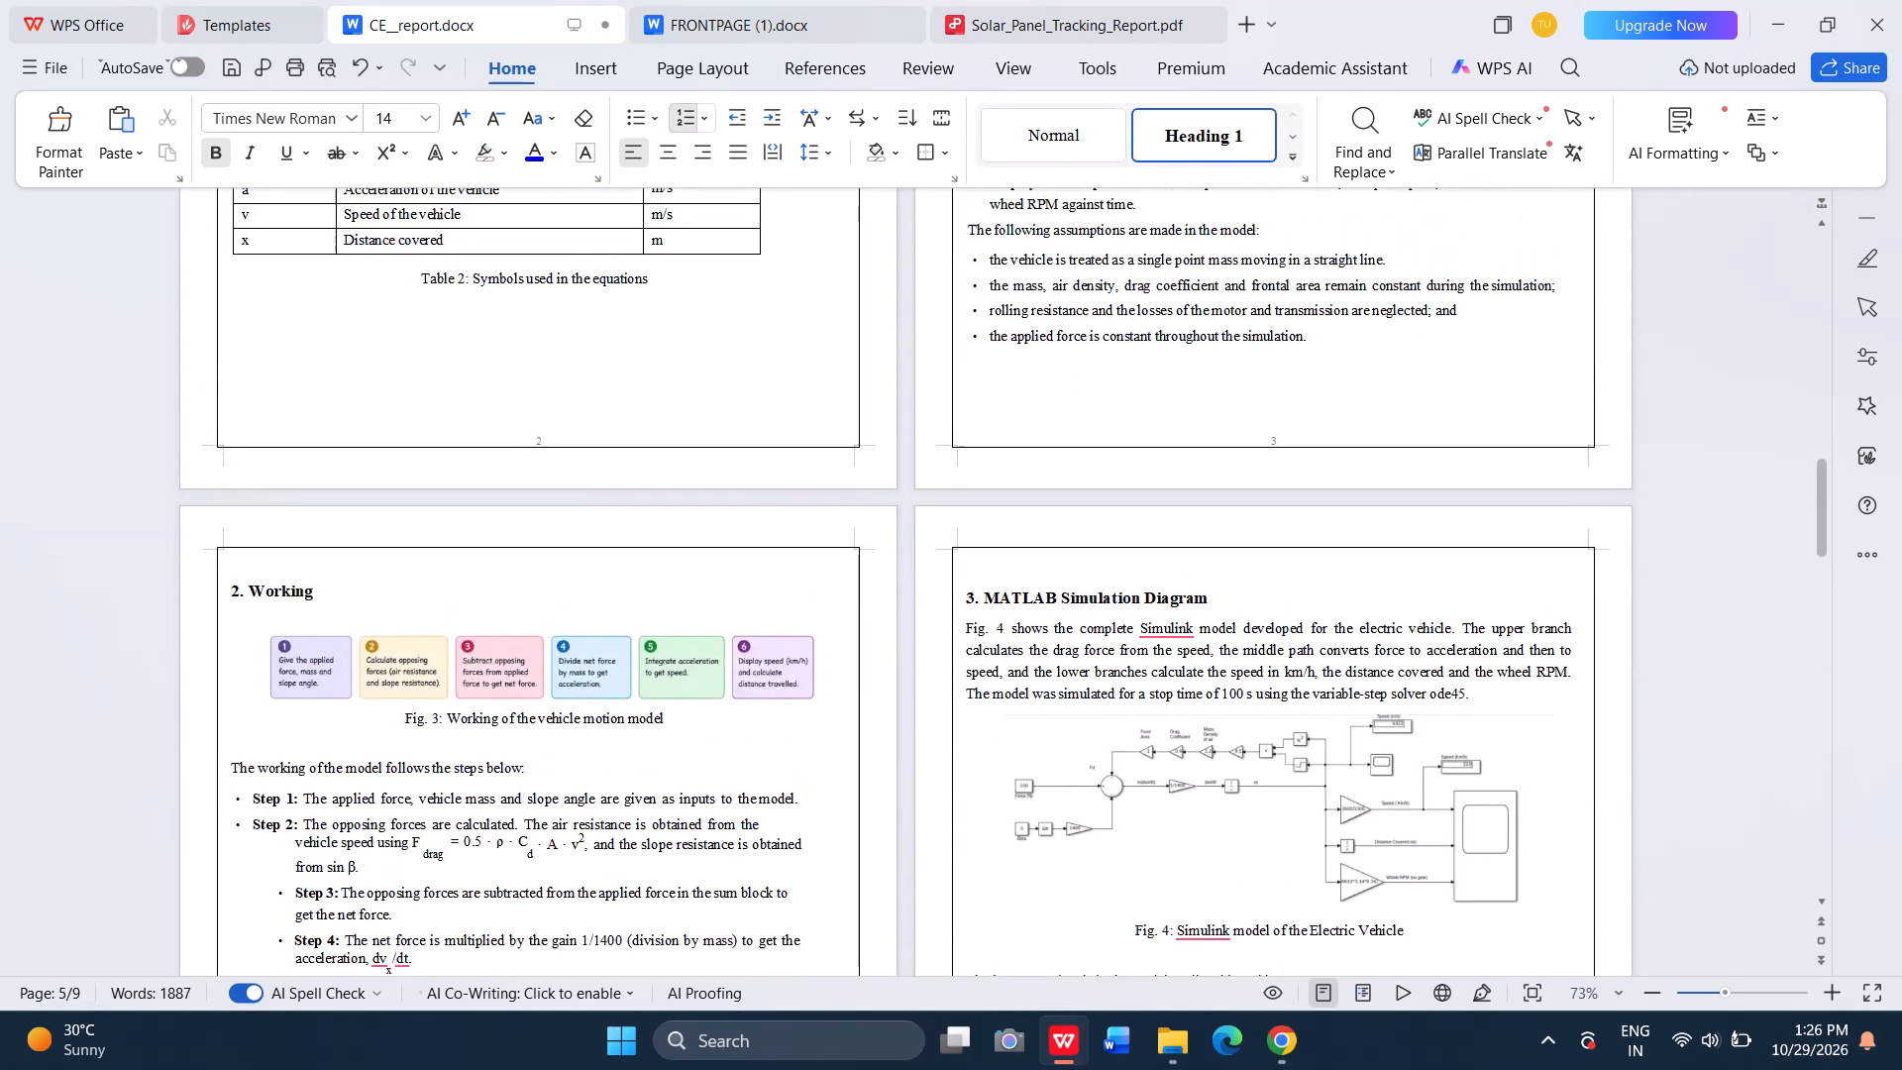
{"action": "scroll", "coordinate": [863, 695], "scroll_direction": "up", "scroll_amount": 10}
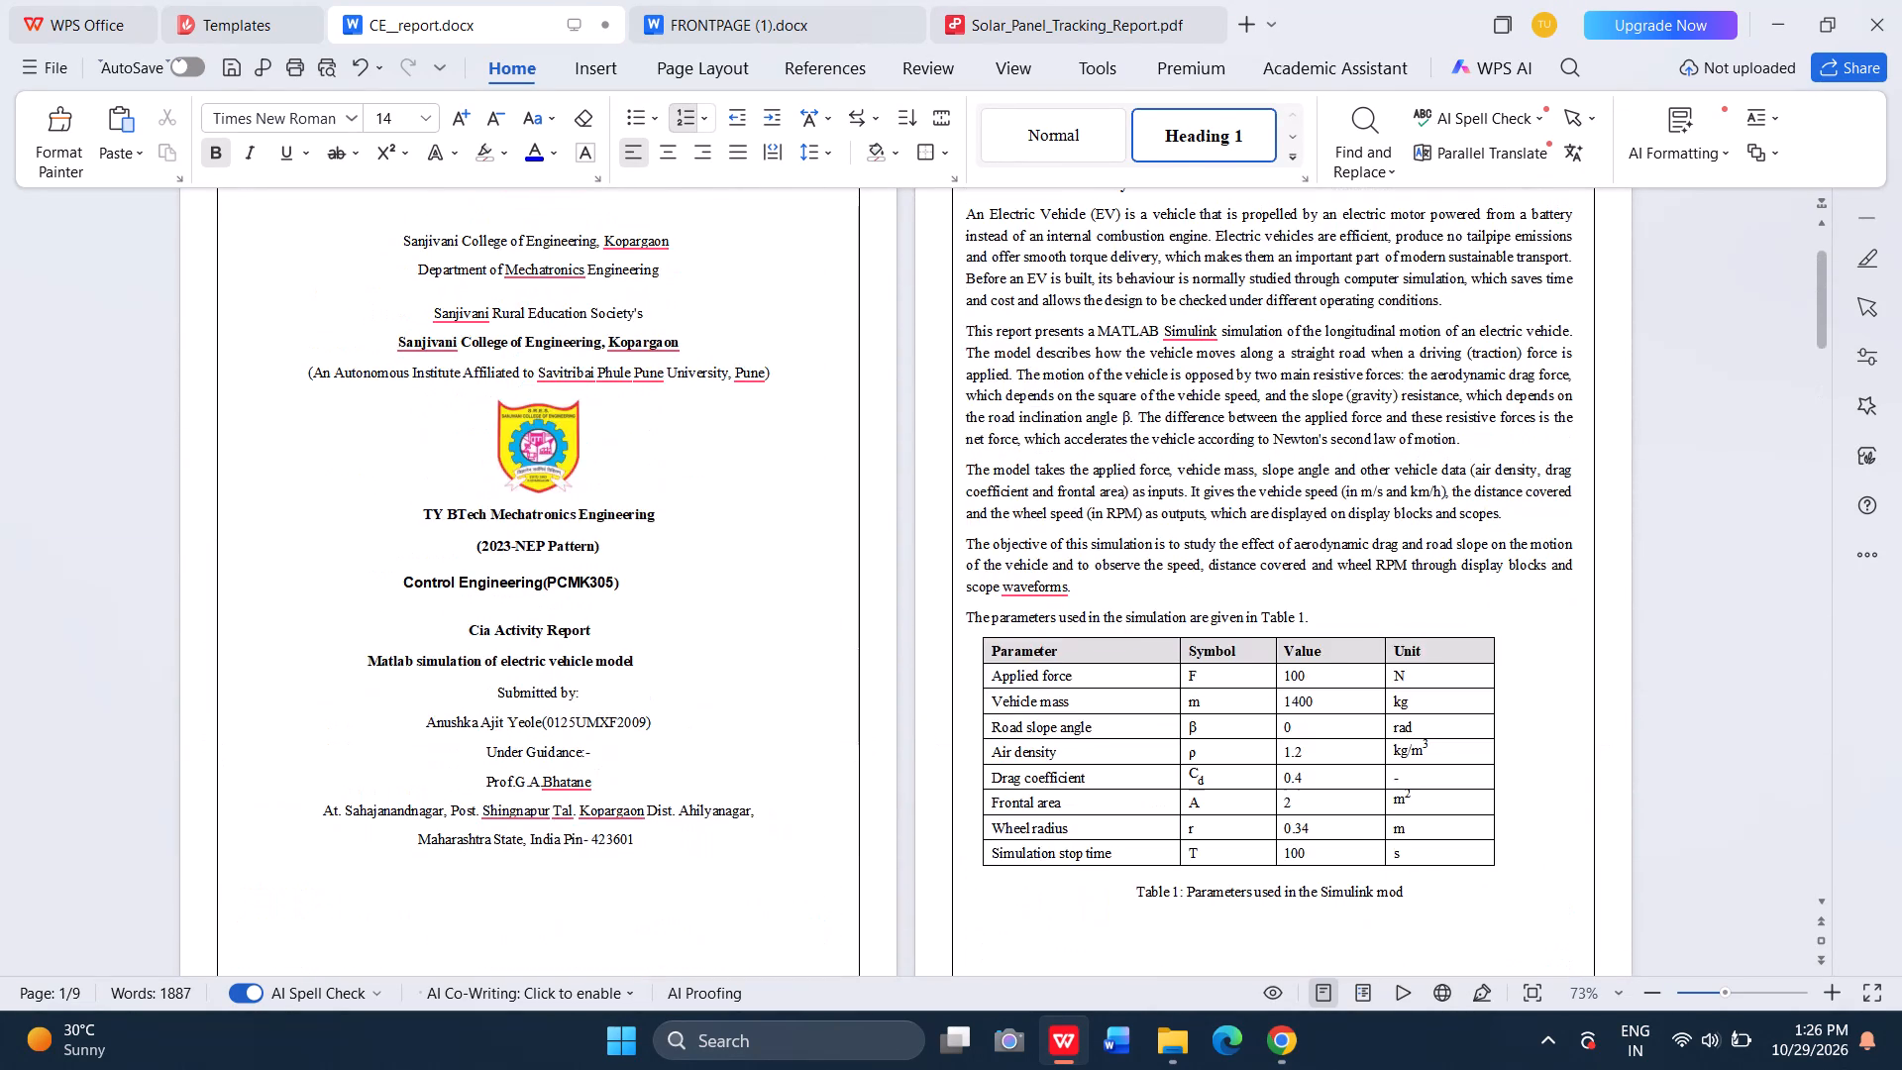
{"action": "scroll", "coordinate": [863, 695], "scroll_direction": "up", "scroll_amount": 6}
{"action": "scroll", "coordinate": [863, 695], "scroll_direction": "down", "scroll_amount": 2}
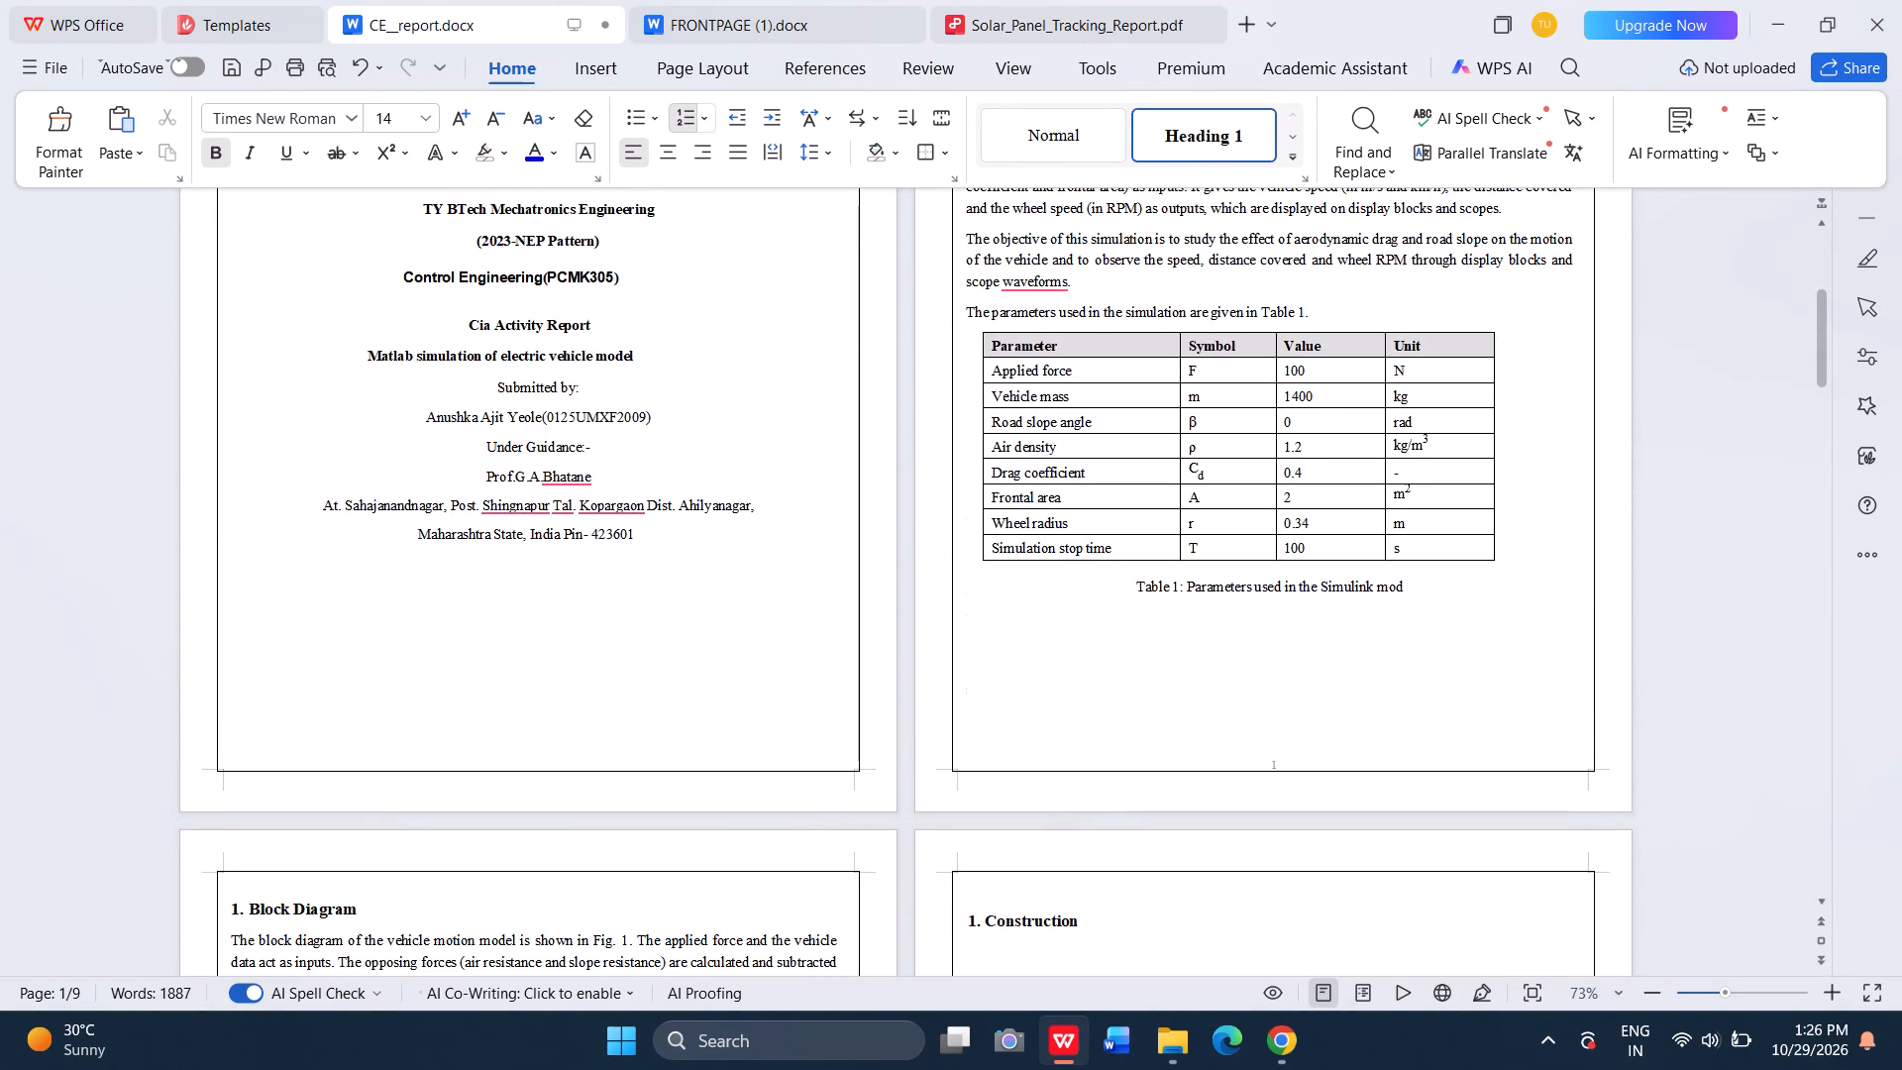
{"action": "scroll", "coordinate": [863, 695], "scroll_direction": "down", "scroll_amount": 3}
{"action": "scroll", "coordinate": [670, 721], "scroll_direction": "down", "scroll_amount": 2}
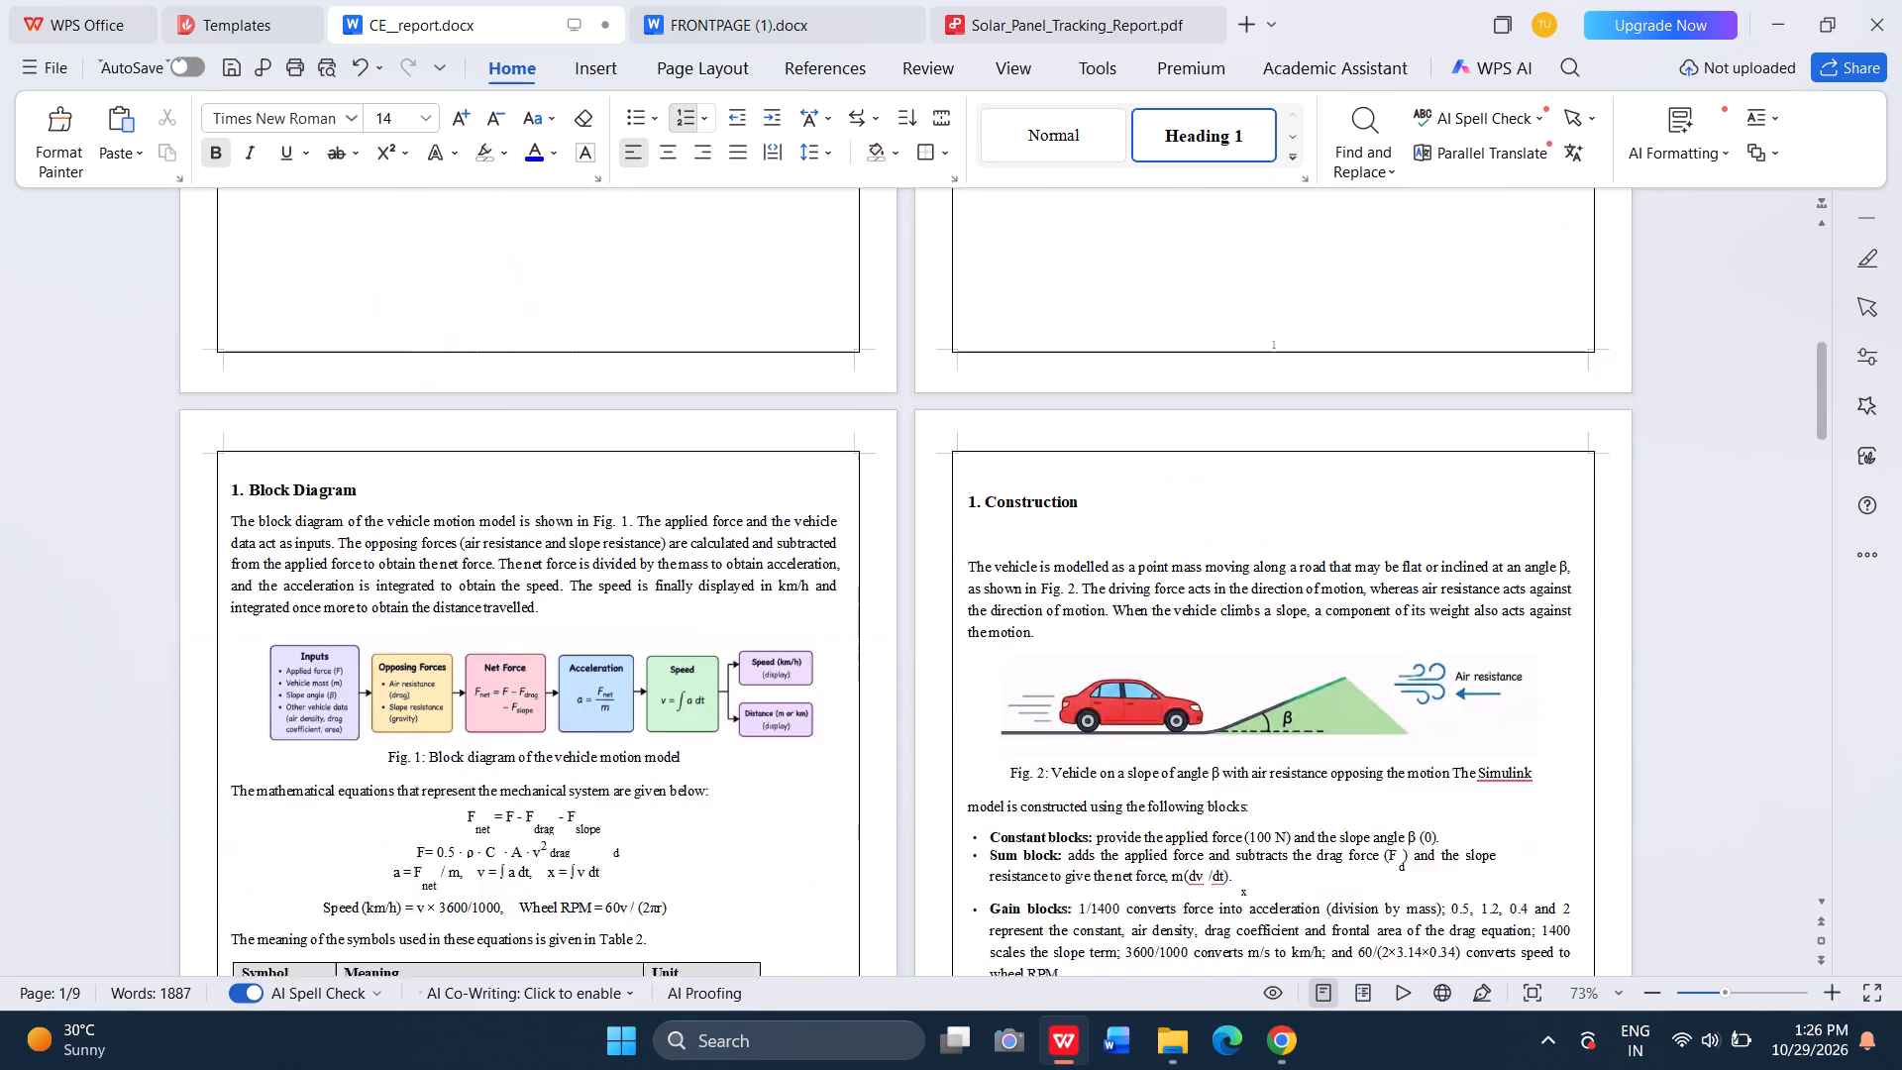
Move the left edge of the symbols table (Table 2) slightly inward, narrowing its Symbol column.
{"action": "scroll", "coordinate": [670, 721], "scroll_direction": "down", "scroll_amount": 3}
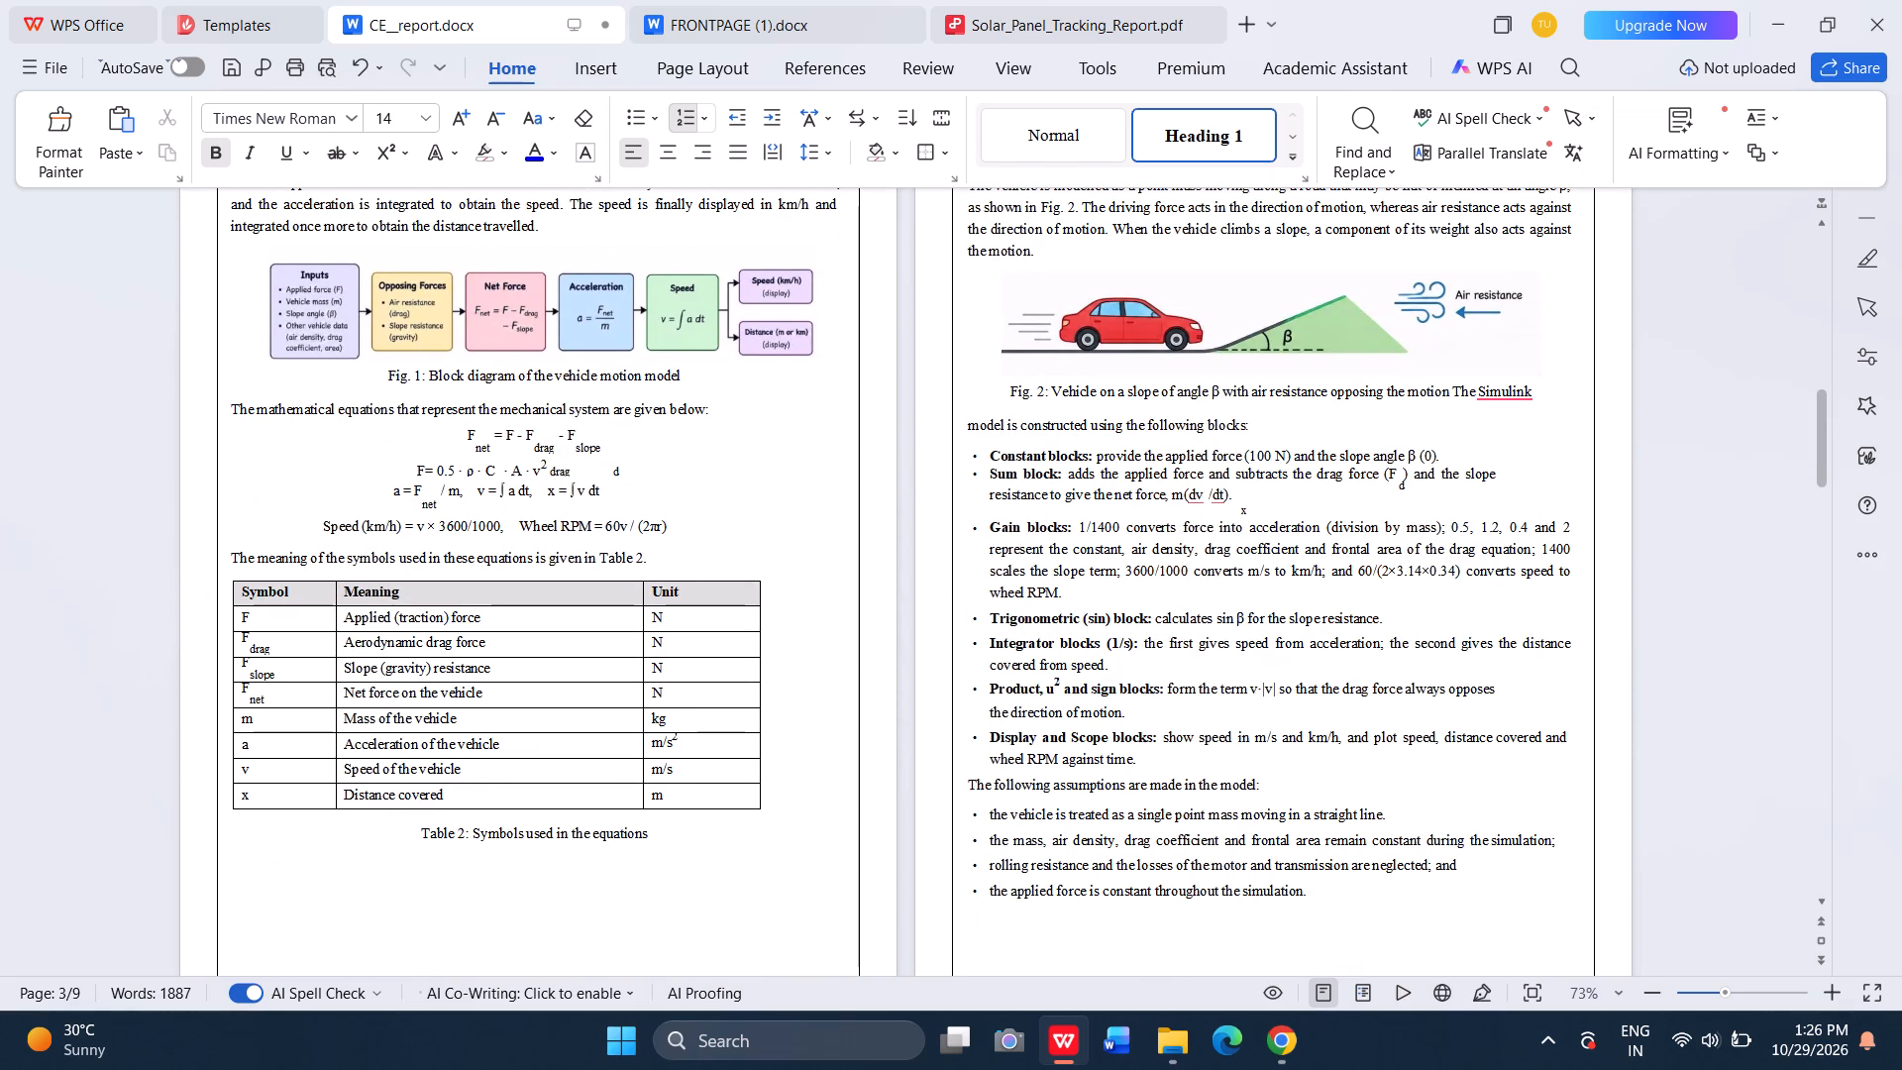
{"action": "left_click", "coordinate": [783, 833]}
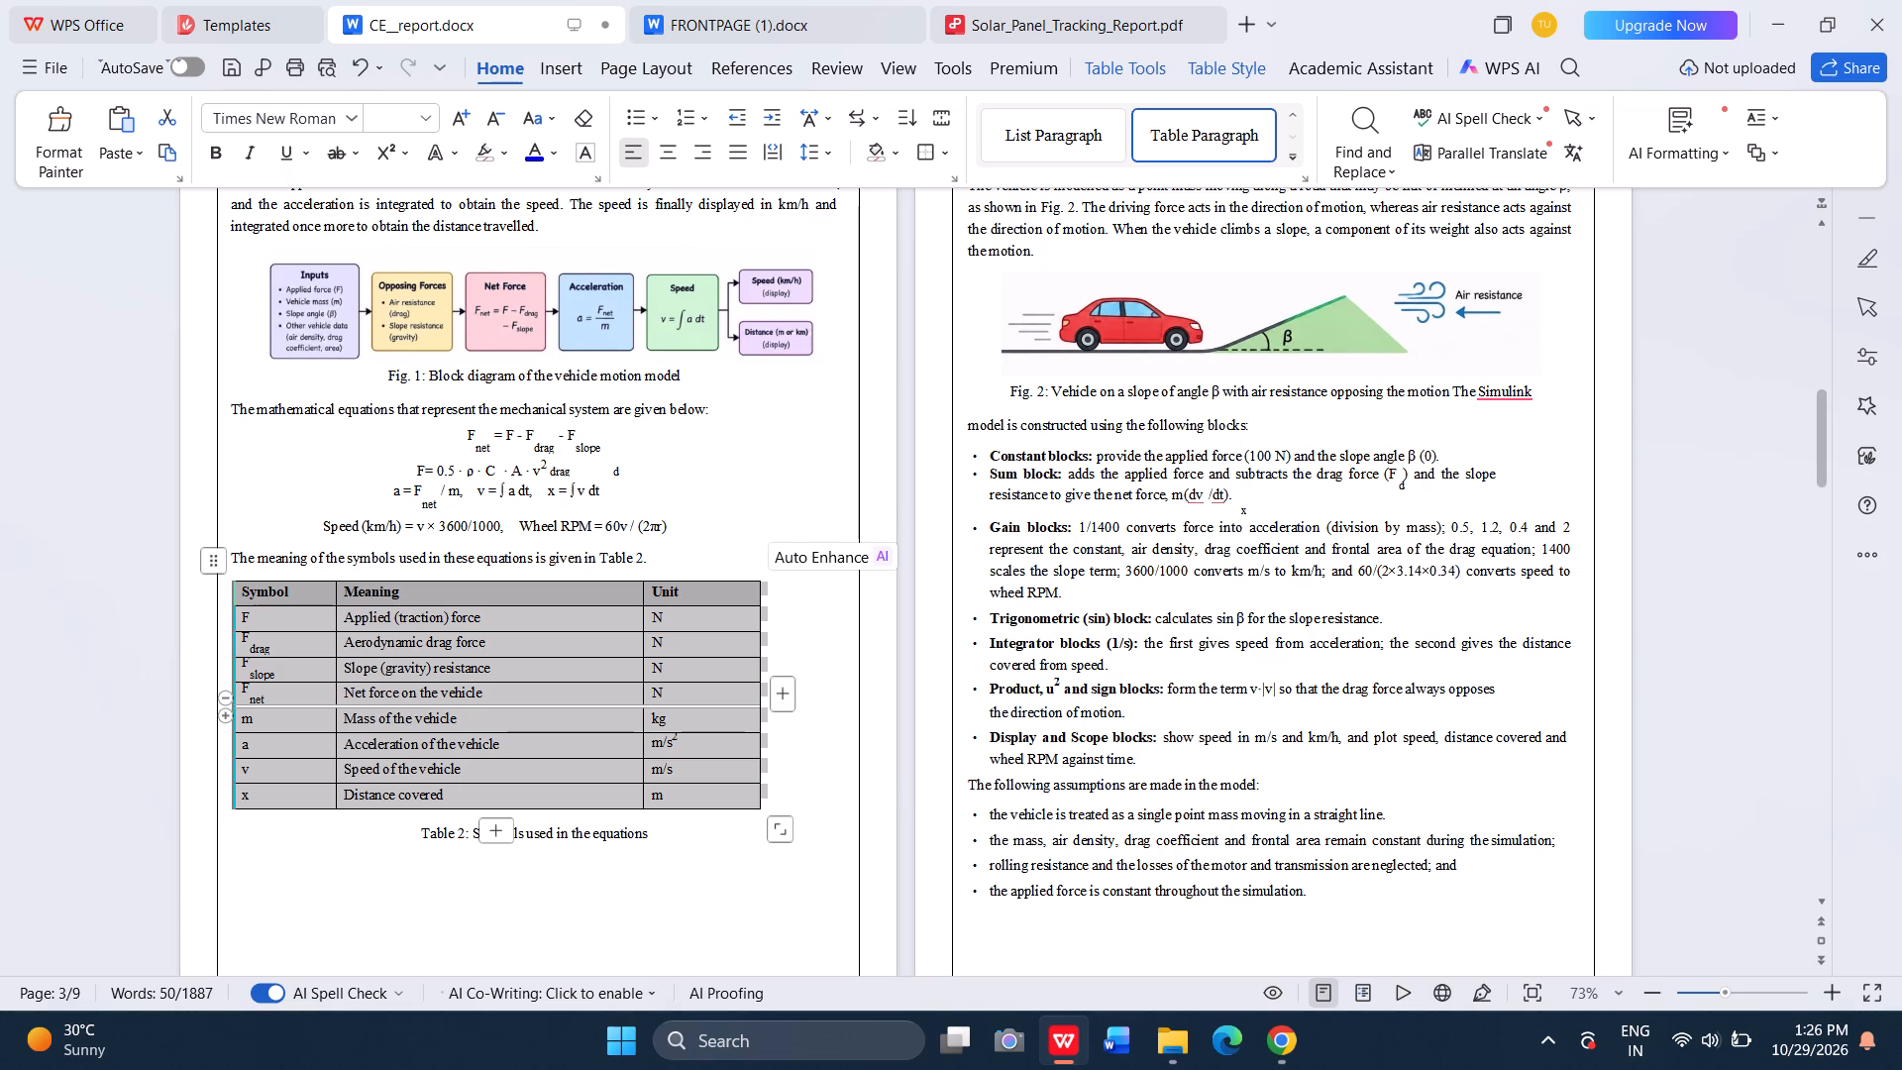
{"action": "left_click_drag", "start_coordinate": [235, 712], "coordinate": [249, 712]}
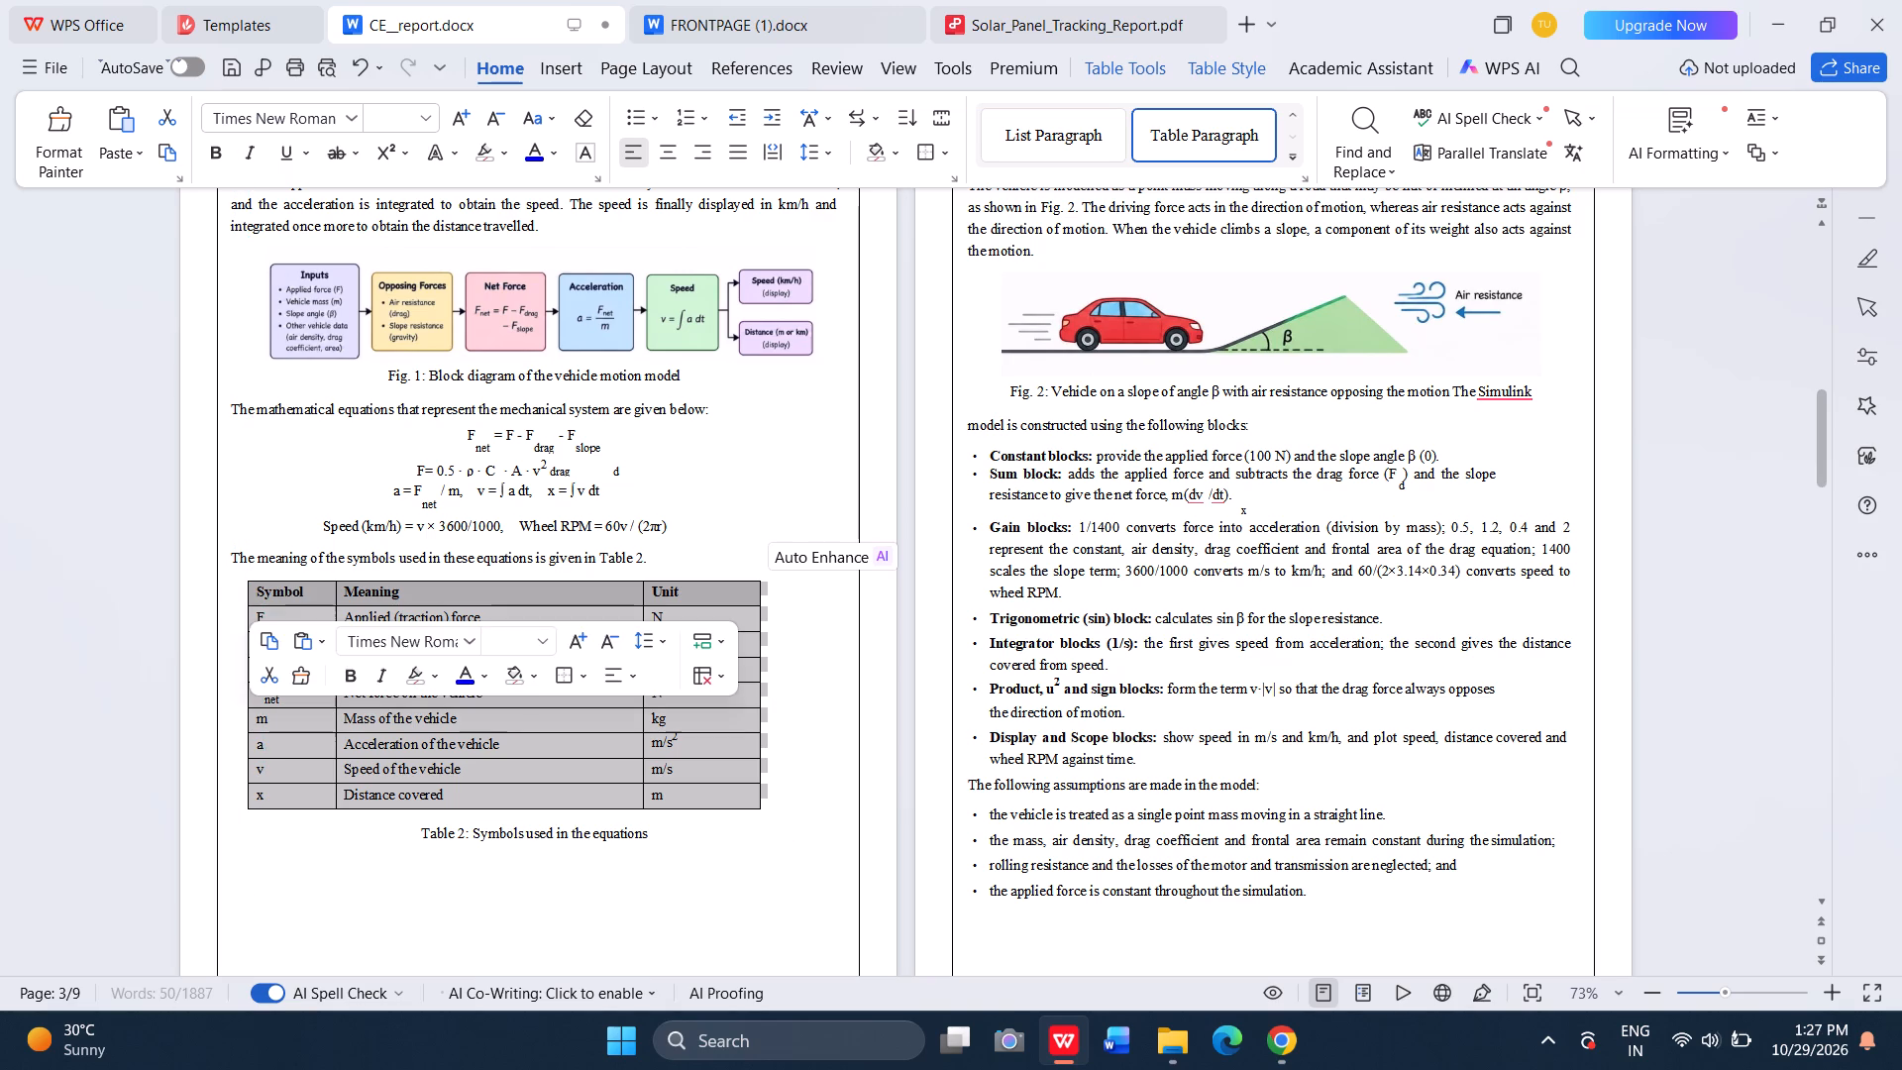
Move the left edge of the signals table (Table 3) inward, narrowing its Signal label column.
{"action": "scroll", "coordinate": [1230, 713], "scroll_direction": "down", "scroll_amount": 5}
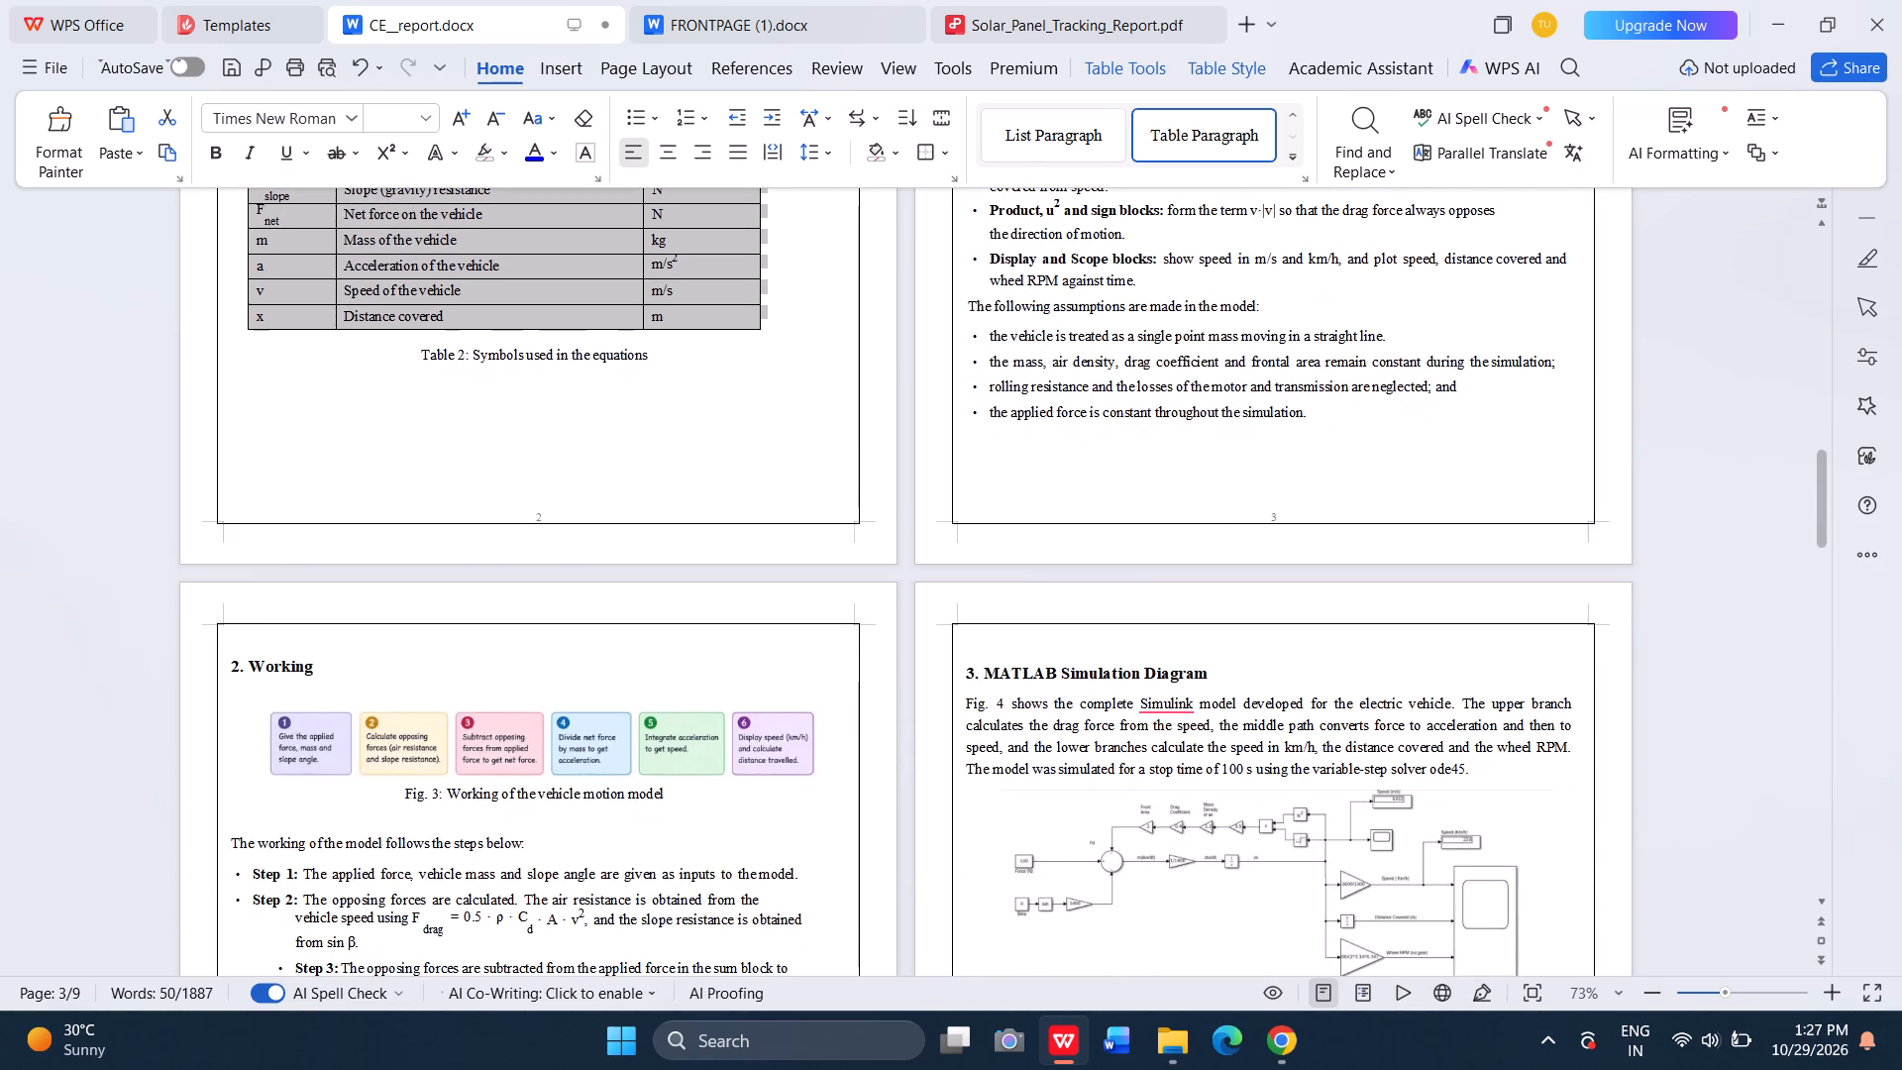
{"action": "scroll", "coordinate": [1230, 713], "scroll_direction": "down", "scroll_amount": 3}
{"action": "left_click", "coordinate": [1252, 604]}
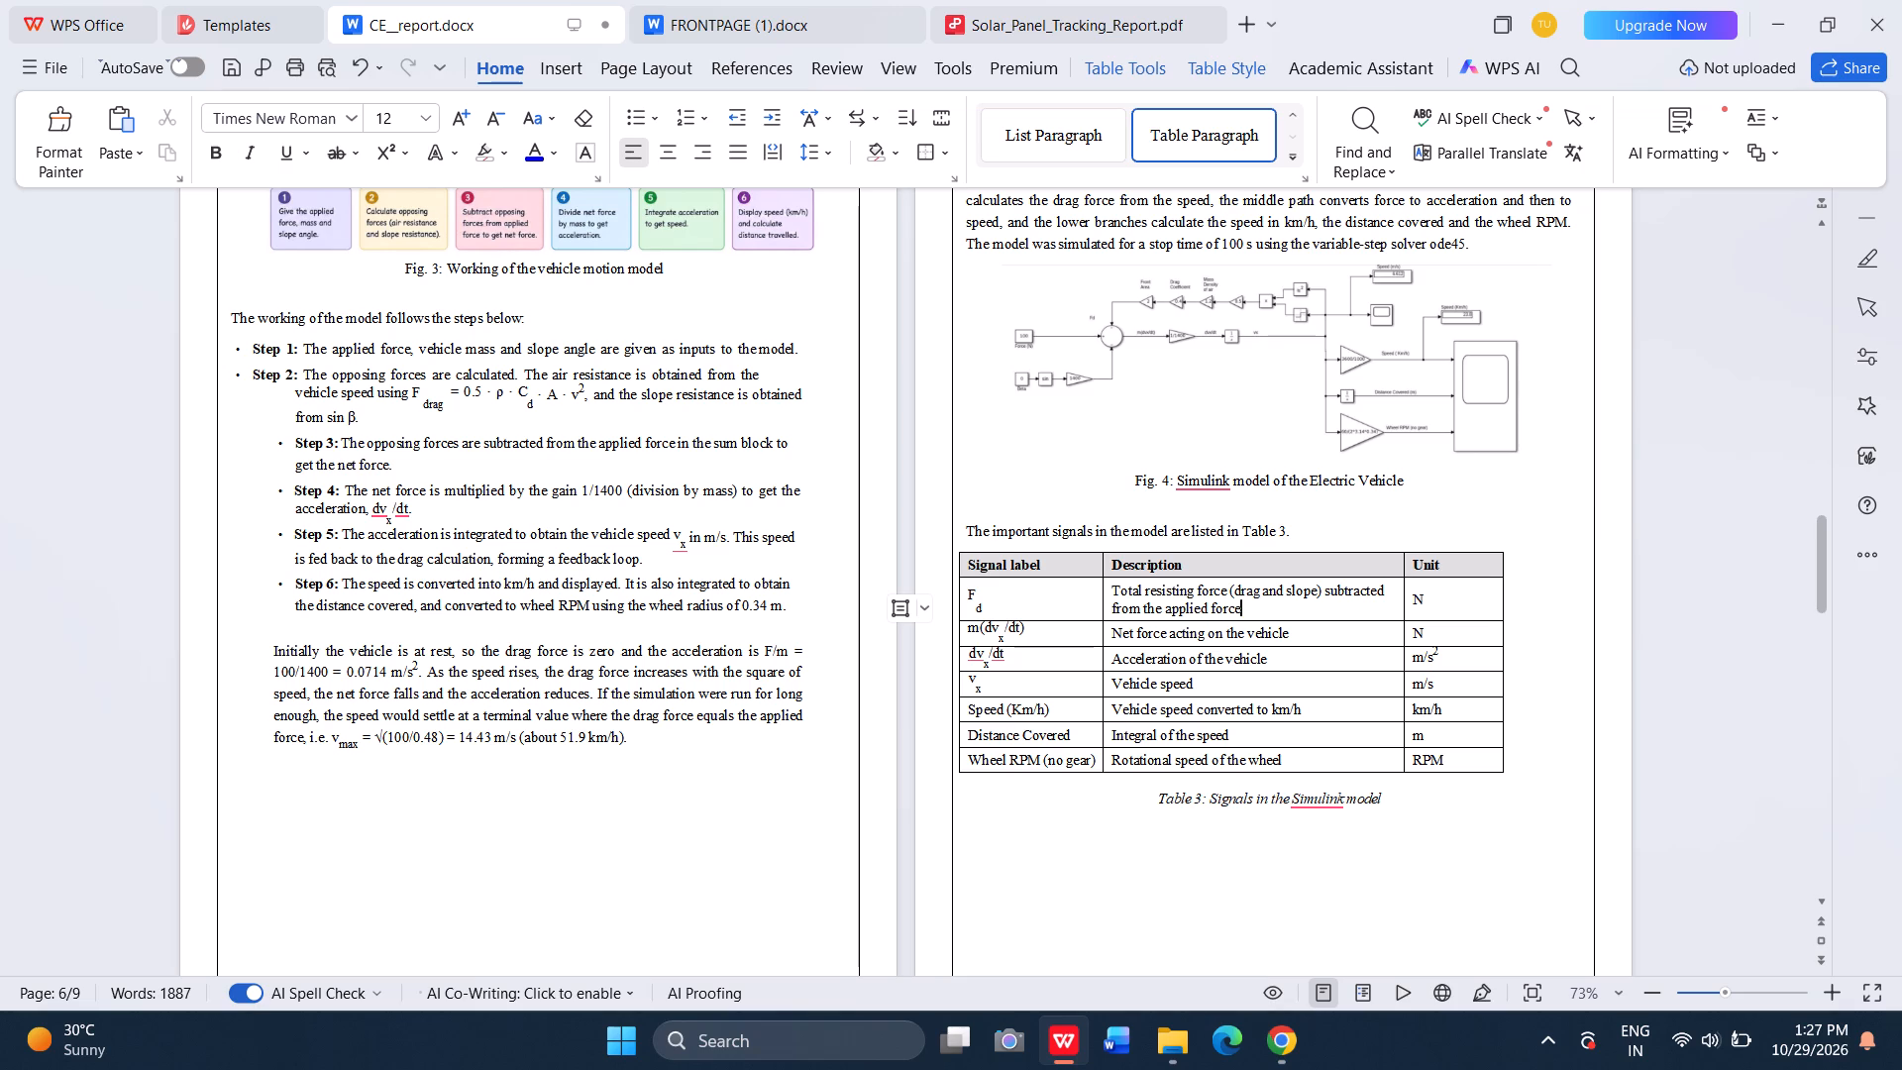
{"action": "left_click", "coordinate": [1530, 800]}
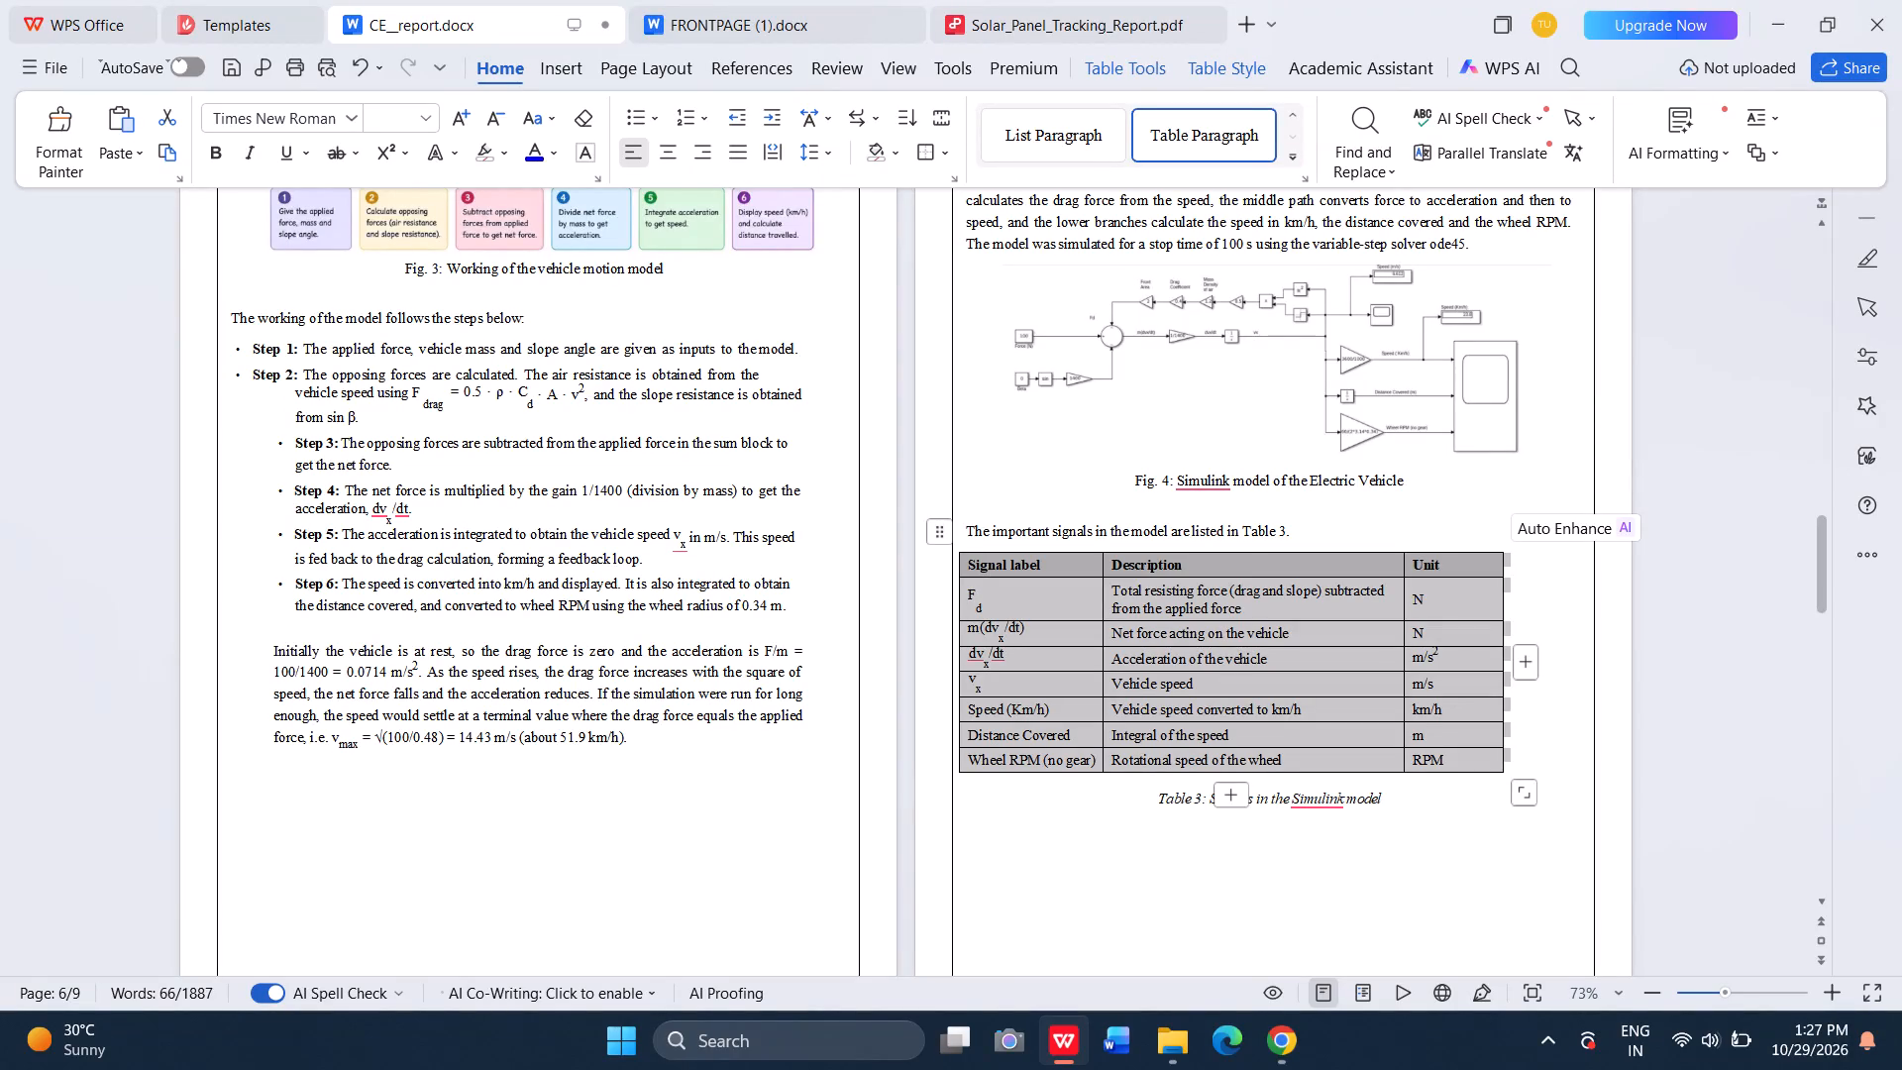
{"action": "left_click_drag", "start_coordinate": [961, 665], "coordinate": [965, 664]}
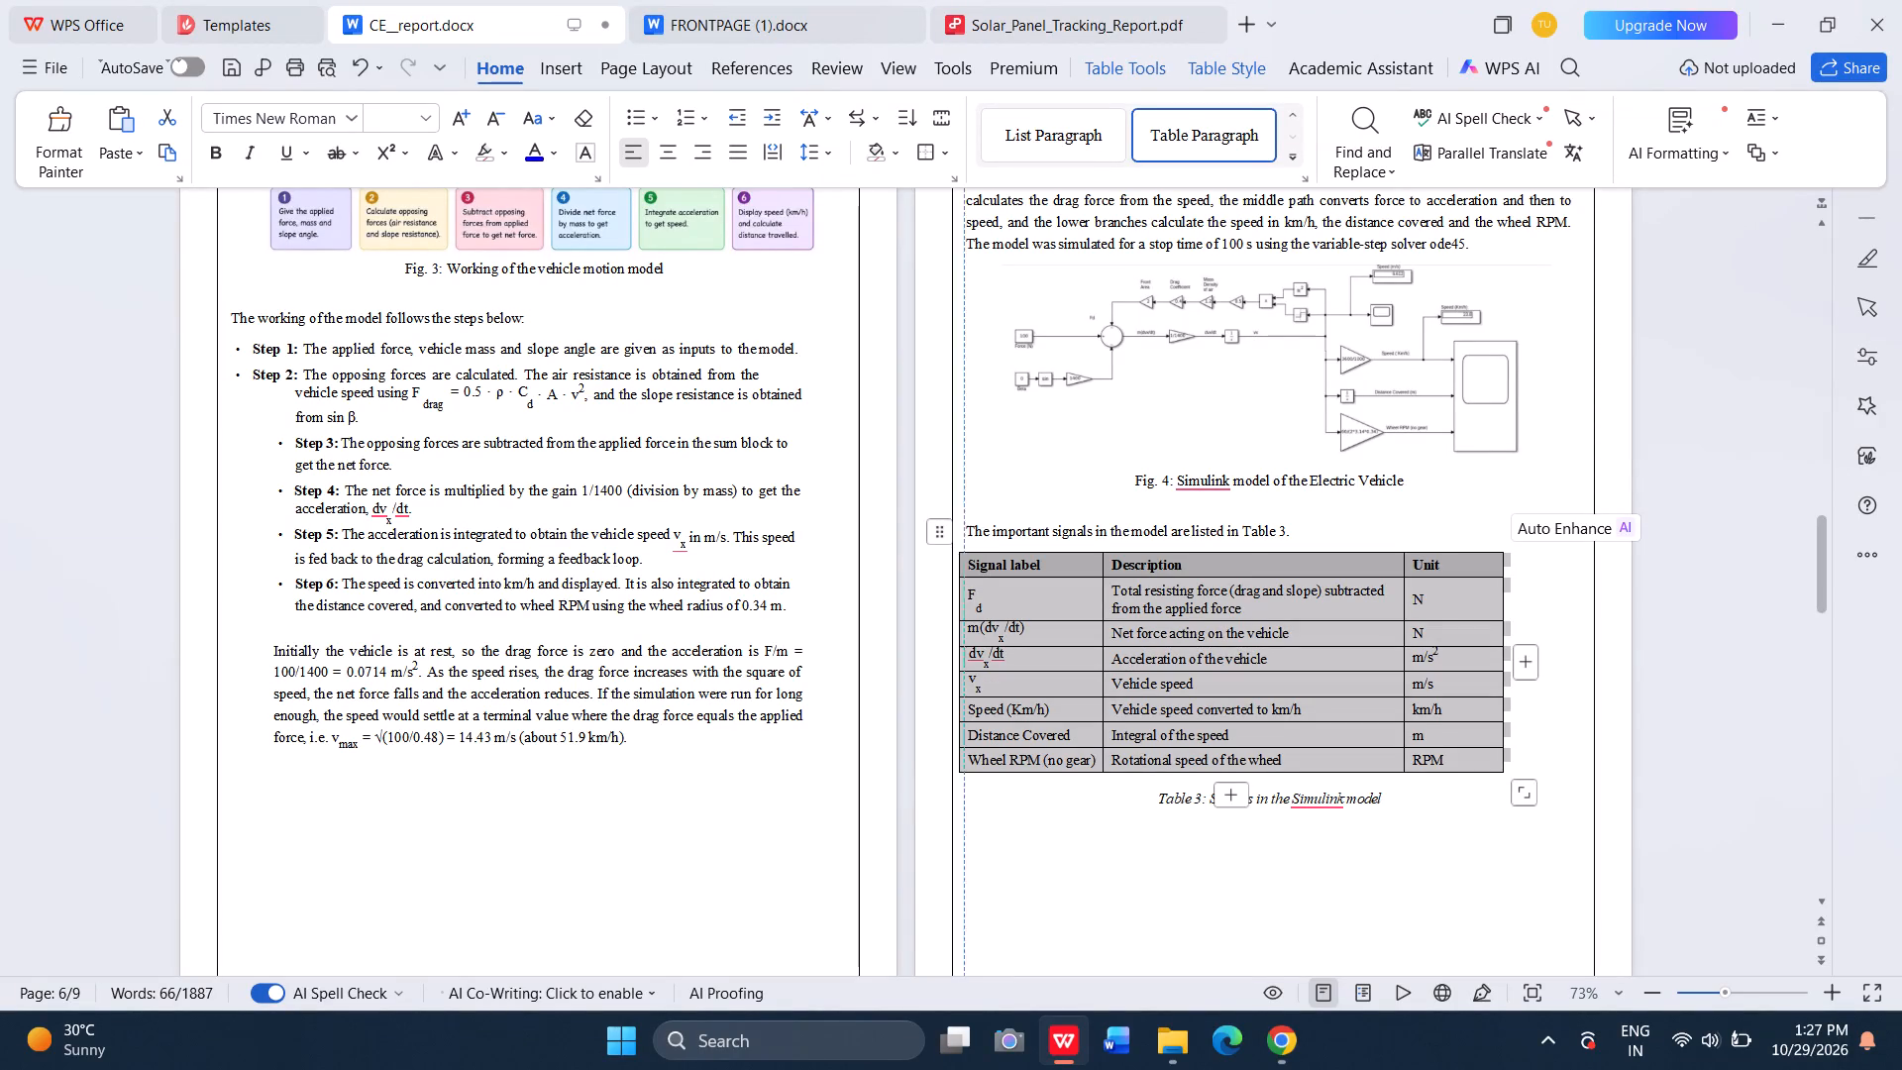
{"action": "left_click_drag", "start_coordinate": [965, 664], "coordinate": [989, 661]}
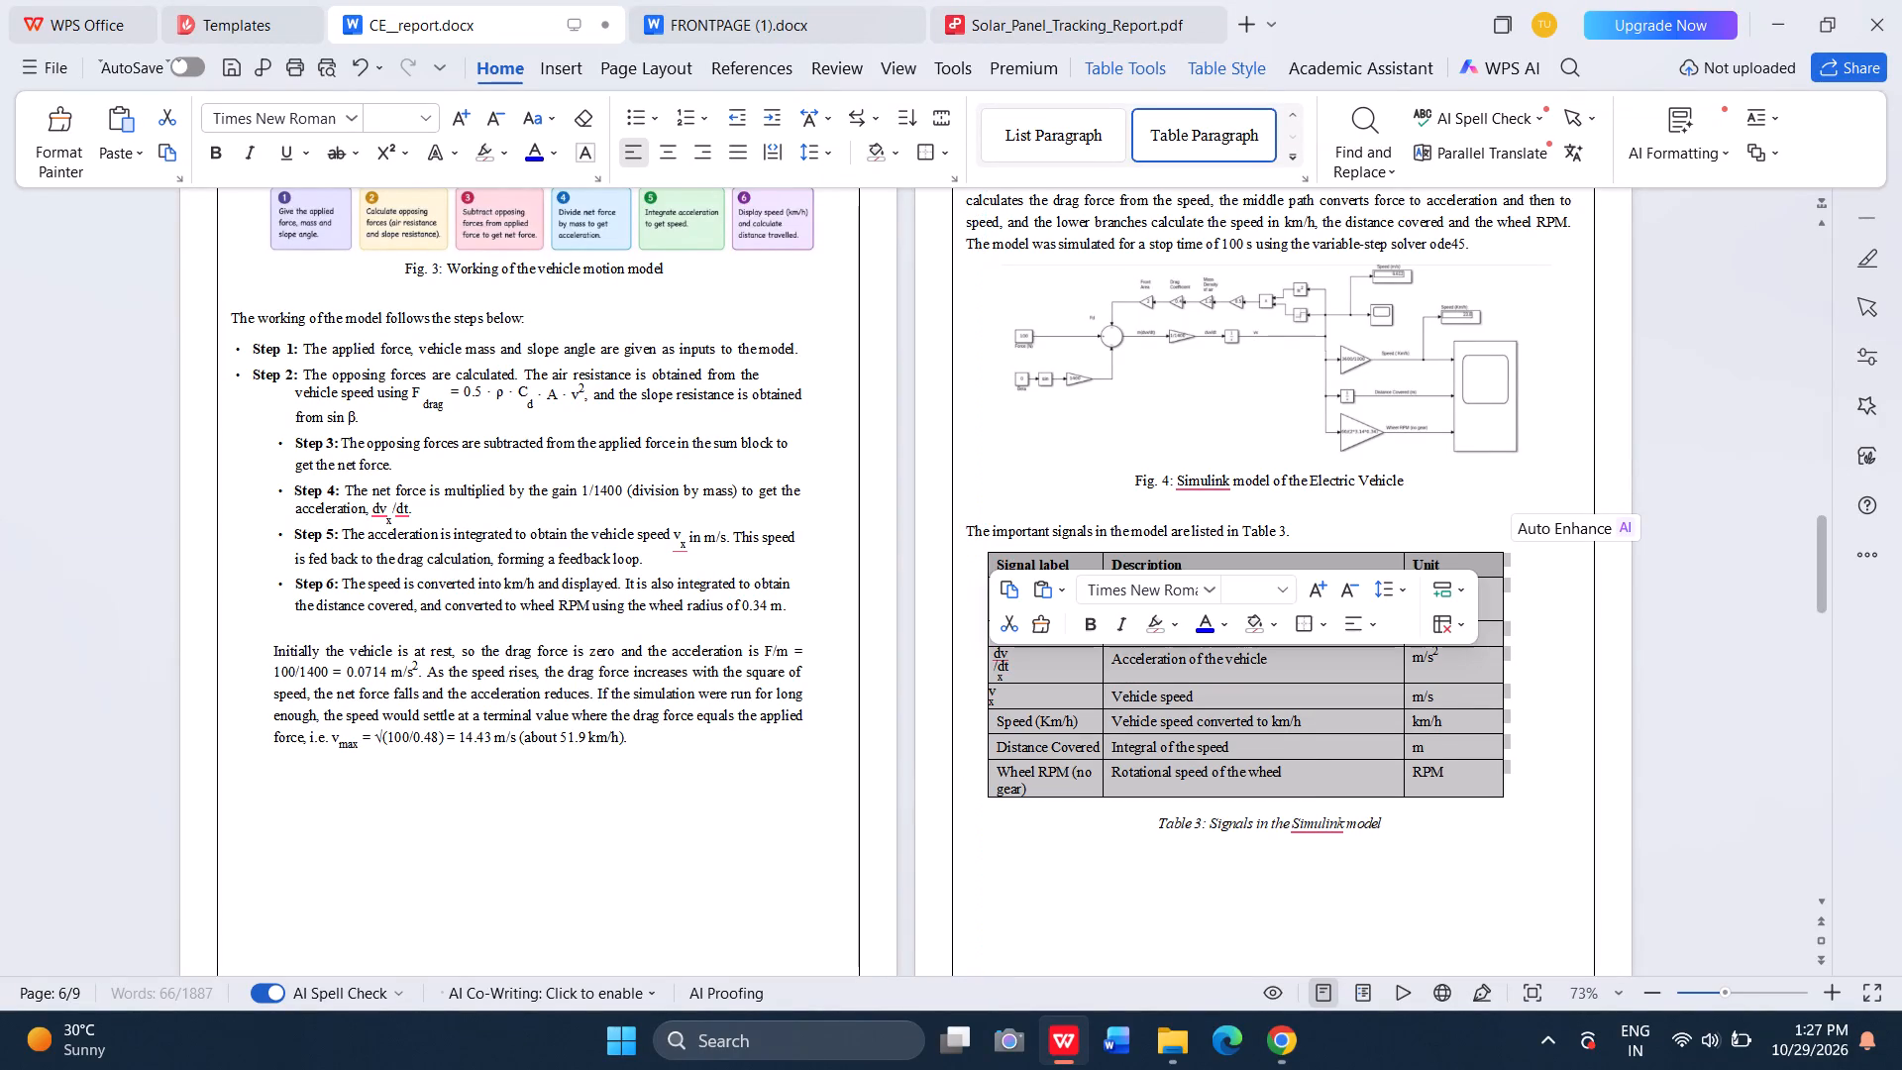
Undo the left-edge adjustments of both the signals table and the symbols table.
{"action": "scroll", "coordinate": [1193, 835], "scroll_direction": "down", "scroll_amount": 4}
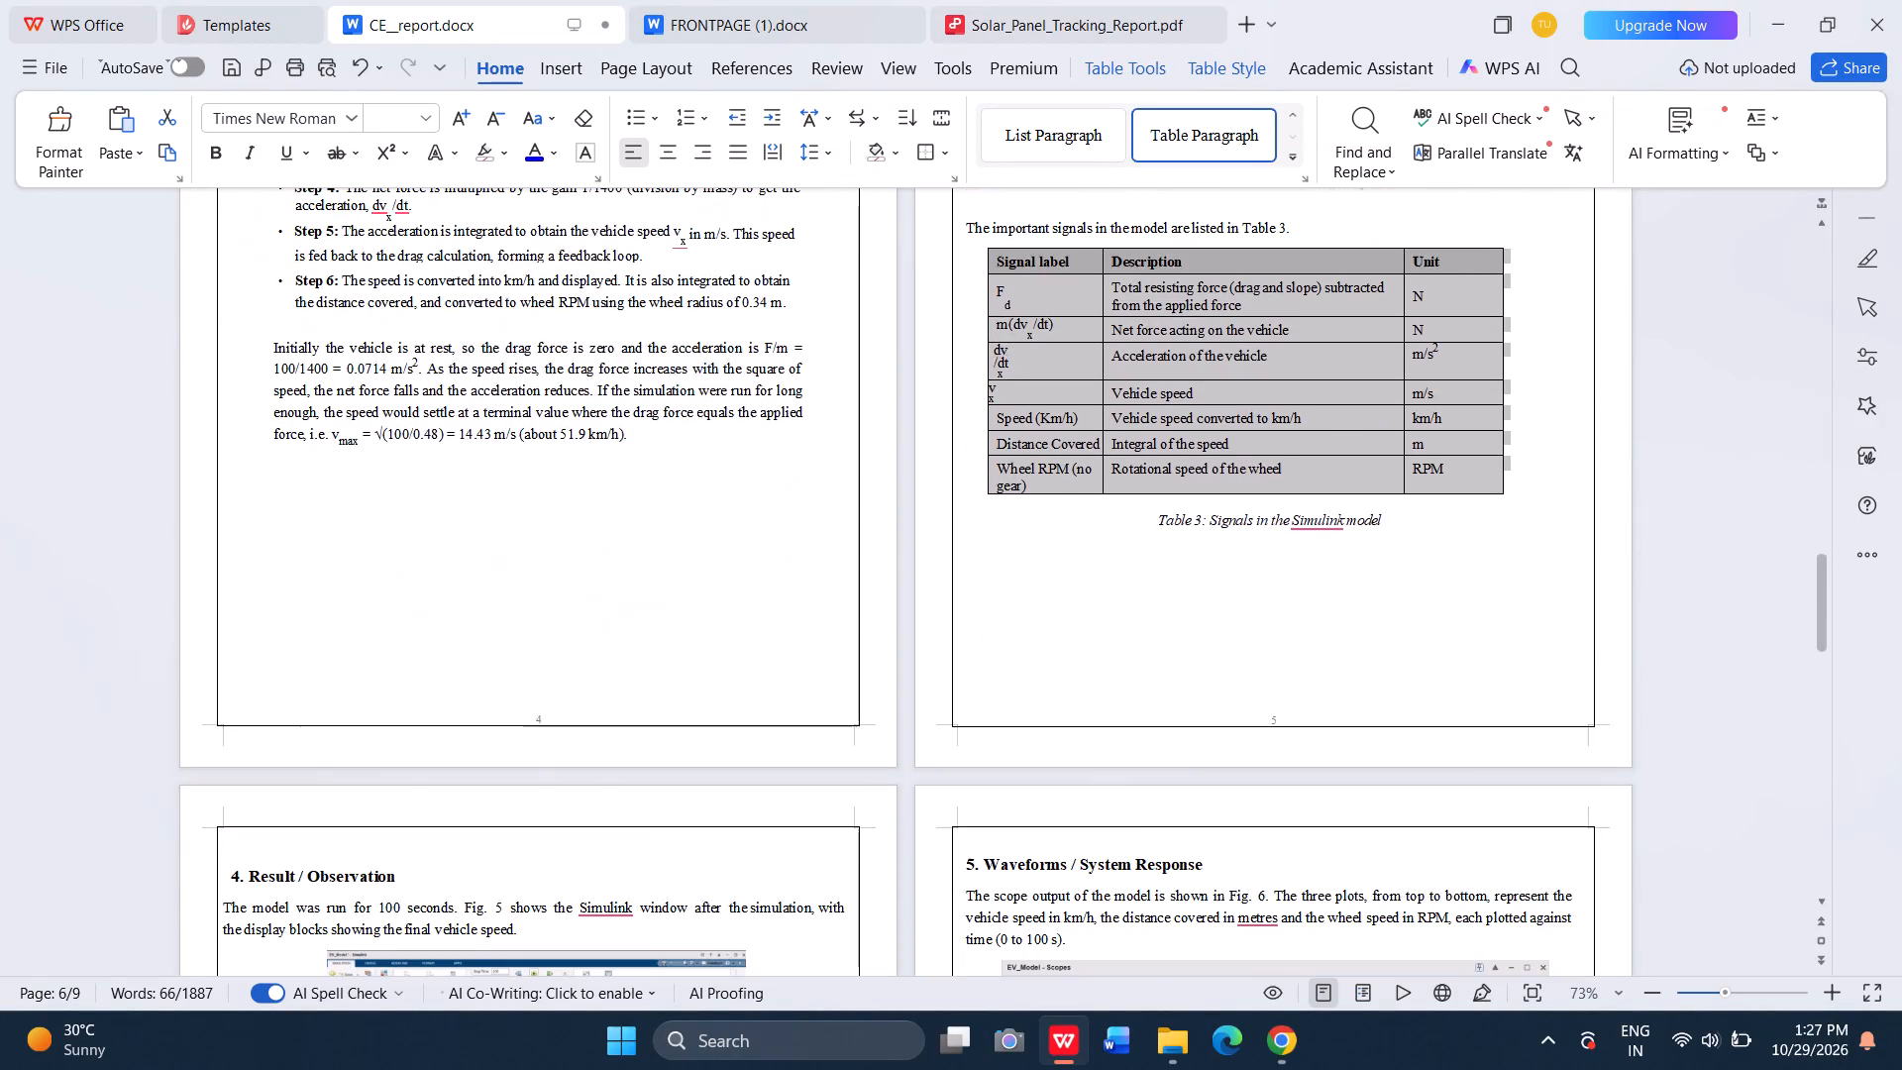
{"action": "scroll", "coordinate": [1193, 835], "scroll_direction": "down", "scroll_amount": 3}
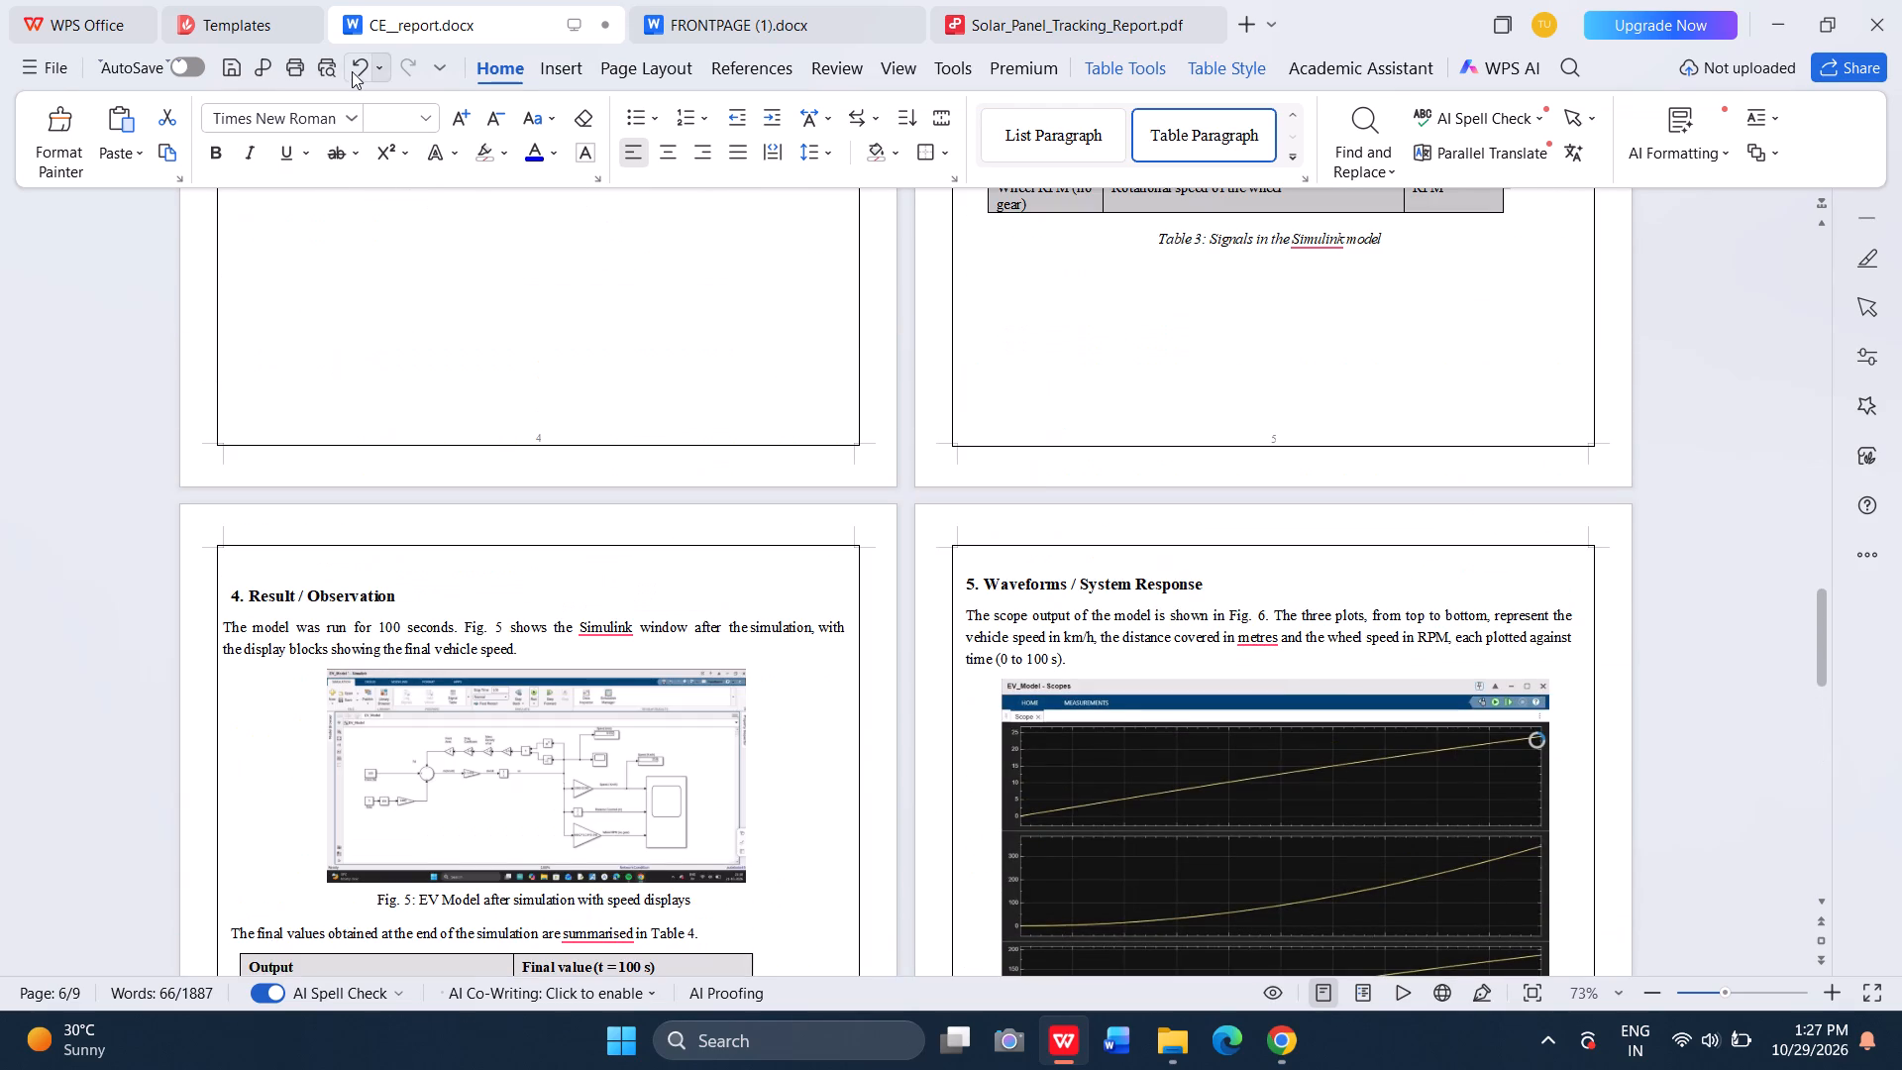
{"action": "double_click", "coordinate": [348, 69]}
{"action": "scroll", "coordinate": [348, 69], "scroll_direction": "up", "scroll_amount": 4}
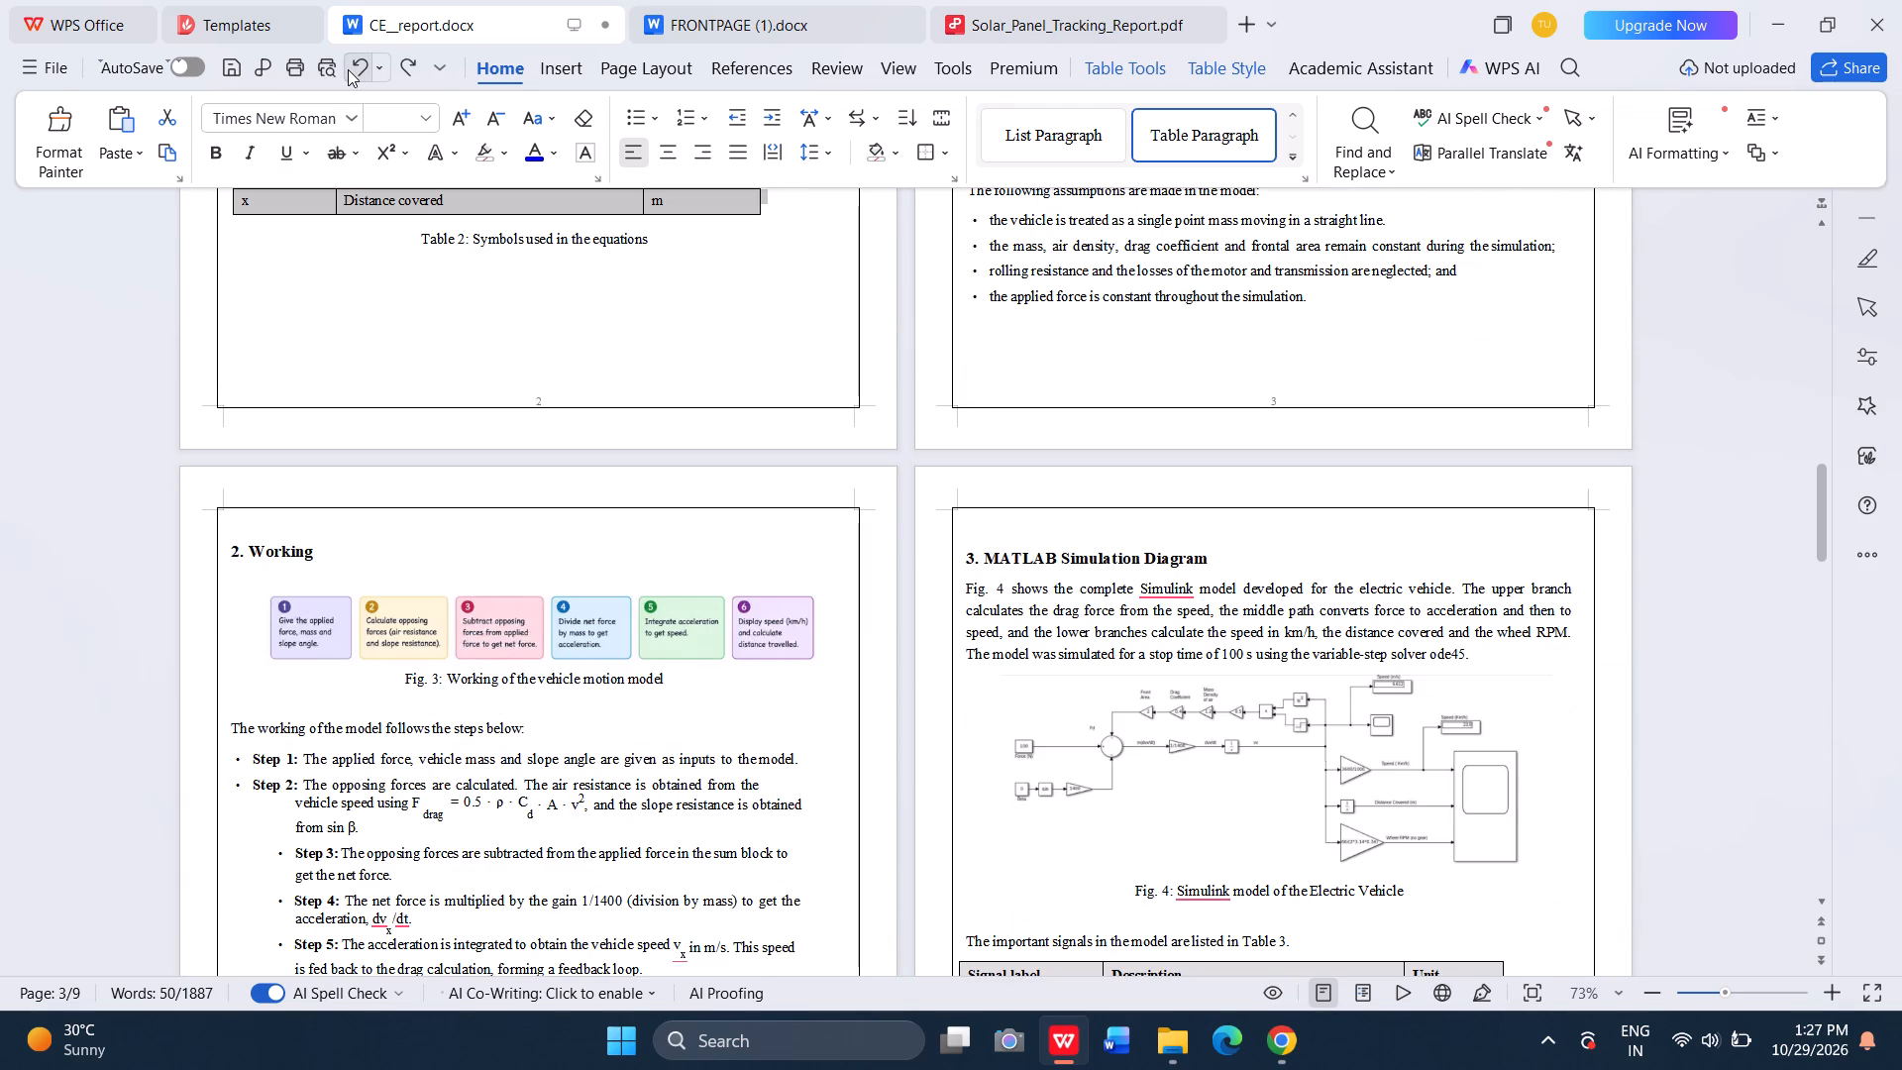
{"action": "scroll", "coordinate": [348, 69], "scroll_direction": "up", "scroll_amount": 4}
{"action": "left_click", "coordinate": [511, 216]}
Review the whole report again, from the cover page to the Conclusion, checking the layout and heading numbering.
{"action": "scroll", "coordinate": [586, 351], "scroll_direction": "up", "scroll_amount": 3}
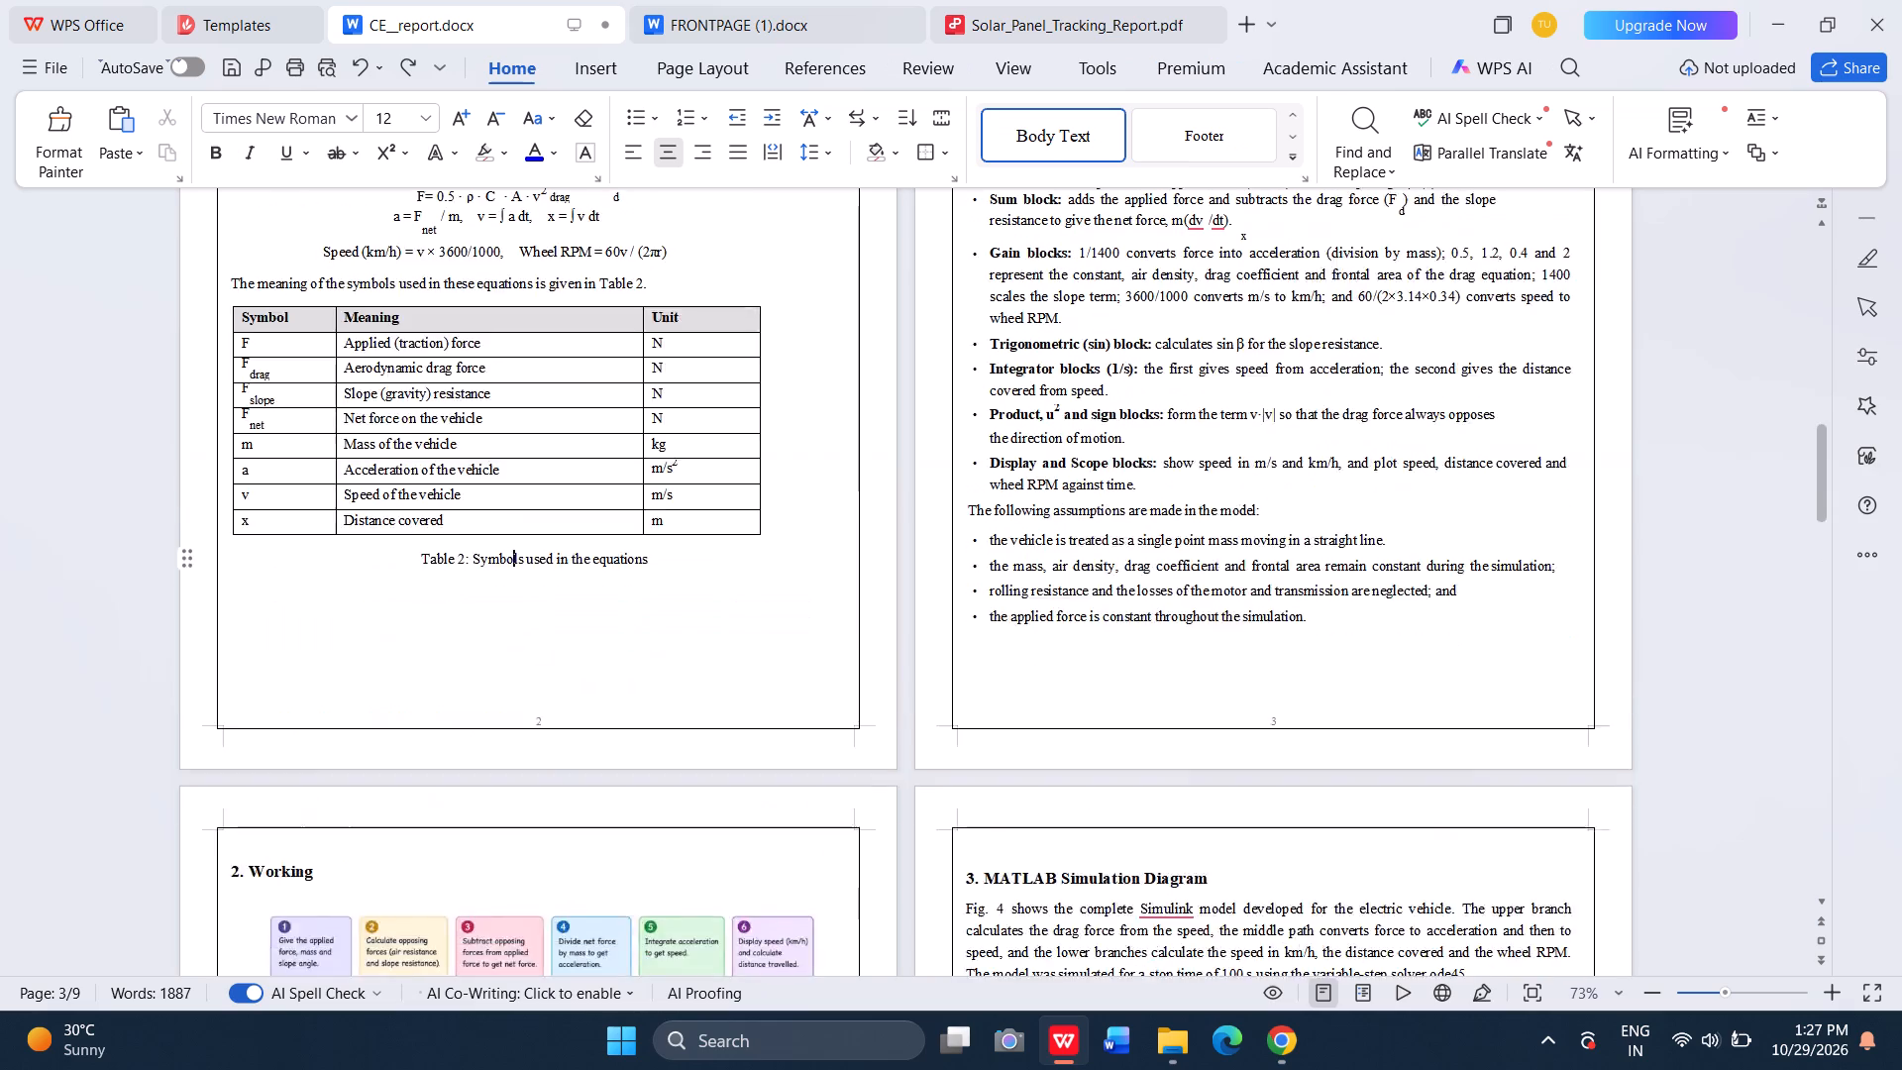
{"action": "scroll", "coordinate": [586, 351], "scroll_direction": "up", "scroll_amount": 11}
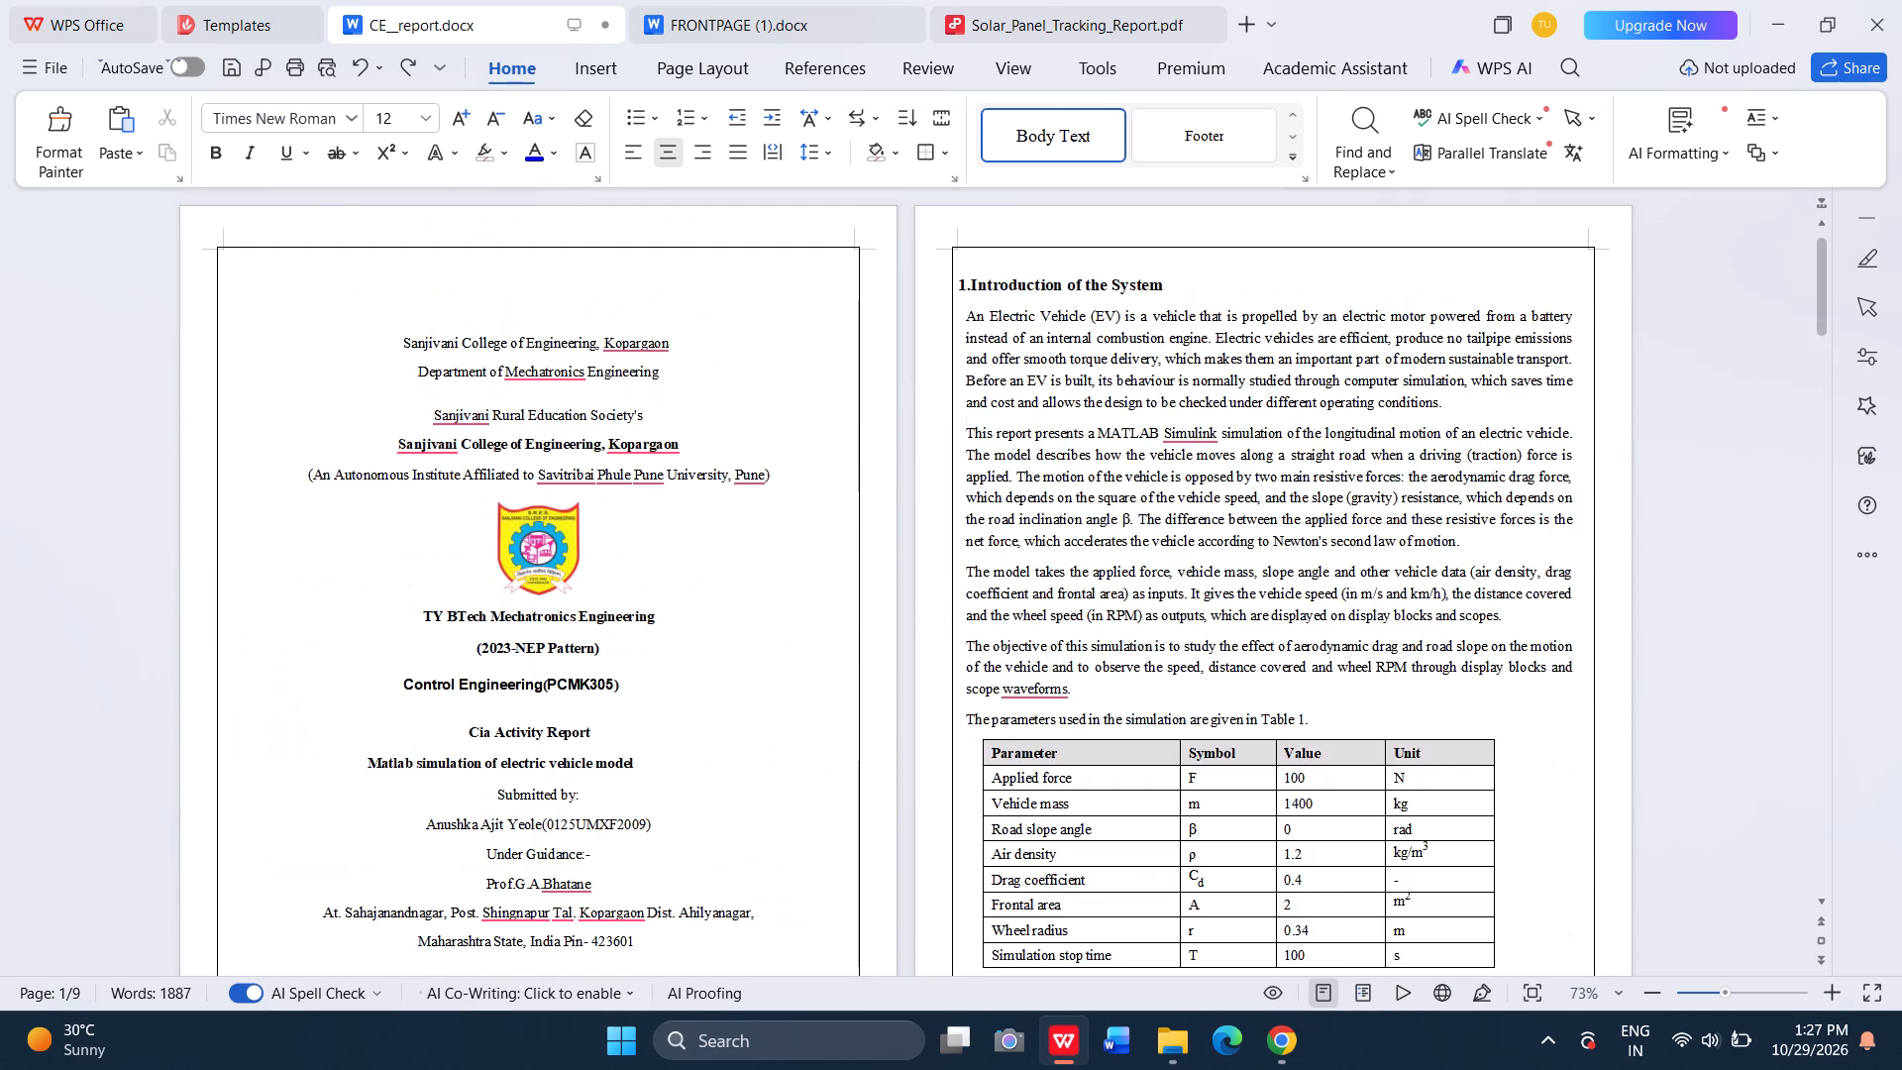
{"action": "scroll", "coordinate": [586, 351], "scroll_direction": "down", "scroll_amount": 19}
{"action": "scroll", "coordinate": [586, 351], "scroll_direction": "down", "scroll_amount": 8}
{"action": "scroll", "coordinate": [586, 351], "scroll_direction": "up", "scroll_amount": 5}
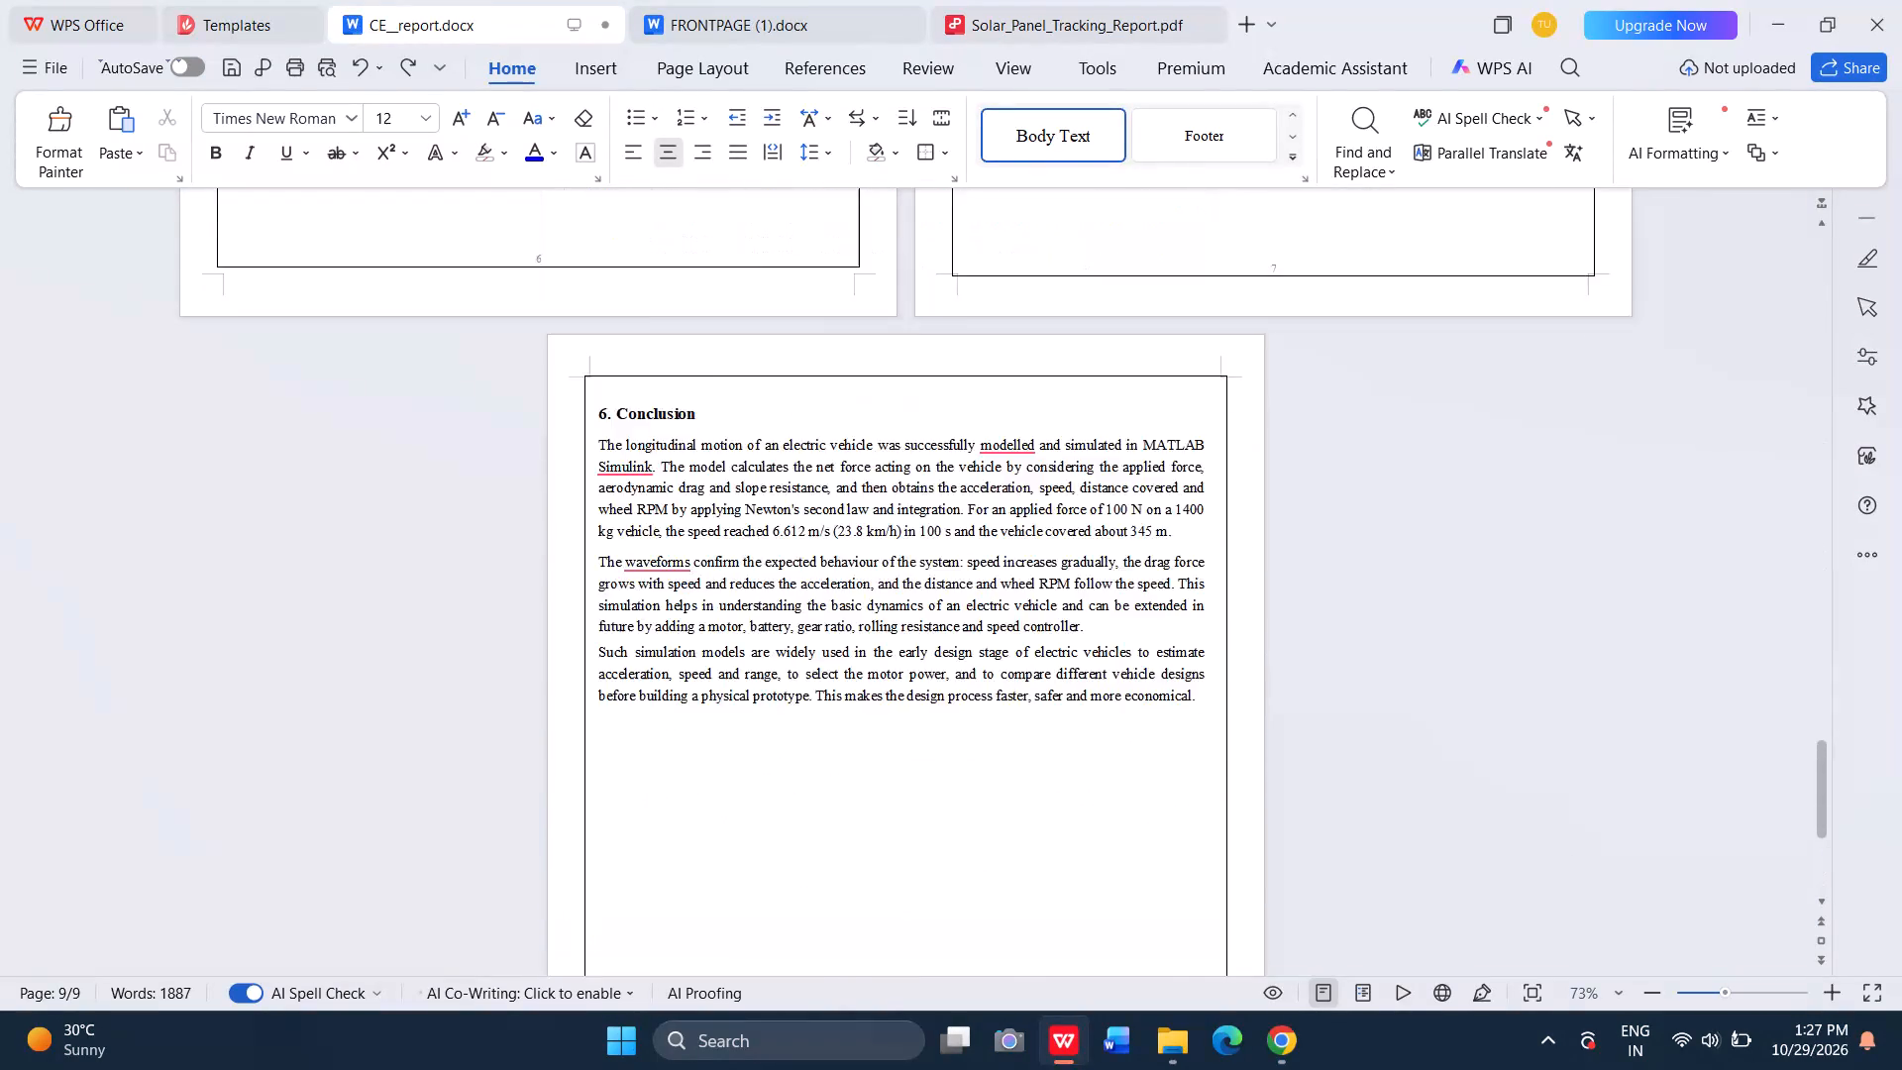
{"action": "scroll", "coordinate": [586, 351], "scroll_direction": "up", "scroll_amount": 20}
{"action": "scroll", "coordinate": [586, 351], "scroll_direction": "up", "scroll_amount": 2}
{"action": "scroll", "coordinate": [609, 476], "scroll_direction": "down", "scroll_amount": 1}
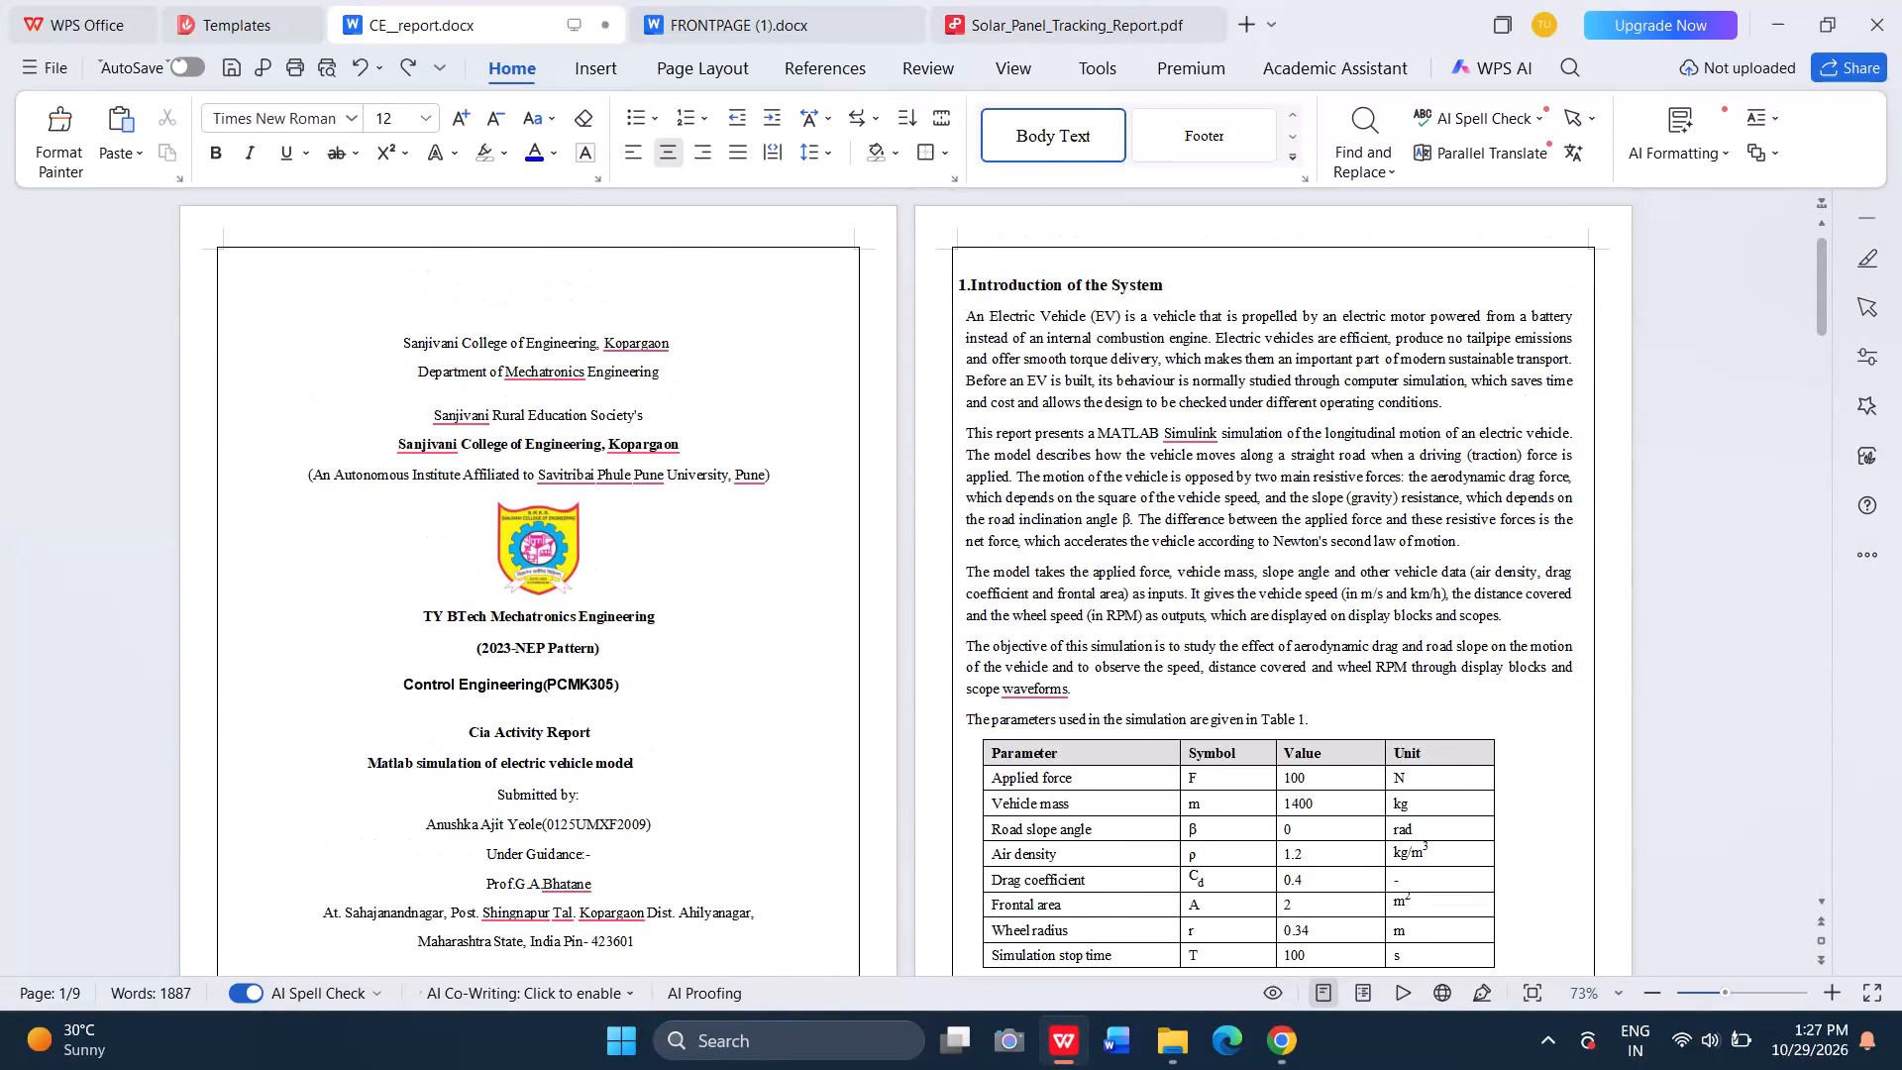
{"action": "scroll", "coordinate": [609, 476], "scroll_direction": "down", "scroll_amount": 1}
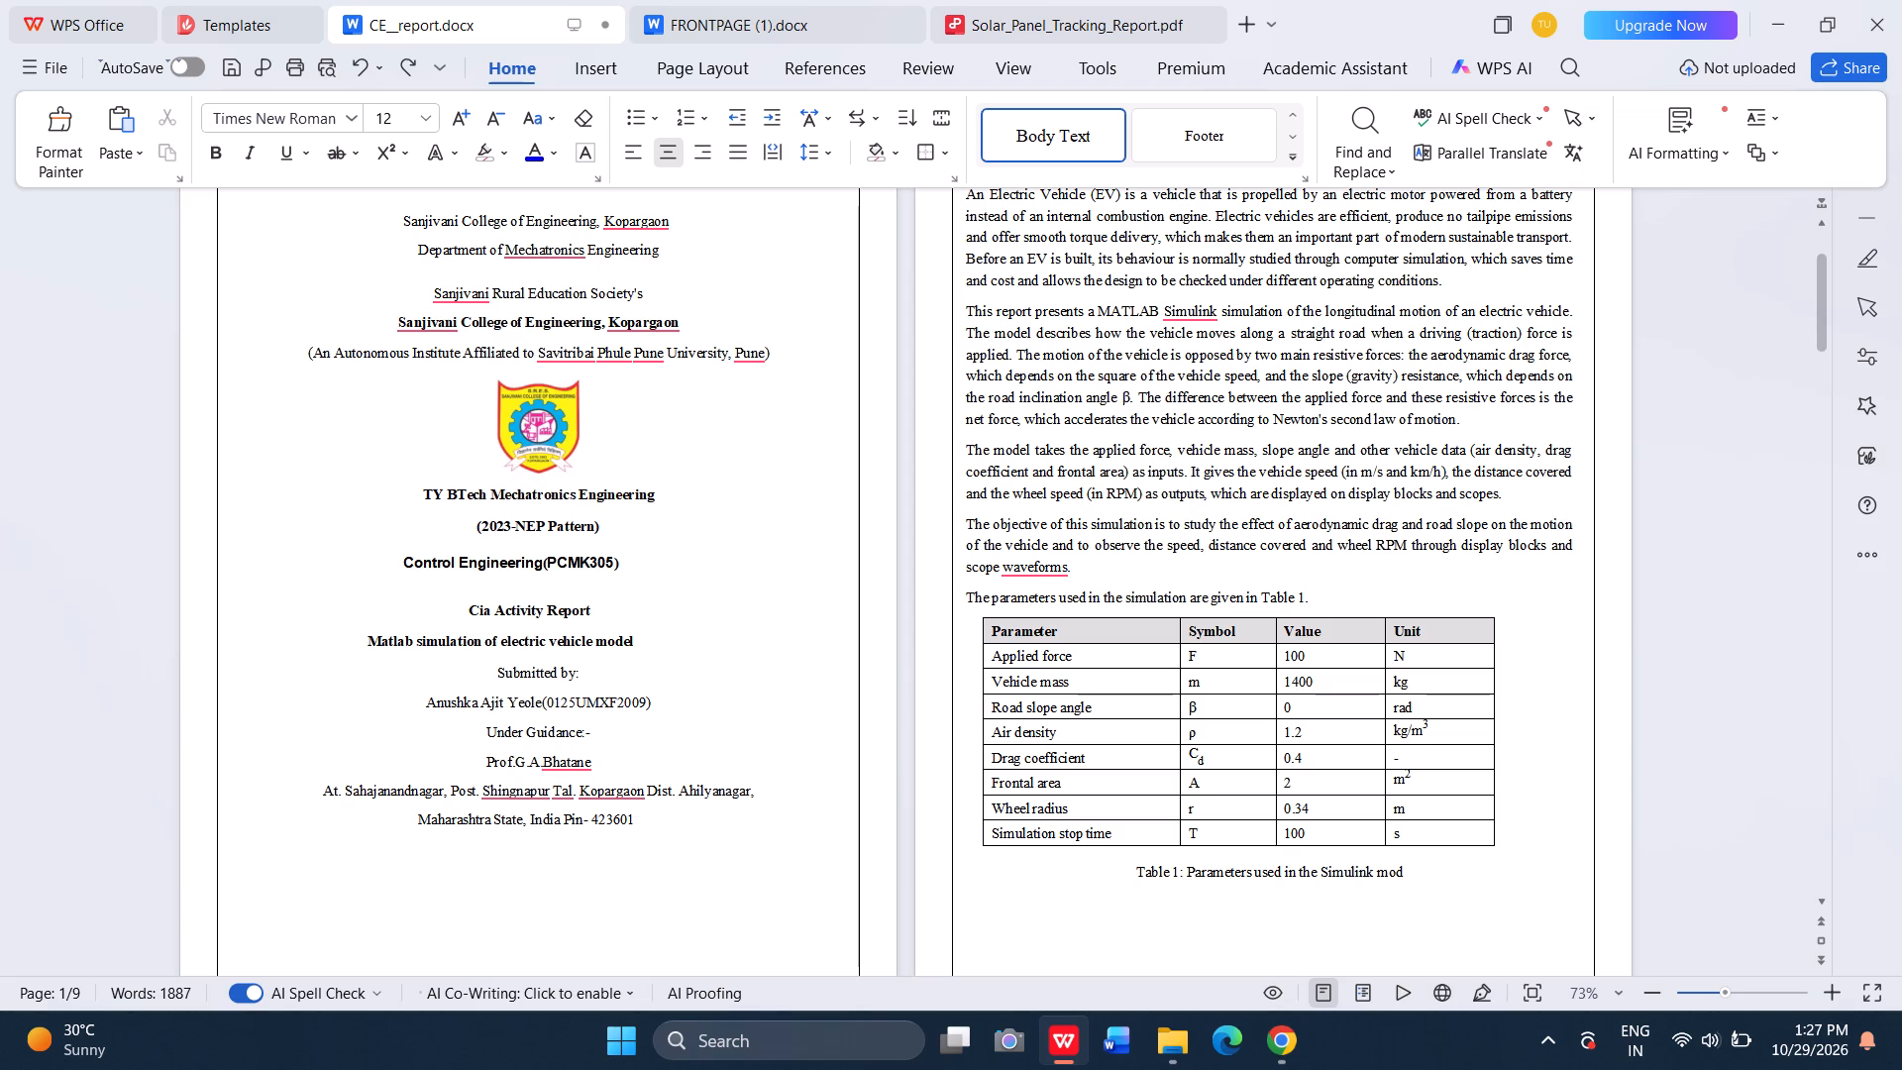
{"action": "scroll", "coordinate": [437, 654], "scroll_direction": "up", "scroll_amount": 4}
{"action": "scroll", "coordinate": [437, 654], "scroll_direction": "down", "scroll_amount": 2}
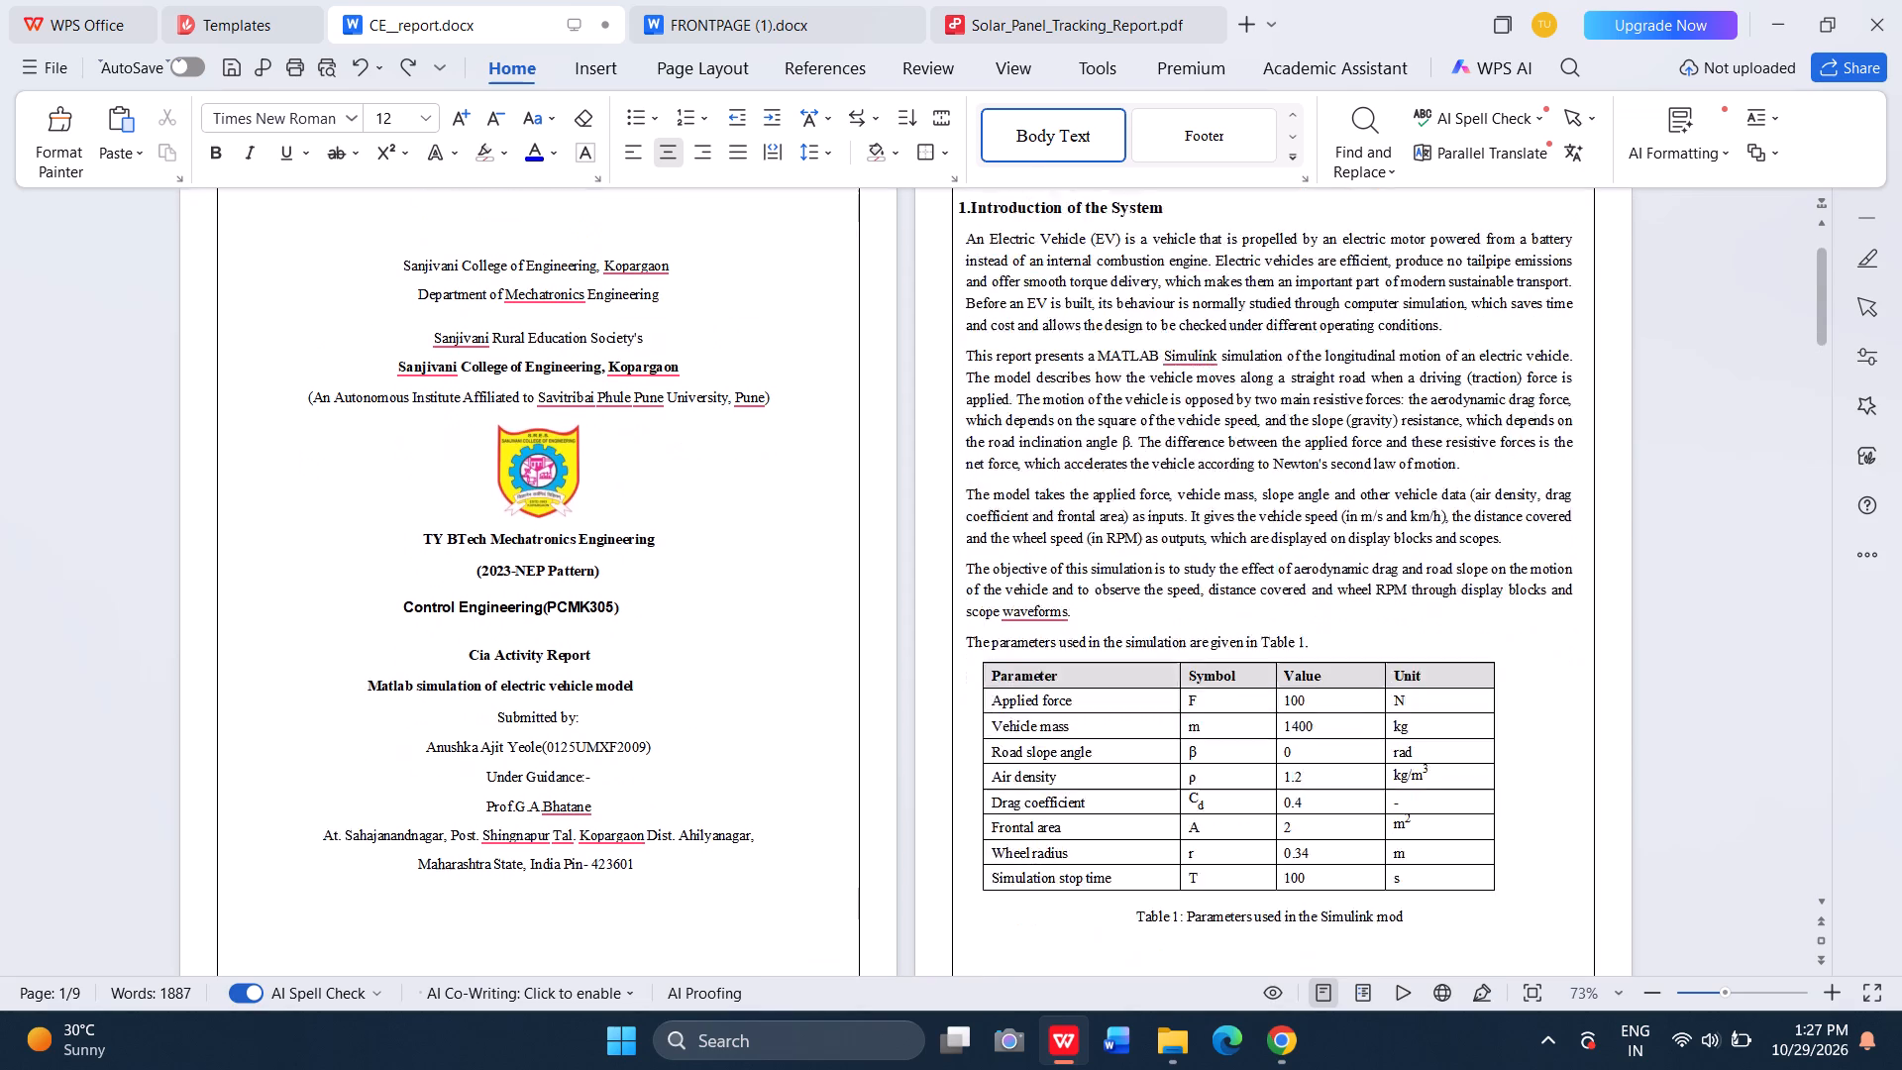
{"action": "scroll", "coordinate": [437, 654], "scroll_direction": "down", "scroll_amount": 3}
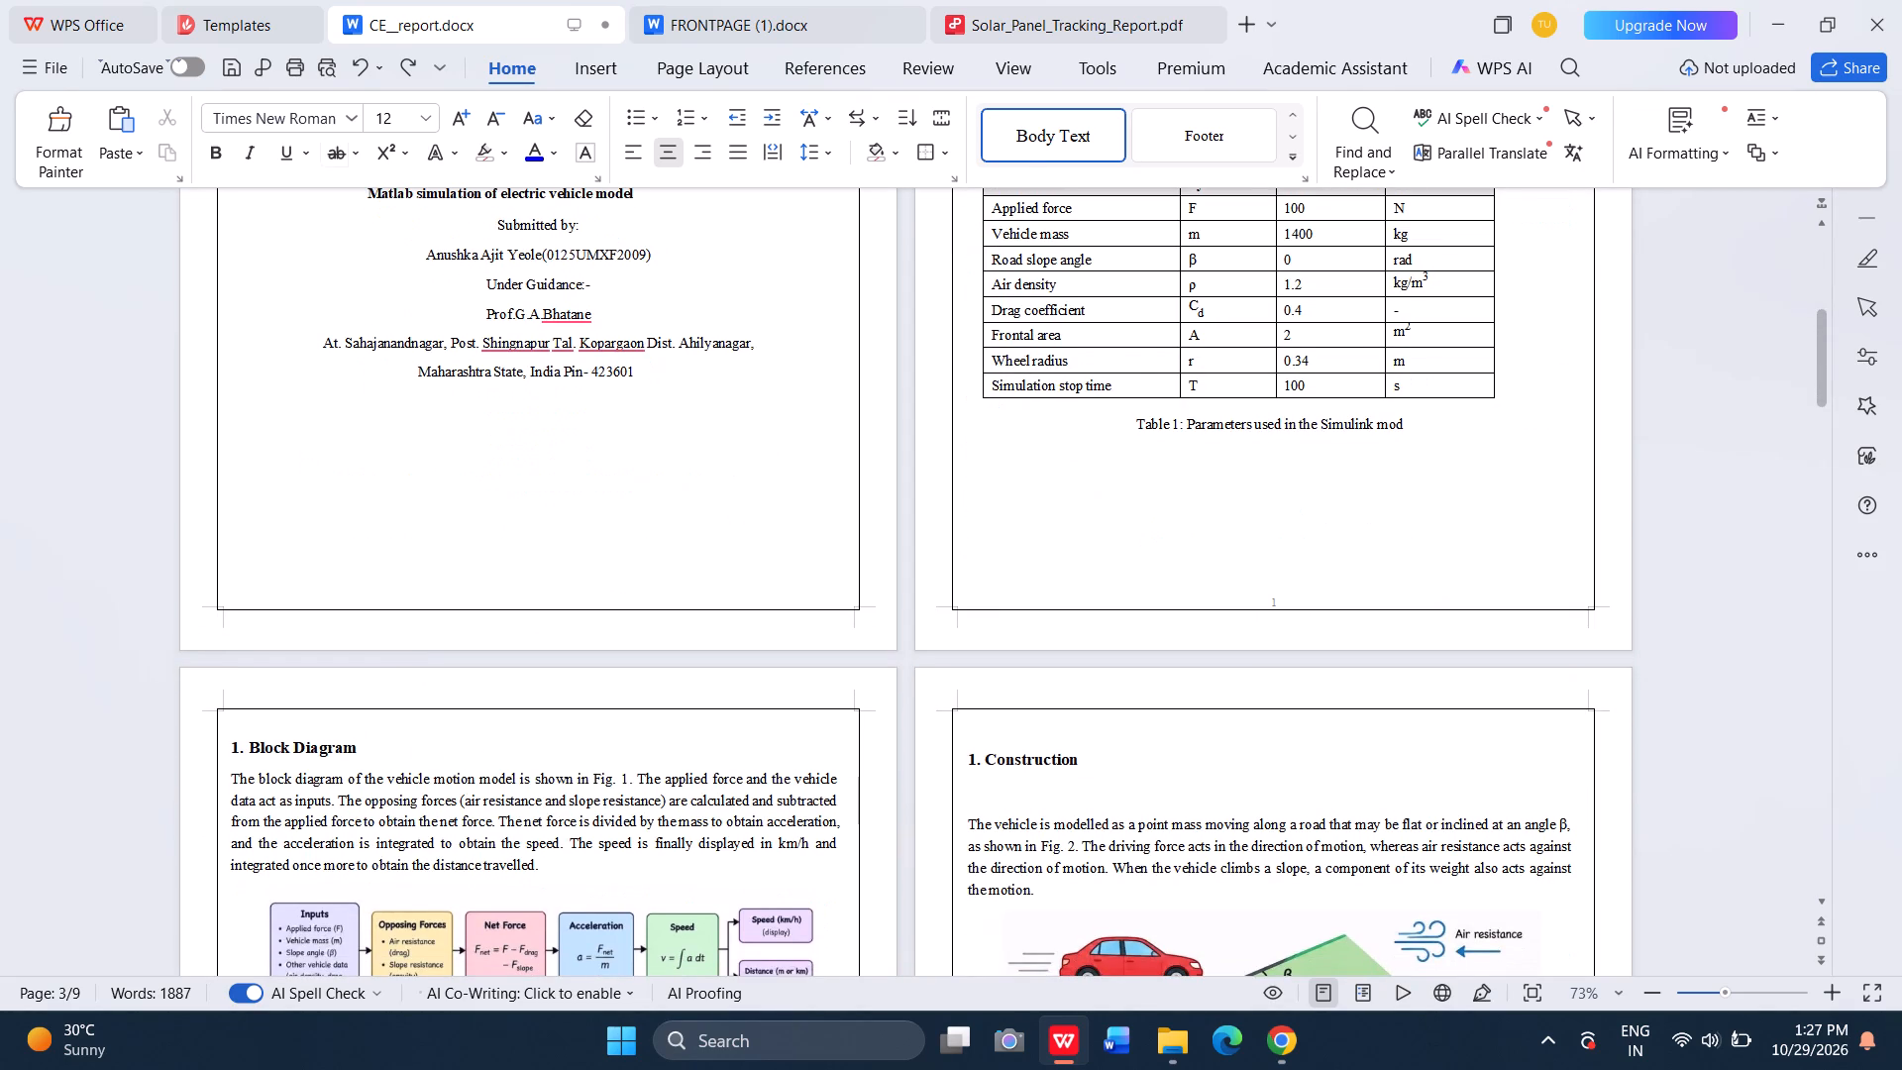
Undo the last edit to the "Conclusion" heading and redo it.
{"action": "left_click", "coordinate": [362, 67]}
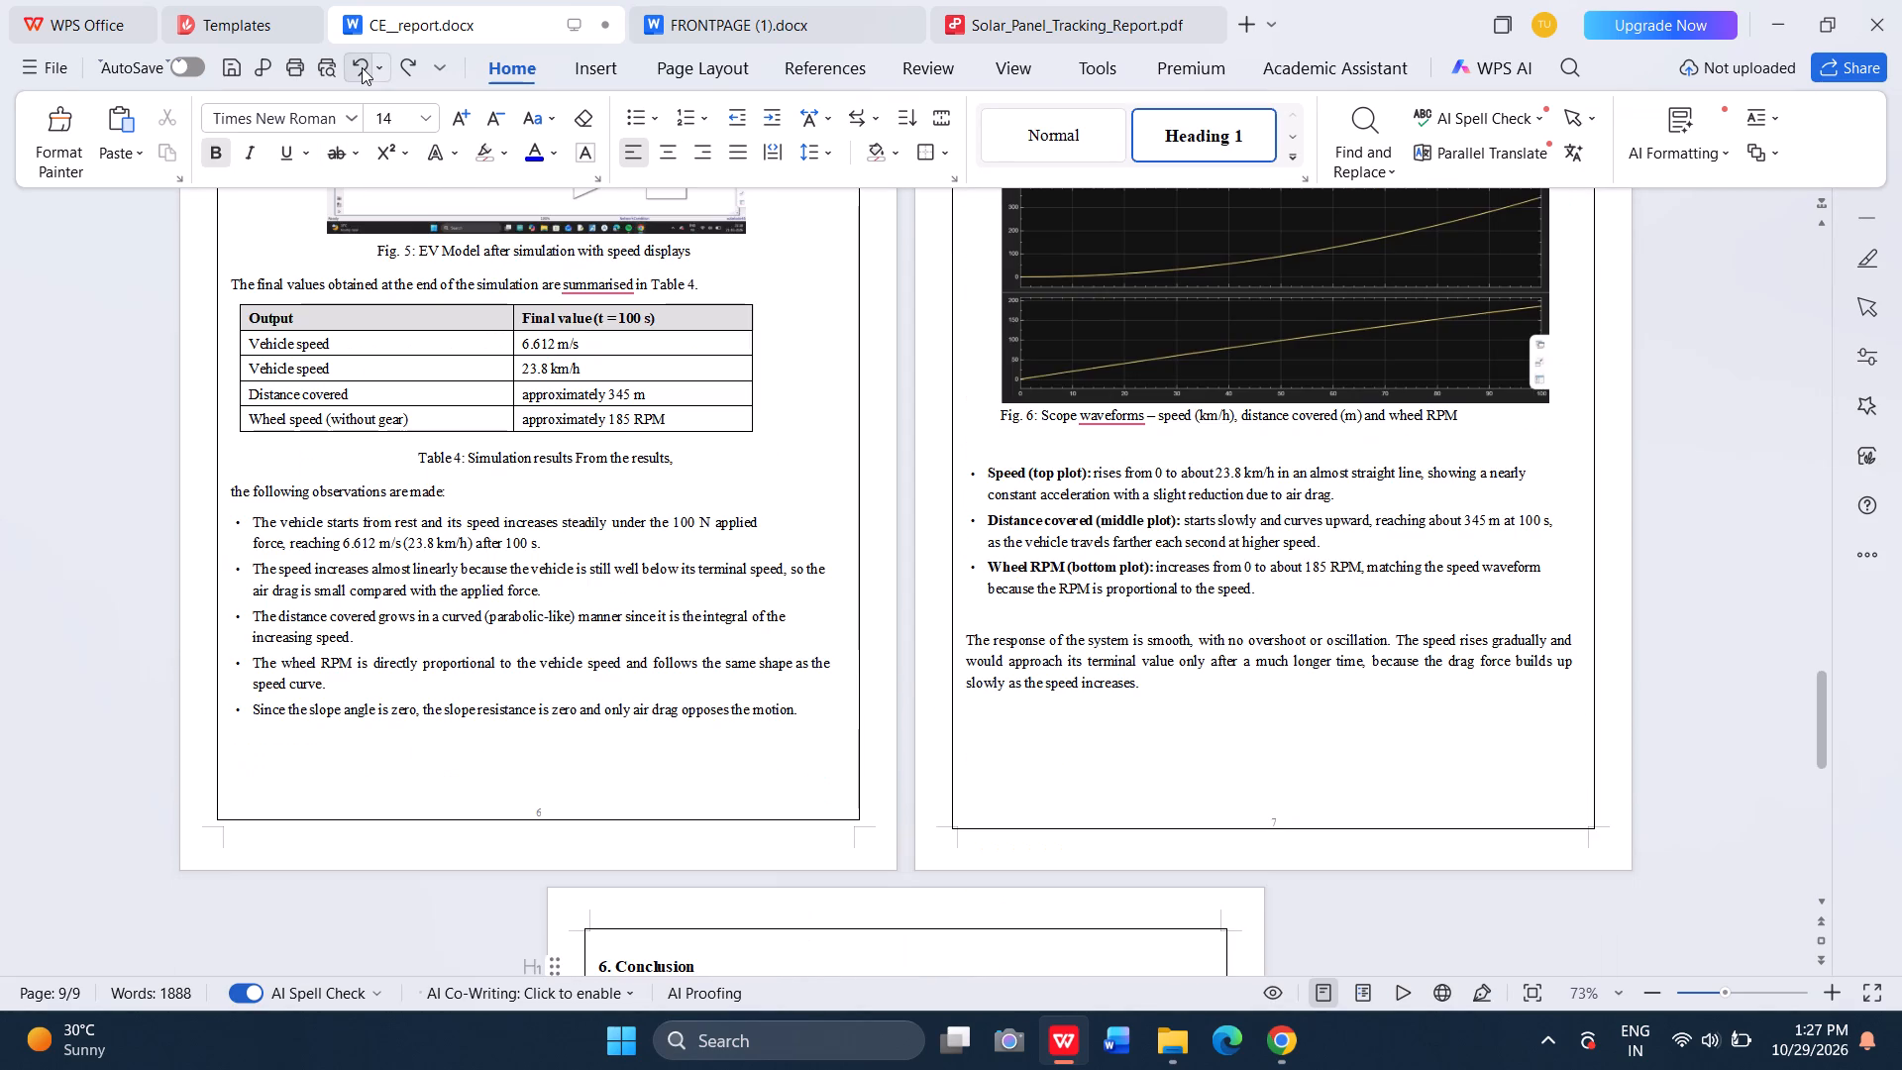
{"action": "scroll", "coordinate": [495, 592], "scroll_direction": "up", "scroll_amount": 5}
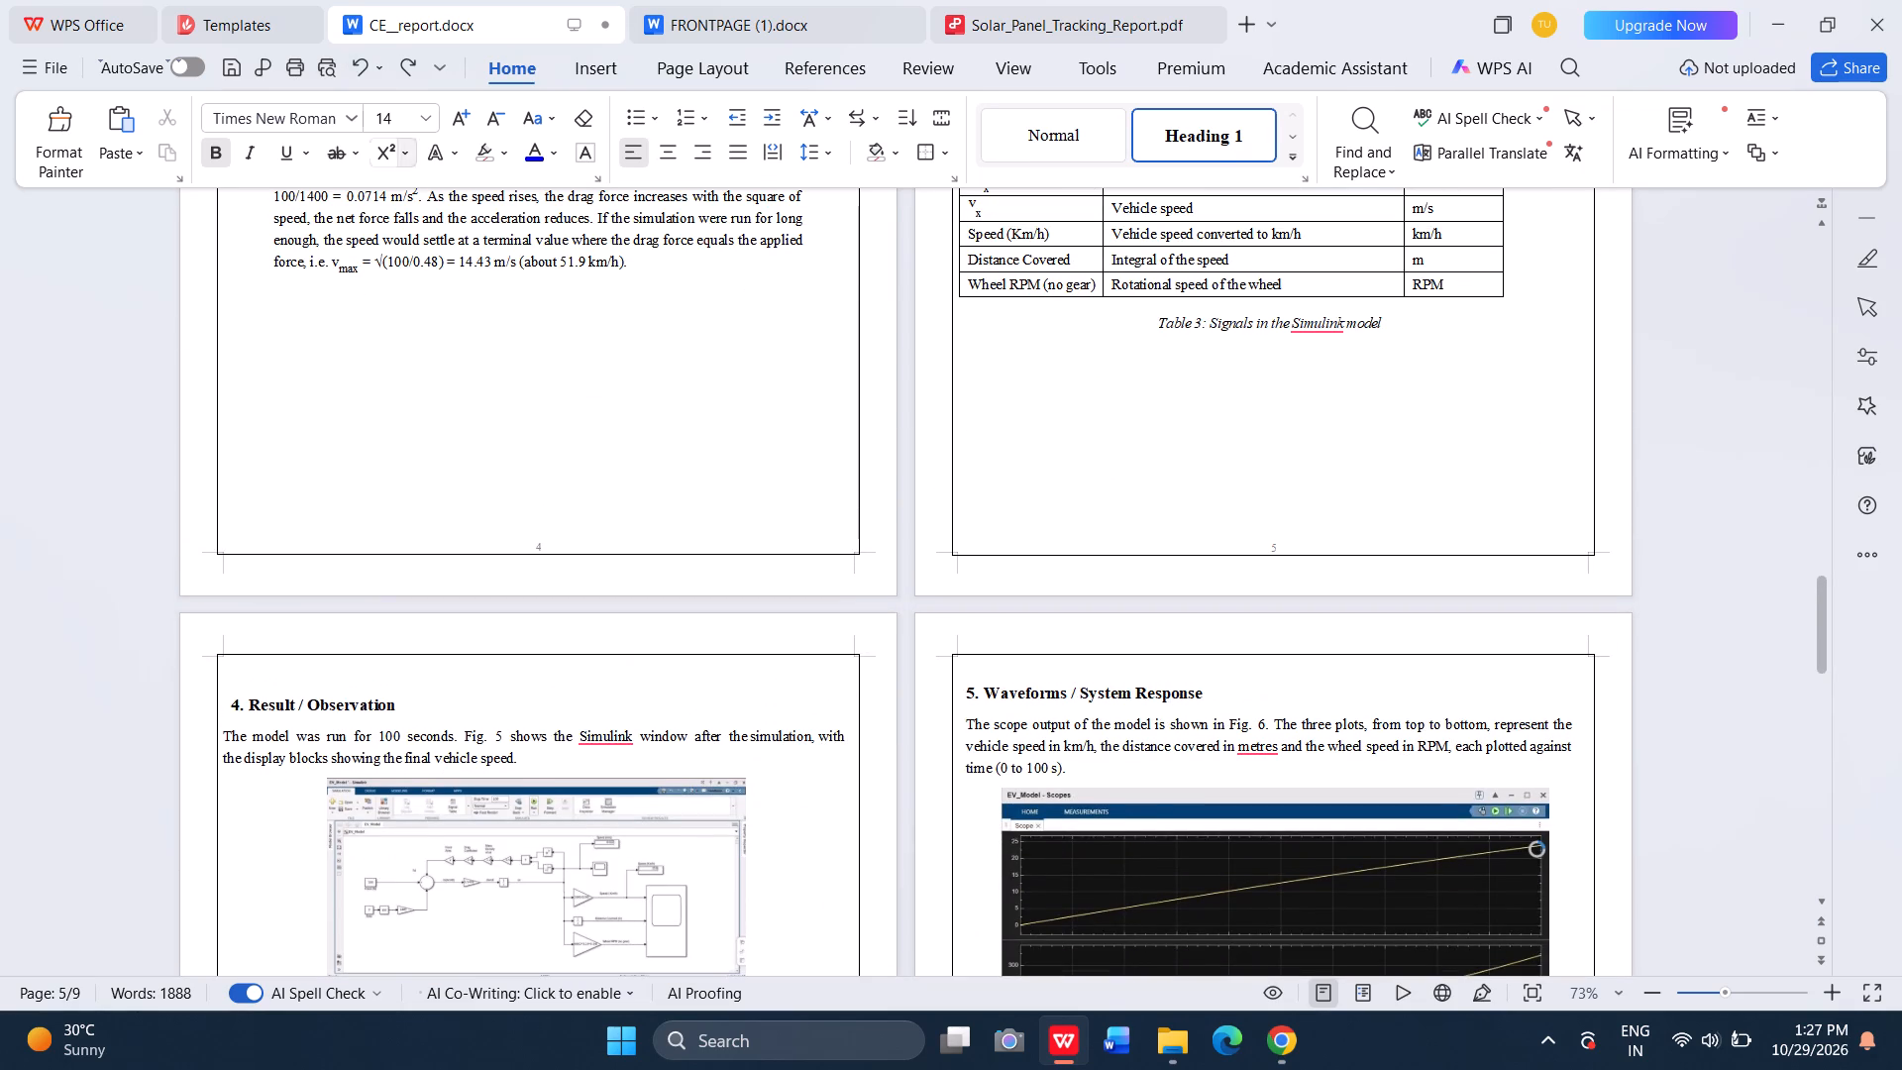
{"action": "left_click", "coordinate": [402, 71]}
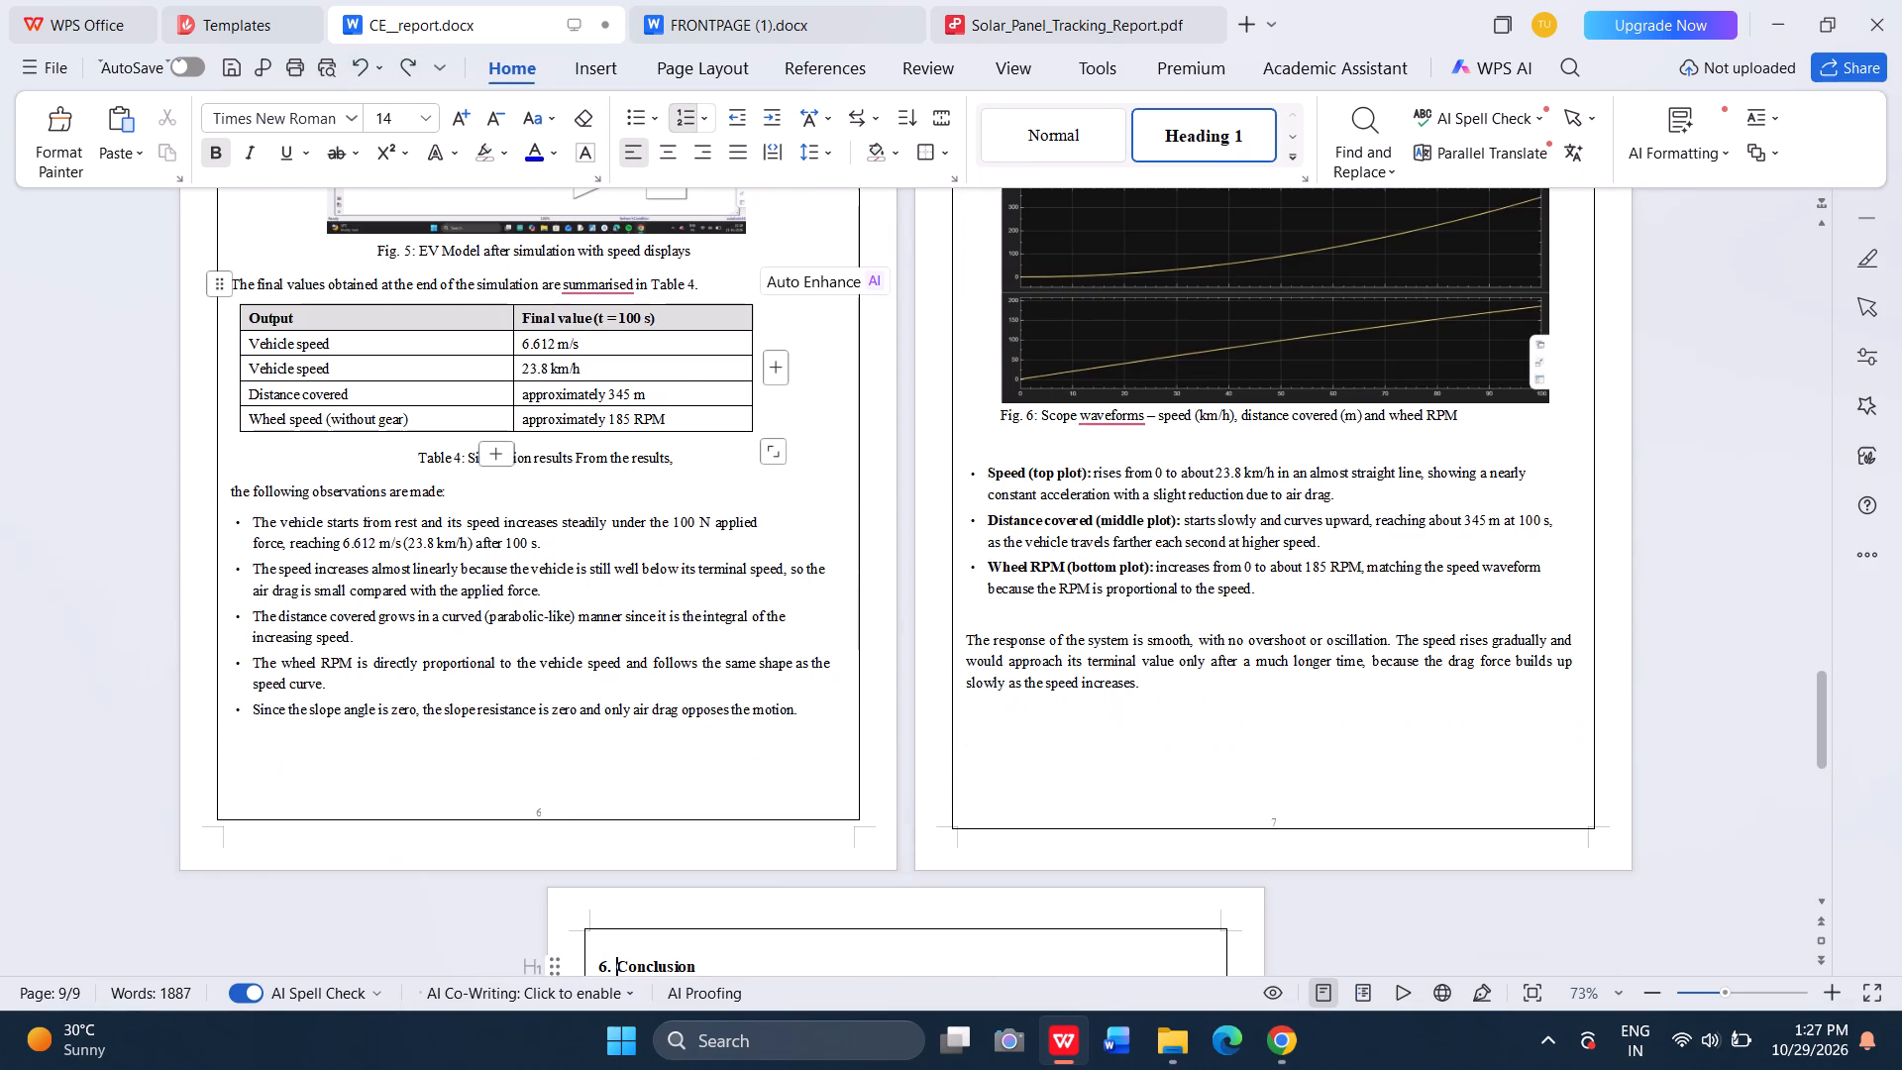
Start saving the report with Save As.
{"action": "left_click", "coordinate": [54, 73]}
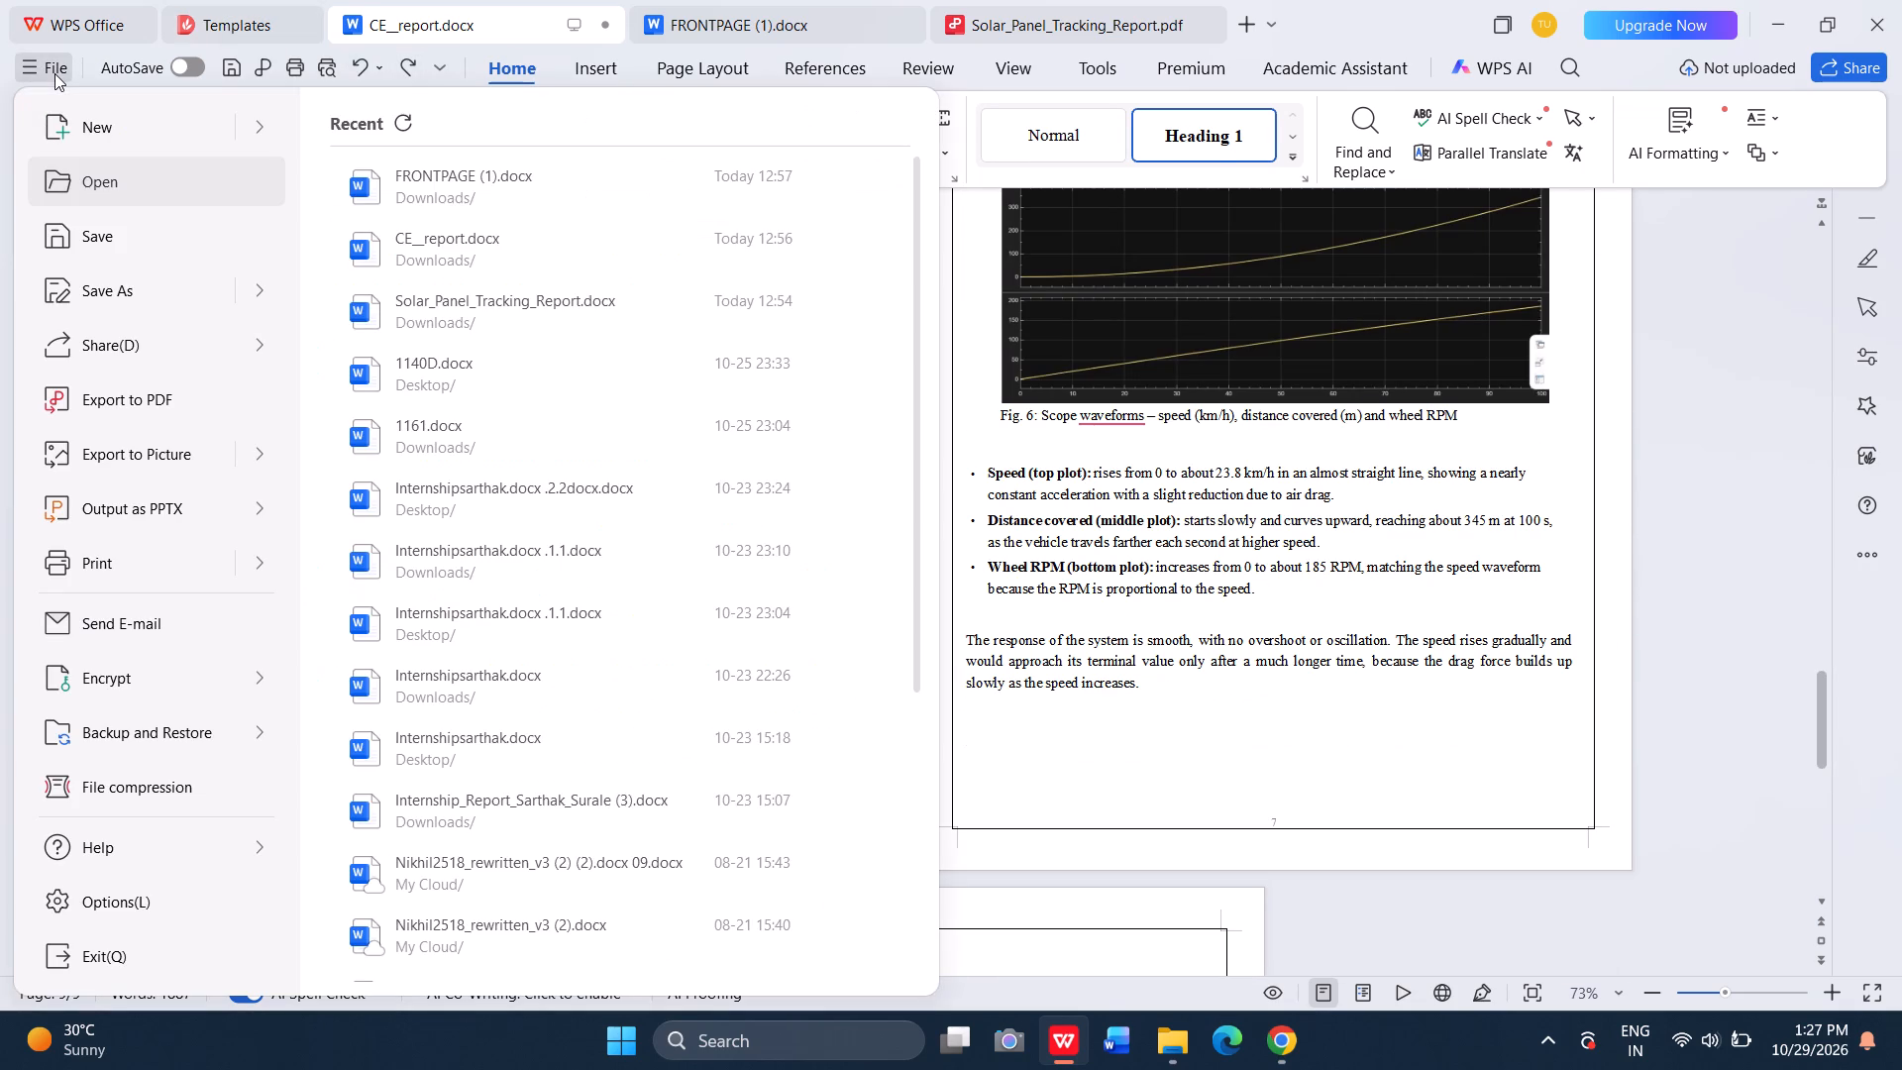
Save the report on the Desktop as a Word document (*.docx), adding a 1 to the file name CE__report.
{"action": "left_click", "coordinate": [127, 282]}
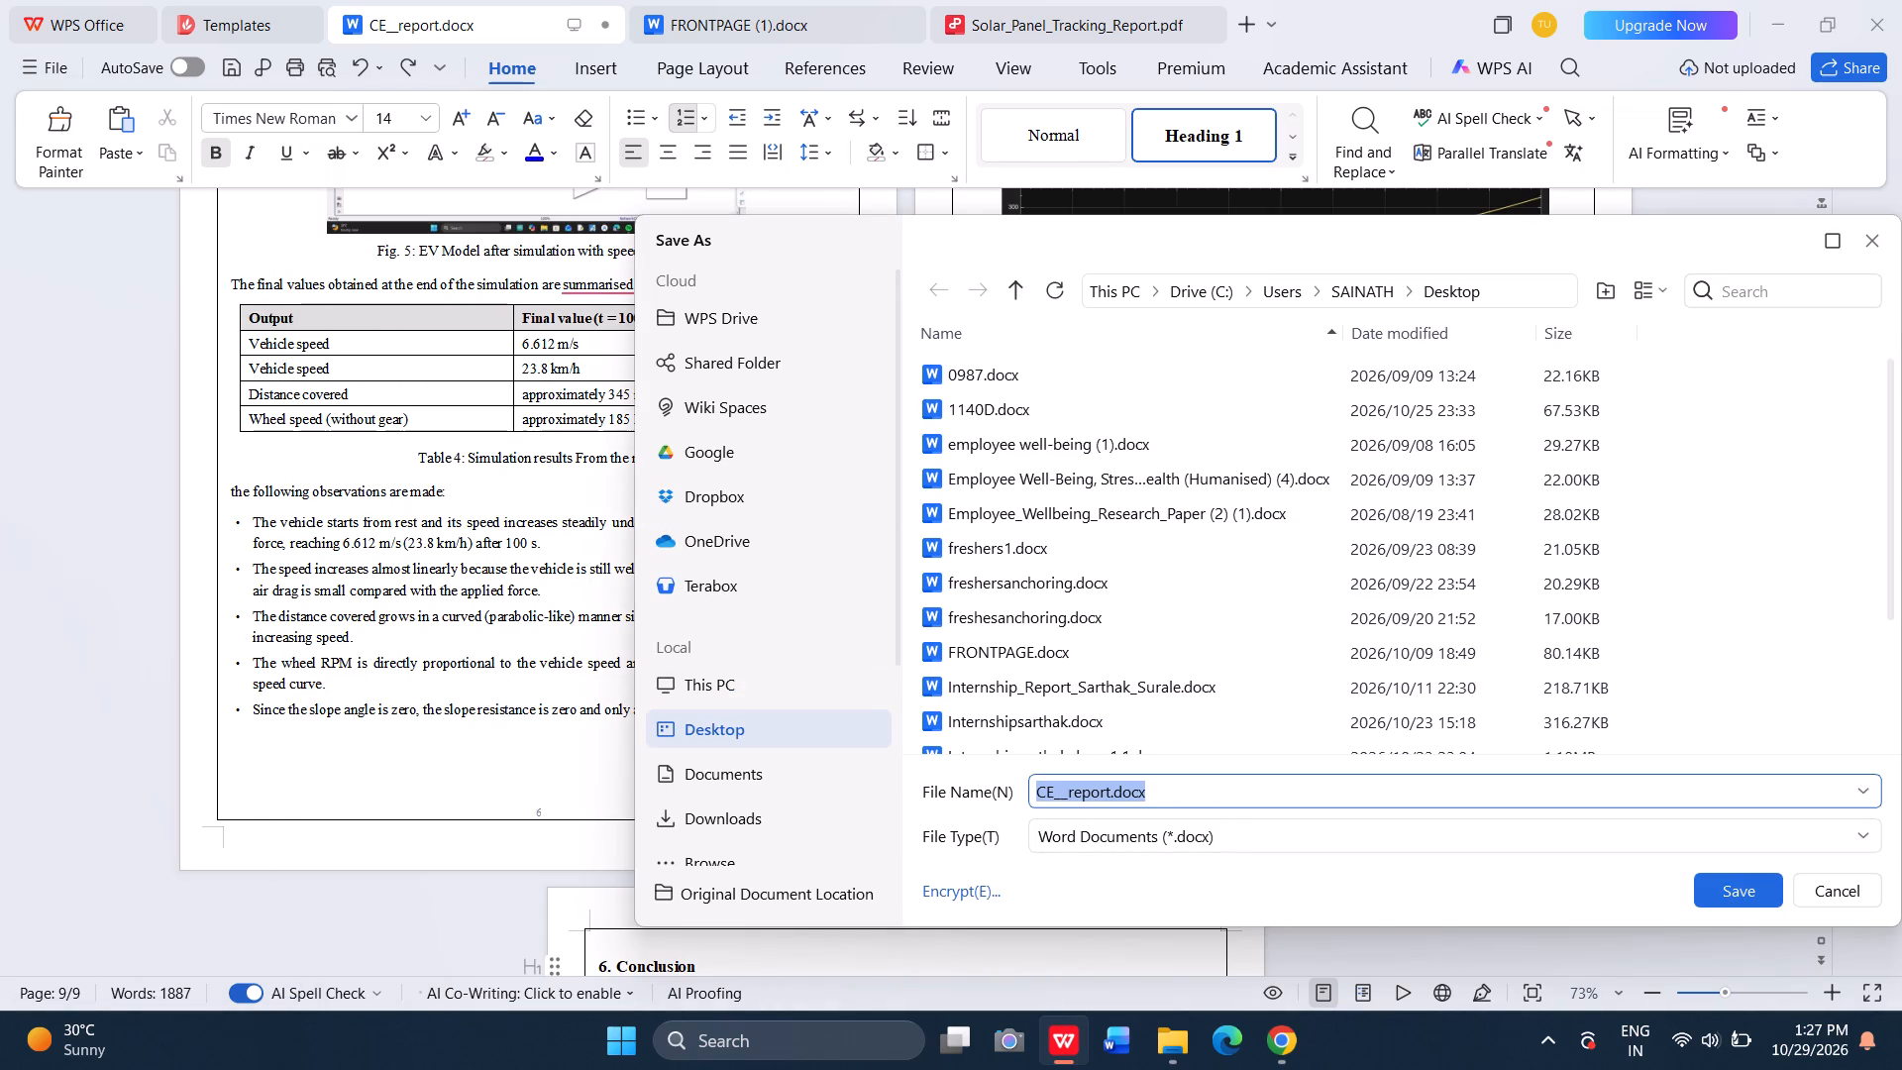
{"action": "left_click", "coordinate": [1113, 789]}
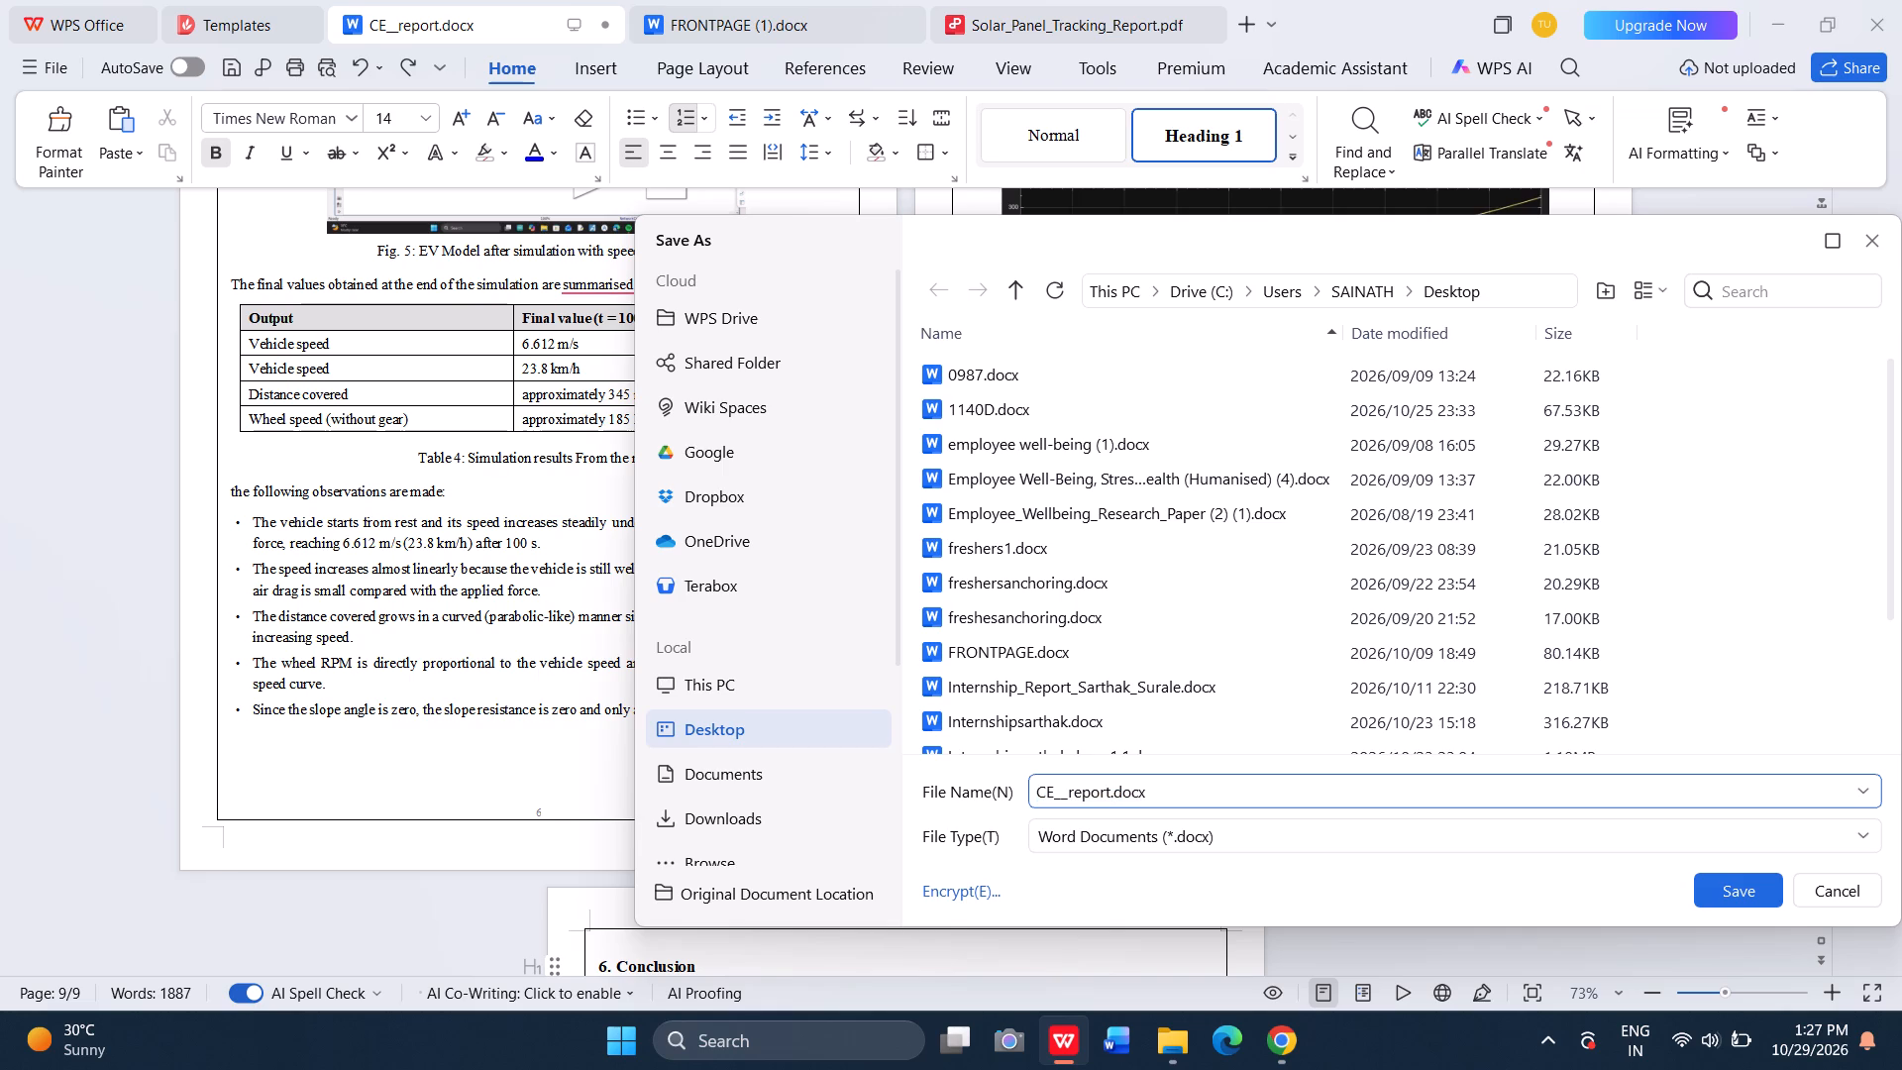
{"action": "key", "text": "Left"}
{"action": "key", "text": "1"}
{"action": "left_click", "coordinate": [1716, 890]}
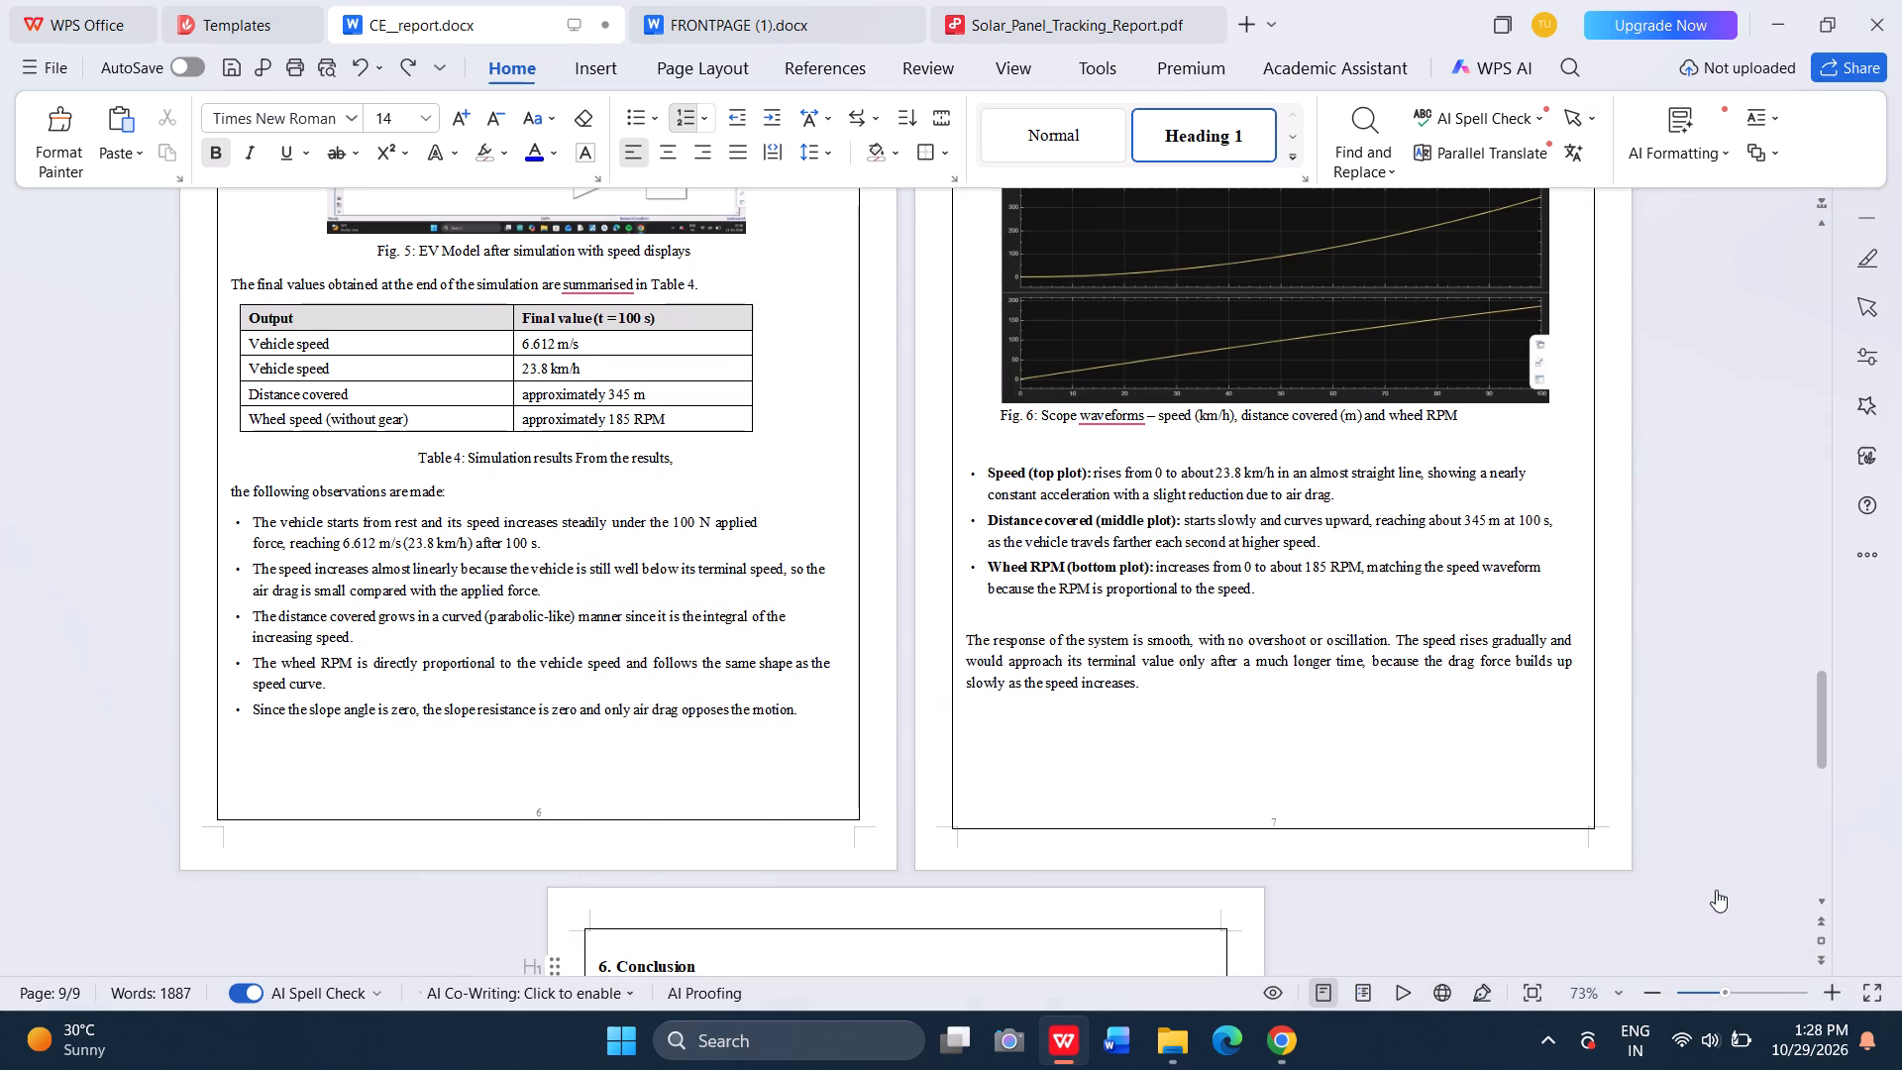
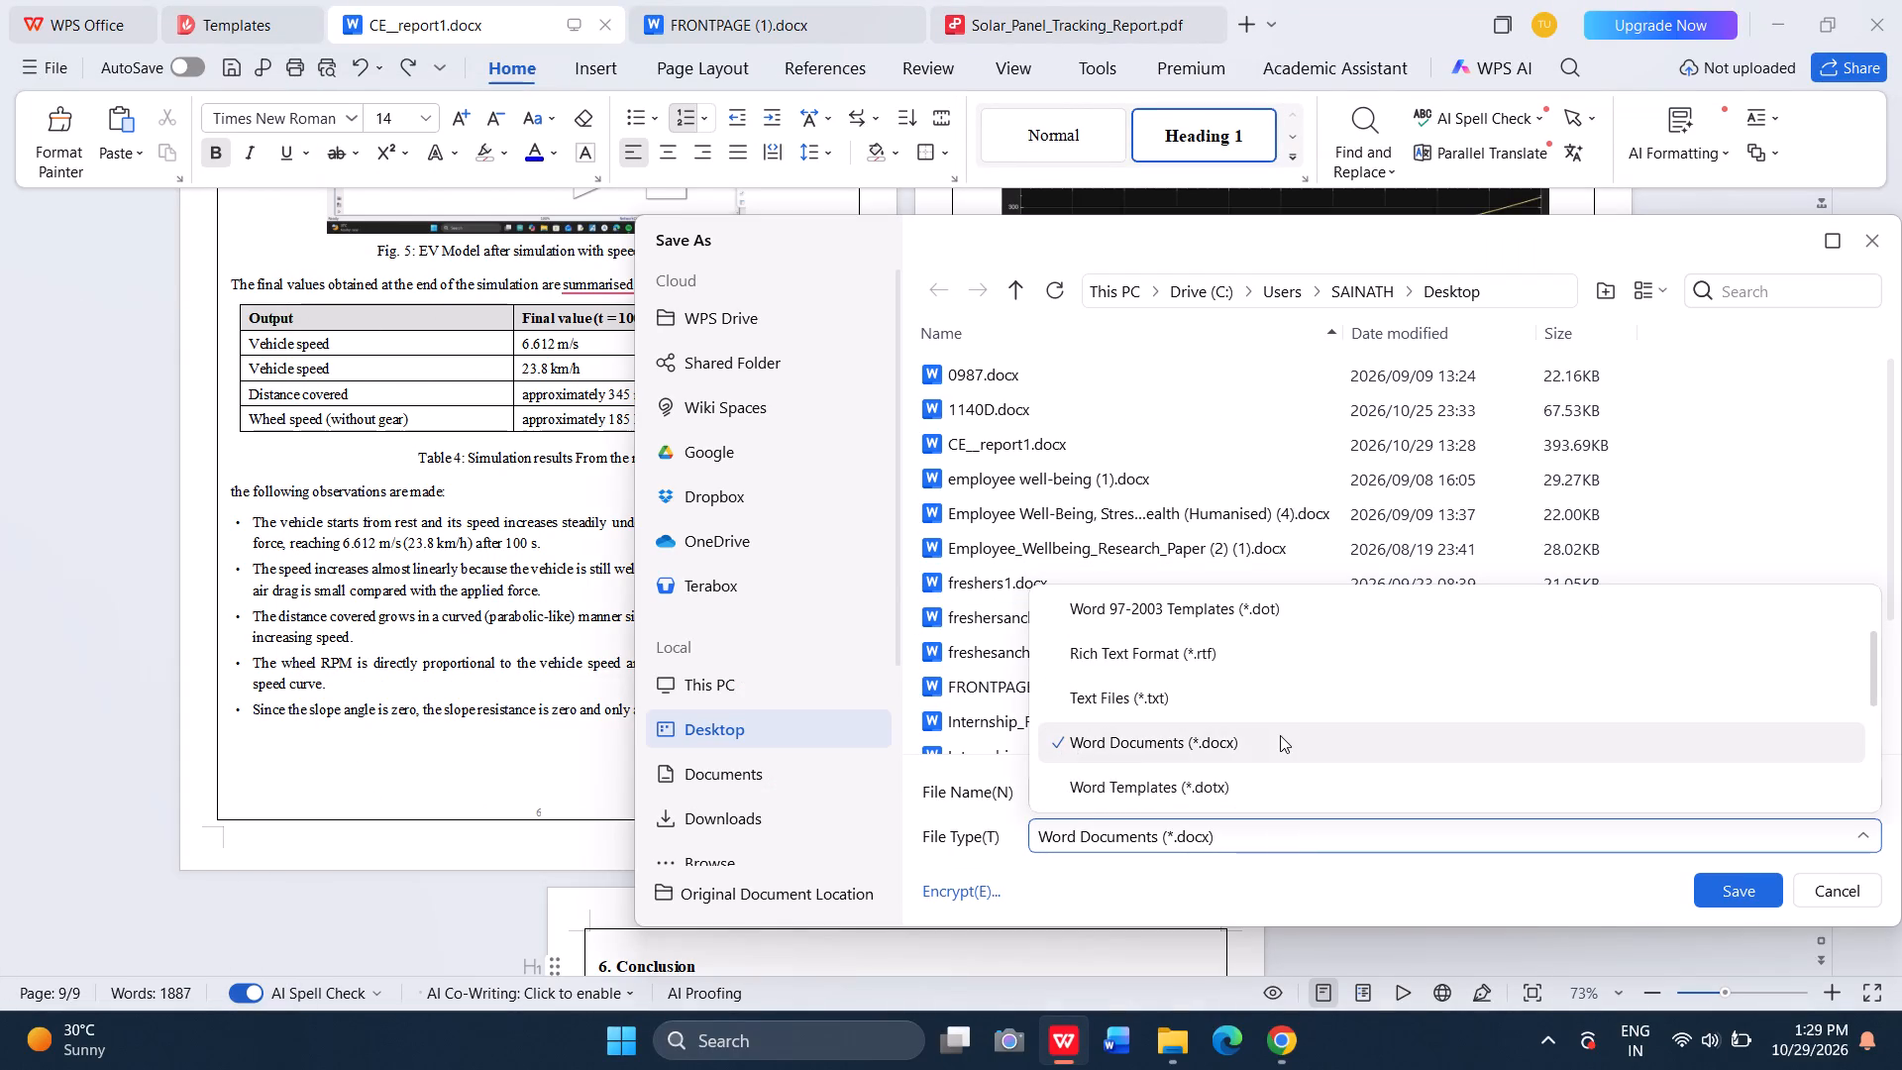
Set the file type for the saved copy to PDF Format (*.pdf).
{"action": "scroll", "coordinate": [1277, 735], "scroll_direction": "down", "scroll_amount": 4}
{"action": "left_click", "coordinate": [1213, 800]}
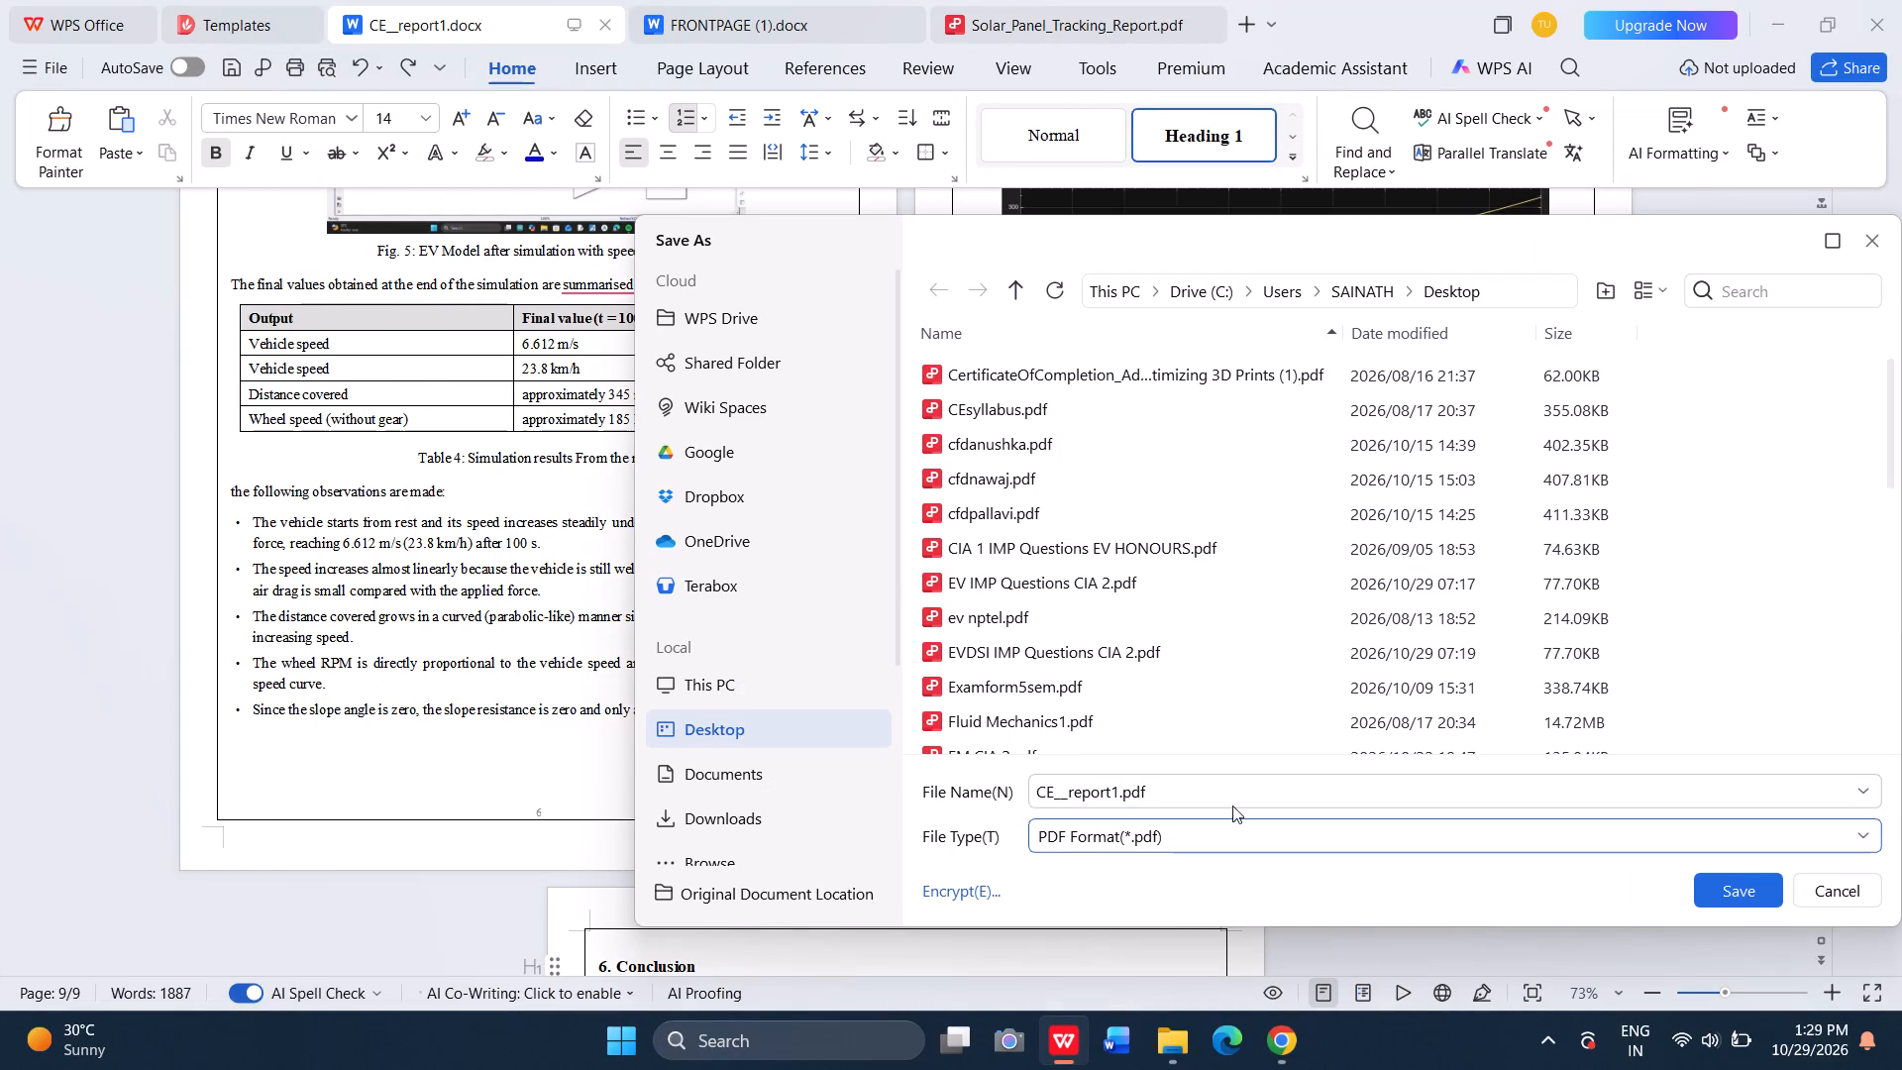
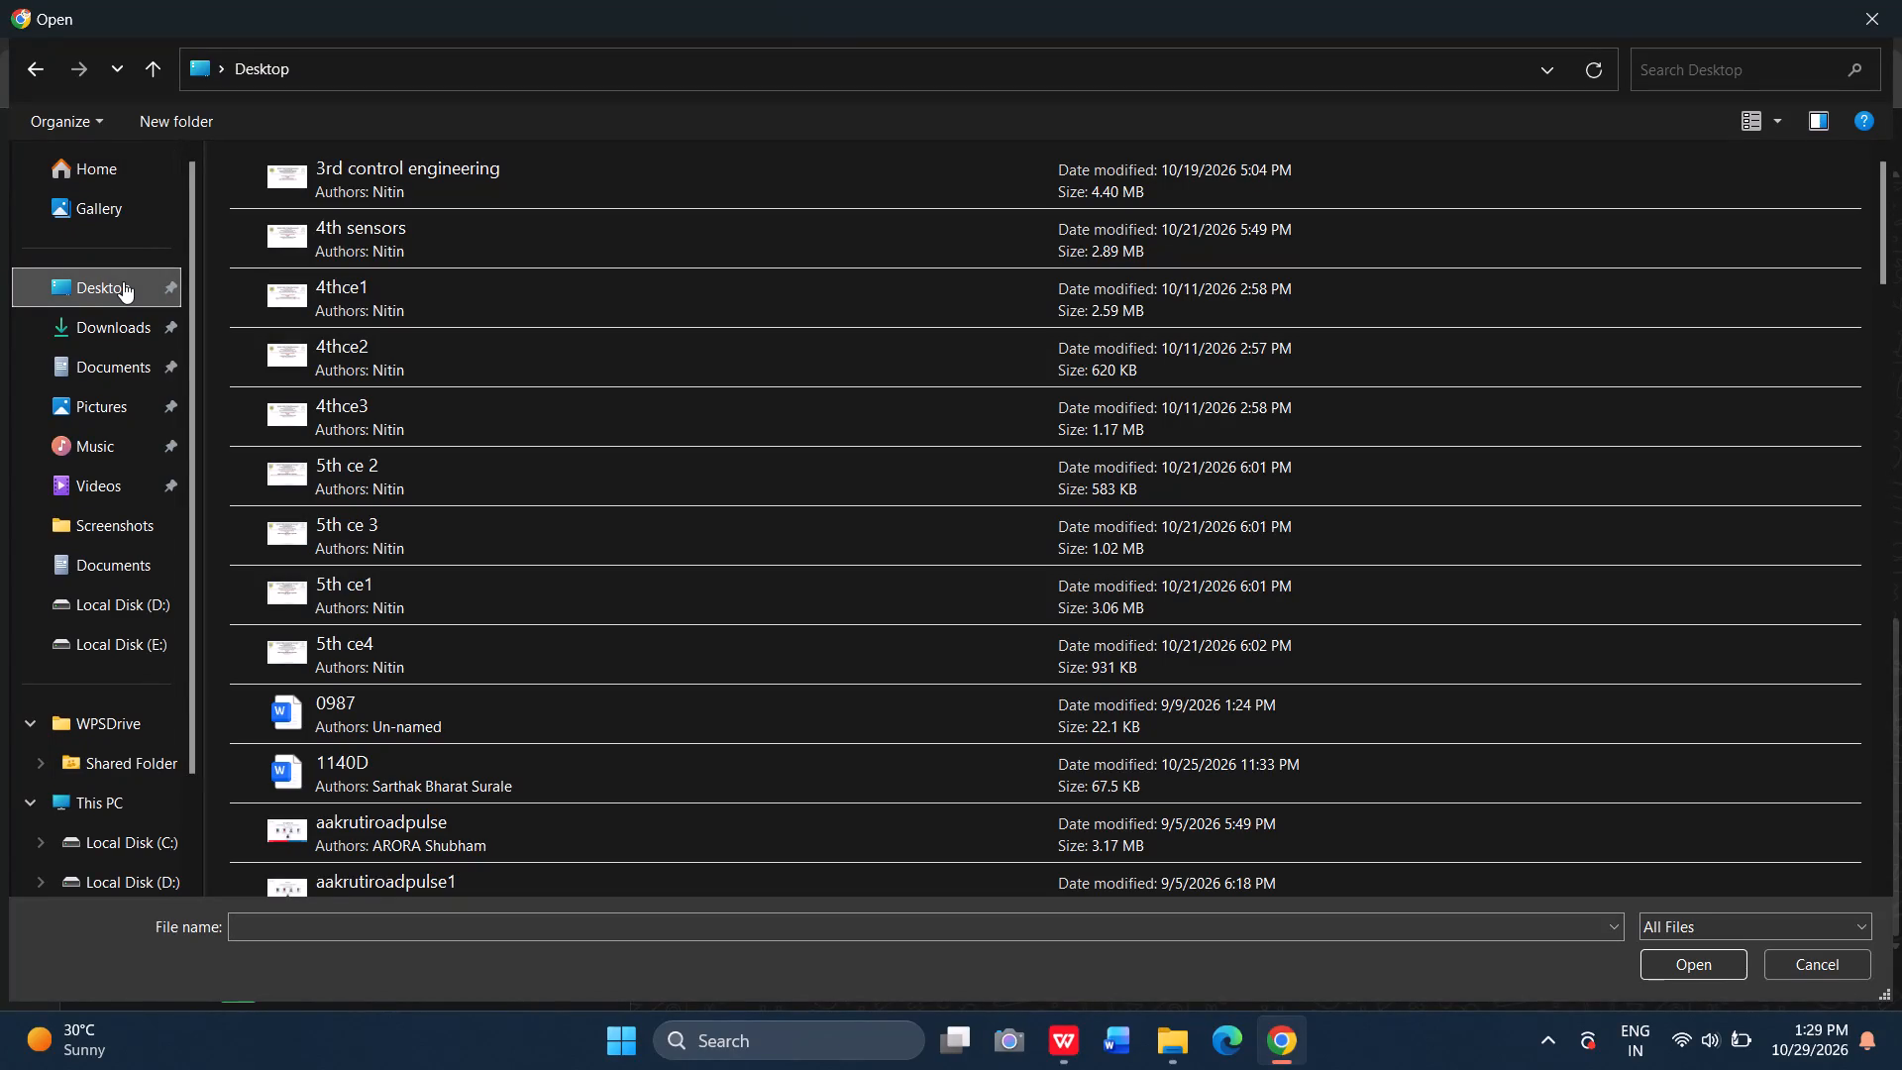
Look through the Desktop files in the browser's file chooser for the CE__report1 PDF.
{"action": "scroll", "coordinate": [366, 323], "scroll_direction": "down", "scroll_amount": 16}
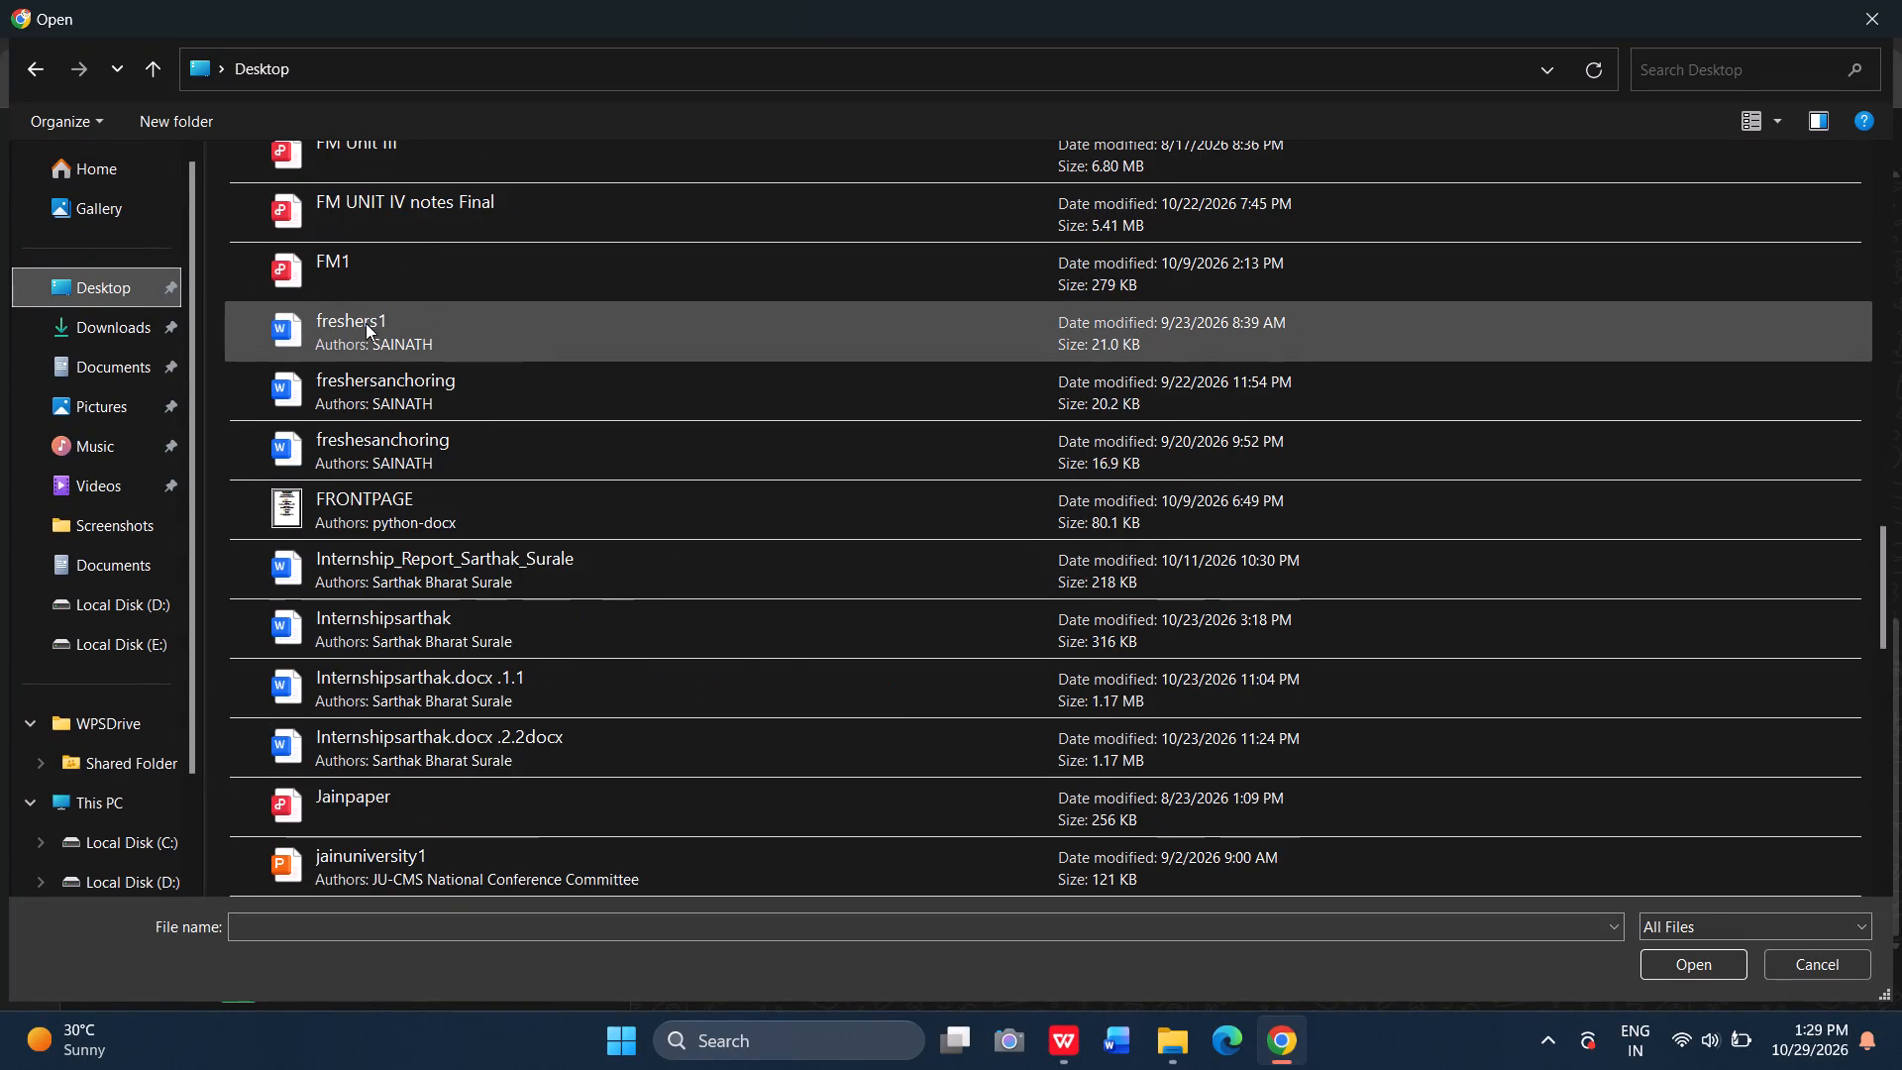
{"action": "scroll", "coordinate": [366, 323], "scroll_direction": "down", "scroll_amount": 15}
{"action": "scroll", "coordinate": [366, 323], "scroll_direction": "down", "scroll_amount": 6}
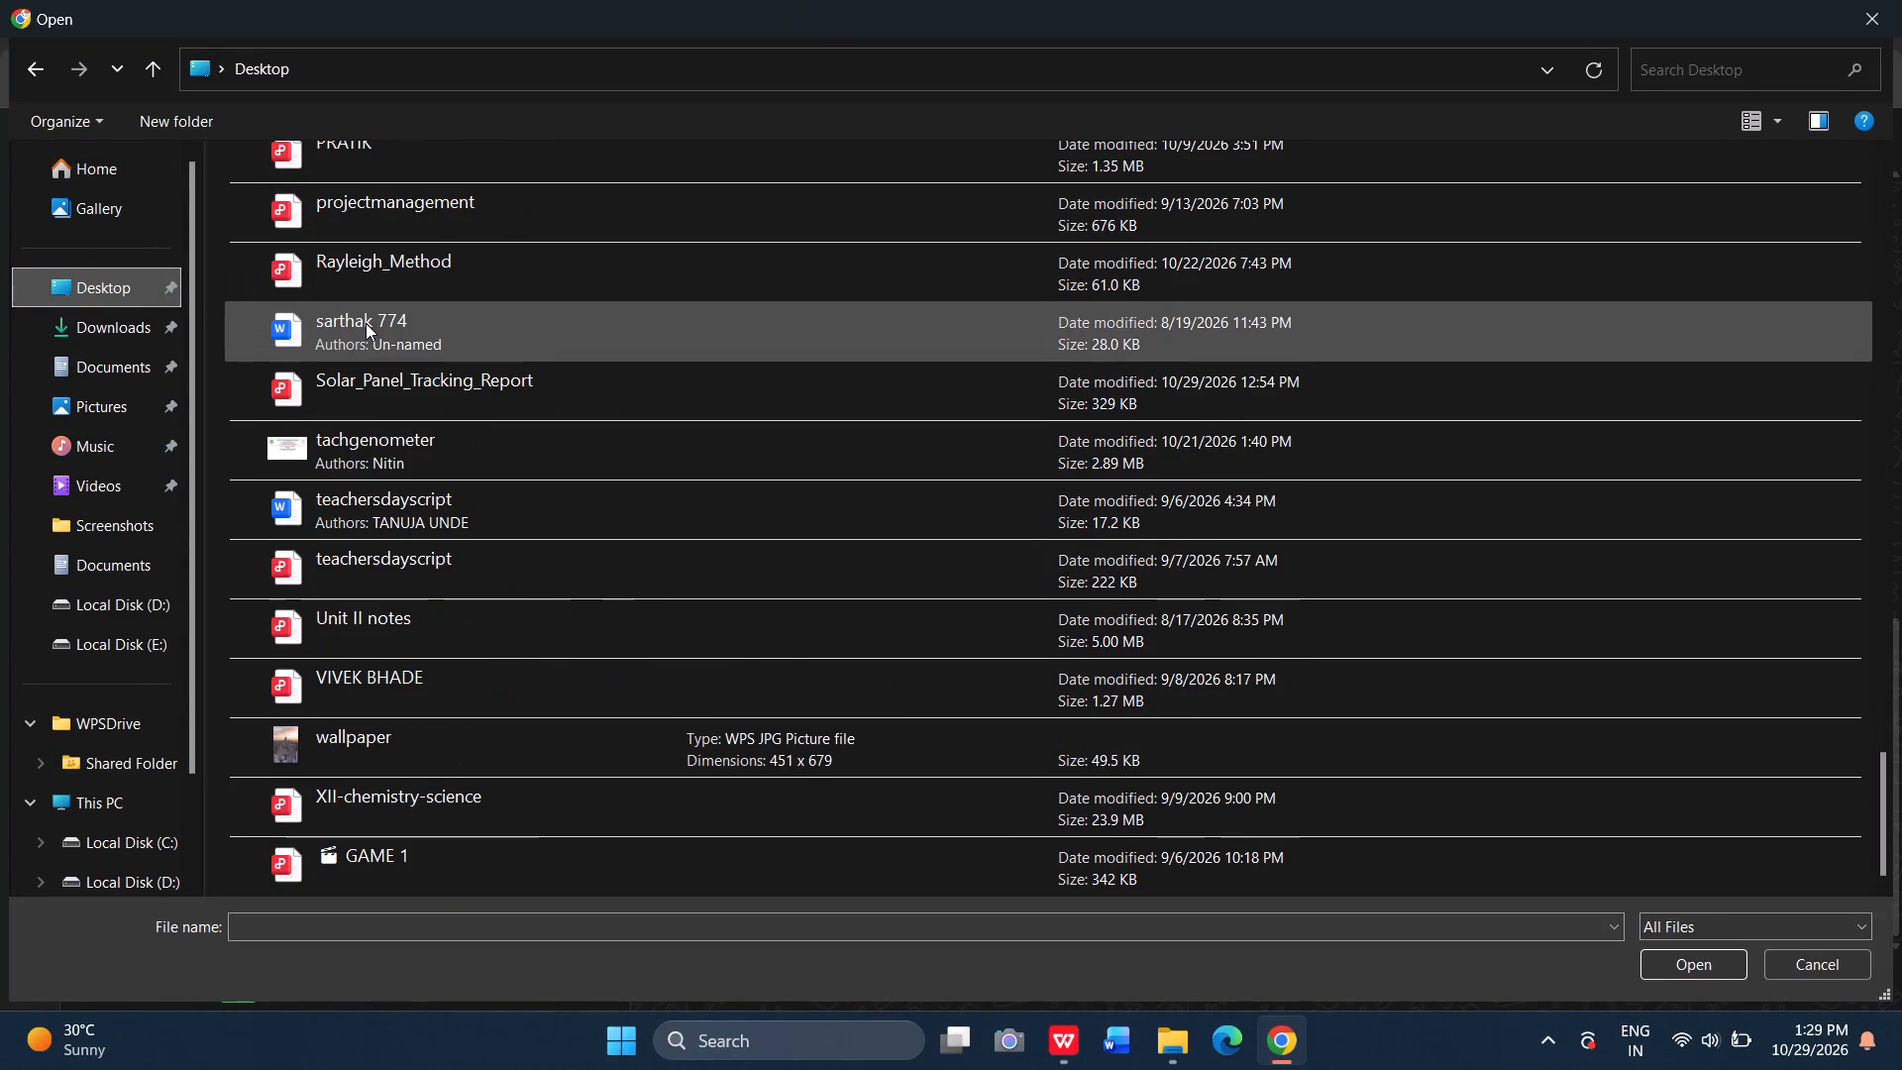
{"action": "scroll", "coordinate": [366, 323], "scroll_direction": "down", "scroll_amount": 3}
{"action": "scroll", "coordinate": [366, 323], "scroll_direction": "up", "scroll_amount": 5}
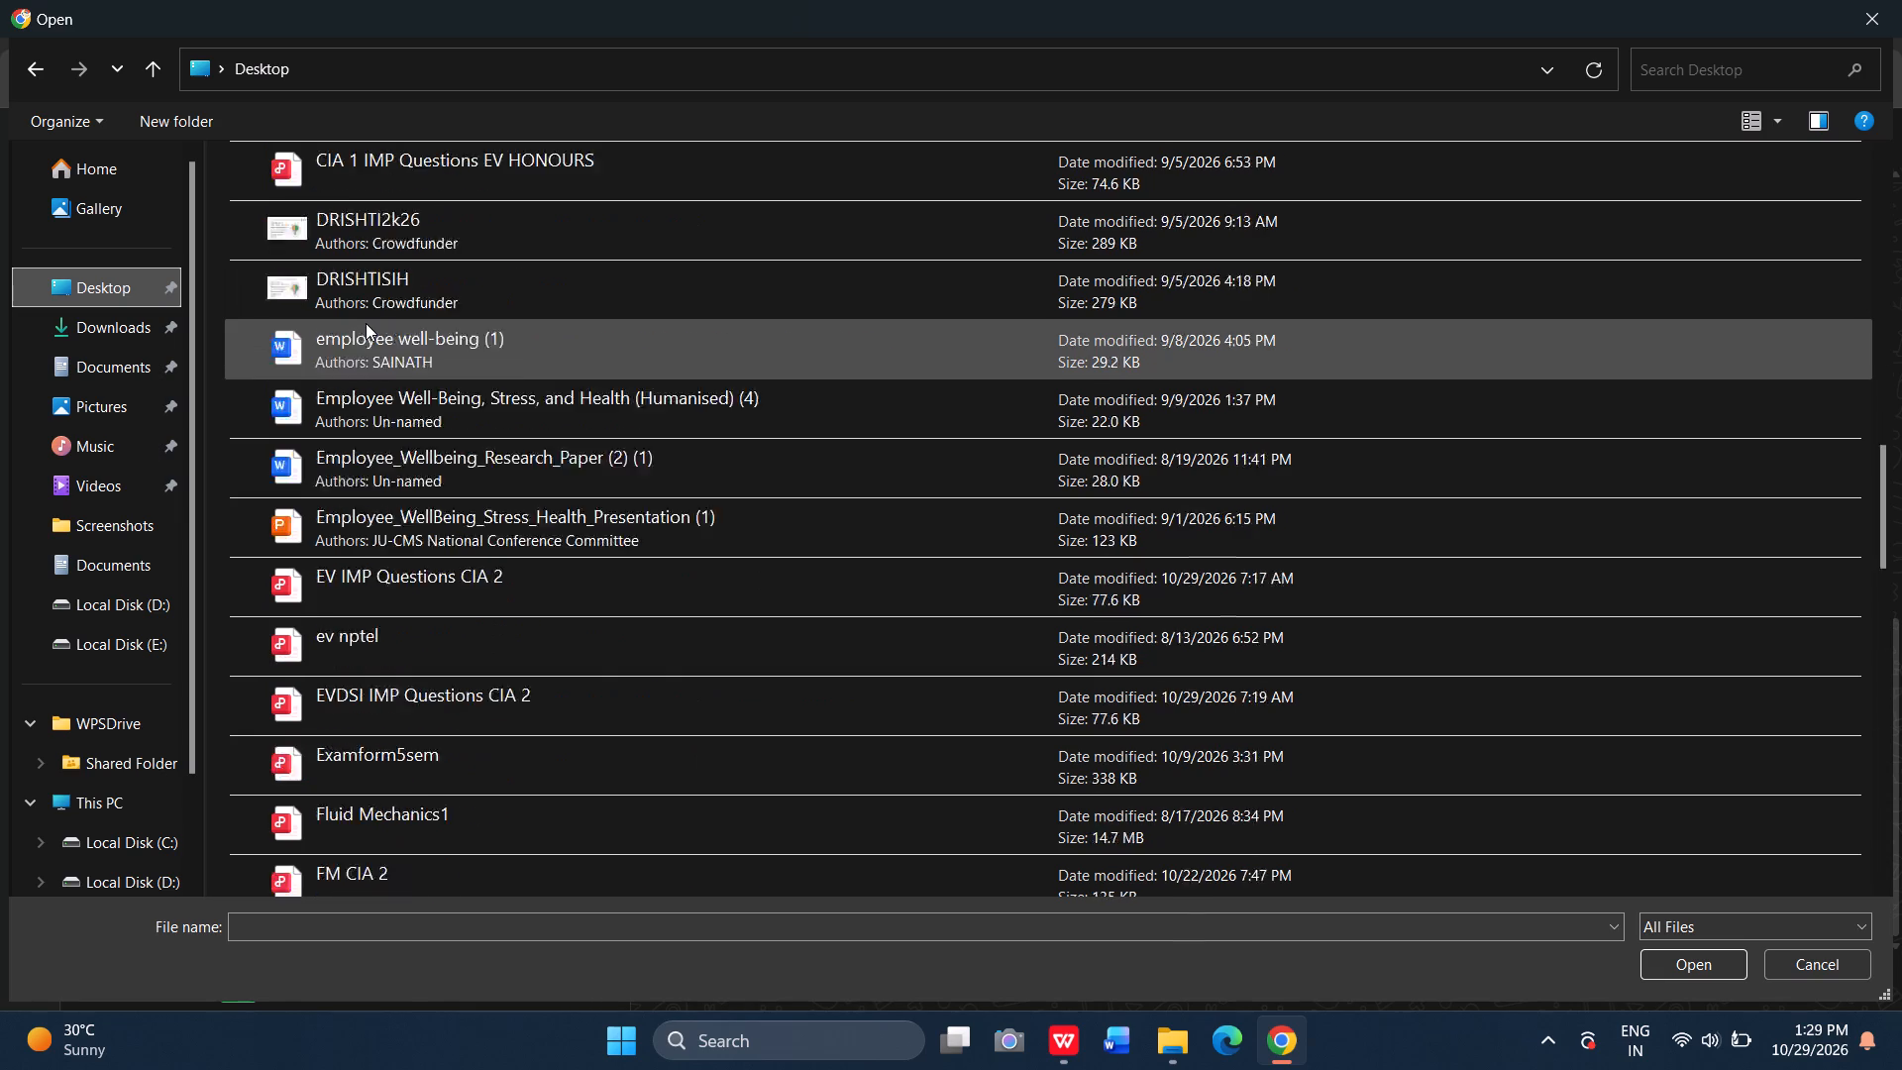
{"action": "scroll", "coordinate": [366, 323], "scroll_direction": "up", "scroll_amount": 1}
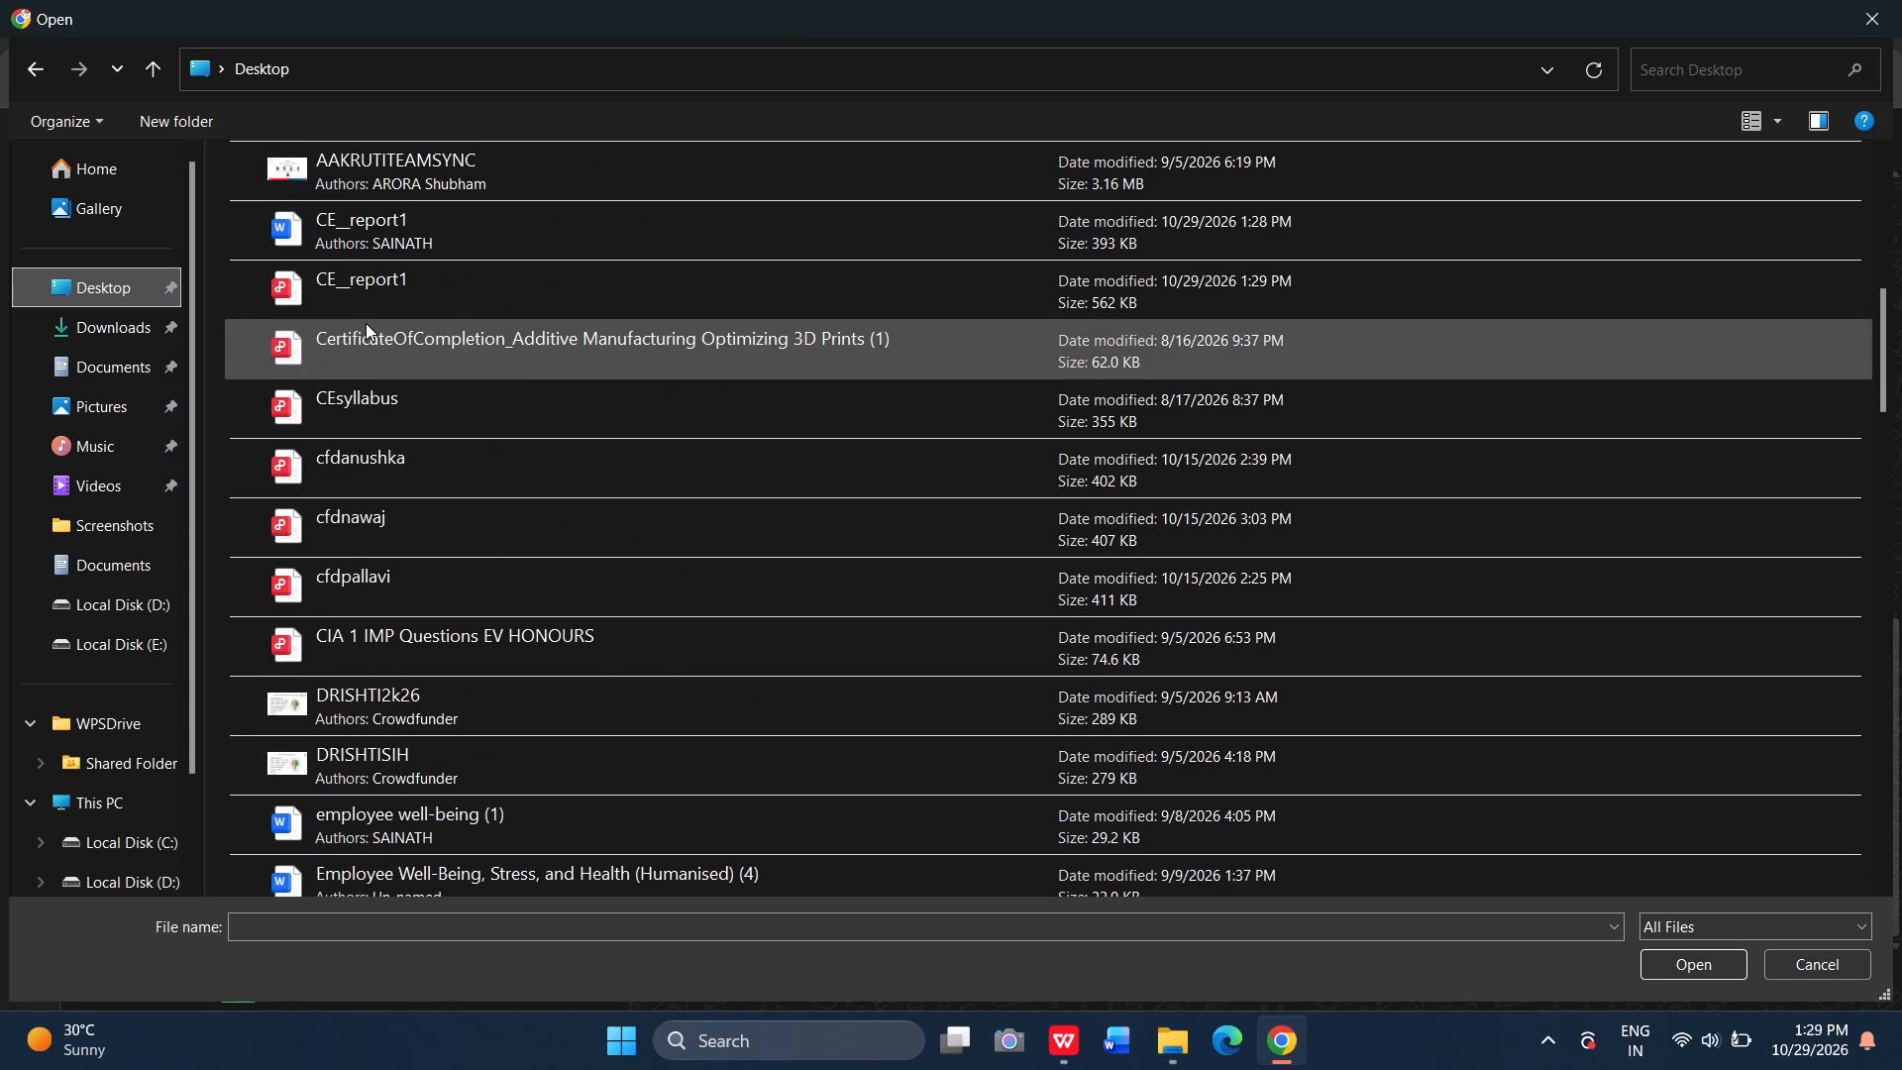